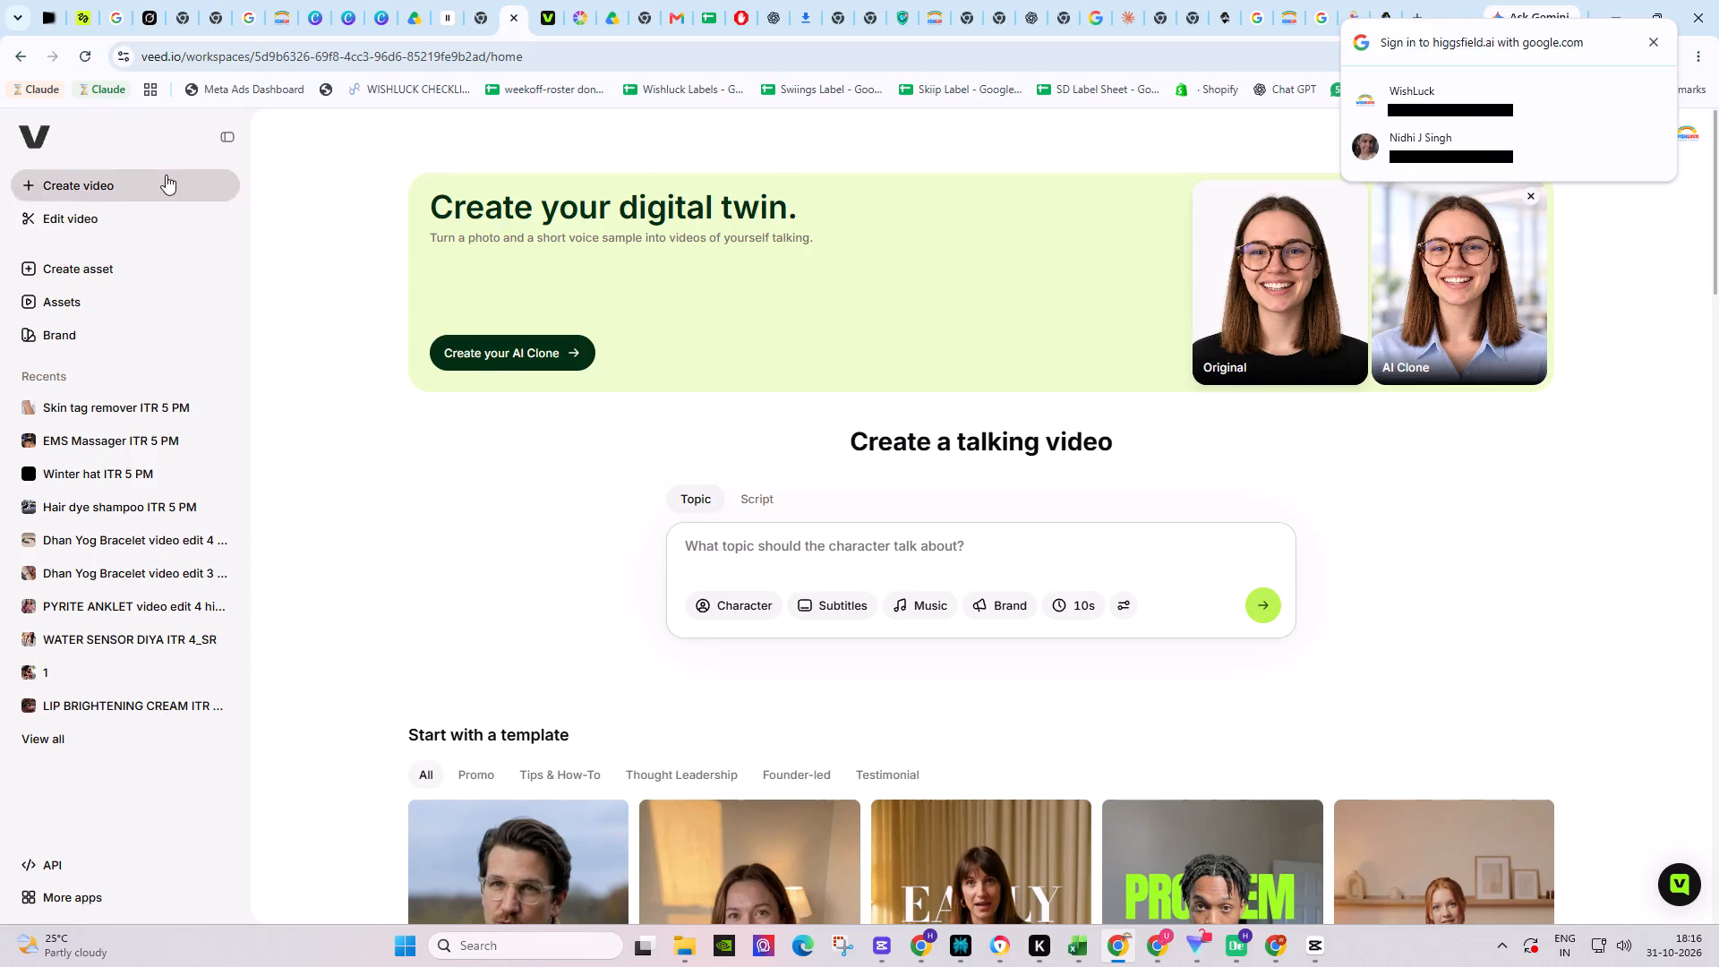
Start a new video editing project and upload the video fghvt from the Downloads folder.
left_click(107, 214)
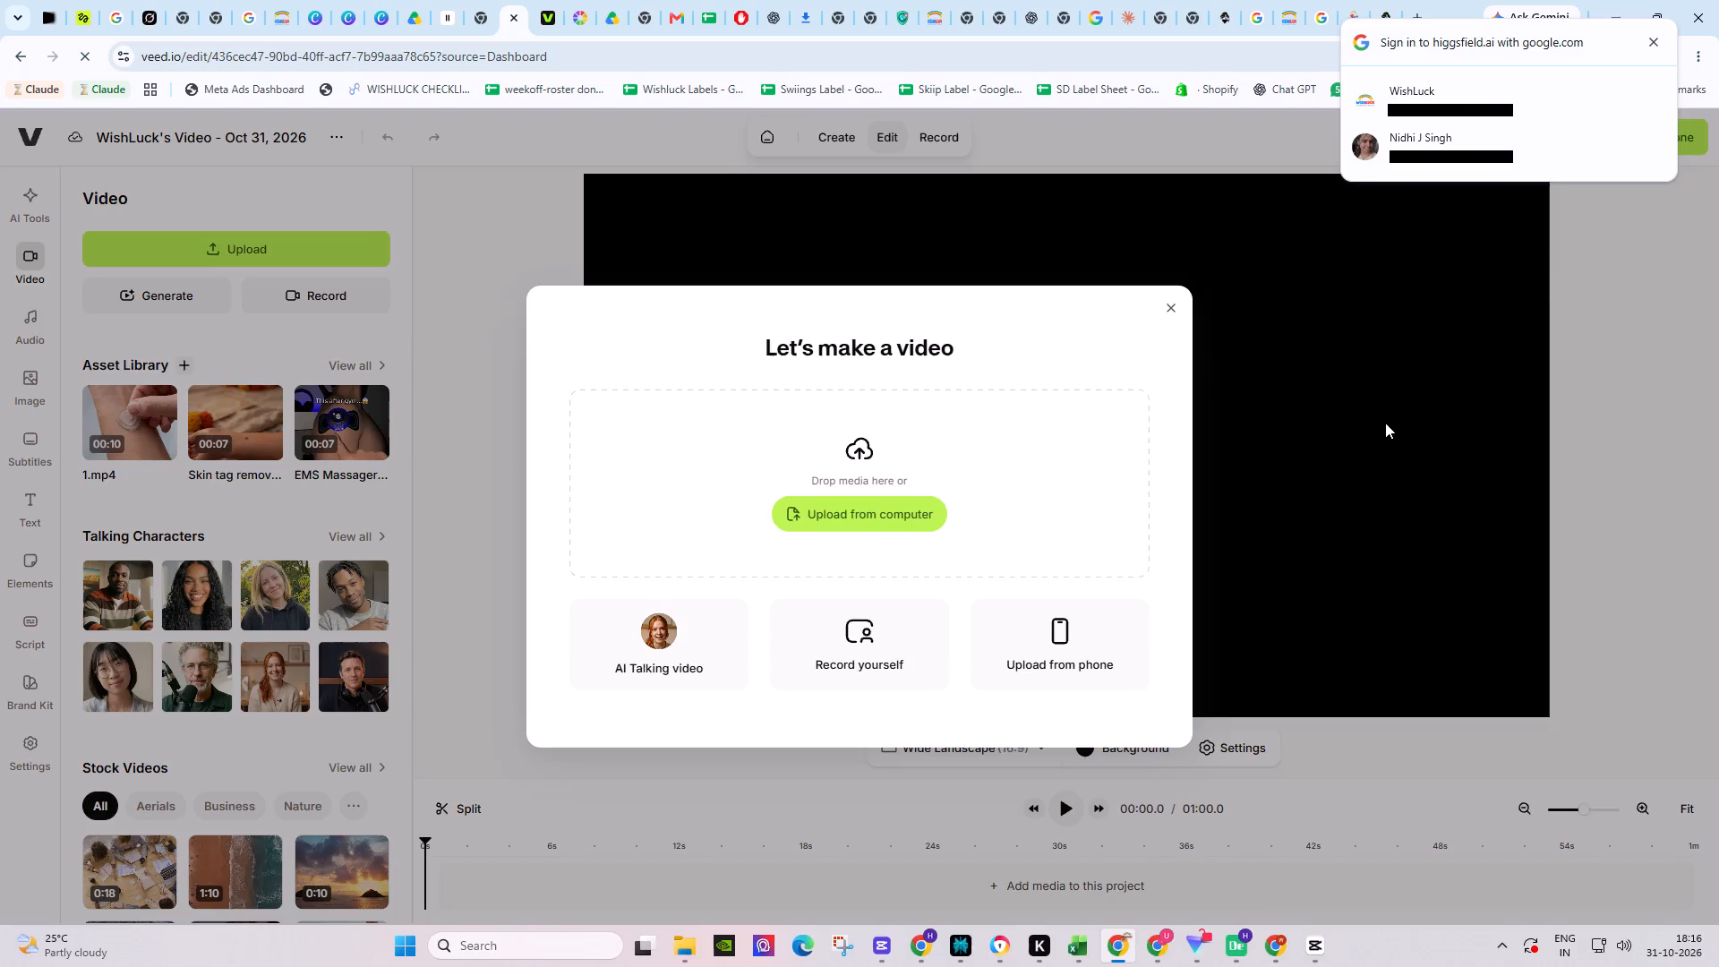
left_click(869, 464)
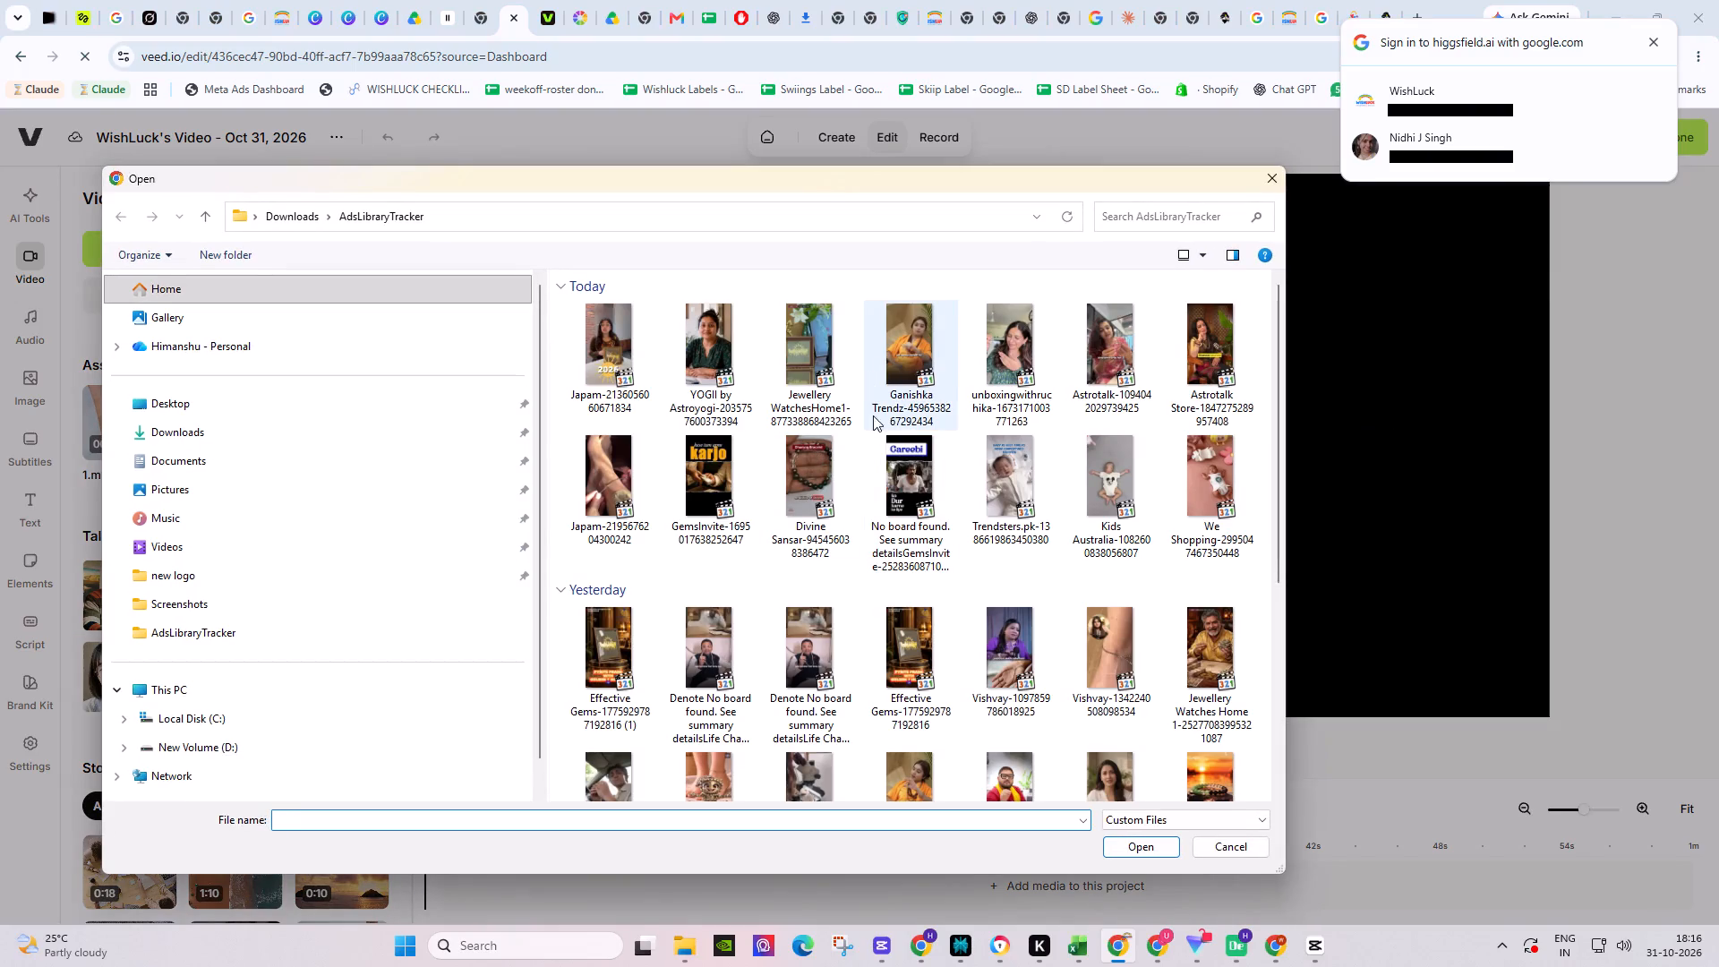
scroll(915, 502, "up", 2)
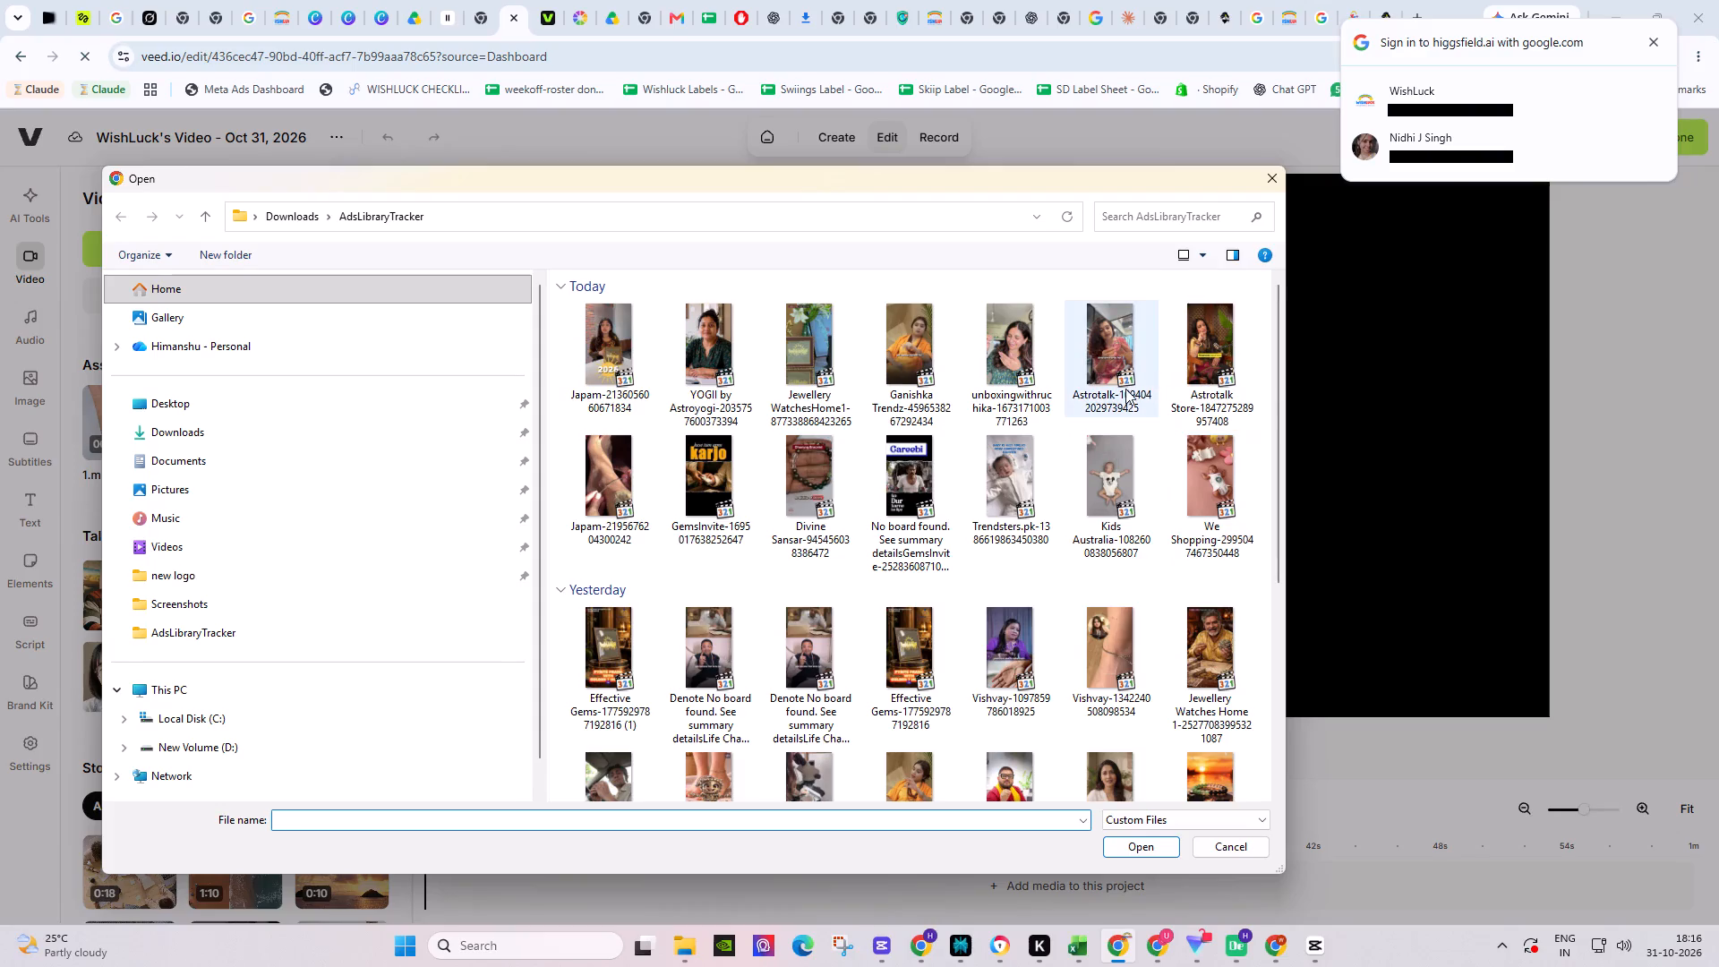
left_click(207, 439)
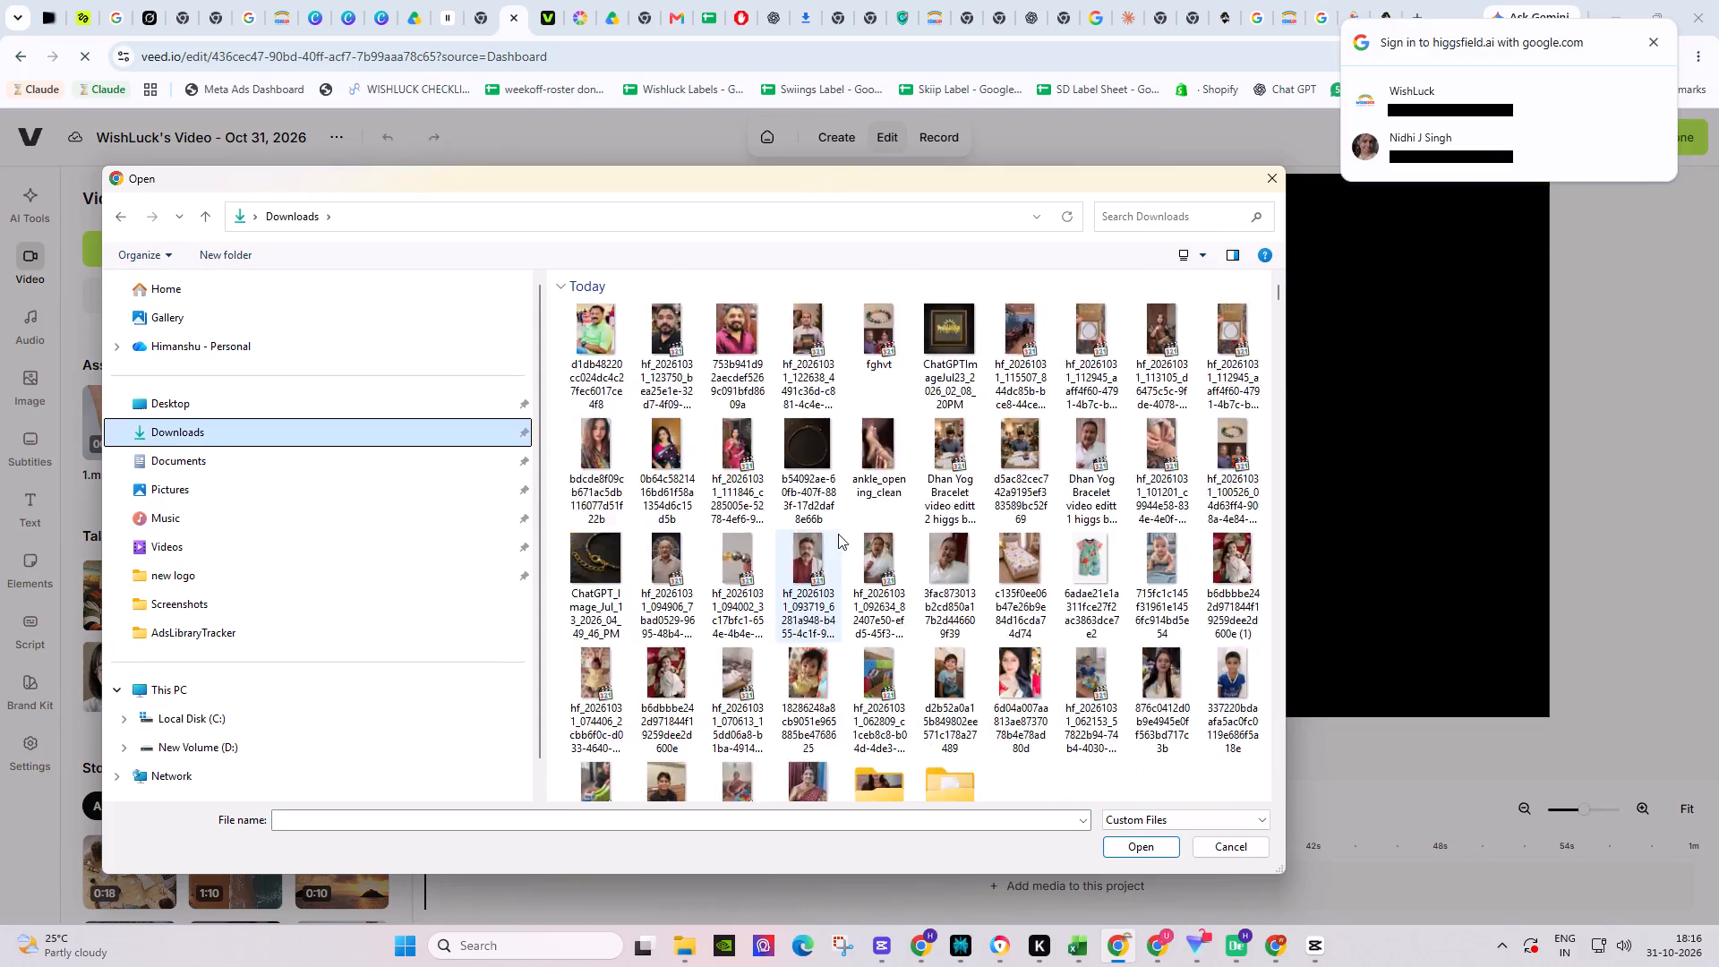
scroll(836, 628, "up", 9)
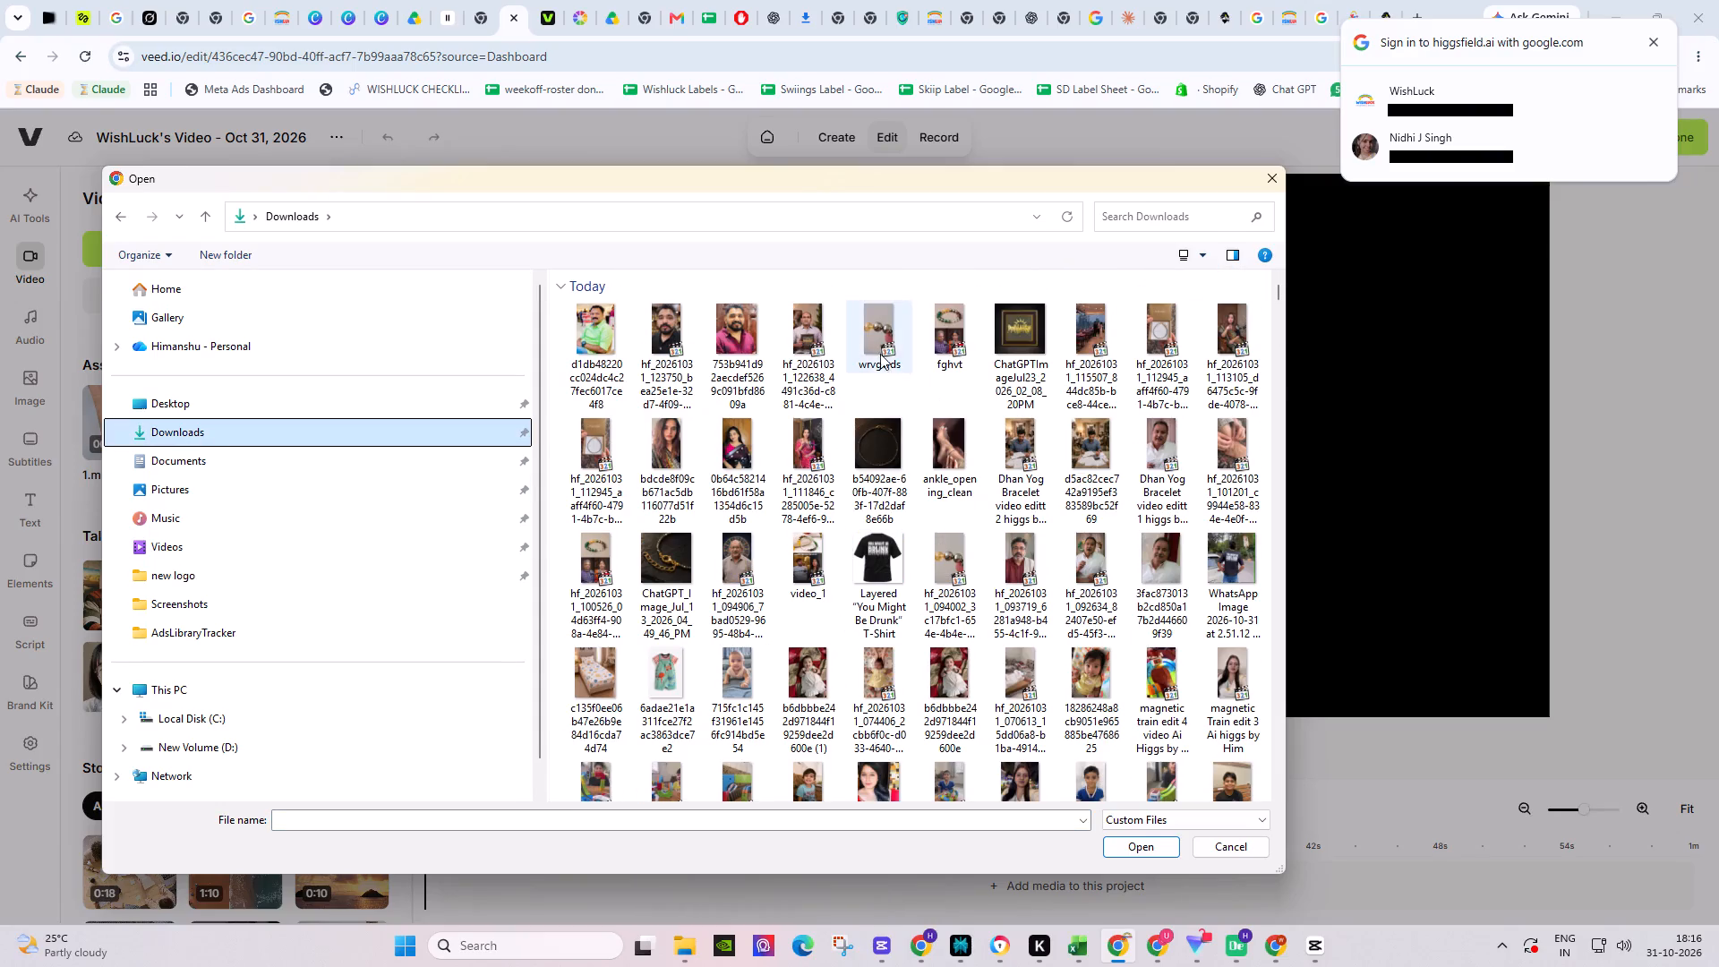
double_click(936, 349)
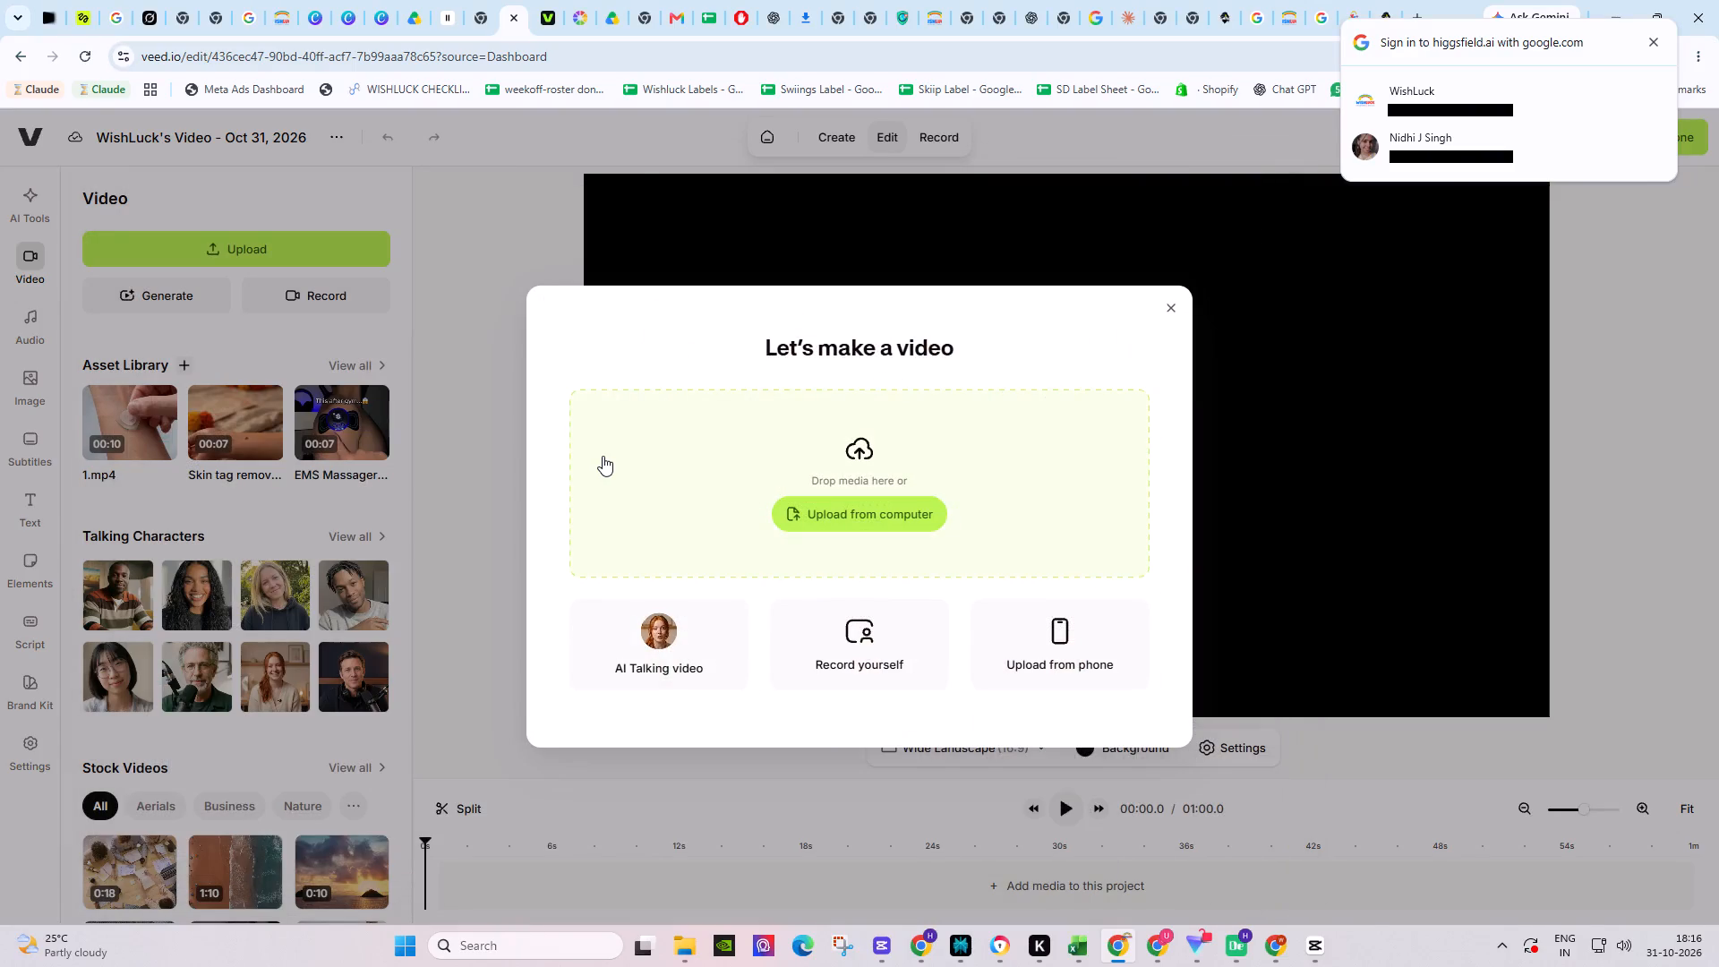
Generate automatic Hindi (Hinglish) subtitles for the uploaded video.
left_click(38, 449)
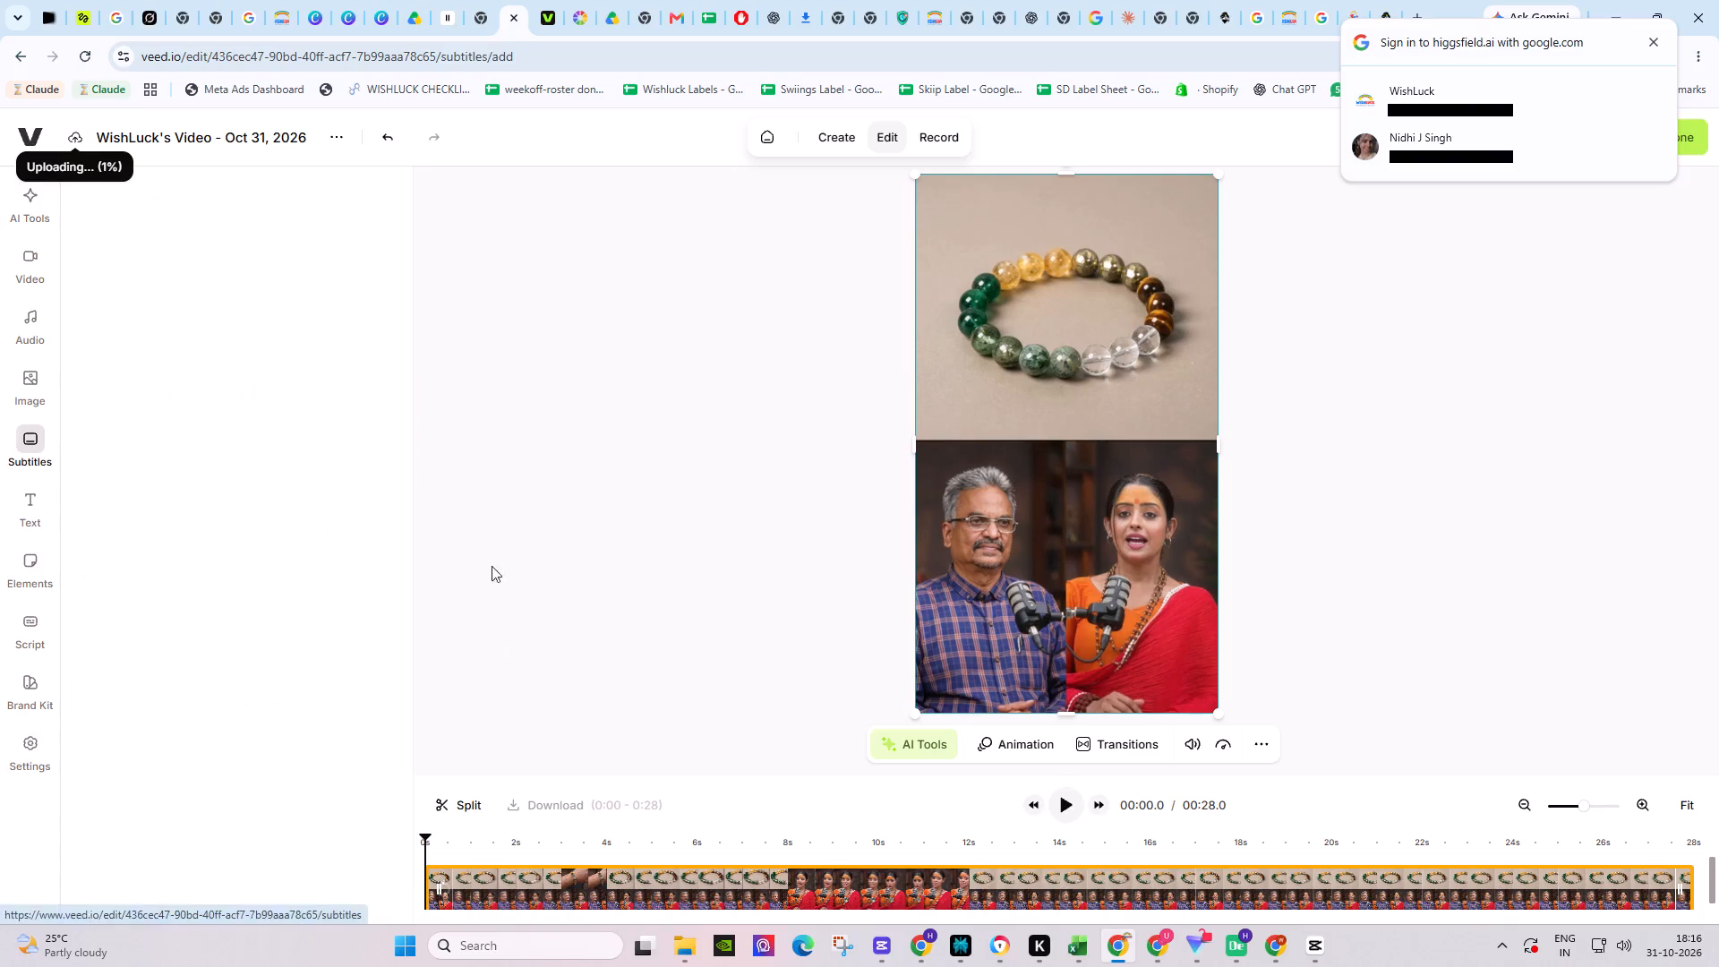
left_click(246, 435)
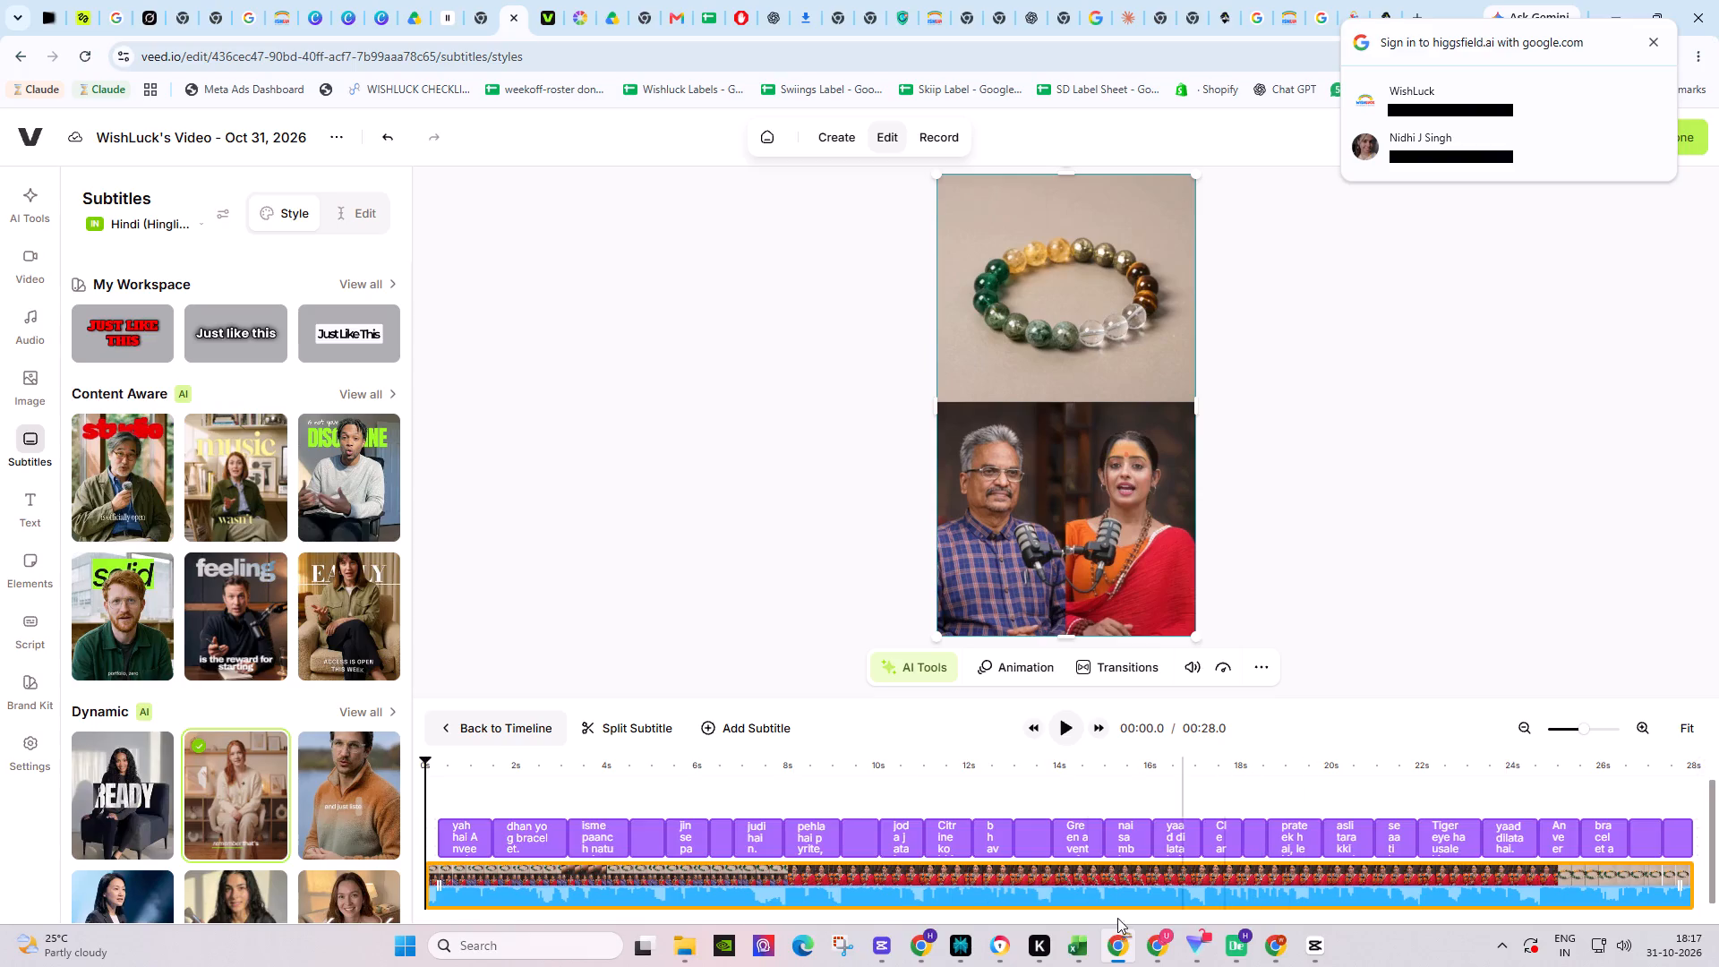
Correct "yah" to "yeh" in the first subtitle and split the line after "yeh hai".
left_click(473, 843)
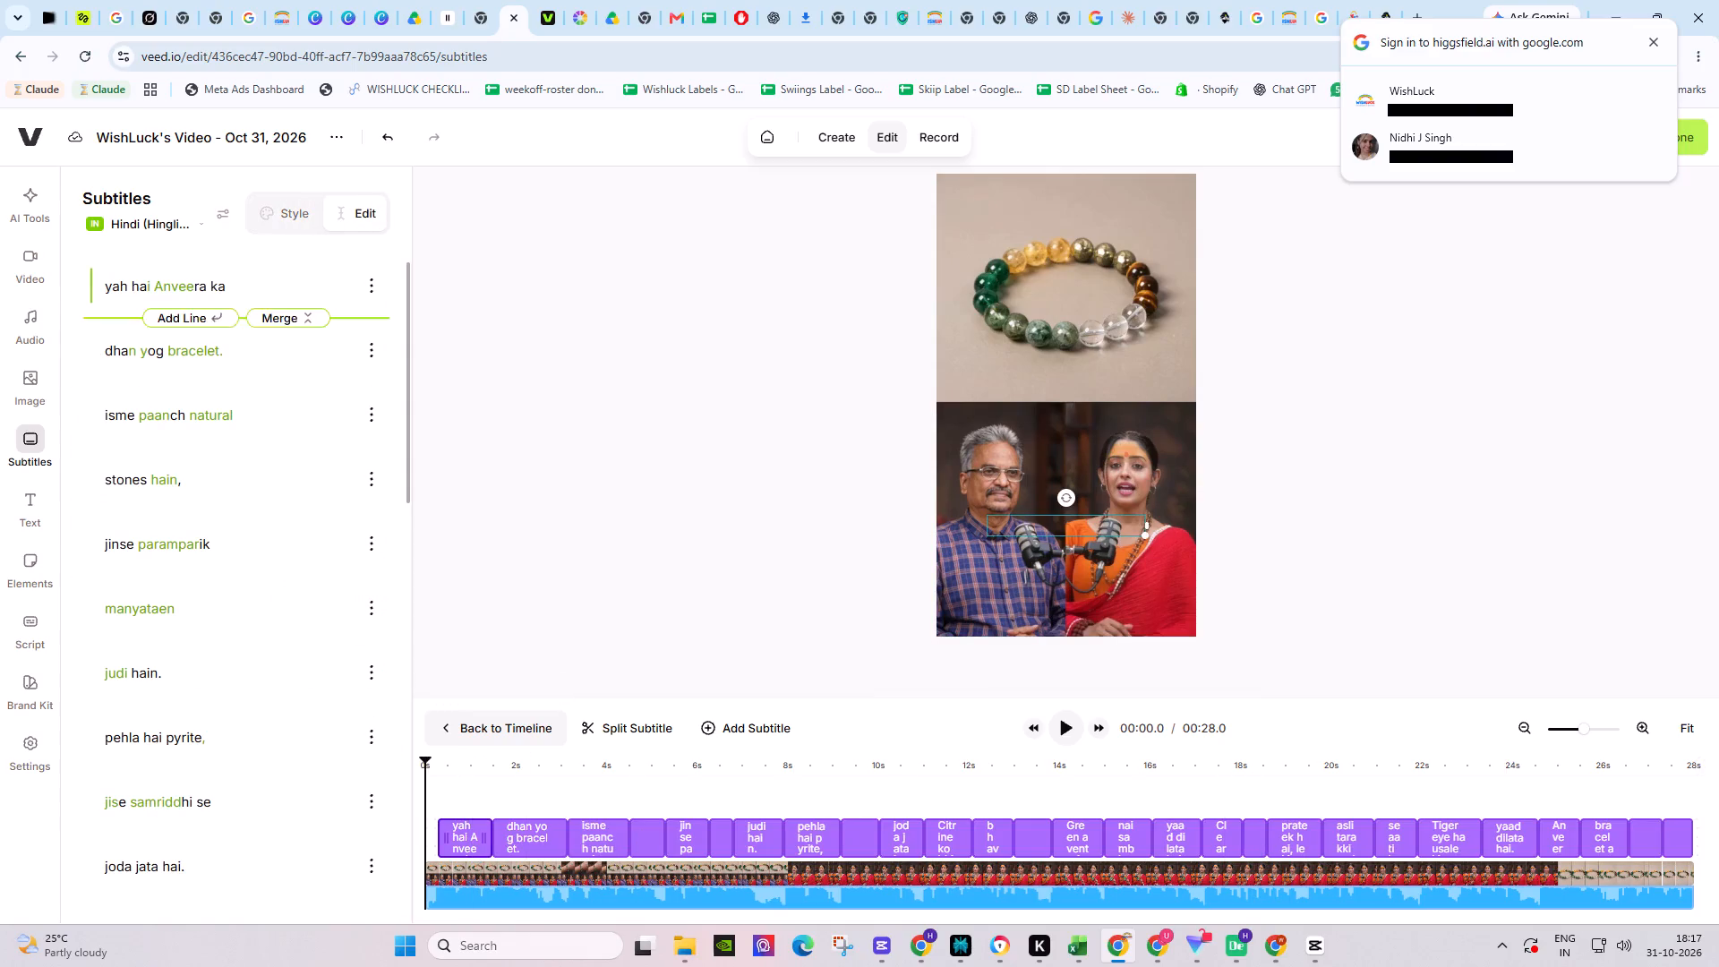
left_click(122, 281)
key("BackSpace")
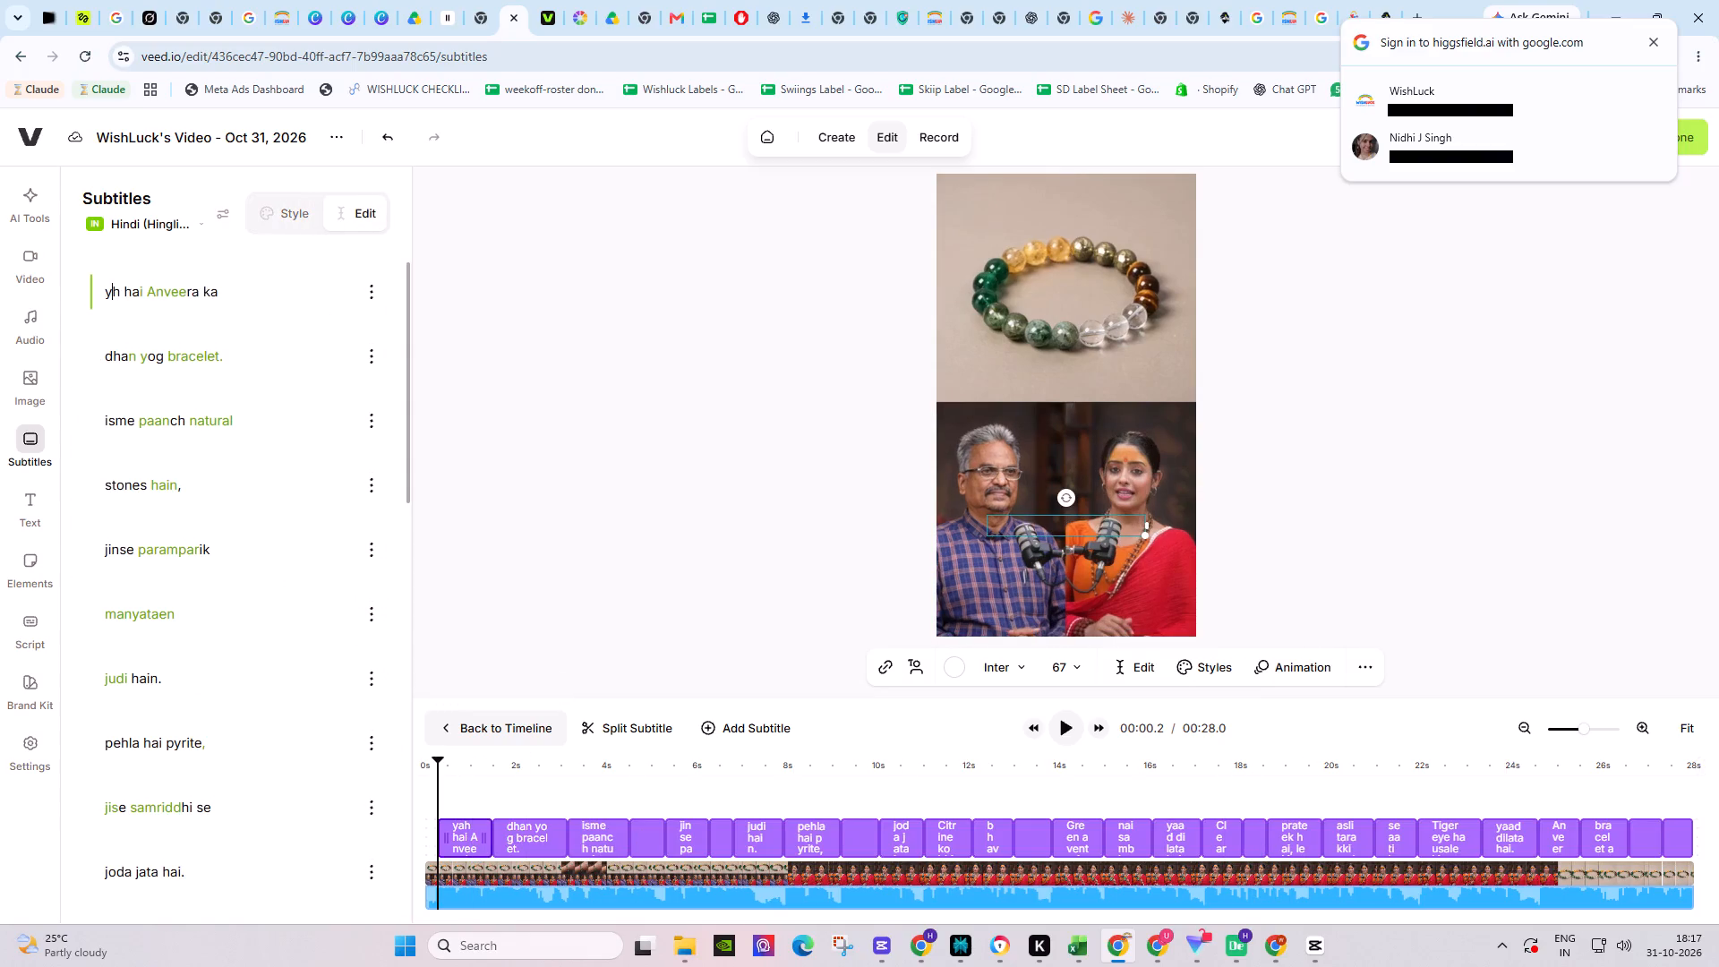
key("e")
left_click(150, 323)
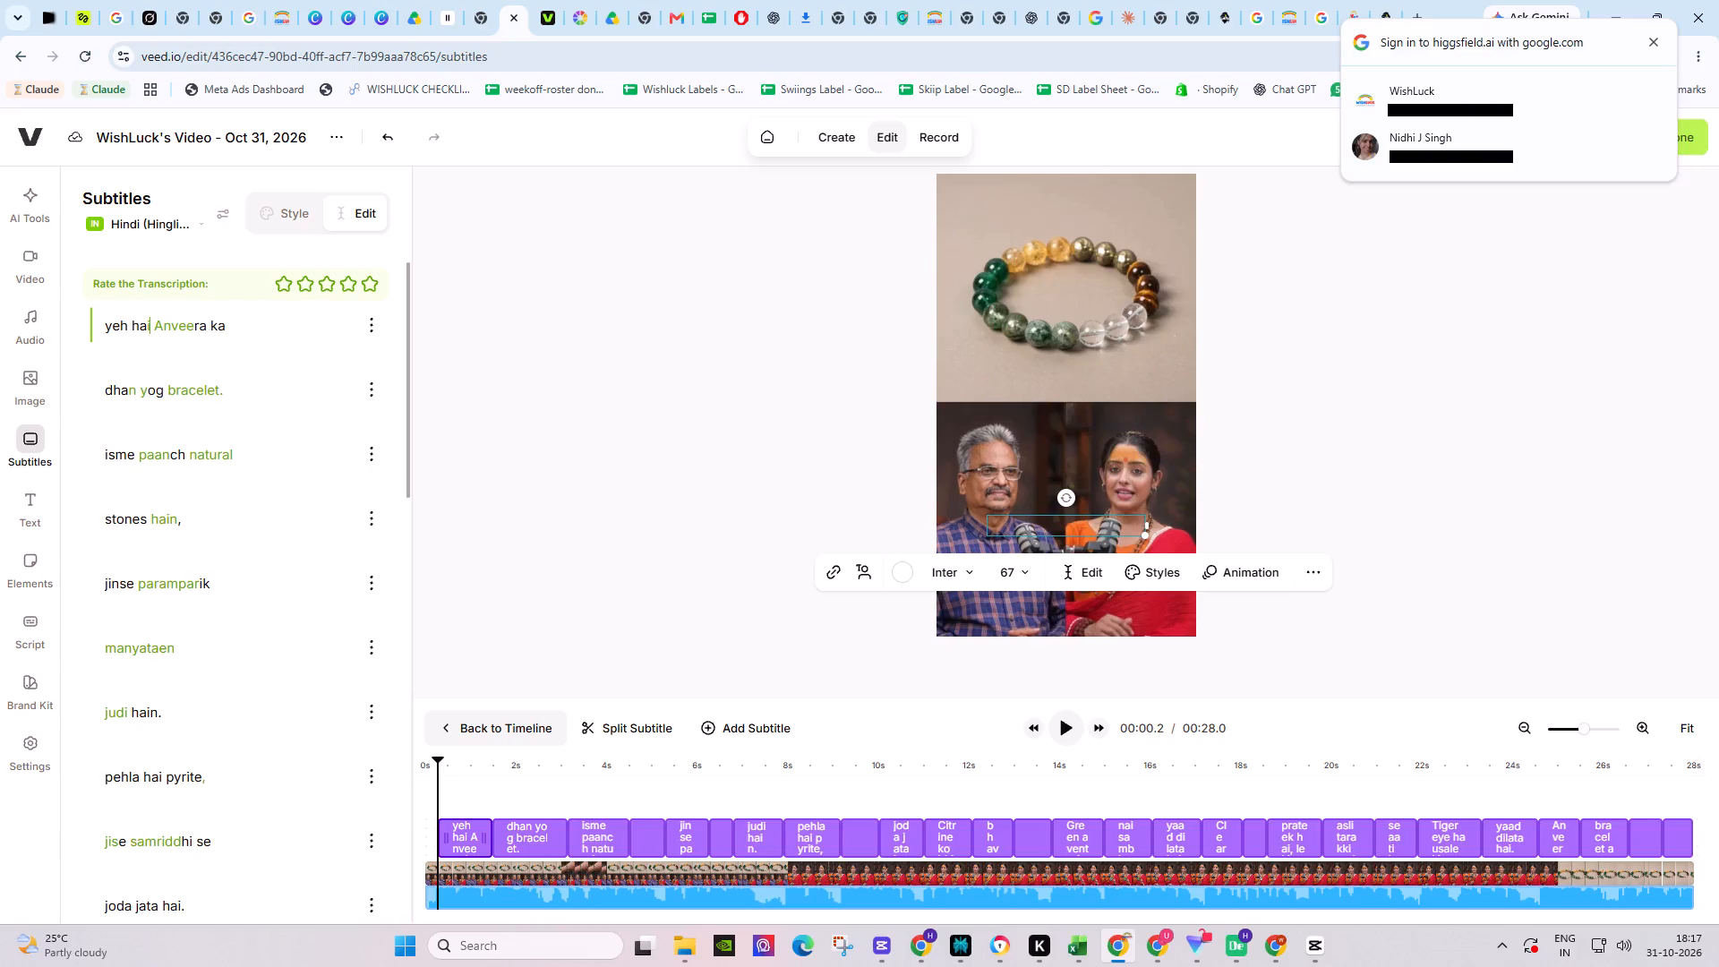
key("Return")
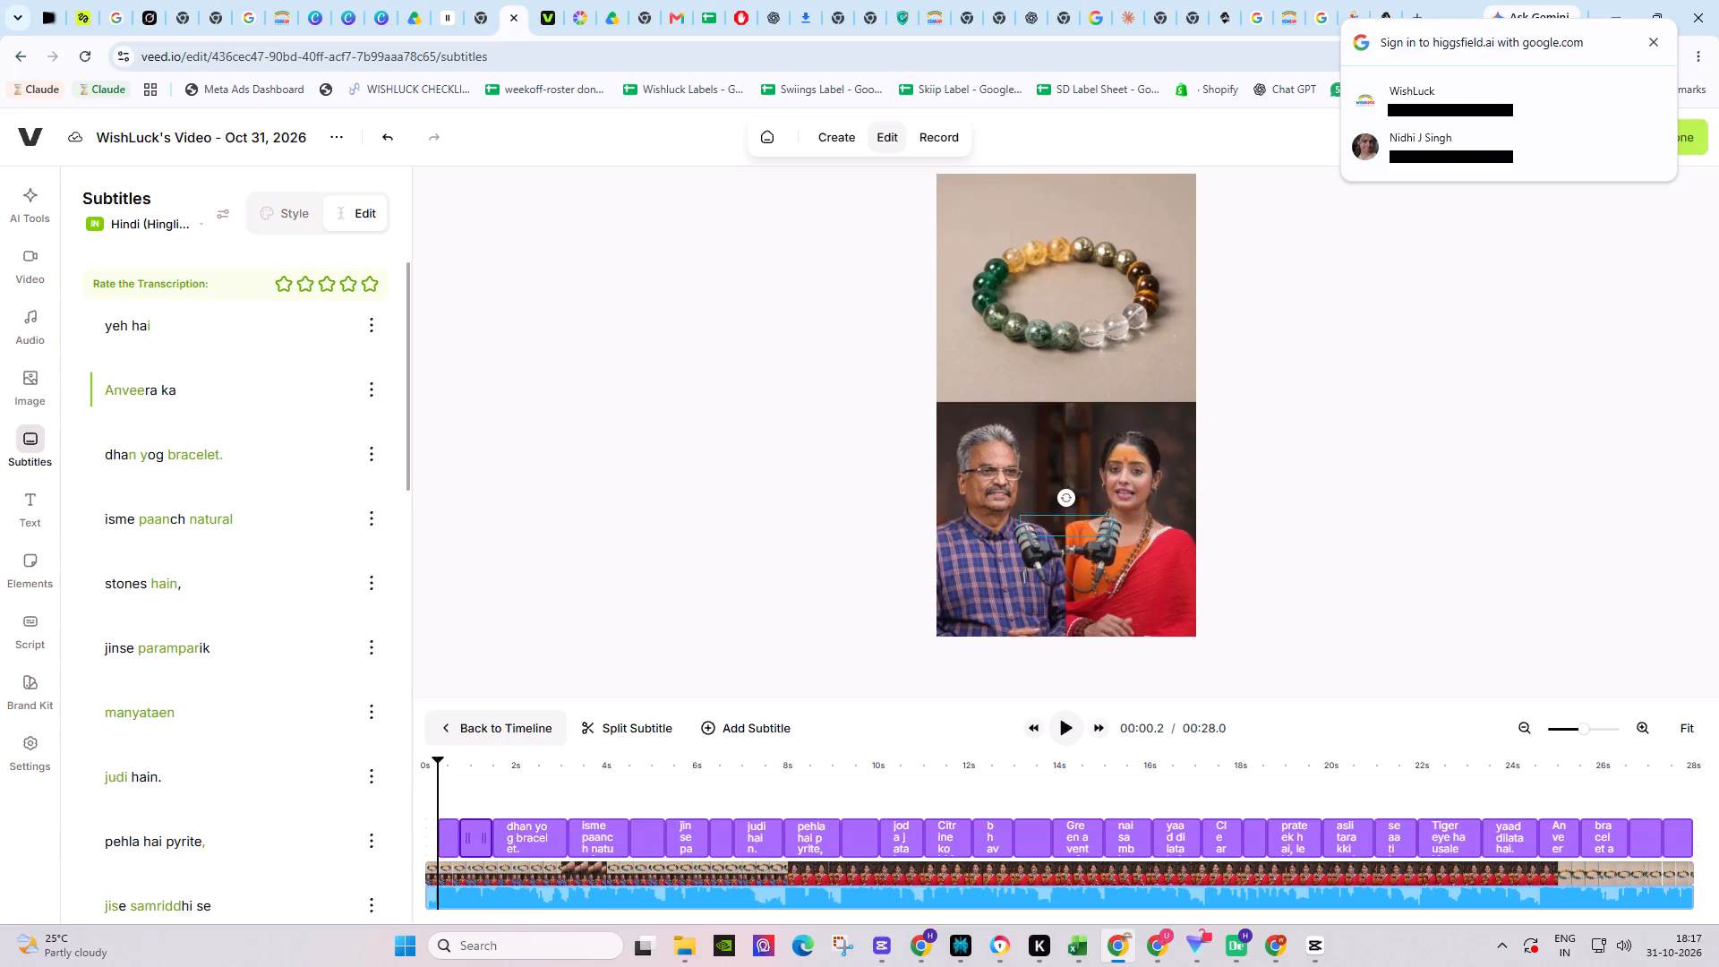
Replace the brand name "Anveera" with "ANVYRA" in the second subtitle, keeping "ka" after it.
left_click_drag(156, 384, 96, 380)
key("ctrl+v")
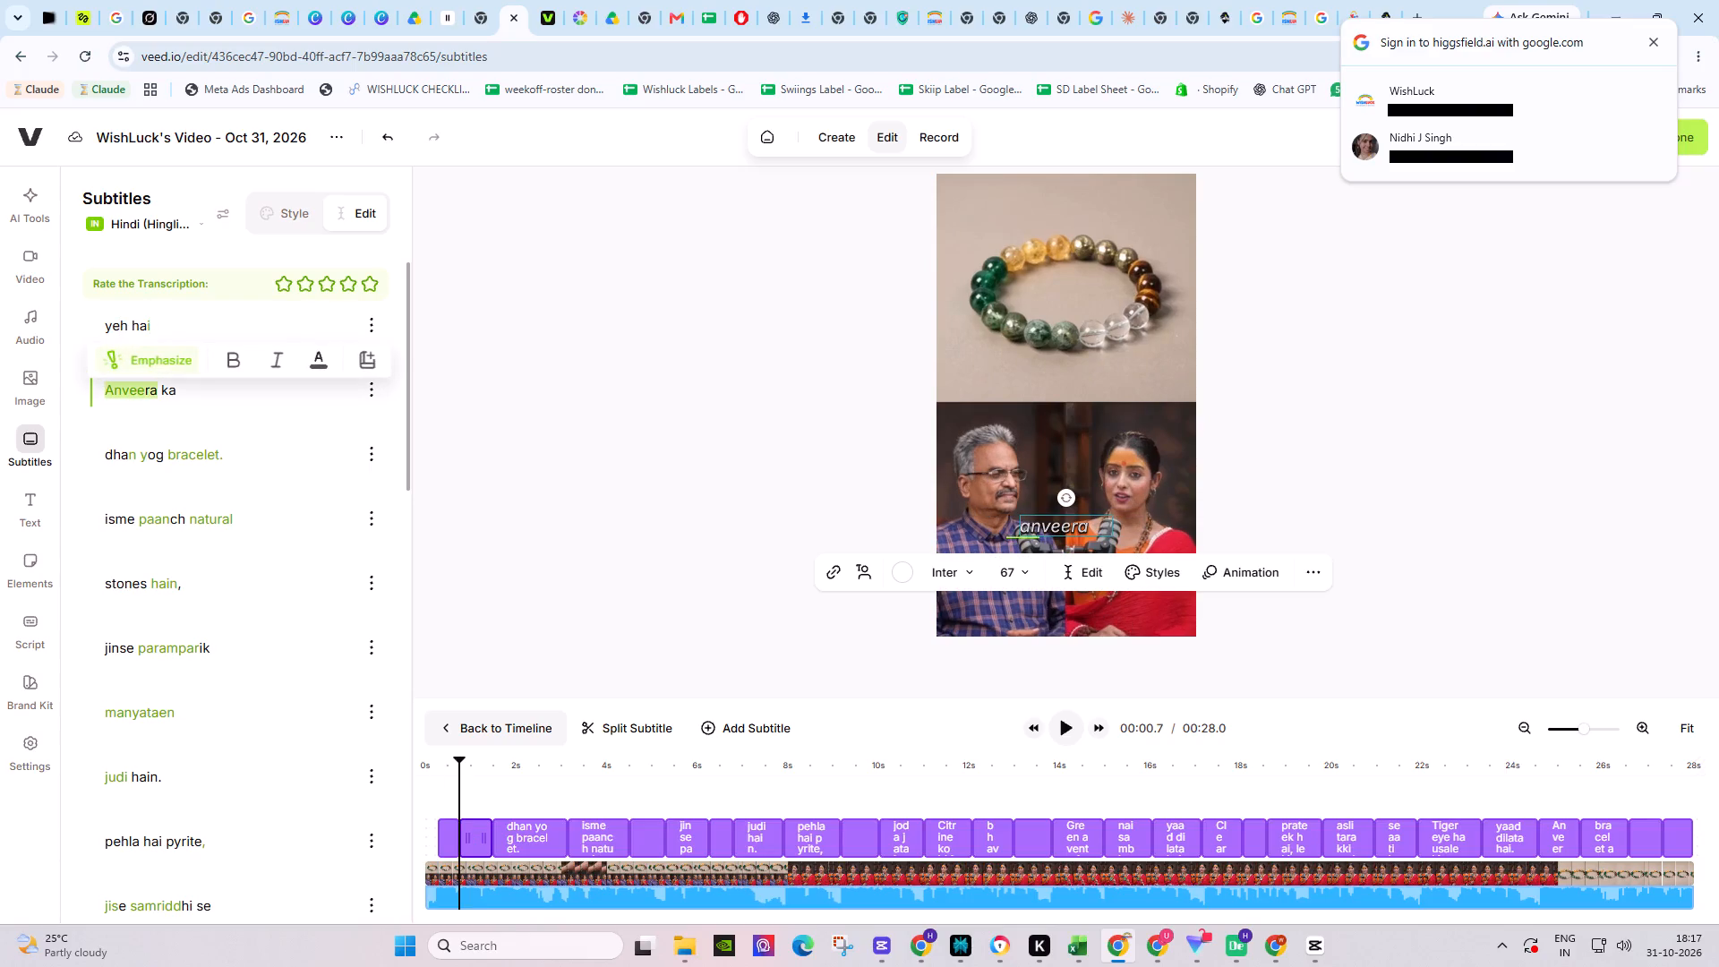
key("equal")
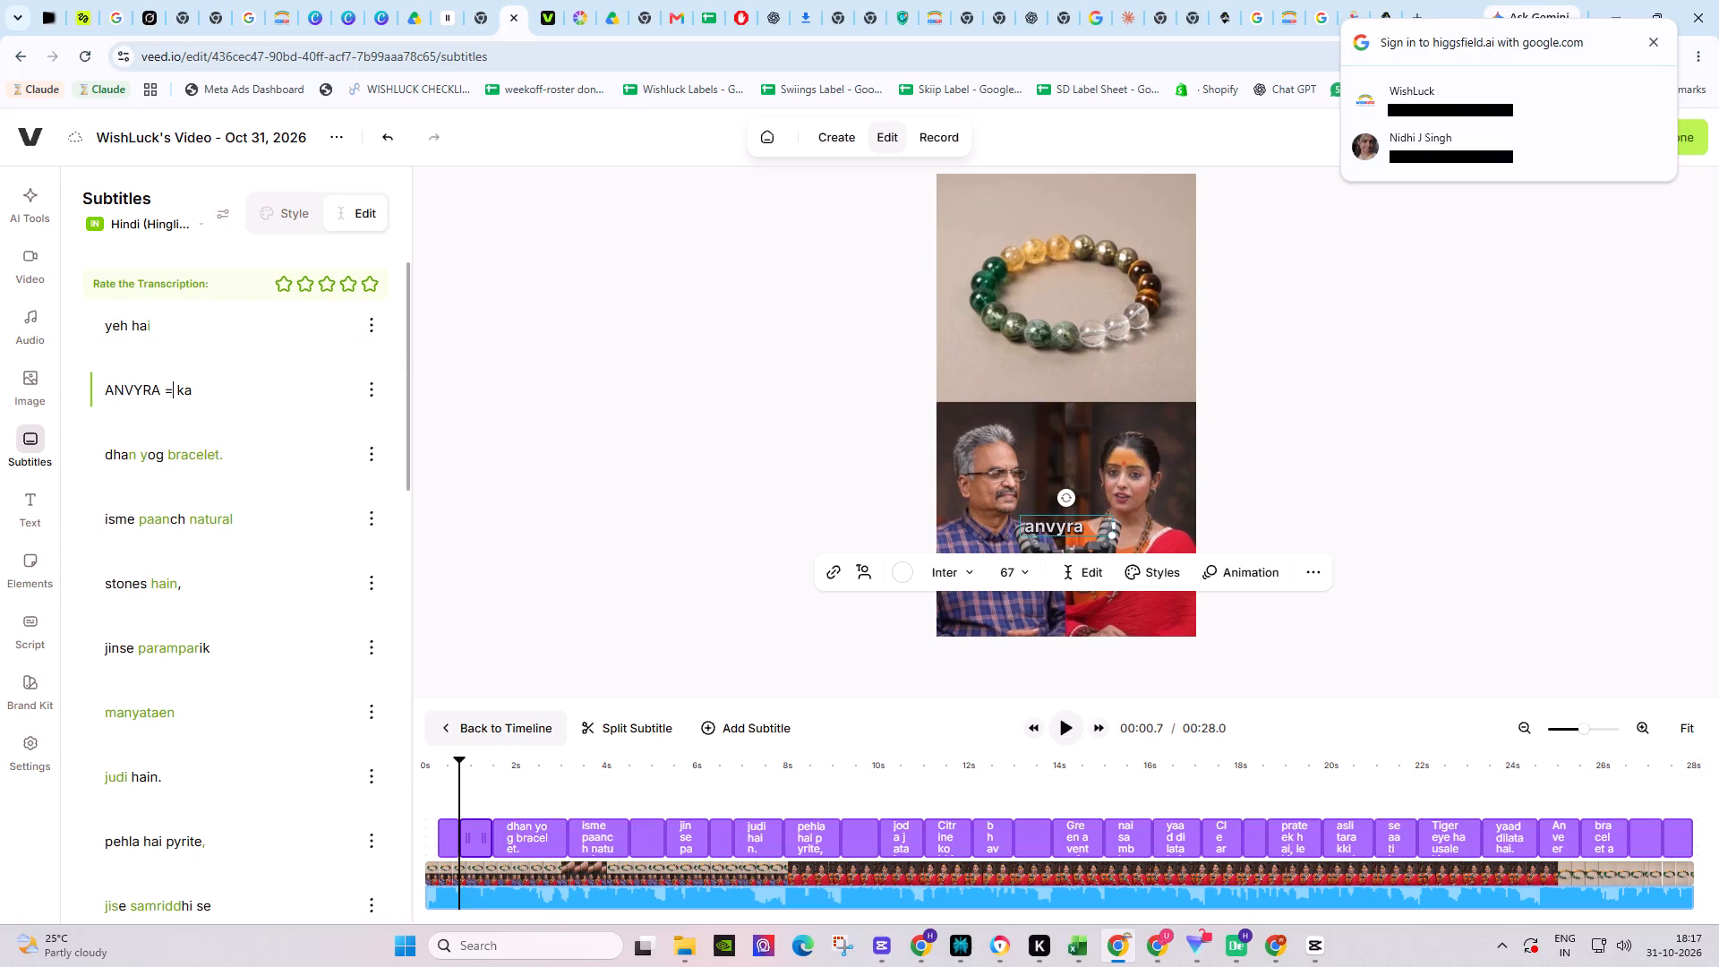
key("BackSpace")
key("BackSpace")
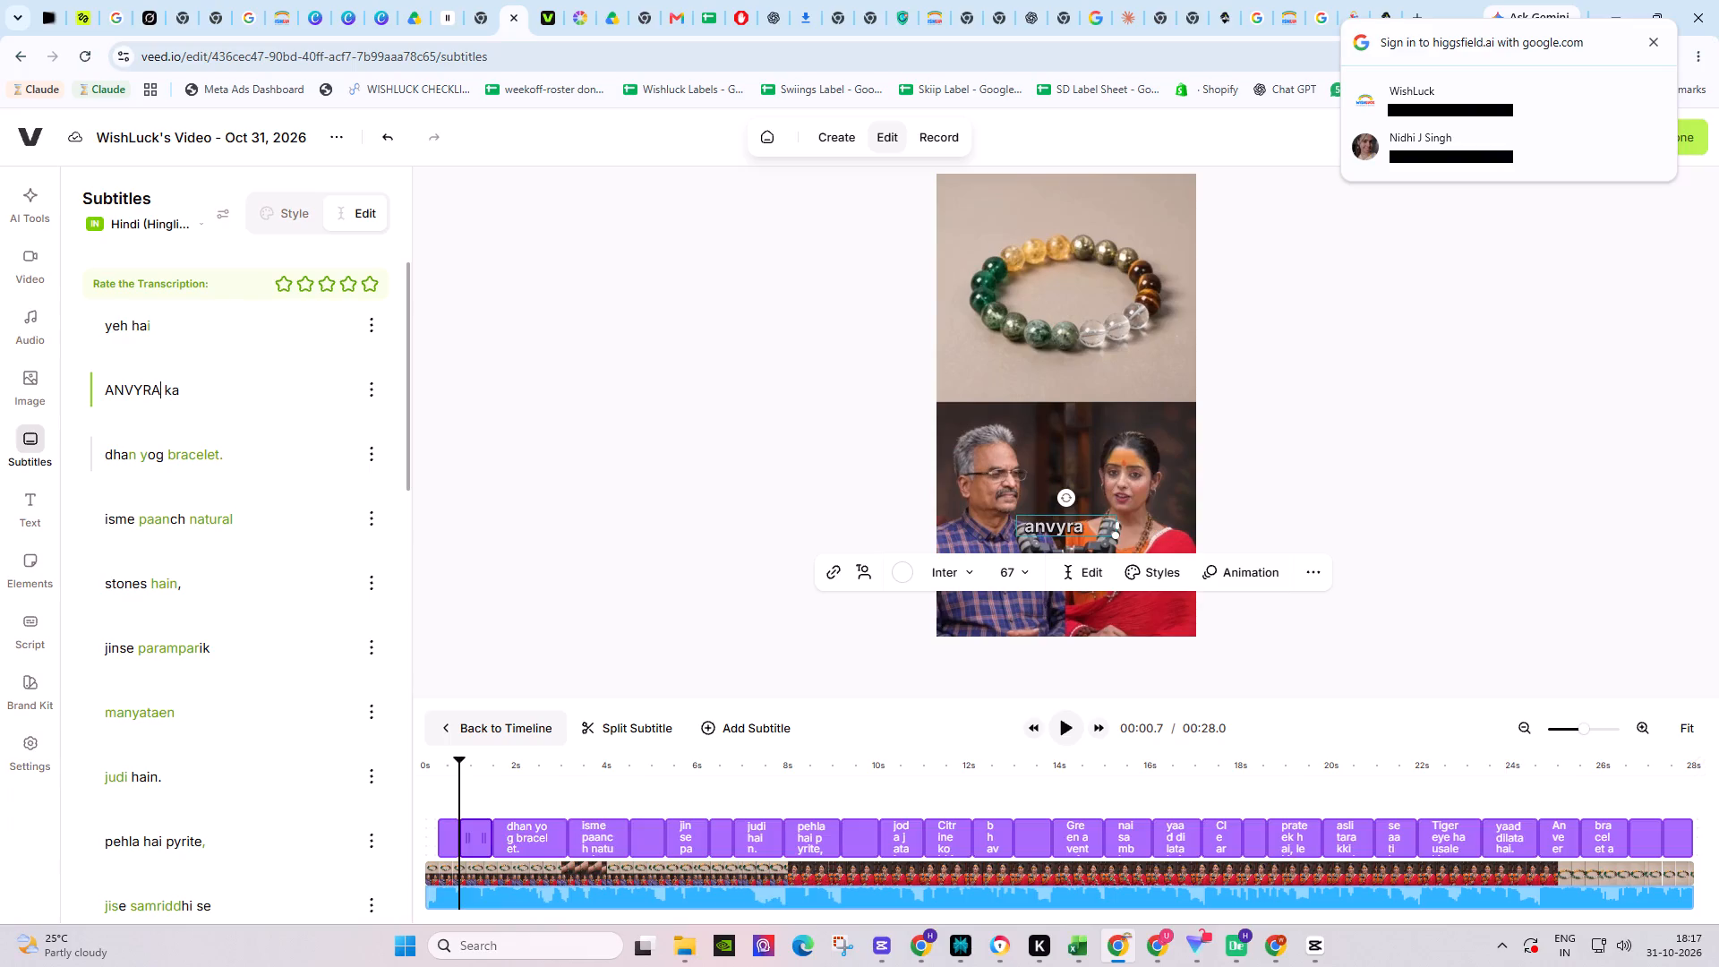
Edit the three subtitles after "ANVYRA ka" to read "dhan yog bracelet", "isme 5 natural" and "stones hai".
left_click(235, 455)
key("BackSpace")
left_click_drag(189, 521, 184, 521)
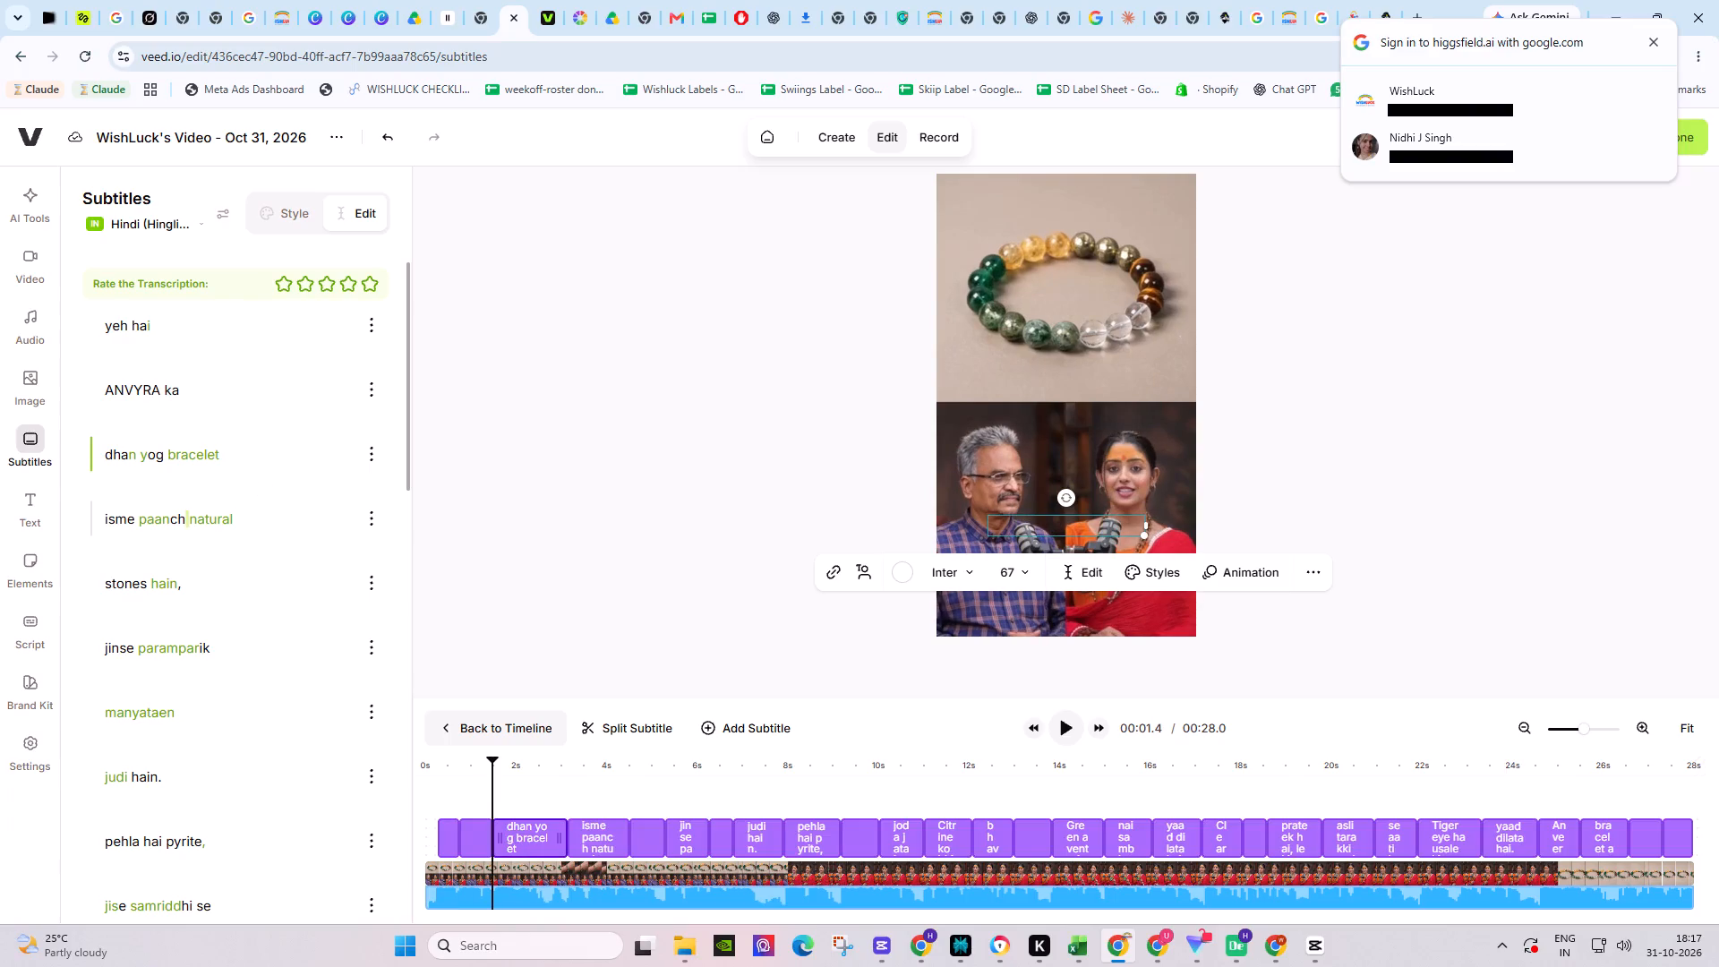
left_click_drag(184, 521, 141, 520)
key("5")
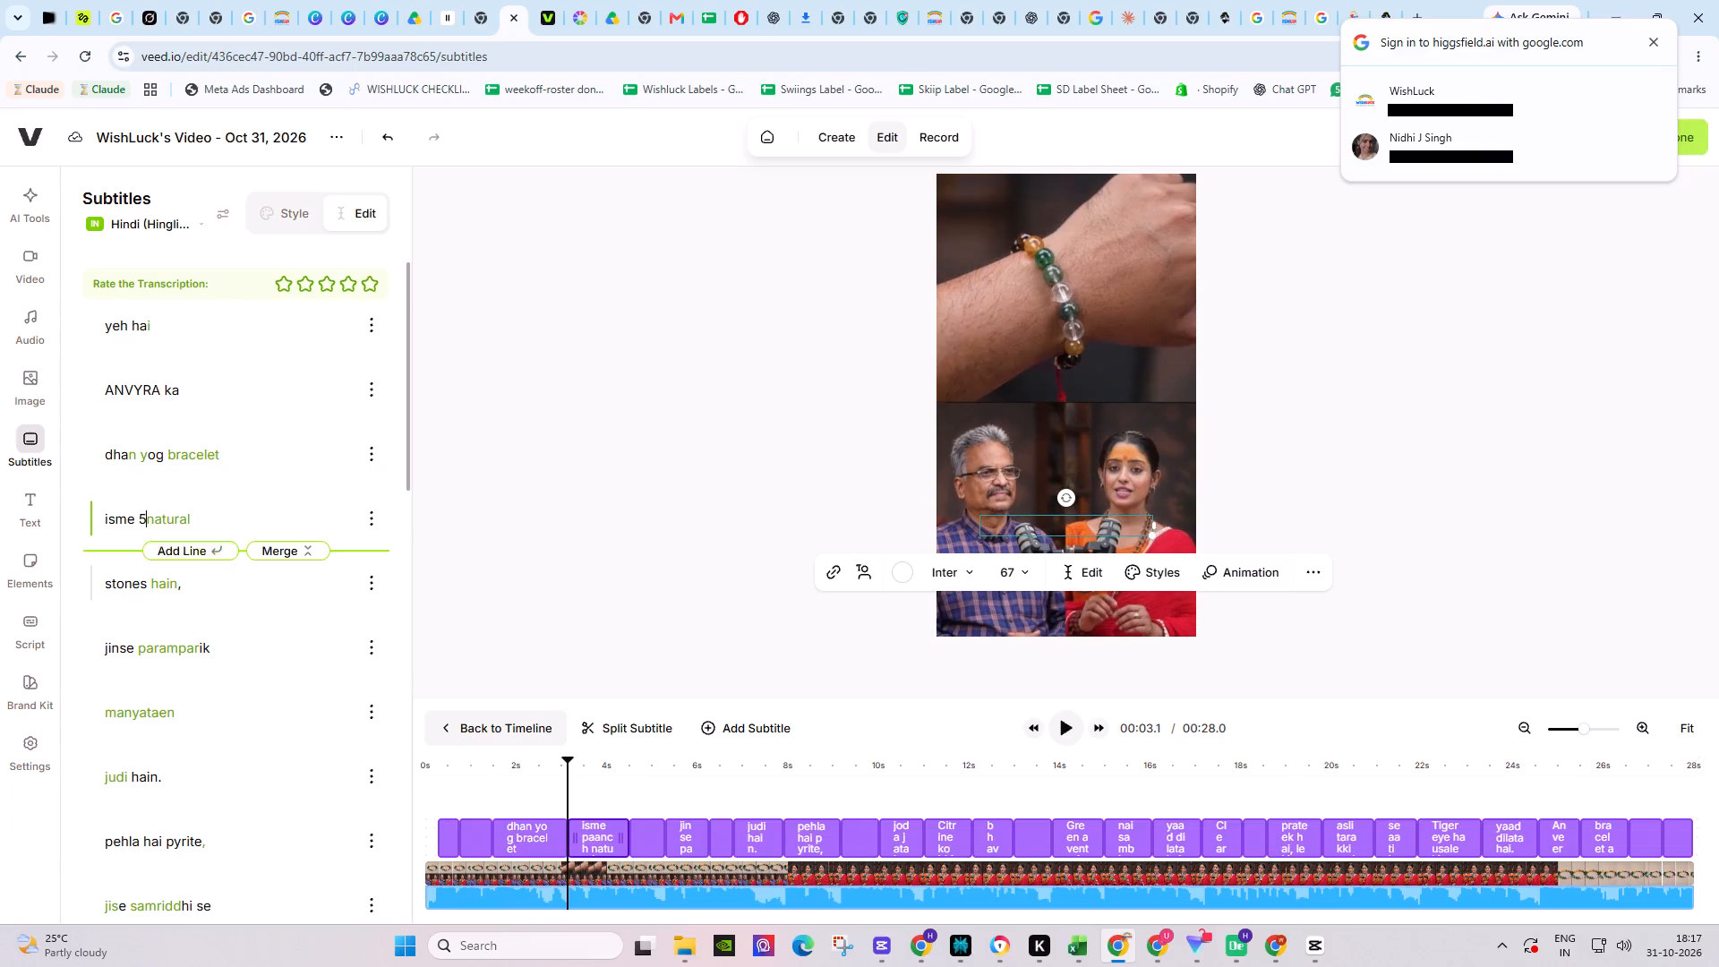
key("space")
left_click(230, 561)
key("BackSpace")
key("BackSpace")
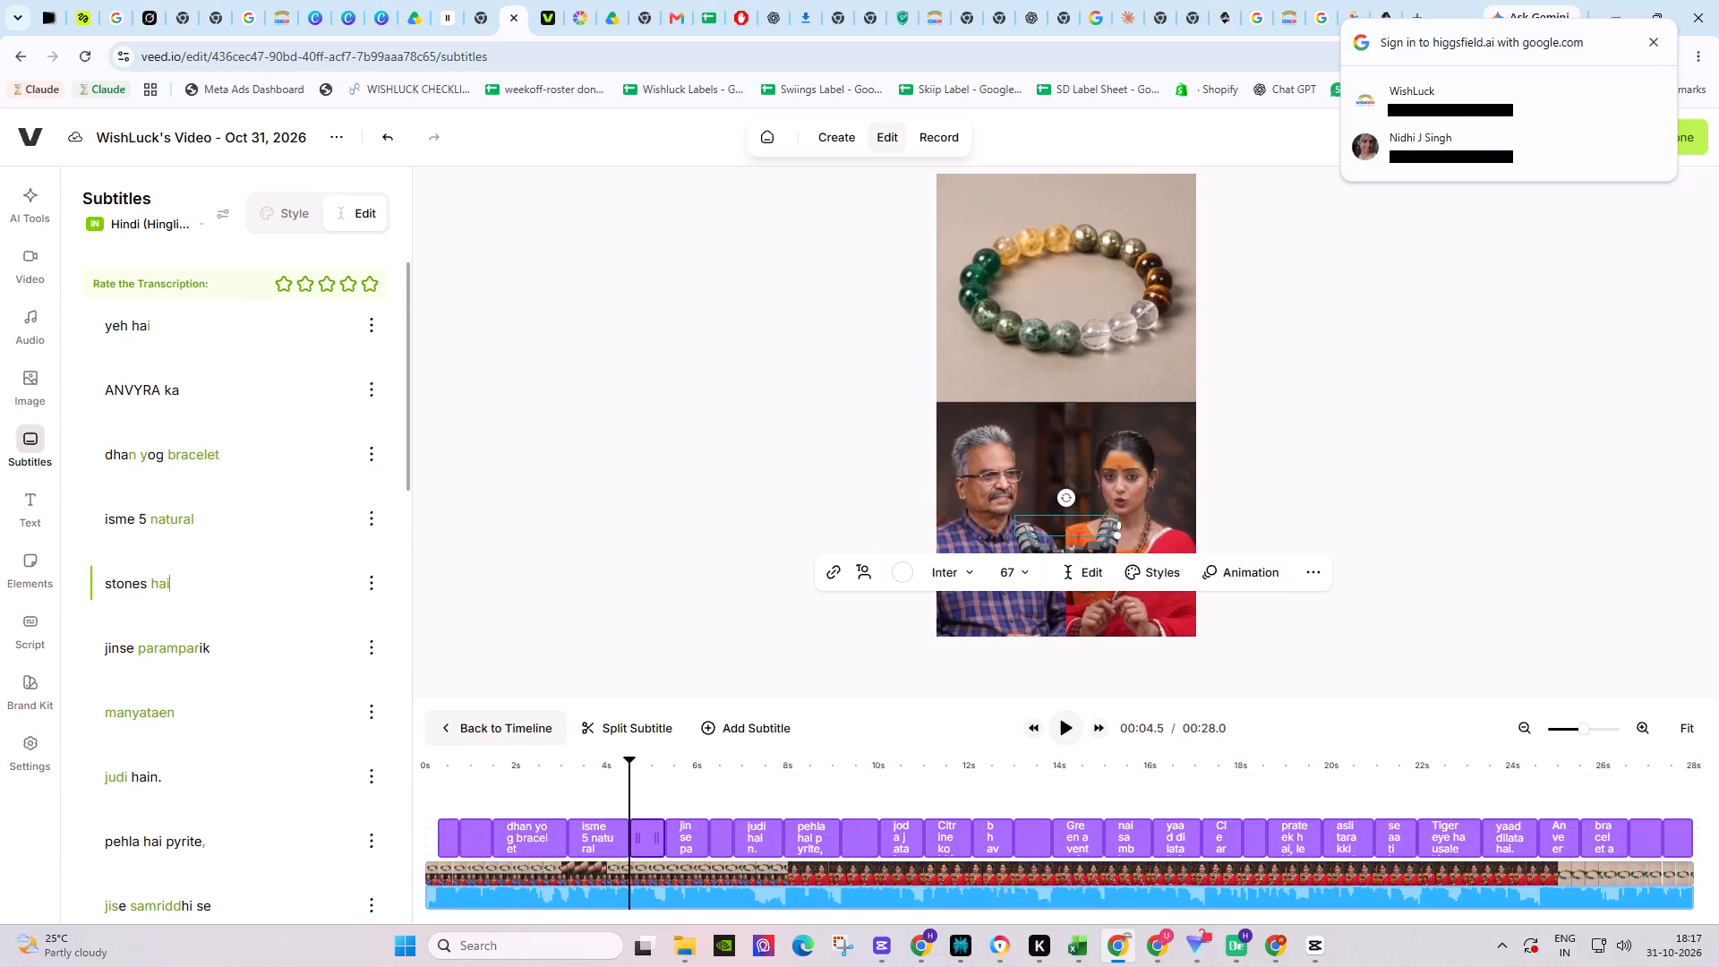
Shorten "judi hain." to "judi hai" and merge it into the "manyataen" subtitle above.
scroll(232, 562, "down", 1)
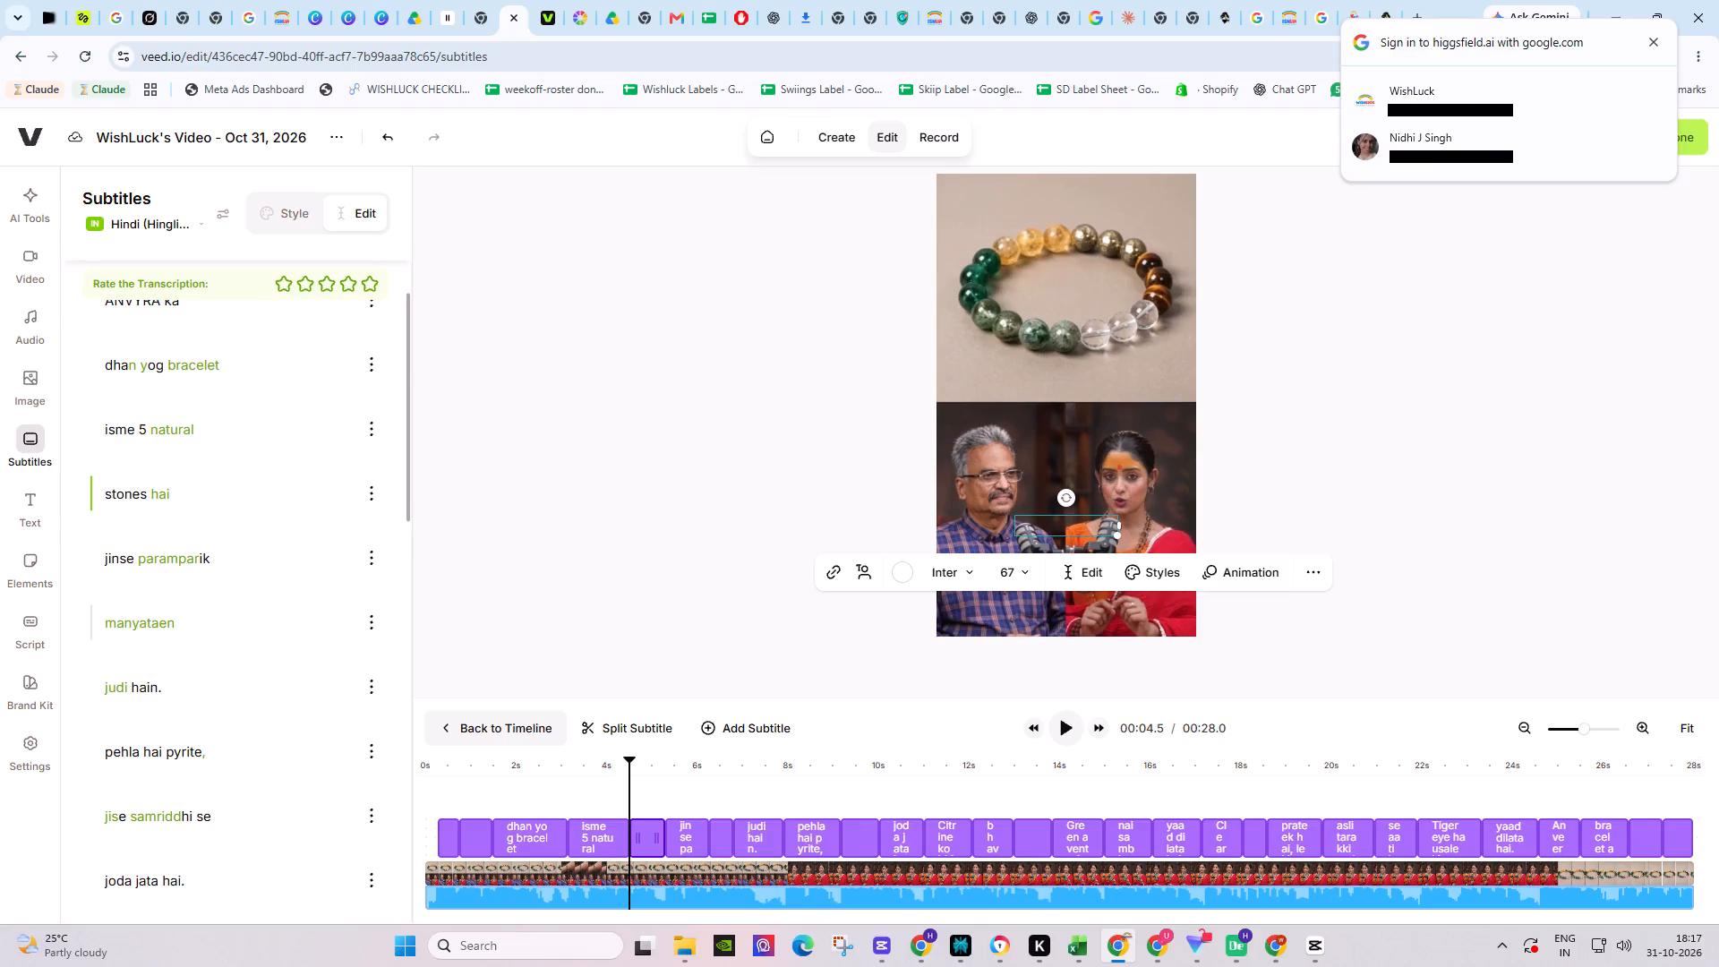
left_click(195, 685)
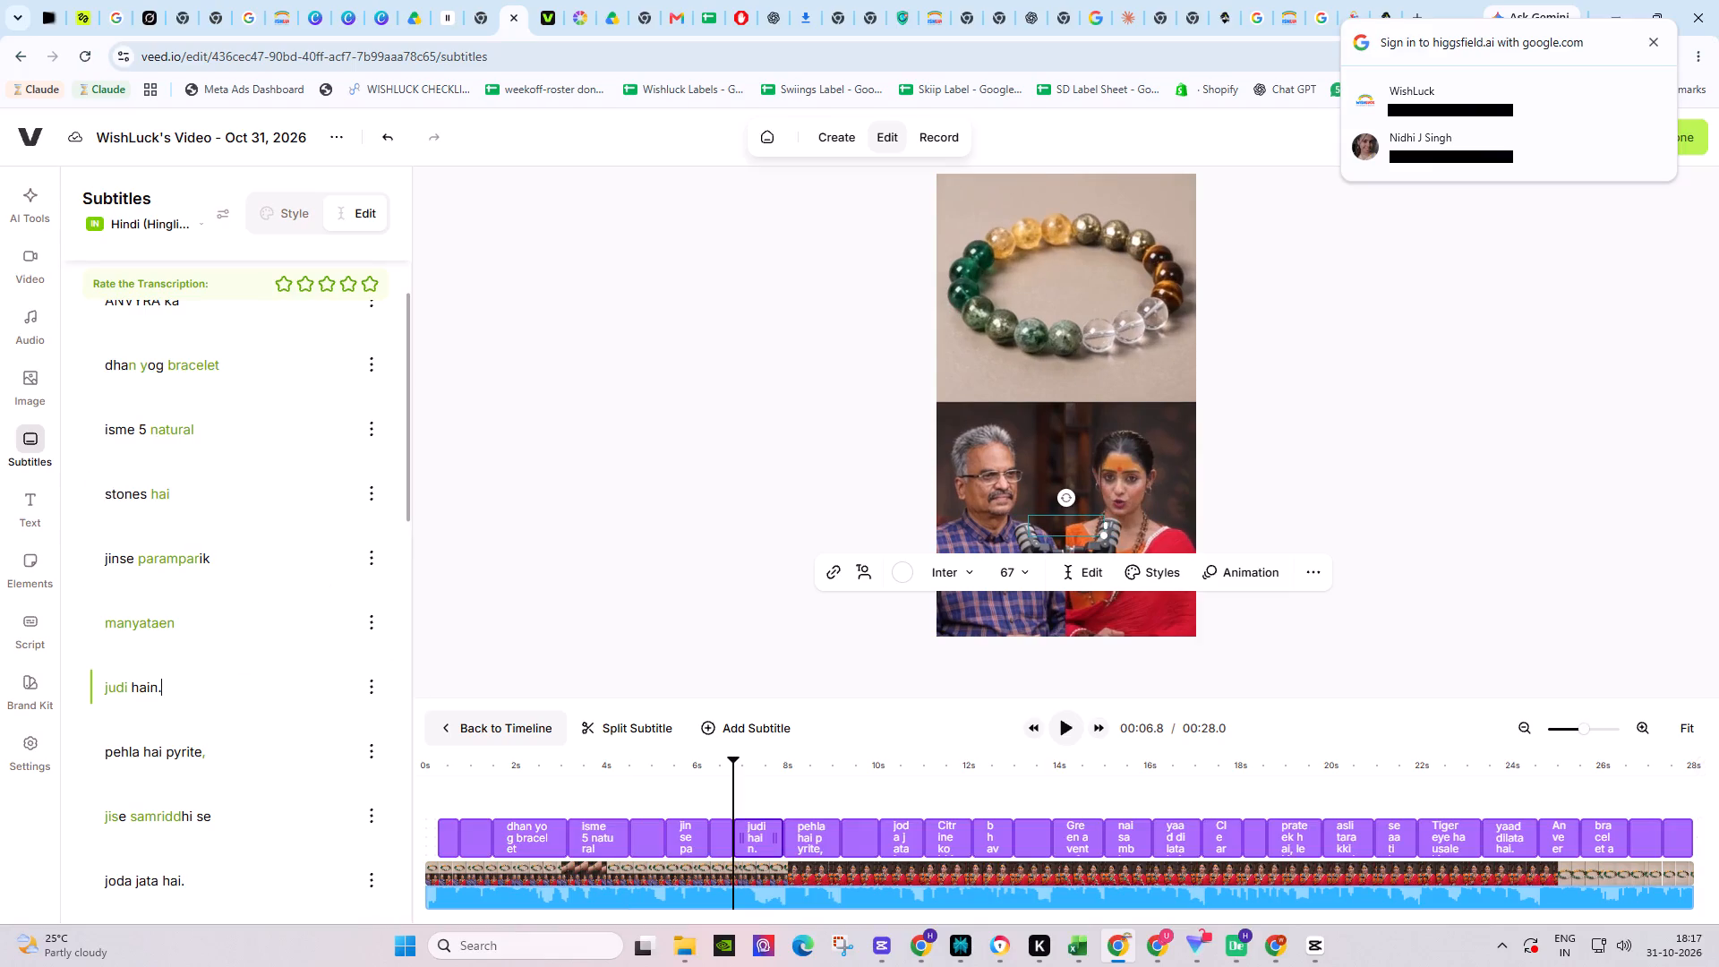
key("BackSpace")
key("BackSpace")
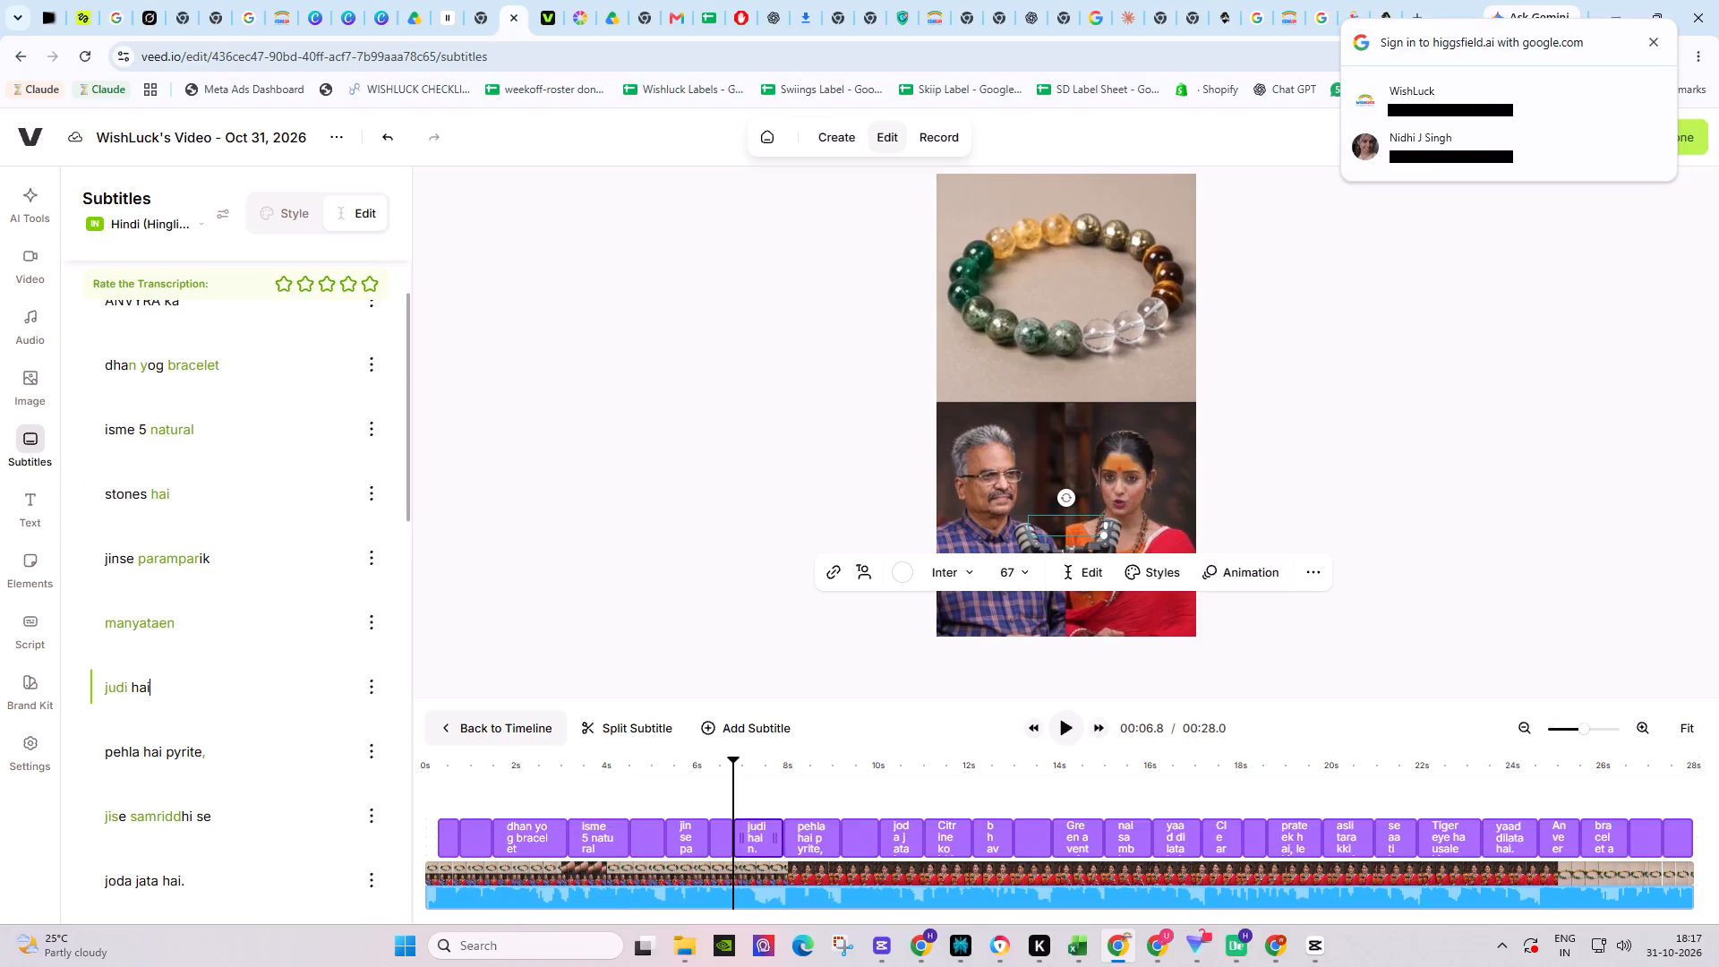
left_click(104, 685)
key("BackSpace")
key("space")
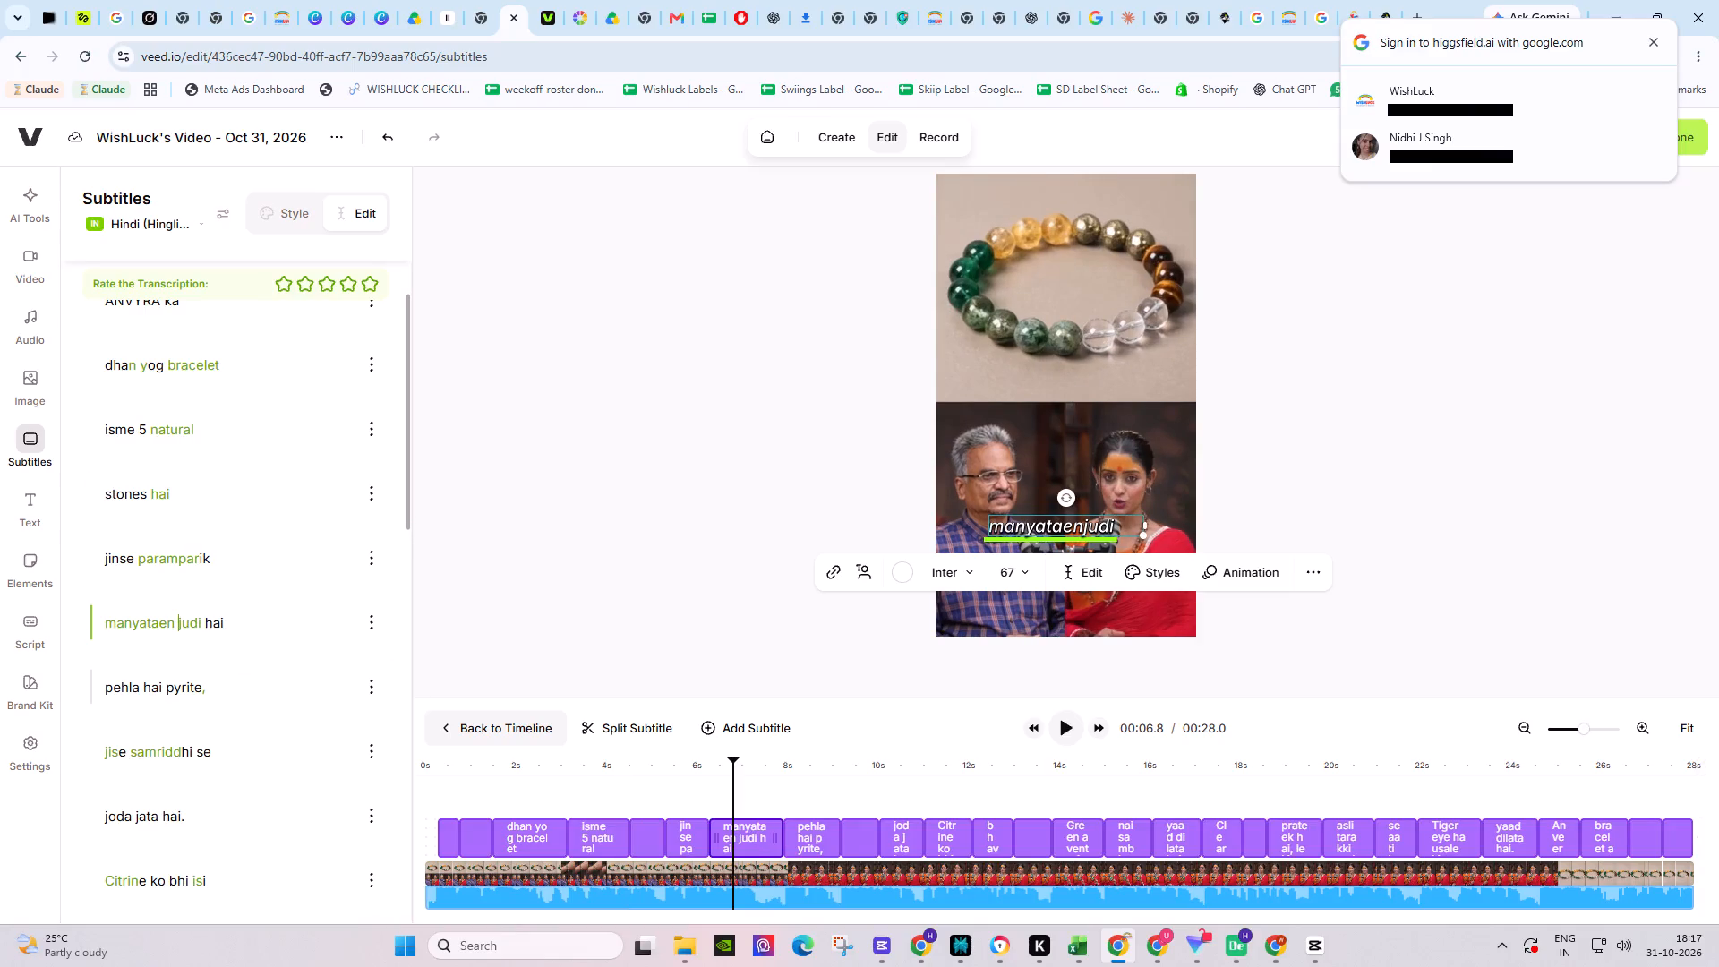
Remove the comma after "pehla hai pyrite" and split "pyrite" into its own subtitle.
left_click(228, 696)
key("BackSpace")
left_click(163, 689)
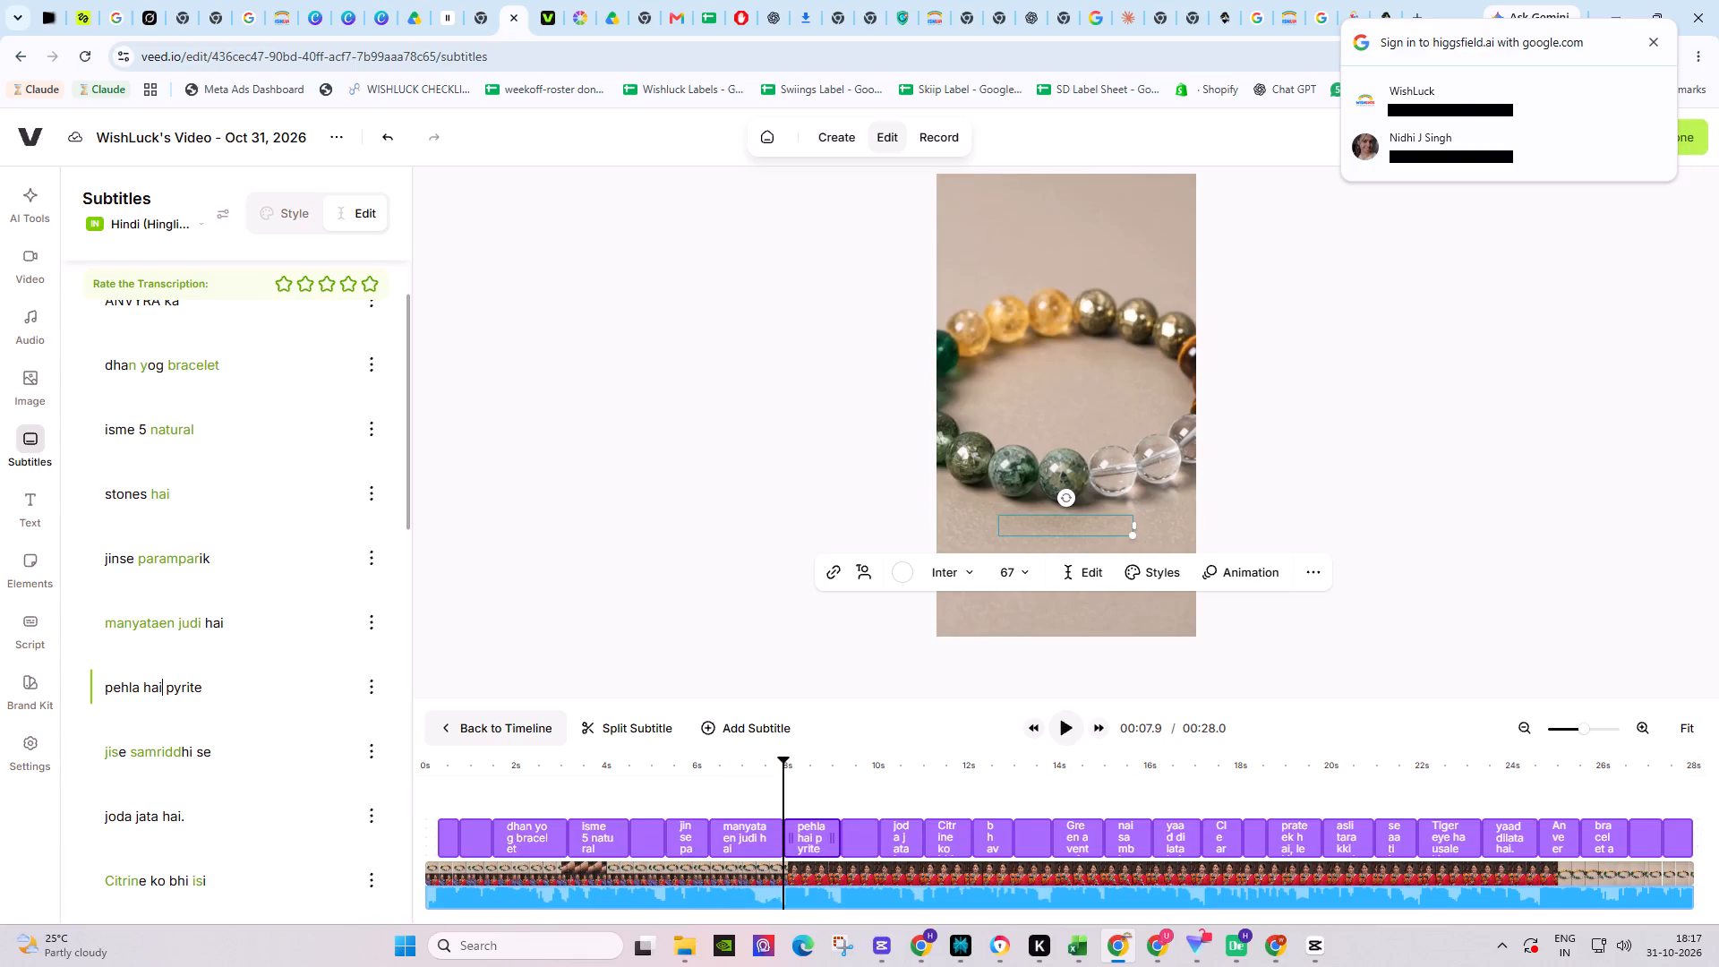
key("Return")
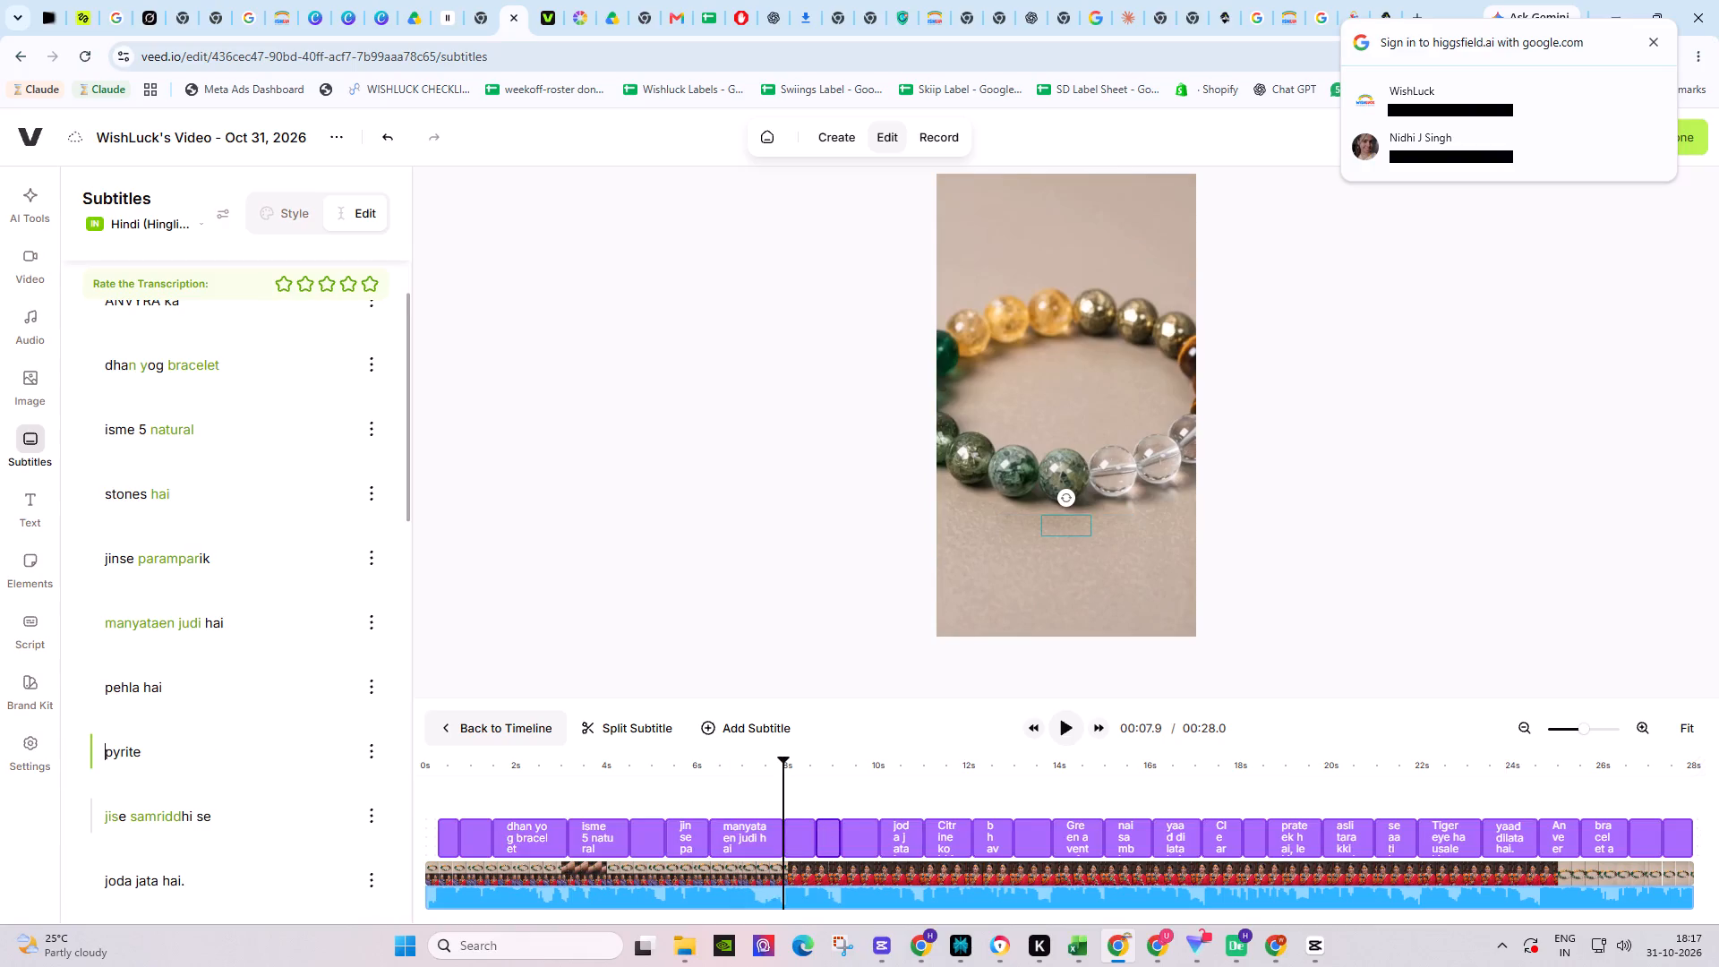
Remove the full stop from "joda jata hai" and split "Citrine" from "ko bhi isi" in the following subtitle.
scroll(220, 818, "down", 2)
left_click(210, 699)
key("BackSpace")
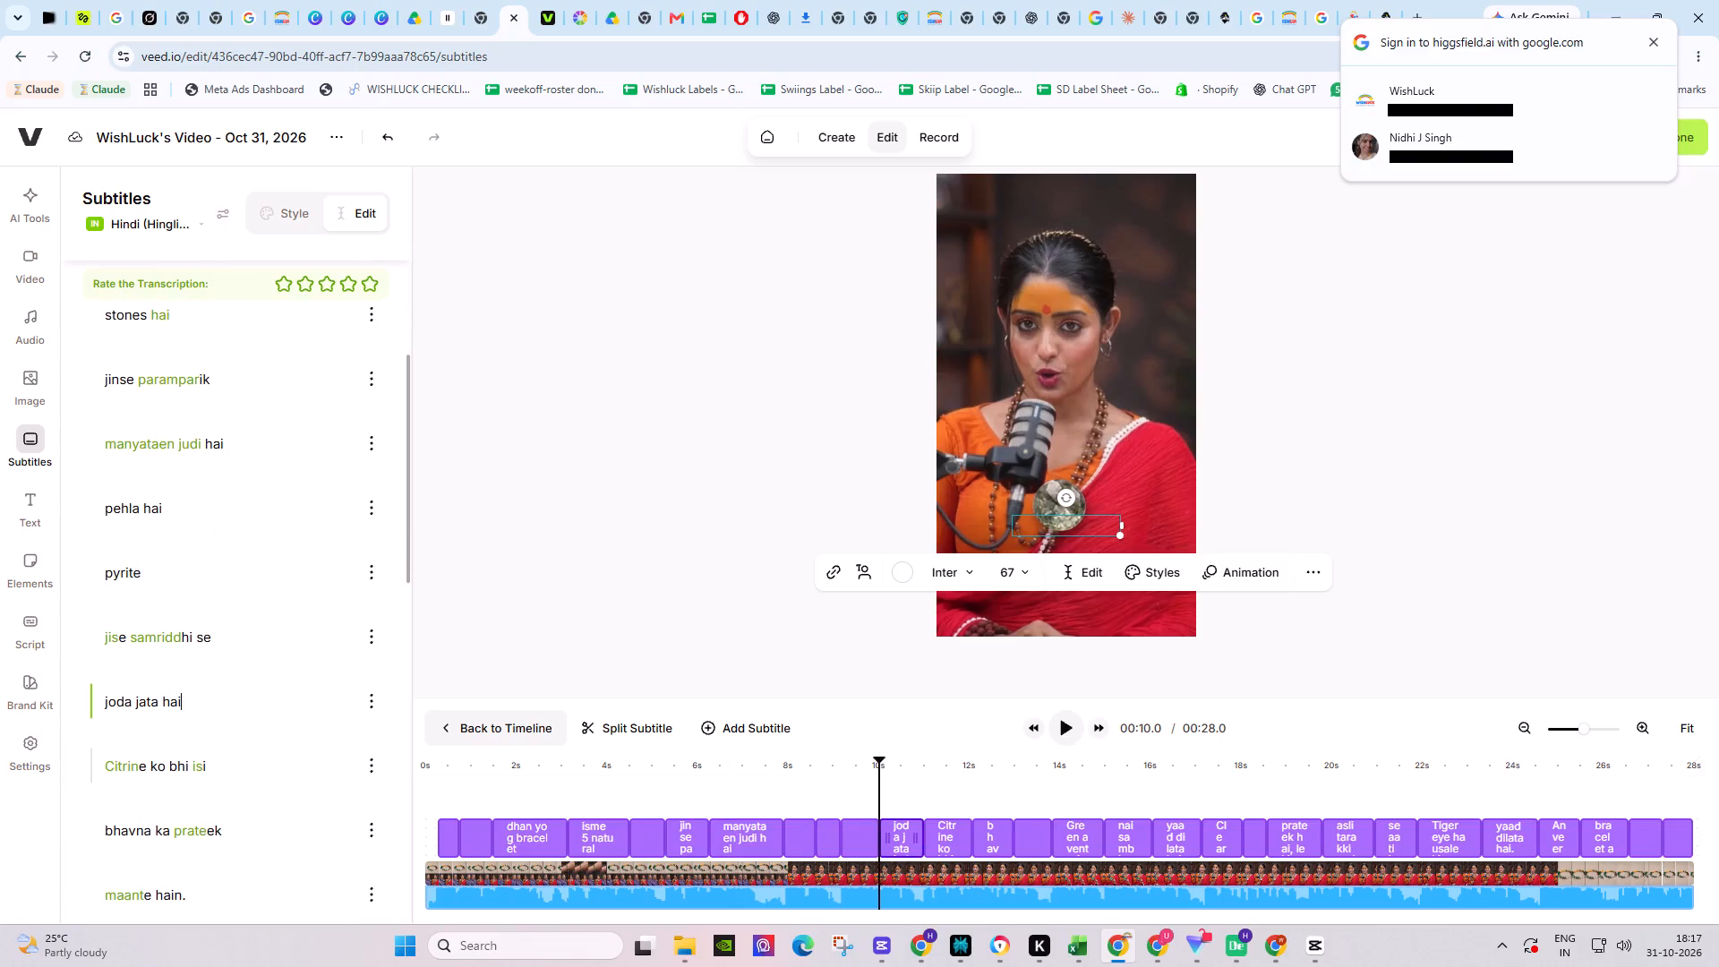
left_click(147, 769)
key("Return")
Change "maante hain." to "maante hai" and remove the full stop from "yaad dilata hai" after the green aventurine lines.
scroll(261, 760, "down", 1)
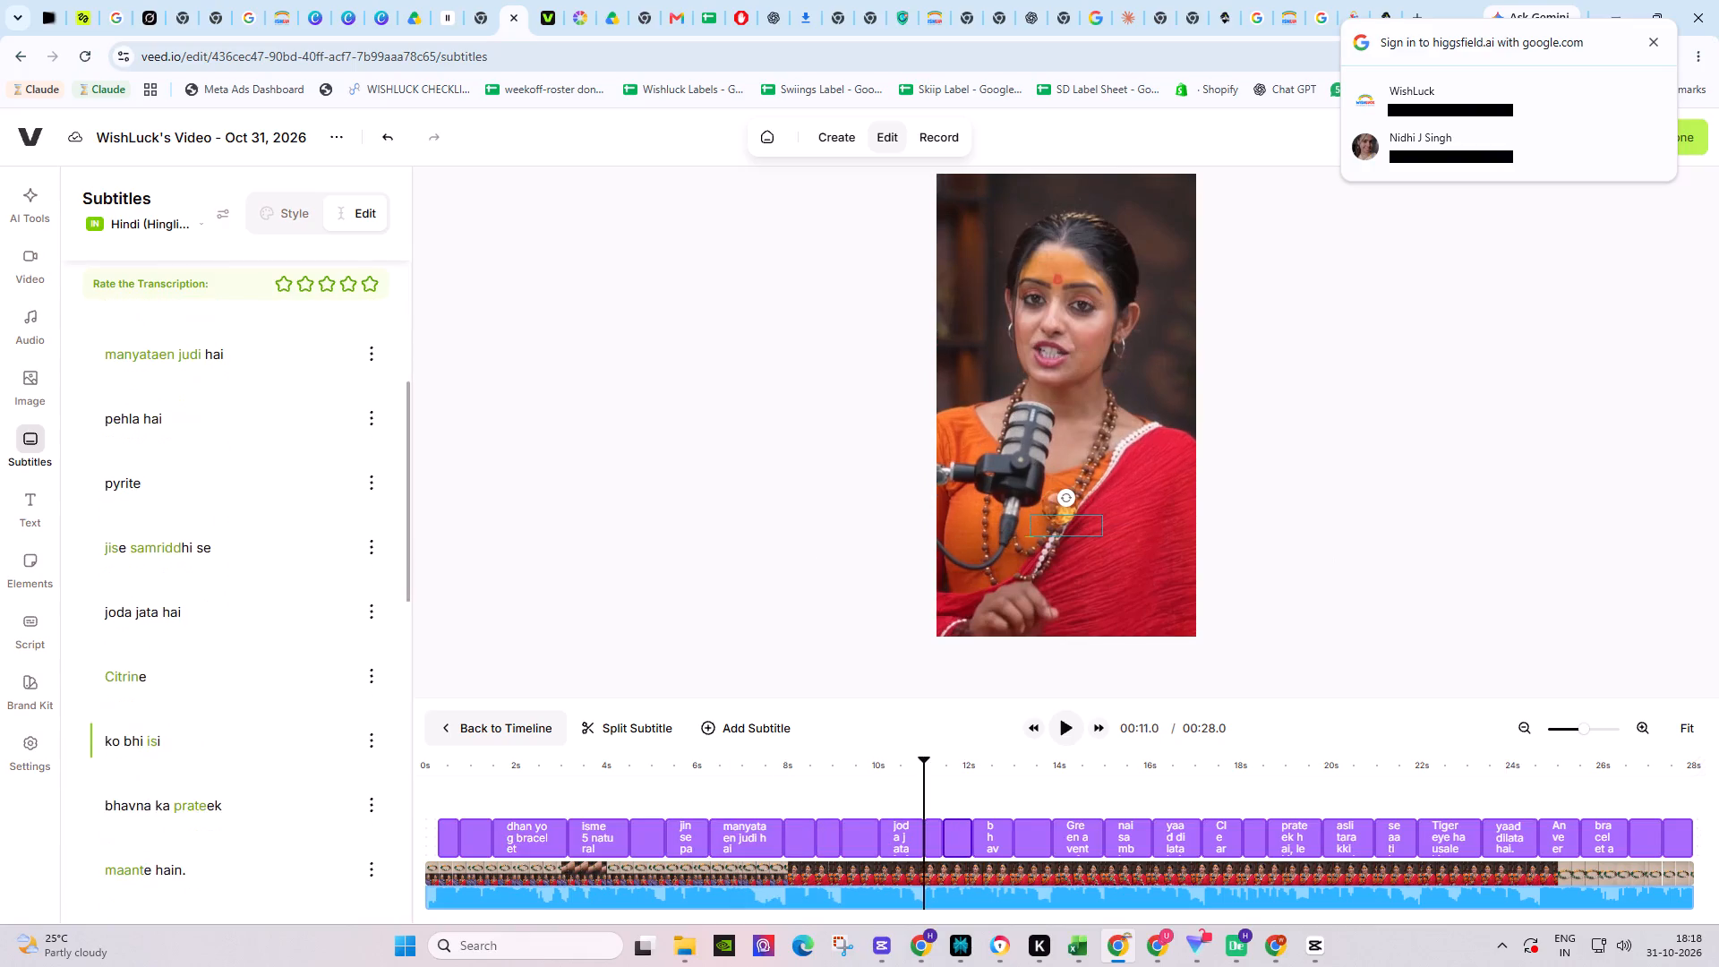
left_click(101, 795)
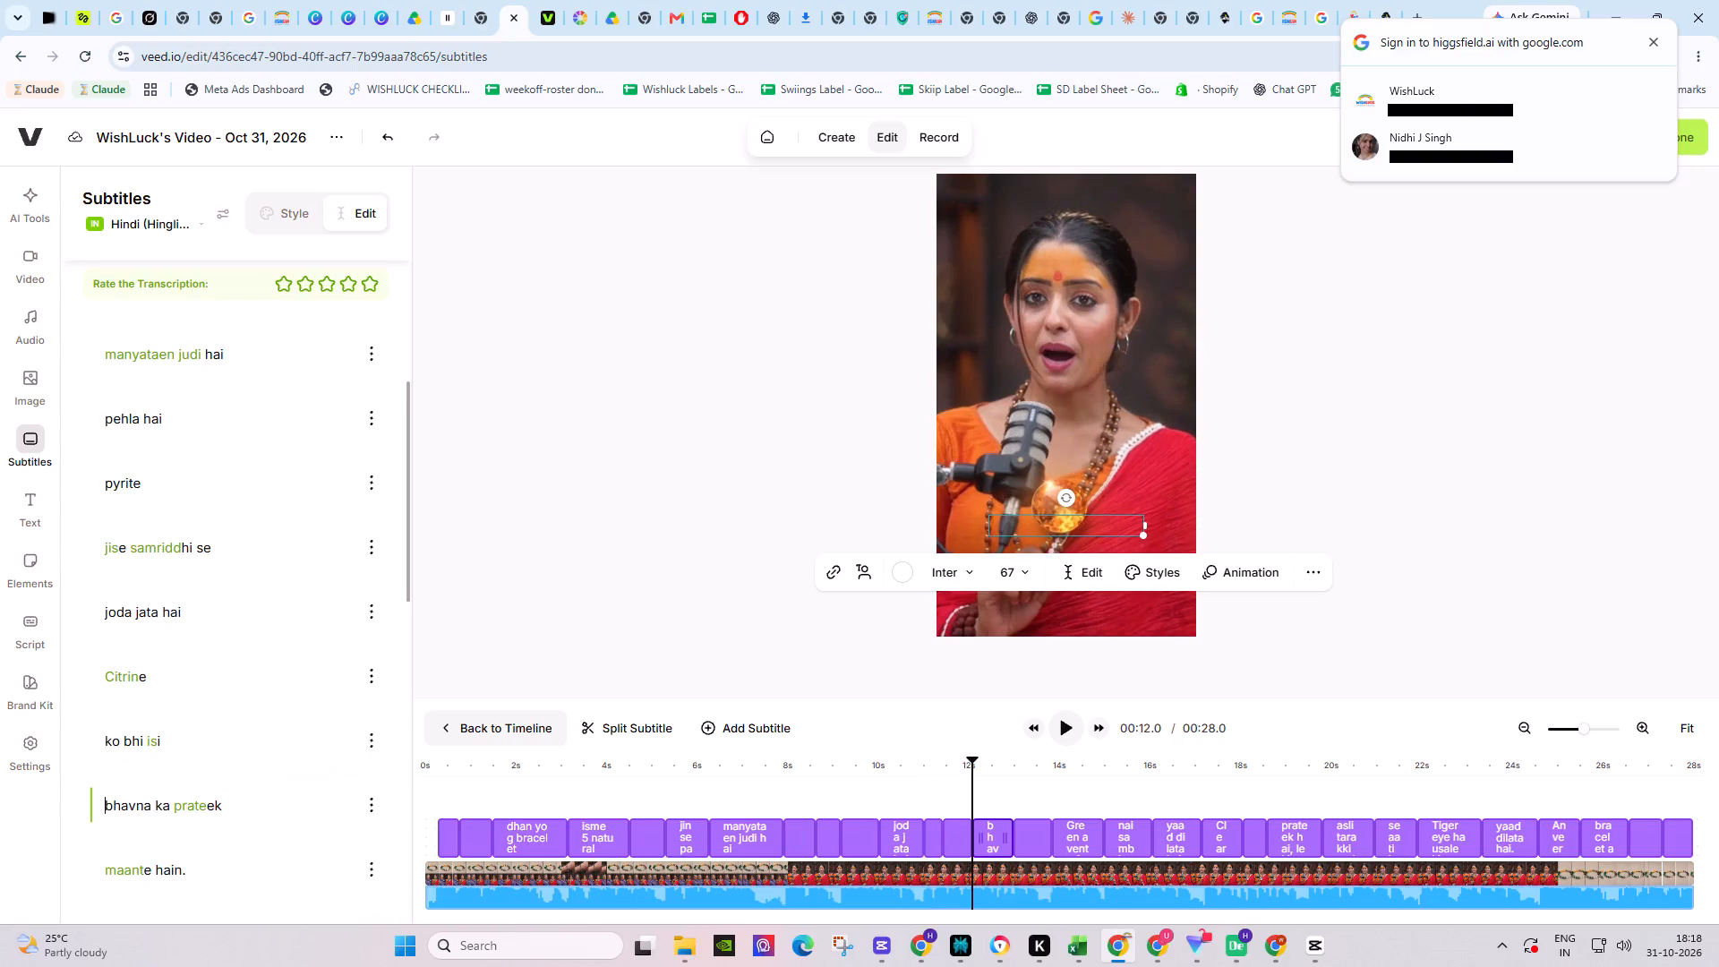
scroll(238, 791, "down", 2)
left_click(237, 686)
key("BackSpace")
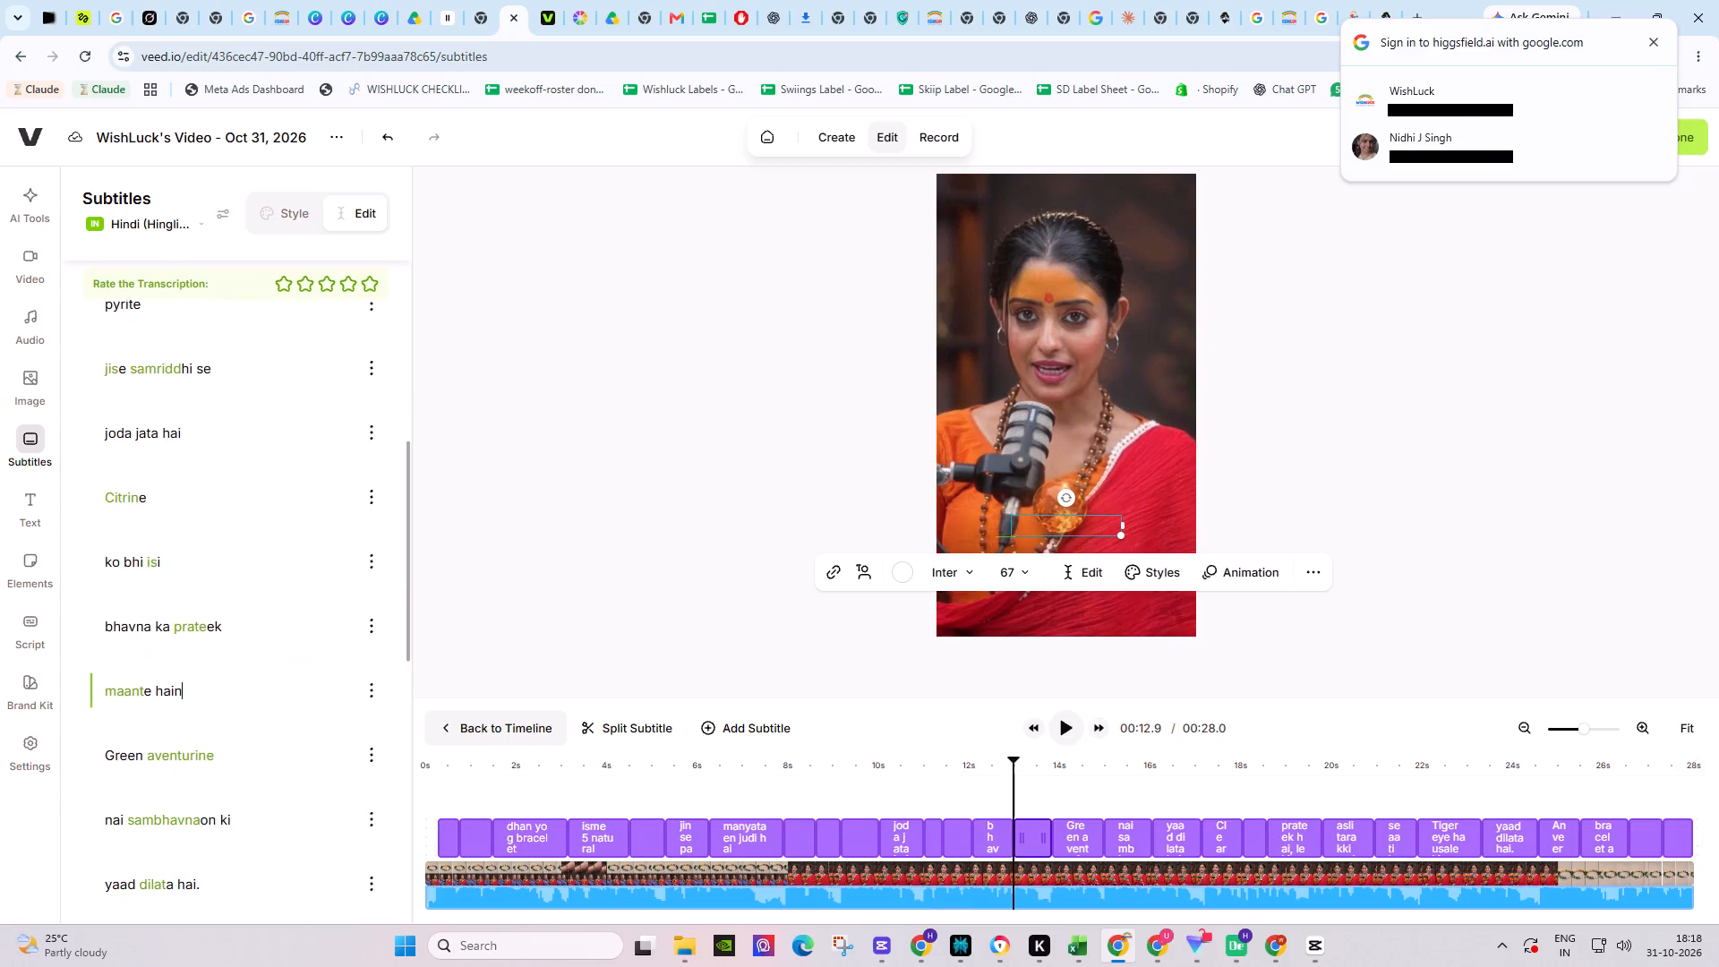
key("BackSpace")
scroll(233, 727, "down", 2)
left_click(259, 707)
key("BackSpace")
Remove the comma after "prateek hai" and split "lekin" into a separate subtitle.
scroll(269, 714, "down", 1)
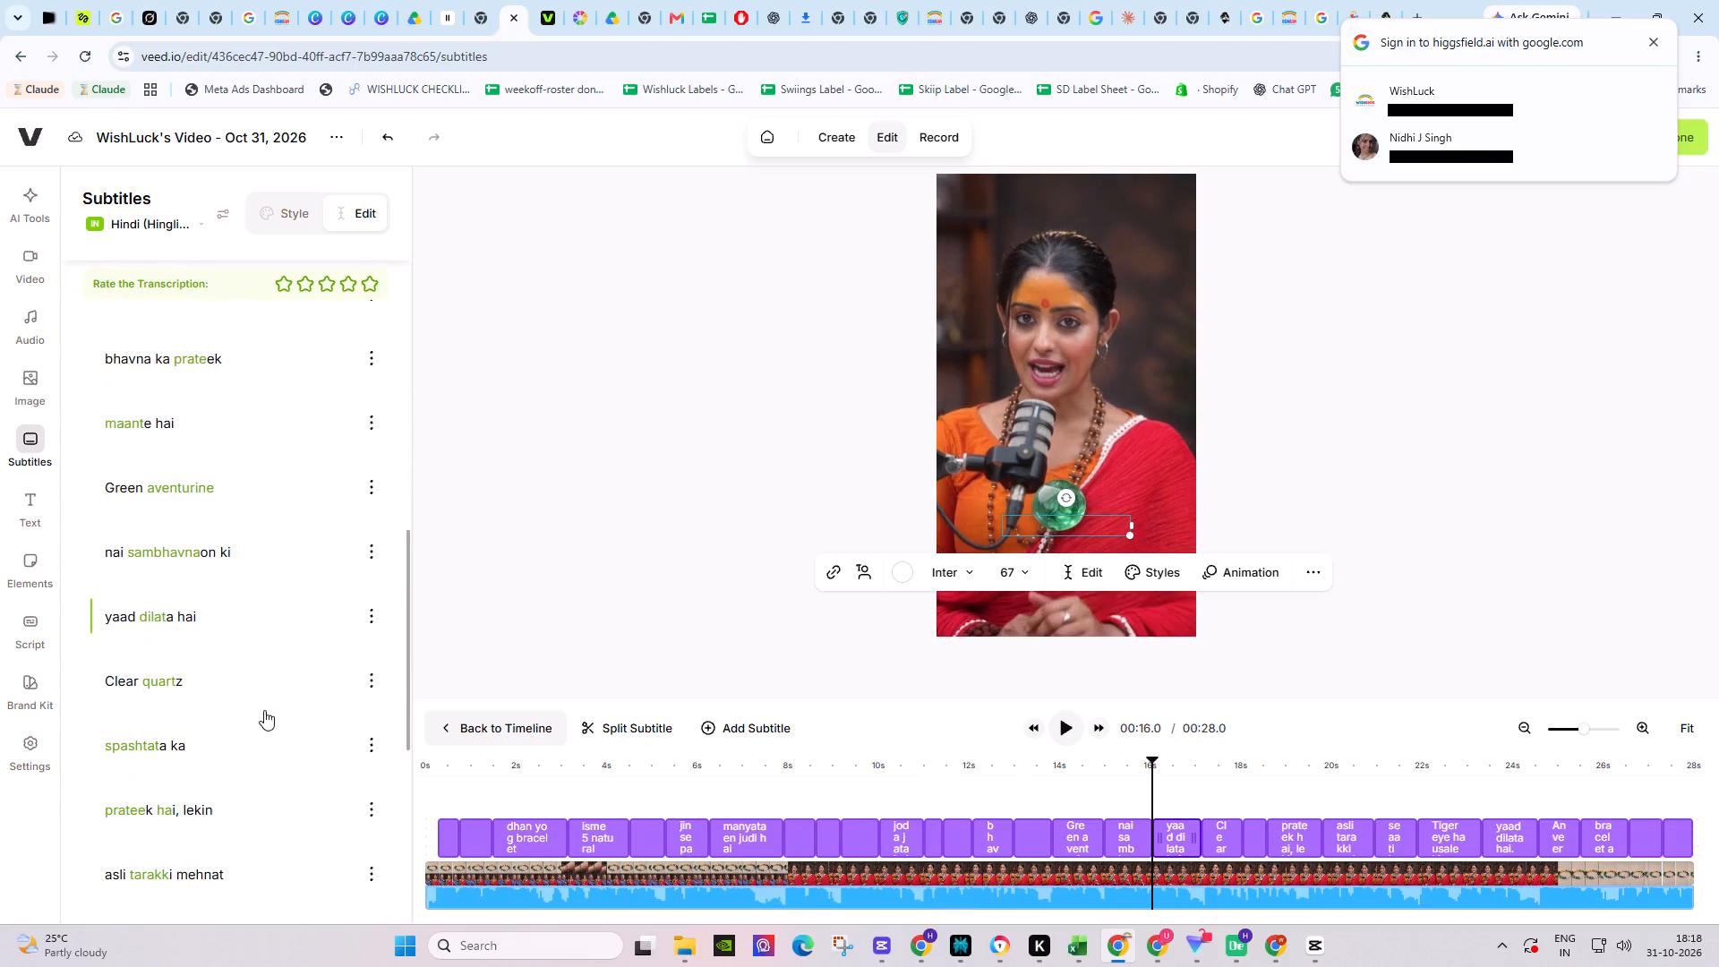
scroll(246, 748, "down", 1)
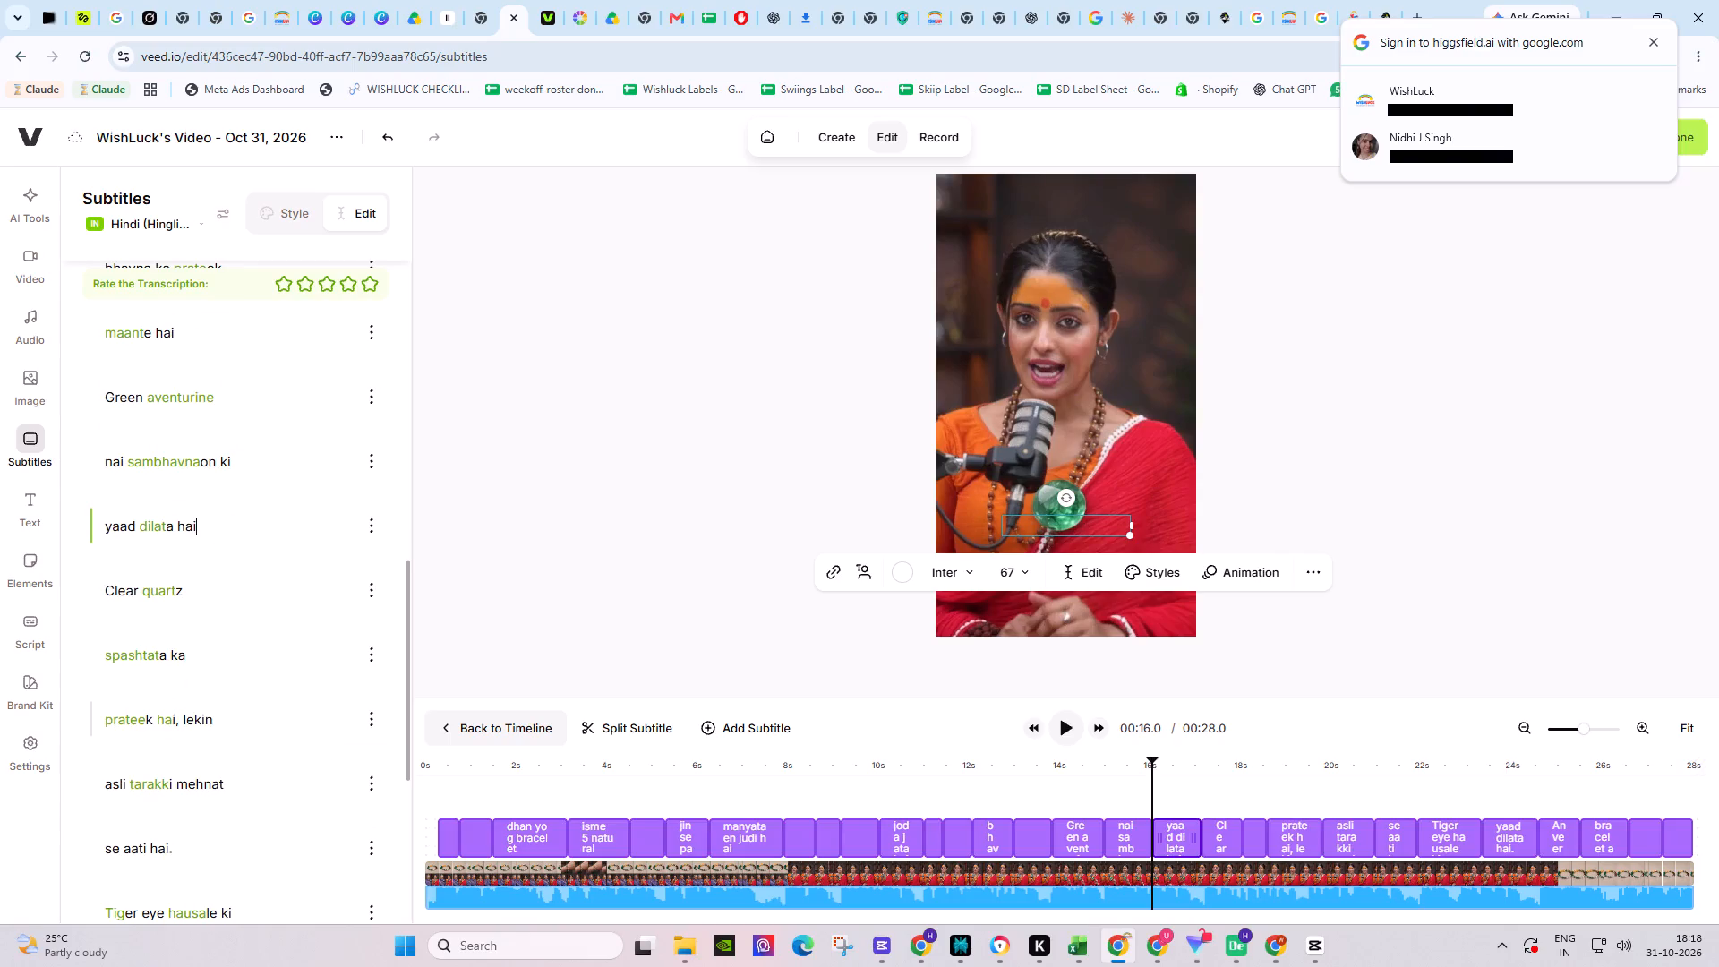
left_click(180, 723)
key("BackSpace")
key("Return")
Move "asli" up to join "lekin", making "lekin asli" and "tarakki mehnat" two separate subtitles.
left_click(100, 847)
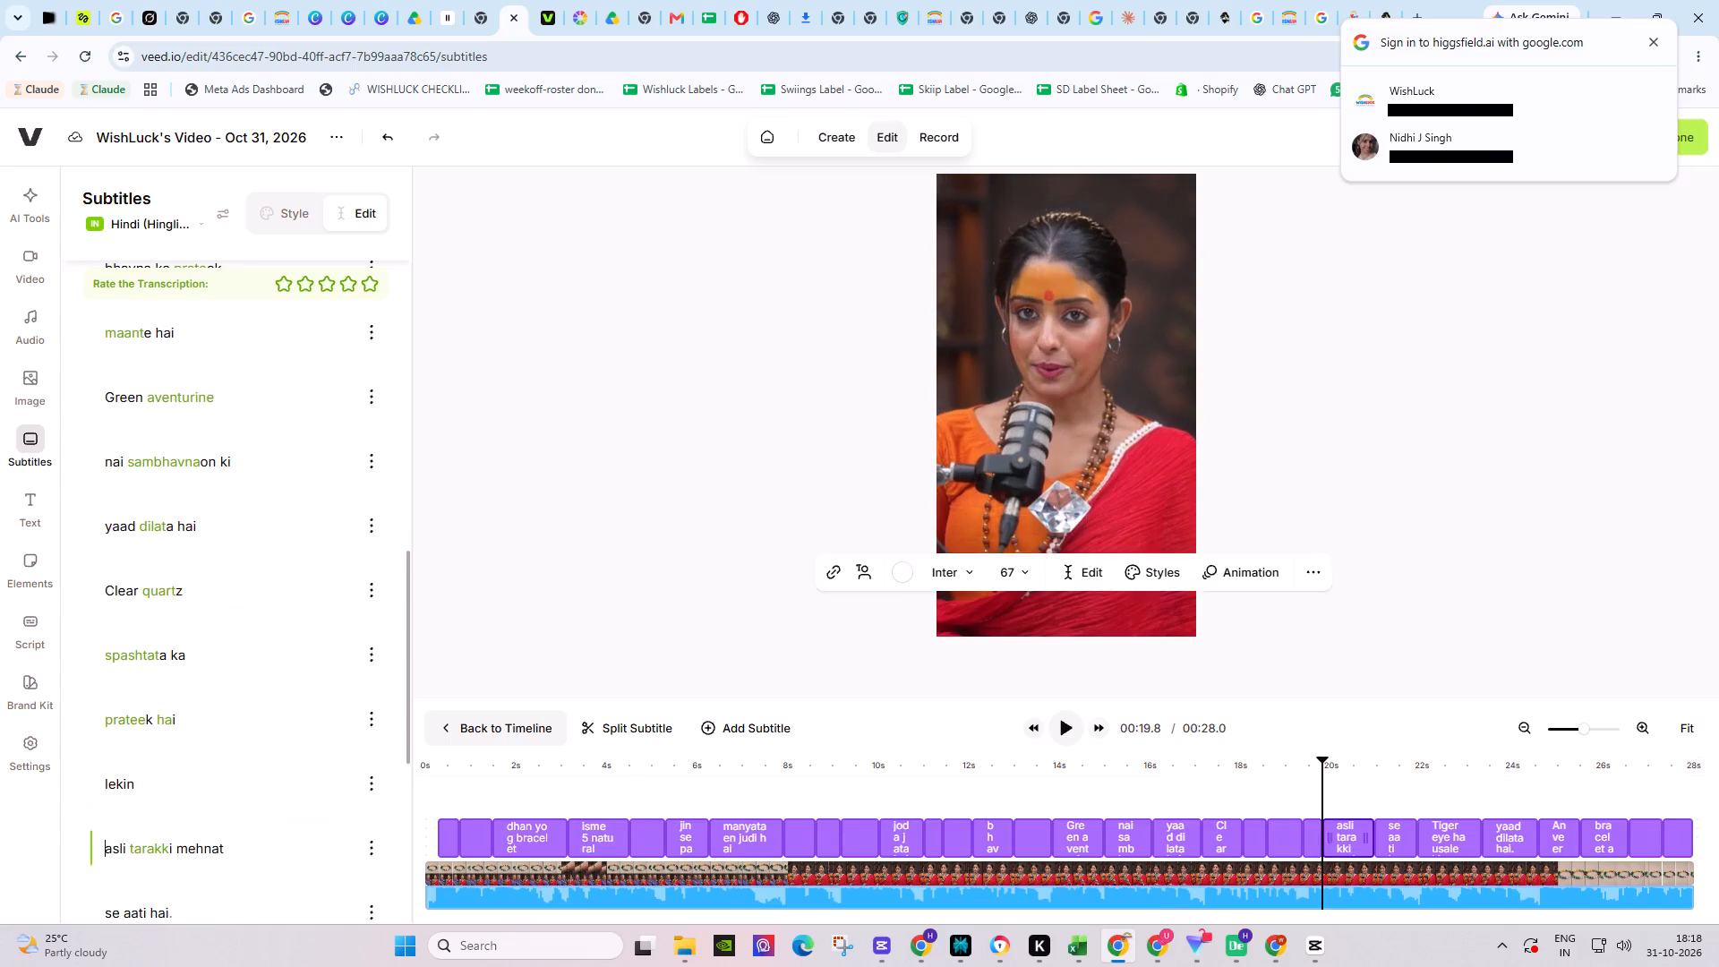
key("BackSpace")
key("space")
left_click(160, 791)
key("Return")
Remove the full stops from "se aati hai" and the last "yaad dilata hai", and split "Tiger eye" from "hausale ki".
scroll(196, 792, "down", 1)
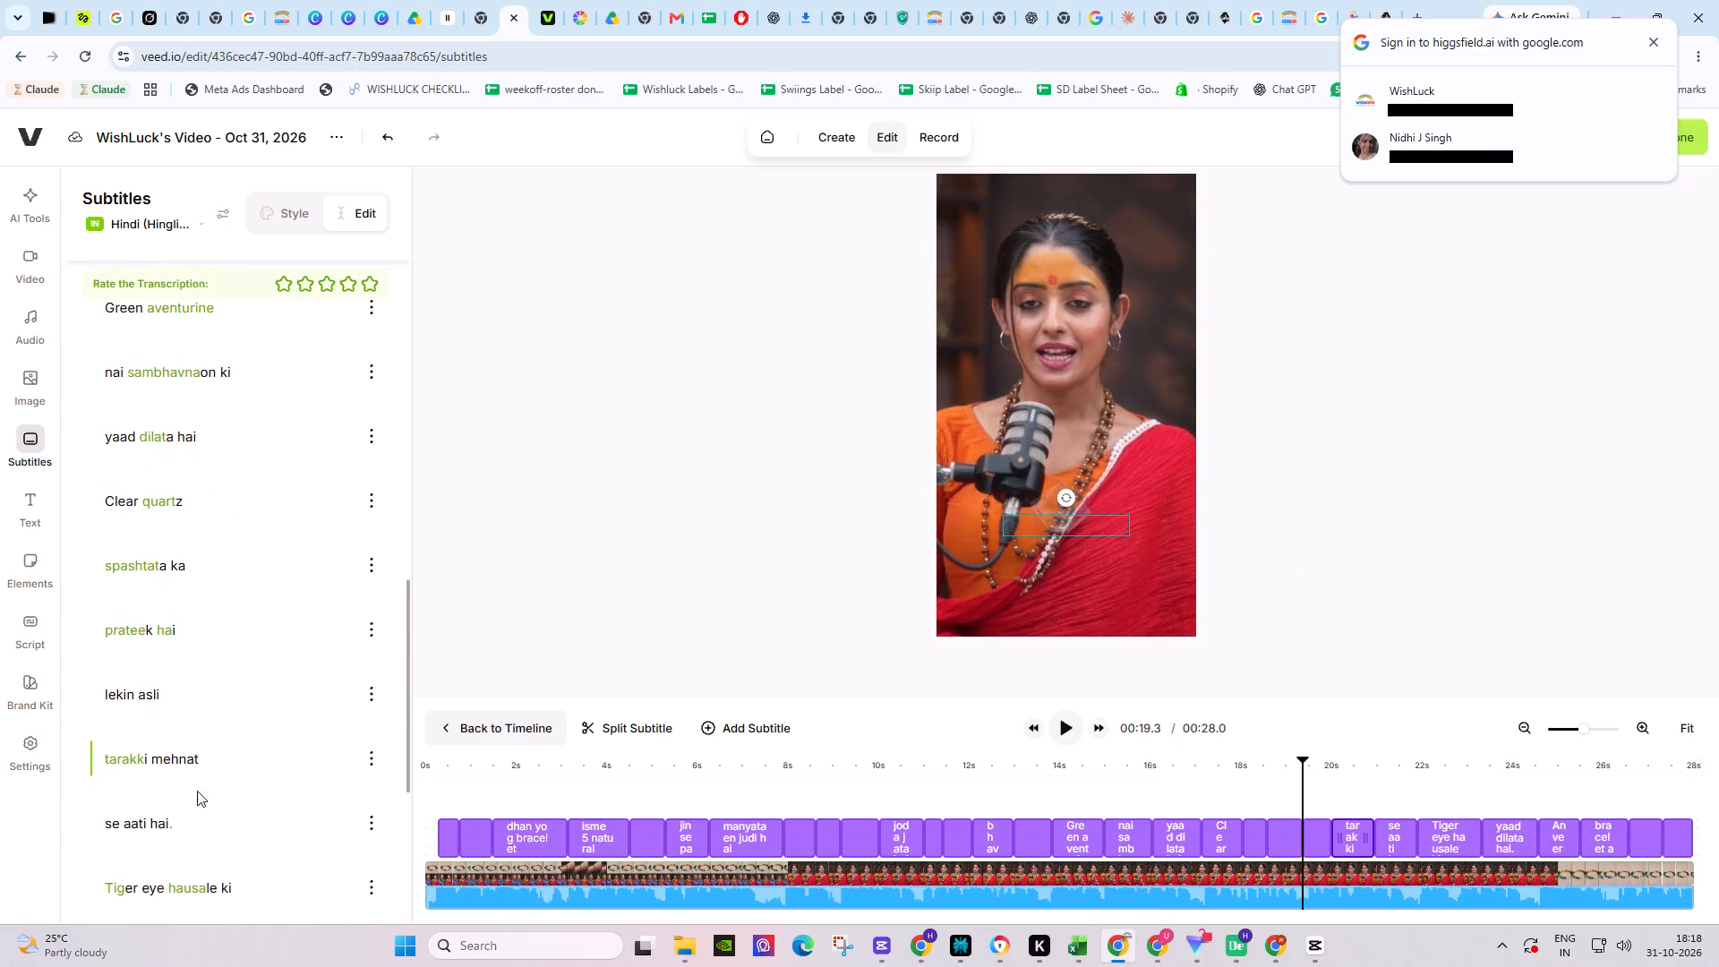
left_click(196, 813)
key("BackSpace")
scroll(201, 809, "down", 2)
left_click(167, 707)
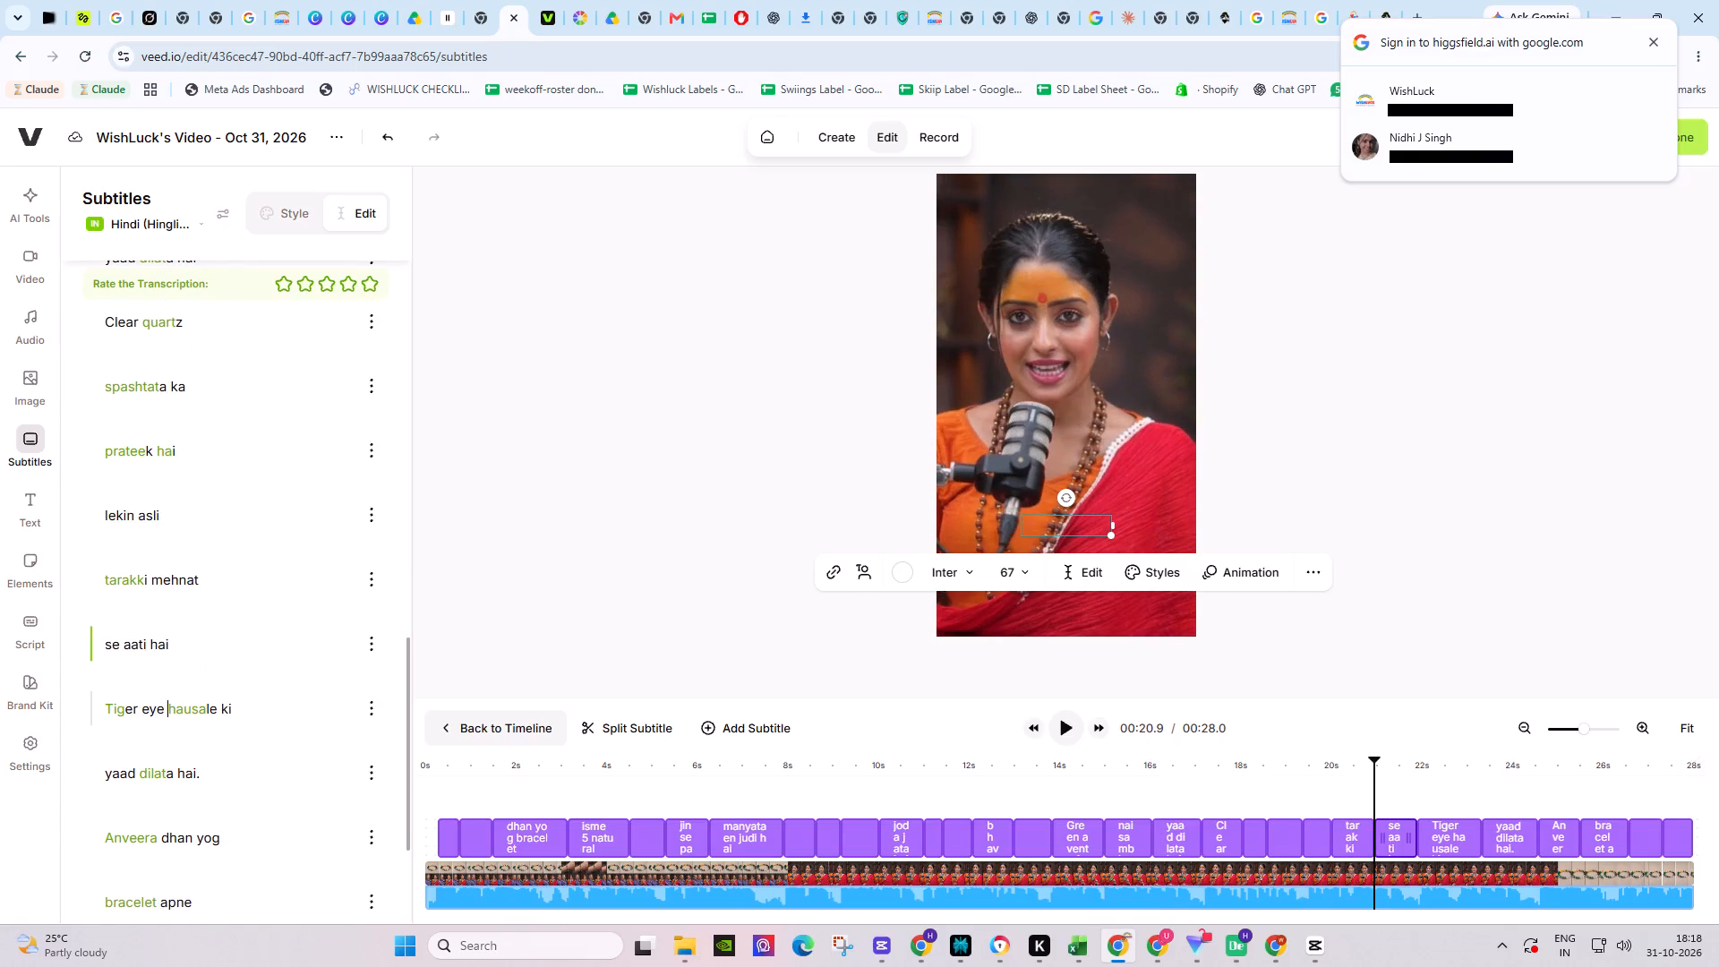
key("Return")
scroll(213, 795, "down", 1)
left_click(252, 745)
key("BackSpace")
Replace "Anveera" with the brand name "ANVYRA" in the "dhan yog" subtitle, leaving a single space after it.
scroll(252, 745, "down", 1)
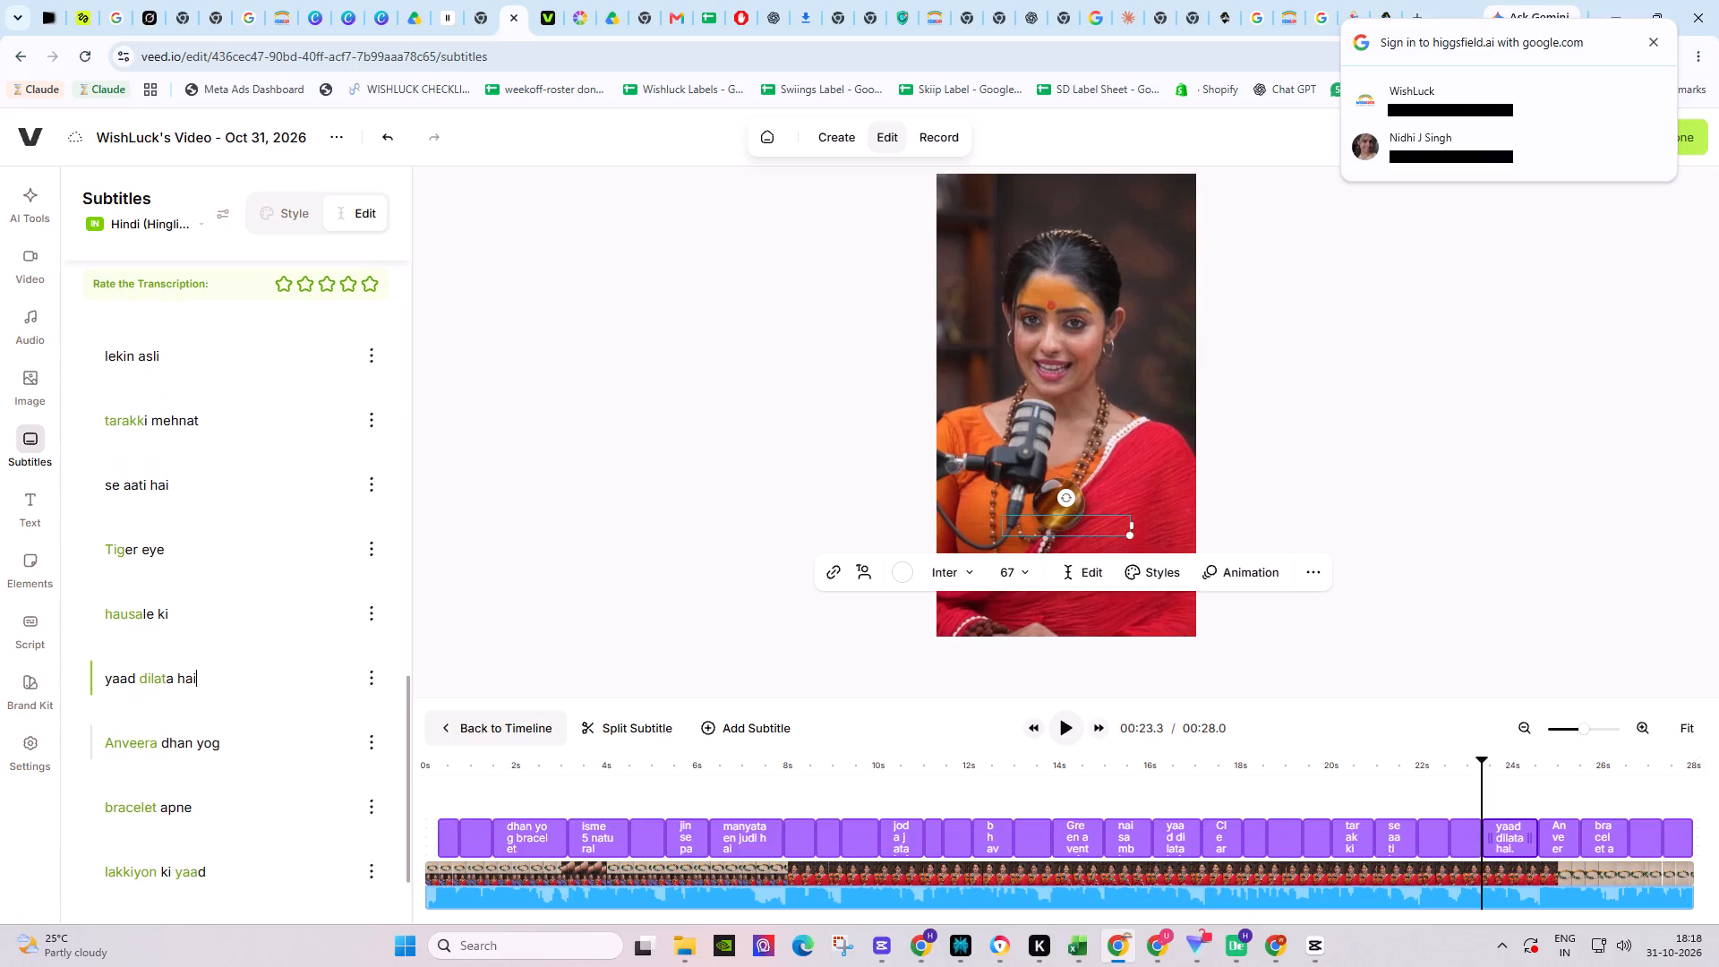
left_click_drag(166, 714, 128, 716)
left_click(163, 719)
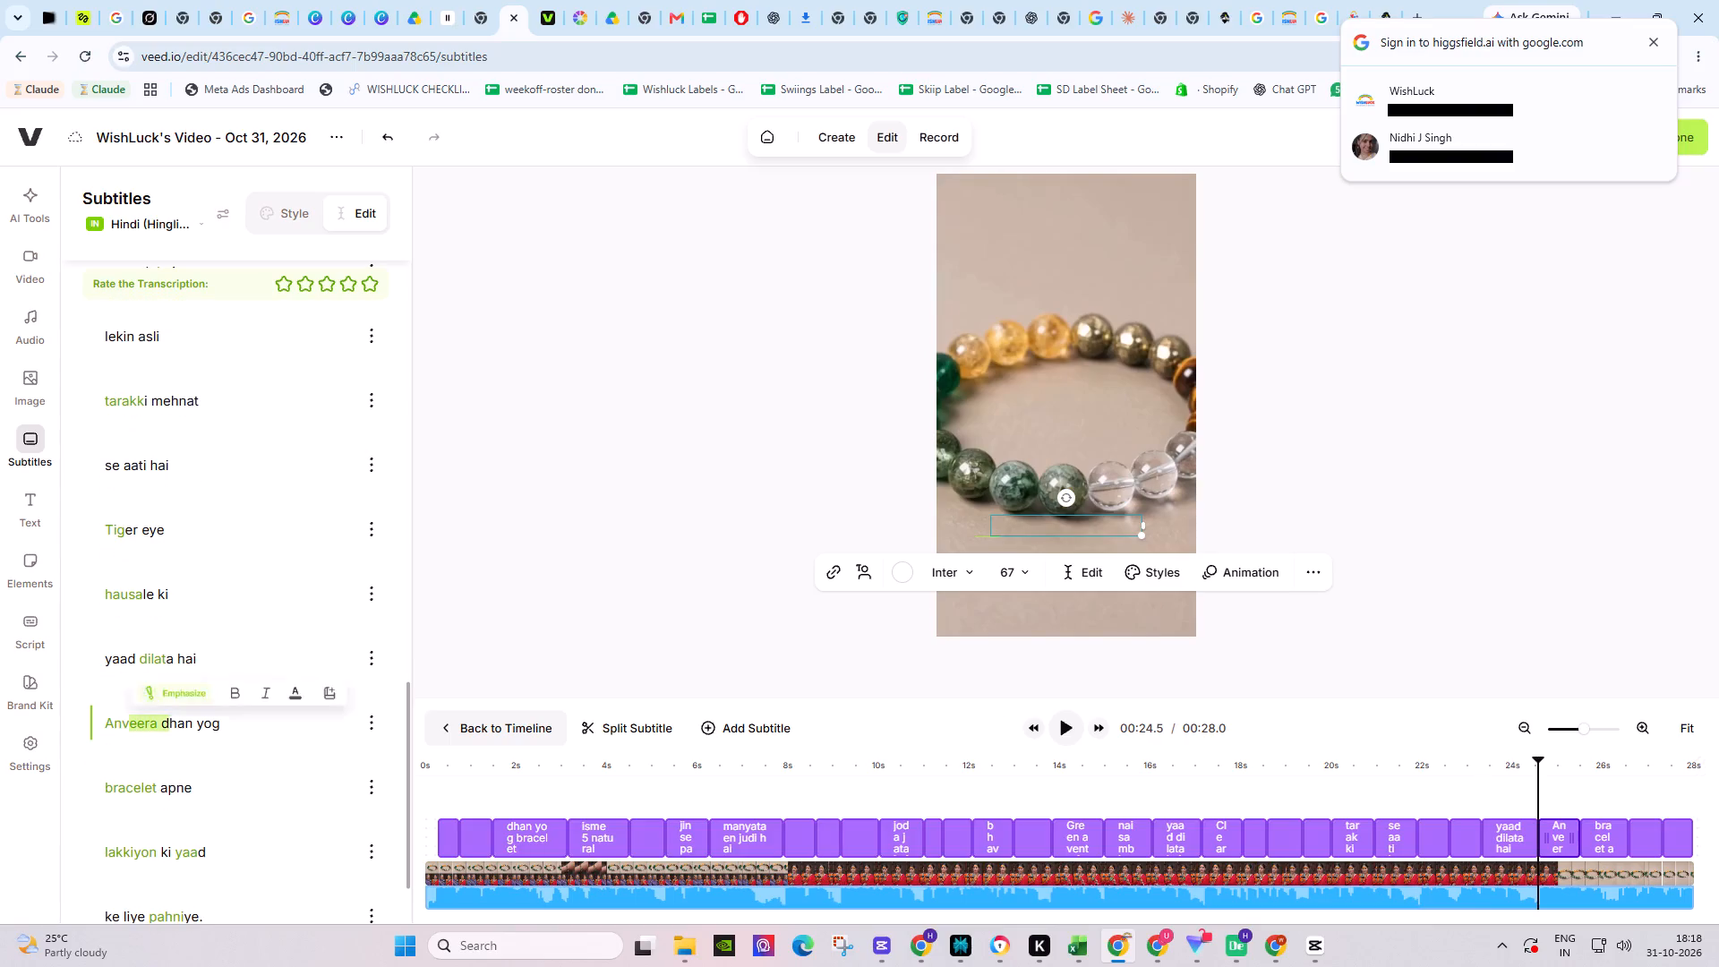
left_click_drag(161, 719, 116, 713)
left_click(150, 720)
left_click(158, 721)
left_click_drag(157, 729, 105, 722)
key("ctrl+v")
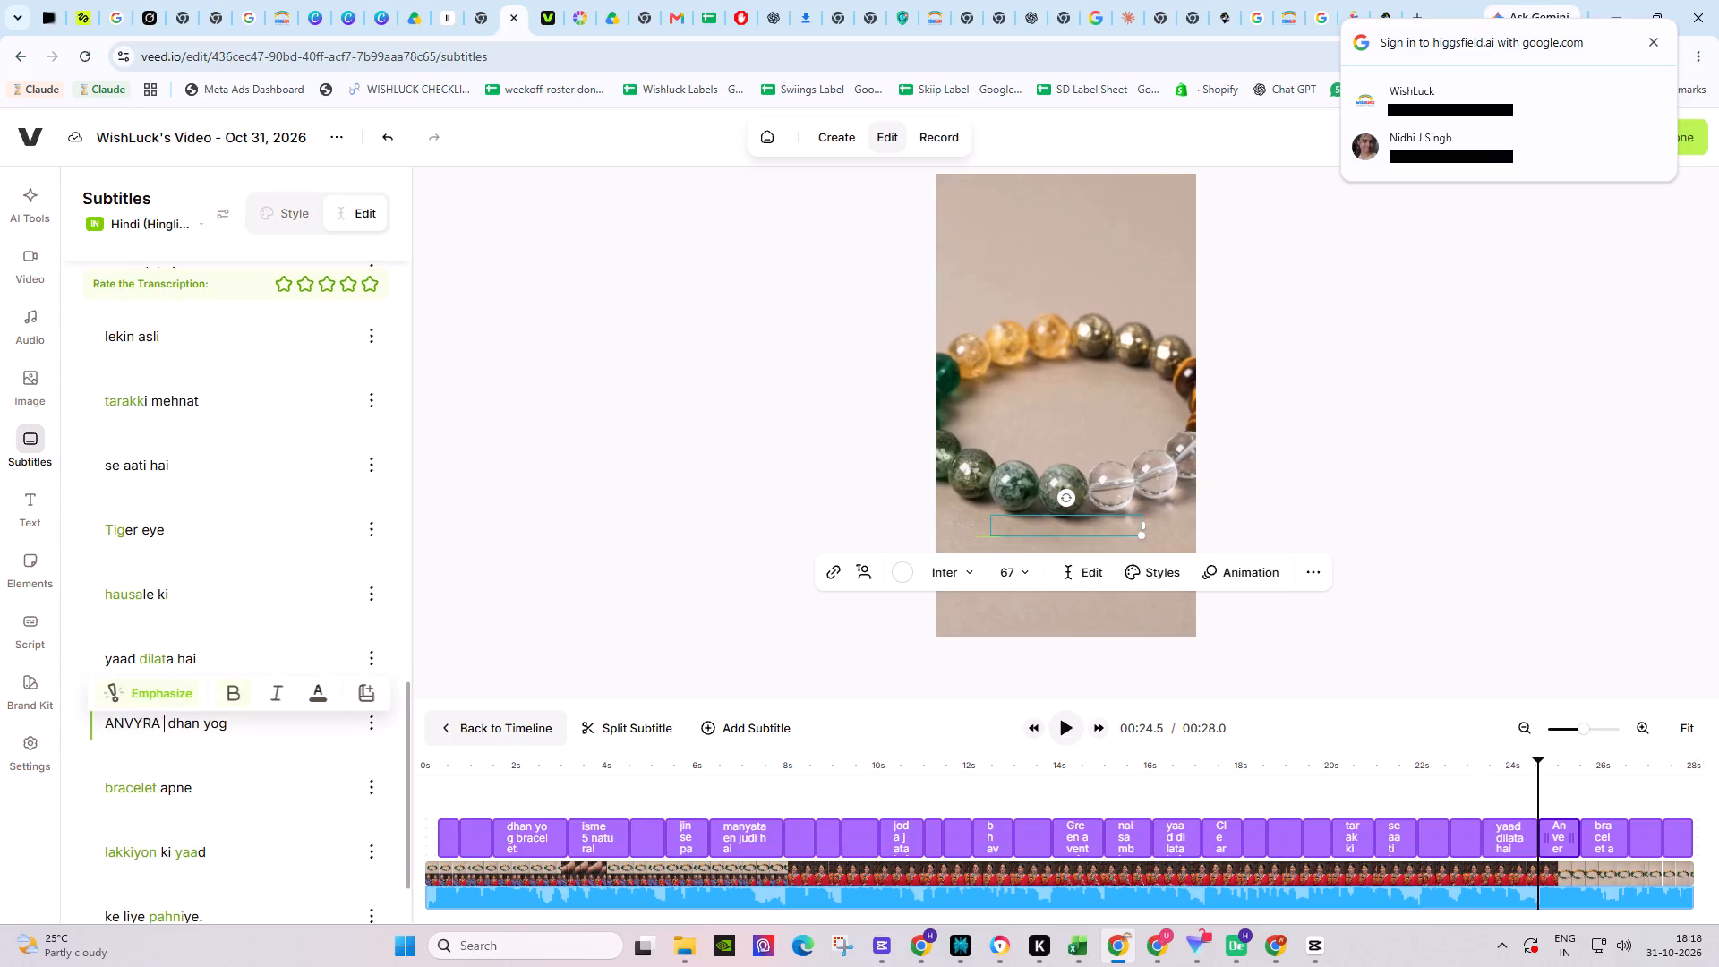
key("BackSpace")
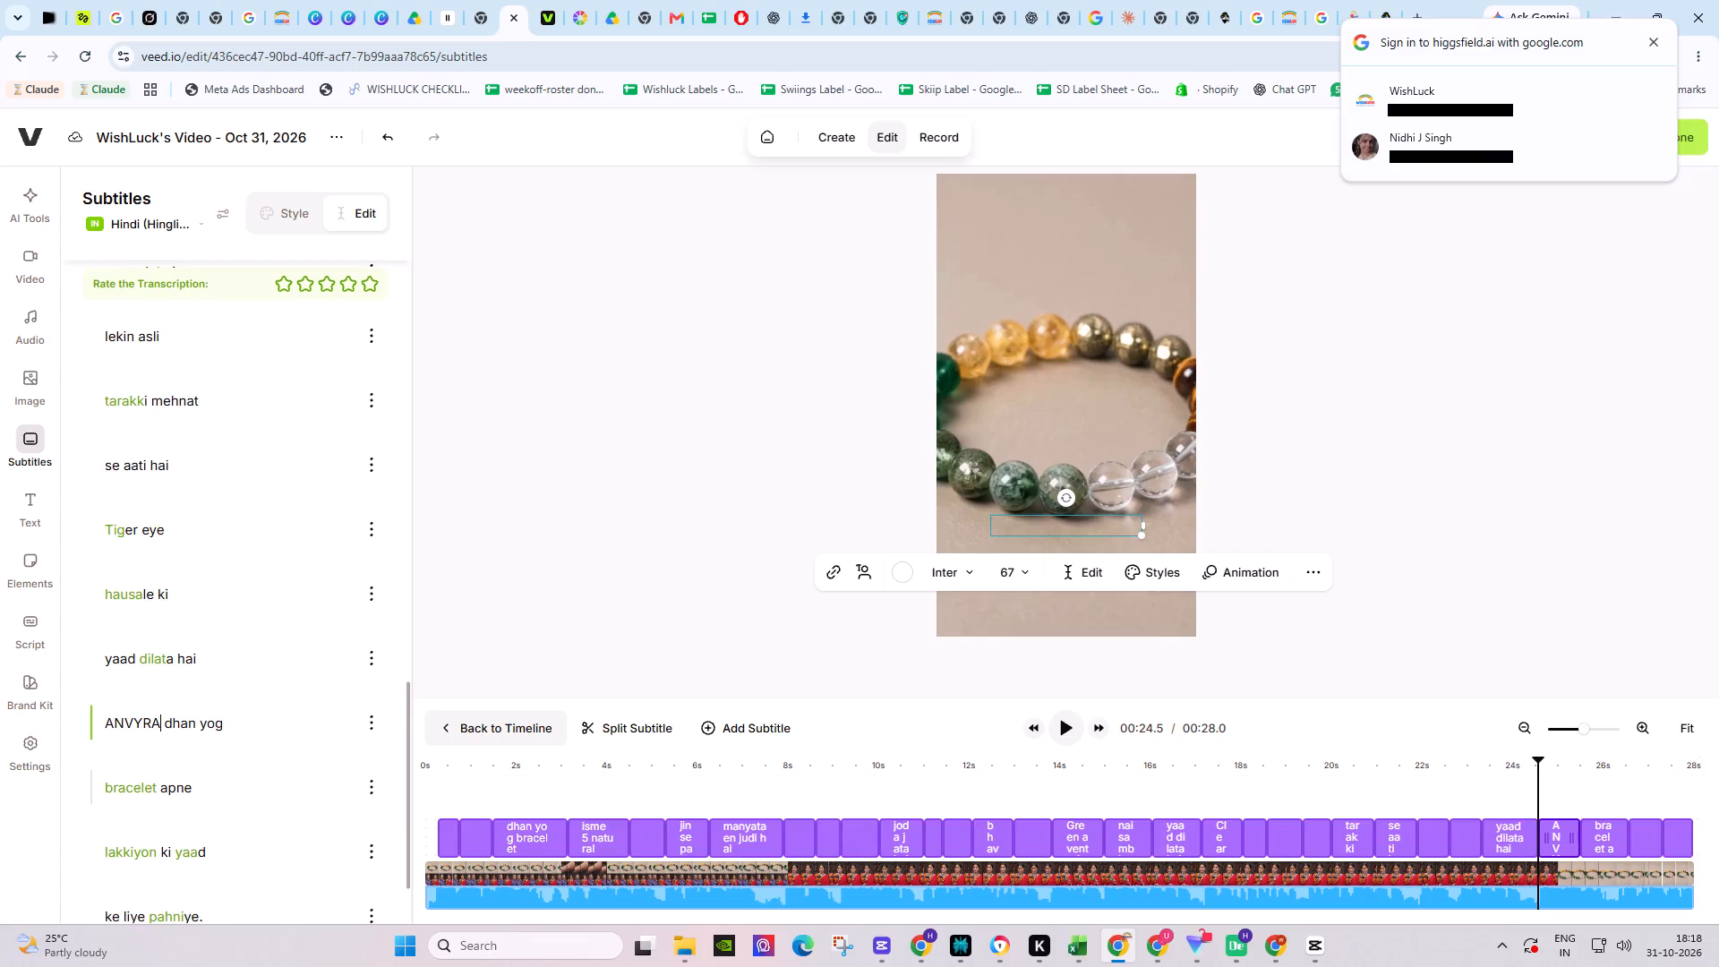
Move "yaad" from the "lakkiyon ki" subtitle into the following one, making it begin "yaad ke liye".
scroll(231, 791, "down", 2)
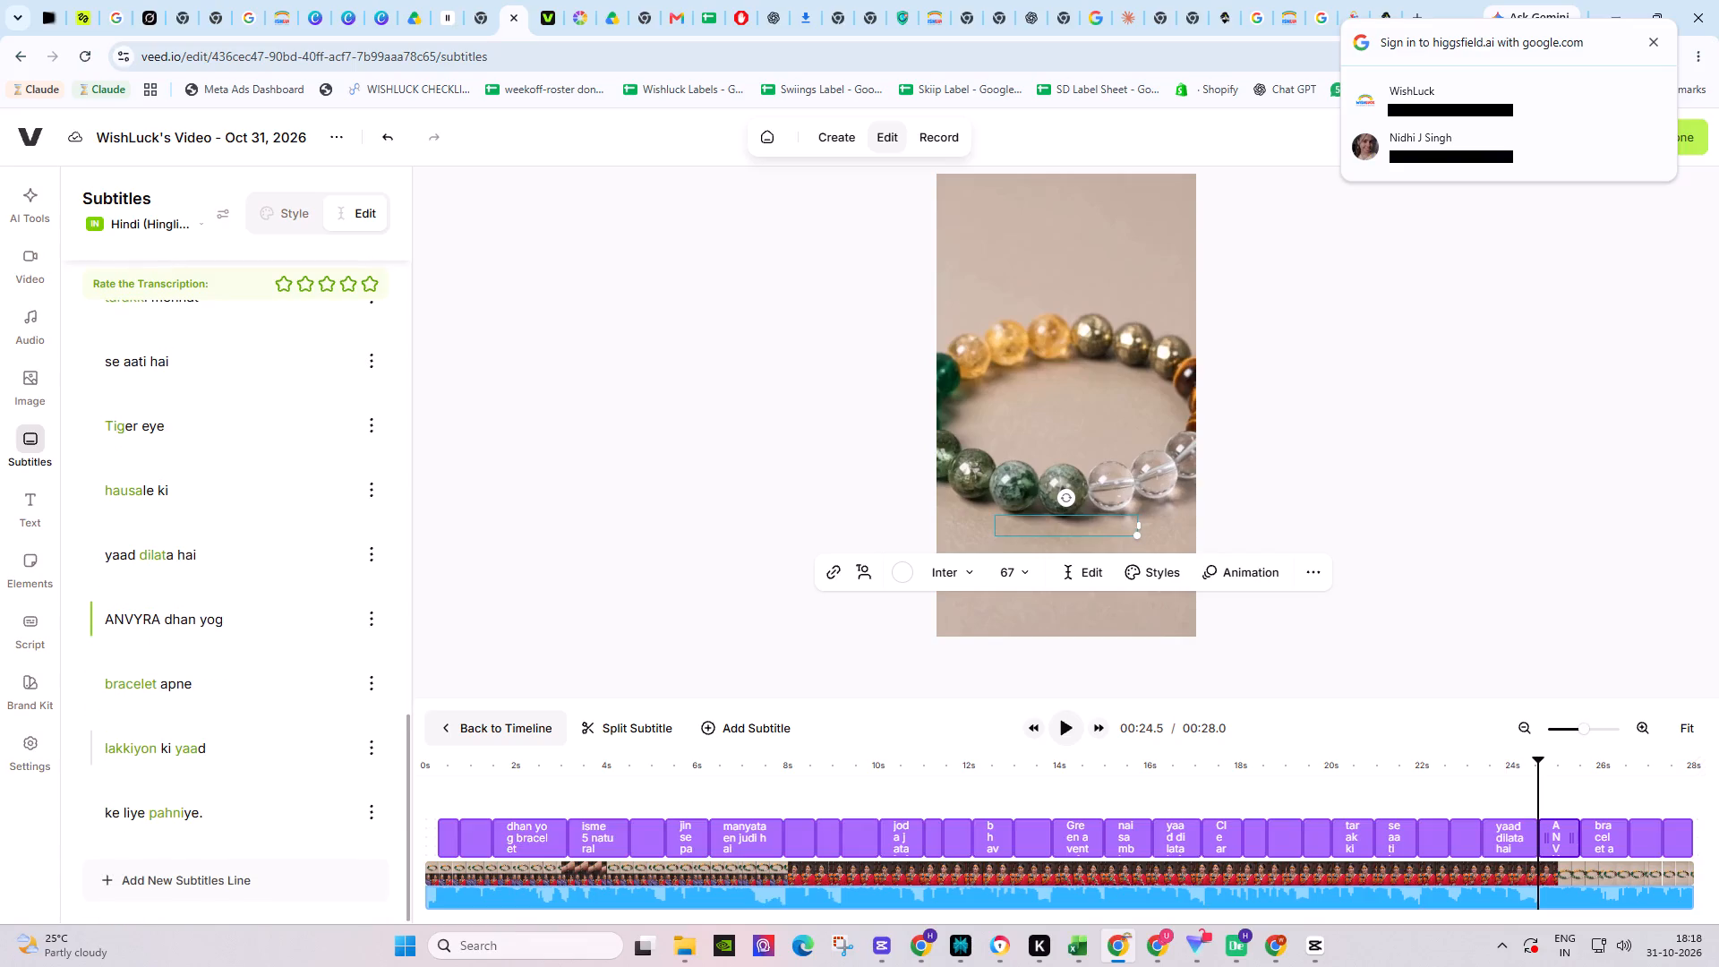
left_click(177, 744)
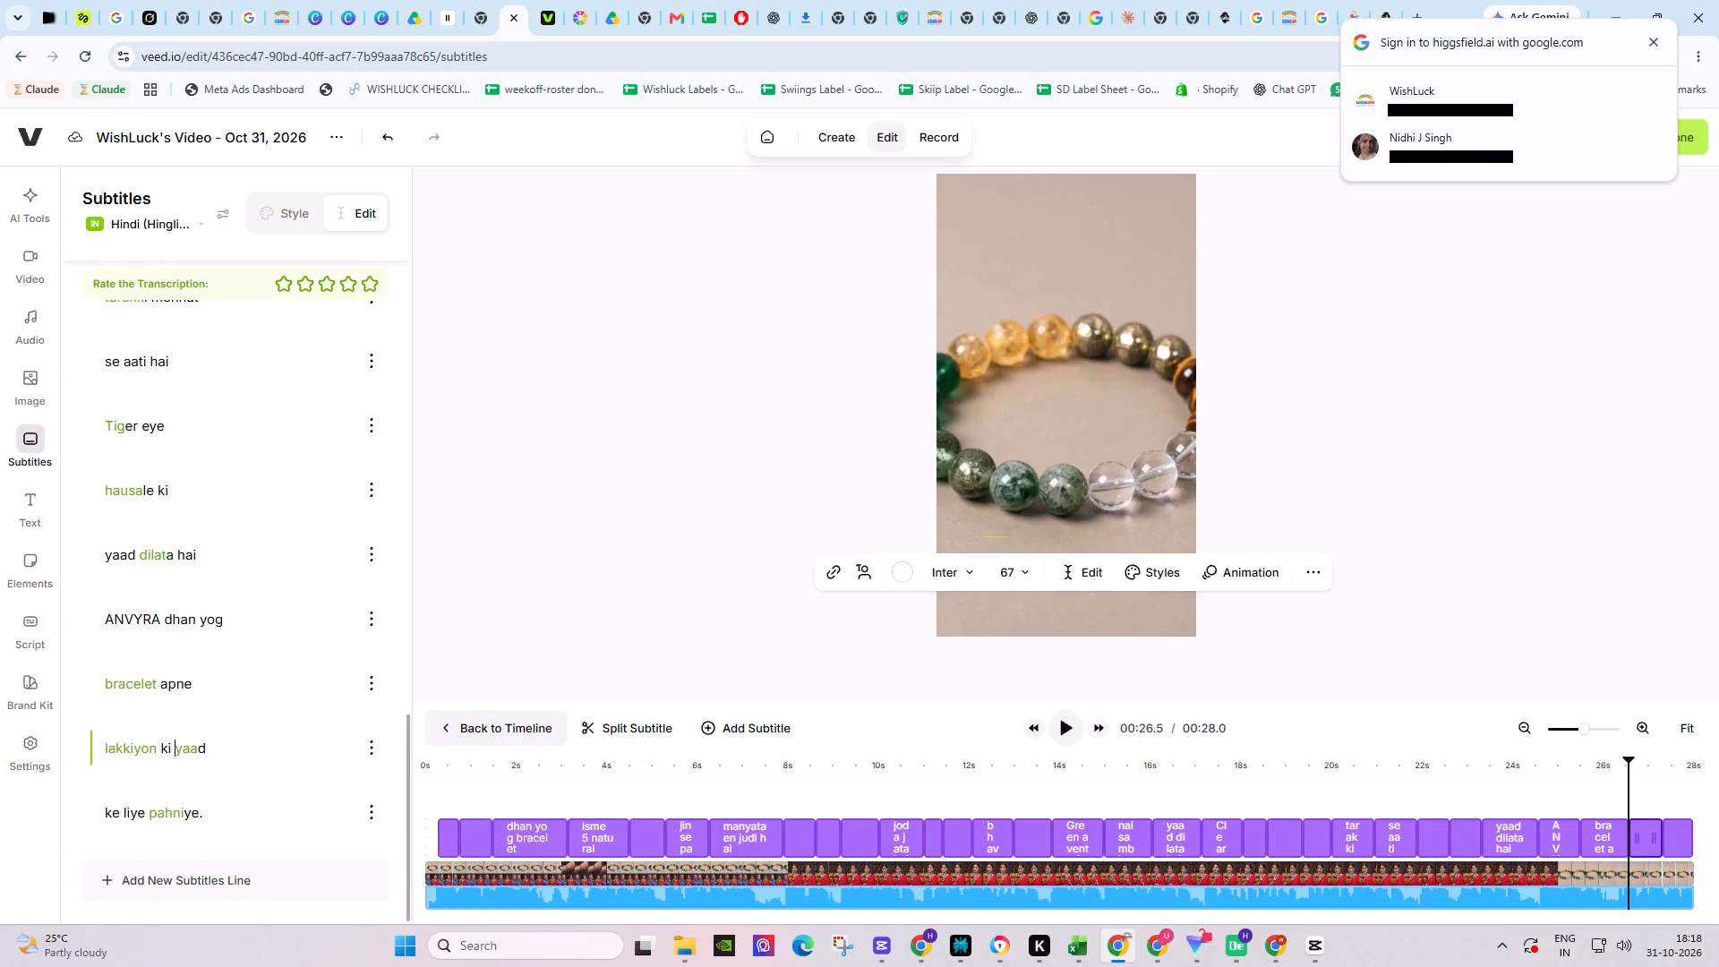
key("Return")
left_click(106, 869)
key("BackSpace")
key("space")
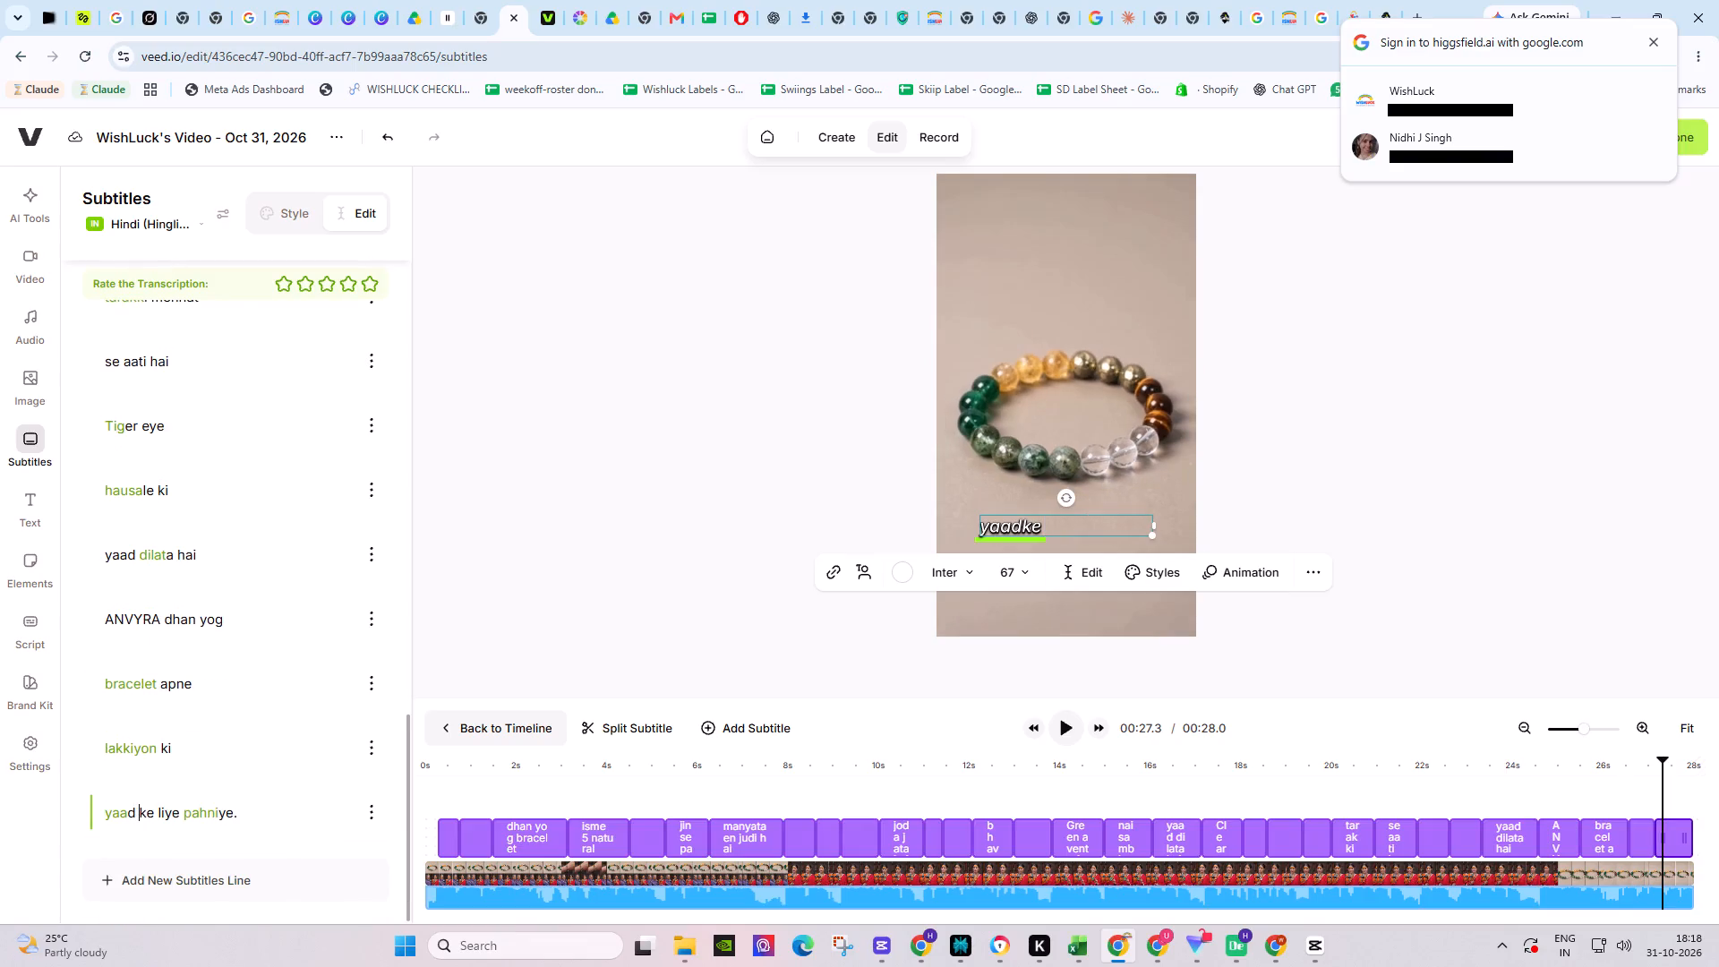
Remove the final full stop after "pahniye" and split "pahniye" into its own subtitle after "yaad ke liye".
left_click(253, 817)
key("BackSpace")
left_click(179, 817)
key("Return")
scroll(212, 836, "down", 1)
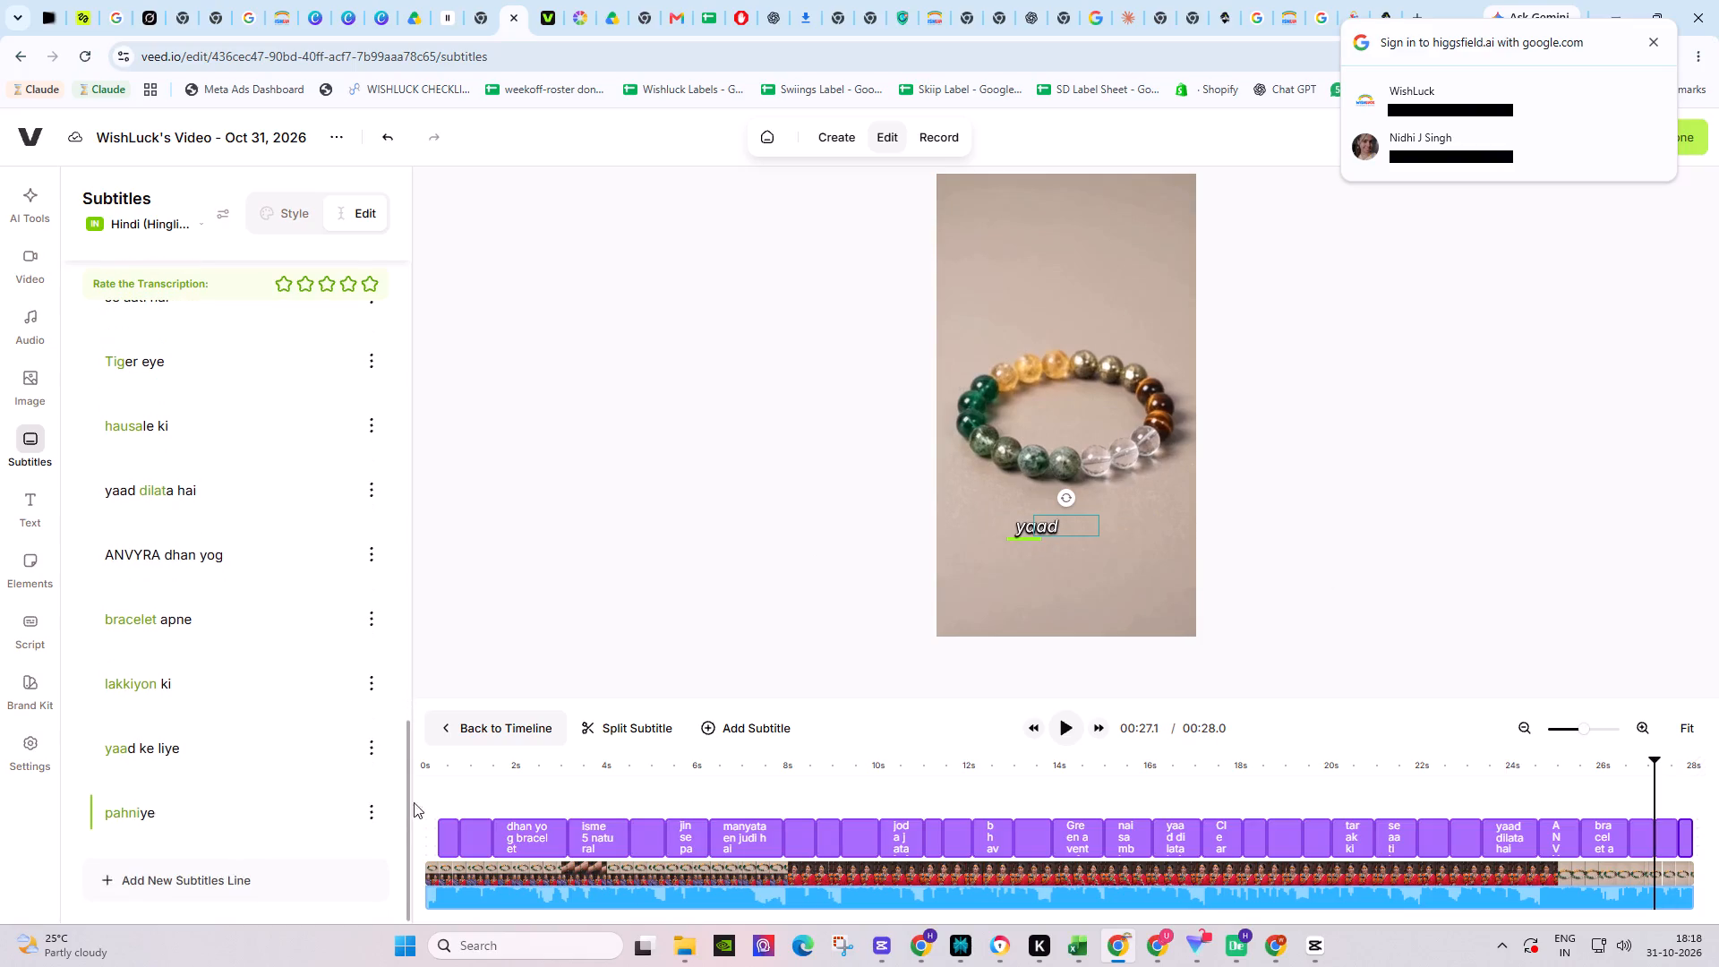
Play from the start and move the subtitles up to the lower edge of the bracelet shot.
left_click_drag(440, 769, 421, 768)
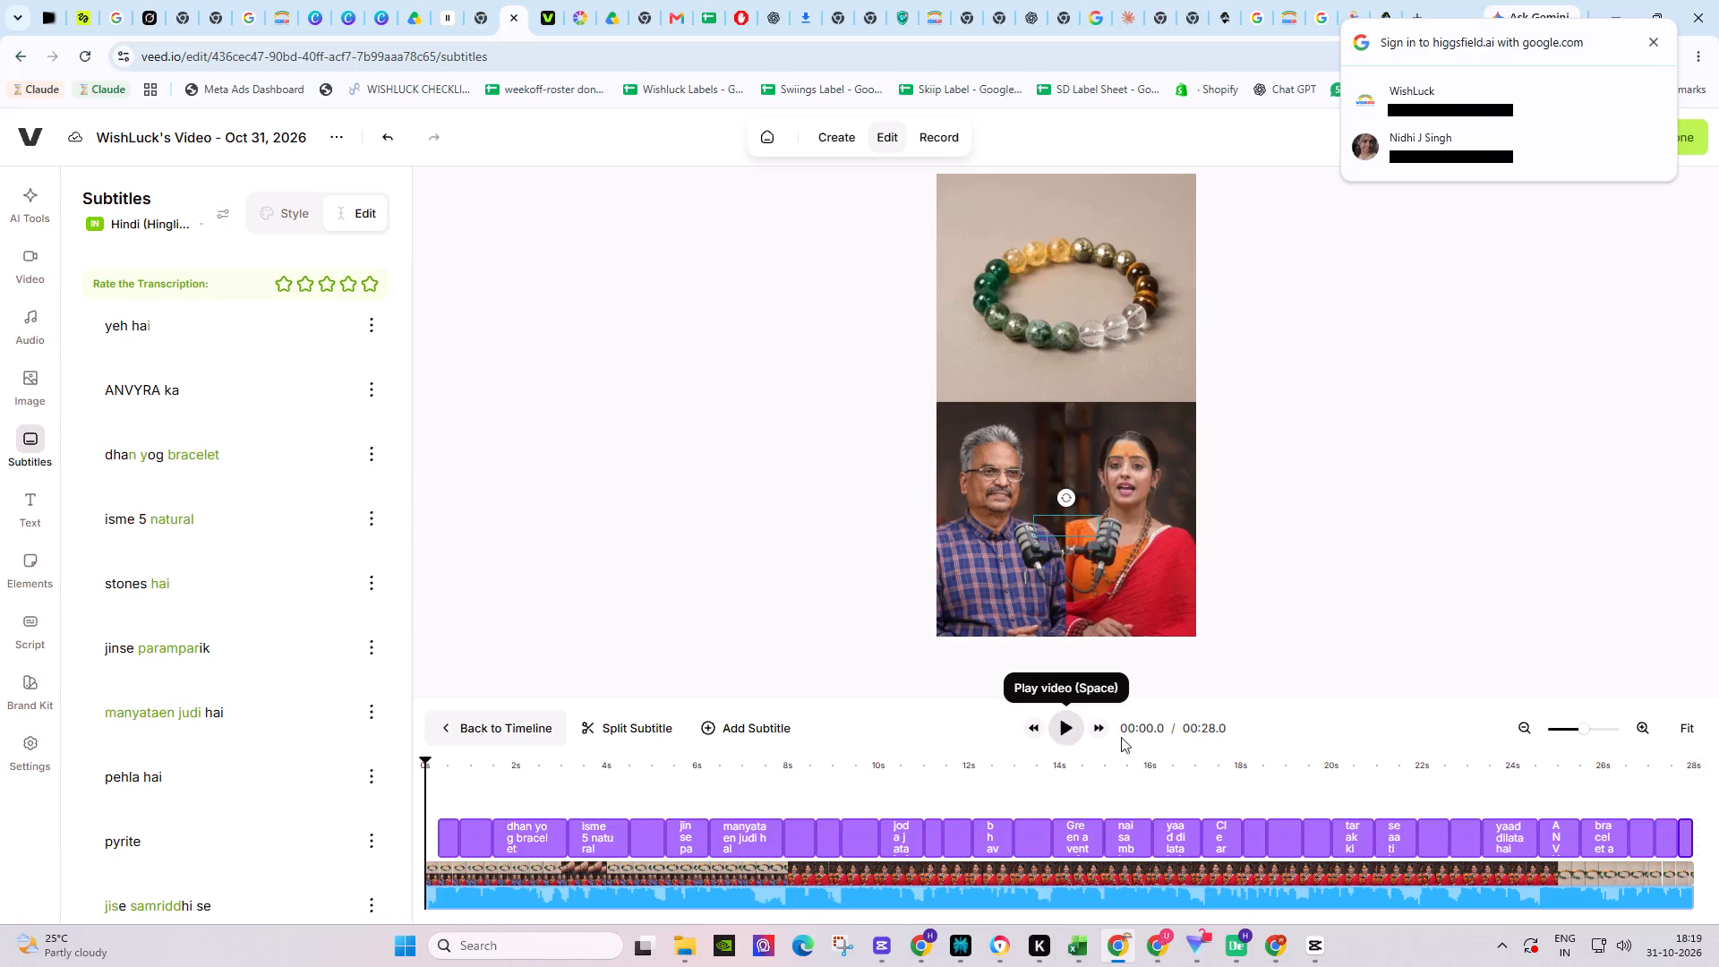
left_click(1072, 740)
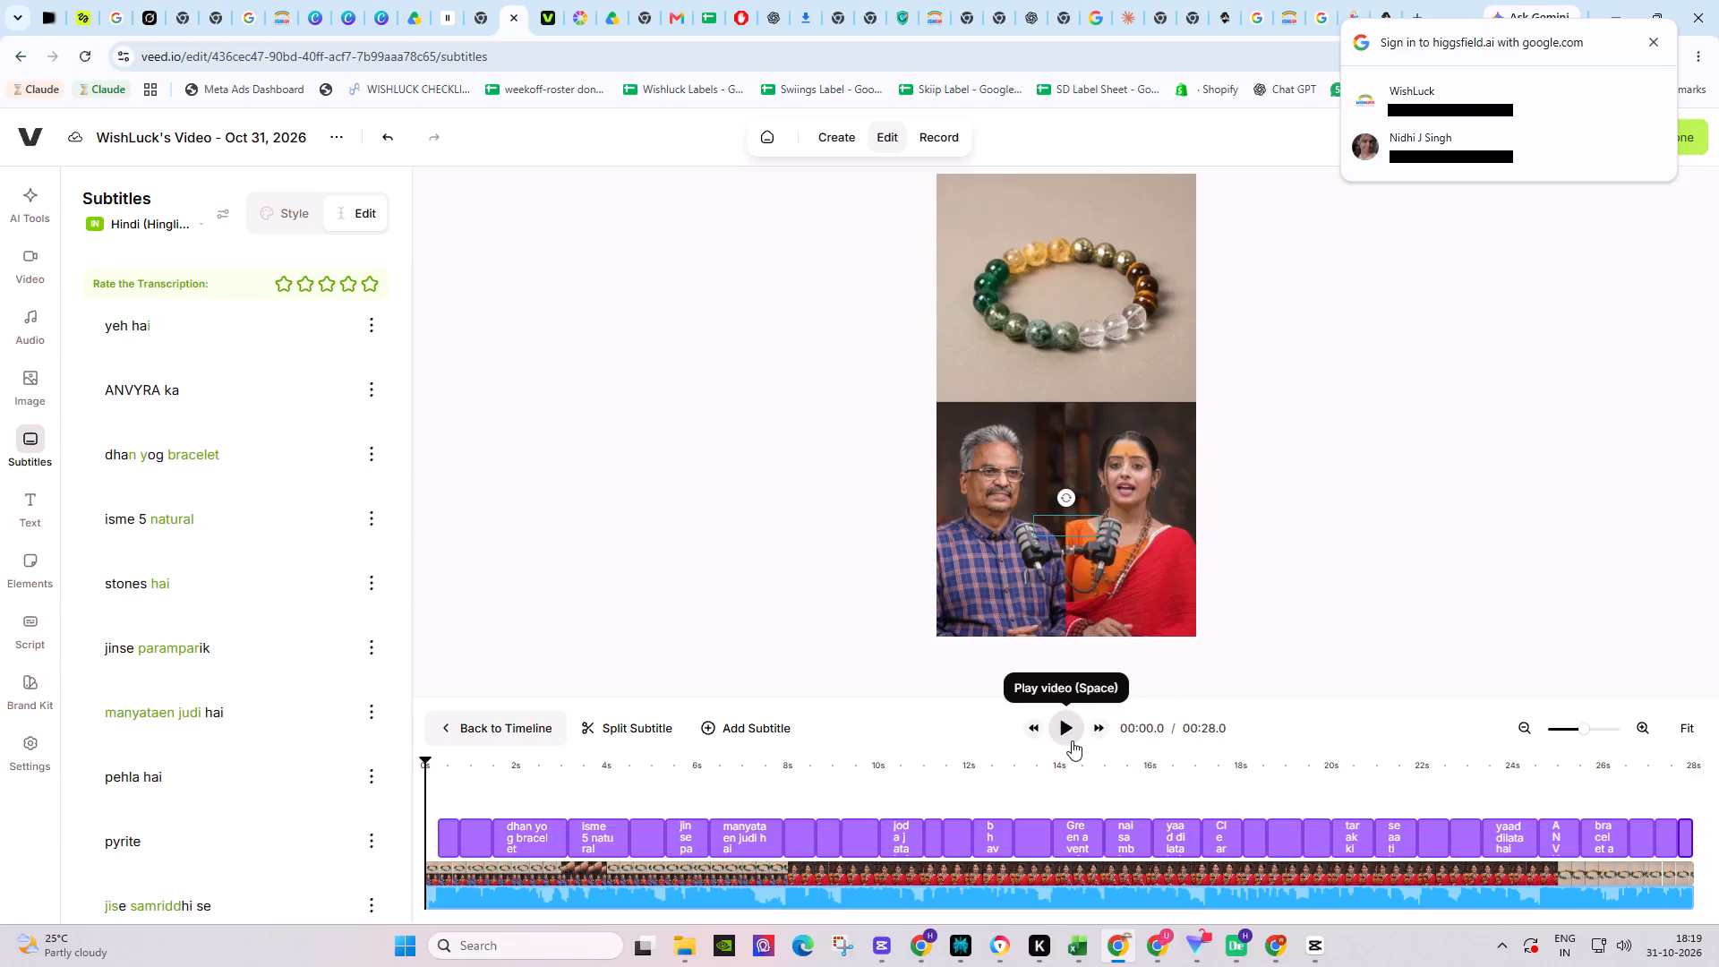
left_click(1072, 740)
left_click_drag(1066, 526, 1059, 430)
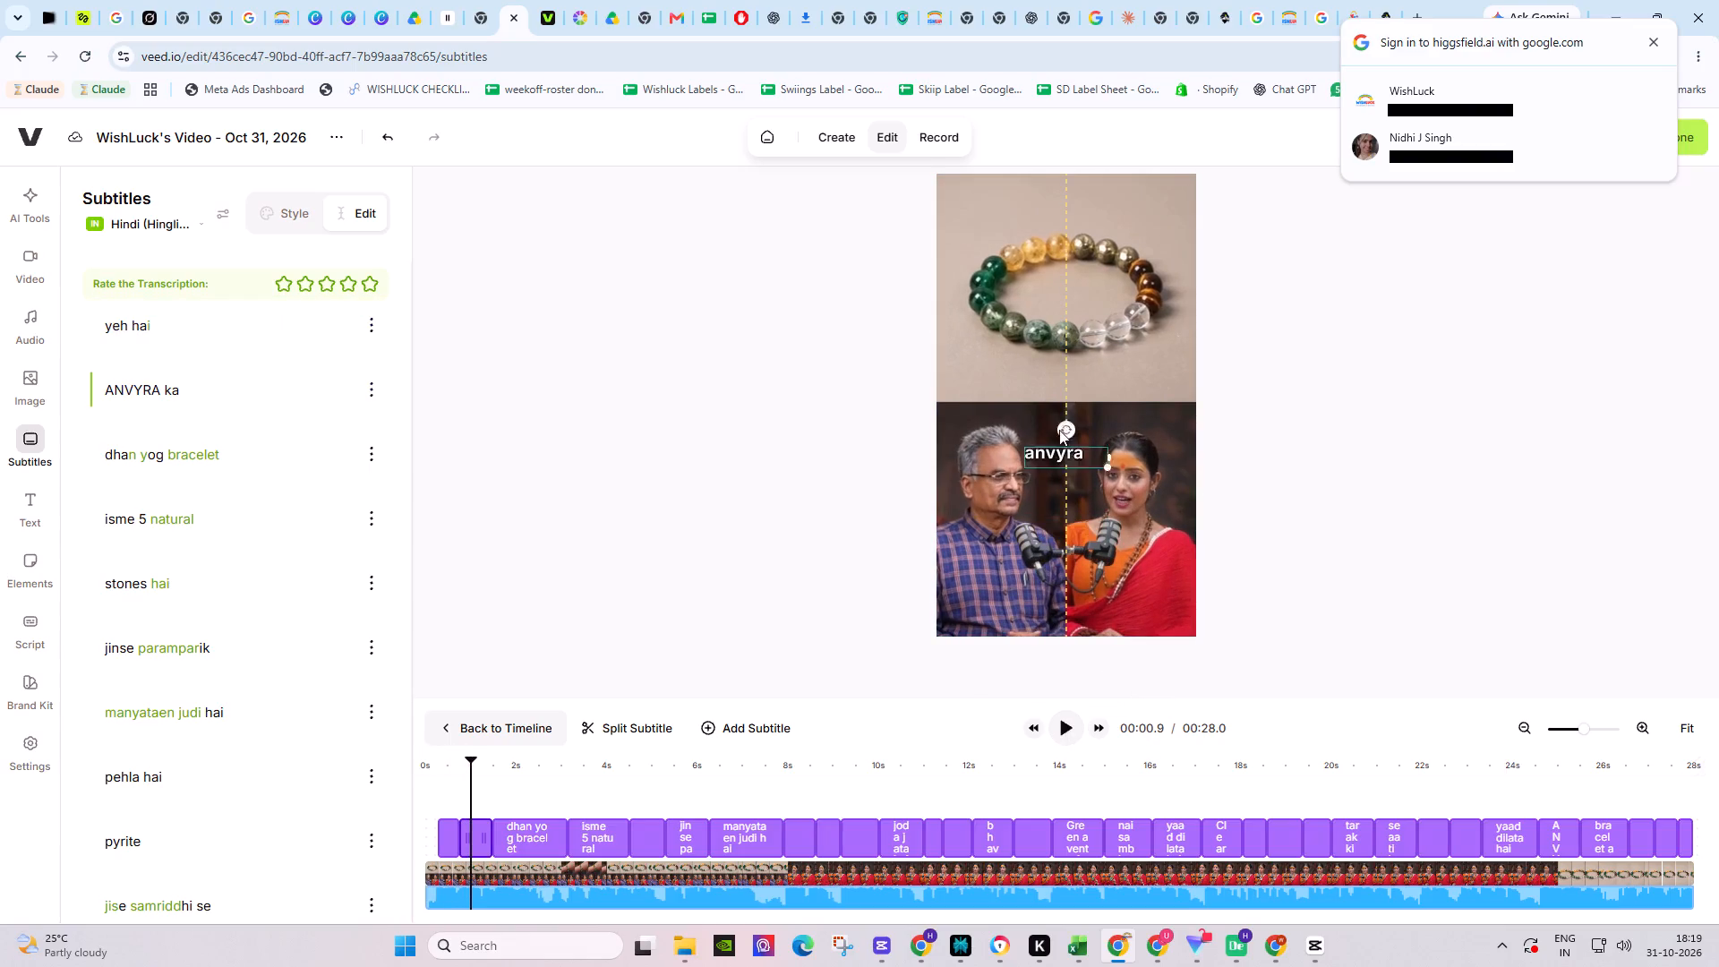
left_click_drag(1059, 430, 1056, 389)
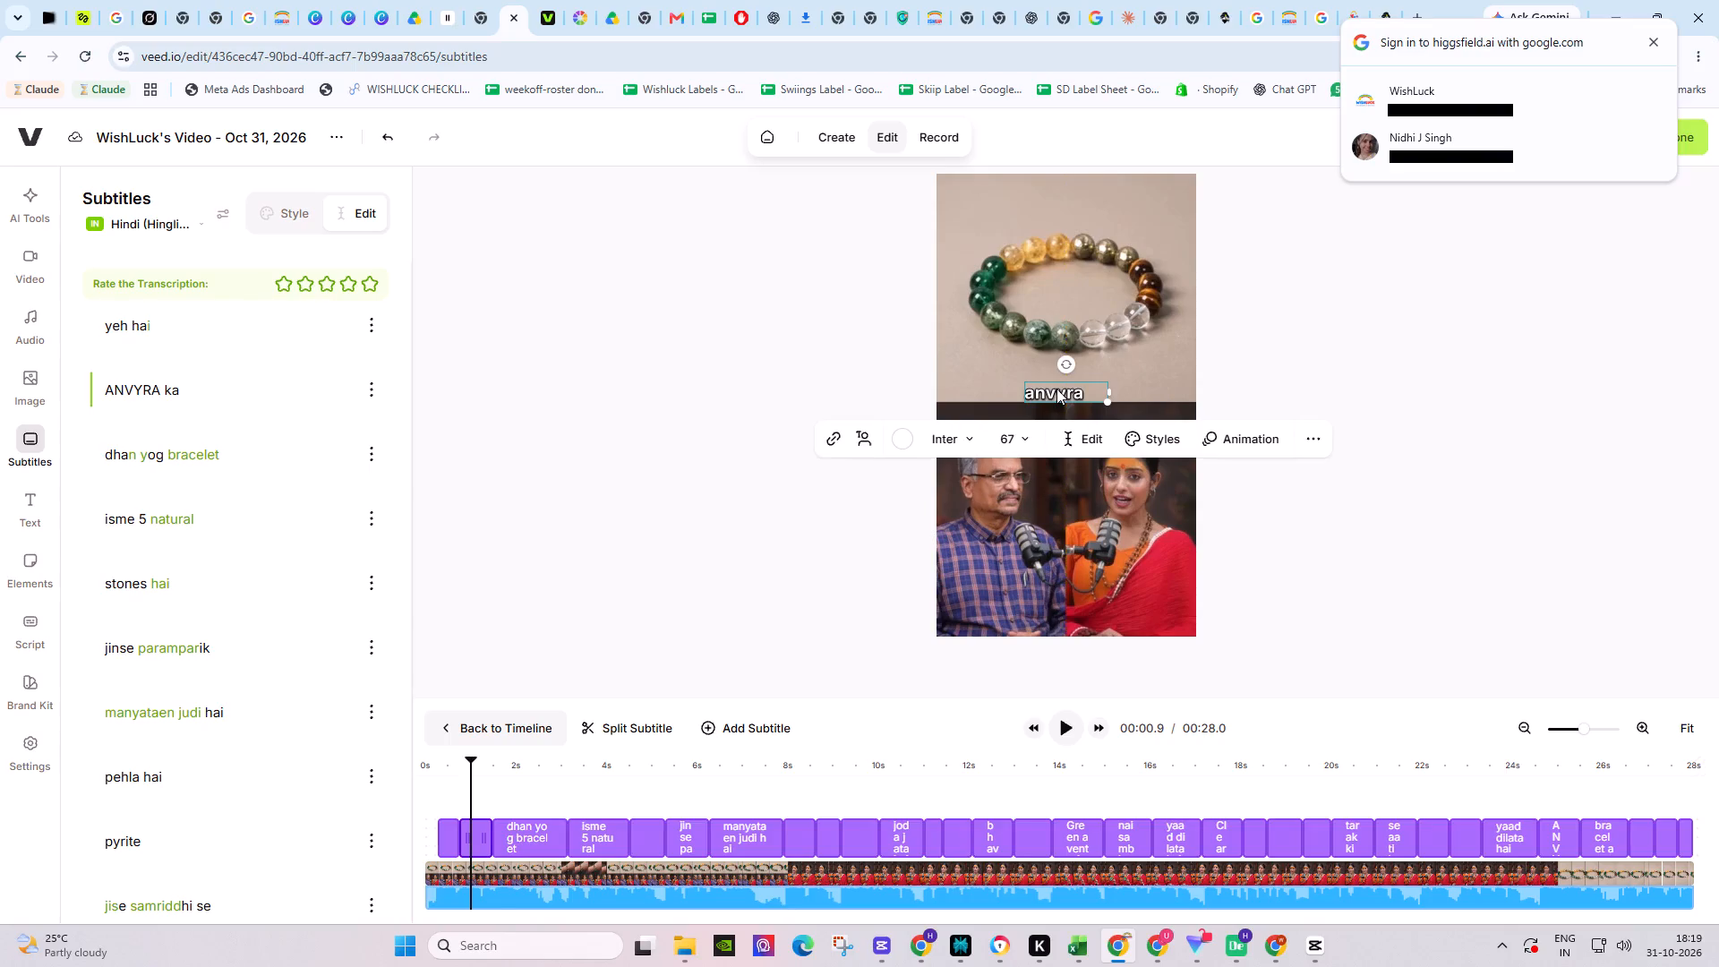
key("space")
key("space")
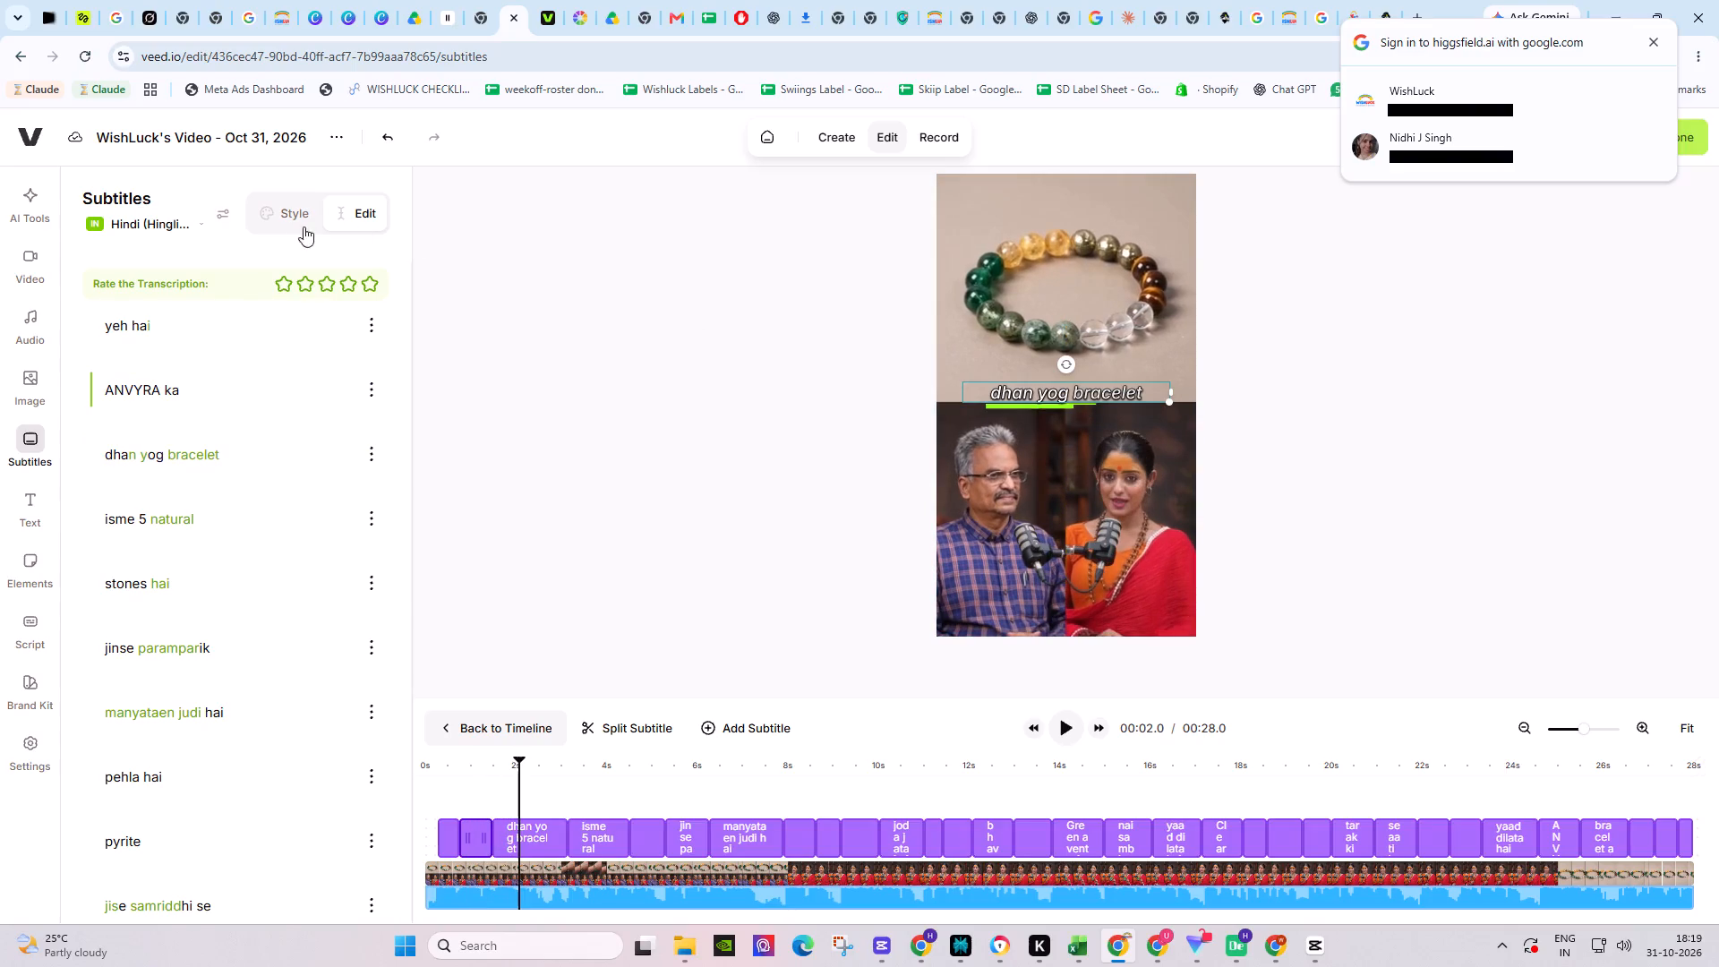
Apply the brand kit subtitle style with bold white capitals and a yellow highlighted word.
left_click(288, 218)
left_click(372, 282)
left_click(256, 375)
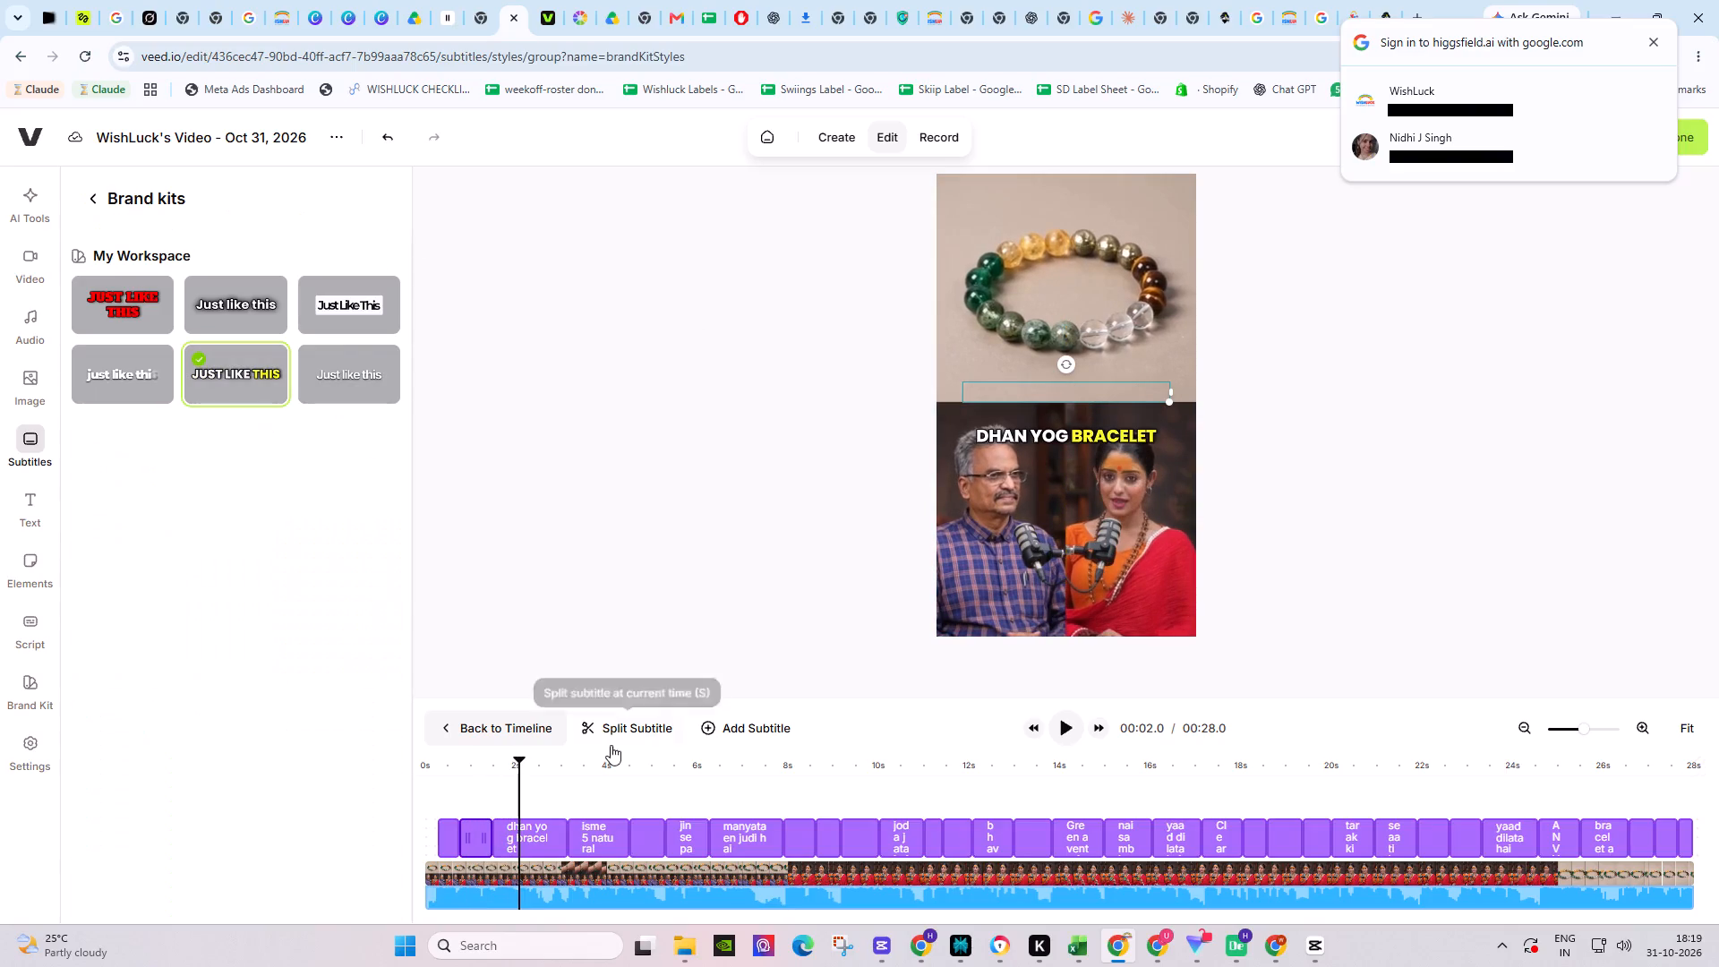
Move the restyled subtitles up, centred just above the line between the bracelet shot and the speakers.
left_click_drag(491, 753, 324, 742)
left_click_drag(1065, 440, 1064, 387)
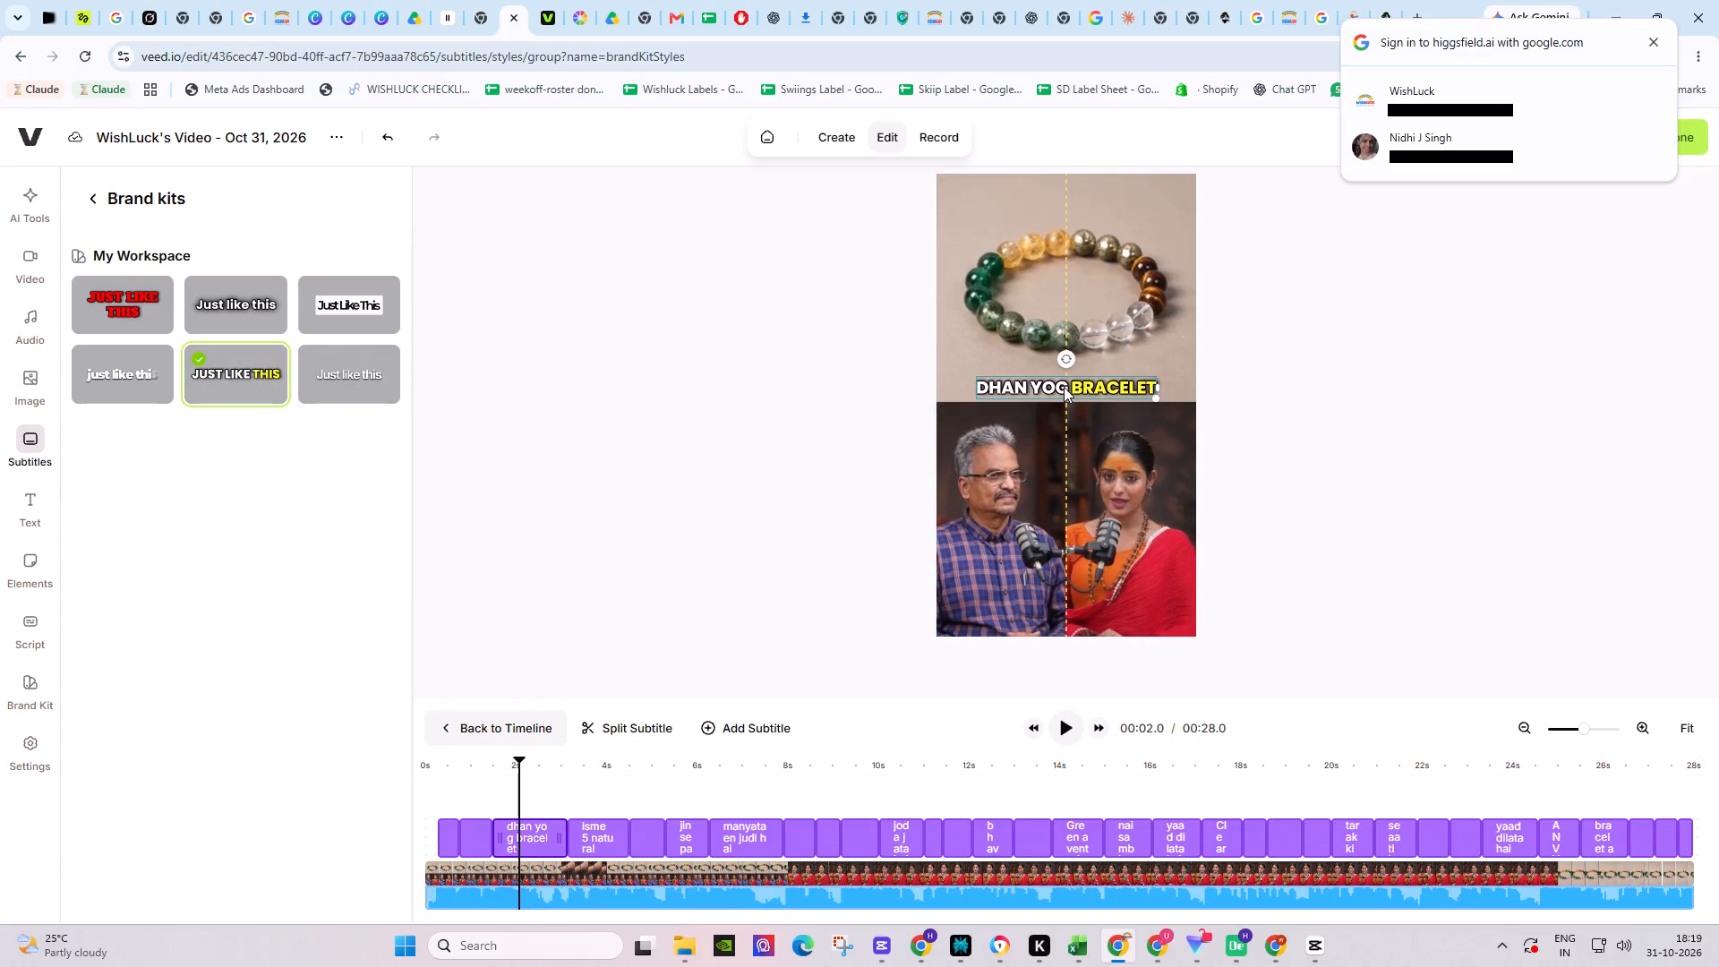
left_click_drag(1064, 387, 1064, 397)
key("space")
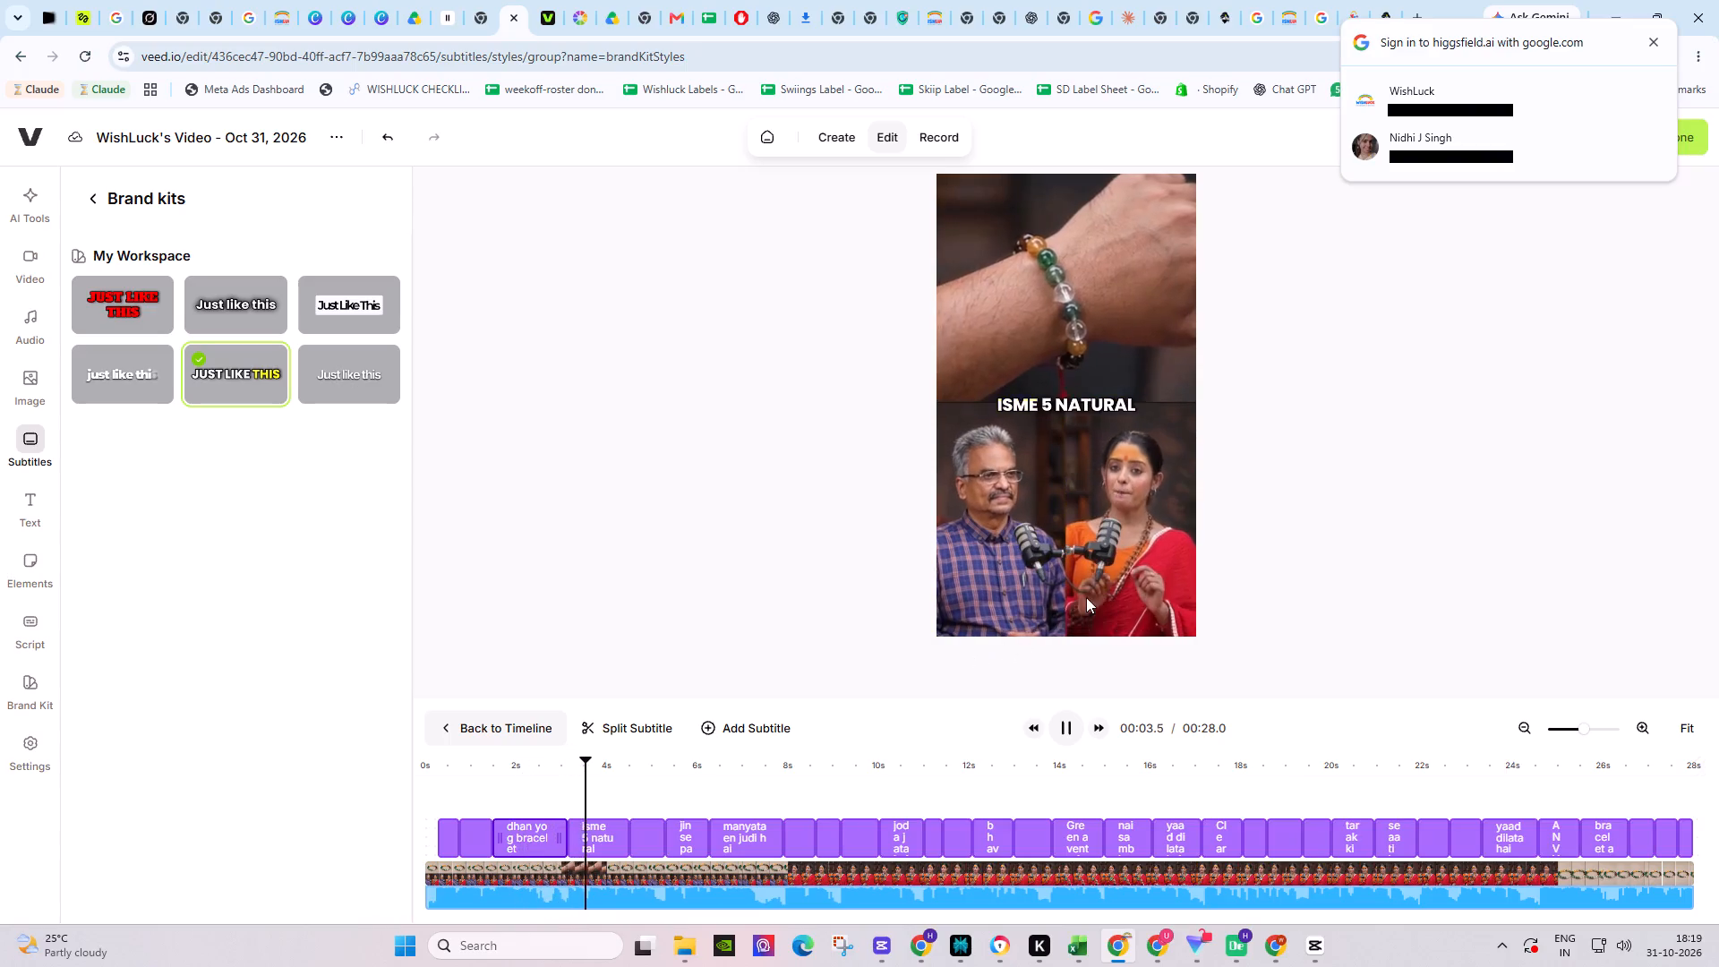
key("space")
left_click_drag(1060, 413, 1061, 397)
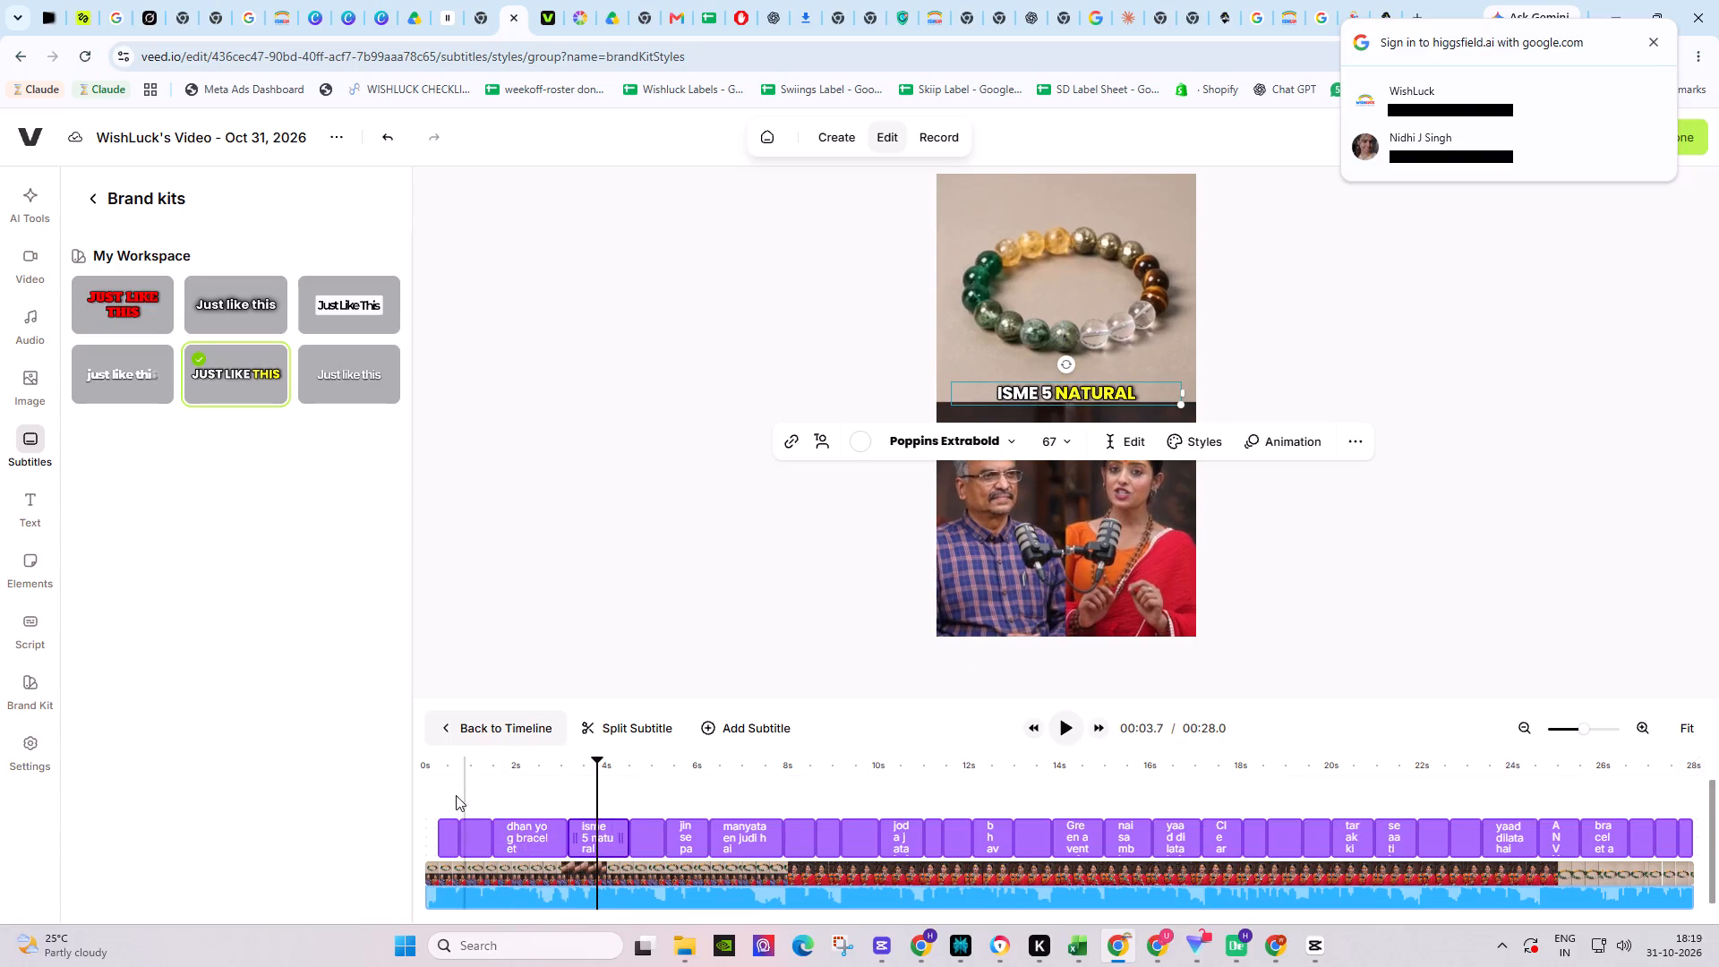
Play back the opening and shorten the "dhan yog bracelet" subtitle to end at about 2.5 s.
left_click_drag(458, 756, 389, 756)
left_click_drag(423, 766, 415, 766)
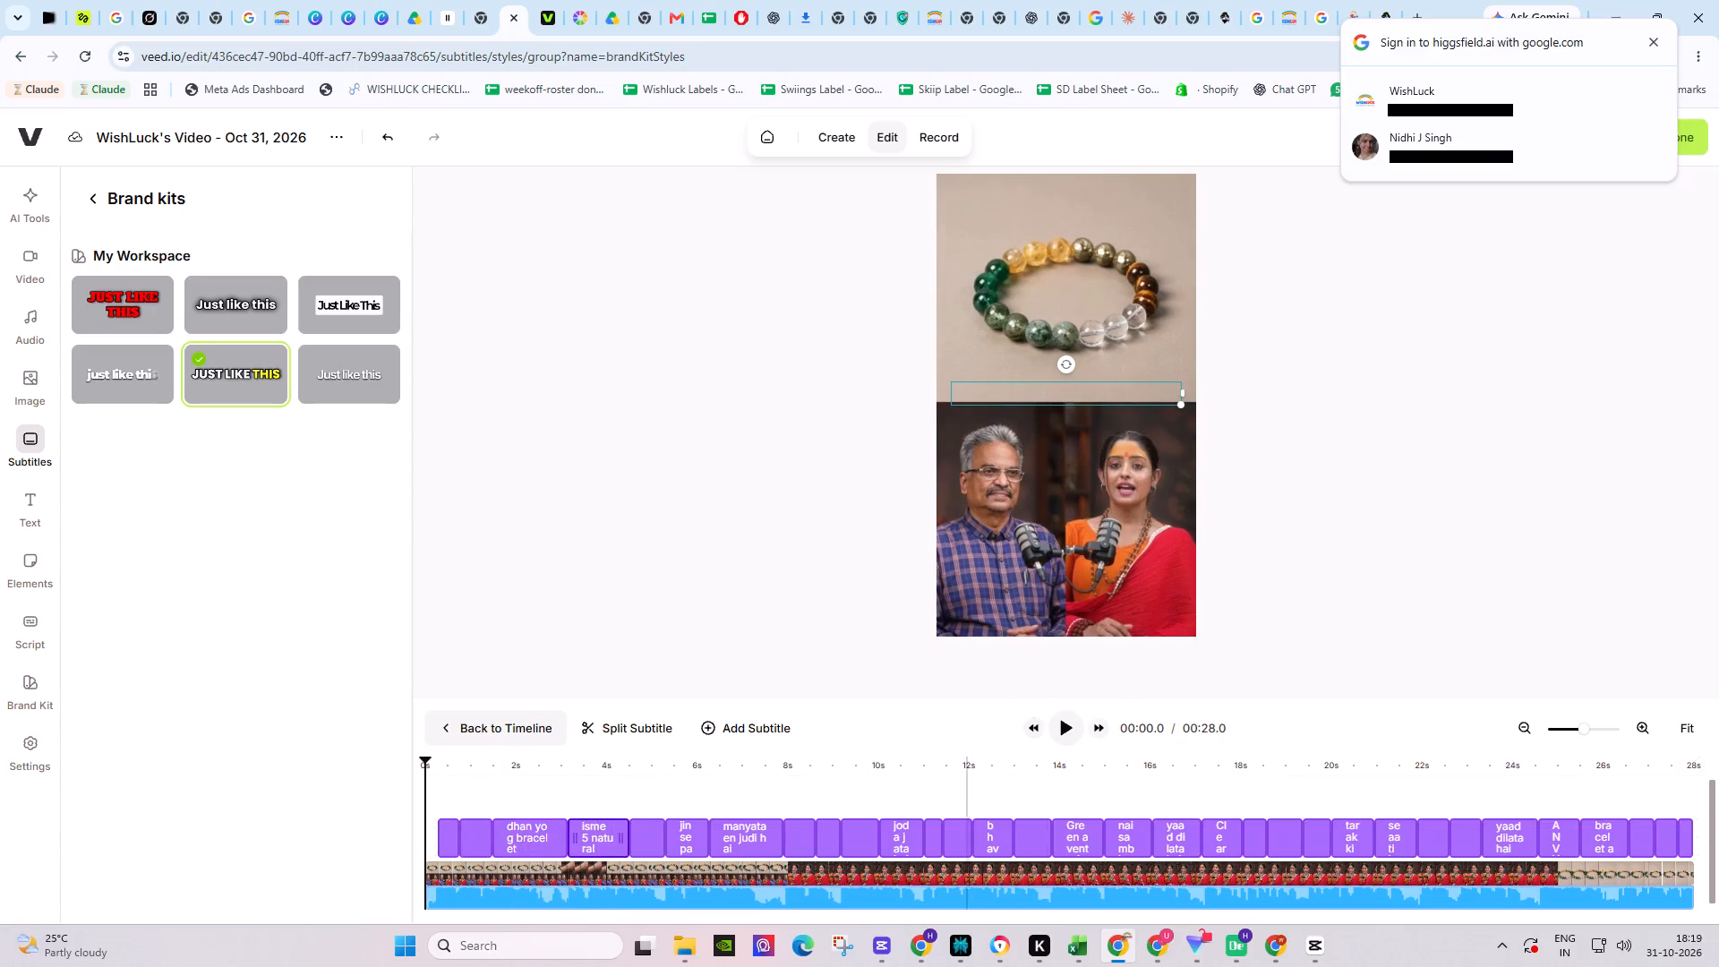
left_click(1068, 729)
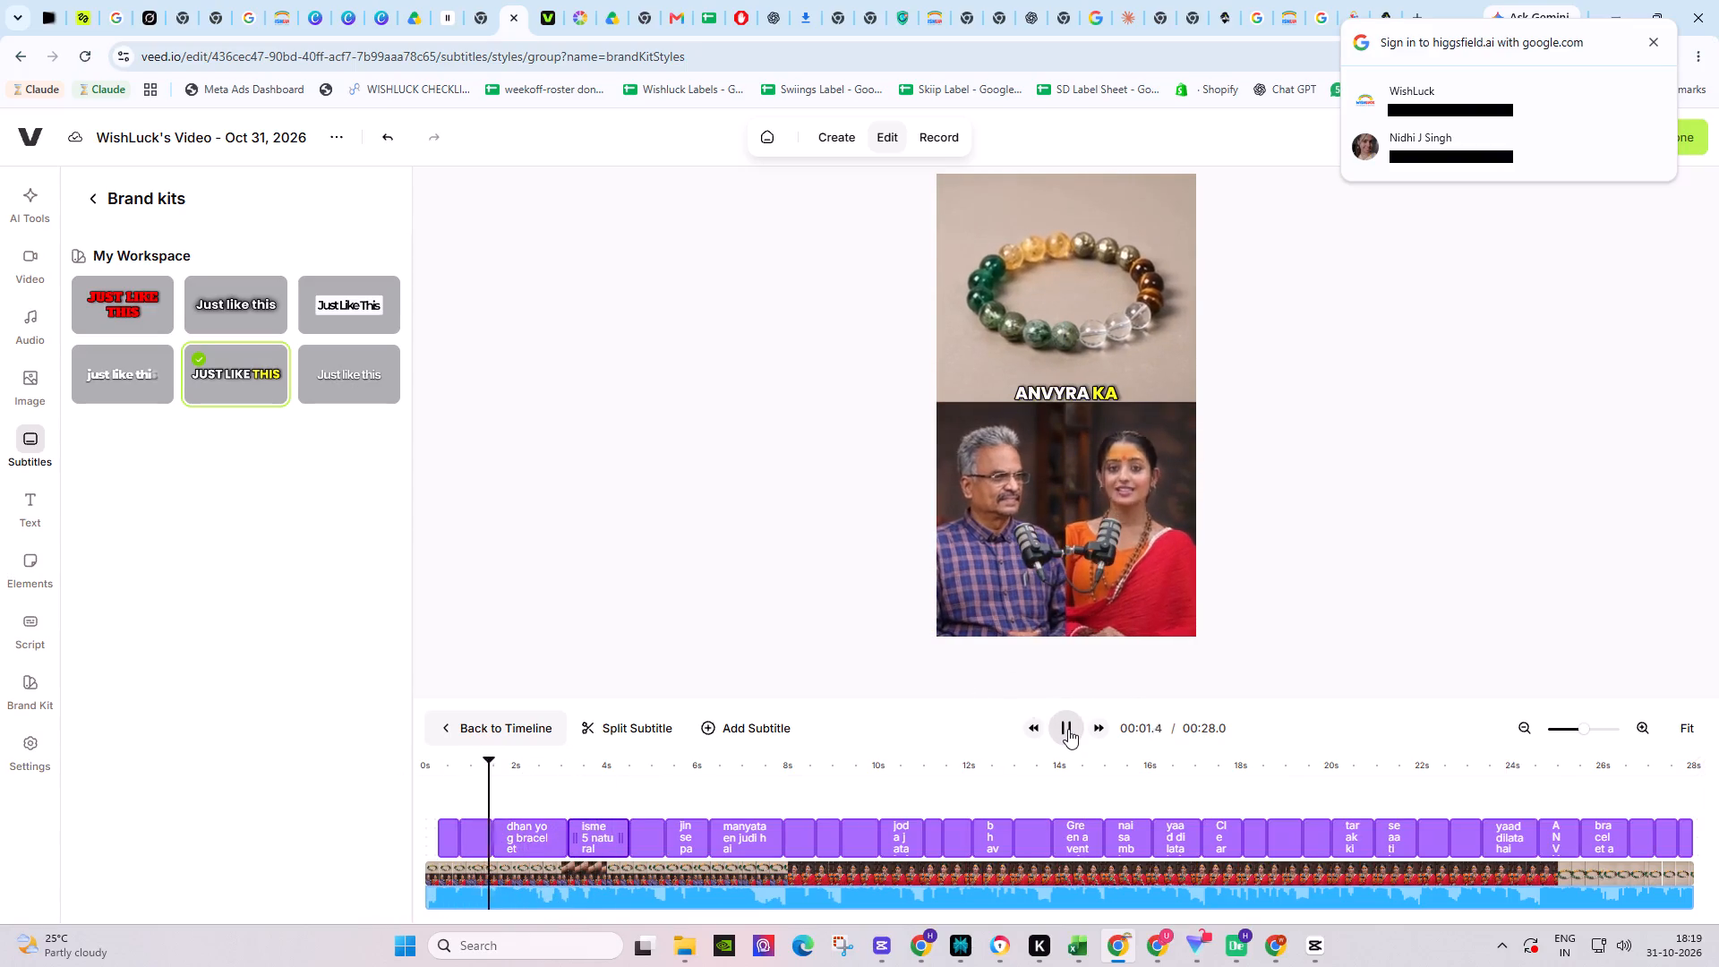
key("space")
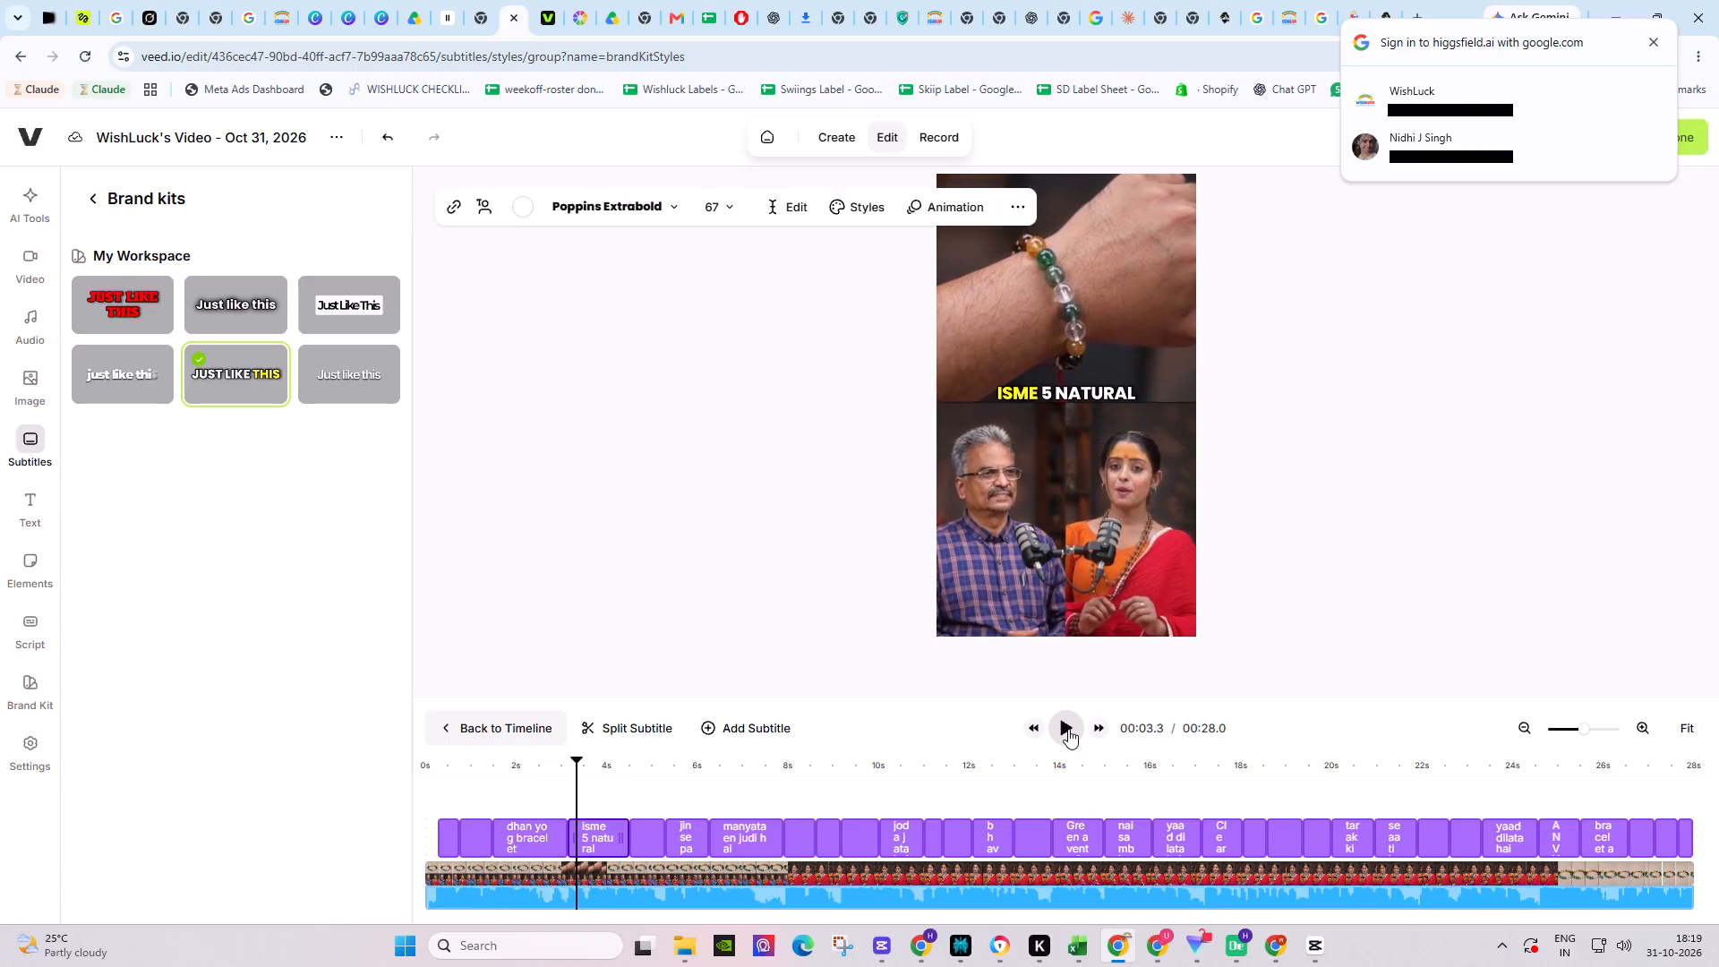
left_click(513, 766)
key("space")
key("space")
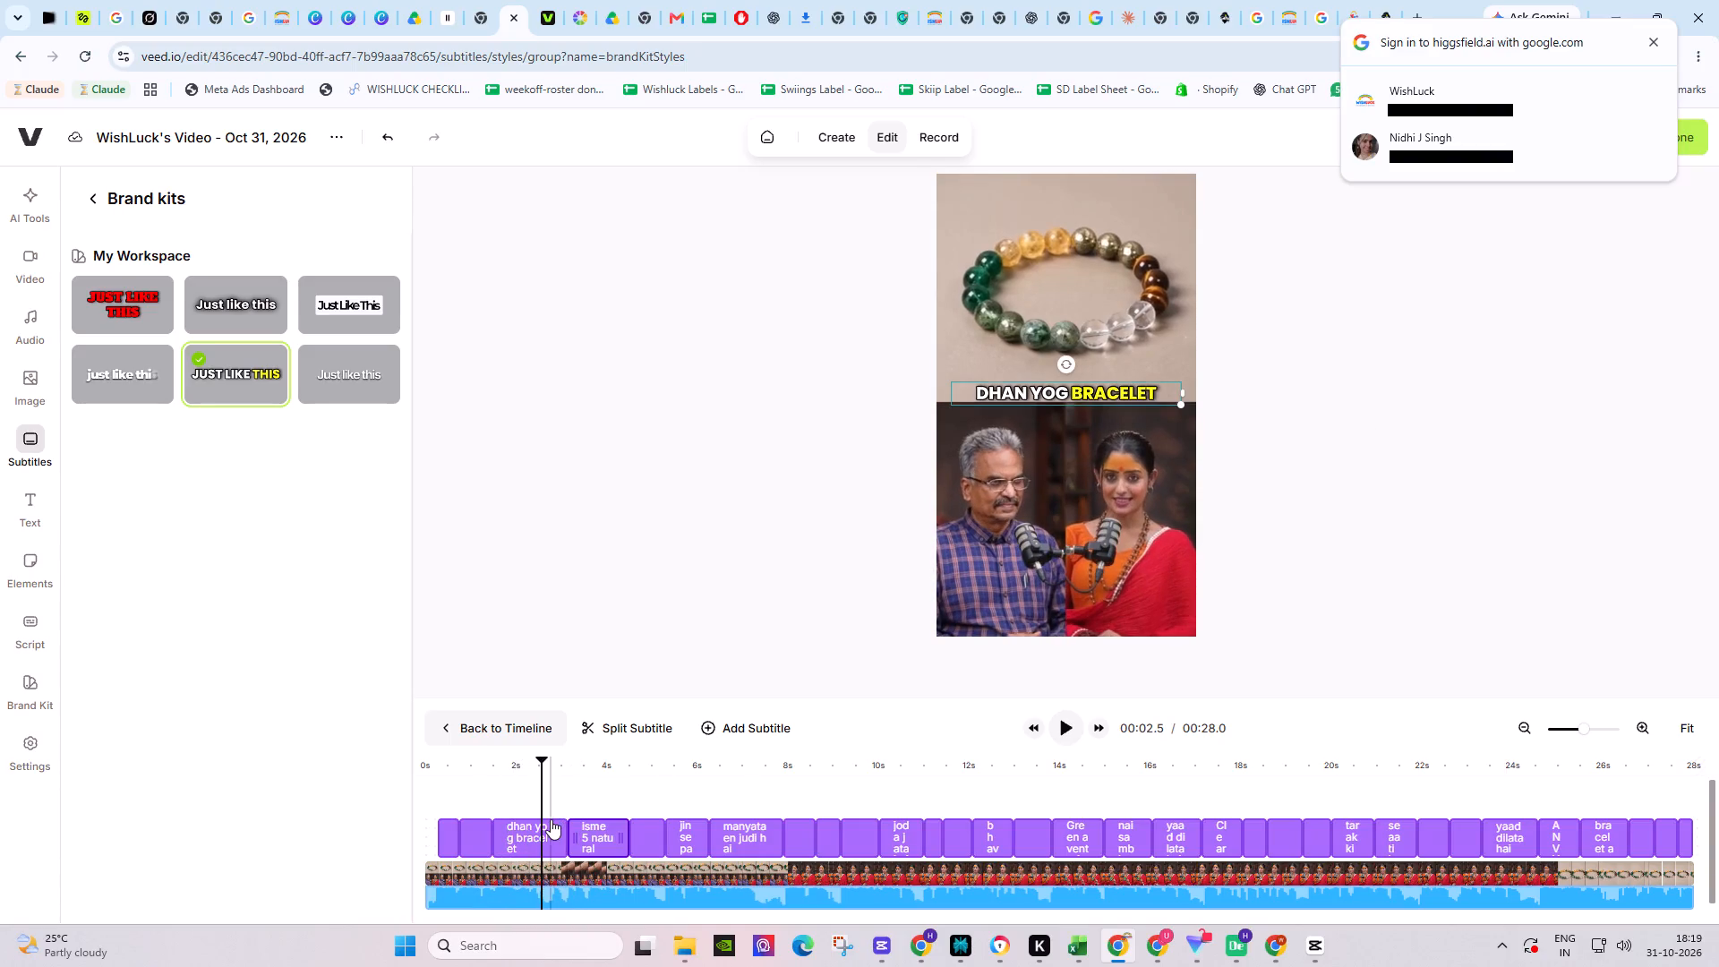
left_click(551, 819)
left_click_drag(565, 830, 544, 830)
Play back the following lines and shorten the "manyataen judi hai" subtitle to end at about 7.2 s.
key("space")
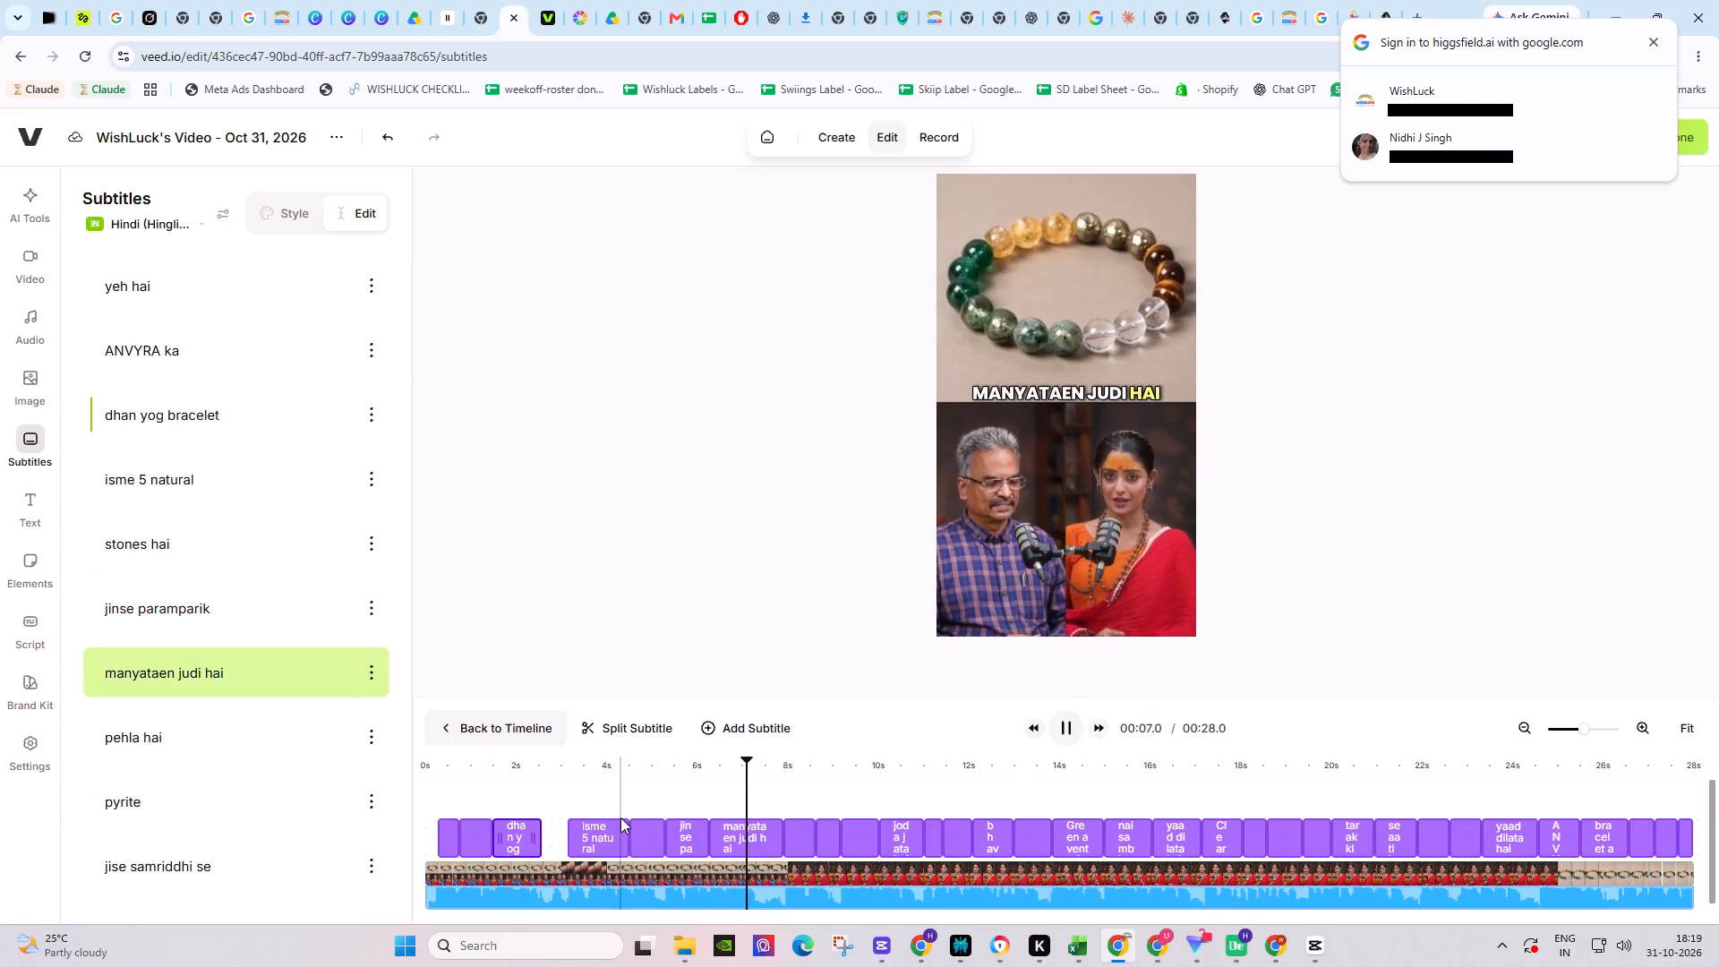
key("space")
left_click(642, 763)
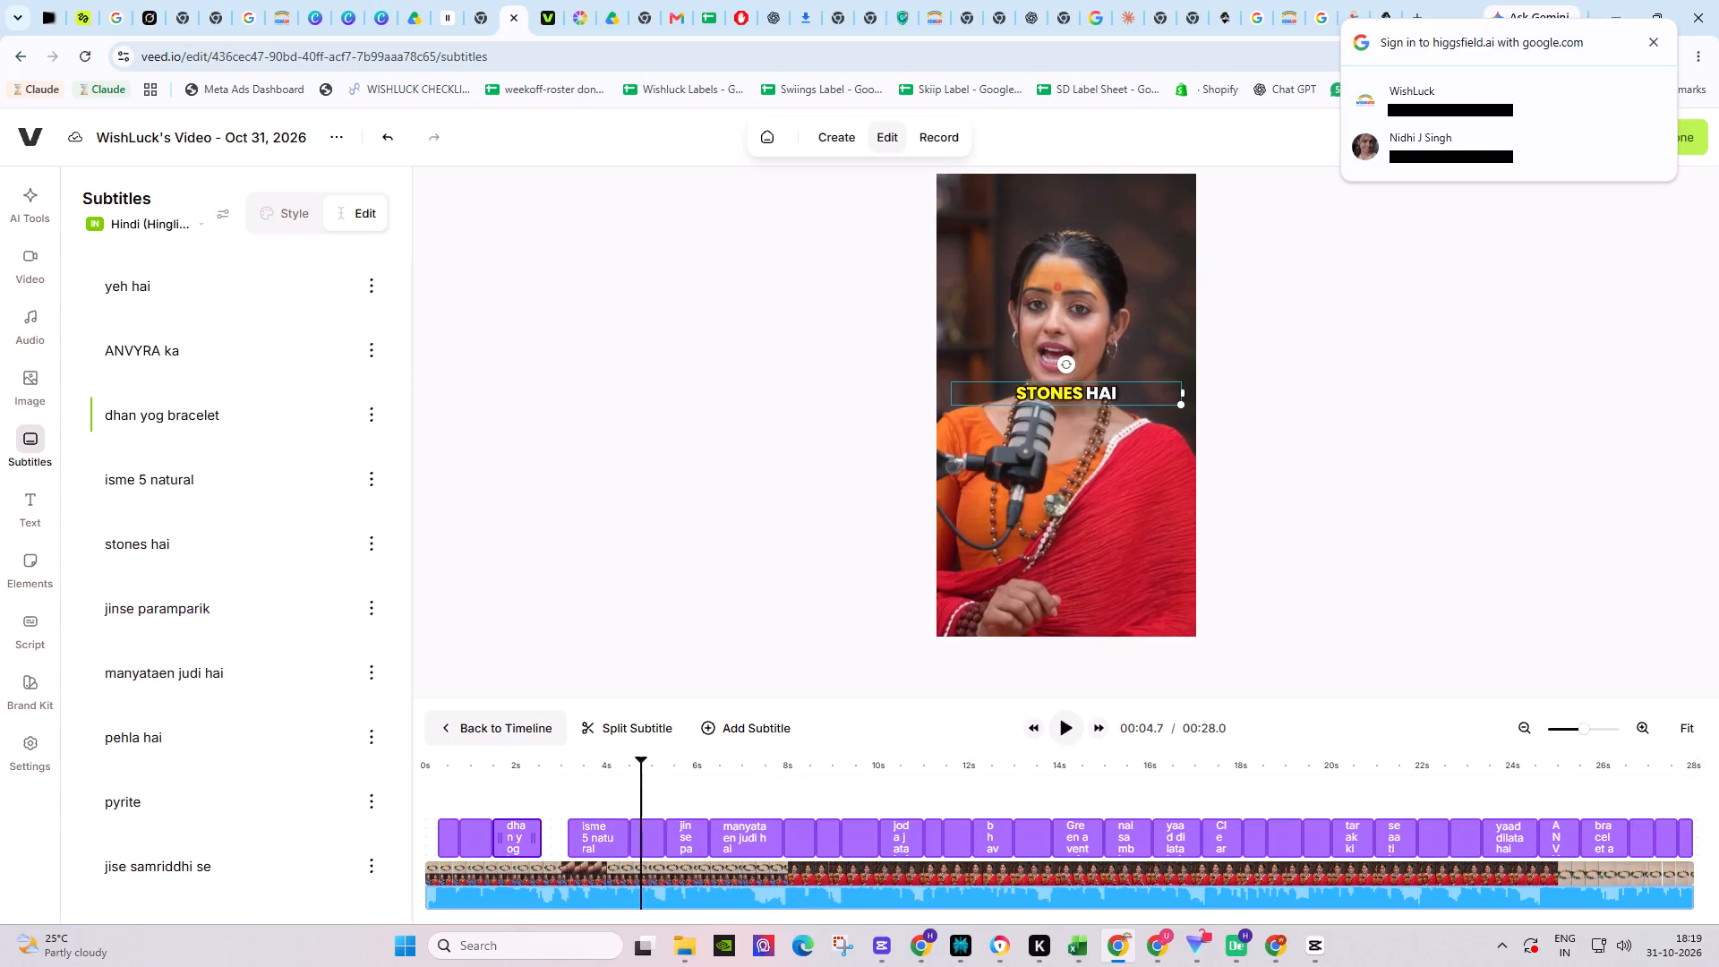
key("space")
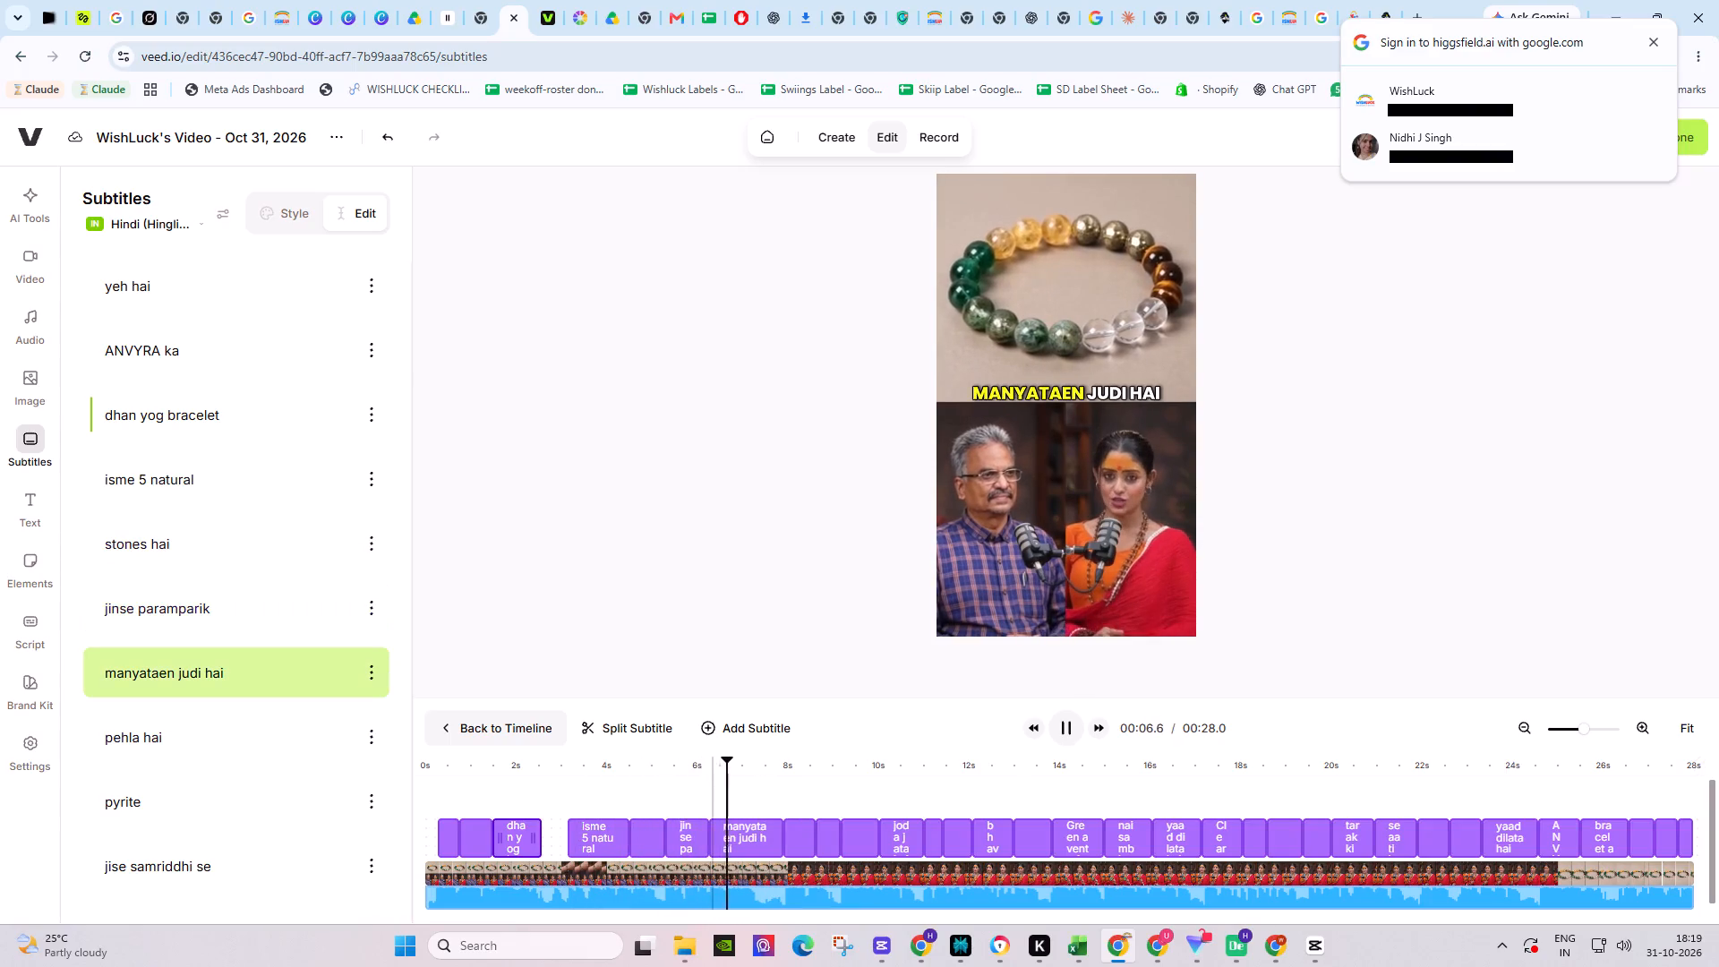
key("space")
key("space")
key("space")
left_click(762, 842)
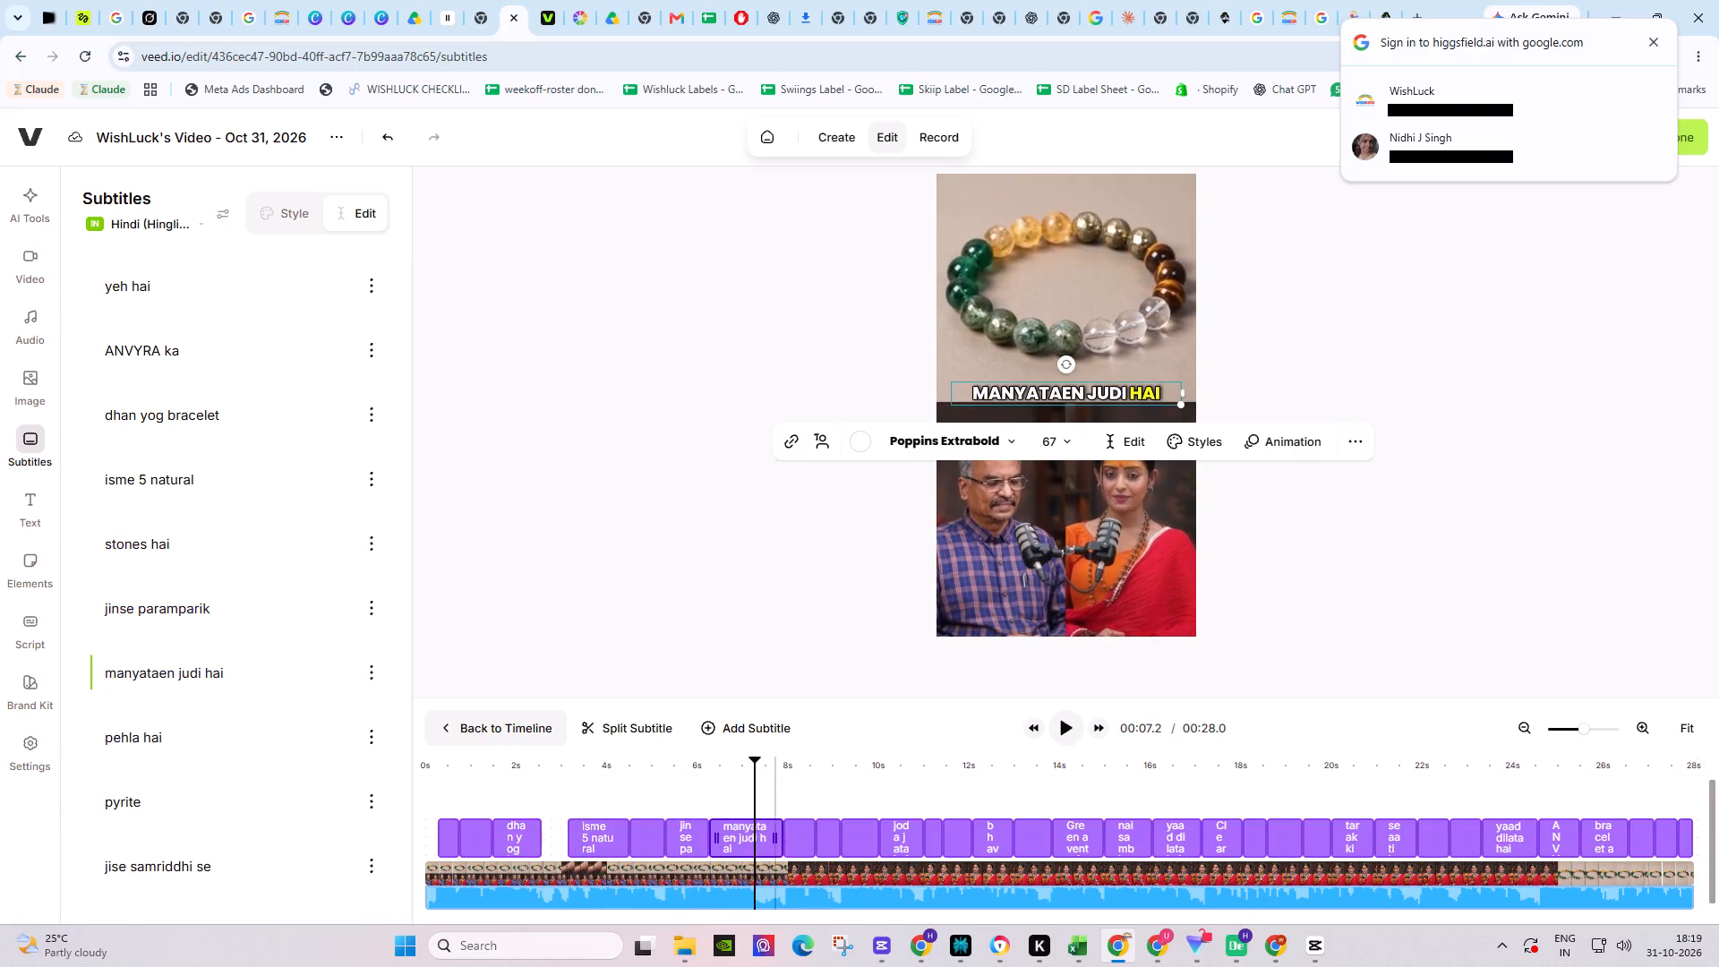
left_click_drag(777, 834, 748, 829)
Play back the video from the "pehla hai" line through "Clear quartz" to check the subtitles over the speaker.
key("space")
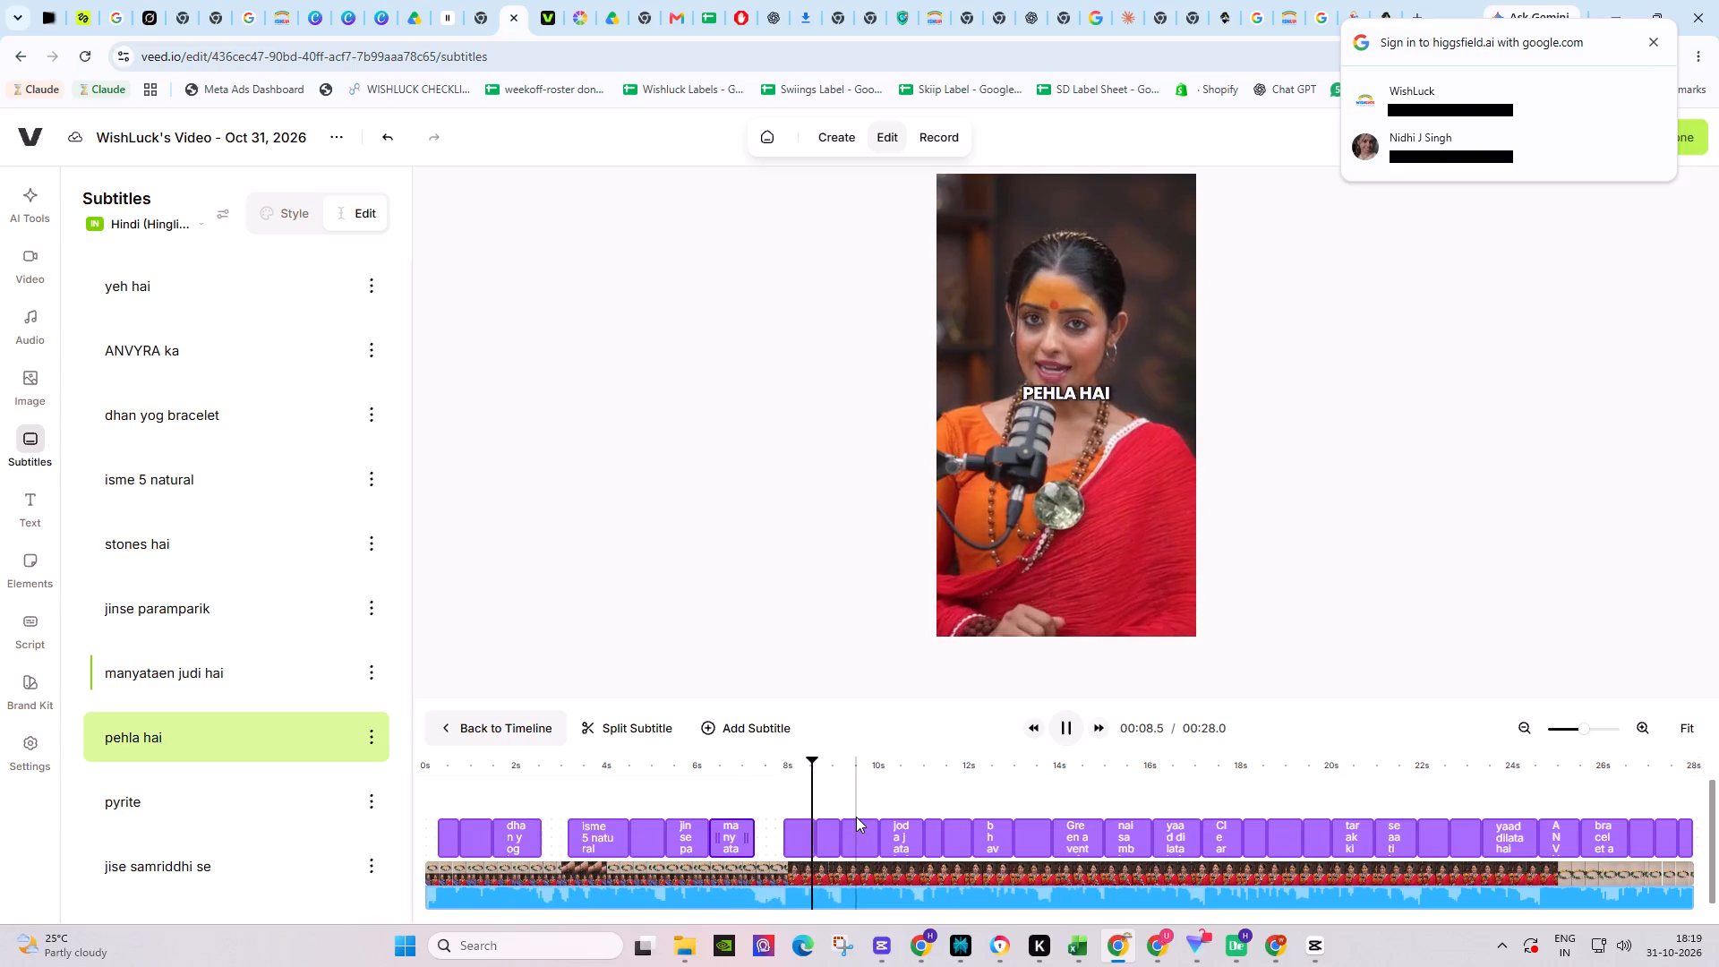
key("space")
left_click(786, 764)
key("space")
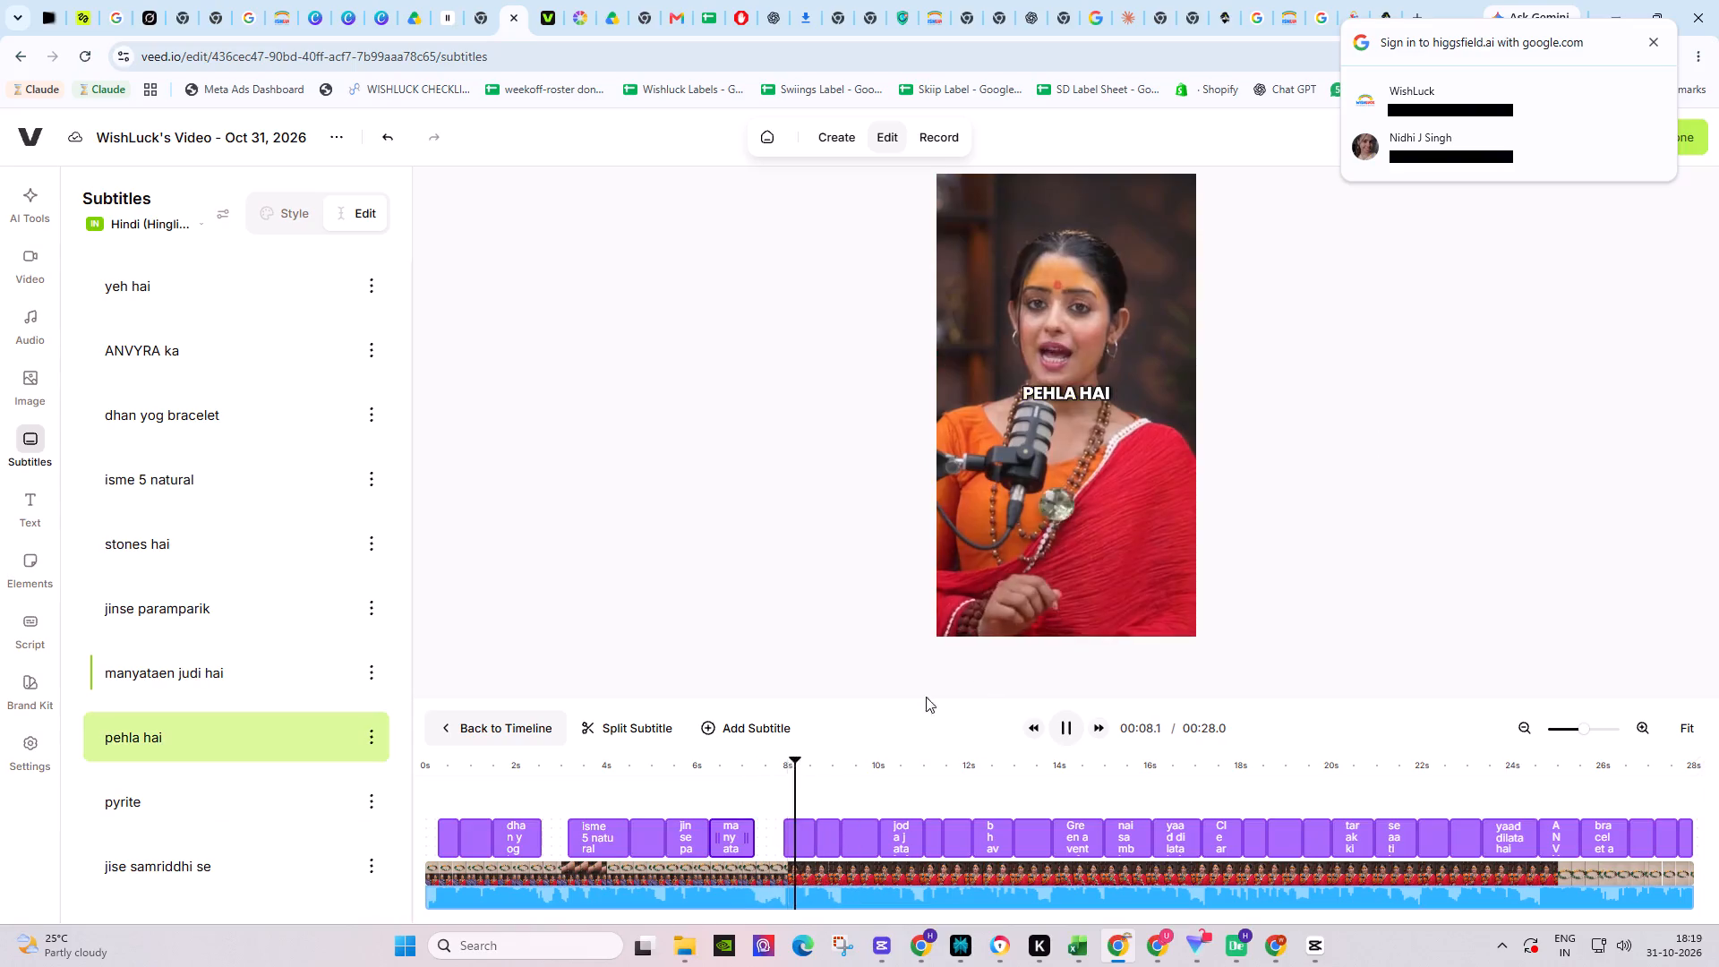
key("space")
key("space")
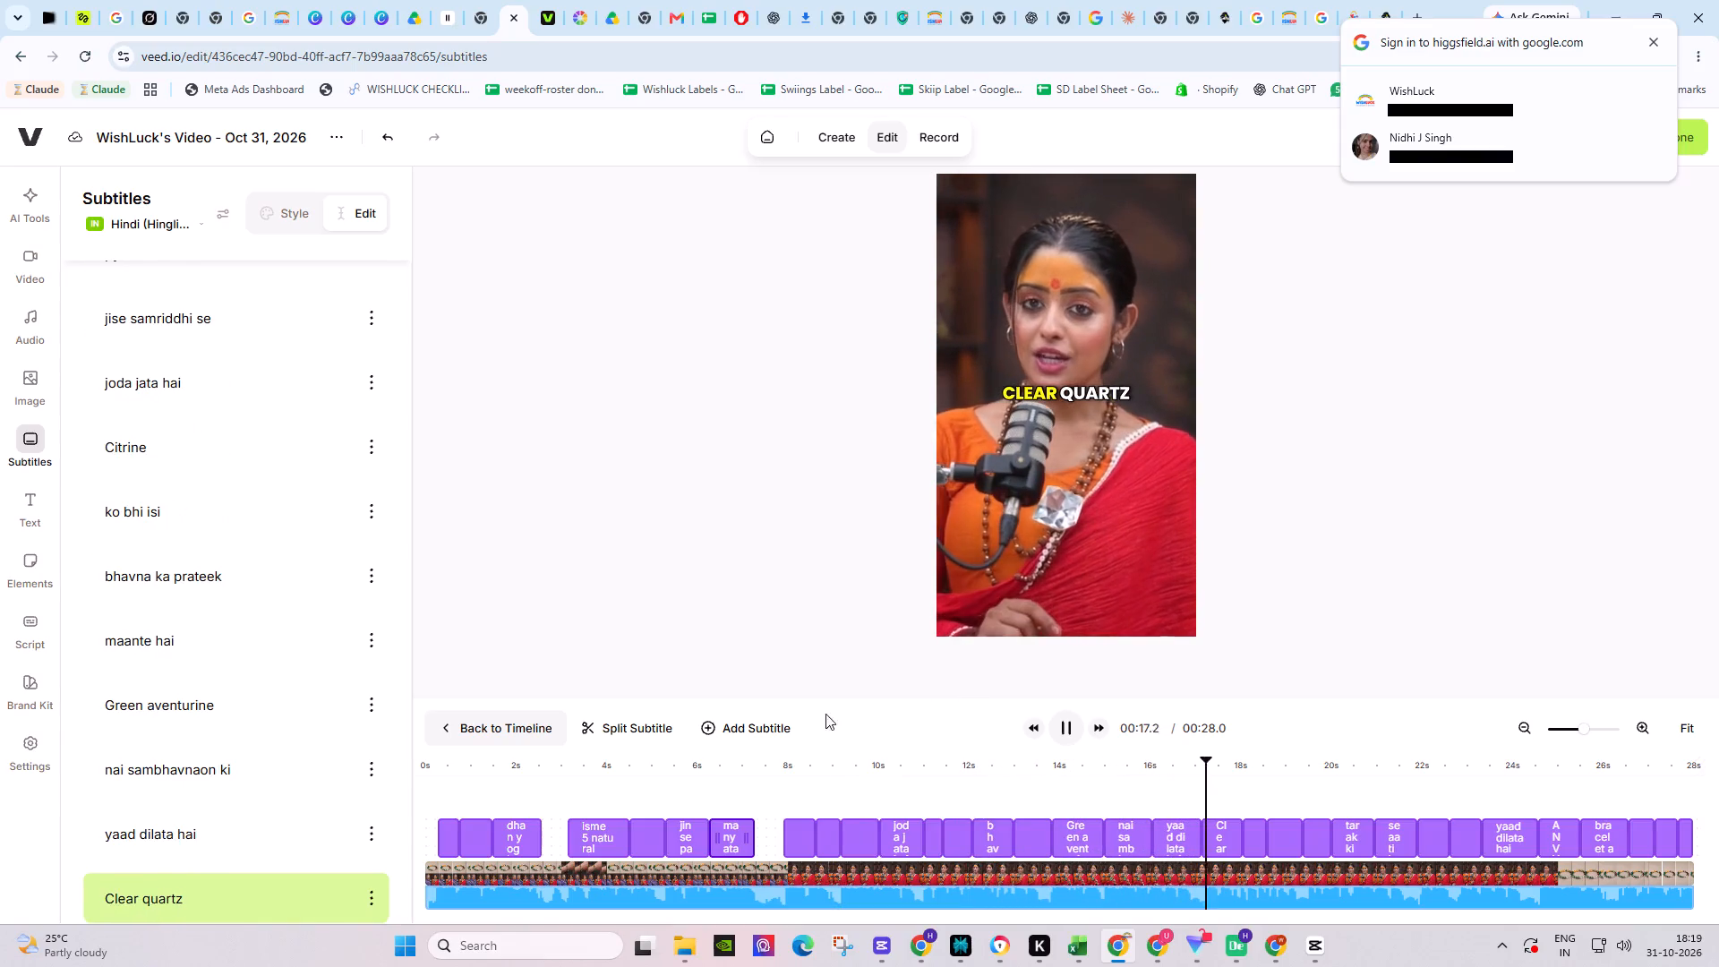
key("space")
left_click(780, 766)
key("space")
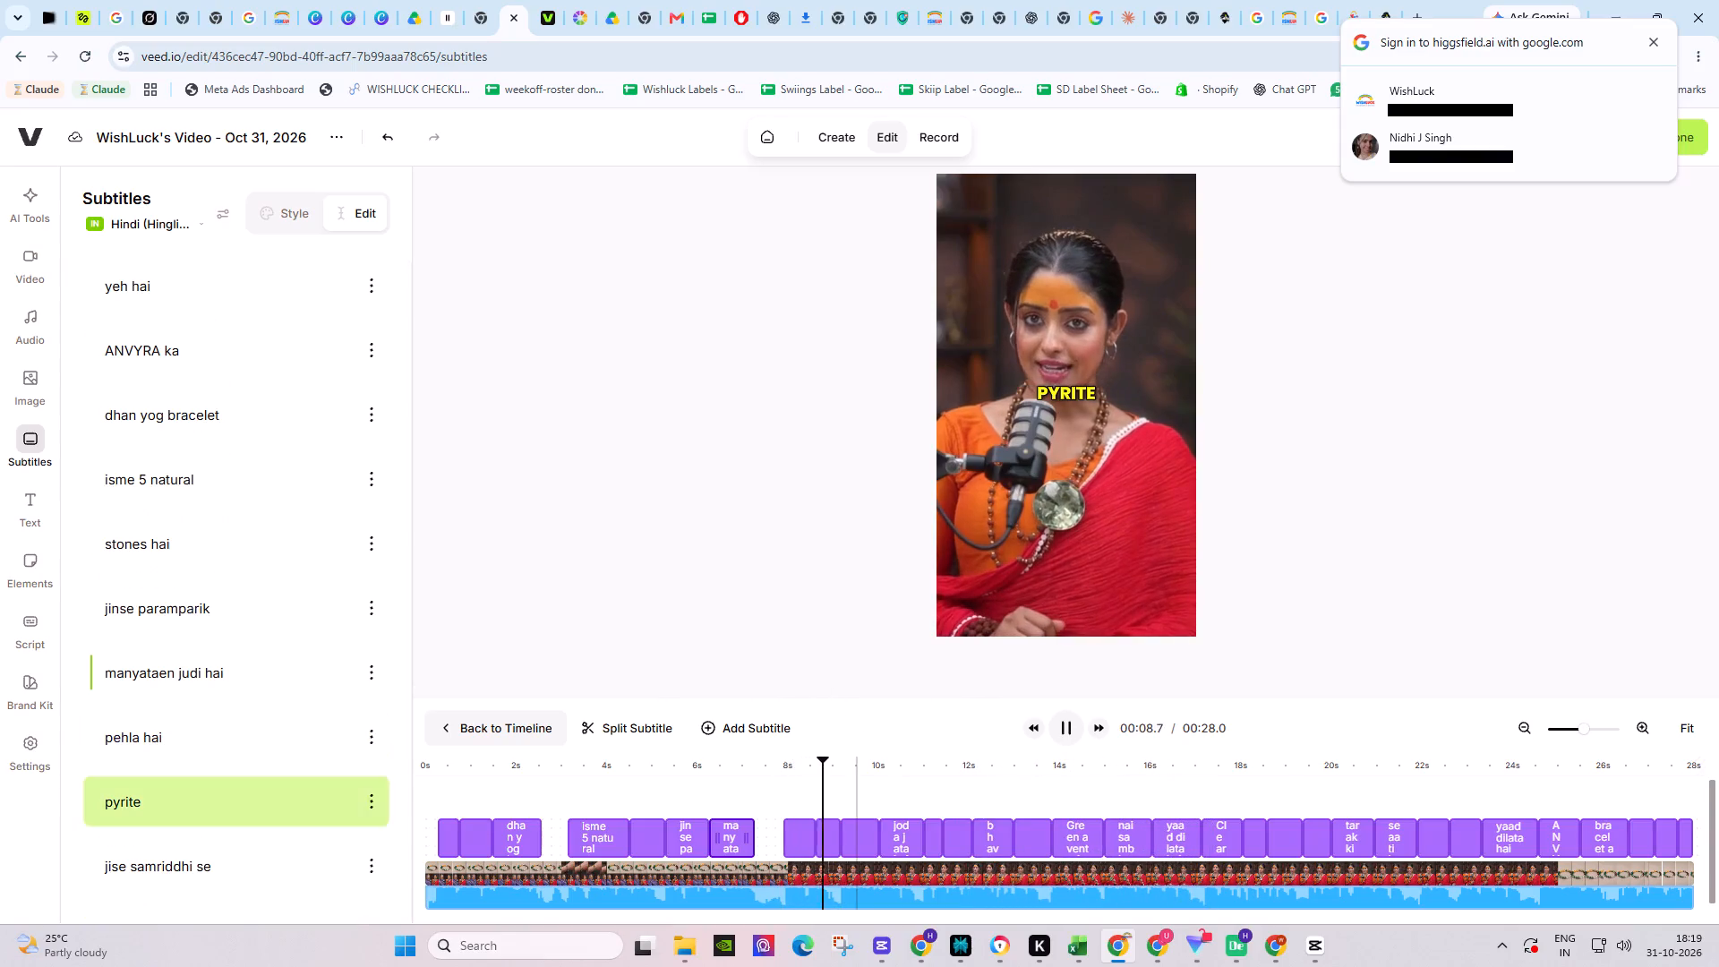
key("space")
Delete the "pehla hai" subtitle.
right_click(800, 834)
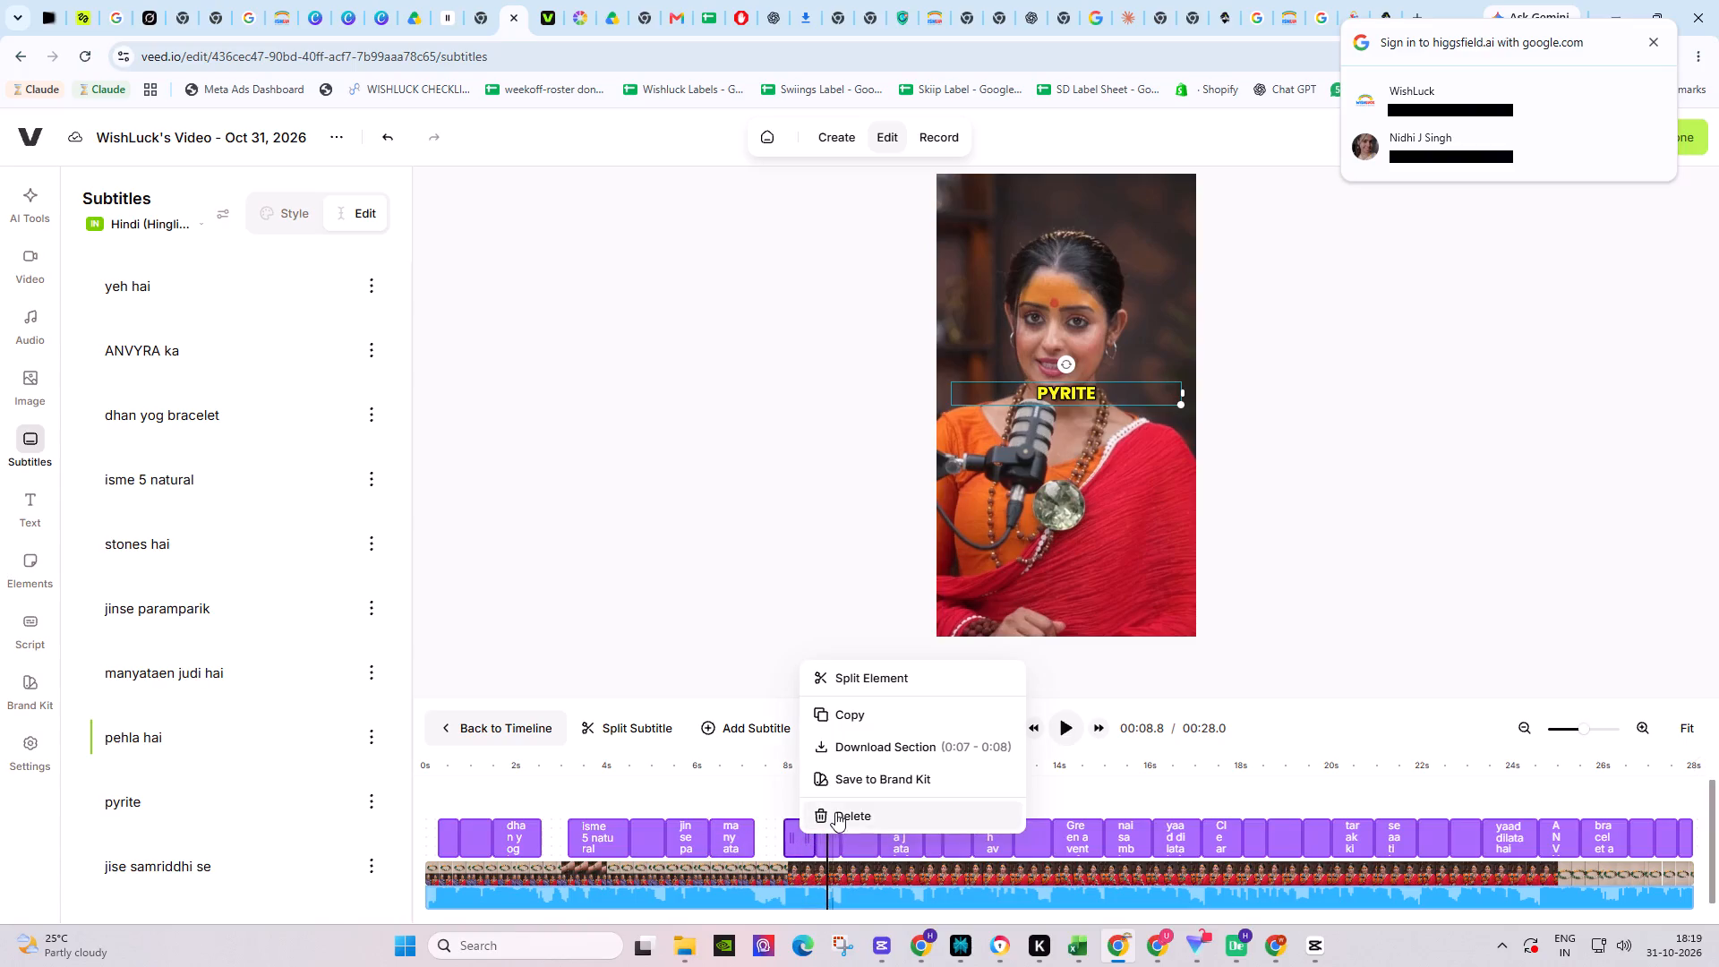
left_click(836, 813)
Detach the "pyrite" subtitle from the shared subtitle styling.
left_click(831, 836)
left_click(371, 741)
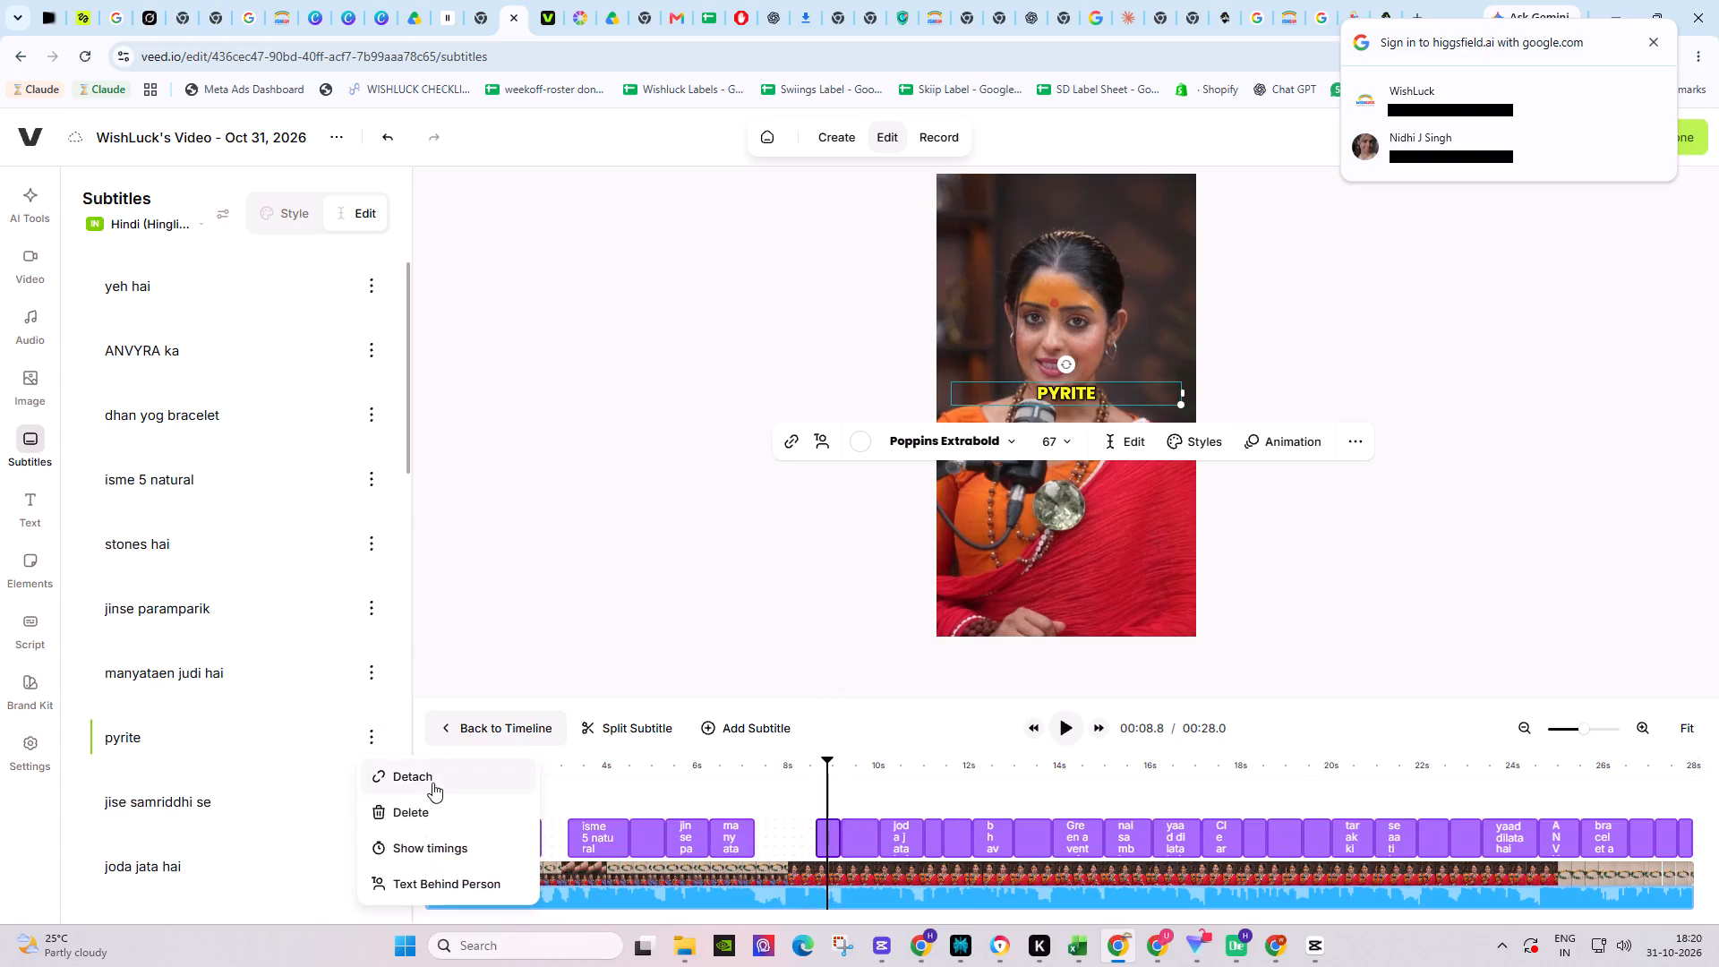
left_click(434, 780)
Delete the "jise samriddhi se" and "joda jata hai" subtitles.
scroll(330, 770, "down", 2)
left_click(381, 622)
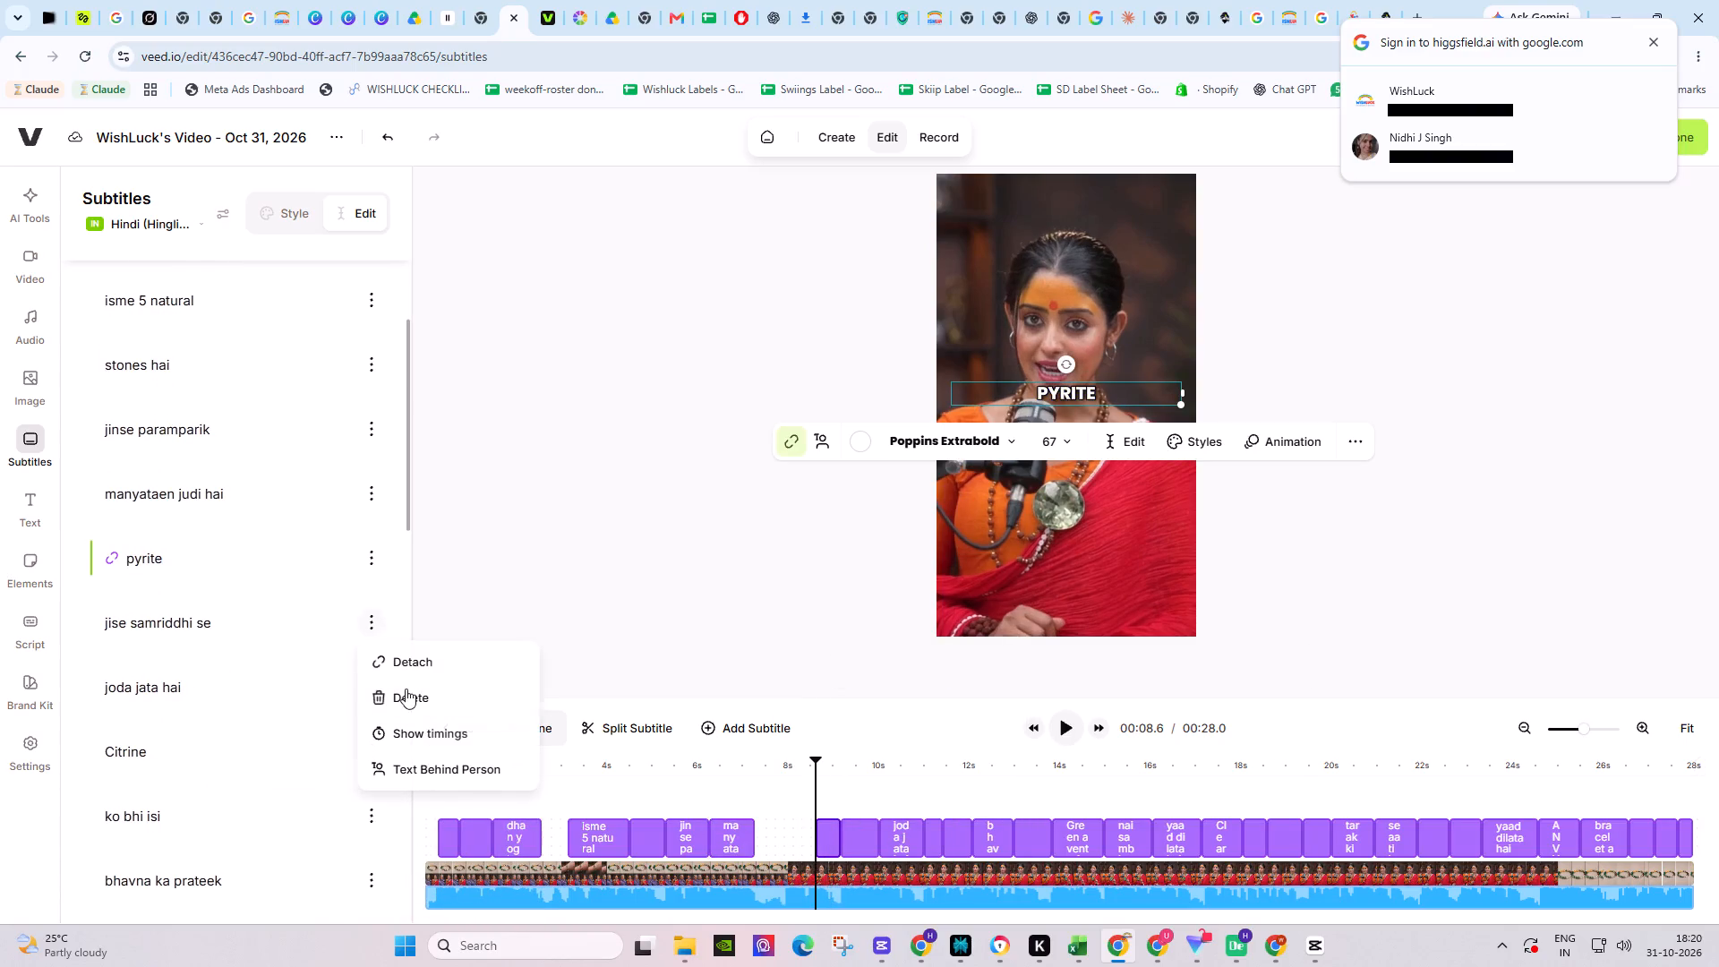
left_click(408, 701)
left_click(368, 617)
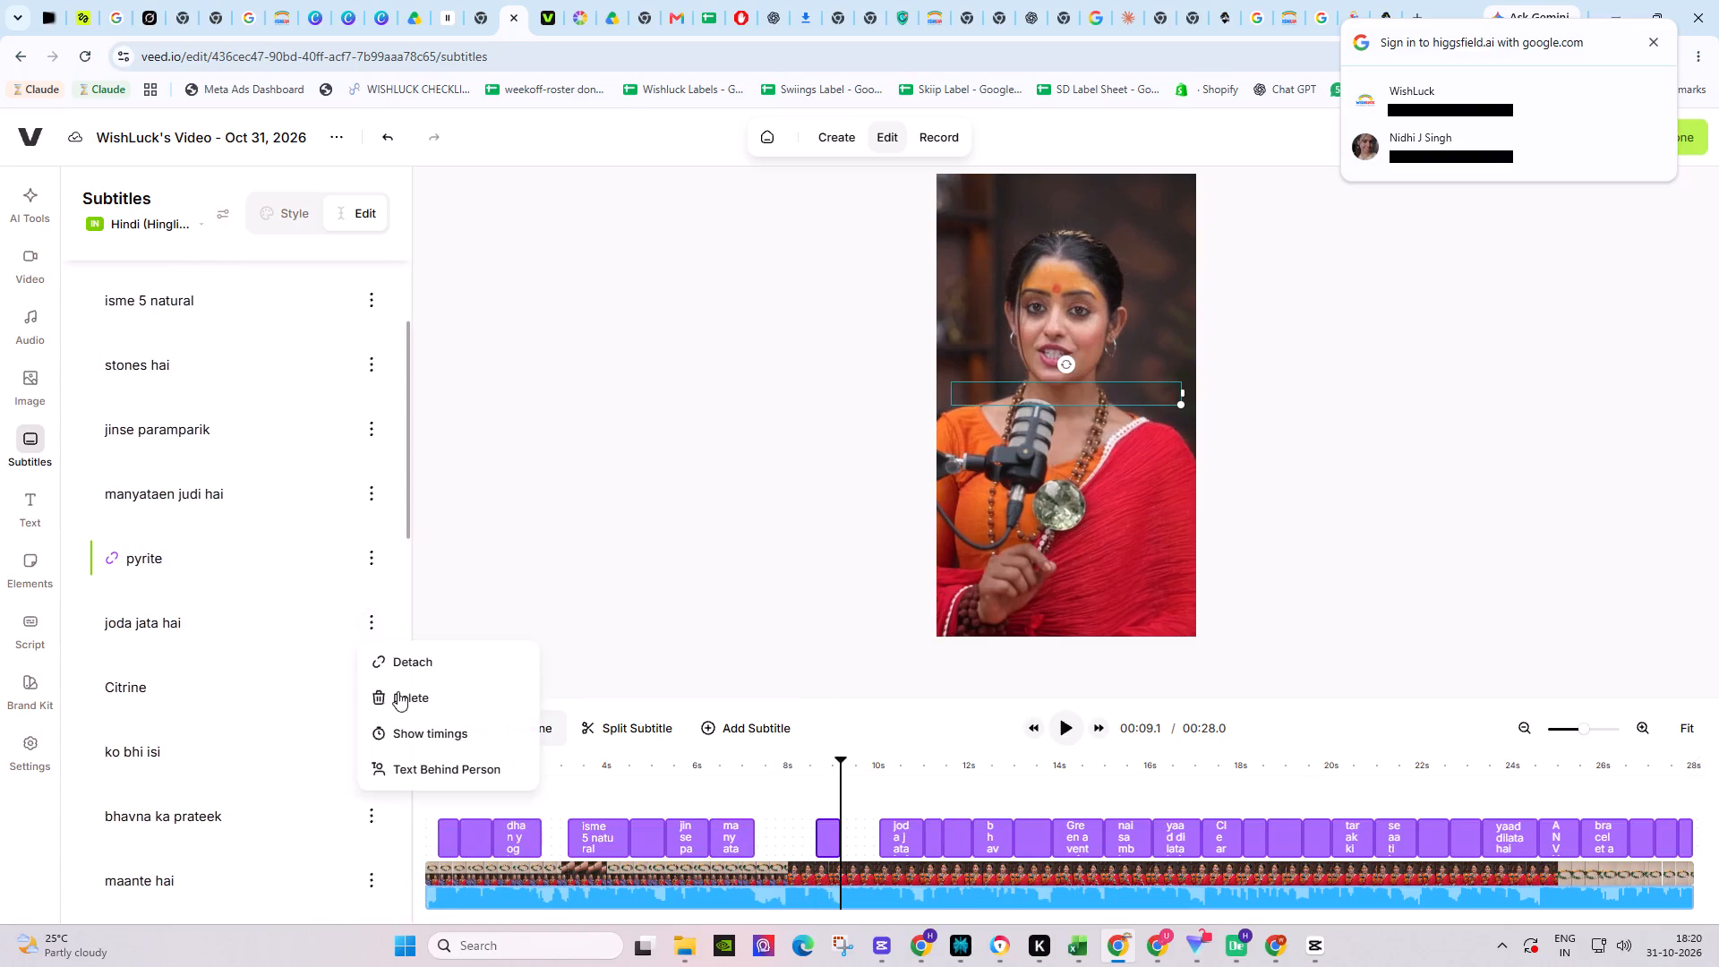
left_click(400, 702)
Detach the "Citrine" subtitle from the shared subtitle styling.
left_click(379, 620)
left_click(423, 663)
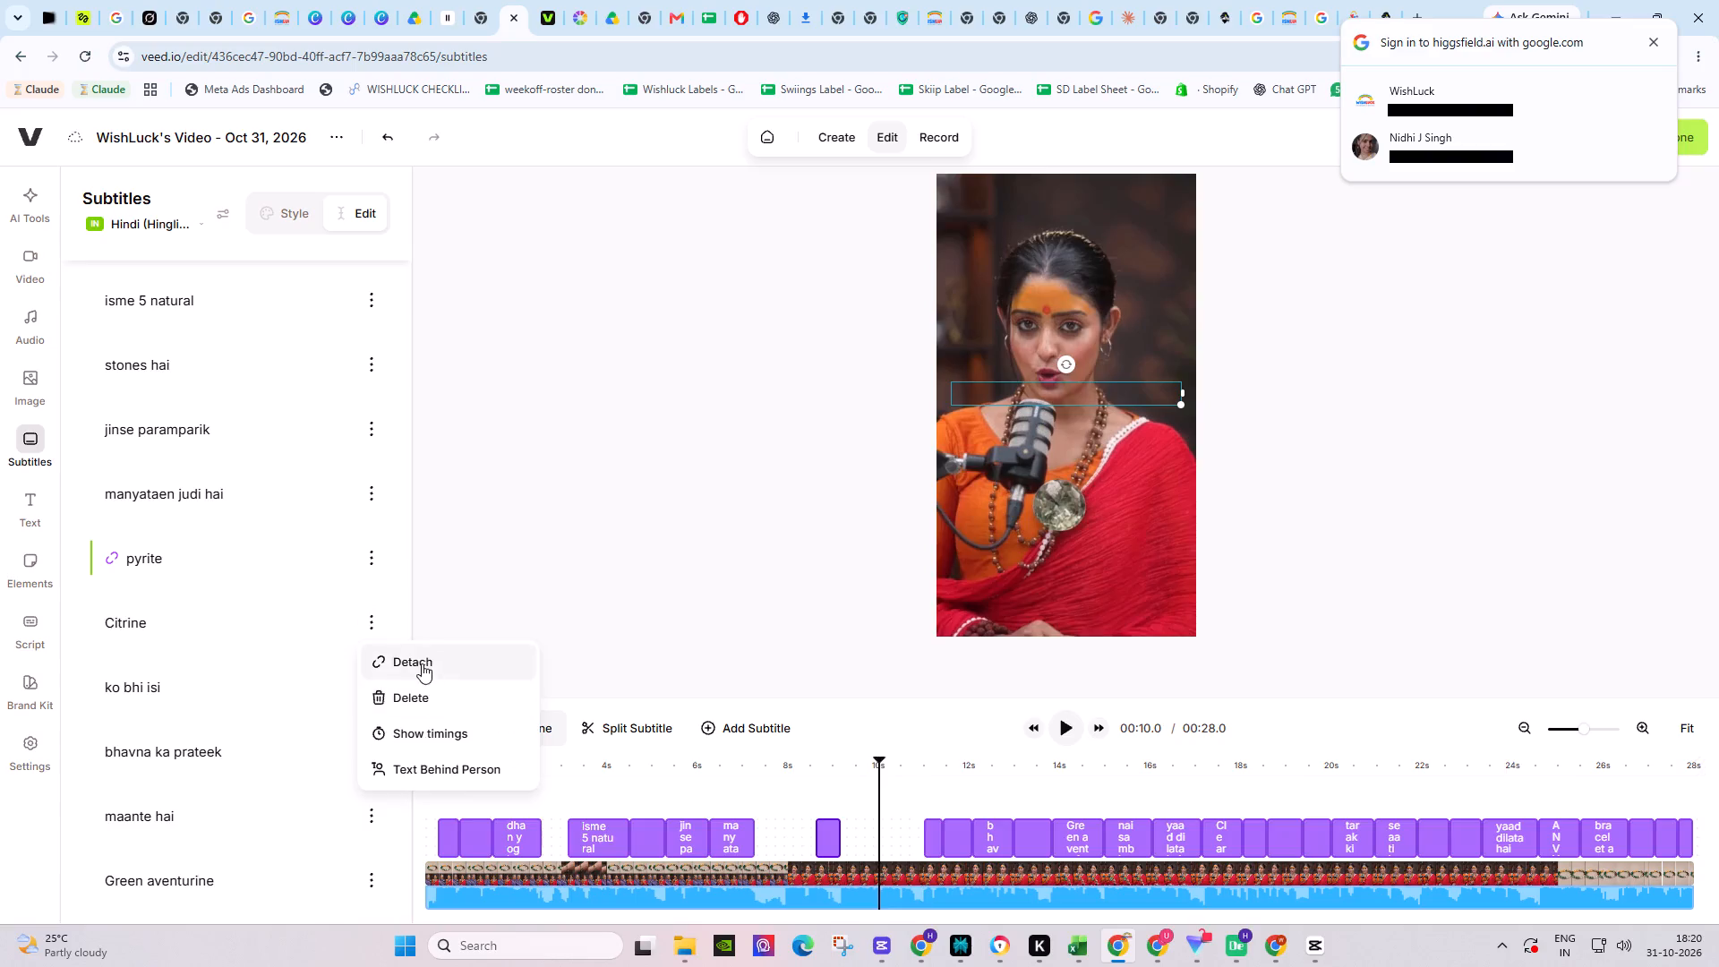
Delete the "ko bhi isi" subtitle after "Citrine".
left_click(376, 687)
left_click(401, 768)
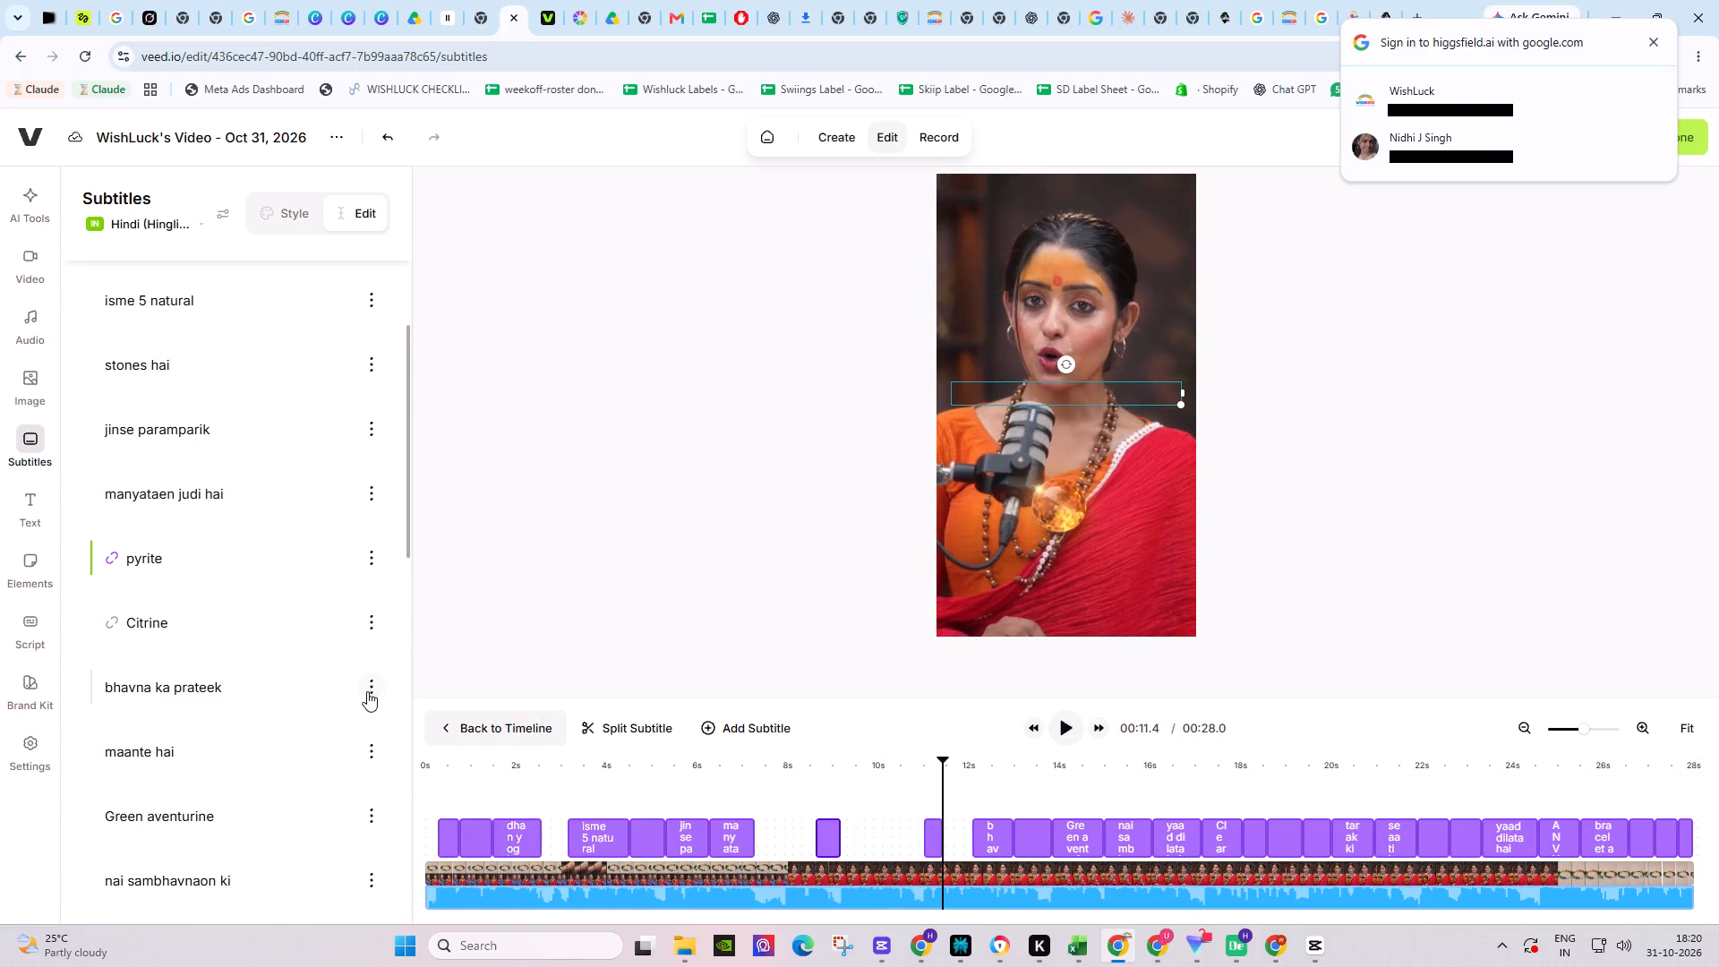
Delete the "bhavna ka prateek" and "maante hai" subtitles after "Citrine".
left_click(367, 691)
left_click(411, 763)
left_click(373, 686)
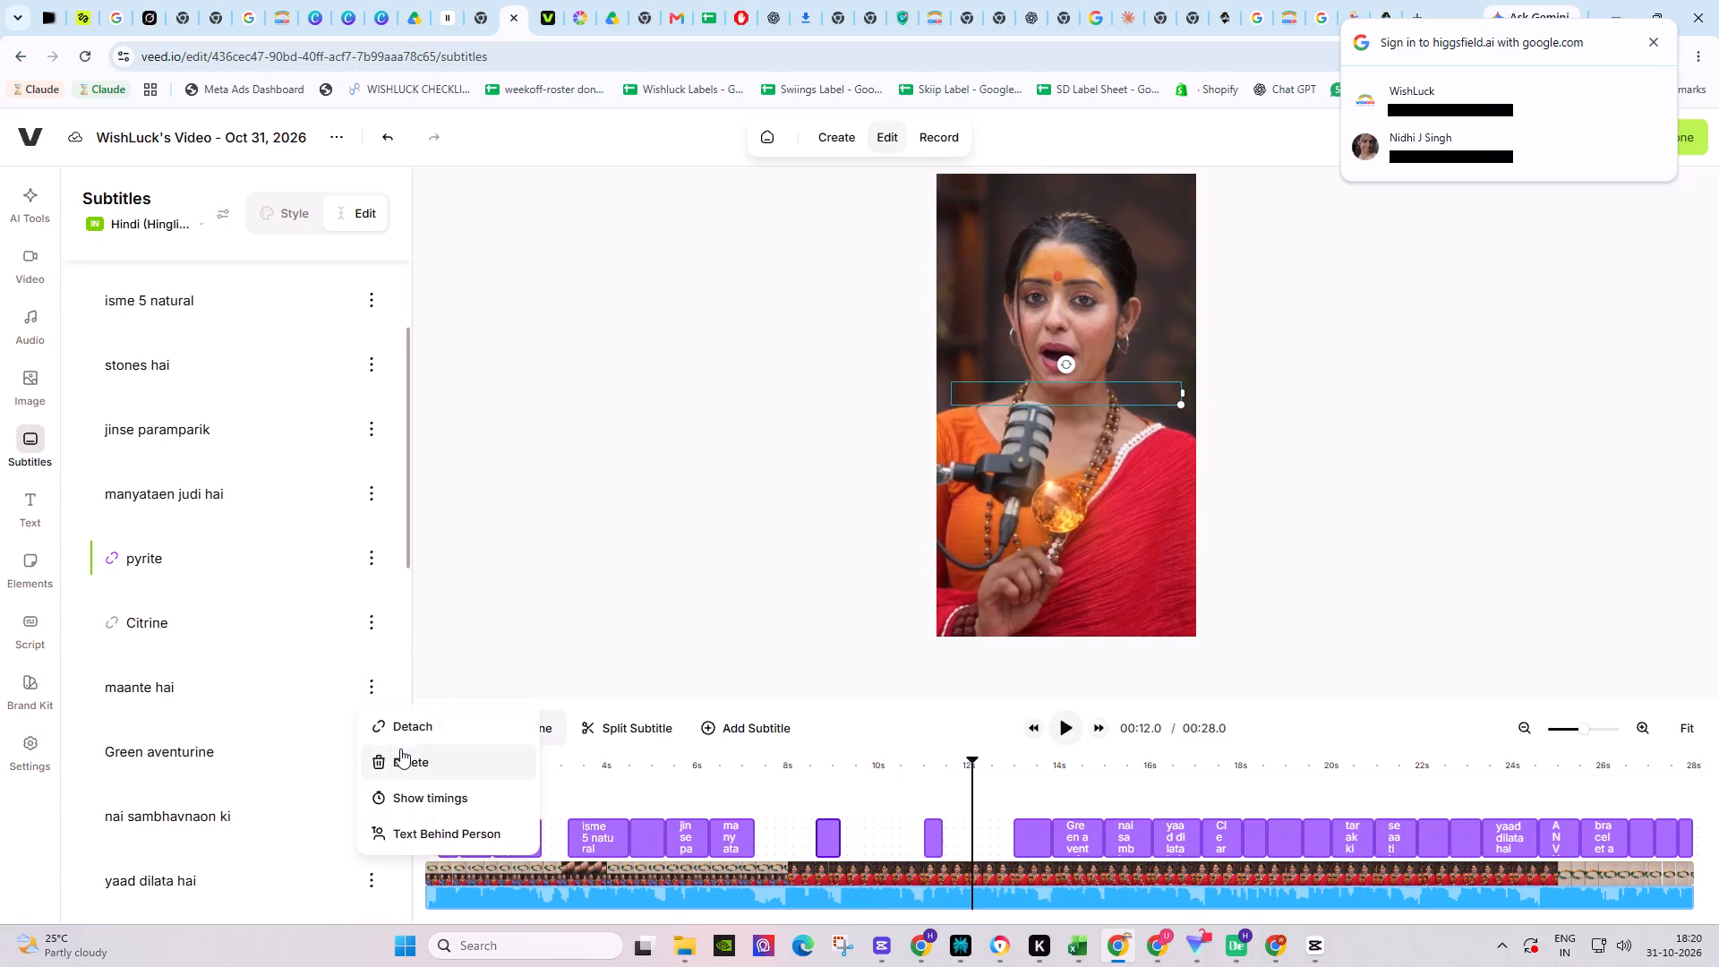
left_click(401, 763)
Detach the "Green aventurine" subtitle from the shared subtitle styling.
left_click(372, 691)
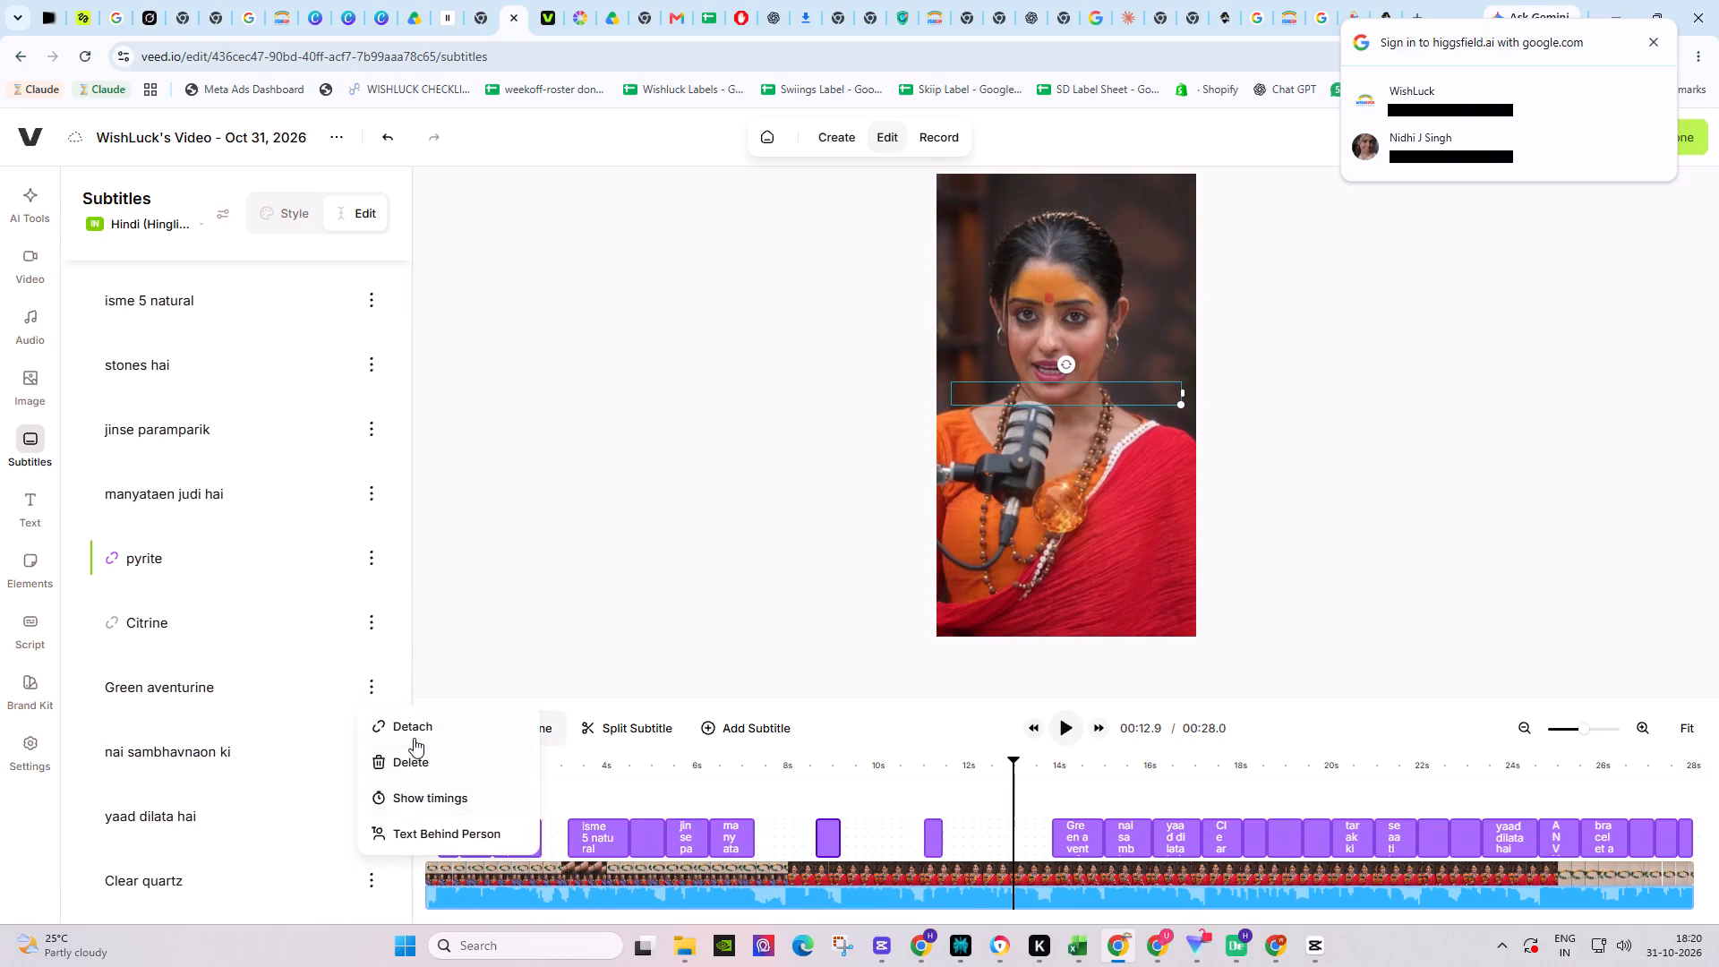
left_click(414, 733)
Delete the "nai sambhavnaon ki" and "yaad dilata hai" subtitles between "Green aventurine" and "Clear quartz".
scroll(311, 712, "down", 1)
left_click(364, 663)
left_click(410, 737)
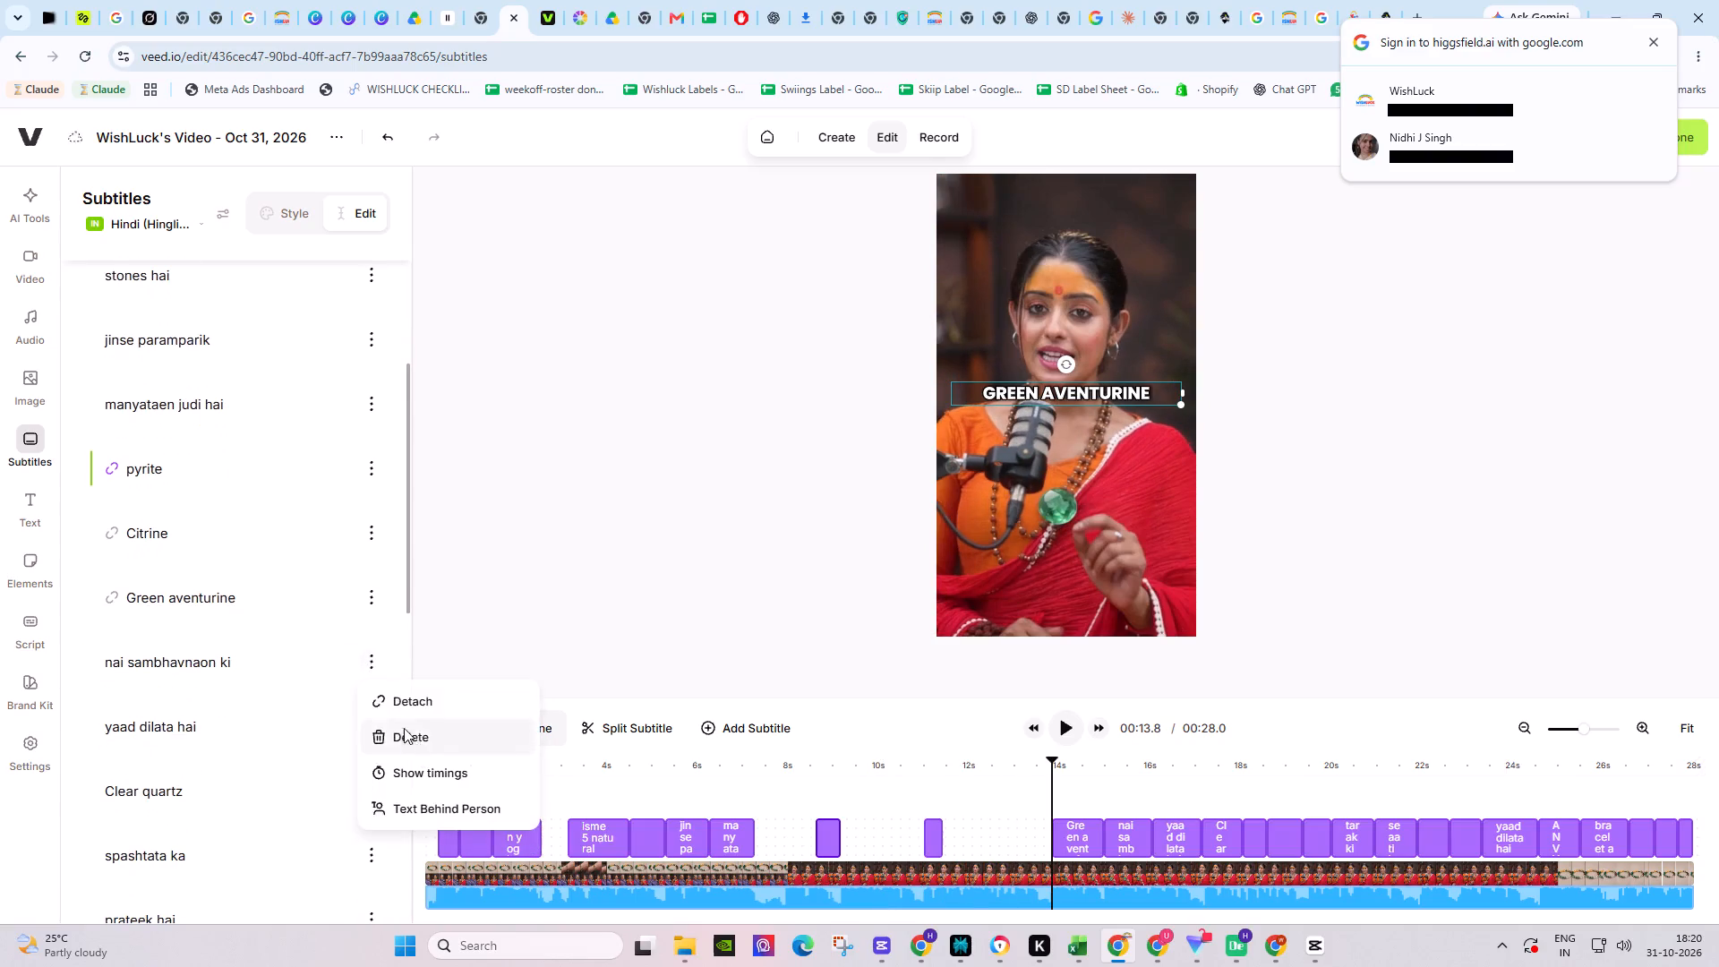
left_click(379, 664)
left_click(408, 736)
Detach the "Clear quartz" subtitle from the shared subtitle styling.
left_click(371, 655)
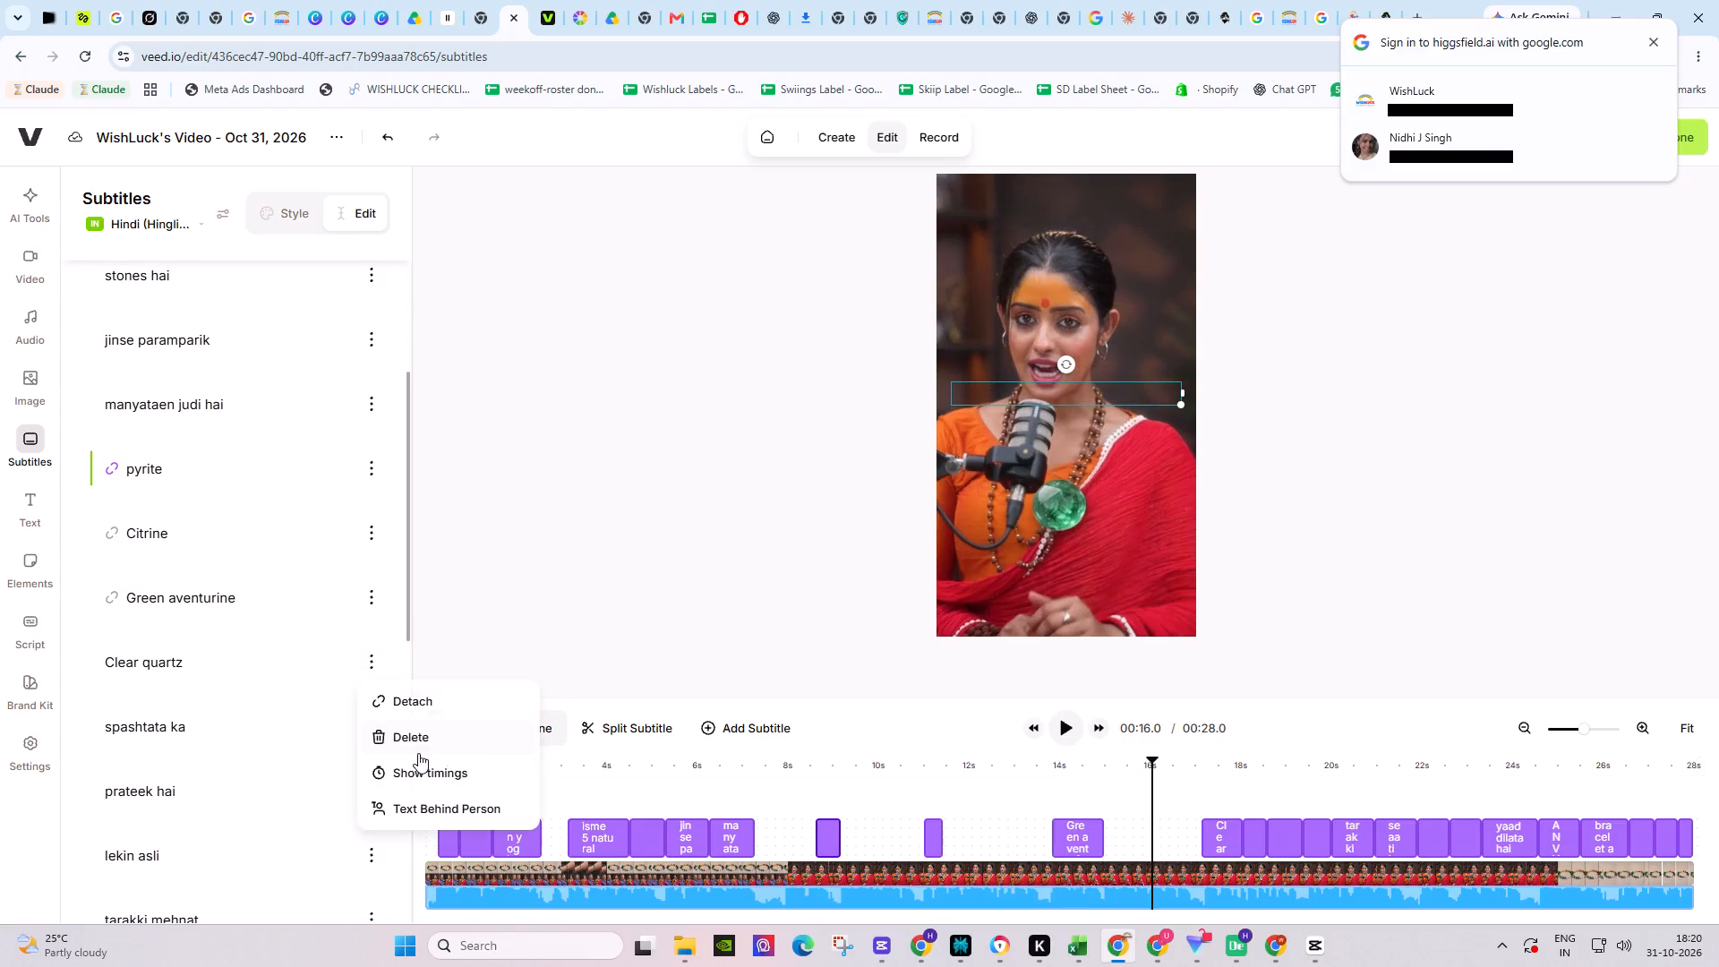
left_click(423, 710)
left_click(366, 663)
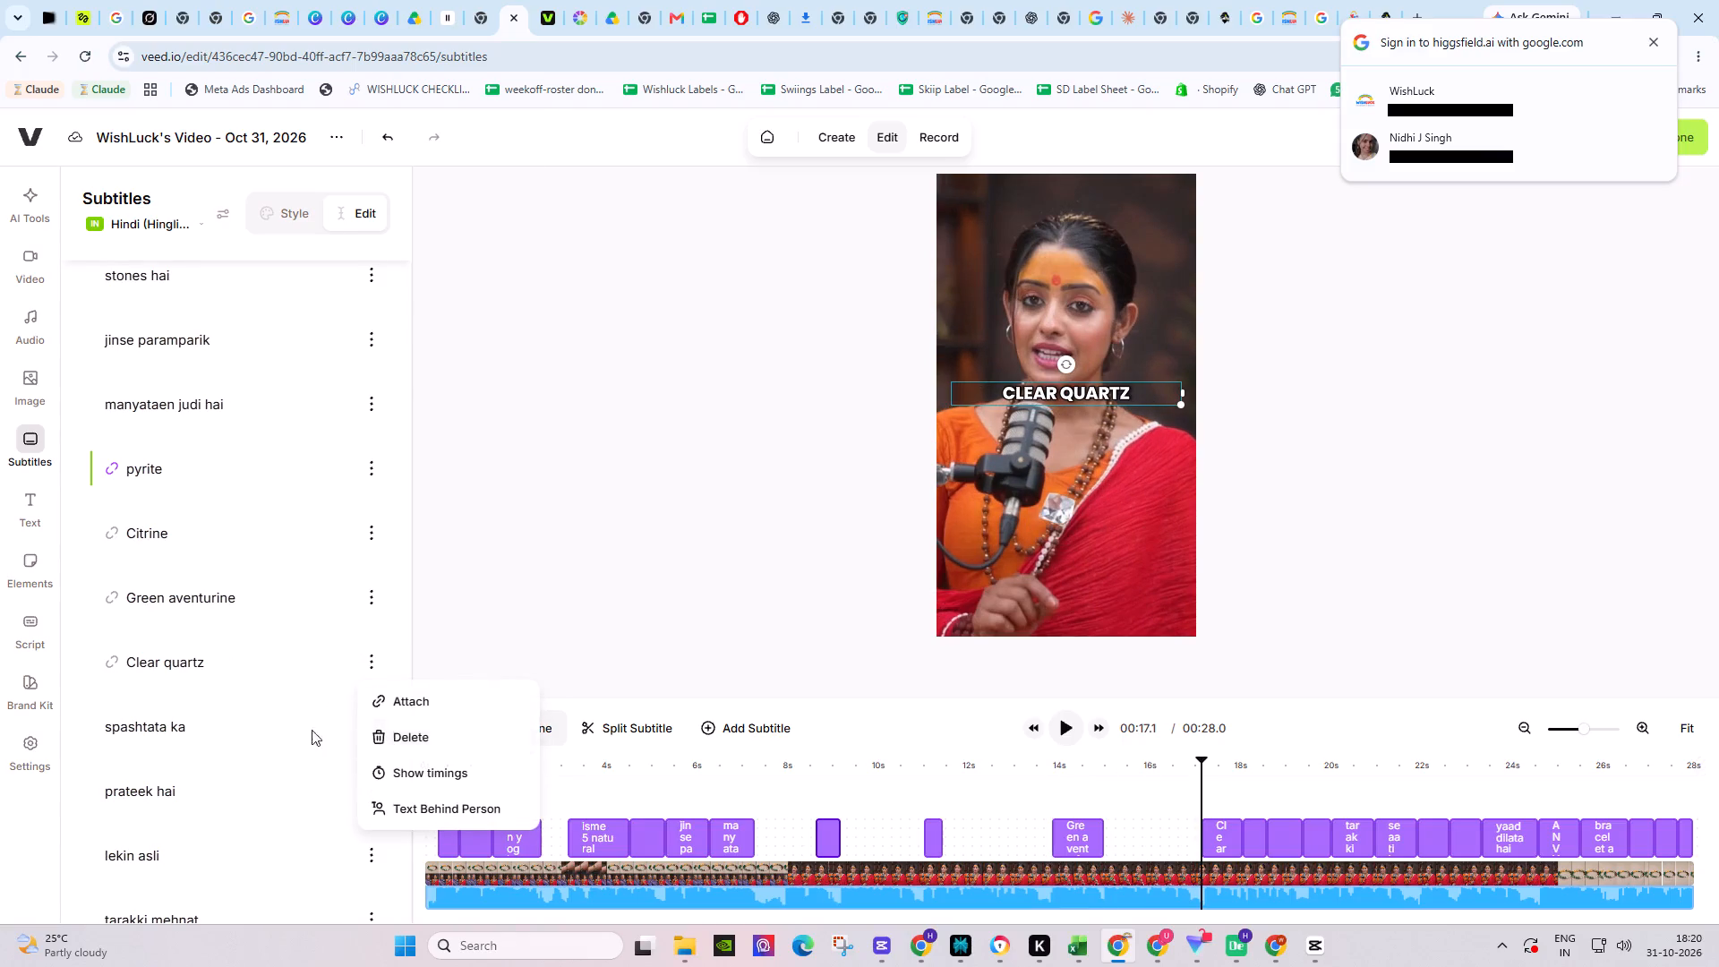
left_click(312, 730)
Delete the "spashtata ka", "prateek hai", "lekin asli", "tarakki mehnat" and "se aati hai" subtitles between "Clear quartz" and "Tiger eye".
left_click(361, 732)
left_click(432, 799)
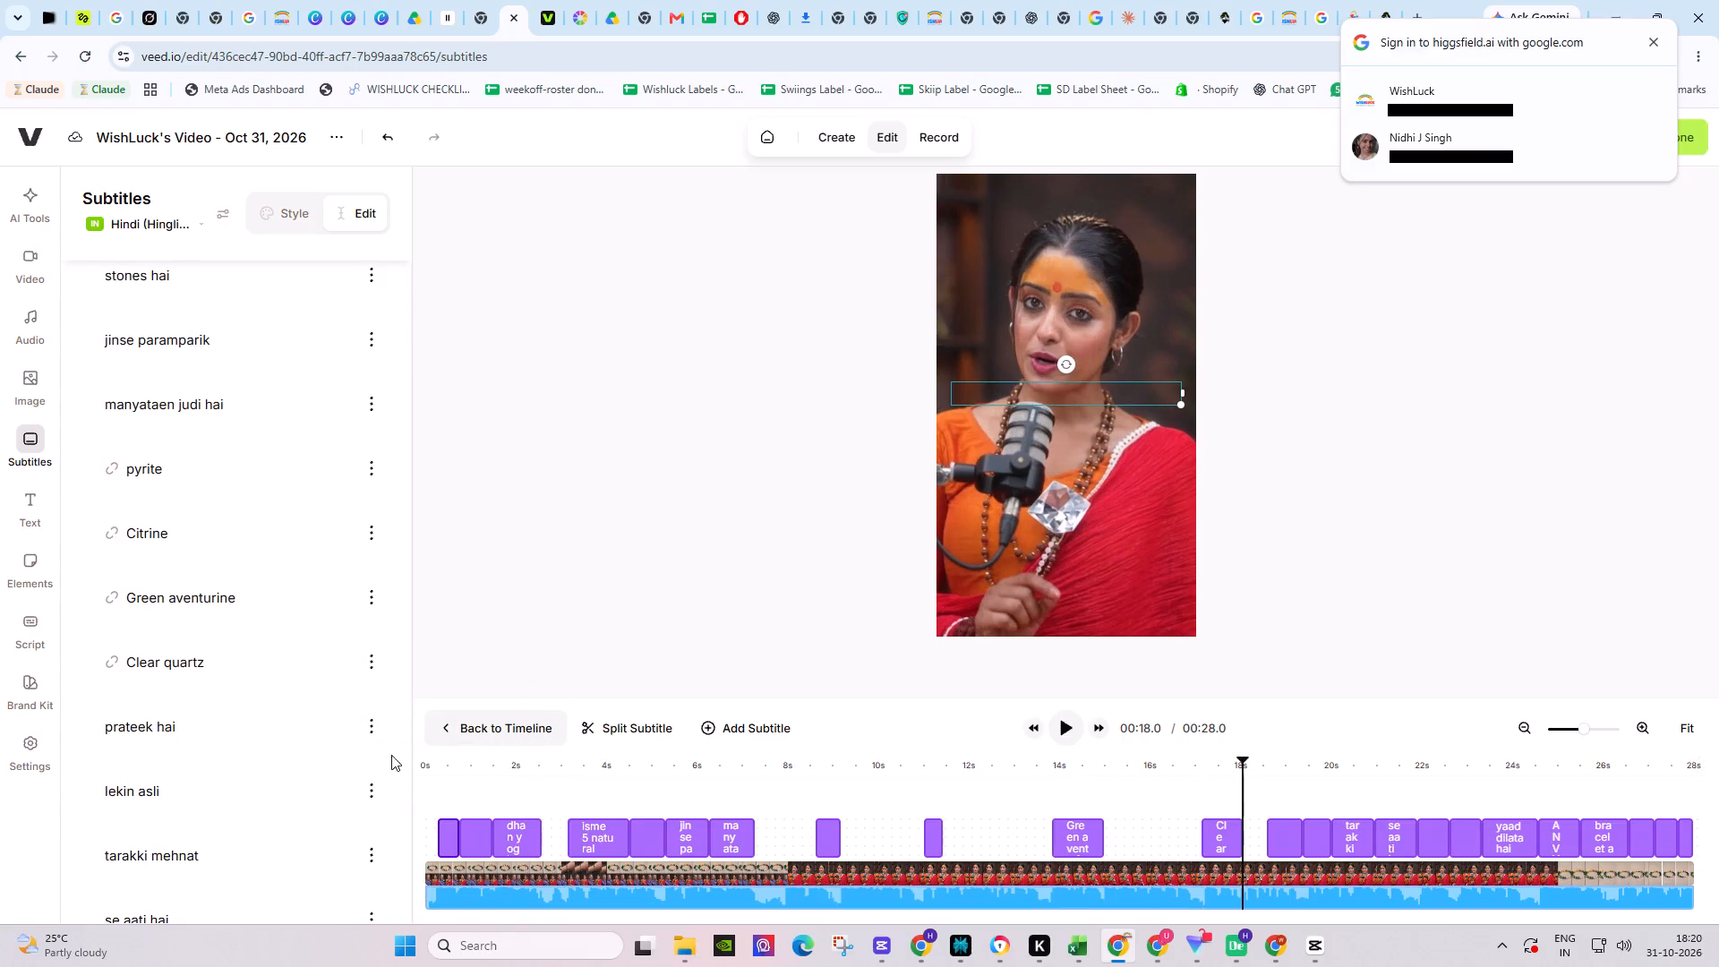
left_click(376, 733)
left_click(411, 805)
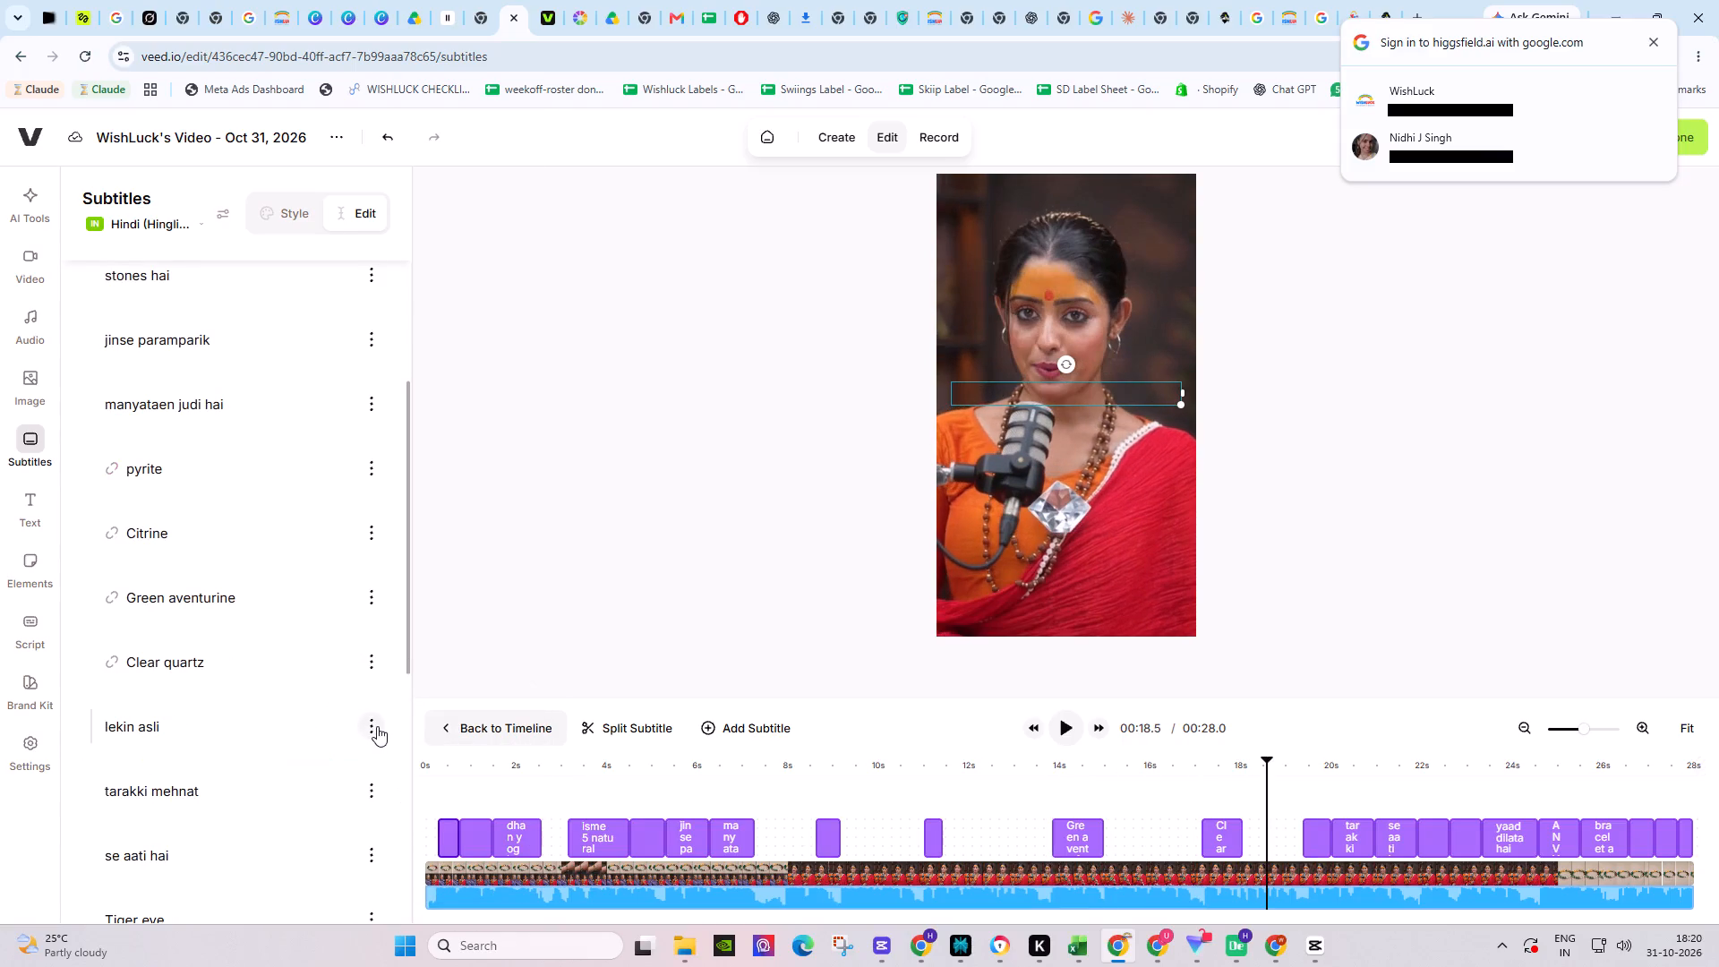
left_click(377, 726)
left_click(400, 795)
left_click(380, 732)
left_click(418, 809)
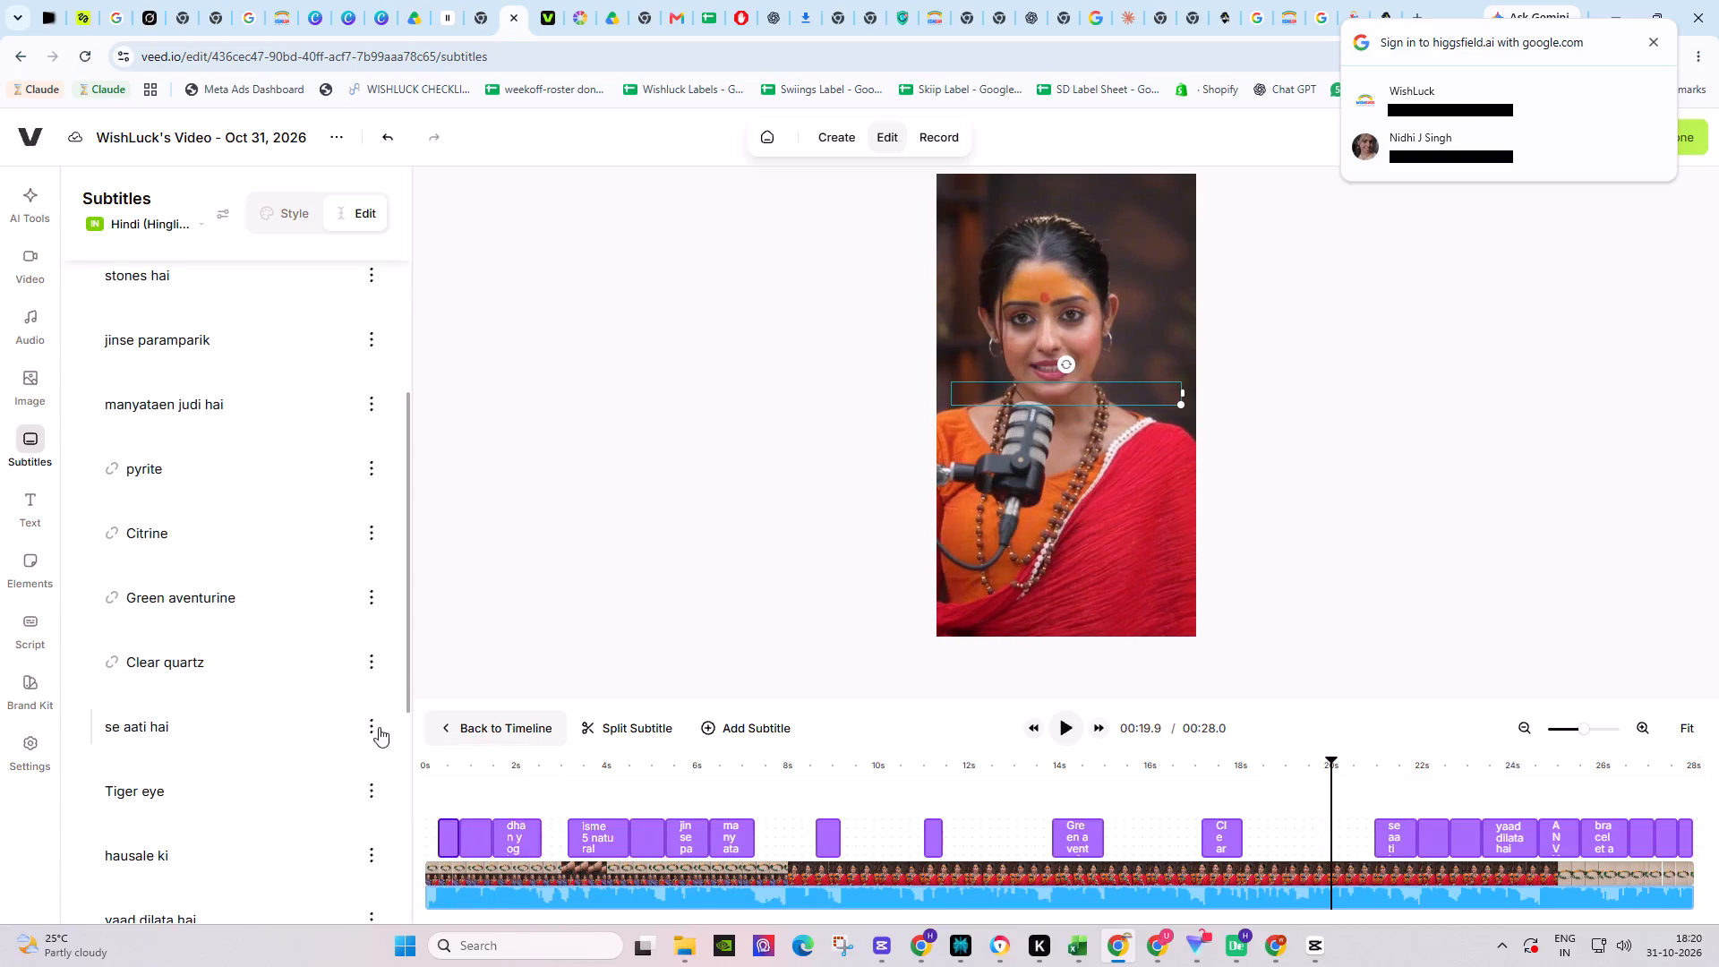
left_click(370, 719)
left_click(406, 806)
Detach the "Tiger eye" subtitle from the shared subtitle styling.
left_click(375, 732)
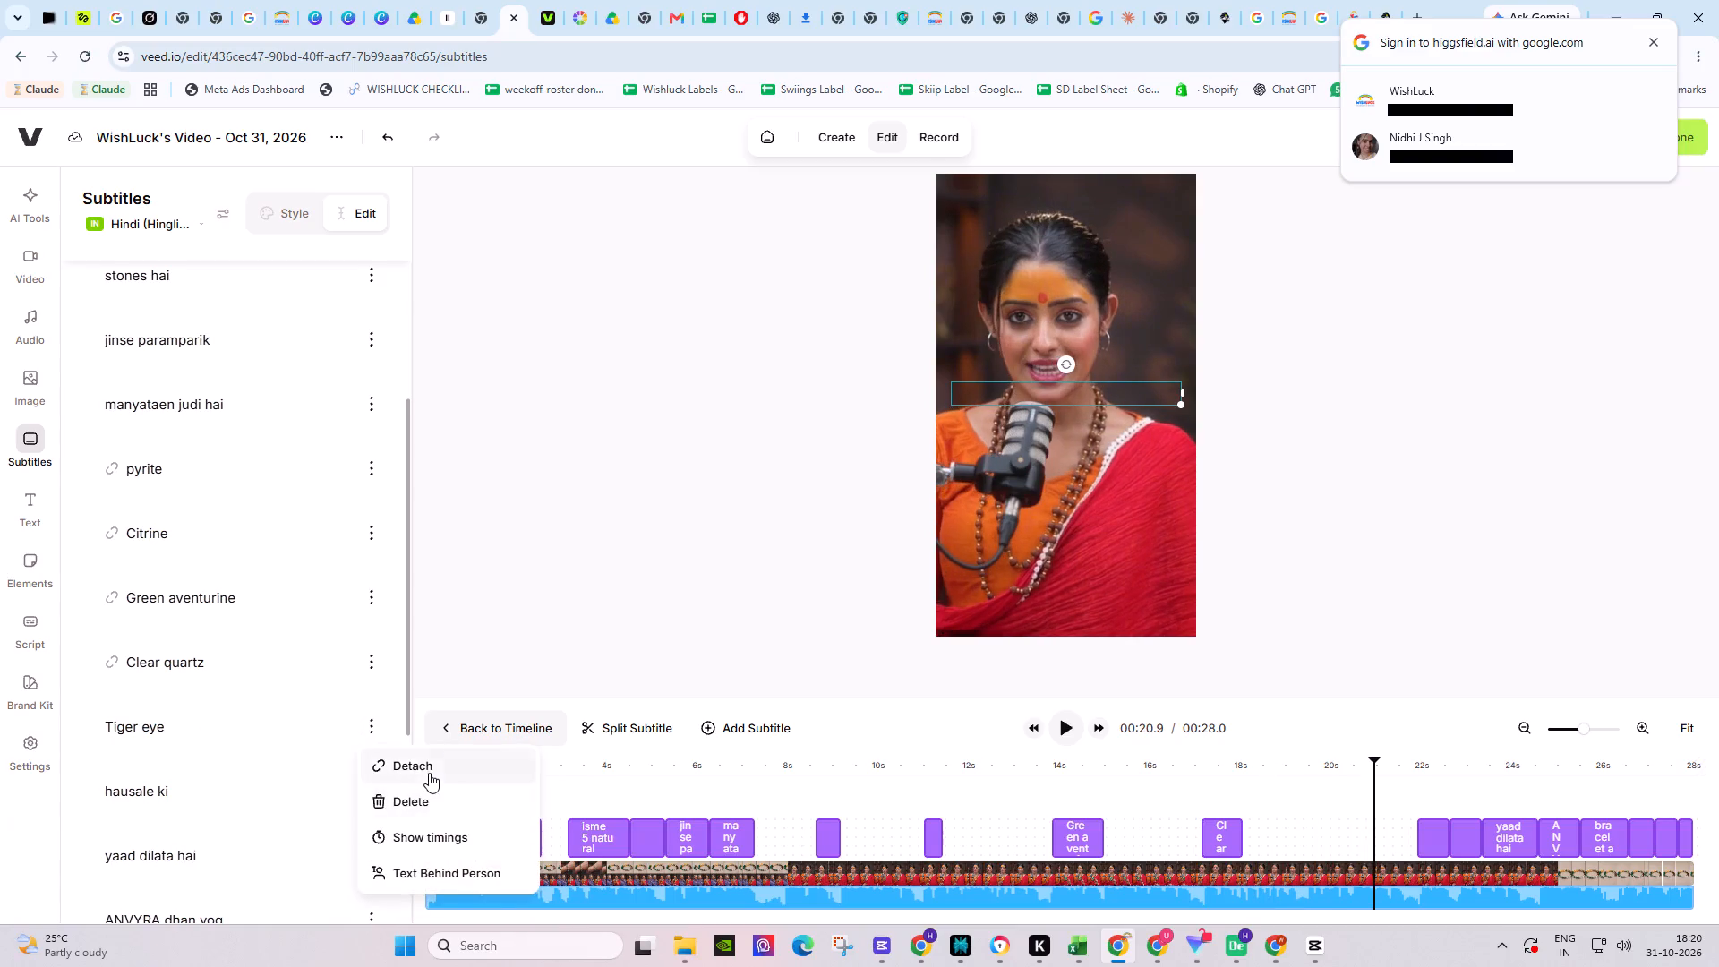
left_click(429, 773)
Move the detached "pyrite" subtitle down the frame to just below the stone pendant and play it back.
left_click(814, 765)
left_click(824, 836)
key("space")
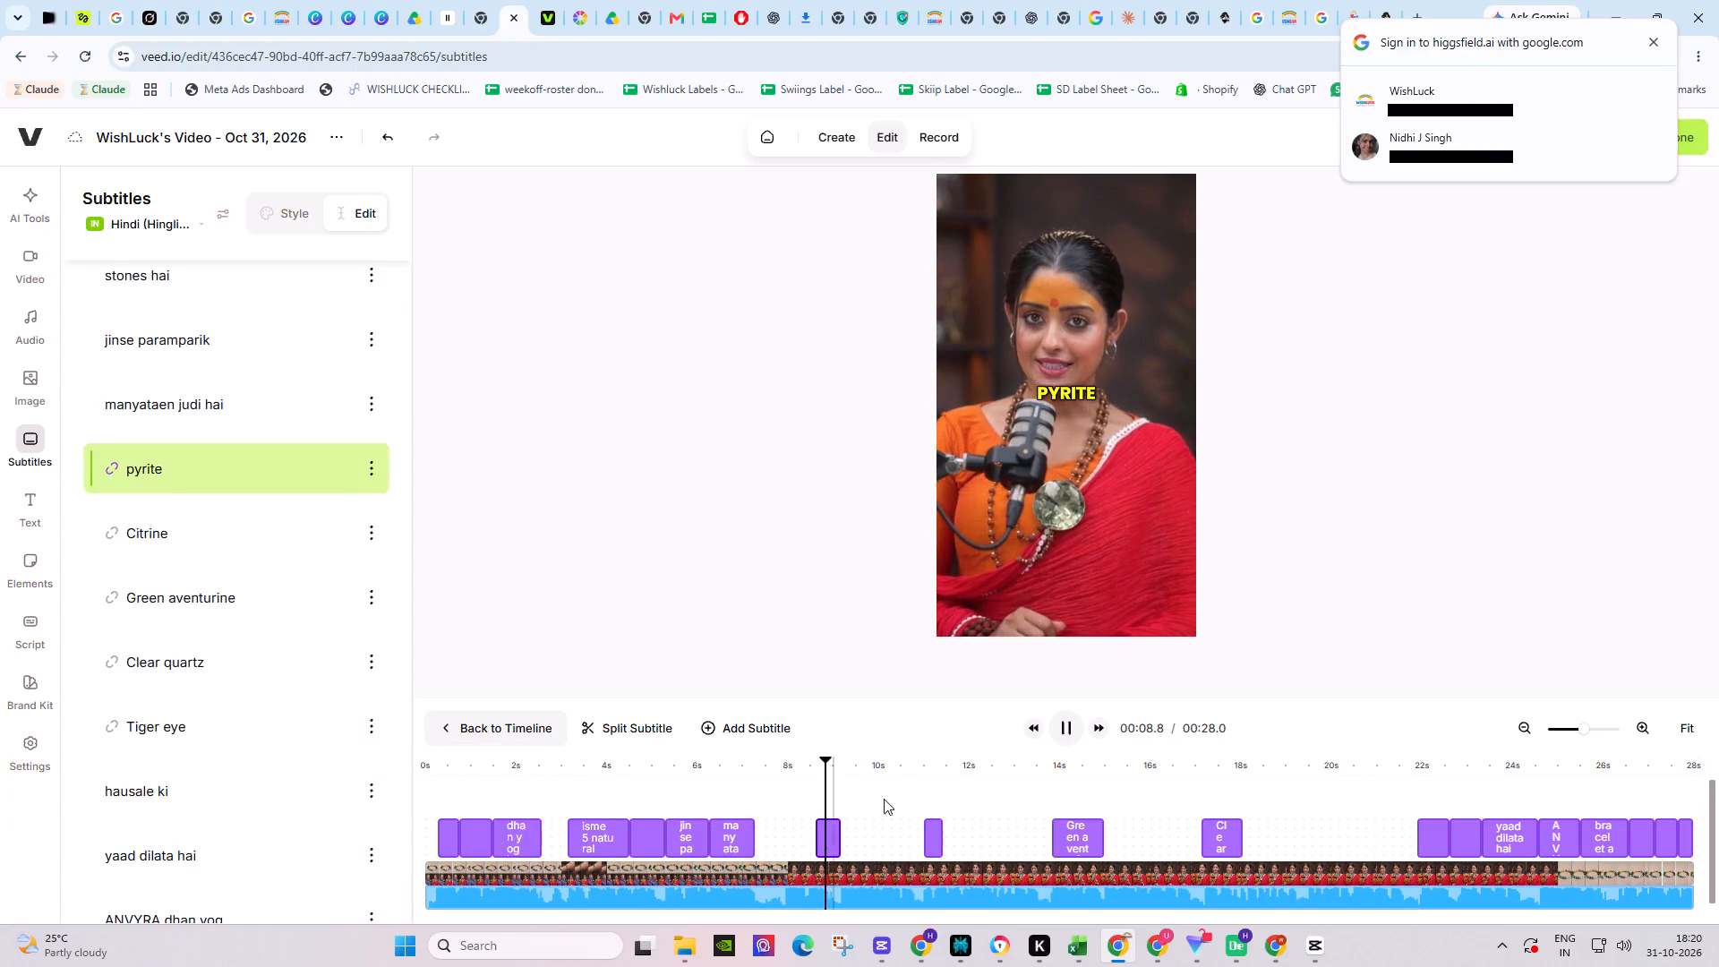
key("space")
left_click_drag(1099, 389, 1090, 556)
key("space")
key("space")
key("space")
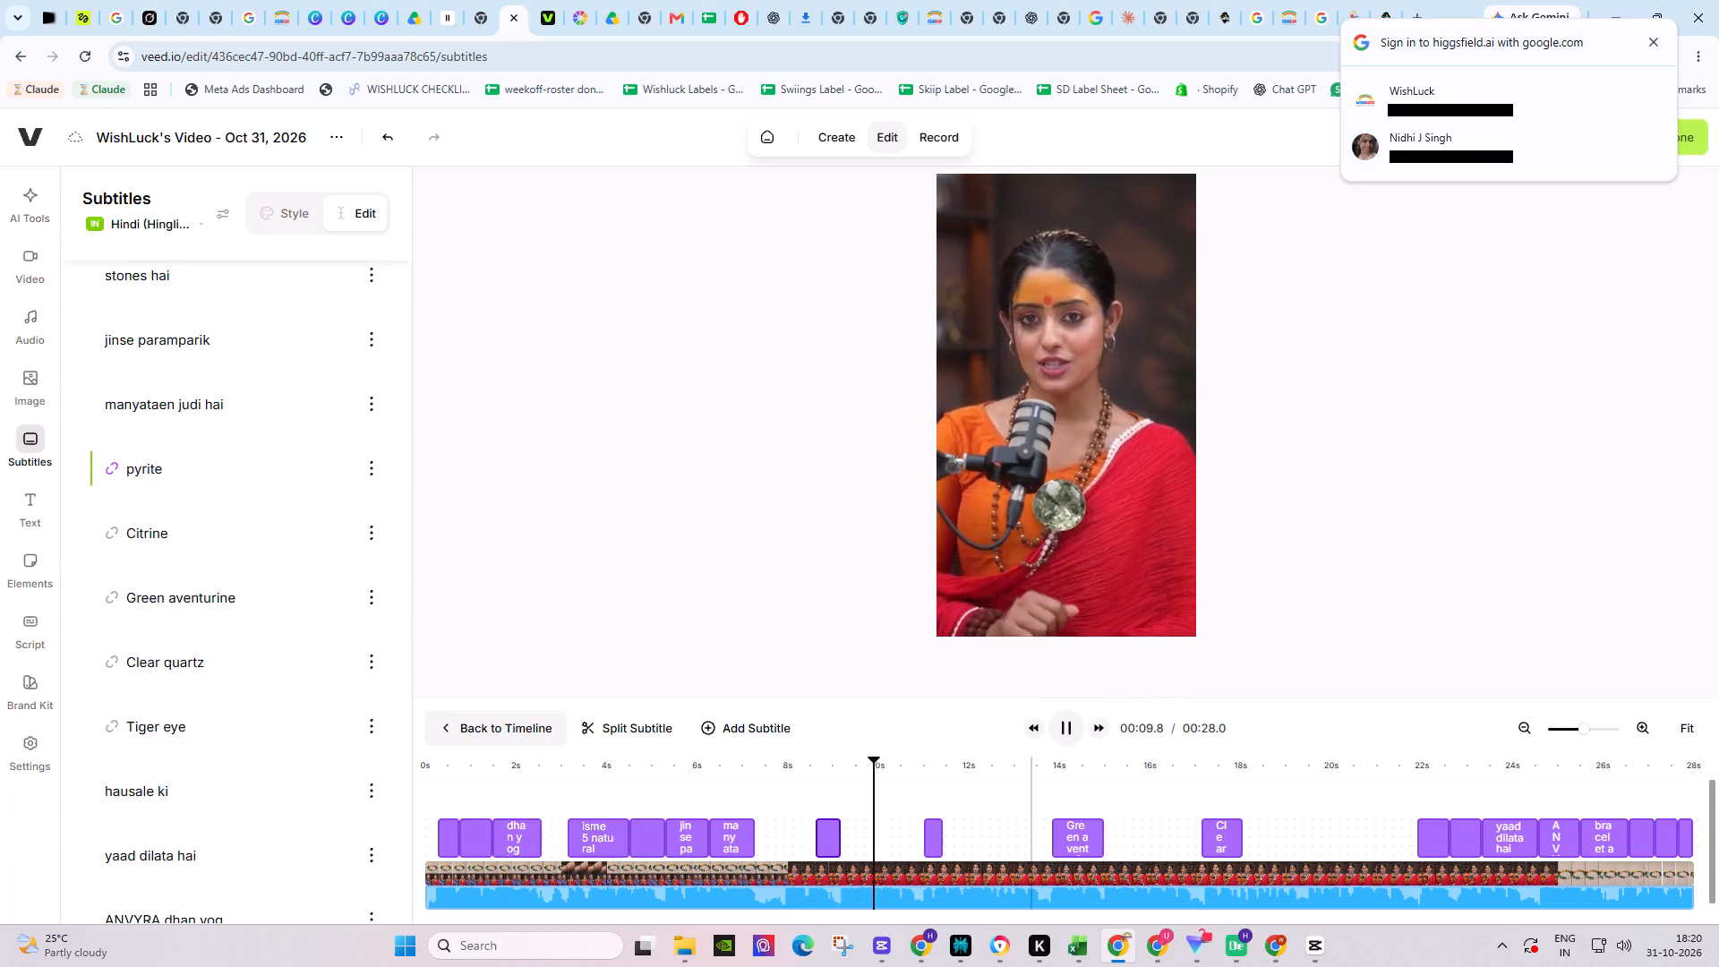
key("space")
Move the detached "Citrine" subtitle down to just below the stone pendant and replay the pyrite and citrine section.
left_click(932, 842)
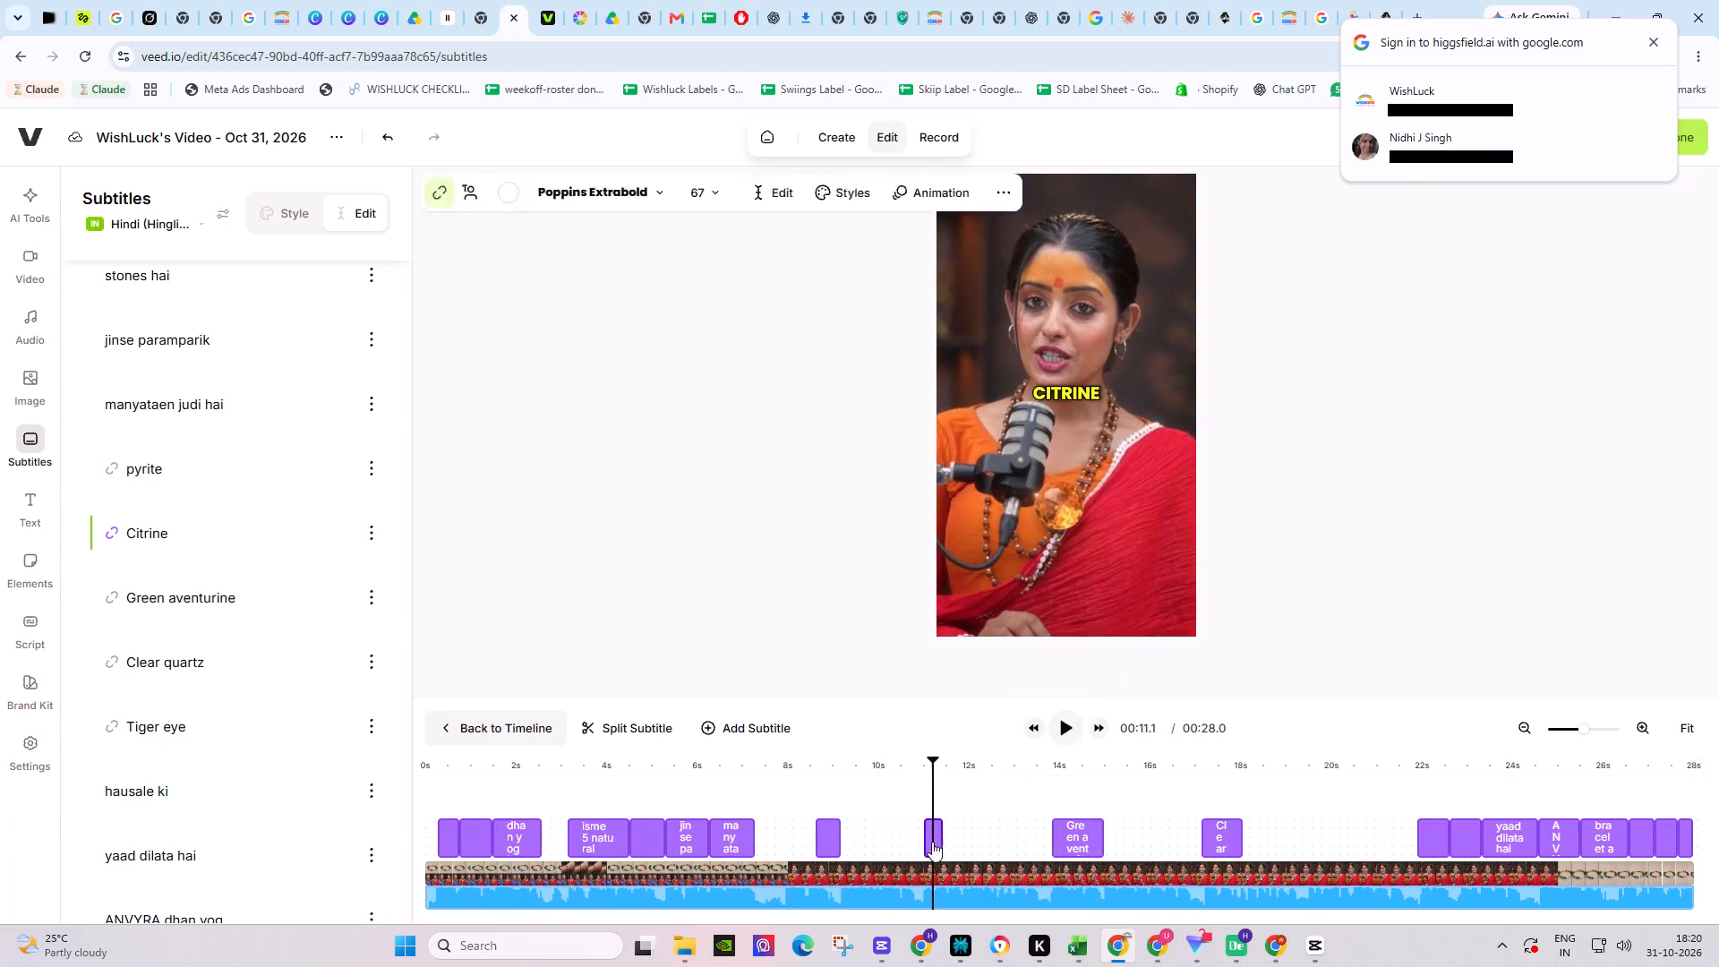
left_click_drag(1120, 387, 1116, 543)
key("space")
left_click(804, 765)
key("space")
key("space")
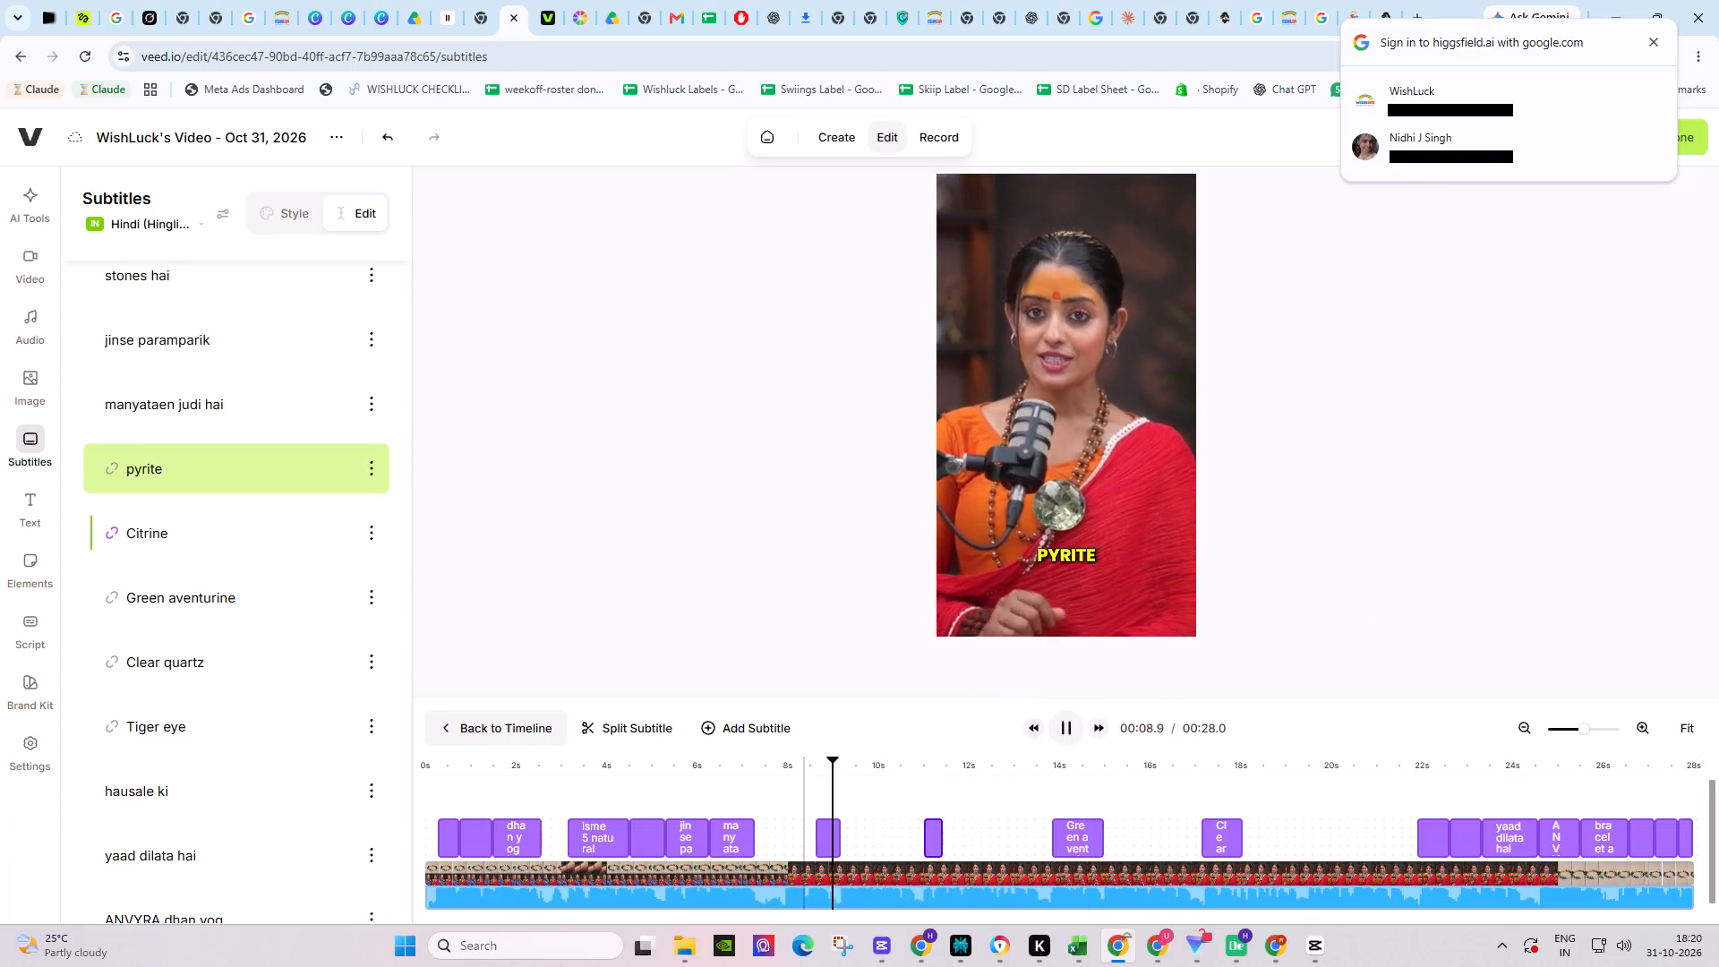
left_click(676, 757)
key("space")
key("space")
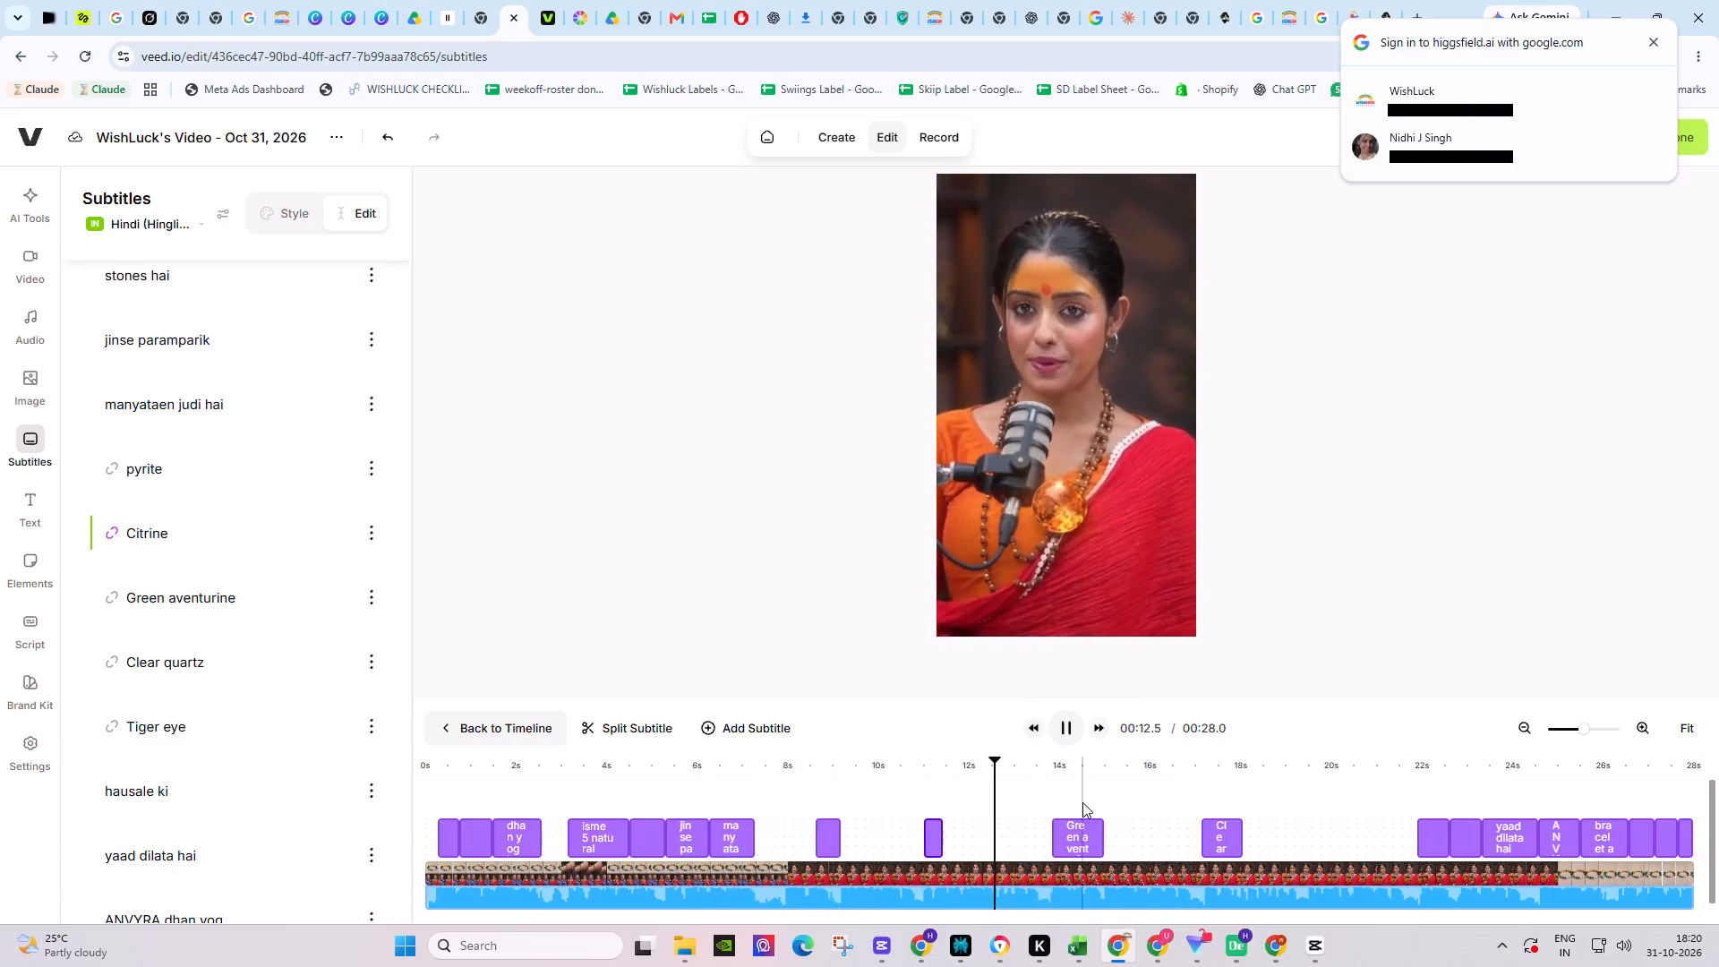
Move the detached "Green aventurine" subtitle down the frame to just below the stone pendant.
key("space")
left_click(1085, 838)
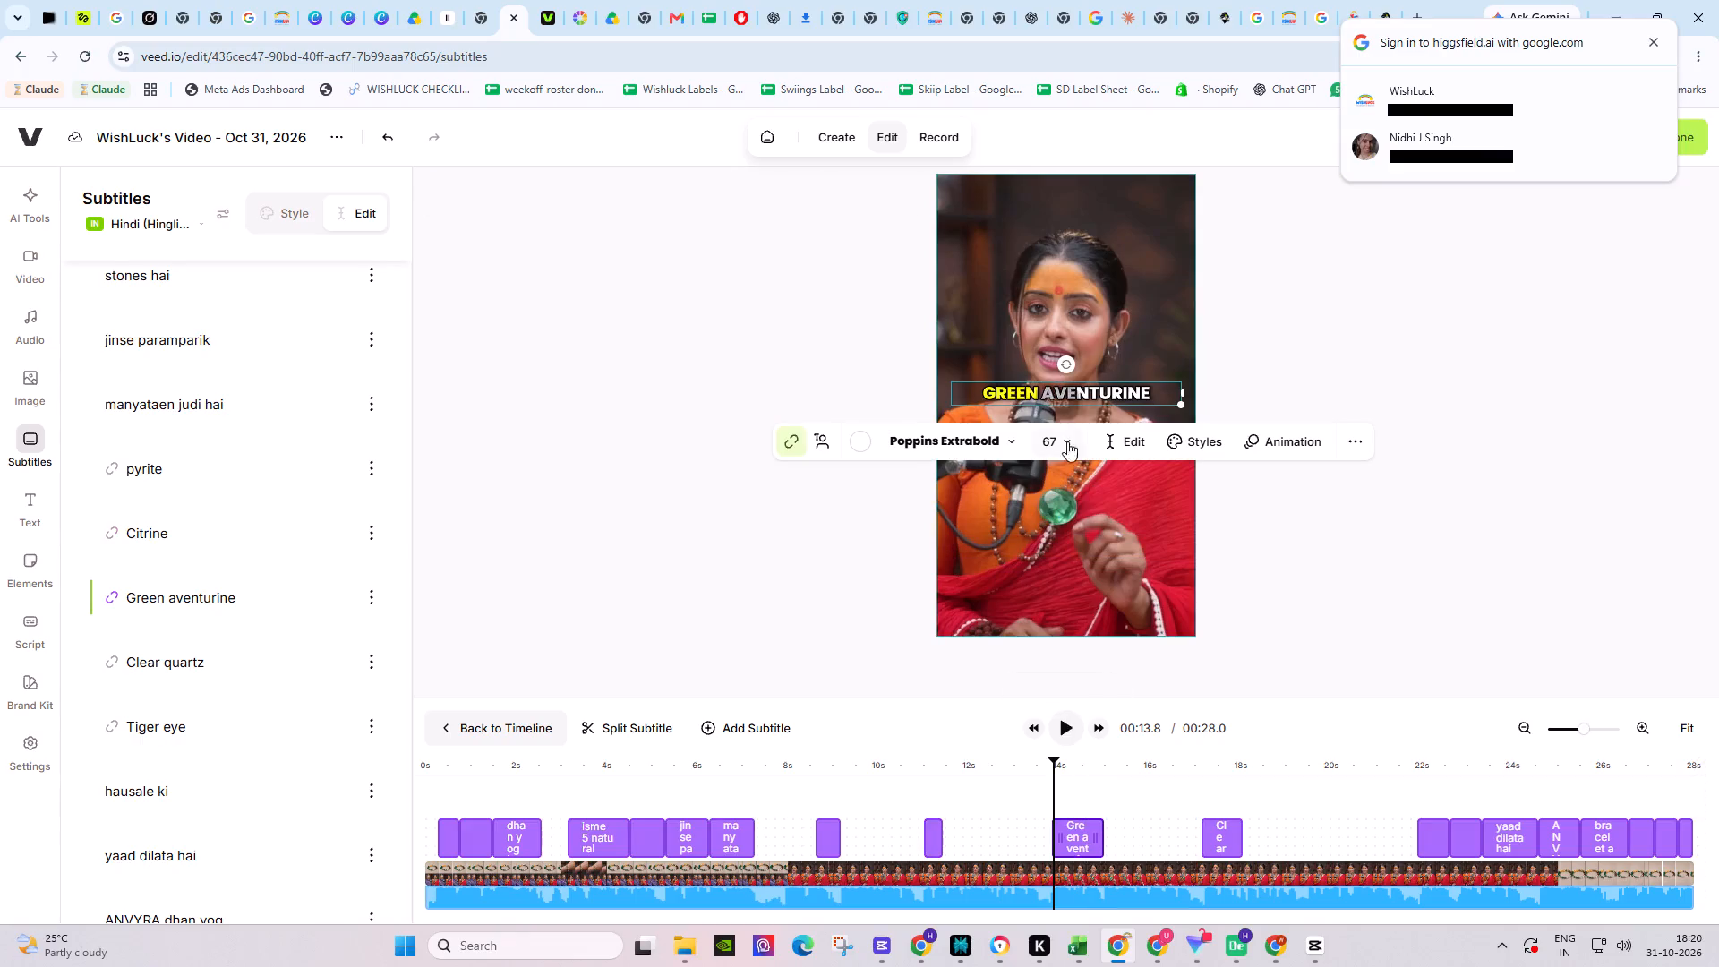
left_click_drag(1081, 388, 1082, 550)
key("space")
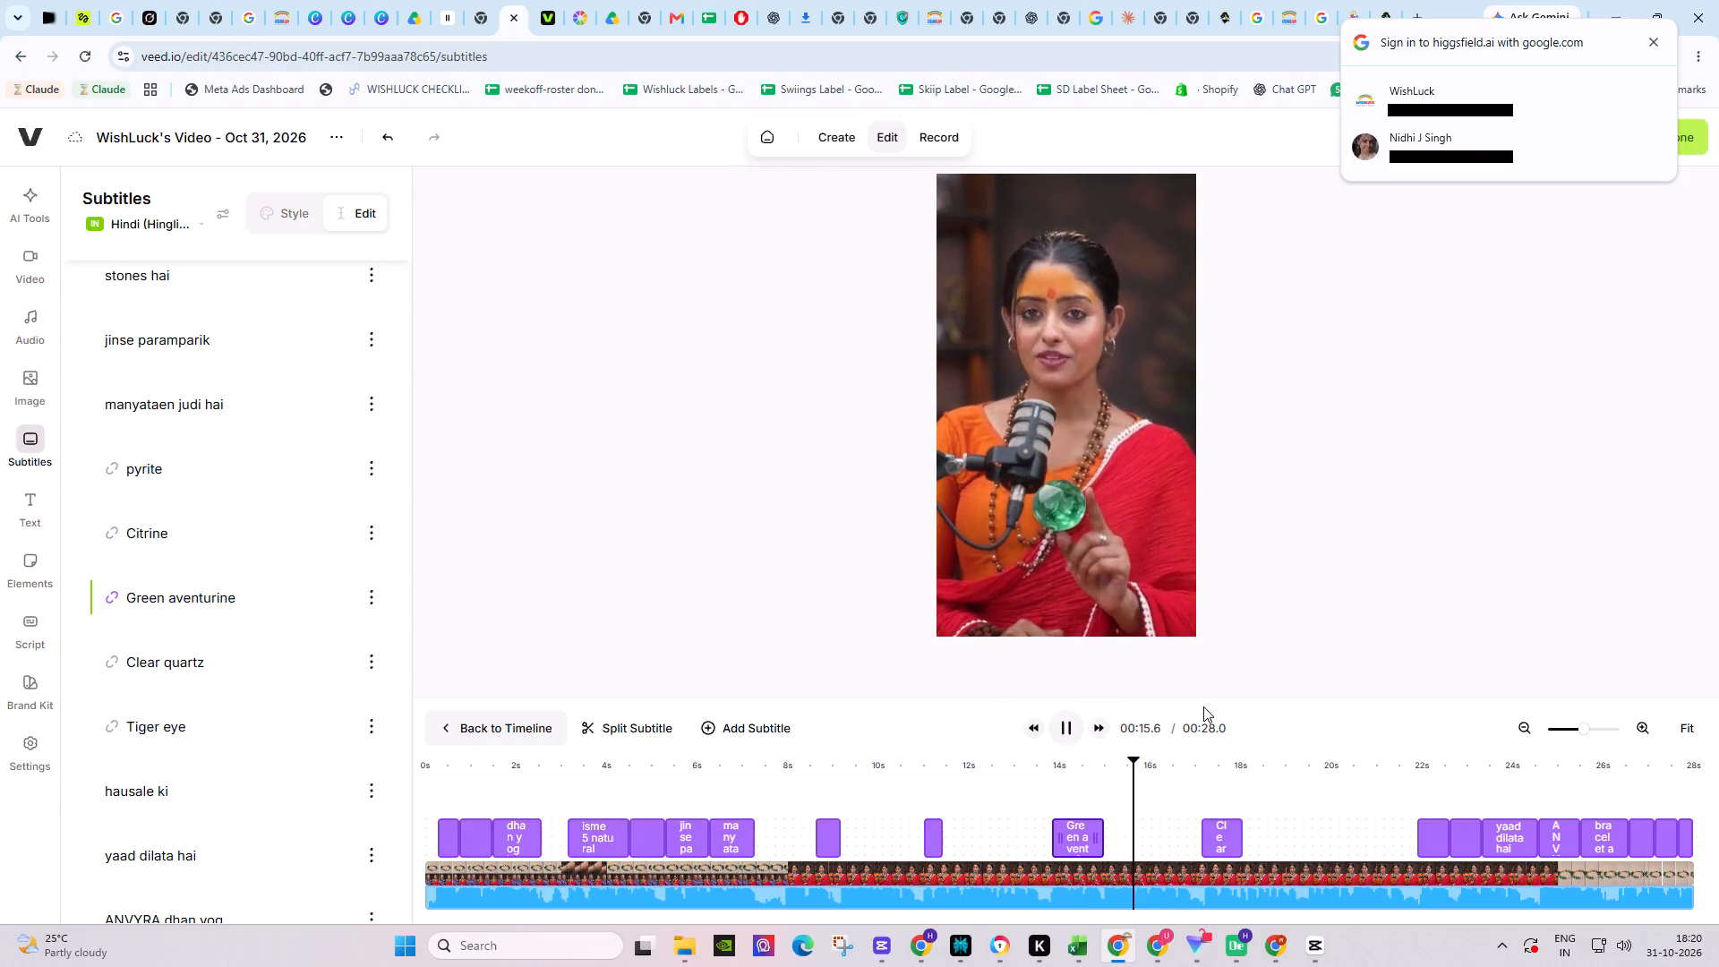
Move the detached "Clear quartz" subtitle down to just below the stone pendant and play back the following section.
key("space")
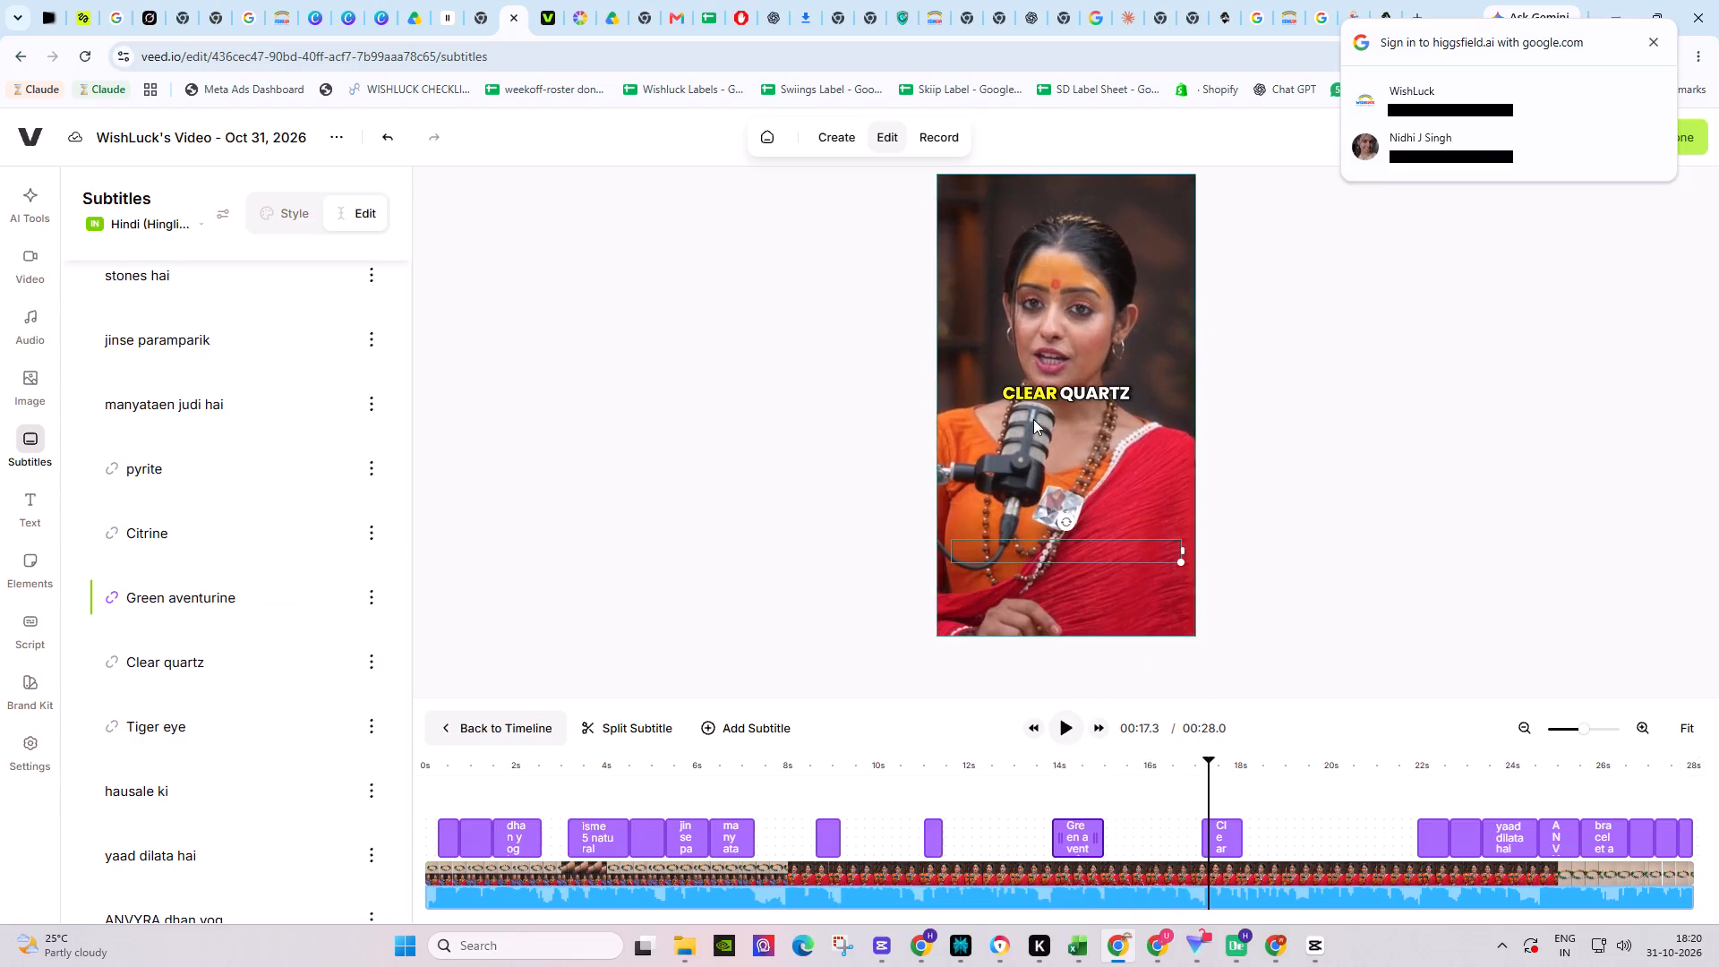
left_click_drag(1061, 393, 1056, 559)
key("space")
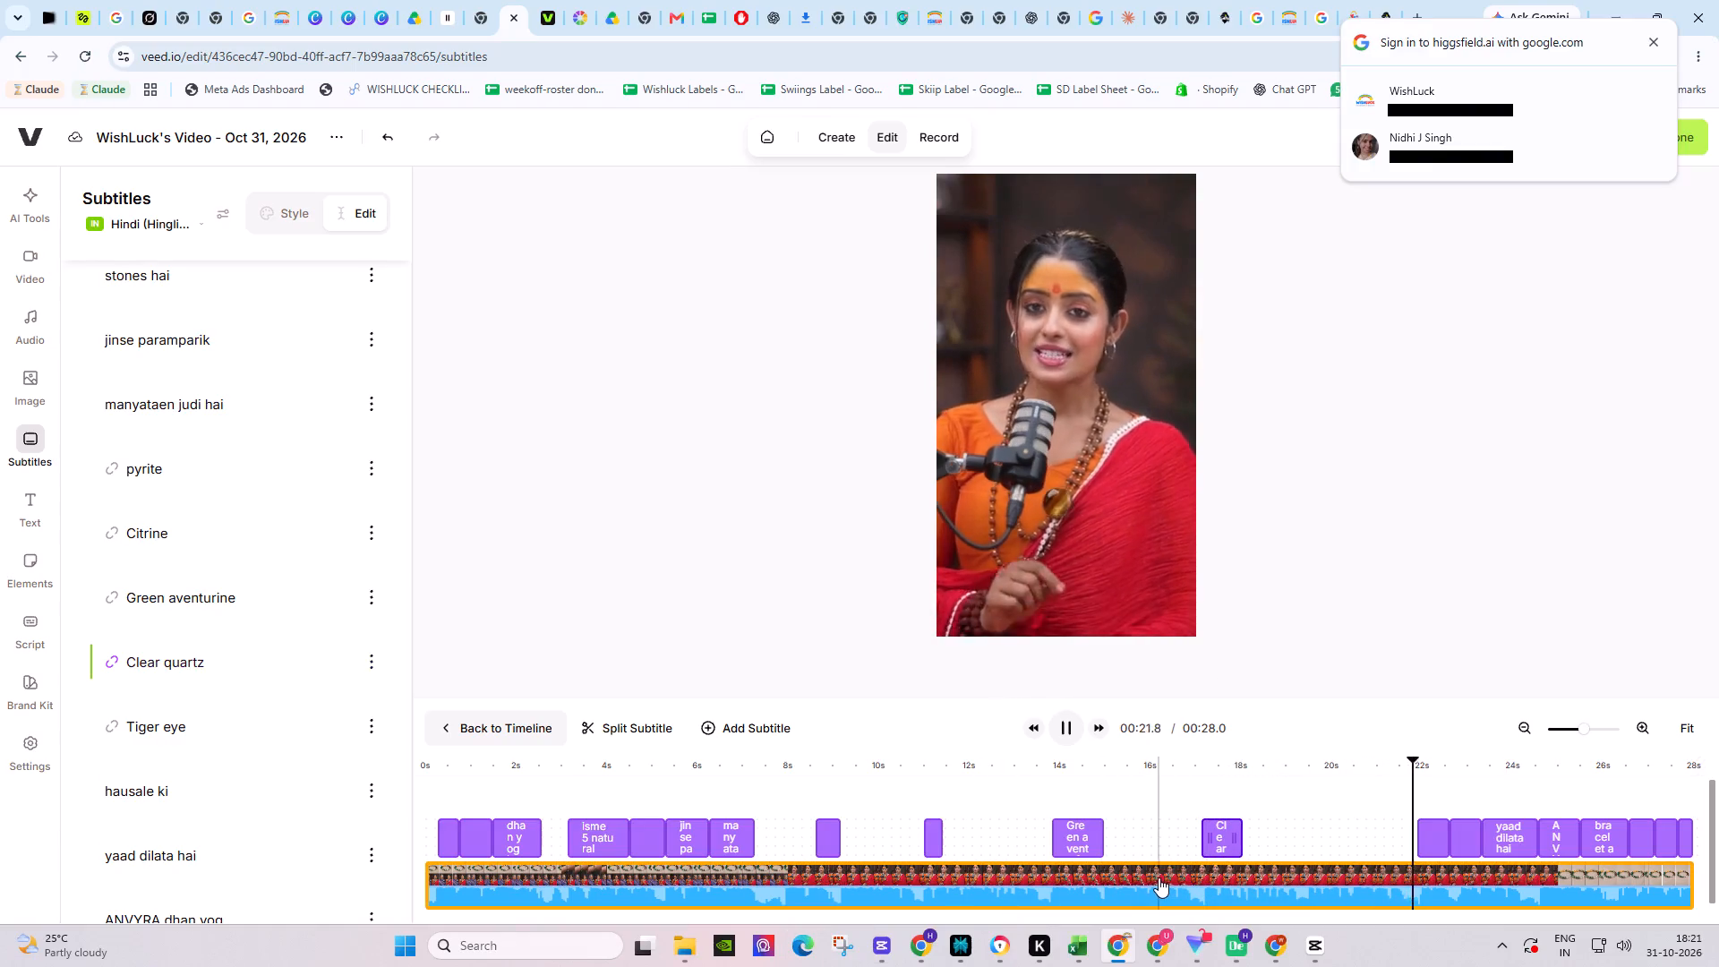
left_click(1230, 764)
key("space")
key("space")
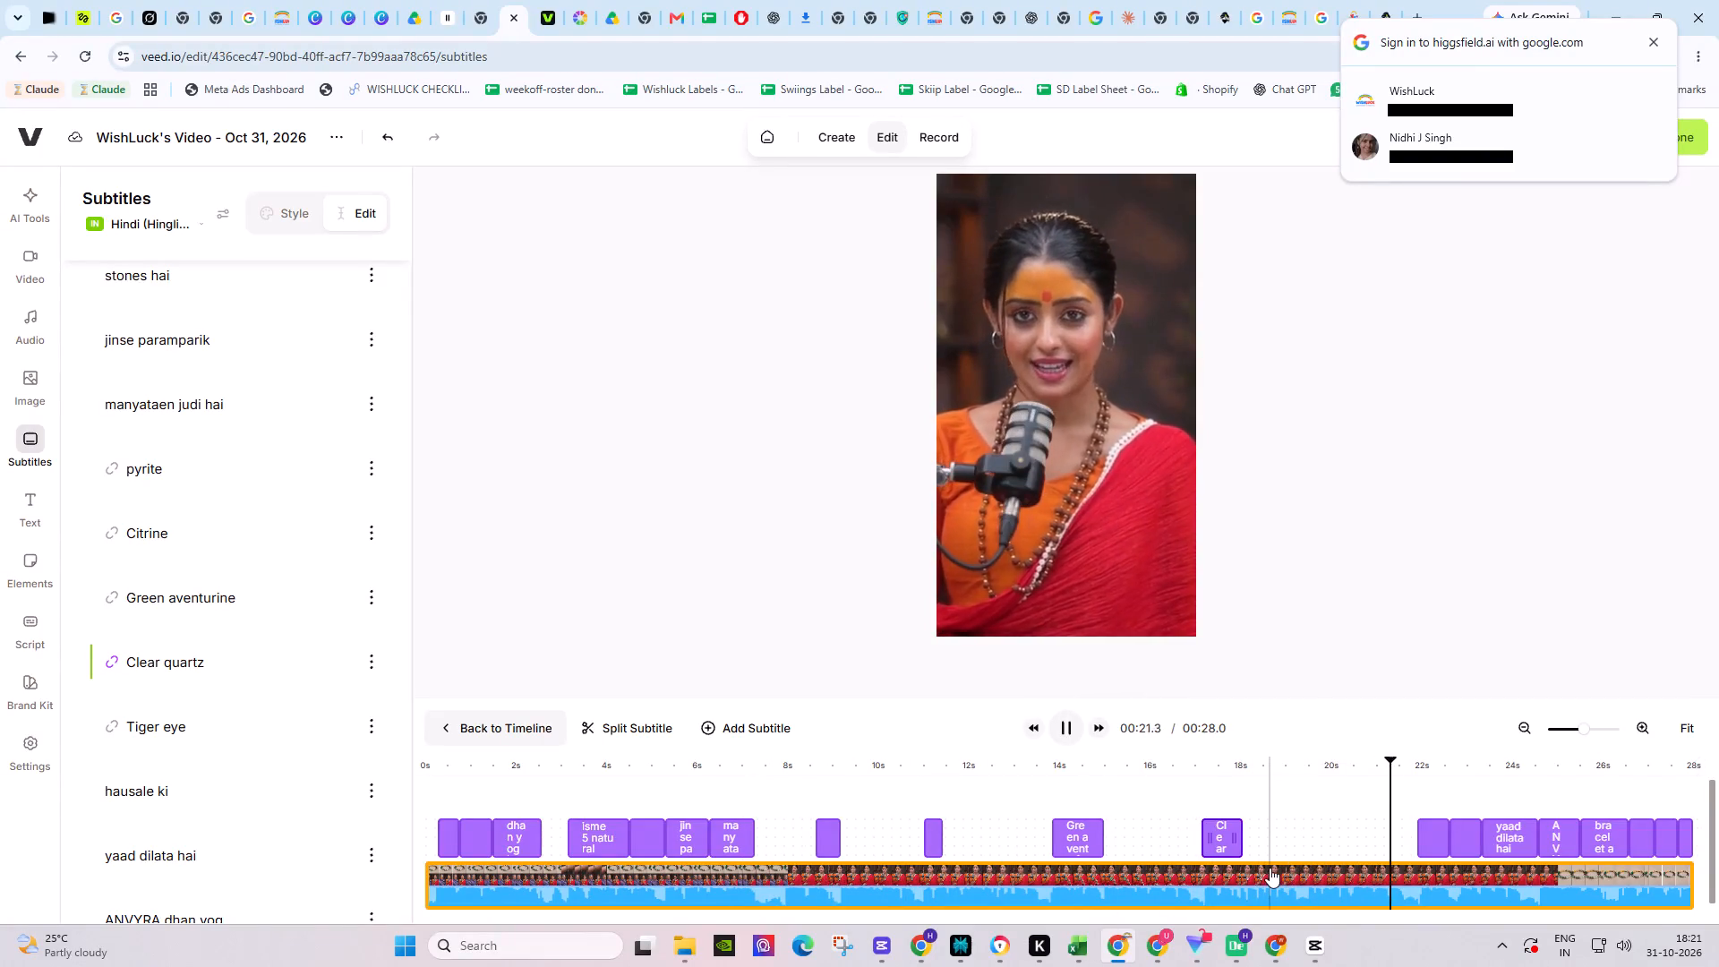
key("space")
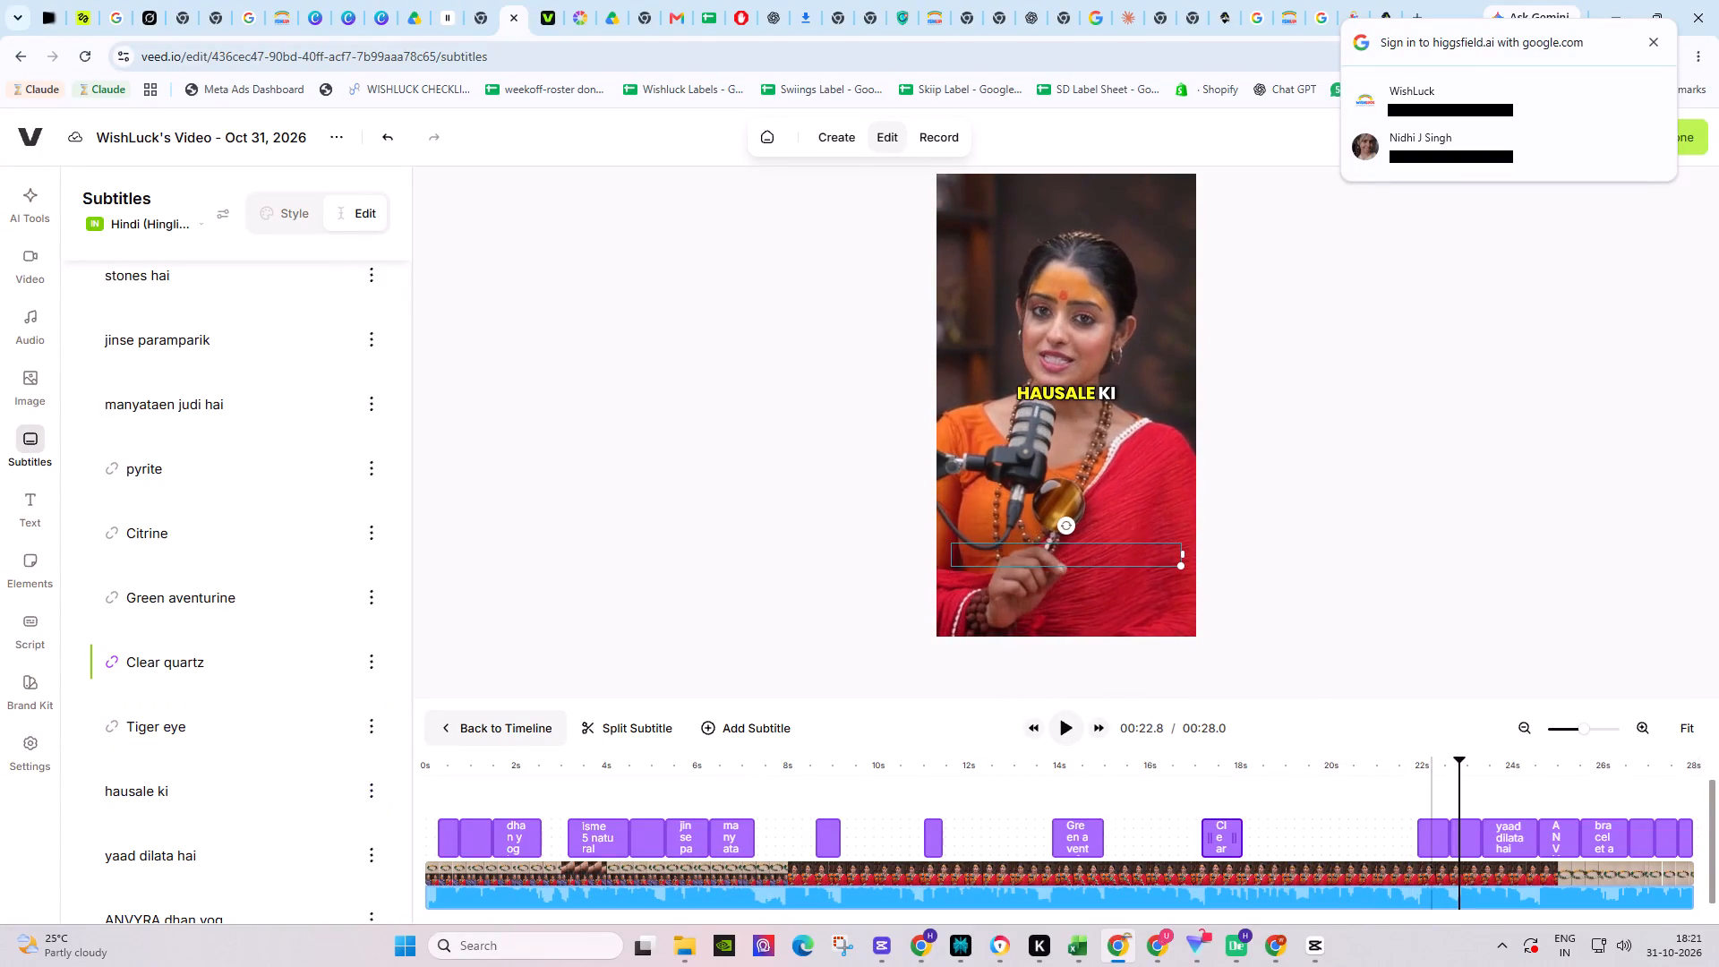
Move the detached "Tiger eye" subtitle down to just below the stone pendant and play the video on from there.
left_click(1432, 761)
scroll(149, 729, "down", 2)
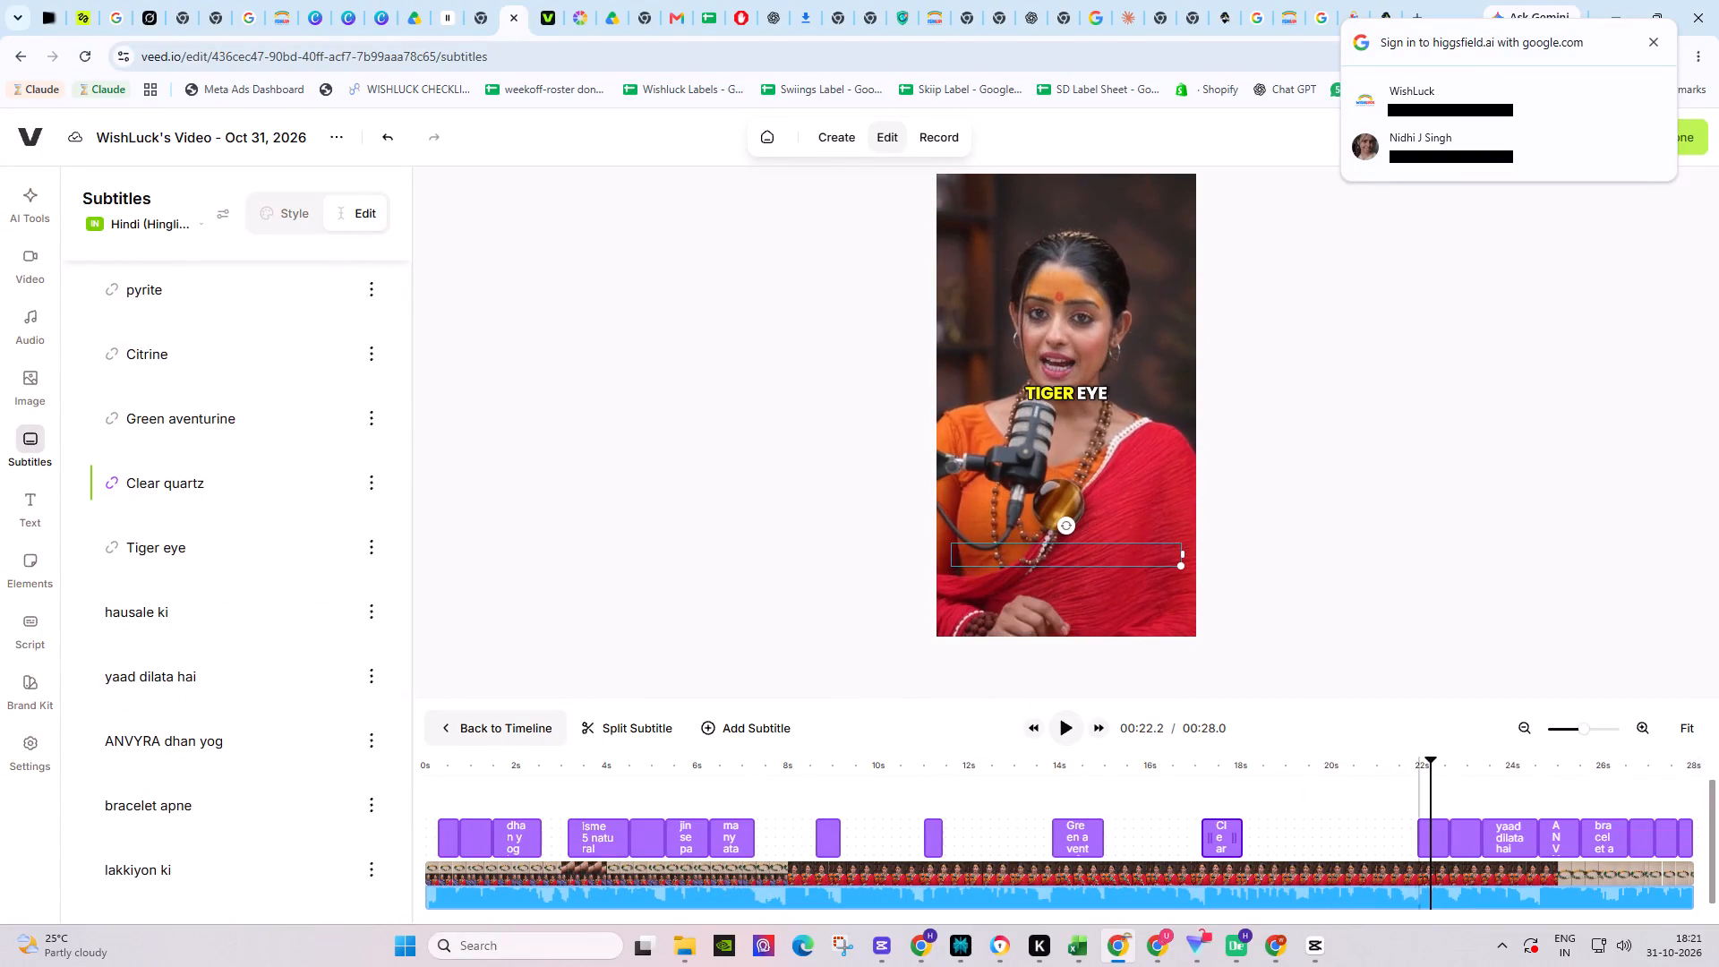
left_click(1427, 834)
left_click(1398, 773)
key("space")
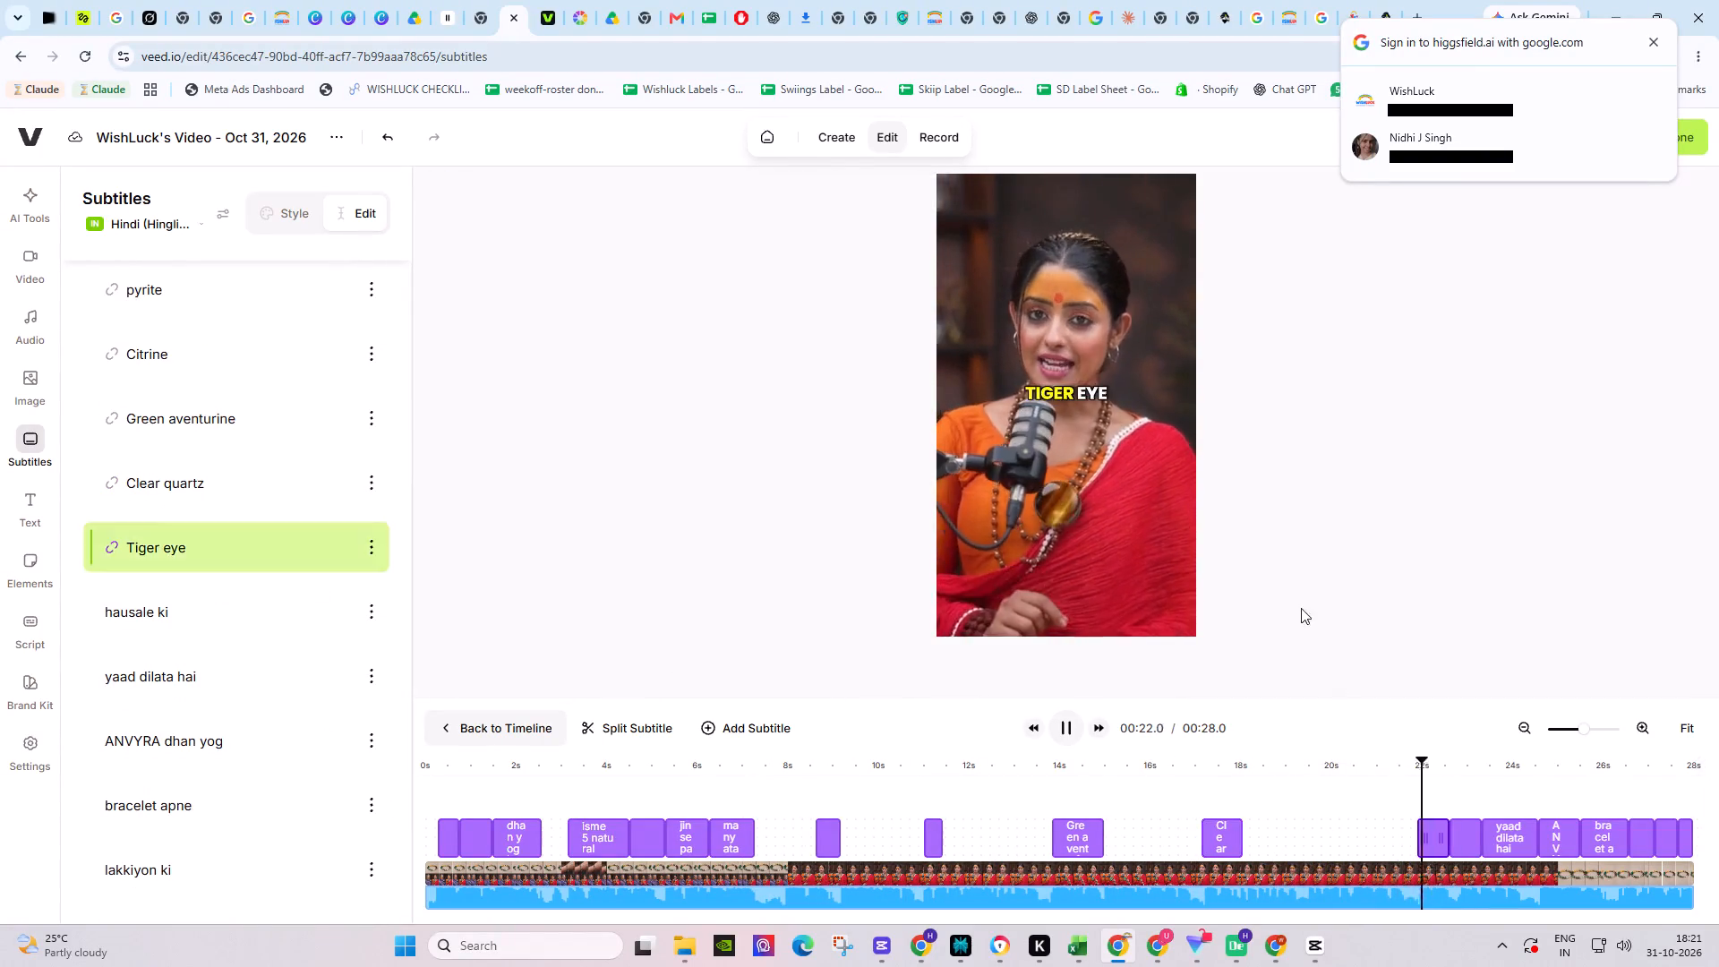
key("space")
left_click_drag(1083, 397, 1078, 555)
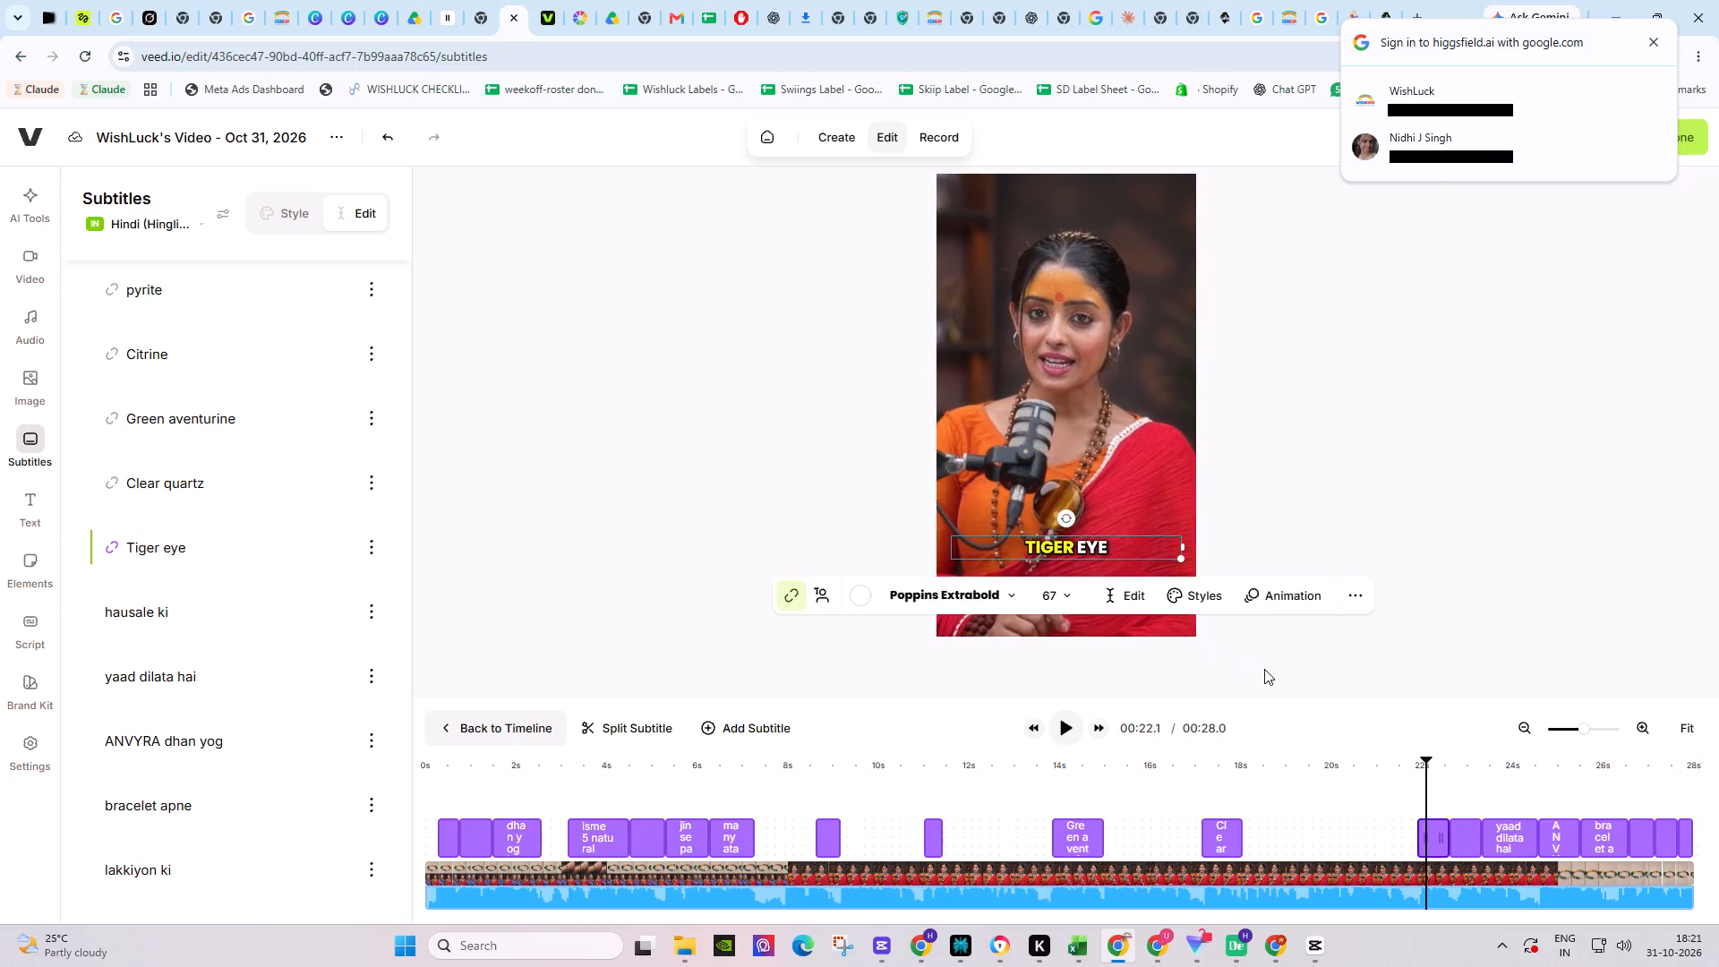
key("space")
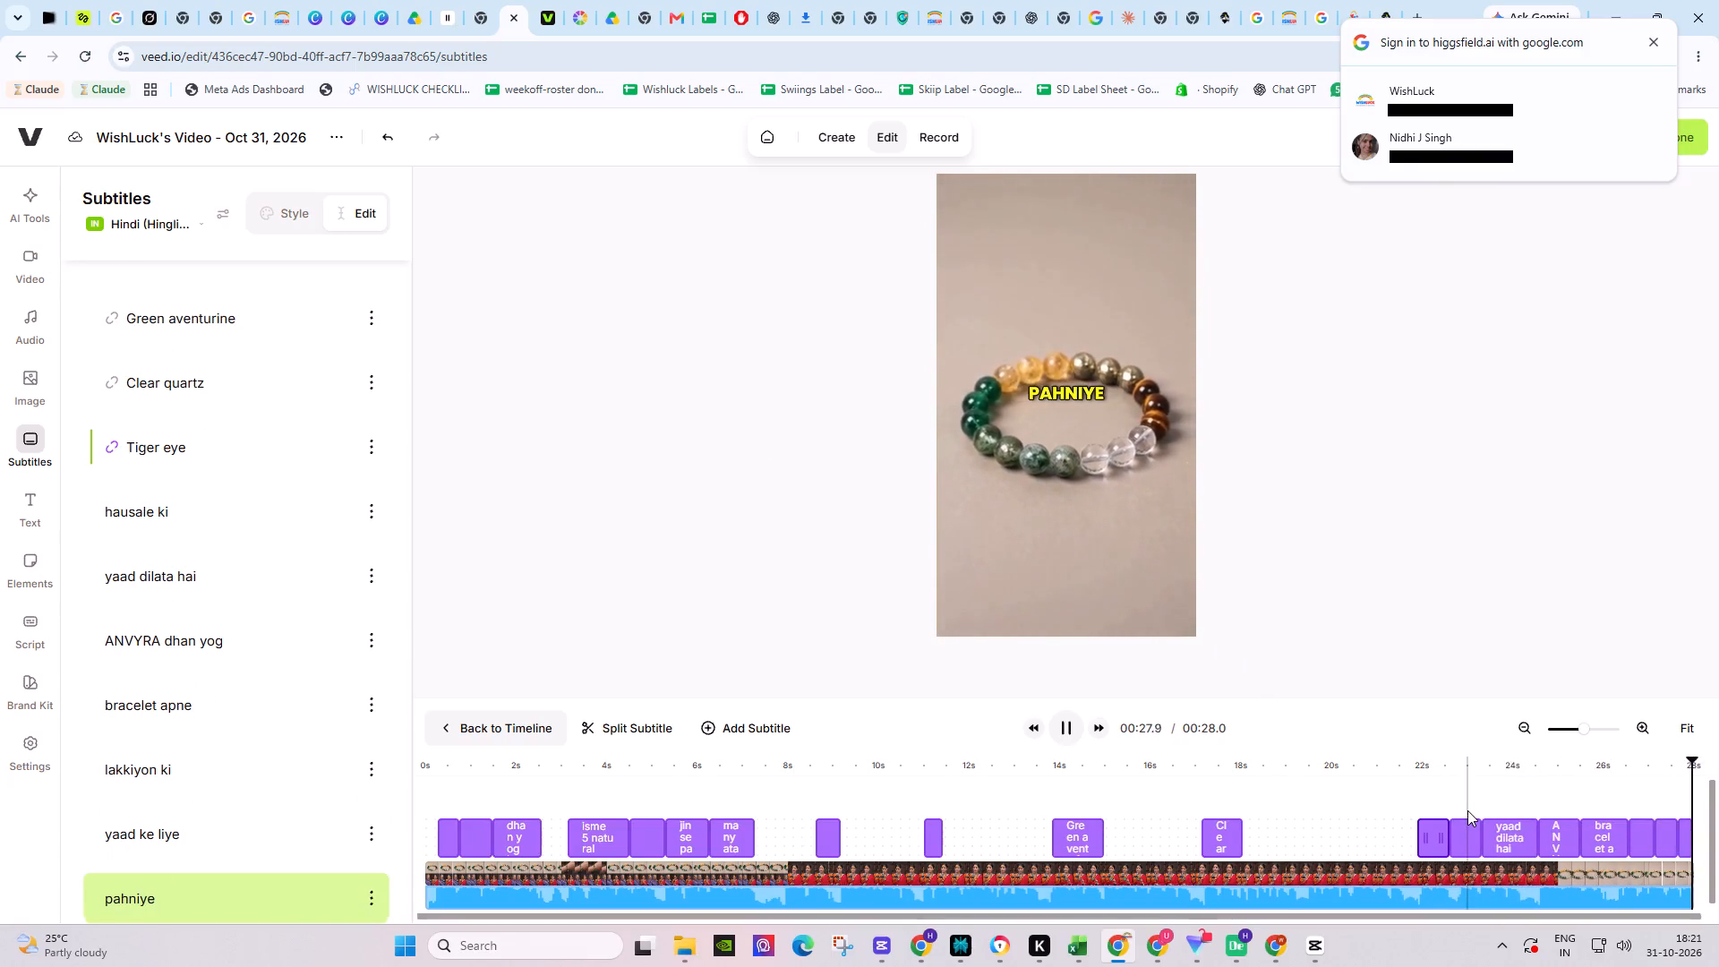
Move the shared subtitles slightly lower from the "yeh hai" subtitle and play back the video's beginning and ending.
key("space")
key("space")
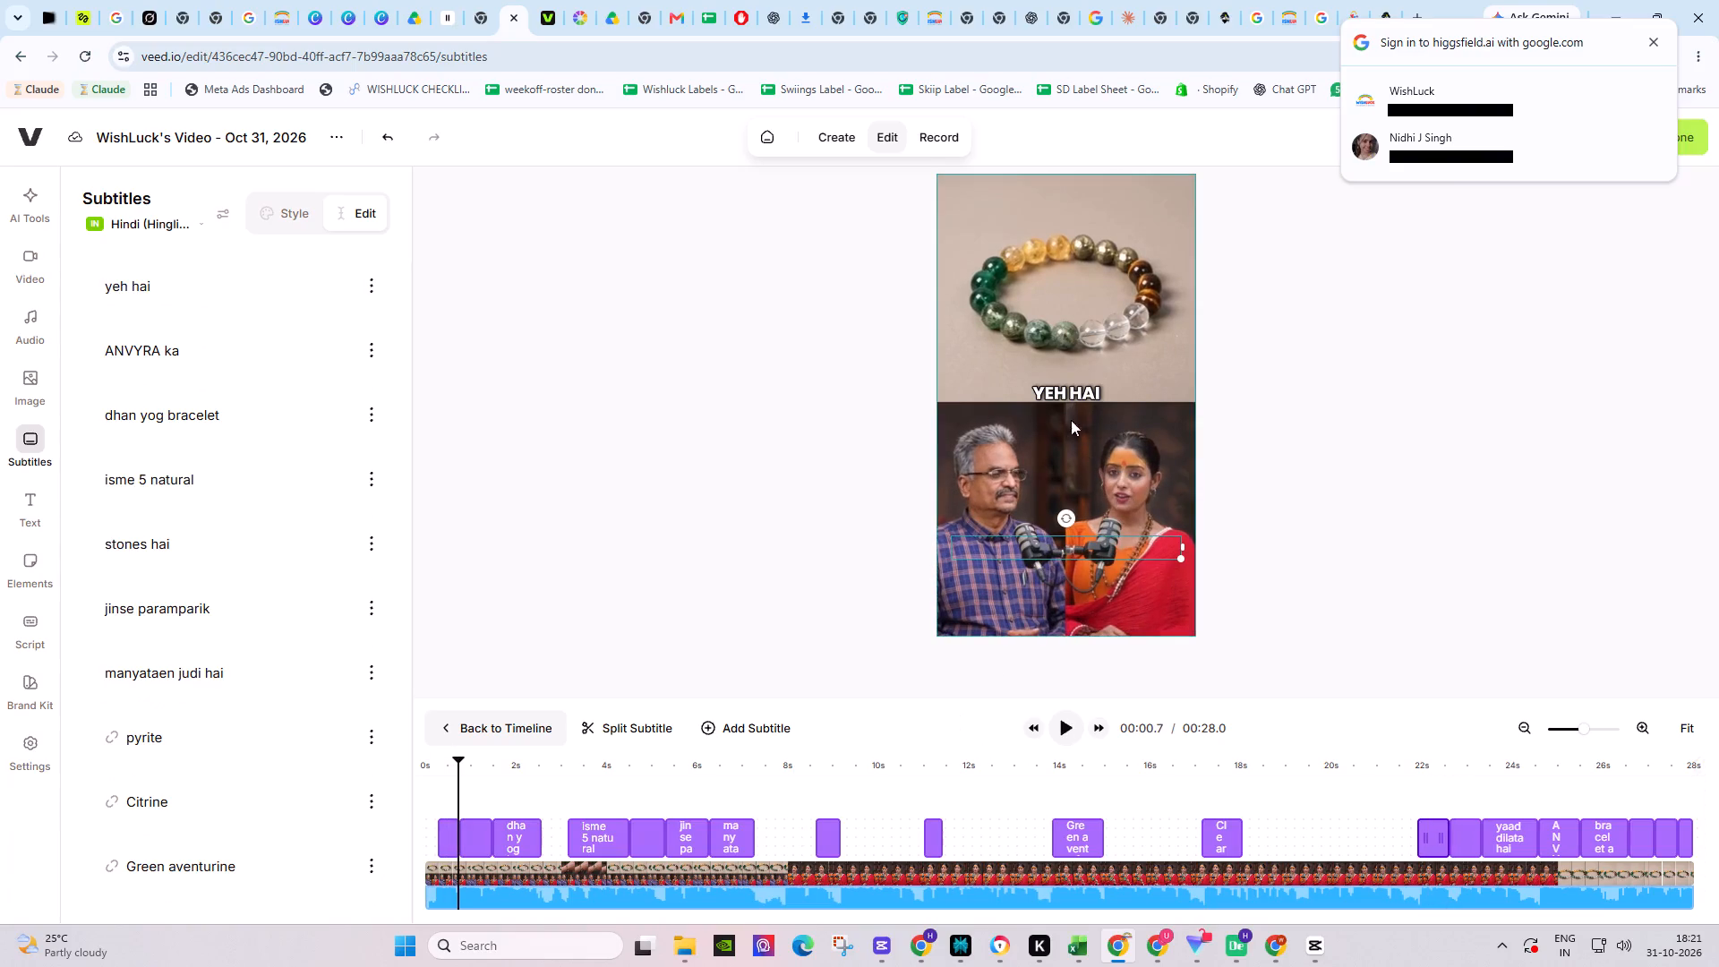
left_click(1070, 399)
left_click_drag(1075, 394, 1076, 424)
left_click_drag(461, 761, 415, 757)
key("space")
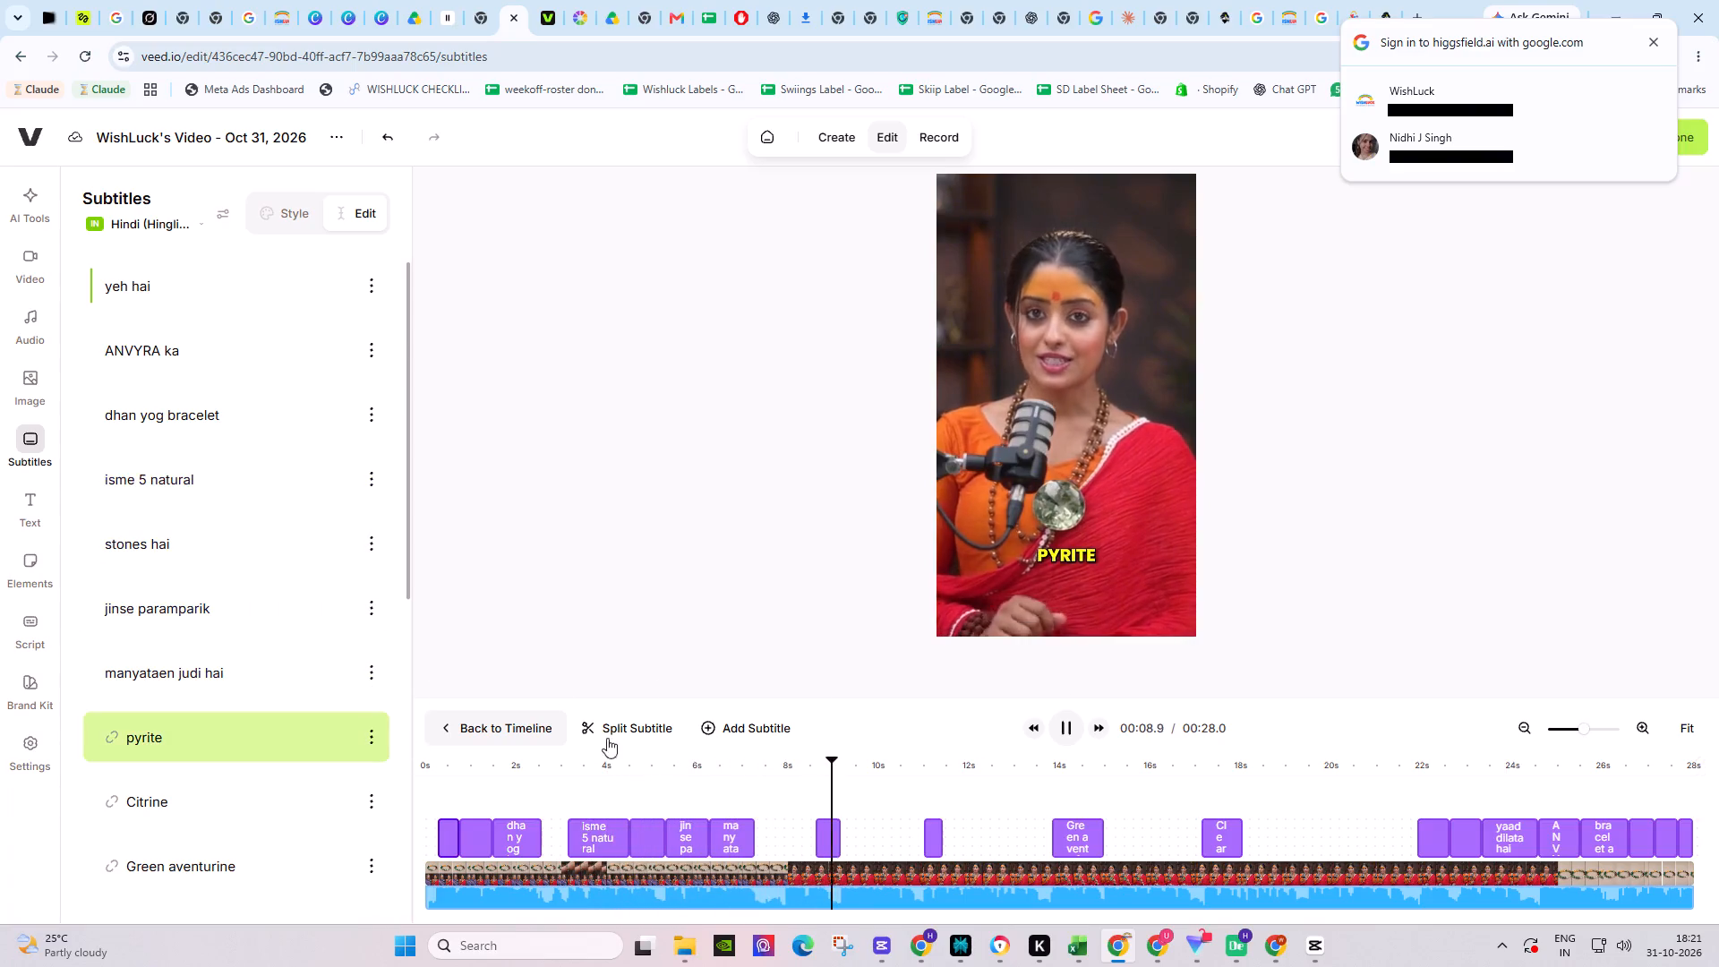
left_click(1383, 770)
key("space")
key("space")
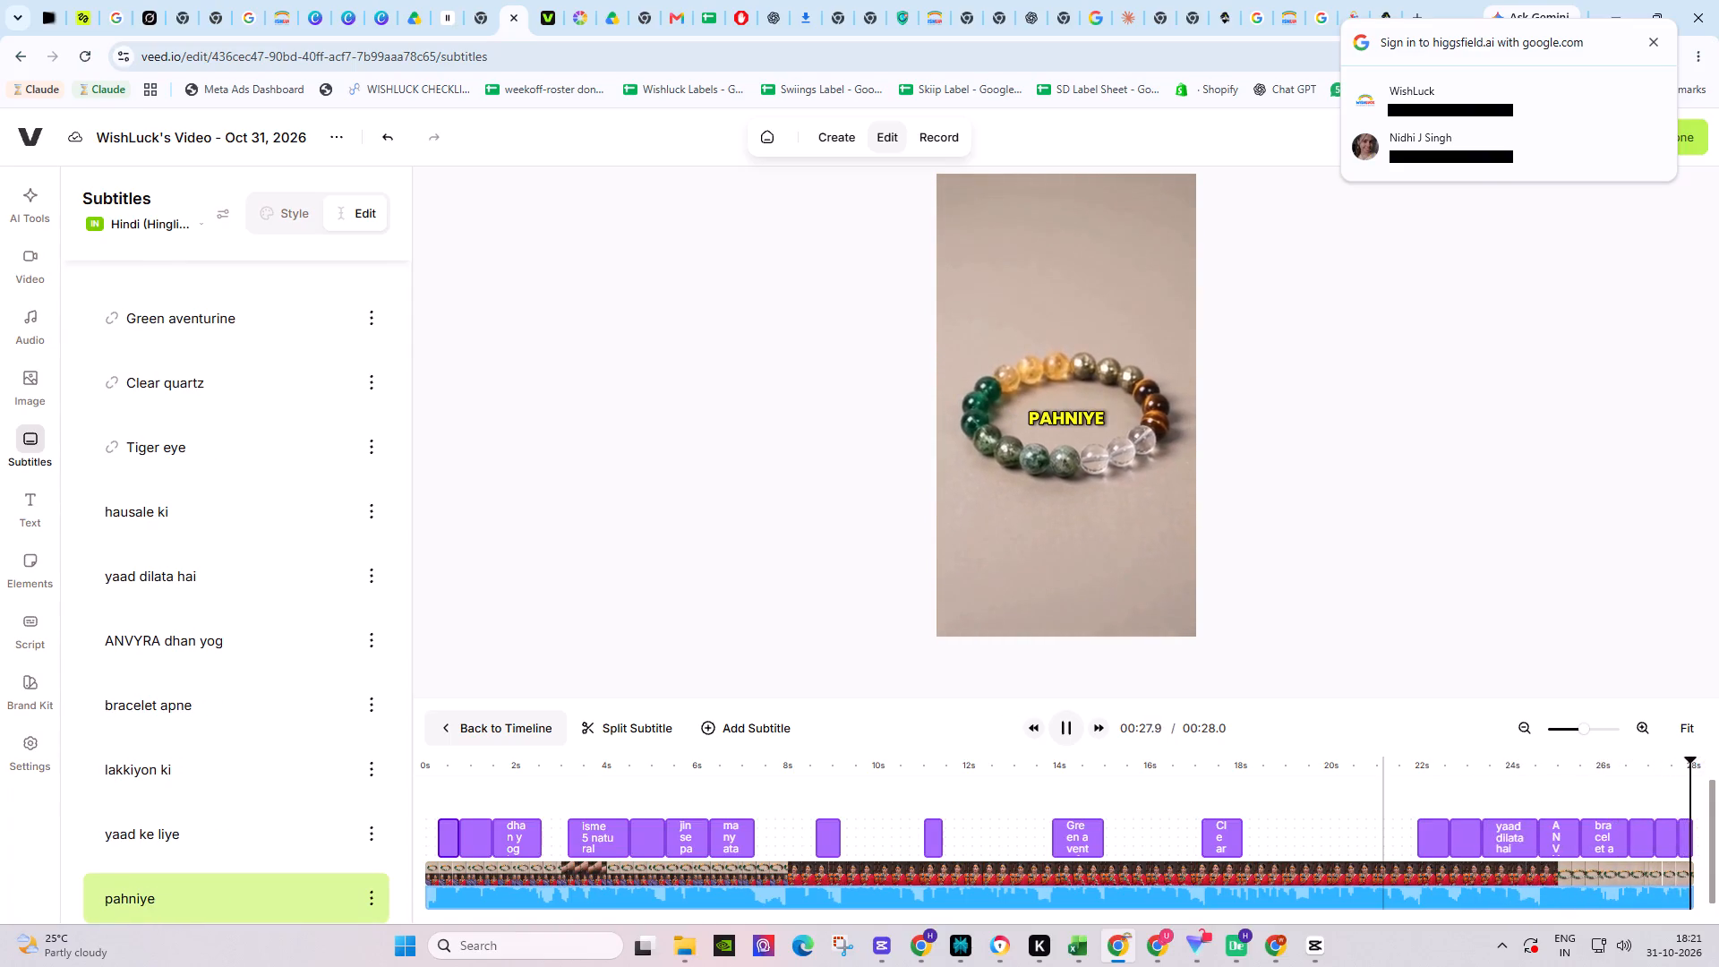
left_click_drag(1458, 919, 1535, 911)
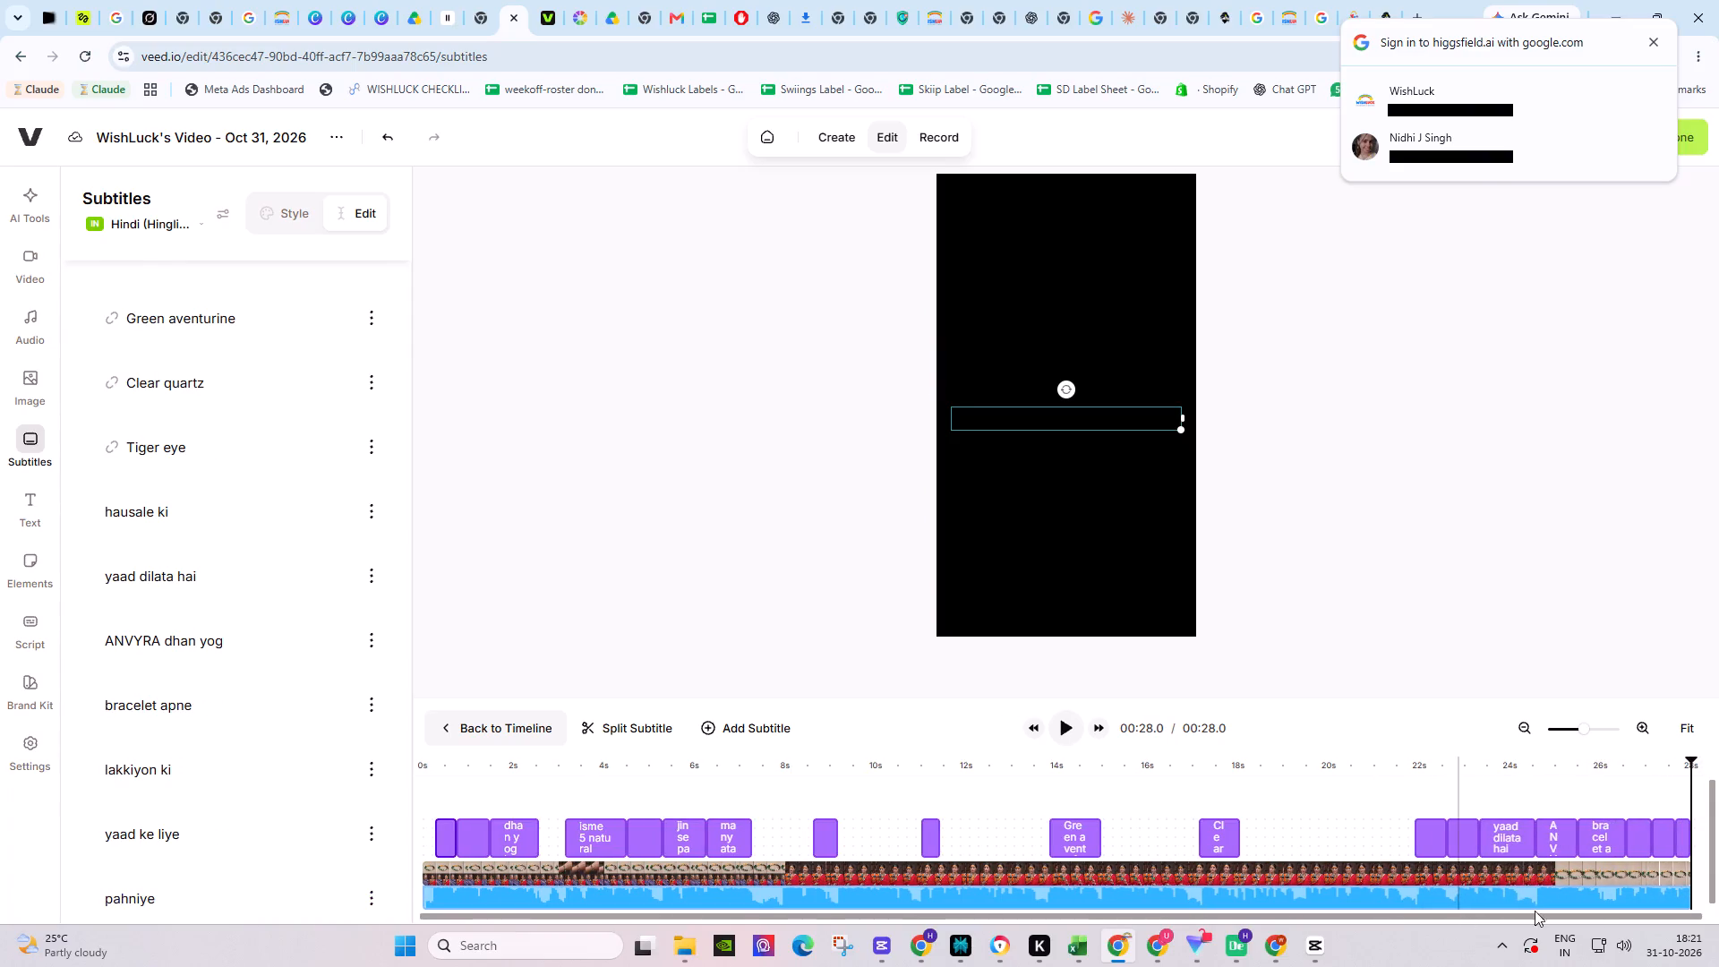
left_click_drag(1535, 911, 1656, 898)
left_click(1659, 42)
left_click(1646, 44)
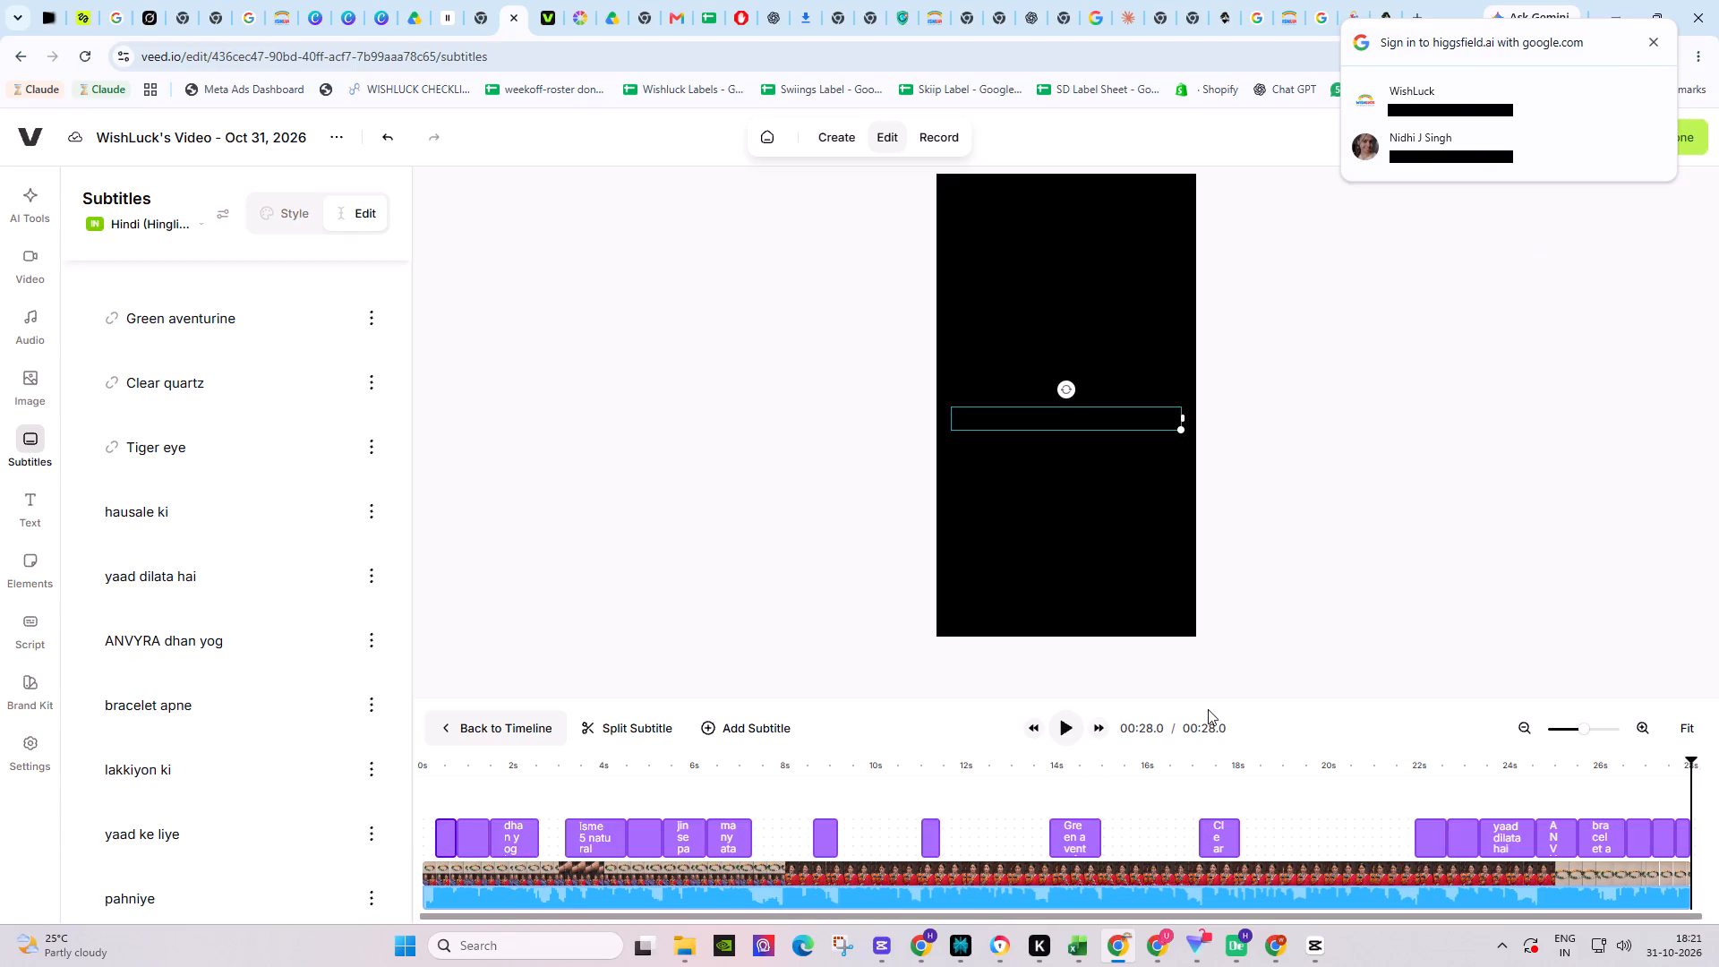
Copy the file name "Dhan Yog Bracelet video editt 2 higgs by Him" from the Downloads folder in File Explorer.
left_click(919, 946)
left_click(688, 946)
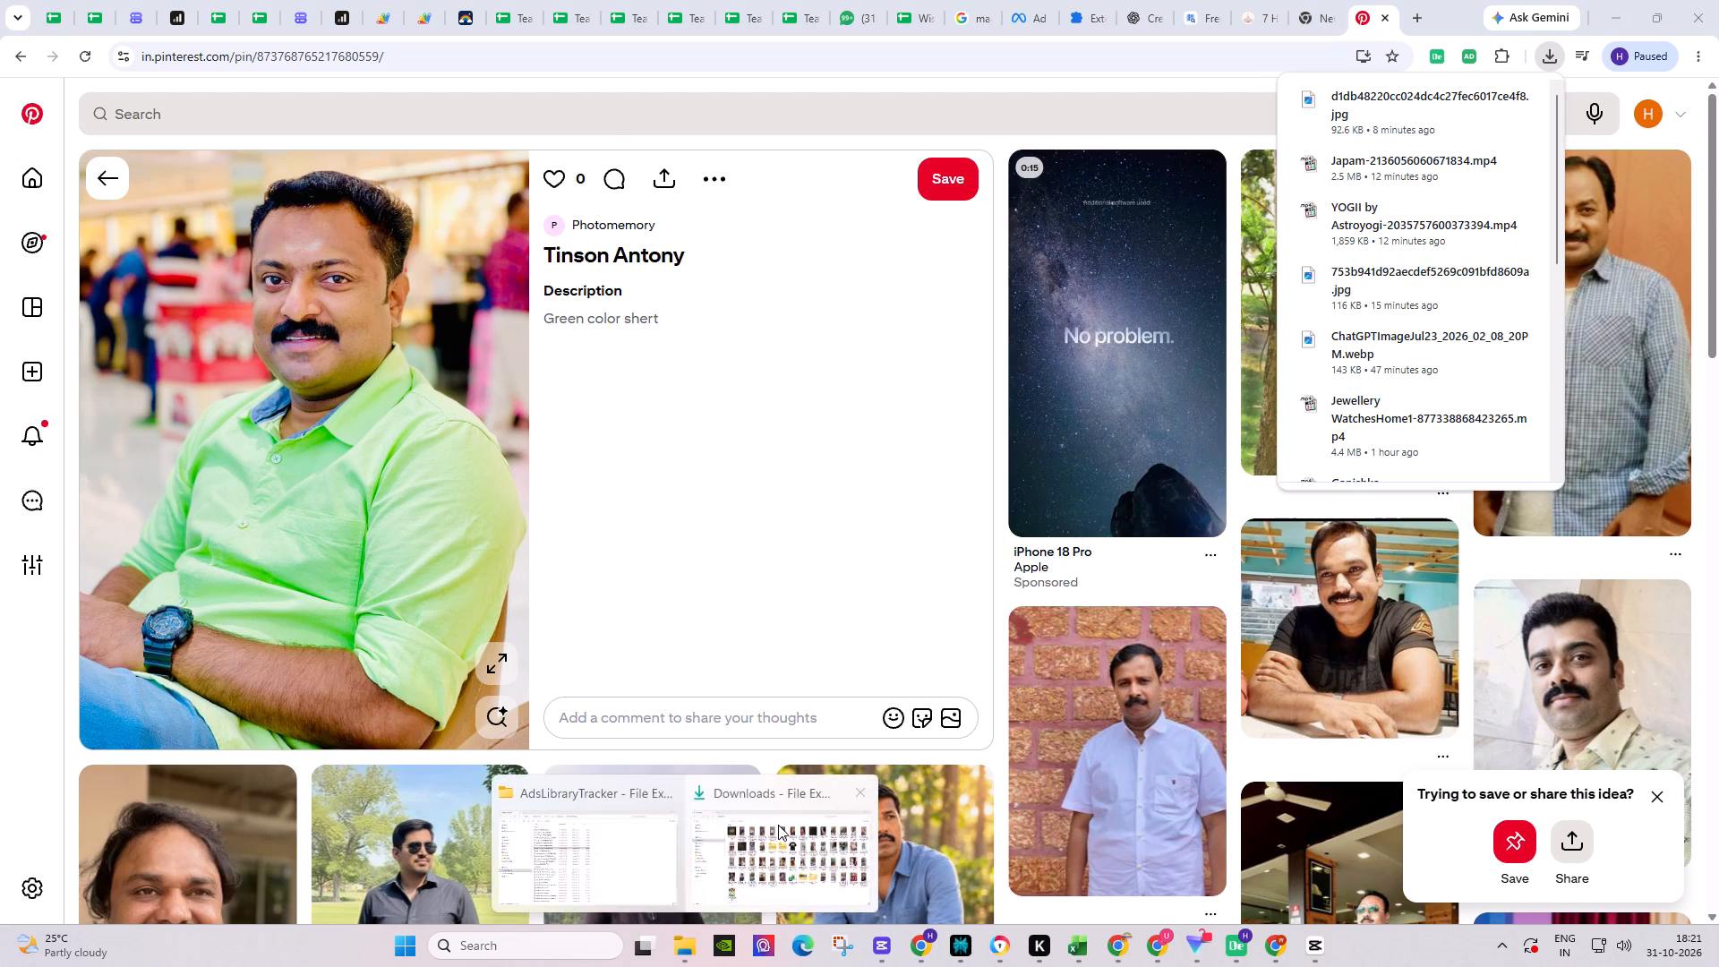
left_click(778, 826)
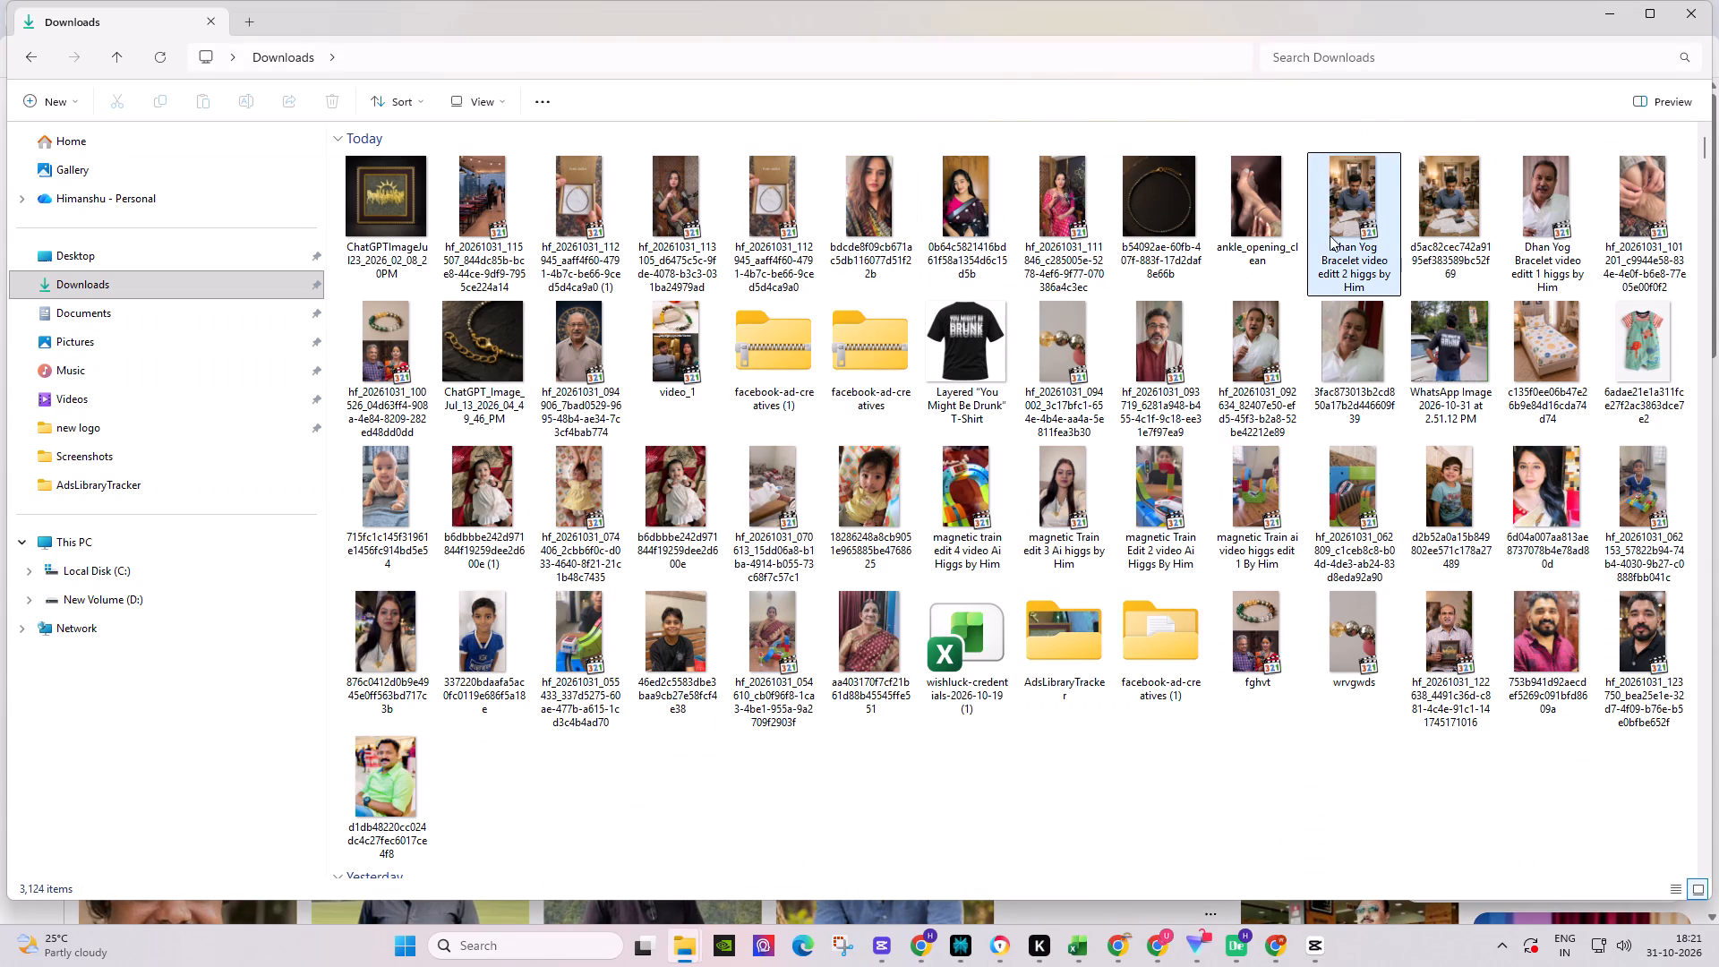
left_click(1331, 235)
right_click(1331, 235)
left_click(1473, 263)
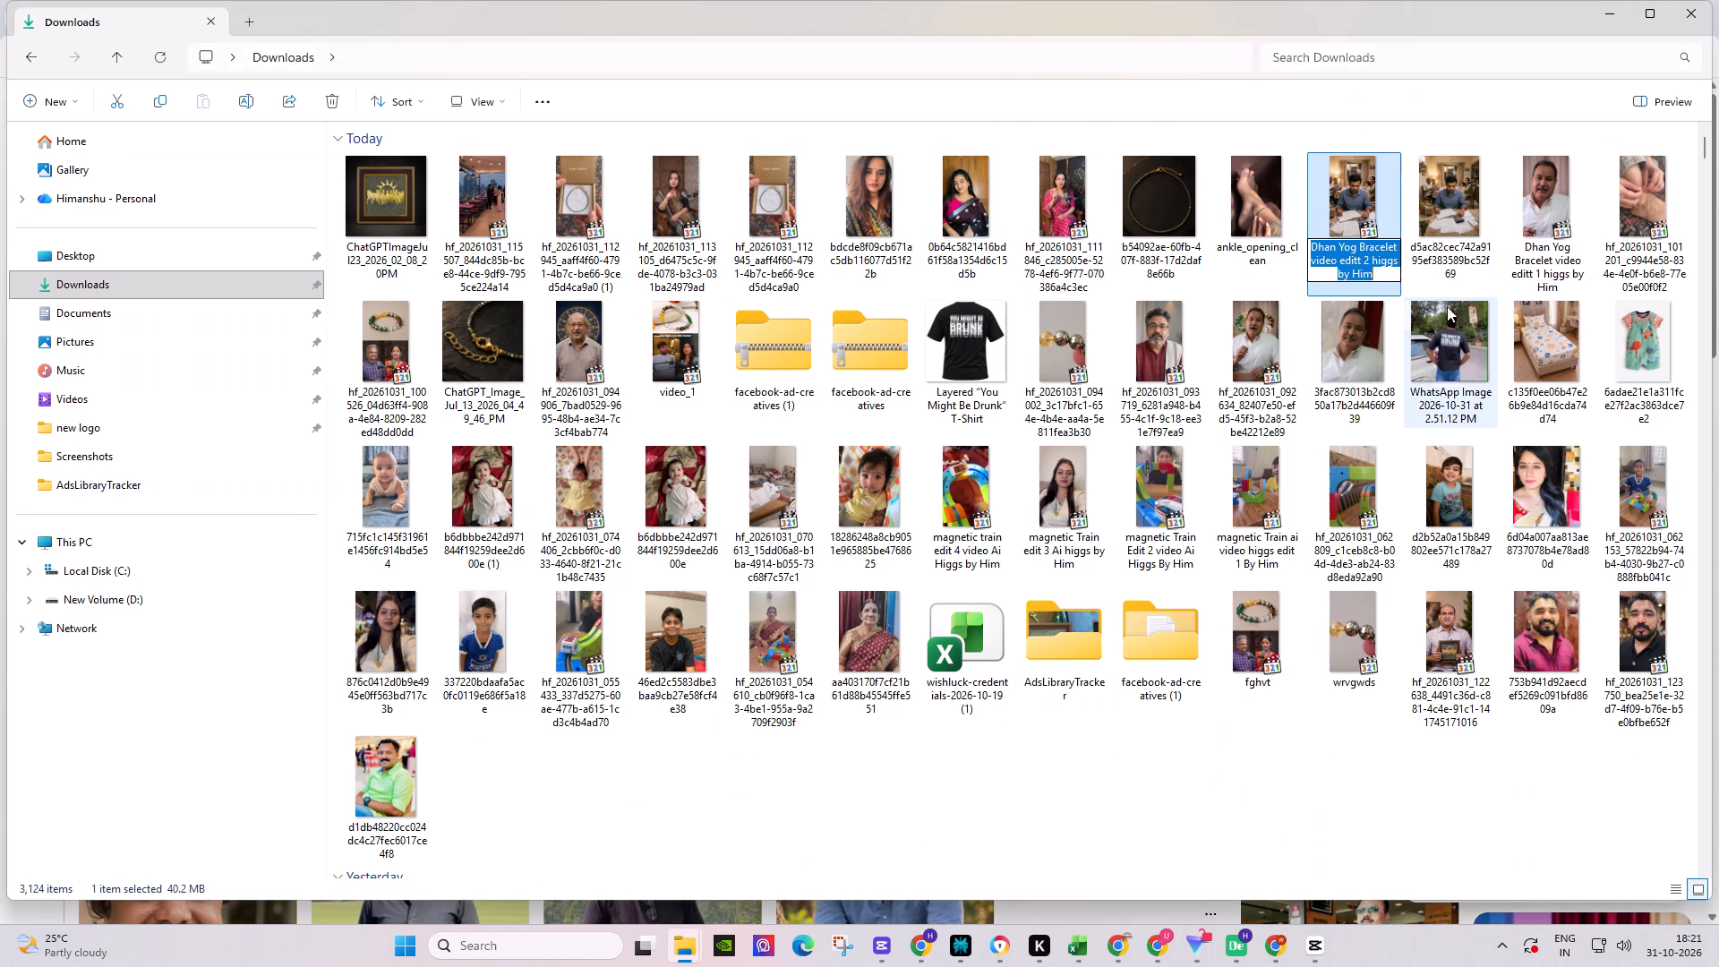
key("ctrl+c")
Return to the subtitled bracelet video in Chrome and finish the edit to reach its share page.
left_click(1306, 953)
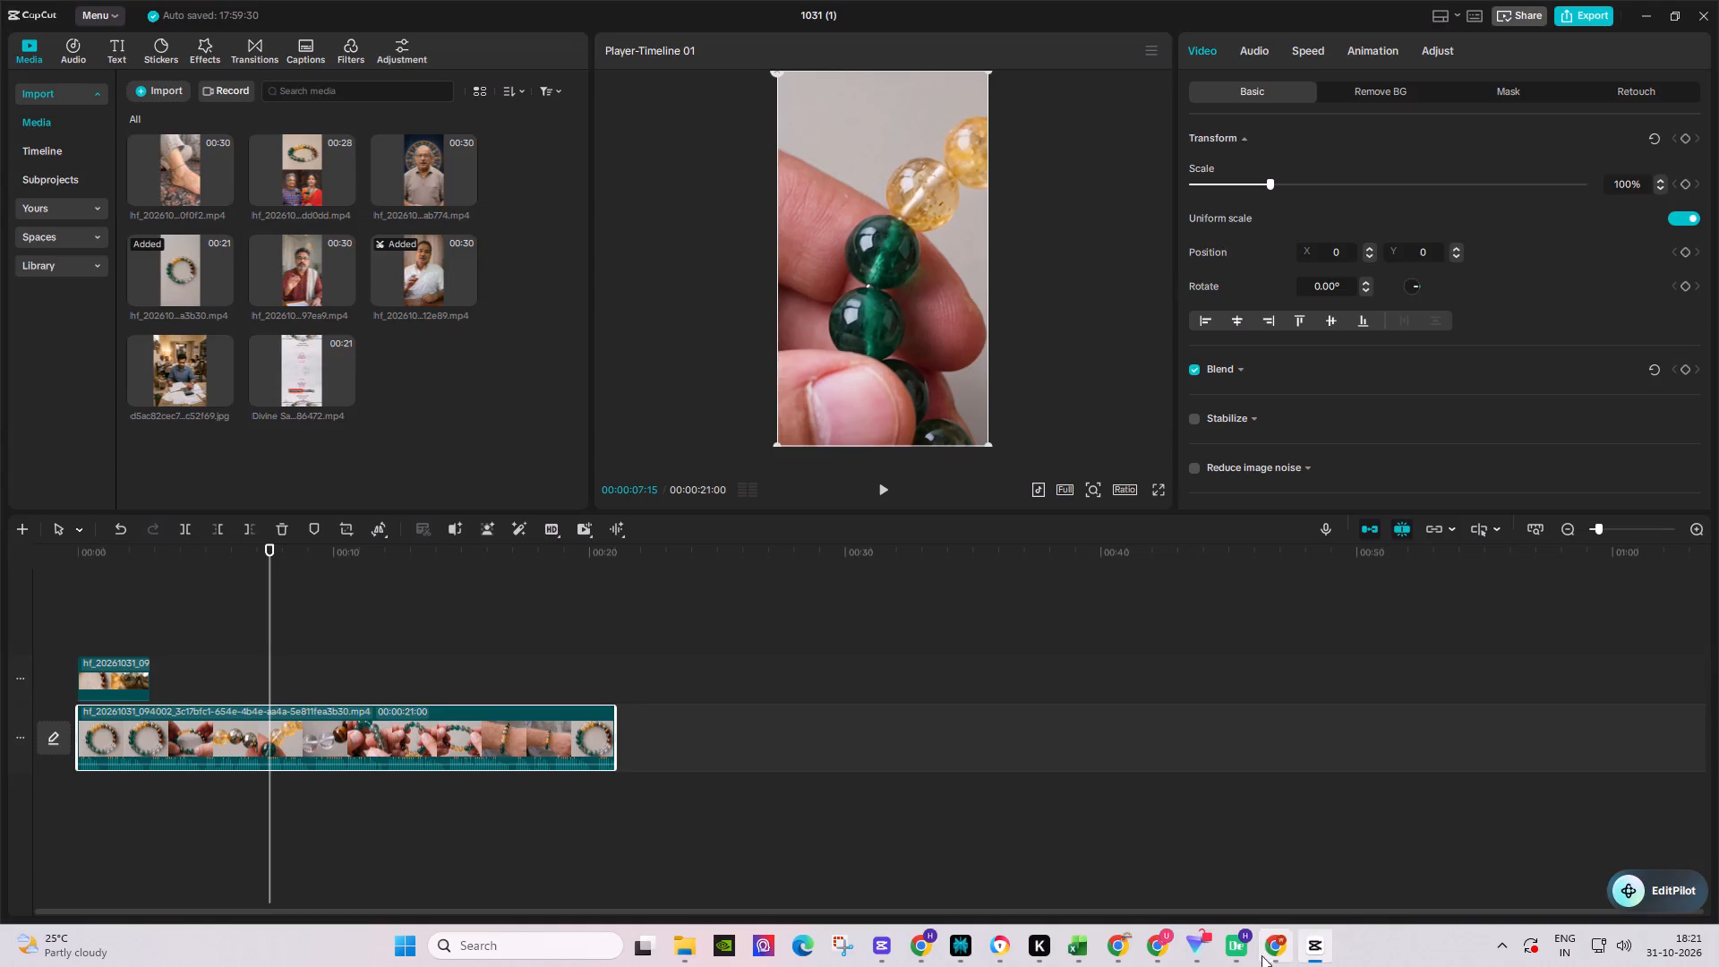
left_click(1116, 946)
left_click(1655, 38)
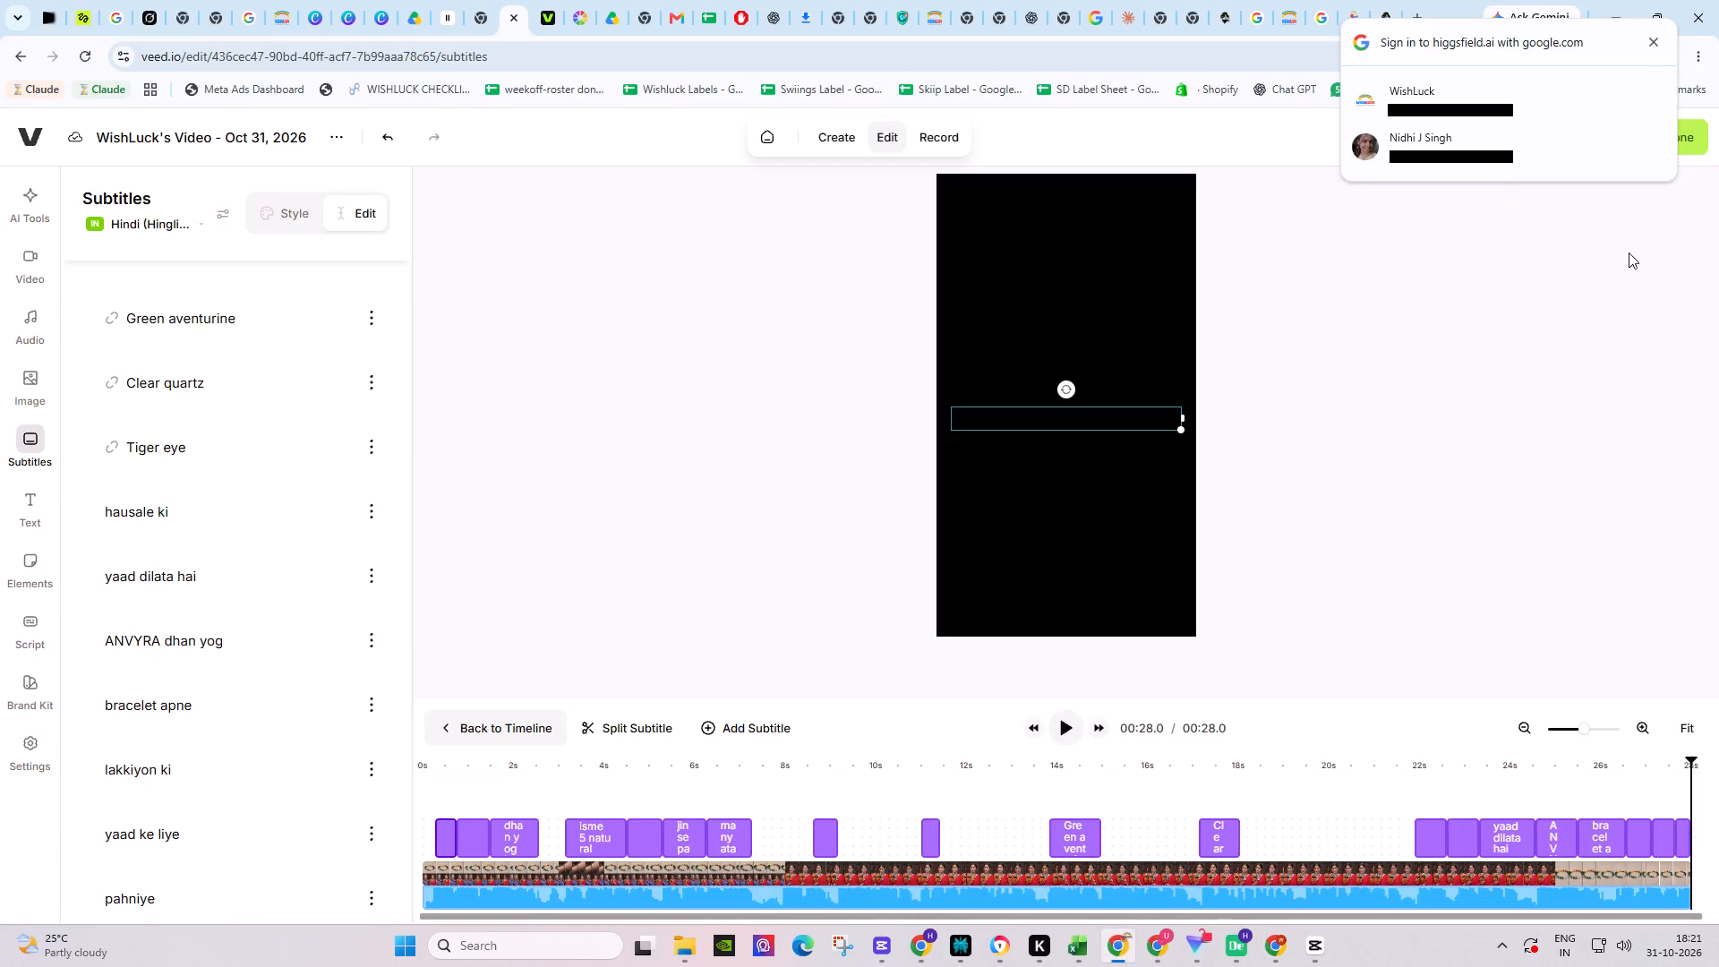
left_click_drag(1629, 254, 1633, 246)
left_click(1698, 148)
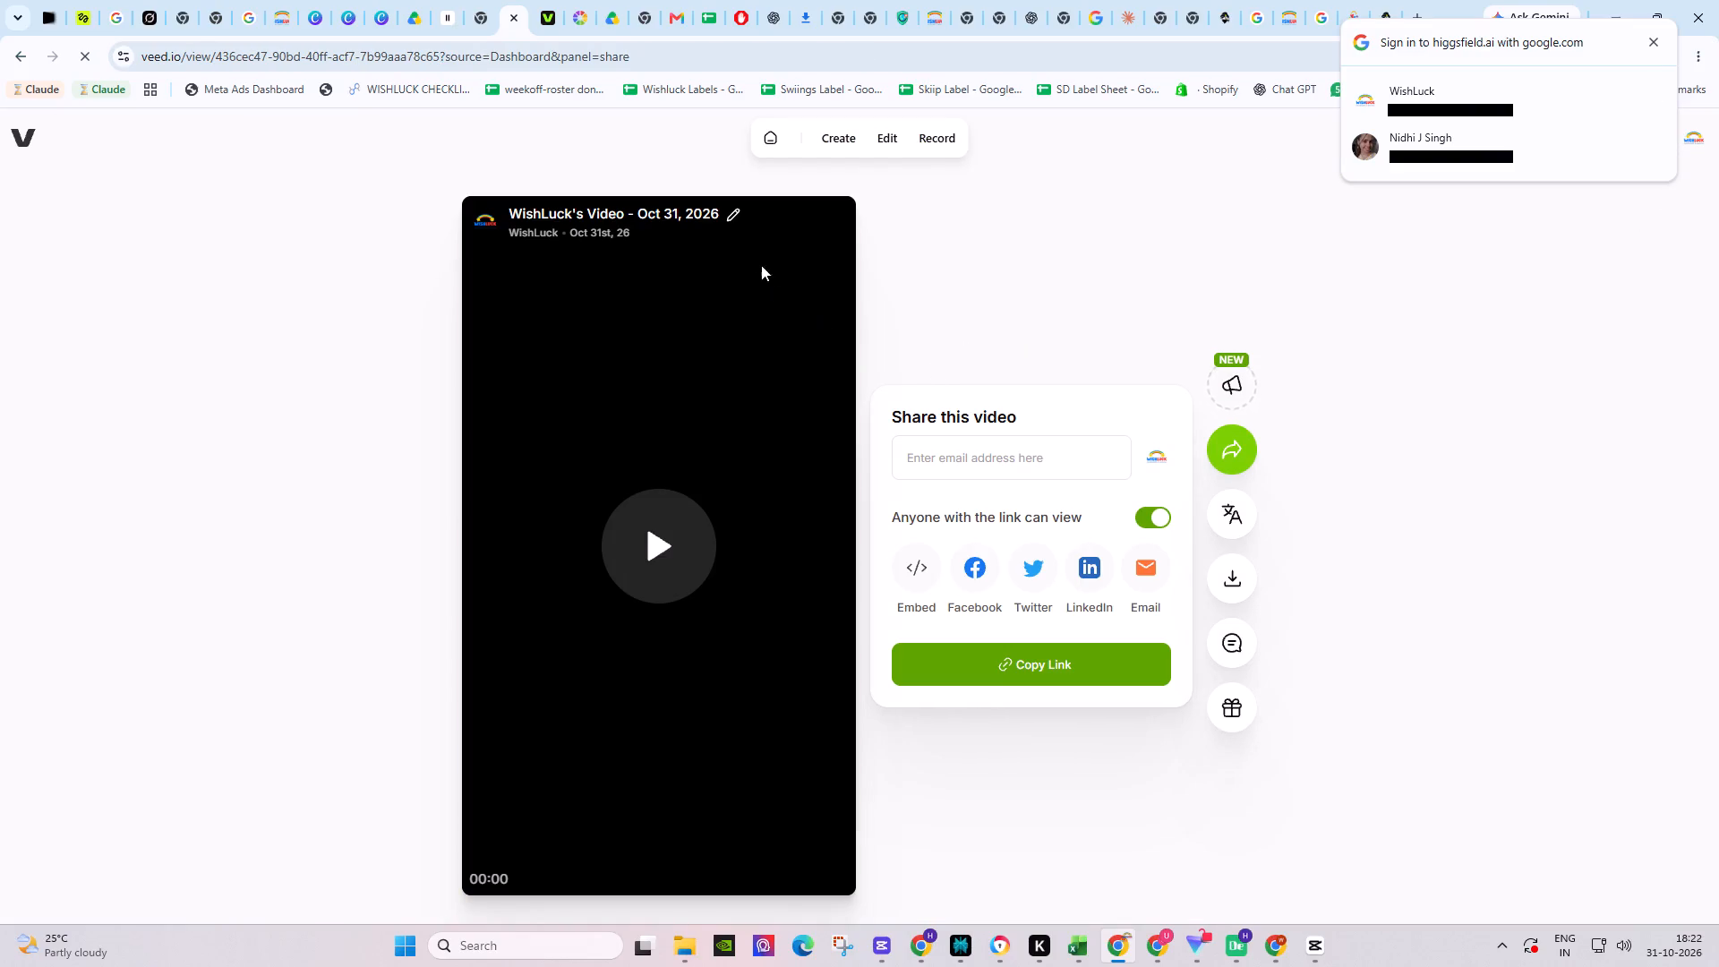
Rename the finished video as "Dhan Yog Bracelet video editt 3 higgs by Him".
left_click(734, 218)
key("ctrl+v")
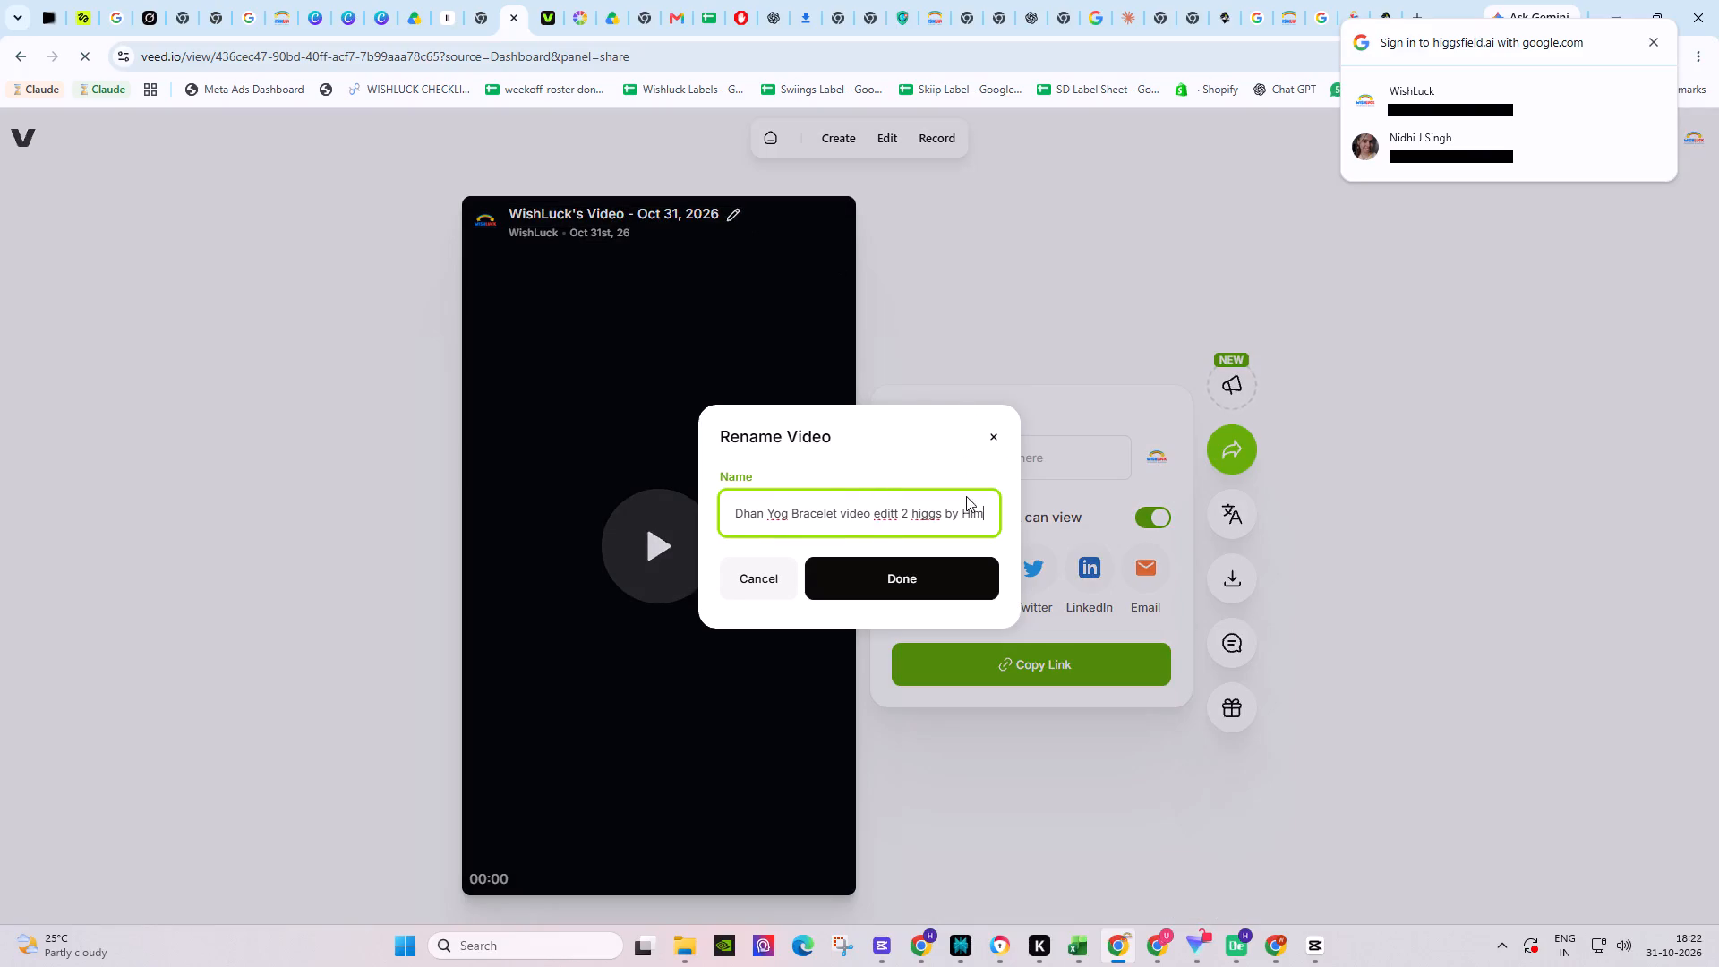
left_click(901, 523)
left_click(903, 522)
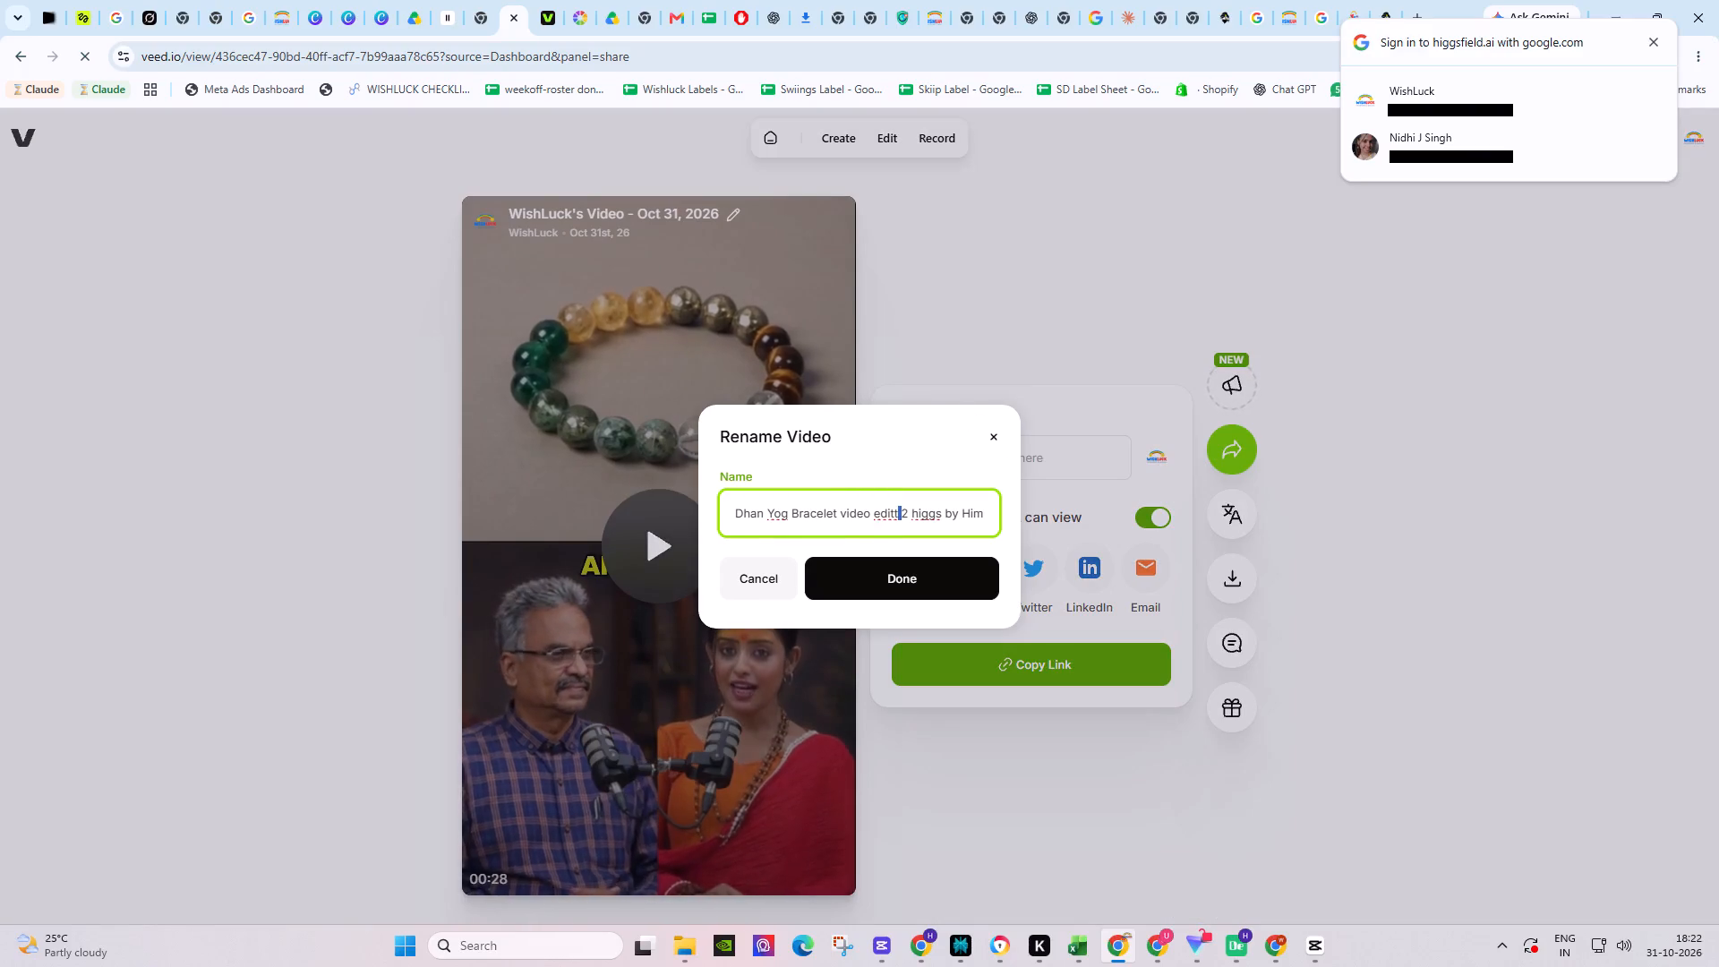
double_click(905, 522)
key("3")
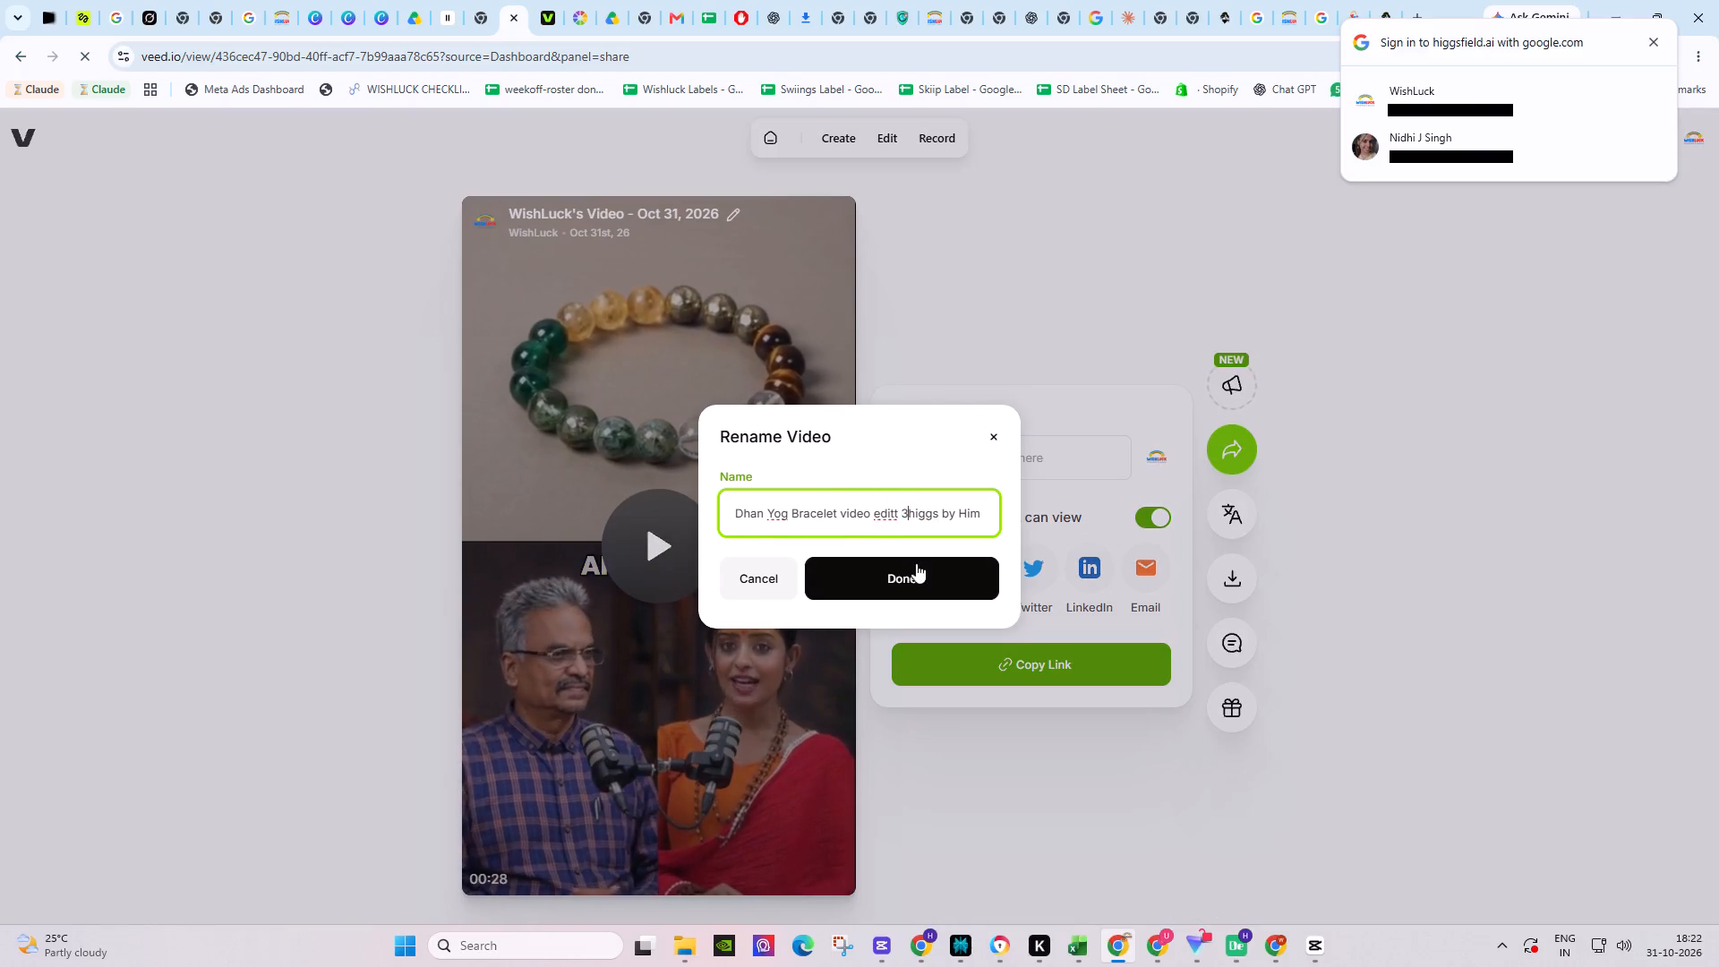
key("space")
left_click(914, 569)
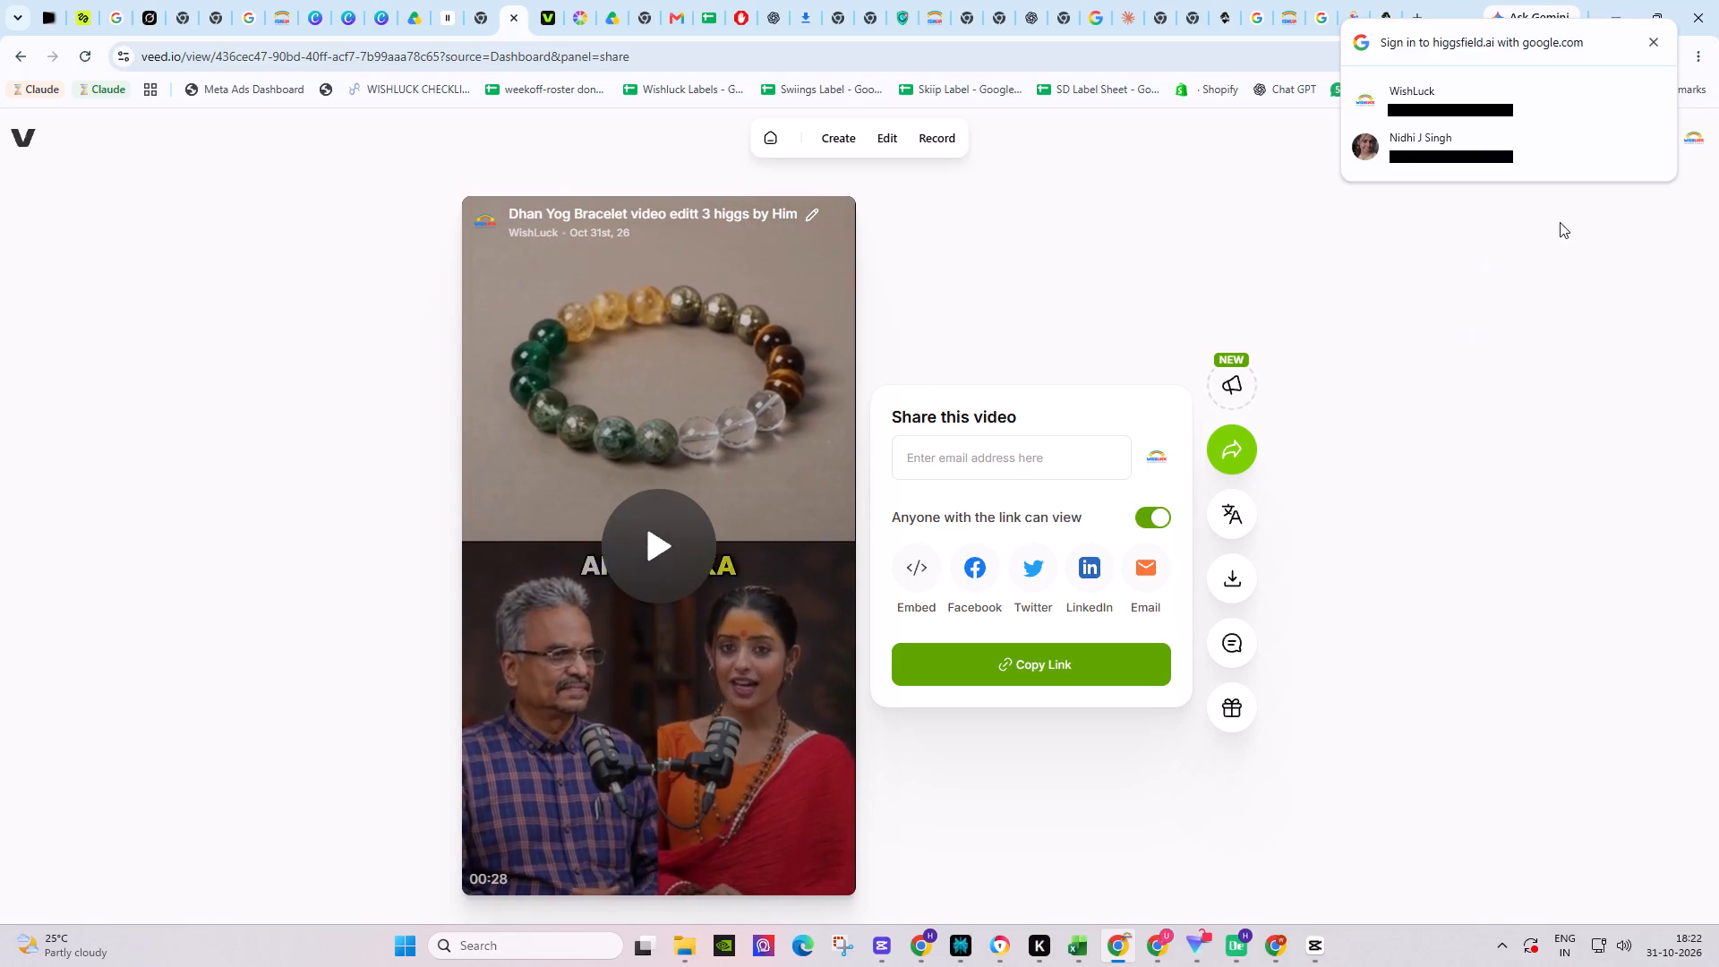
Download the renamed bracelet video as MP4 into the Downloads folder.
left_click(1215, 580)
left_click(911, 576)
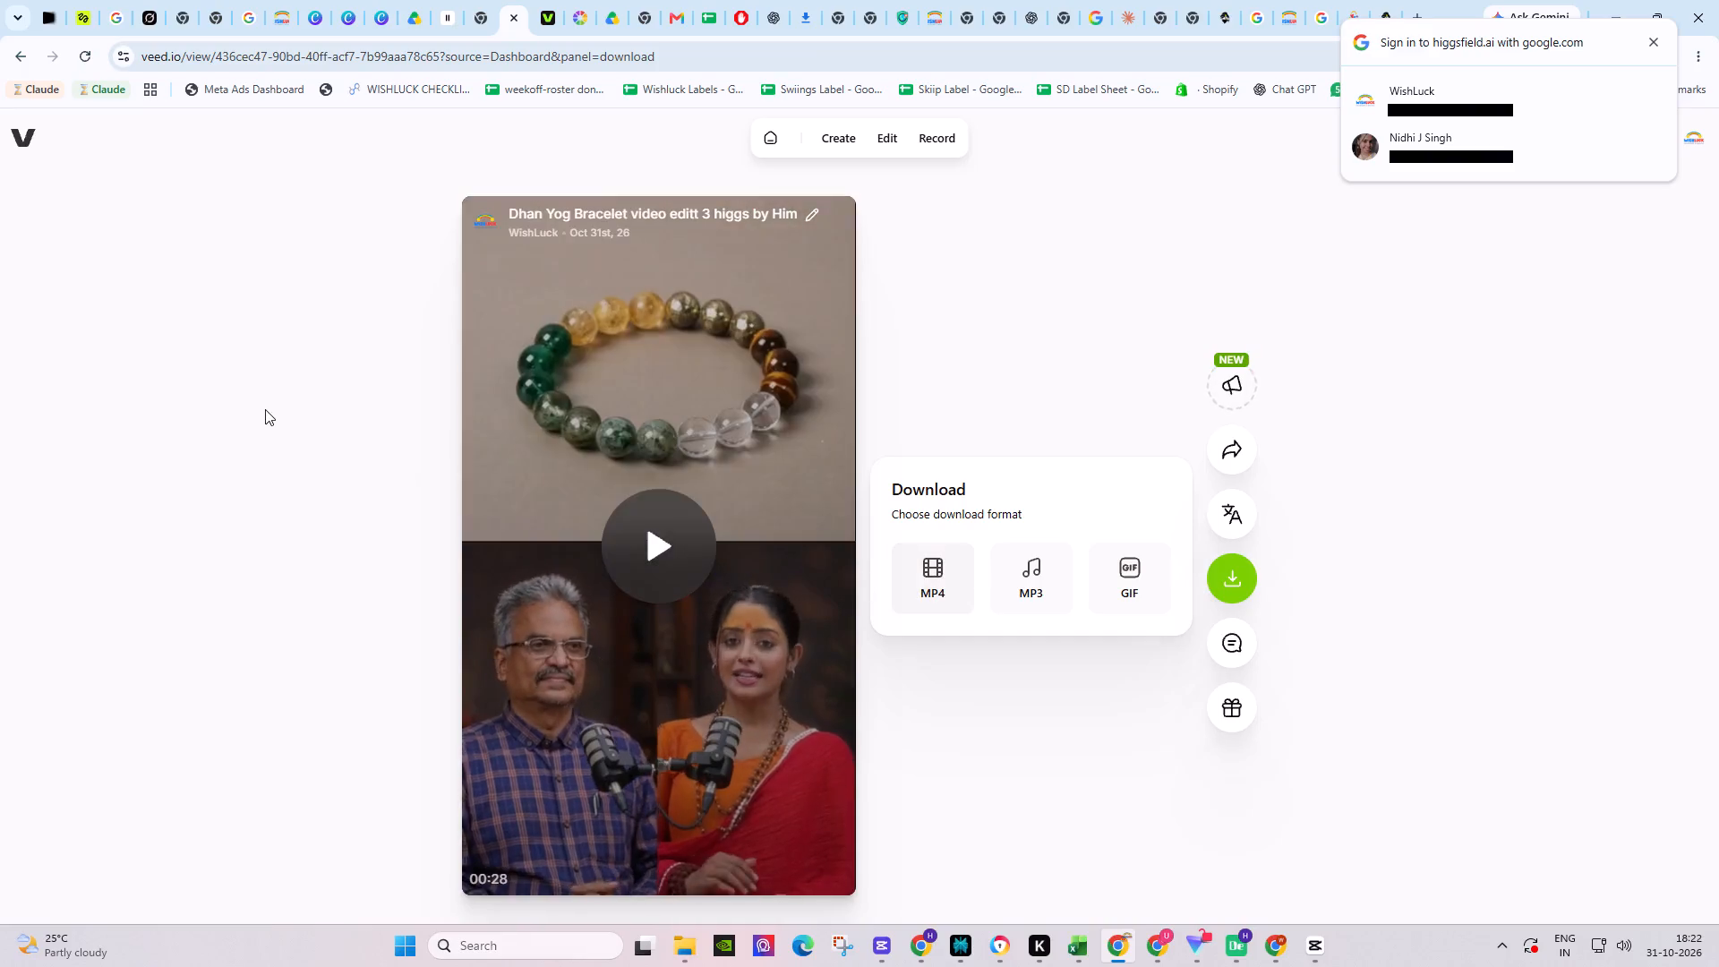
left_click(186, 436)
left_click(1150, 849)
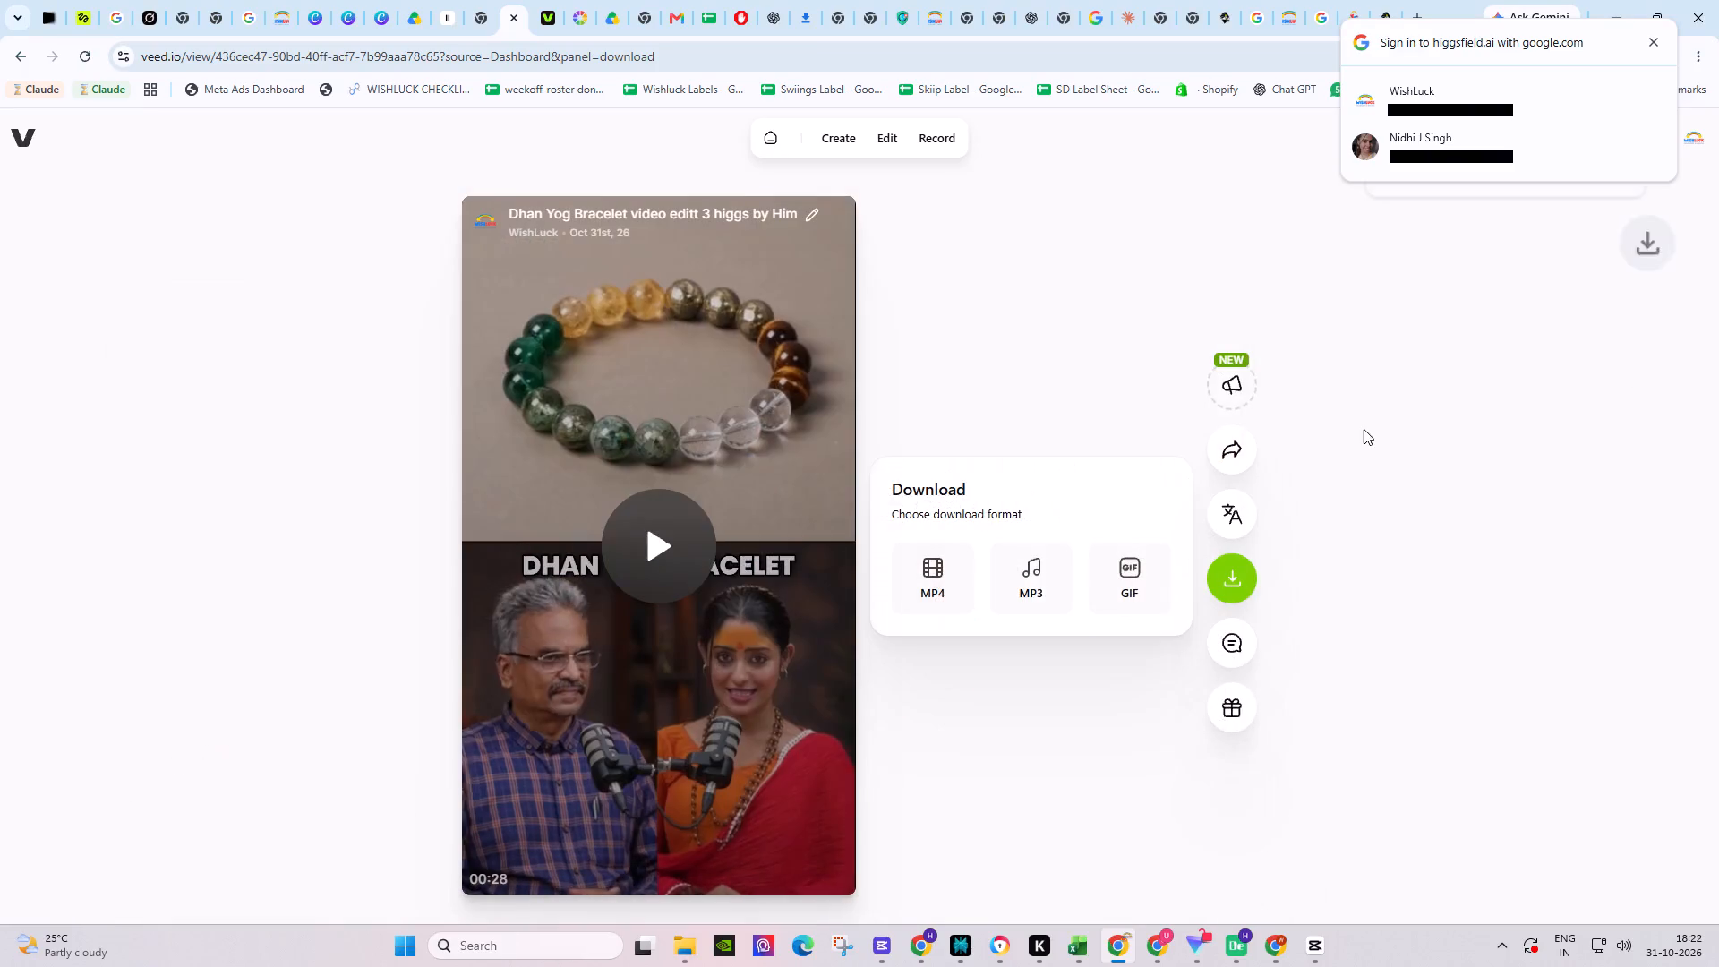
left_click(1647, 50)
left_click(1651, 42)
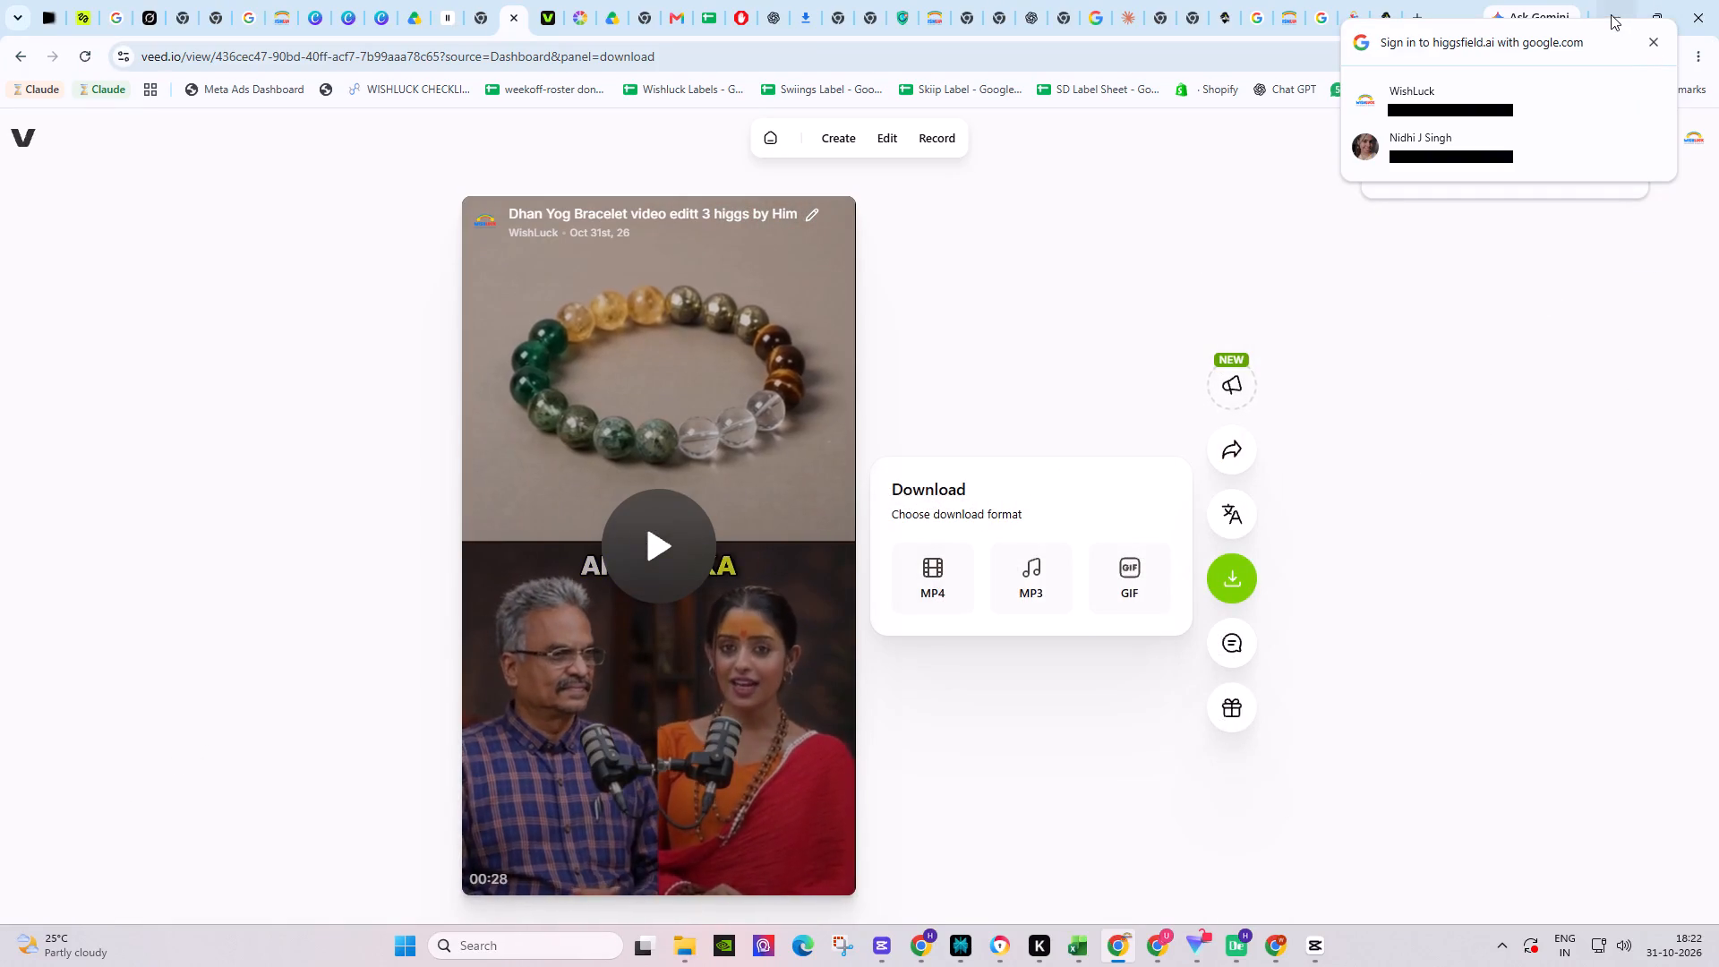
left_click(1611, 14)
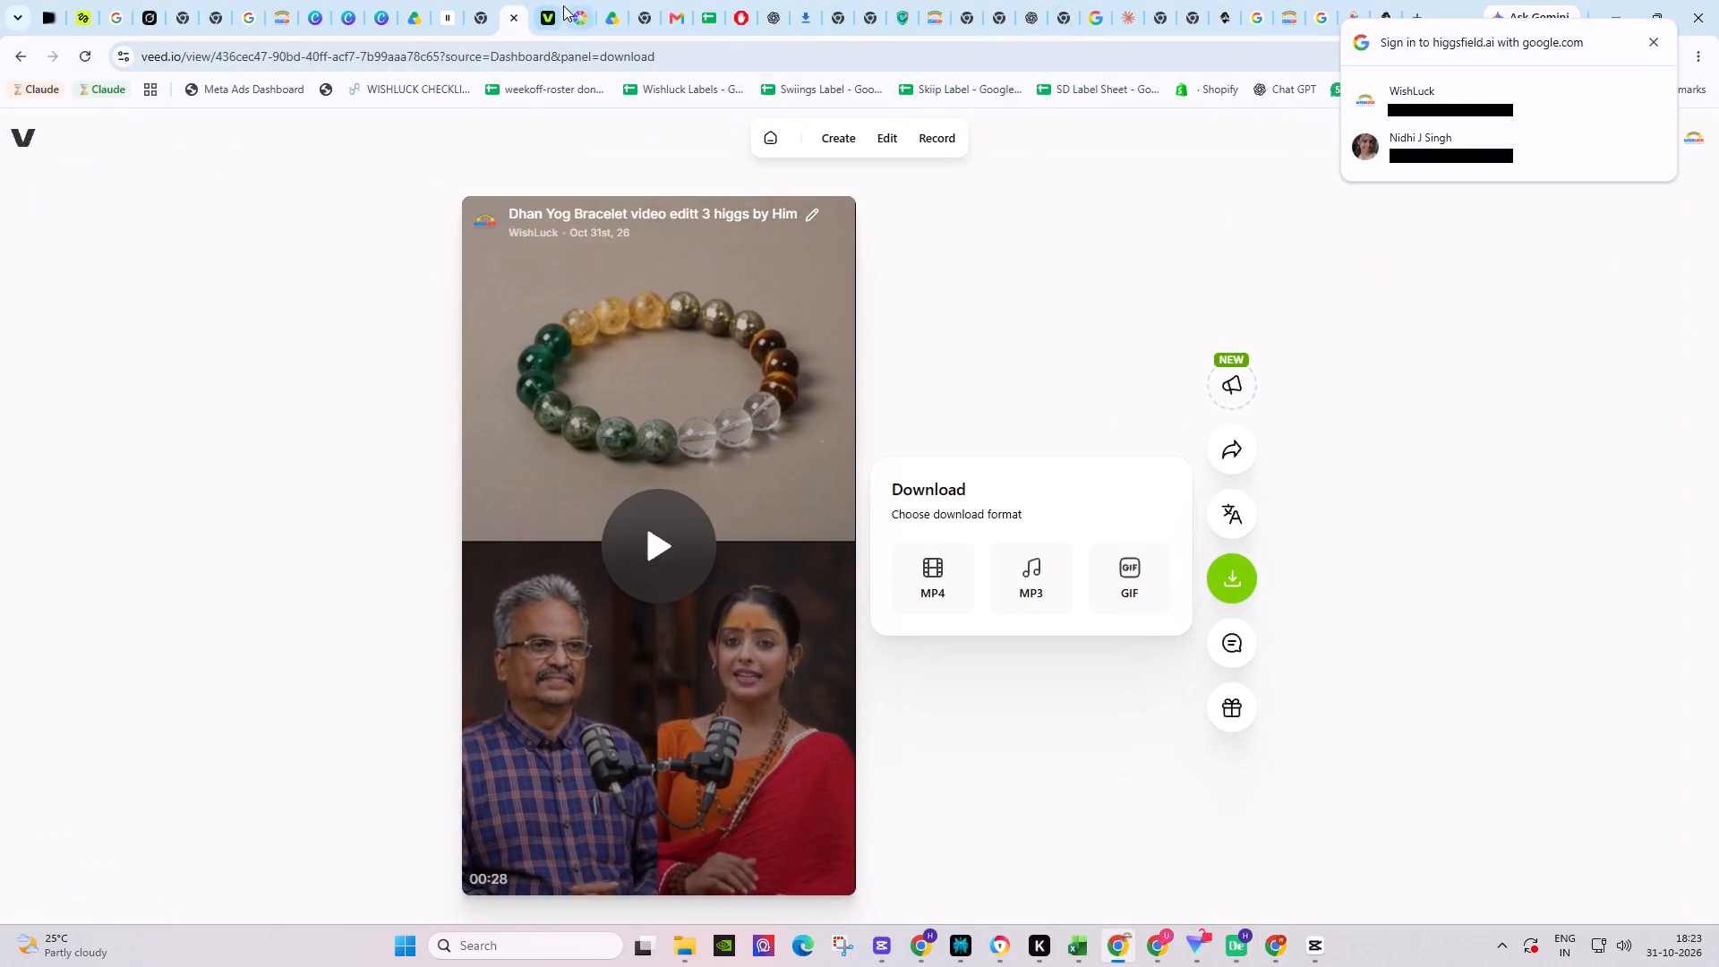
left_click(26, 141)
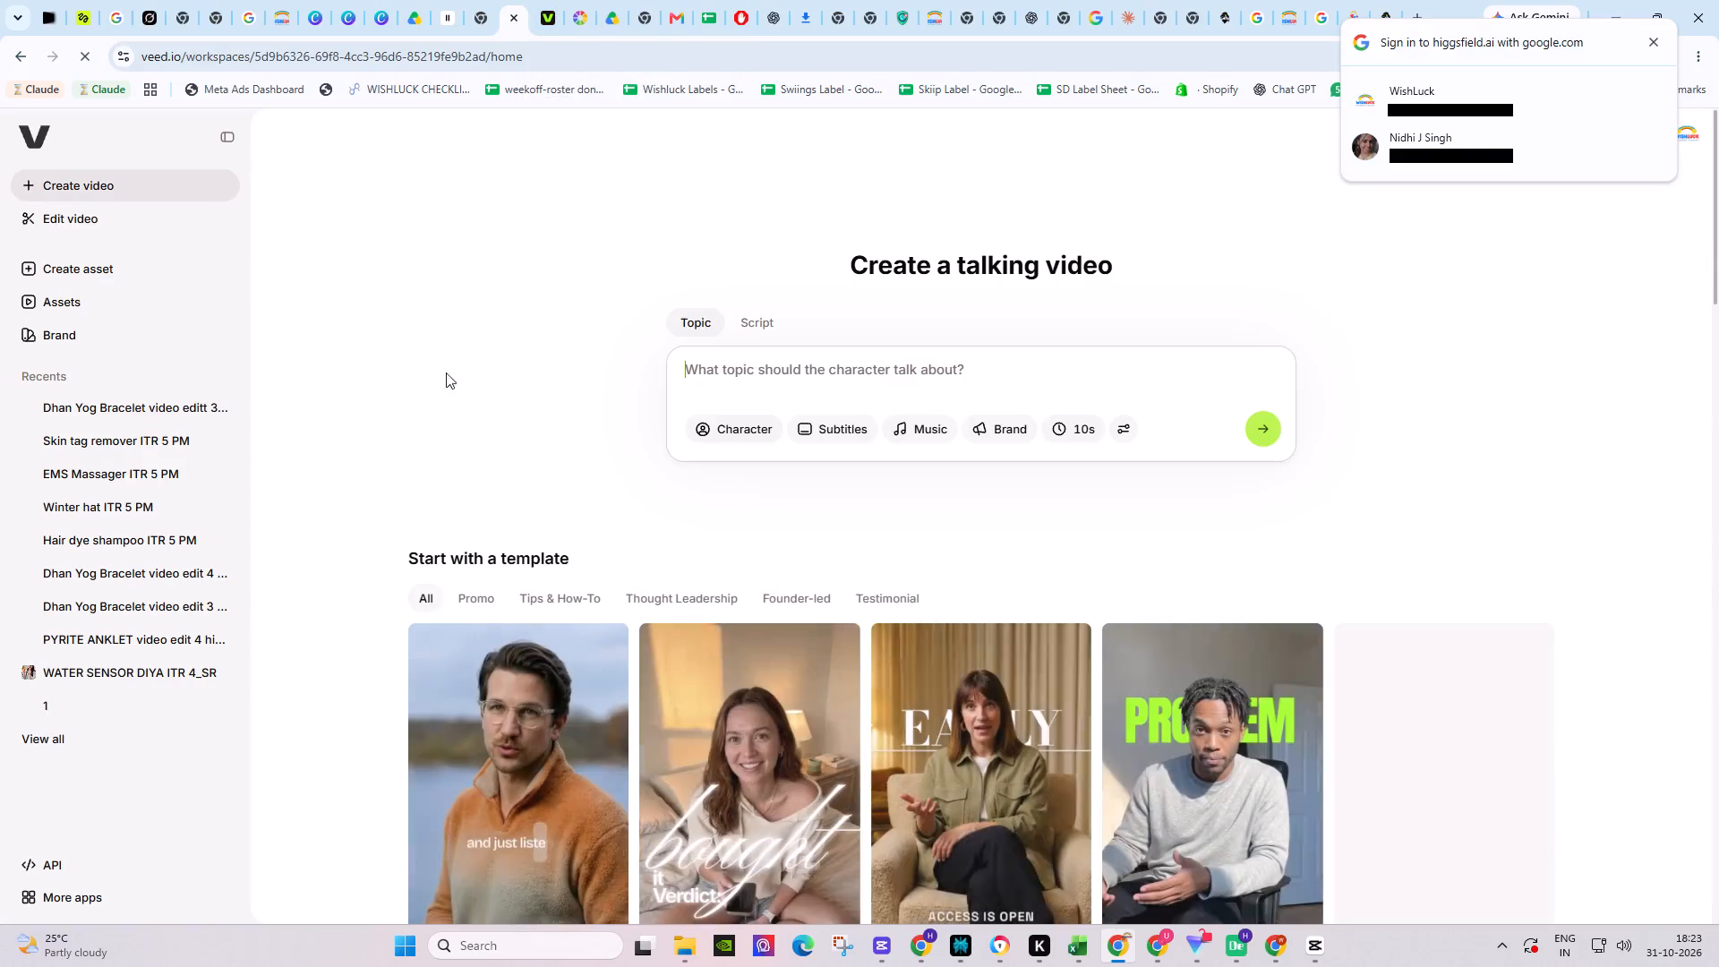
left_click(66, 219)
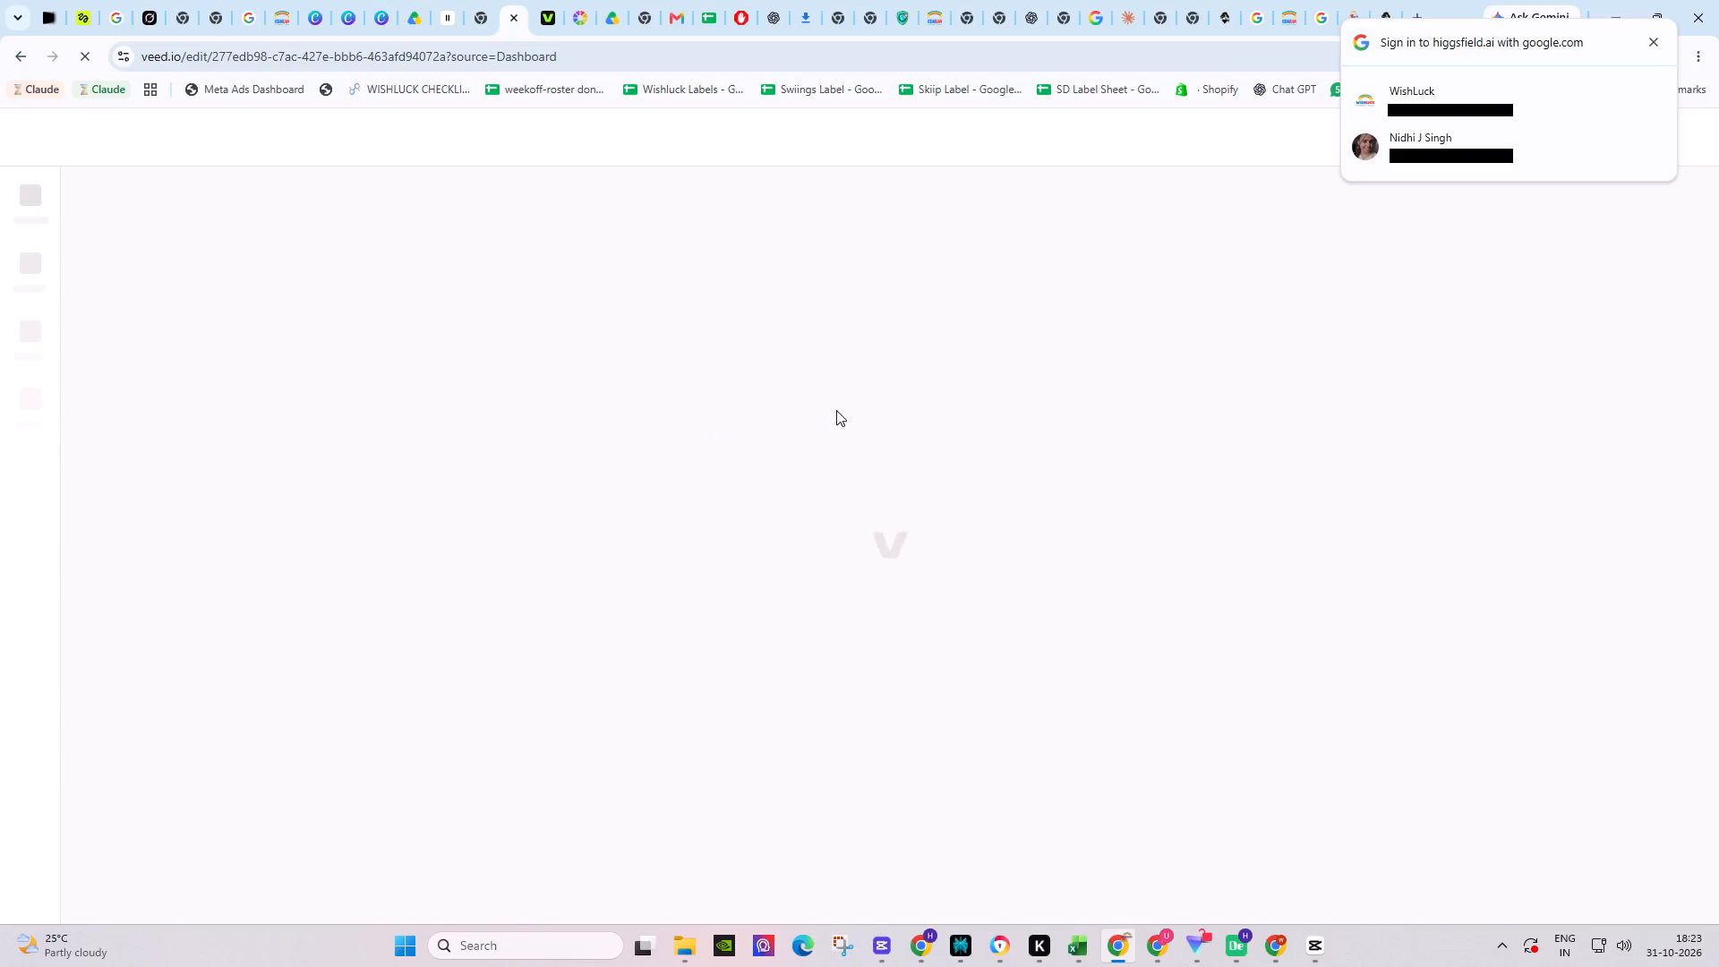
left_click(831, 481)
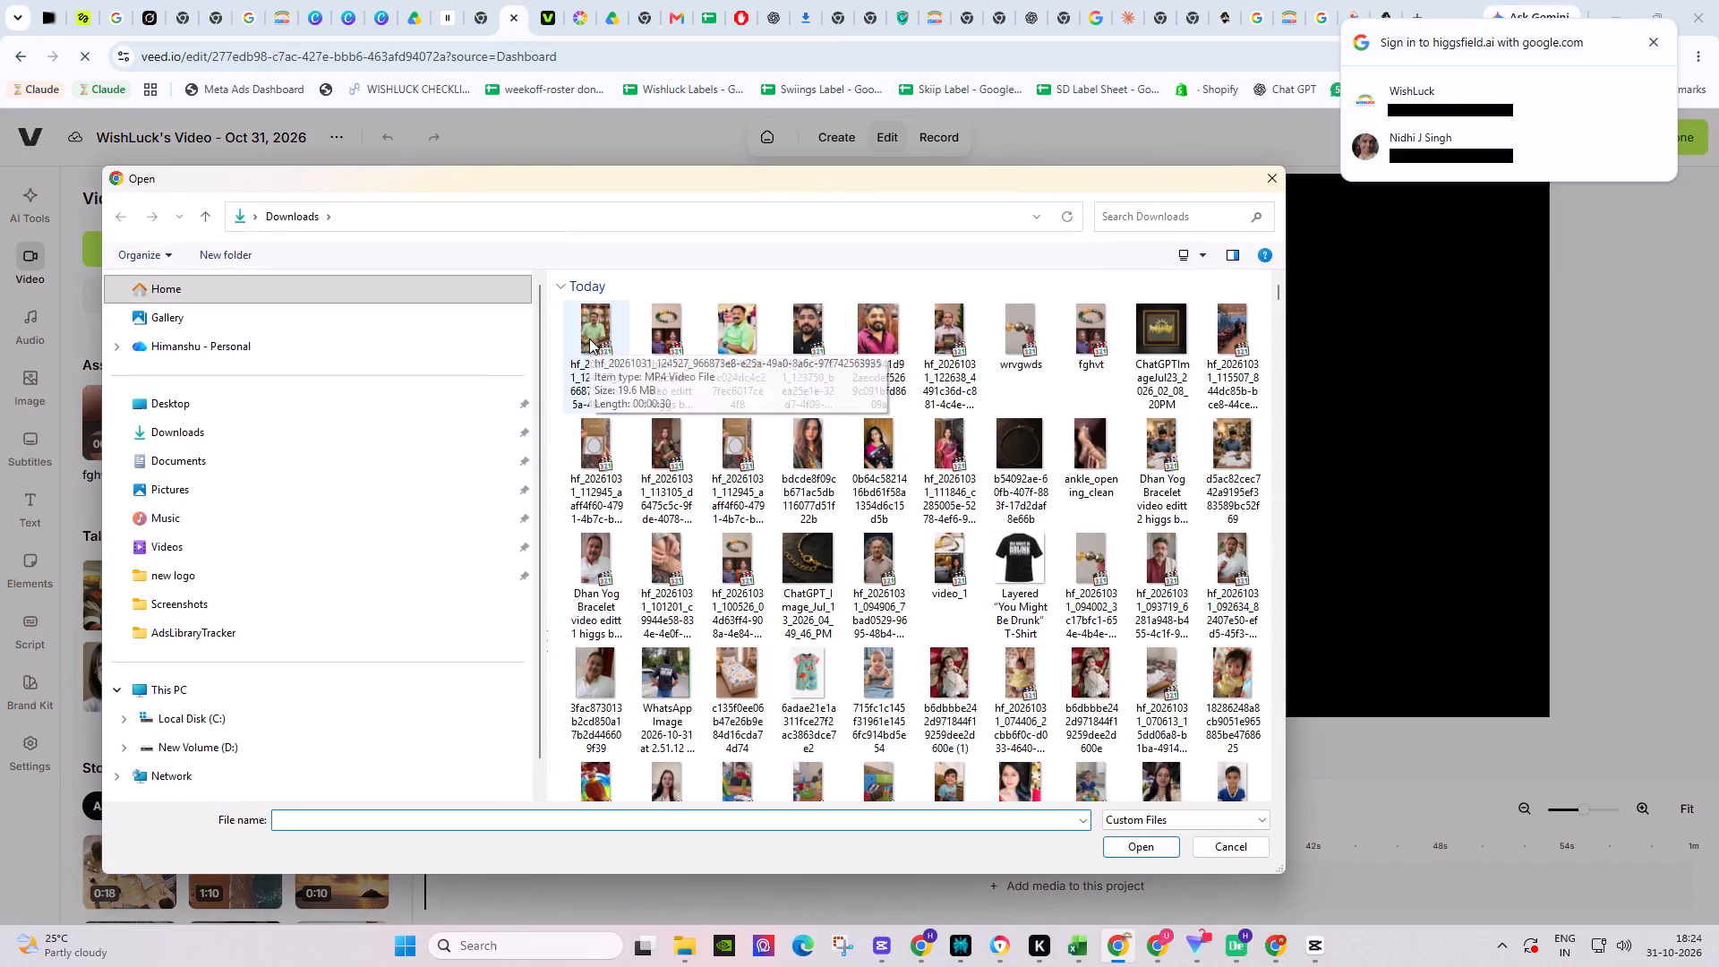
double_click(1031, 341)
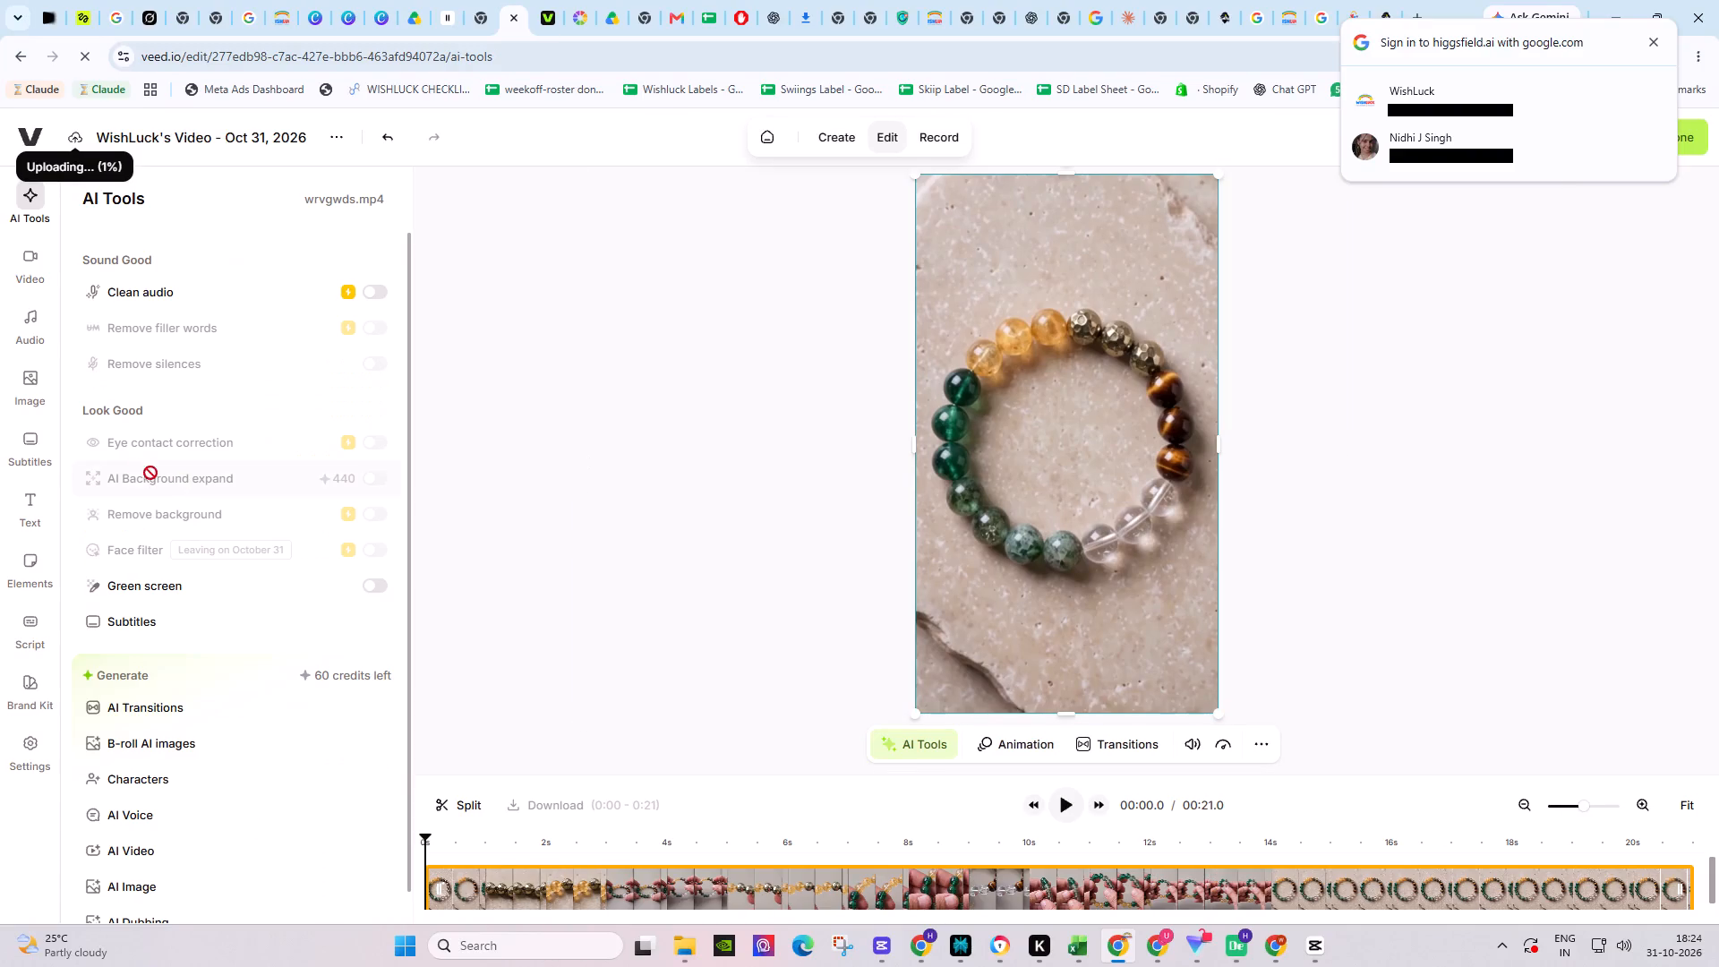
Start automatic subtitle generation for the uploaded bracelet clip.
left_click(41, 445)
left_click(244, 434)
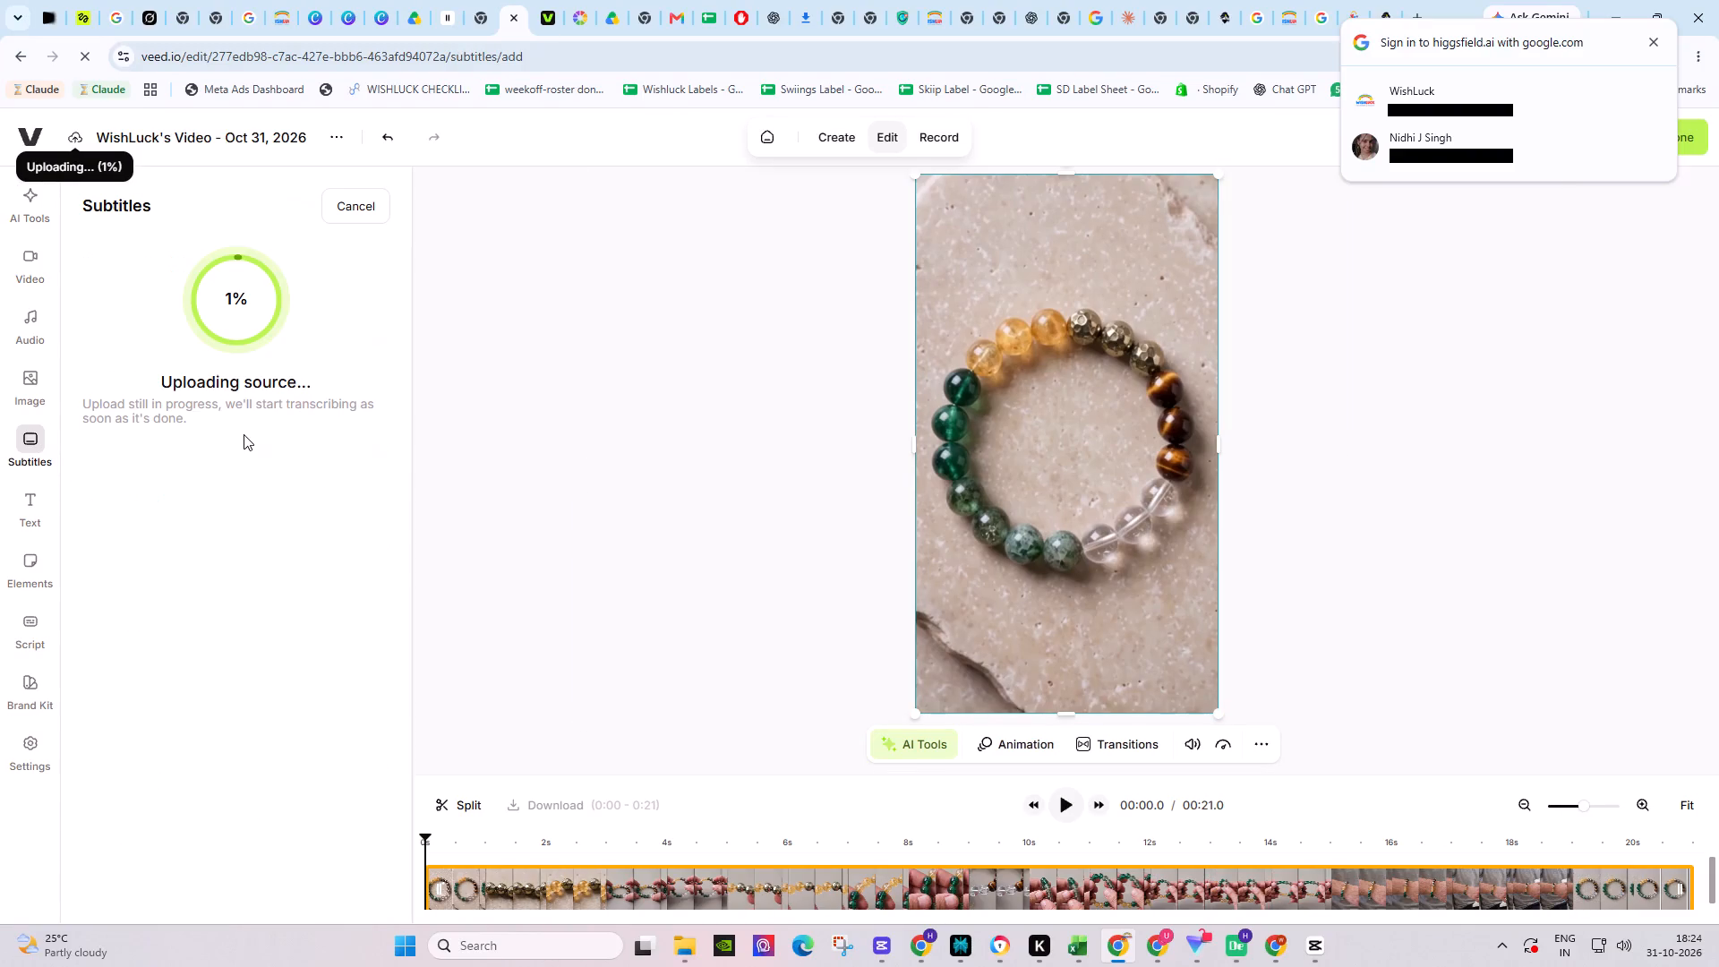
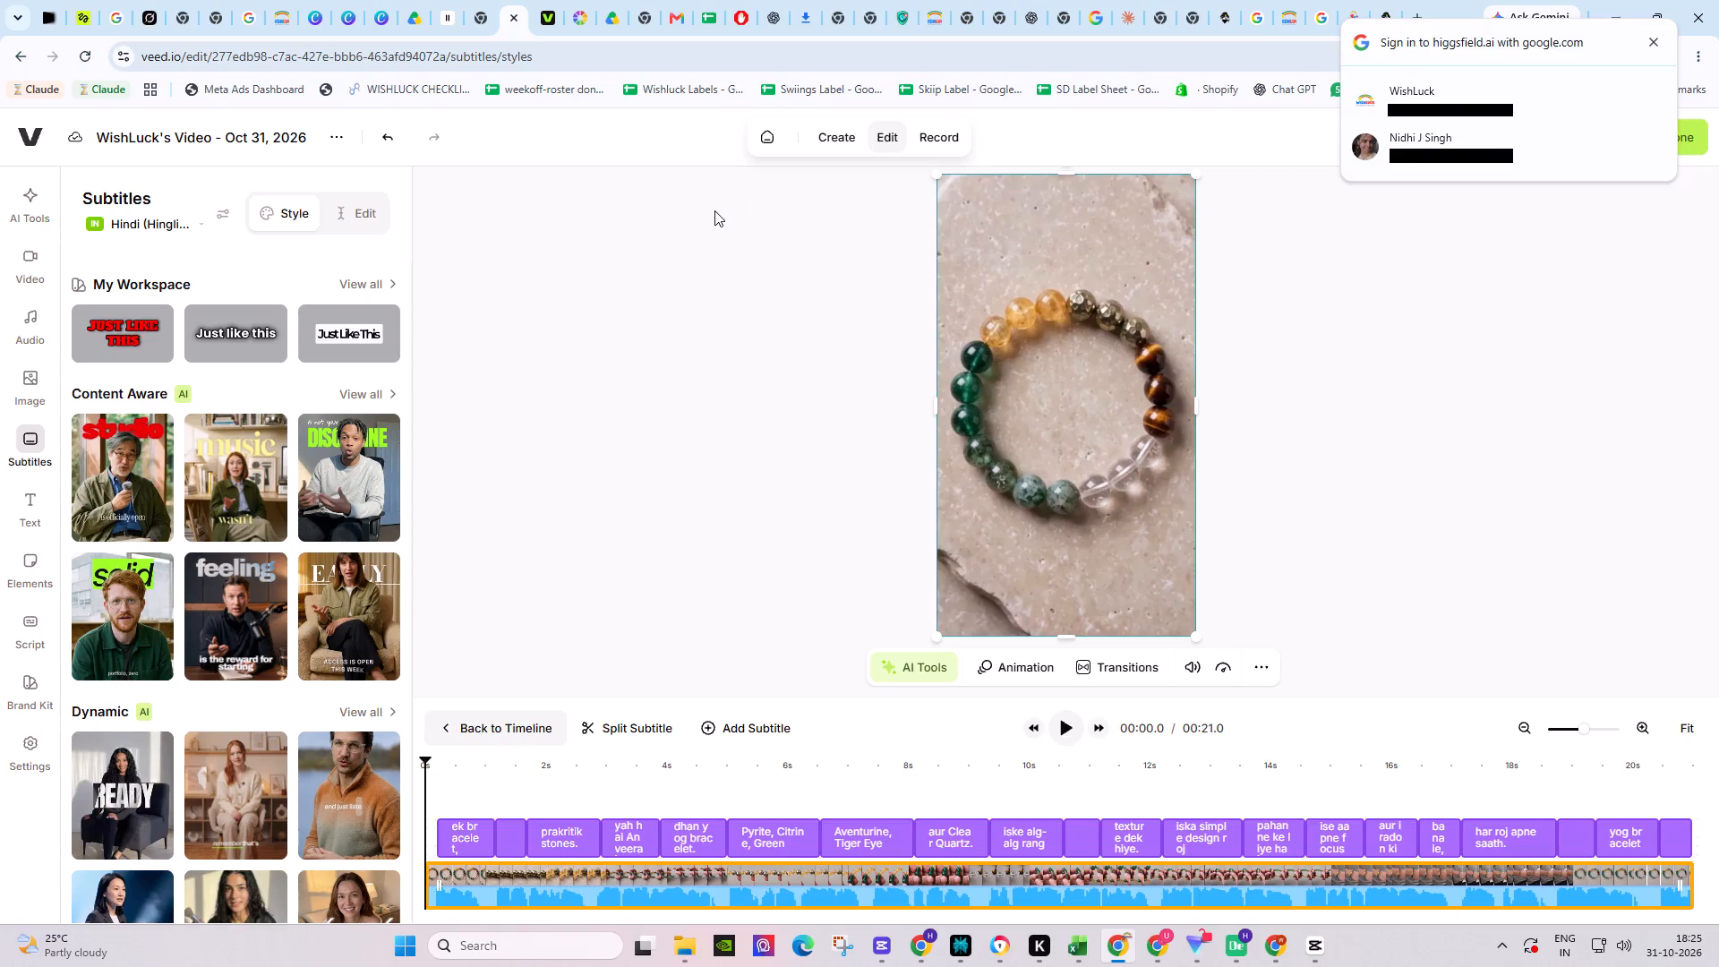
Apply the workspace brand kit subtitle style "JUST LIKE THIS" with the yellow highlighted word.
left_click(351, 287)
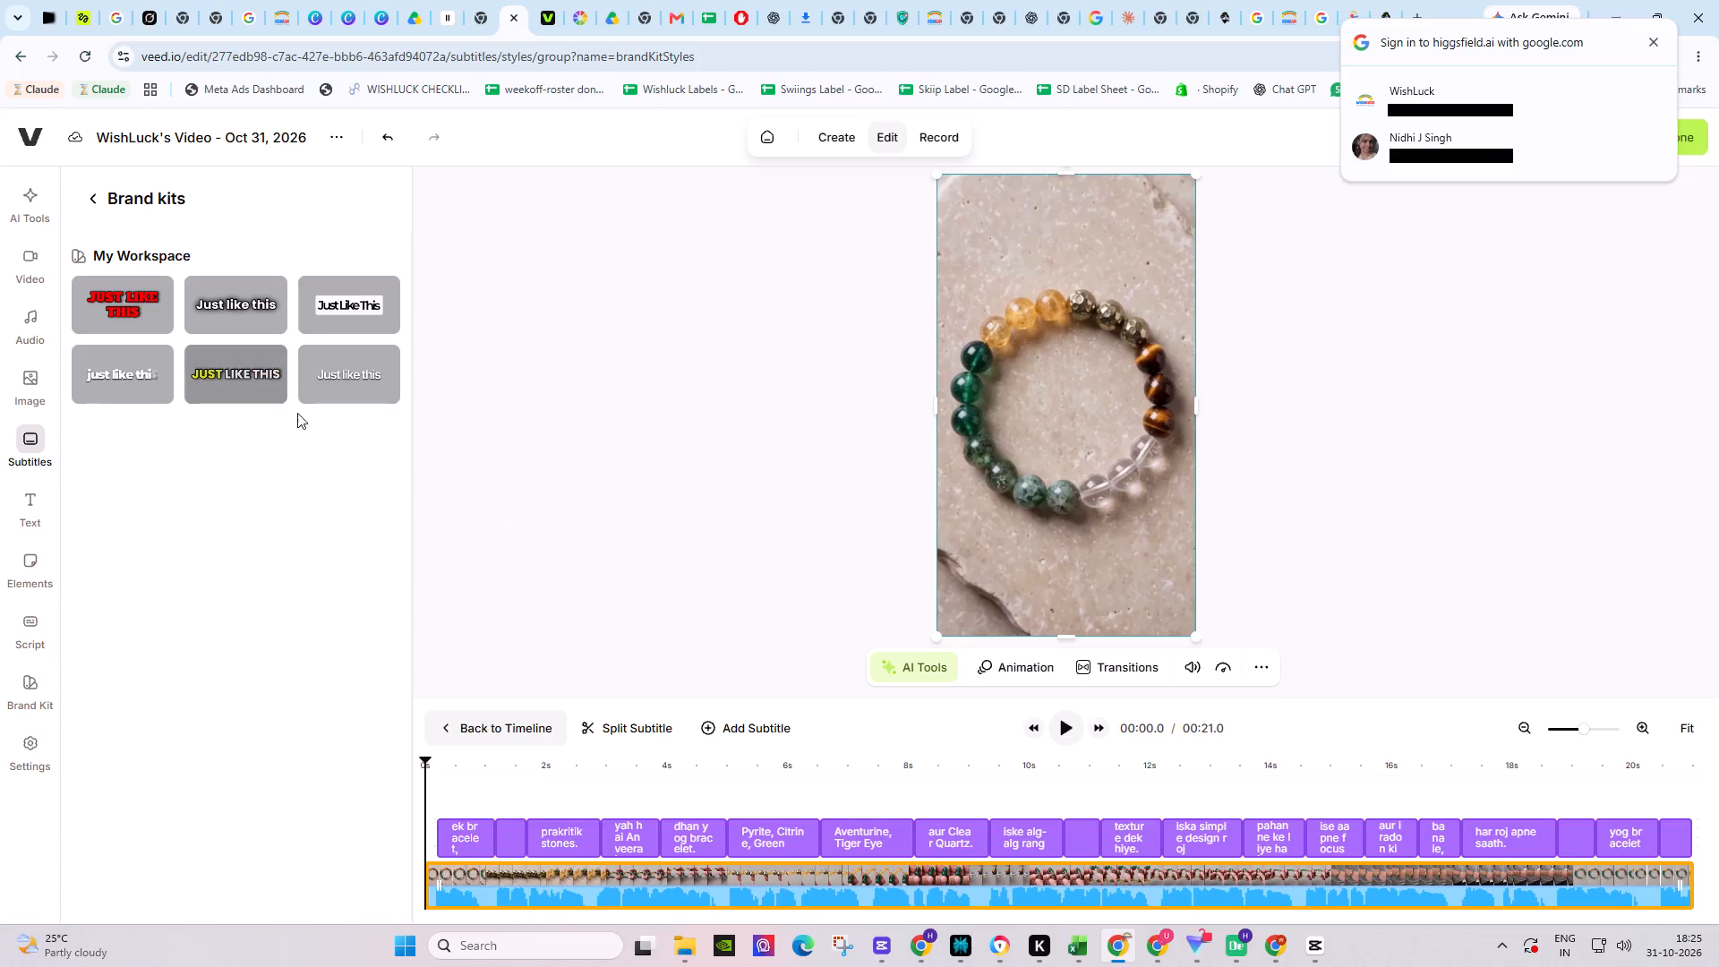
left_click(235, 379)
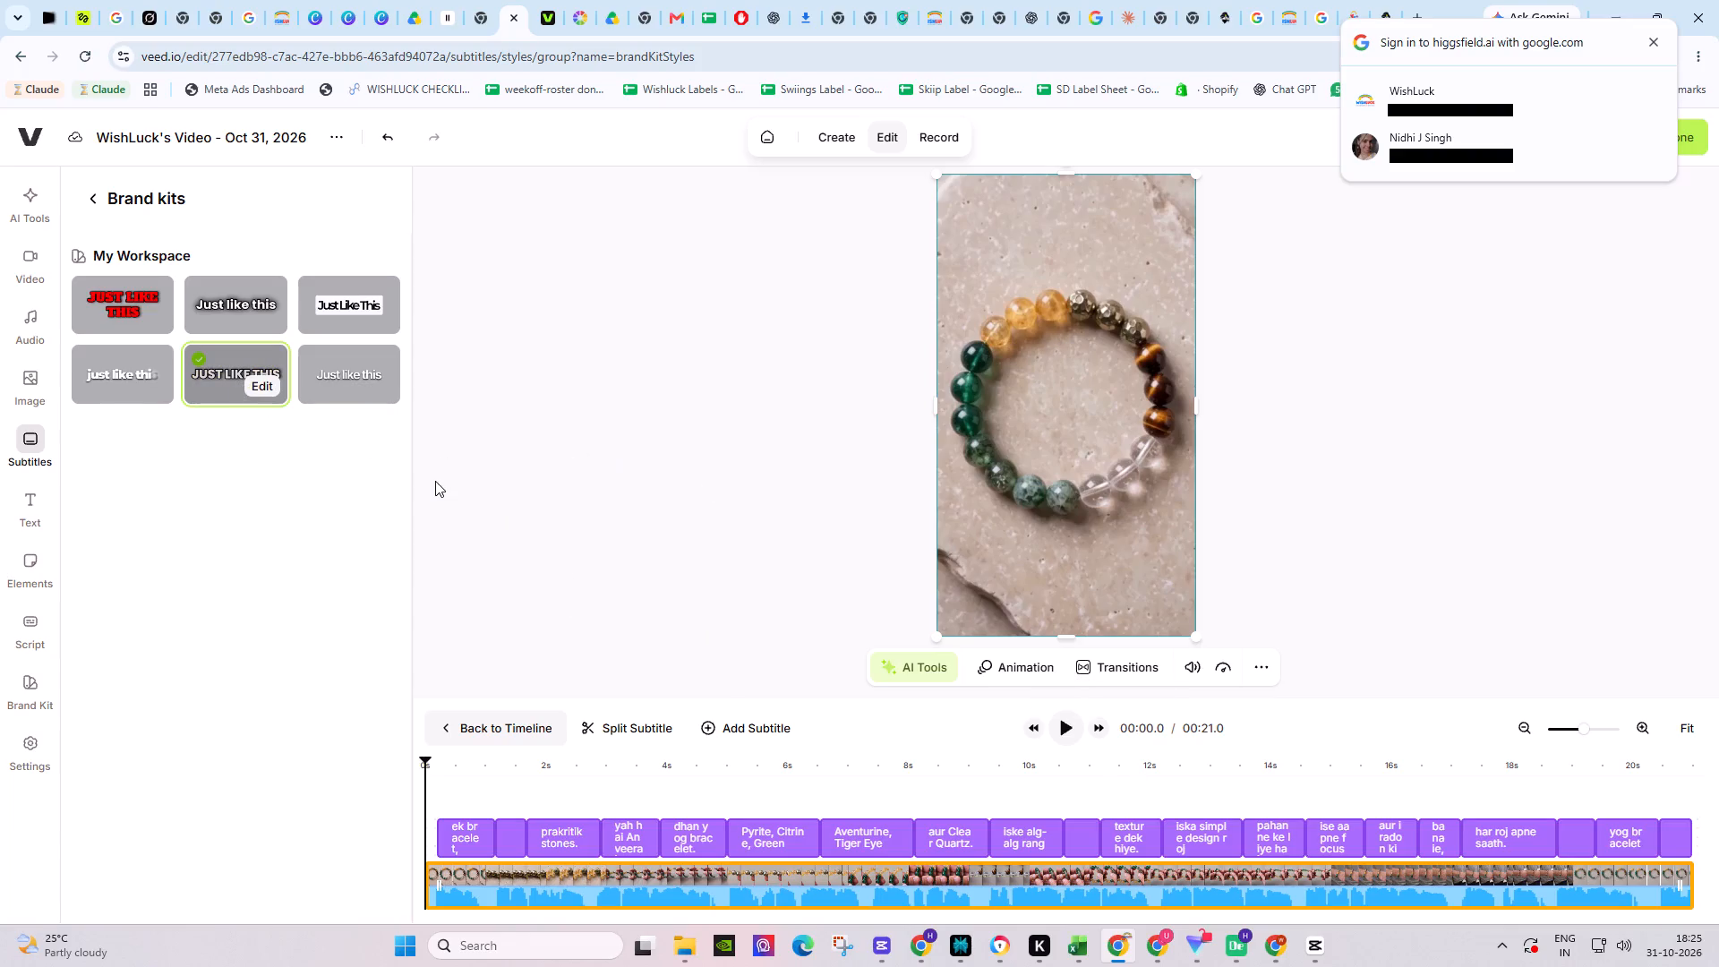
Correct the first three subtitle lines to read "ek bracelet", "5 alag" and "prakritik stones", without trailing punctuation.
left_click(470, 847)
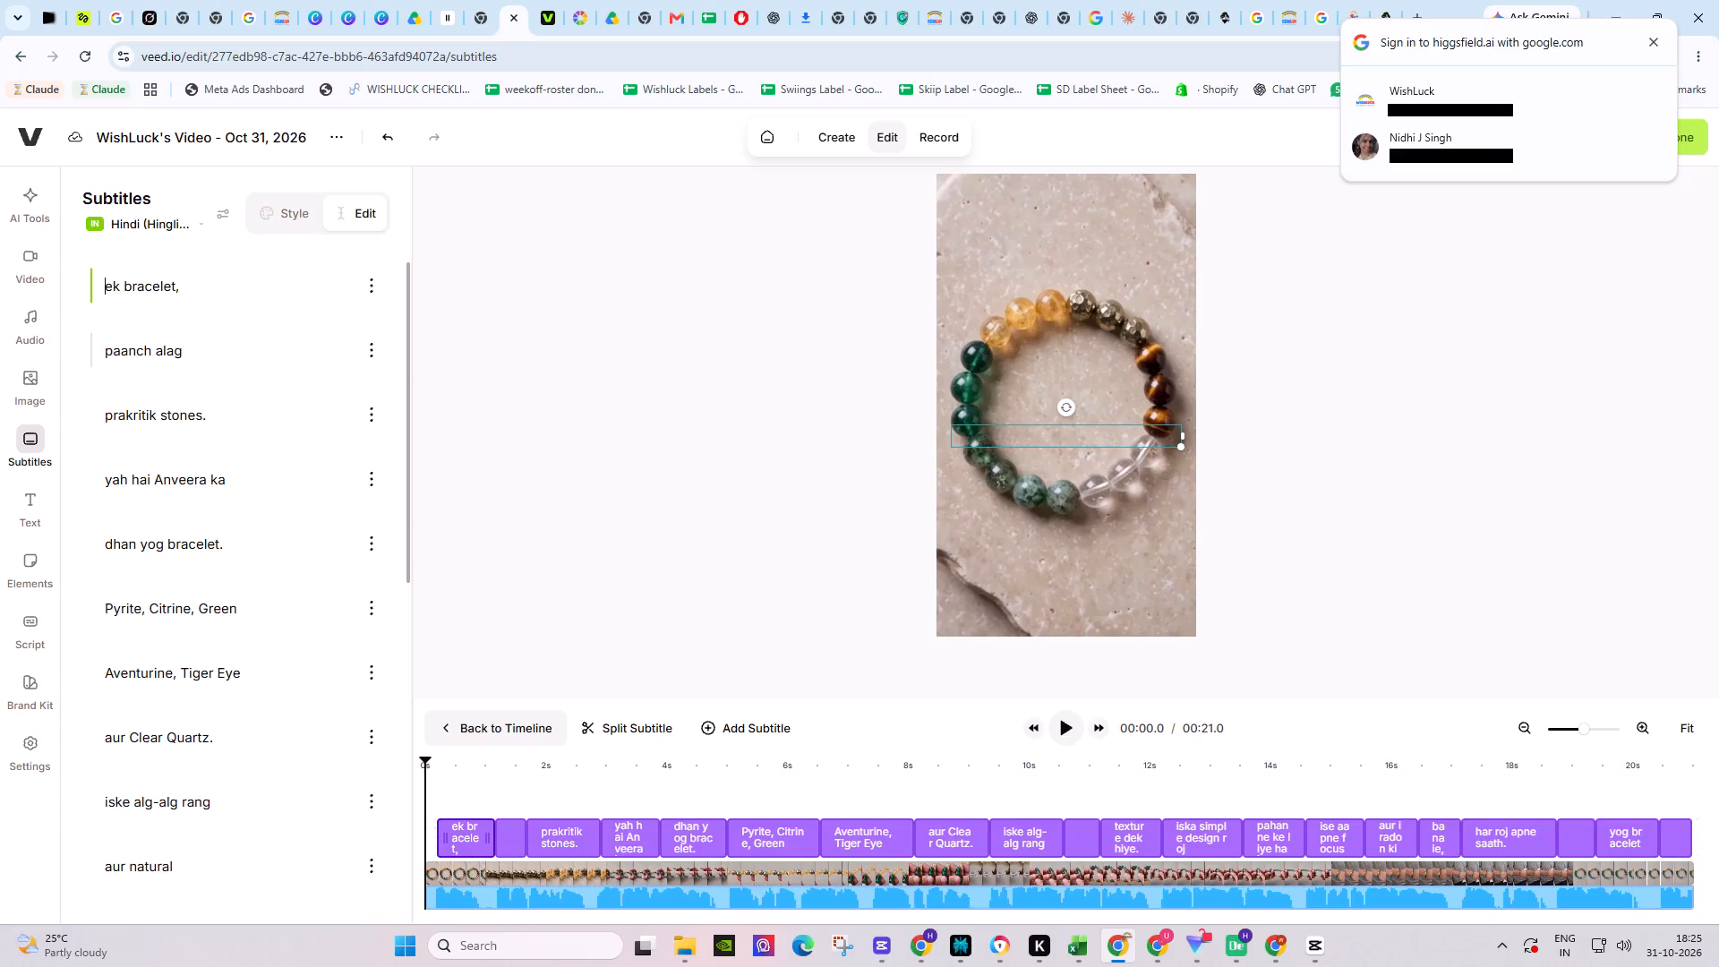
left_click(214, 281)
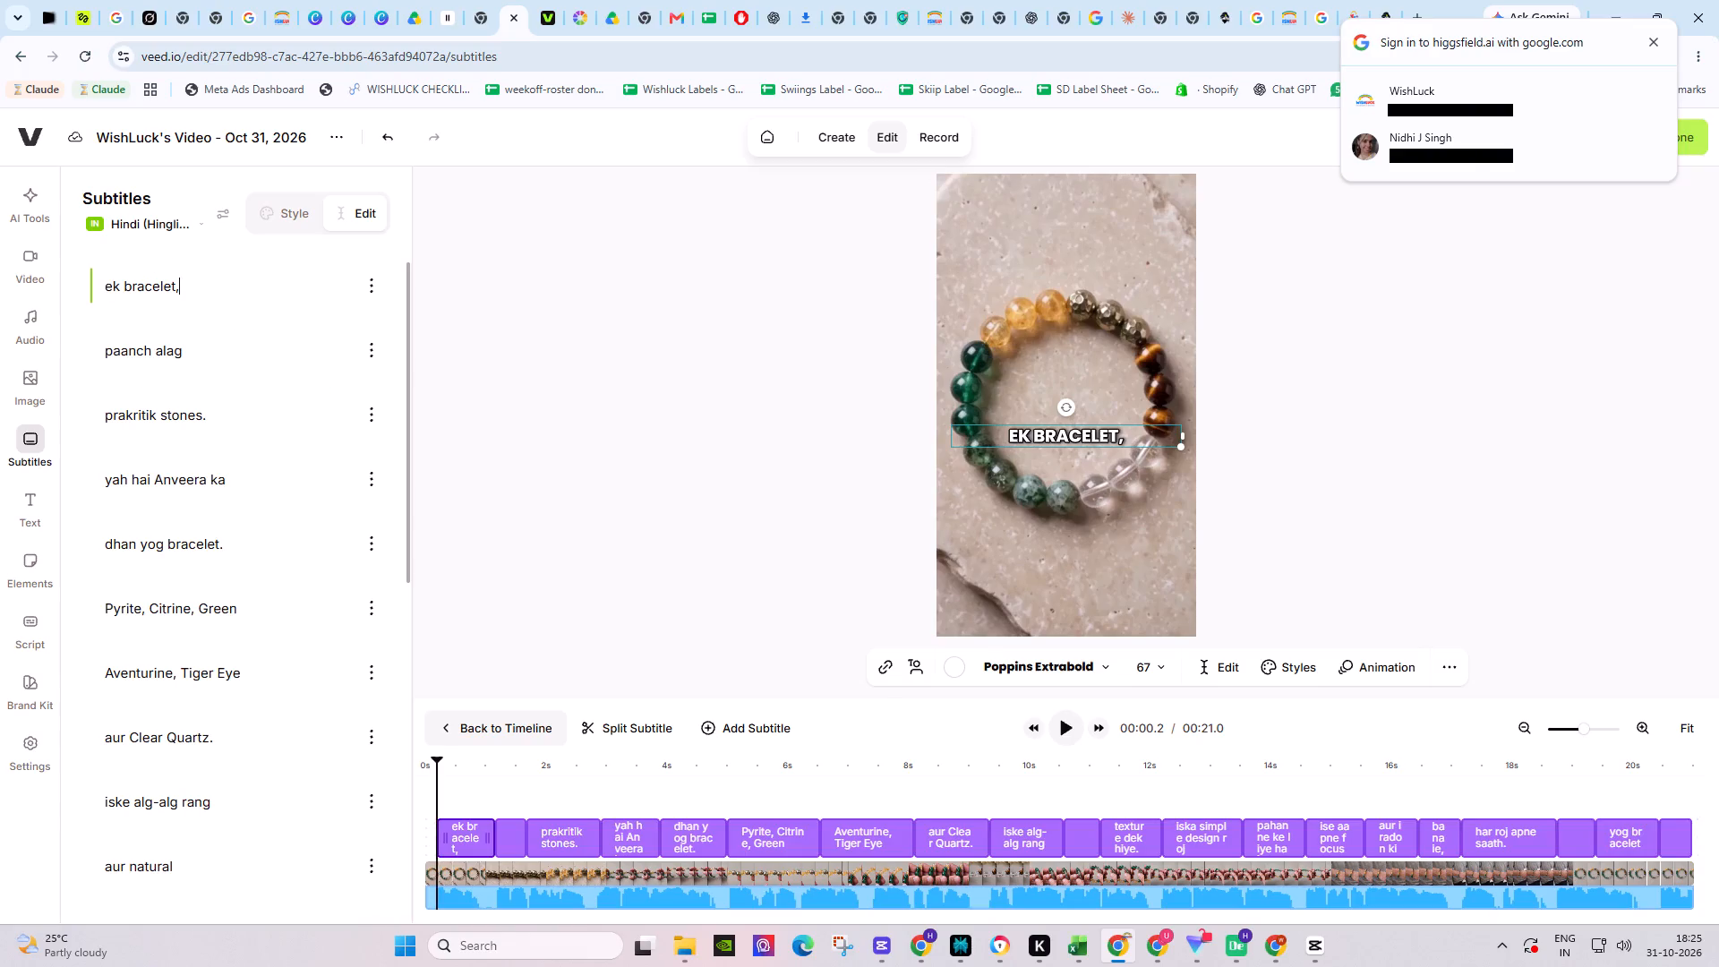
key("BackSpace")
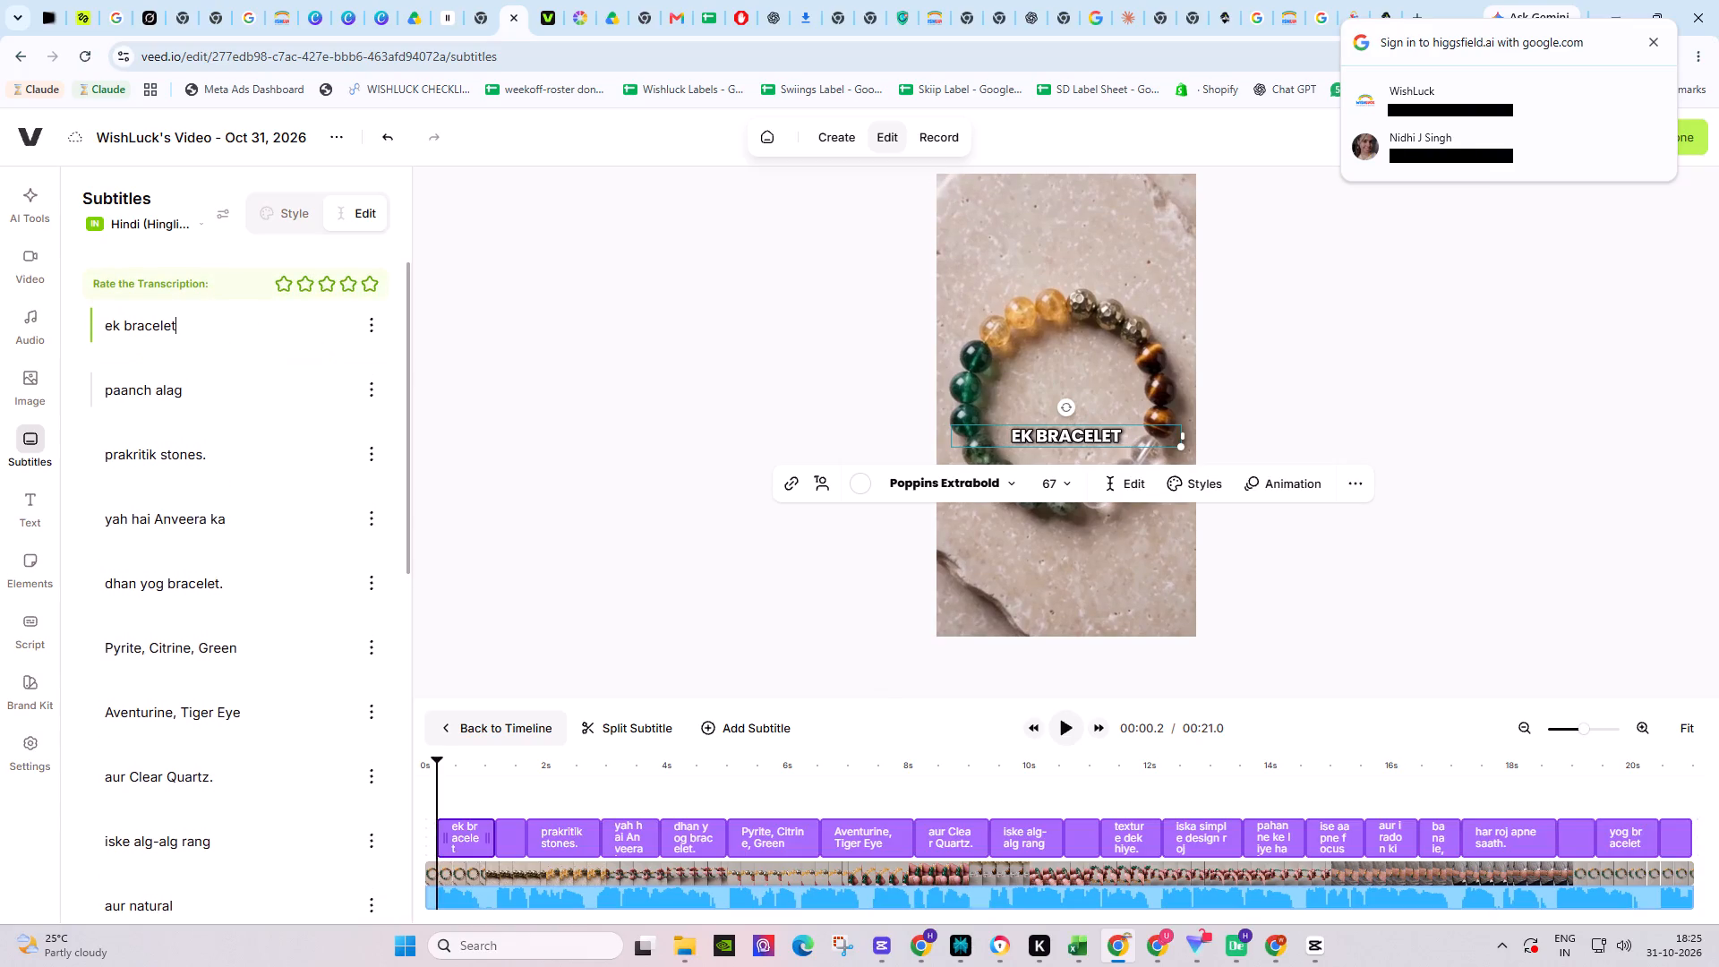
left_click_drag(151, 381, 102, 376)
key("5")
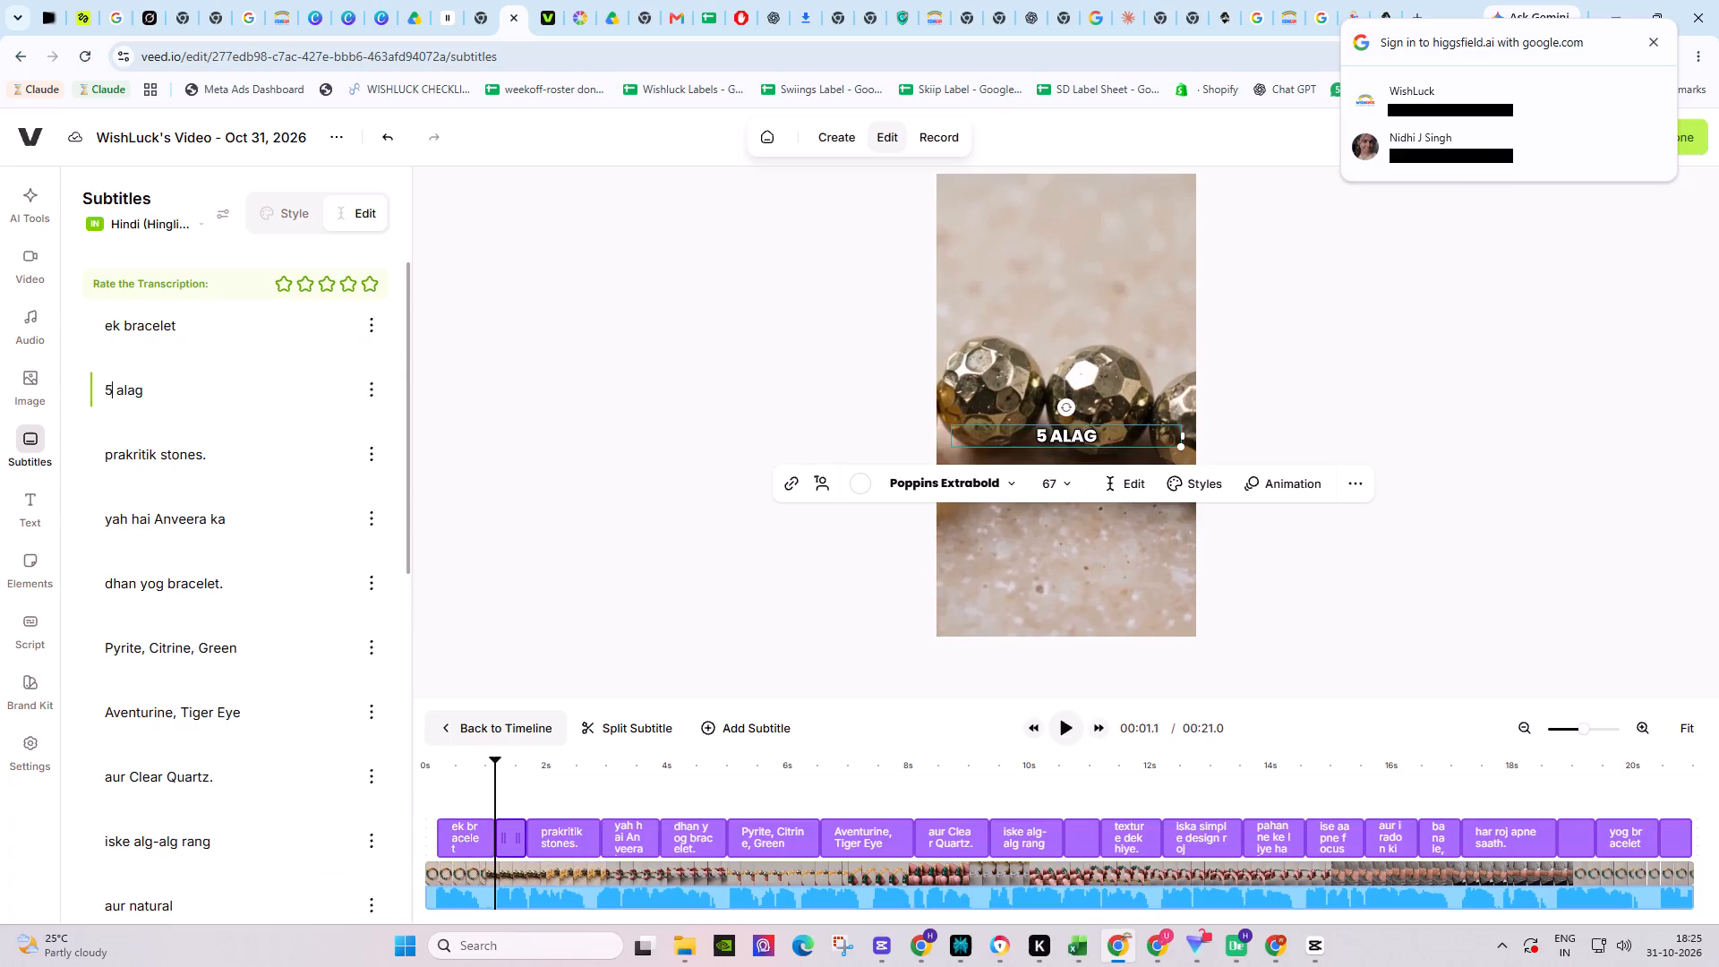
left_click(118, 383)
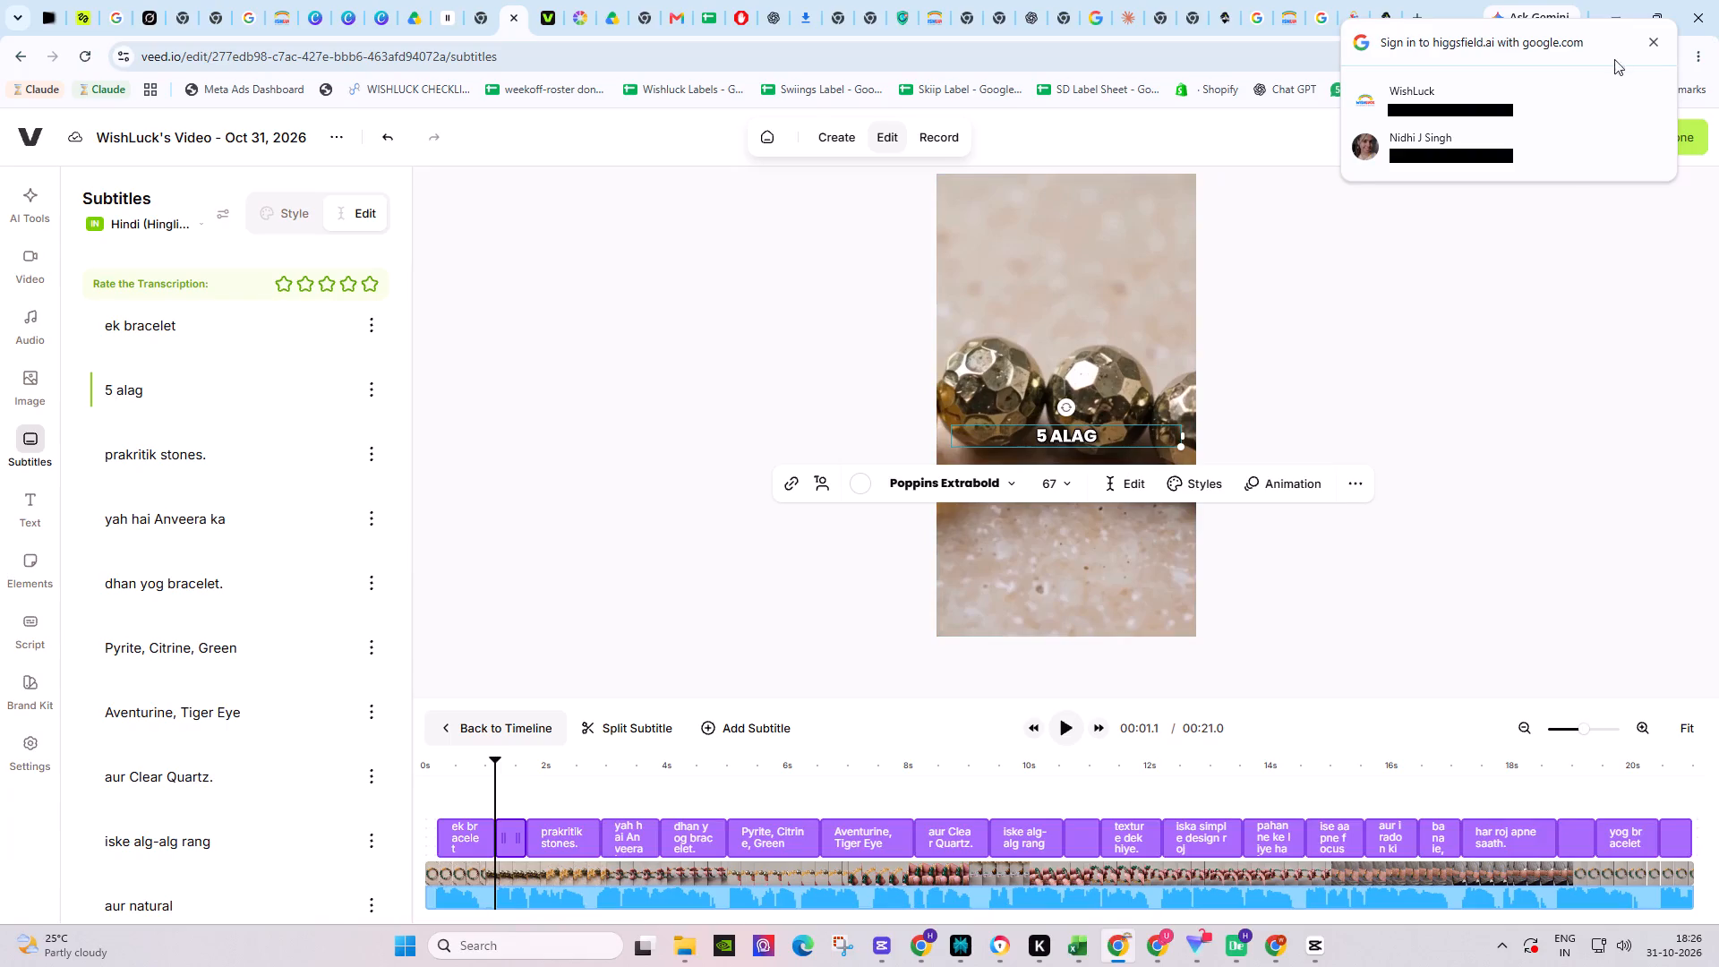
left_click(1653, 46)
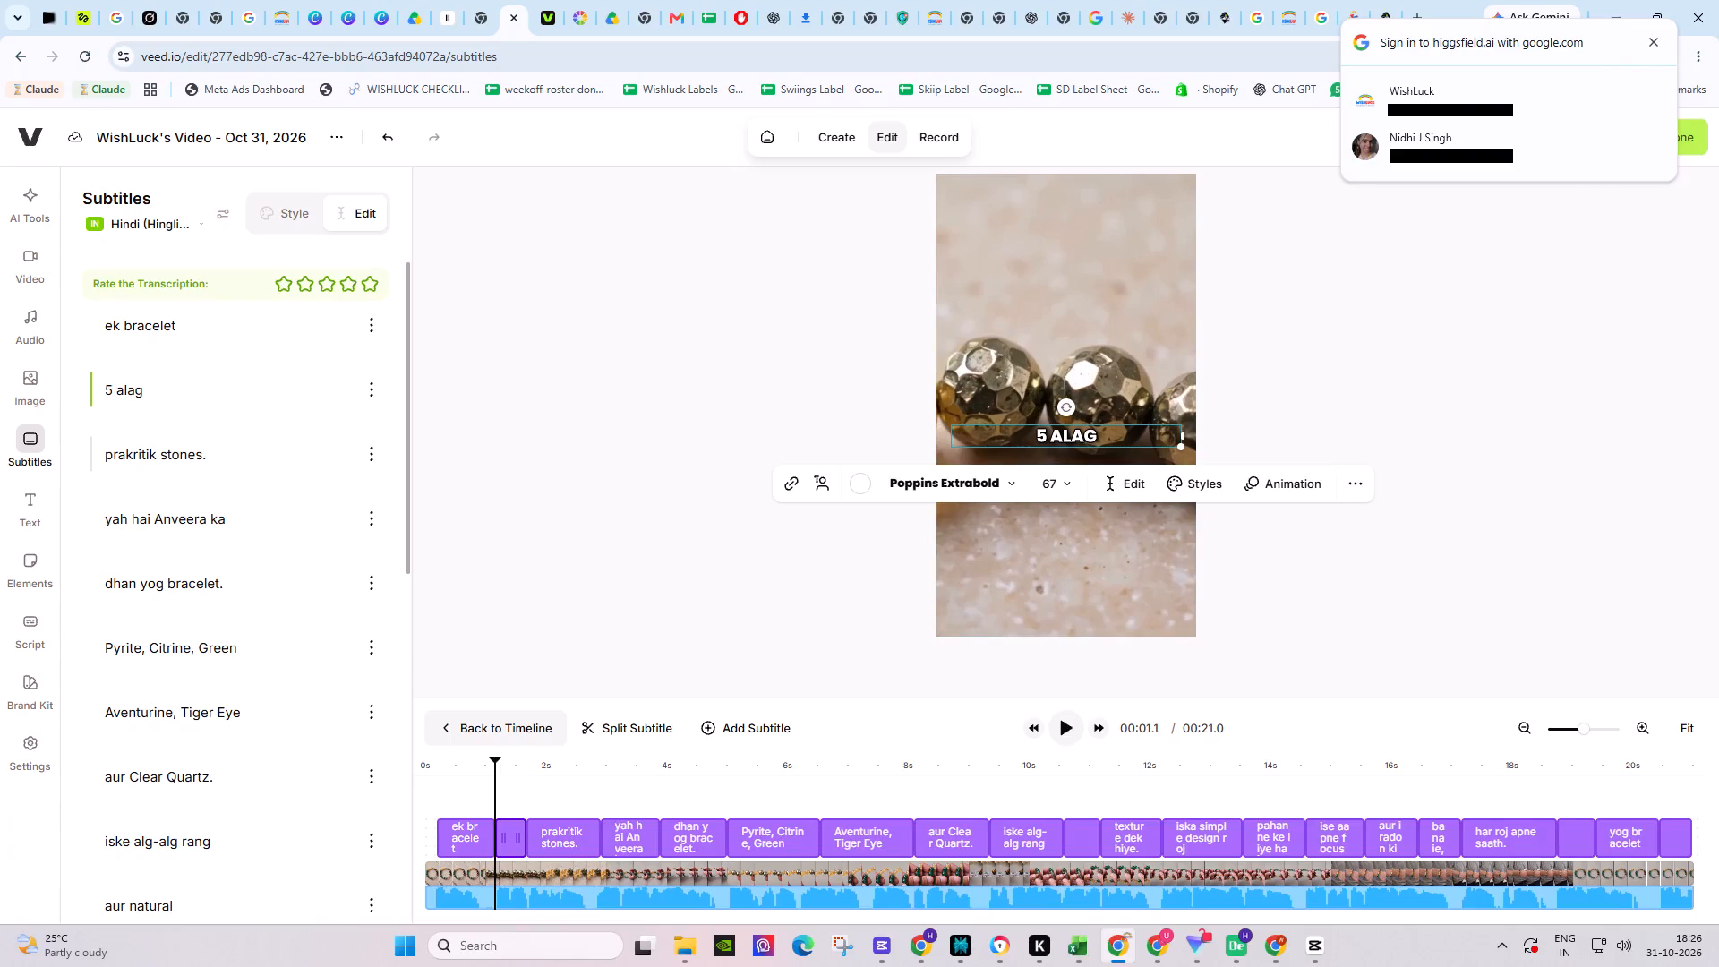
left_click(243, 456)
key("BackSpace")
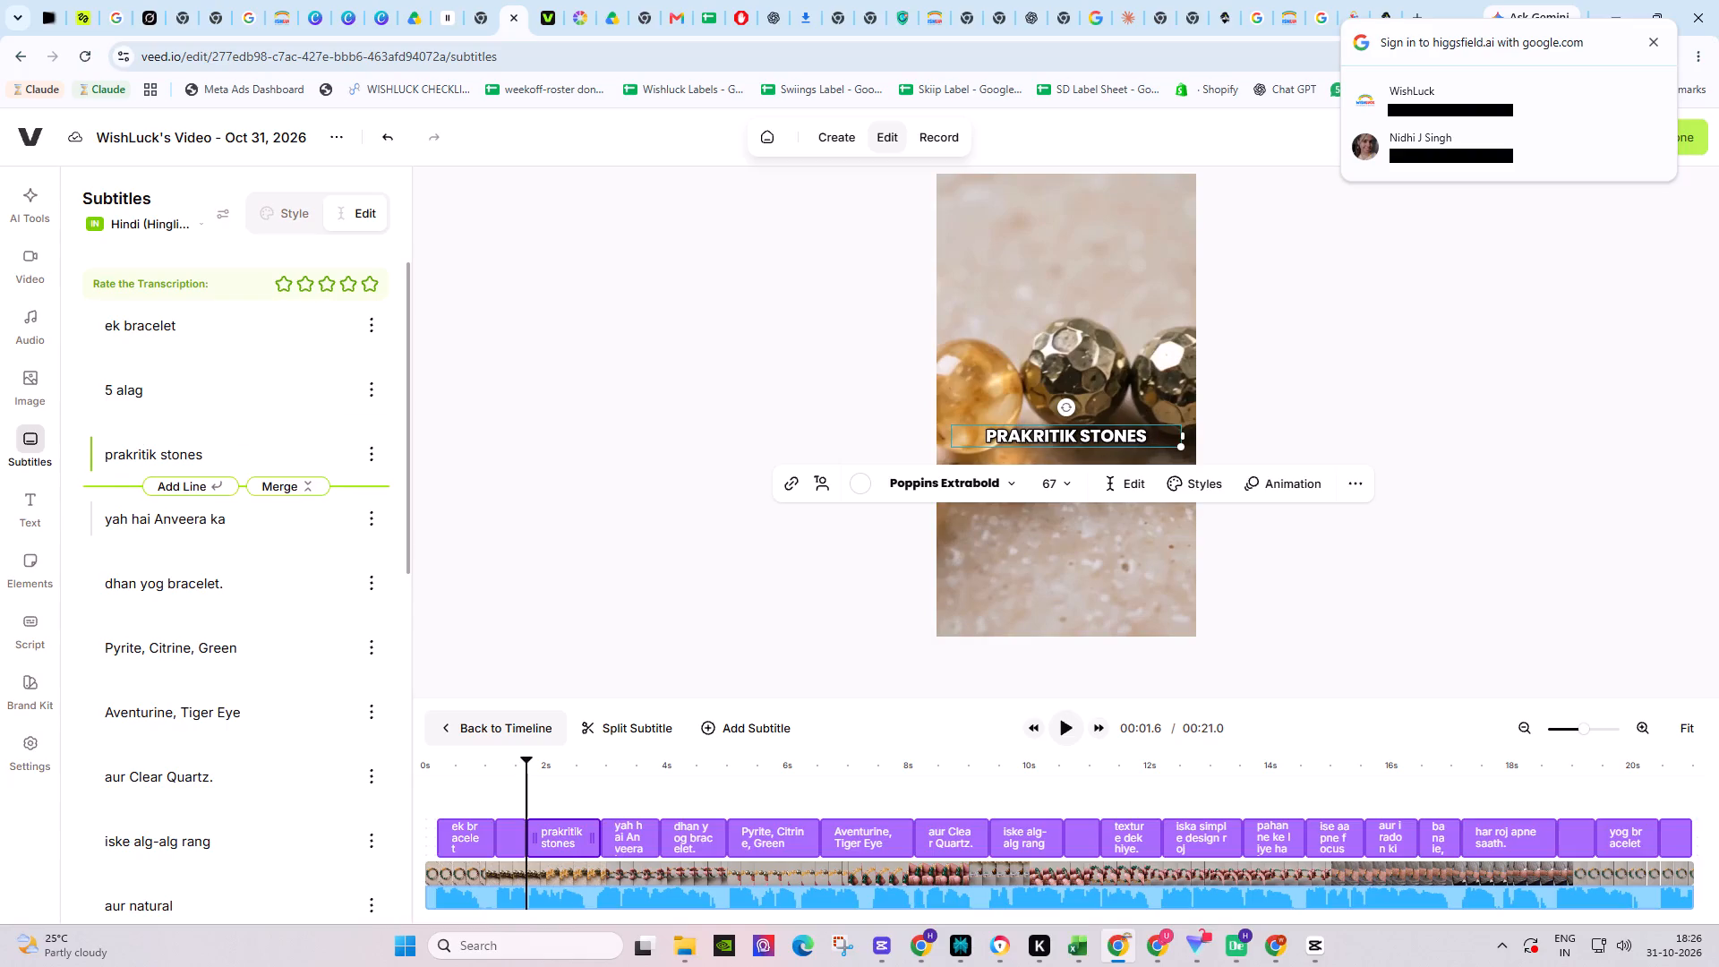
Change "yah" to "yeh" in the fourth subtitle and split the line after "yeh hai".
left_click(120, 521)
key("BackSpace")
key("e")
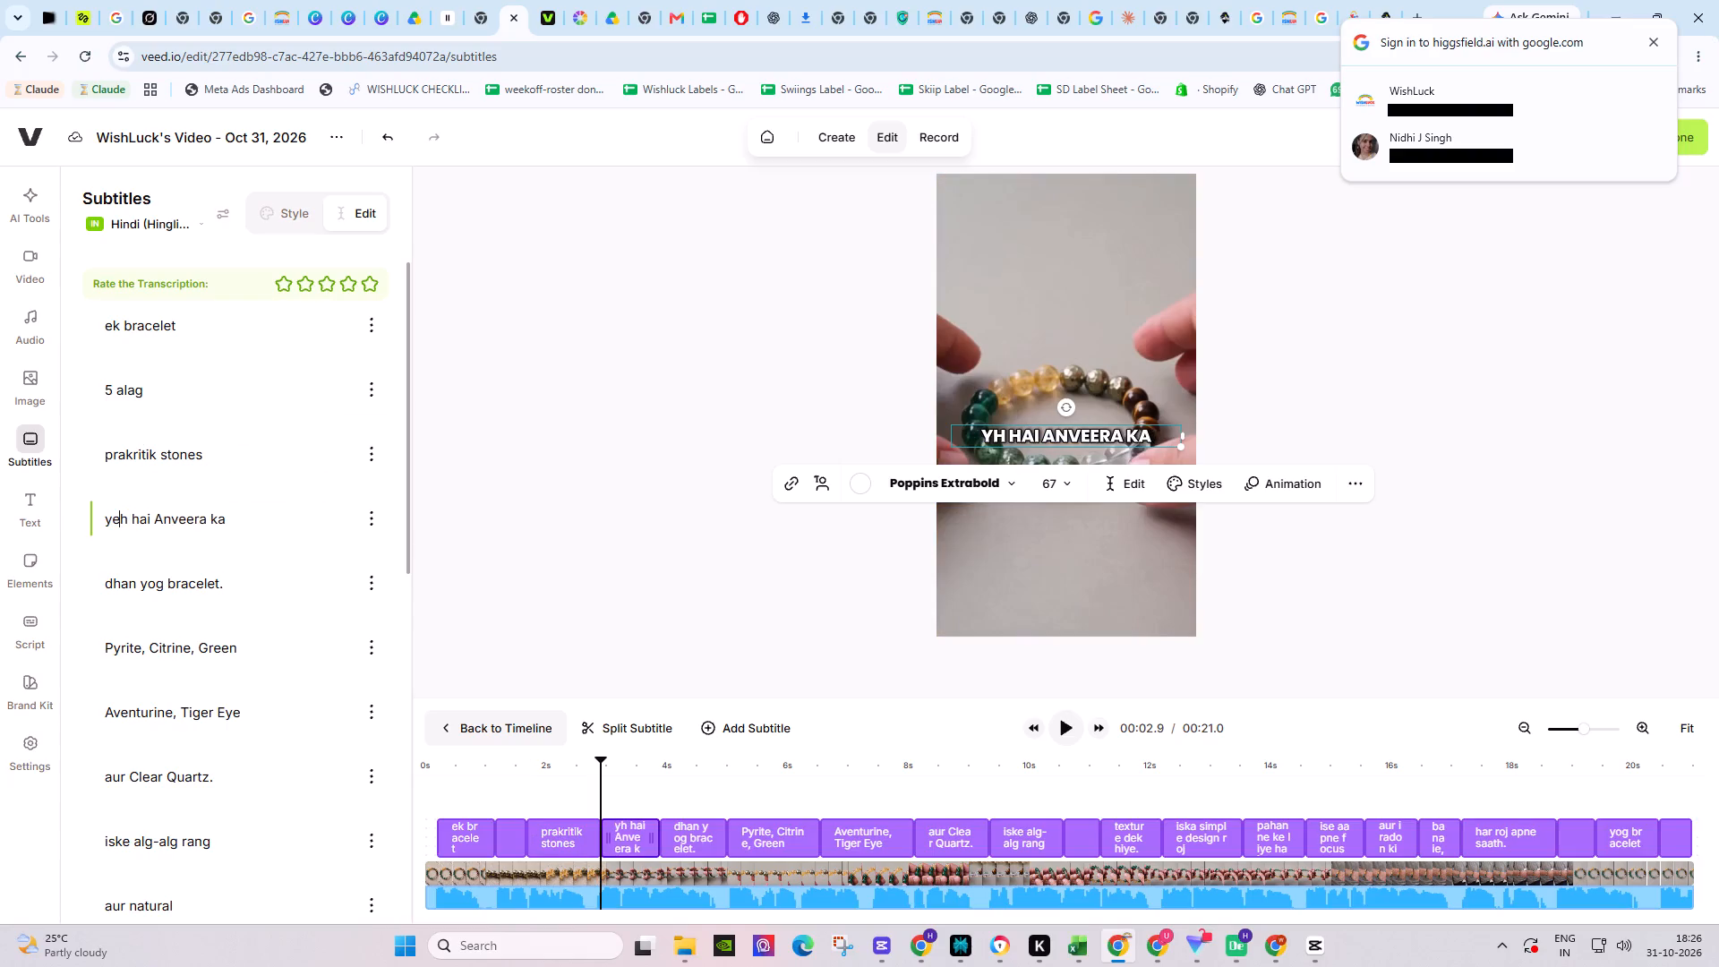
left_click(152, 518)
key("Return")
Remove the name "Anveera" and any text pasted over it from the split-off subtitle line, keeping only "ka".
left_click_drag(157, 579, 107, 571)
key("ctrl+v")
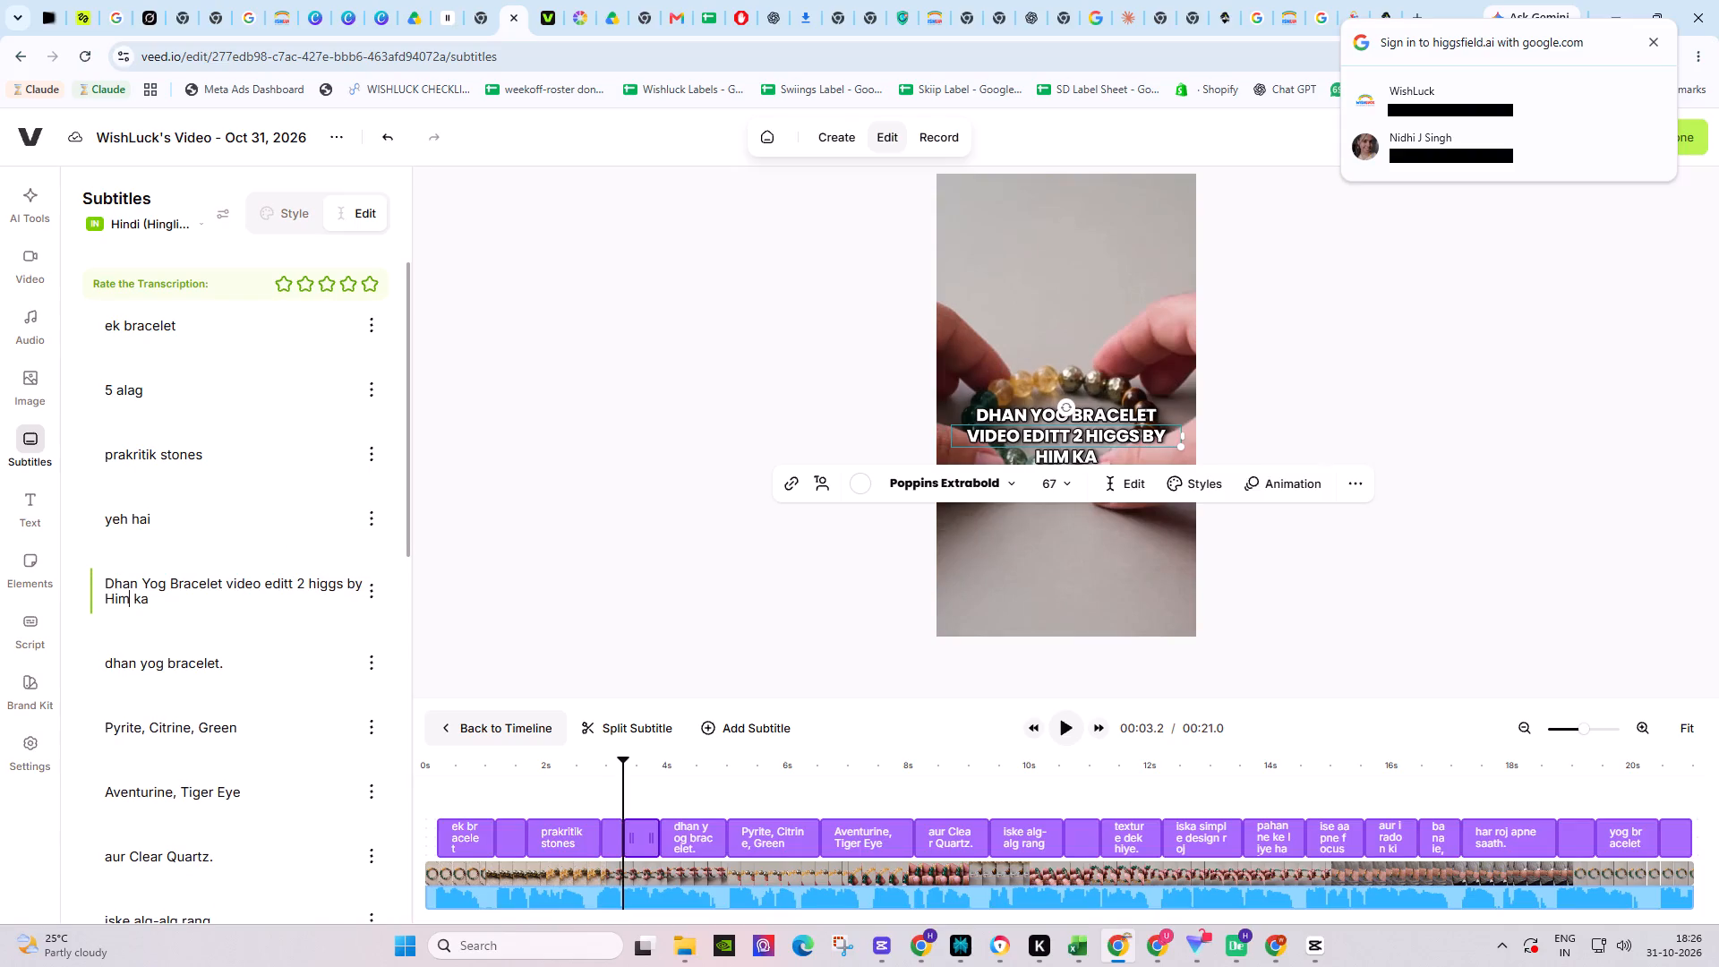
left_click_drag(128, 596, 108, 586)
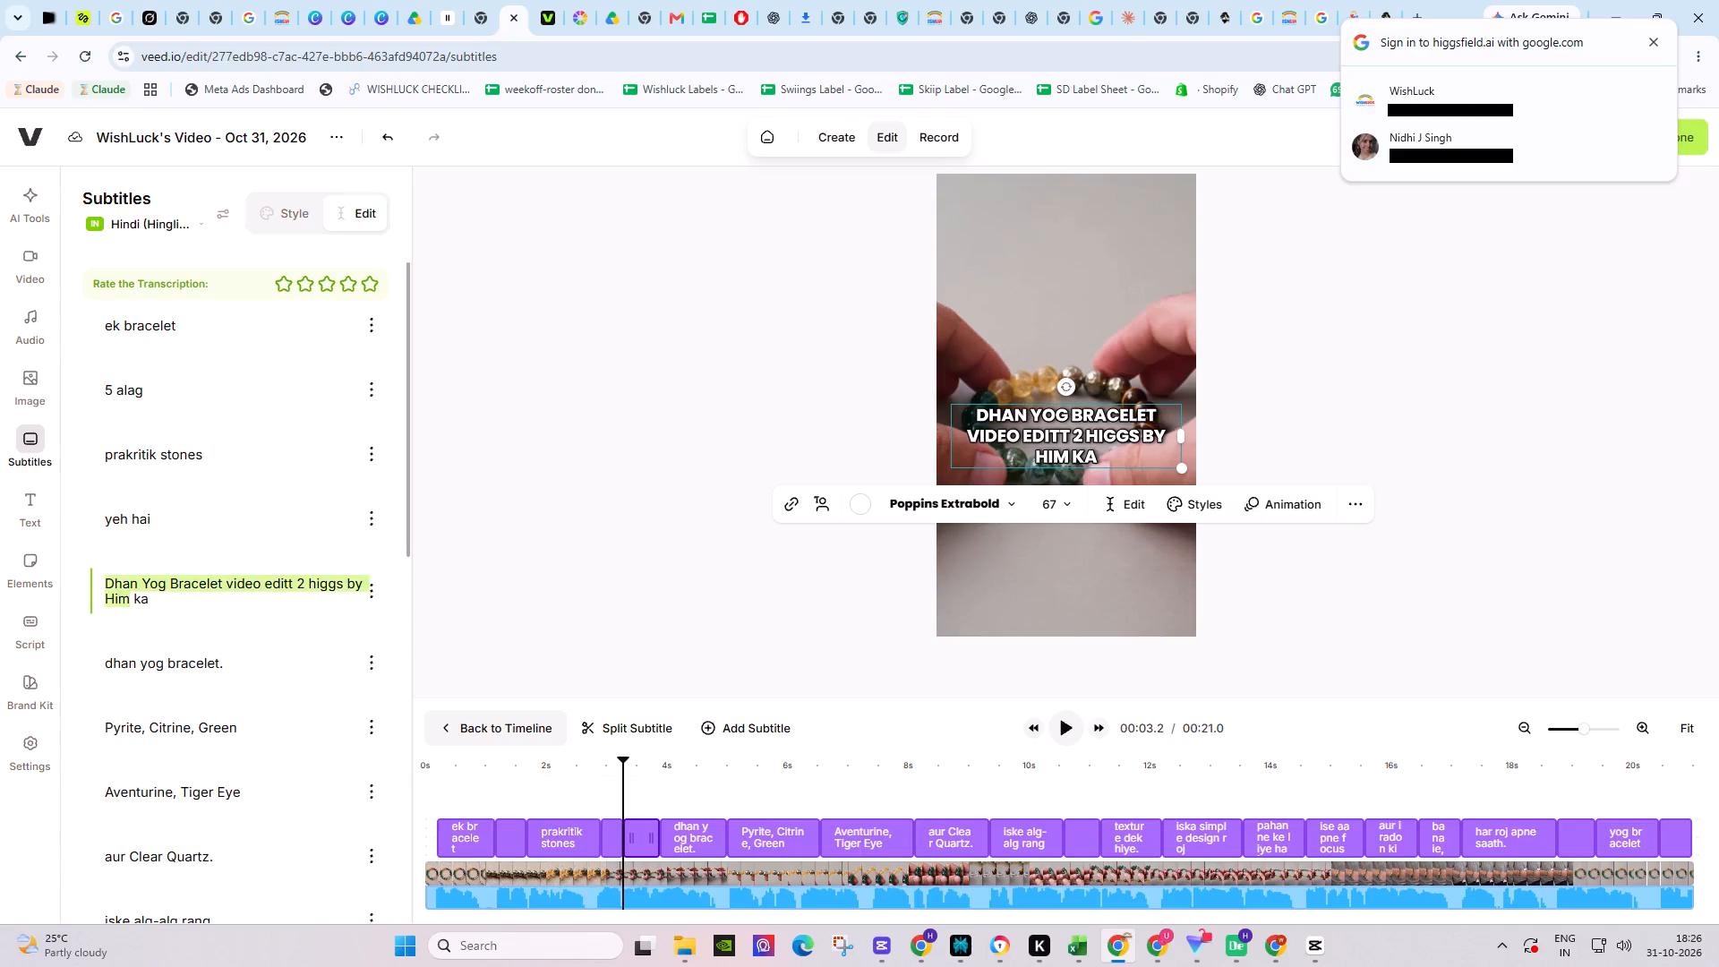
left_click_drag(108, 586, 105, 585)
key("BackSpace")
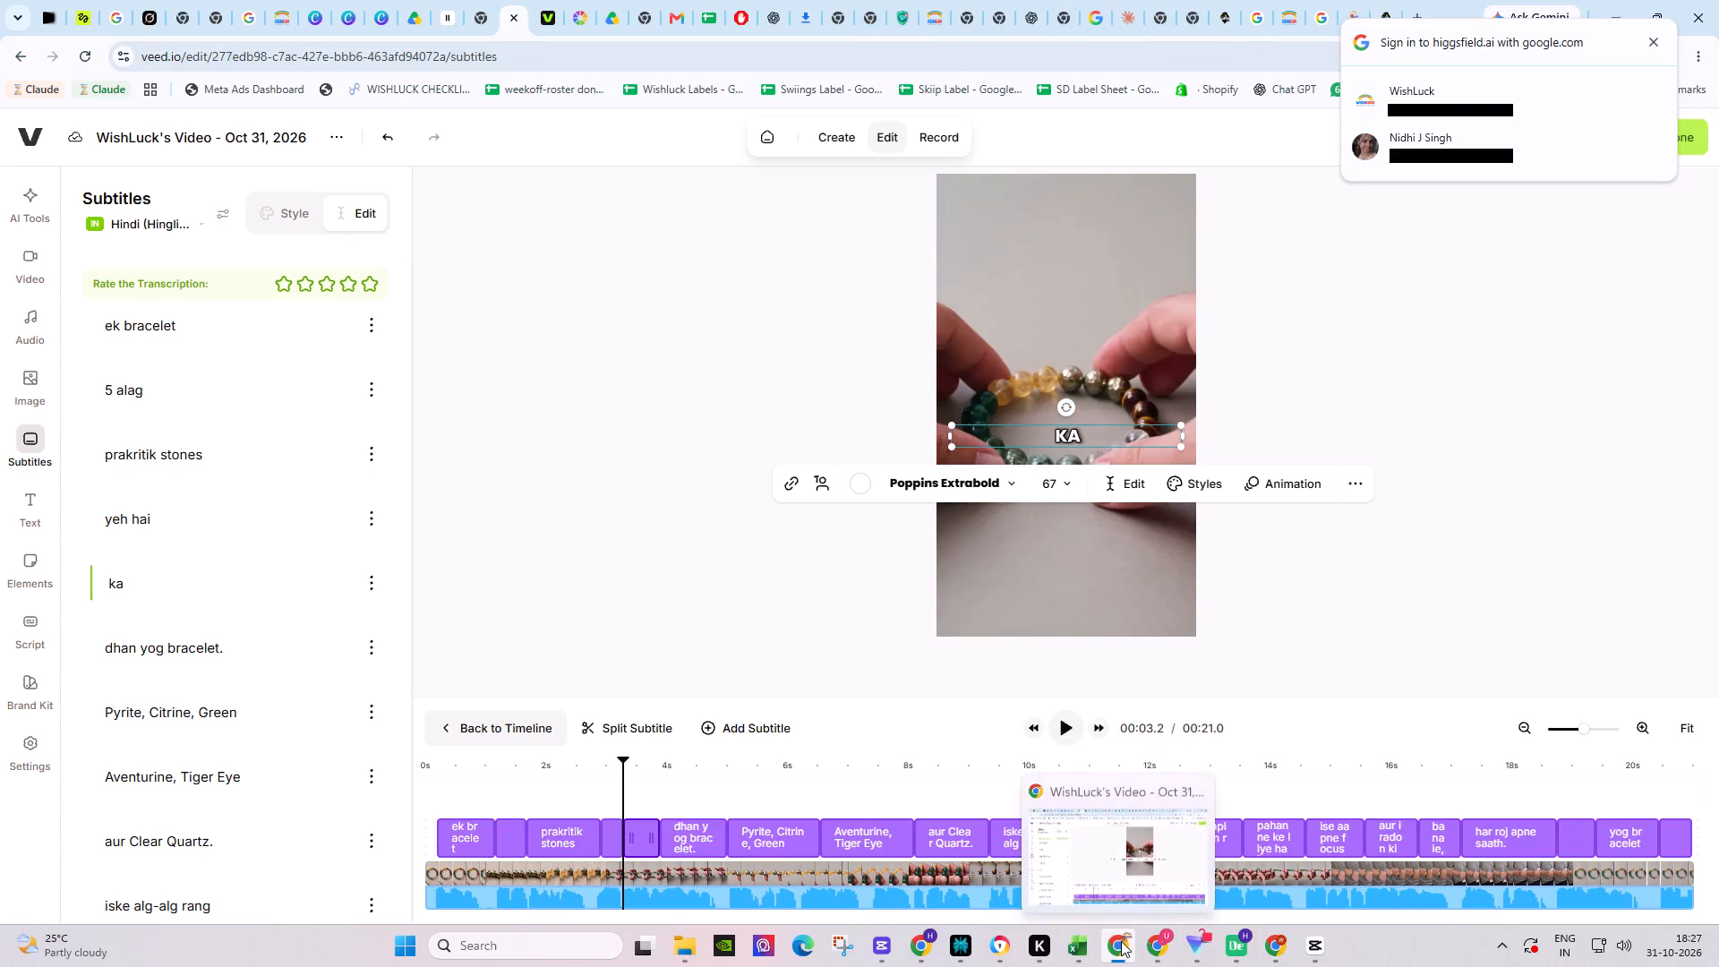
left_click(929, 937)
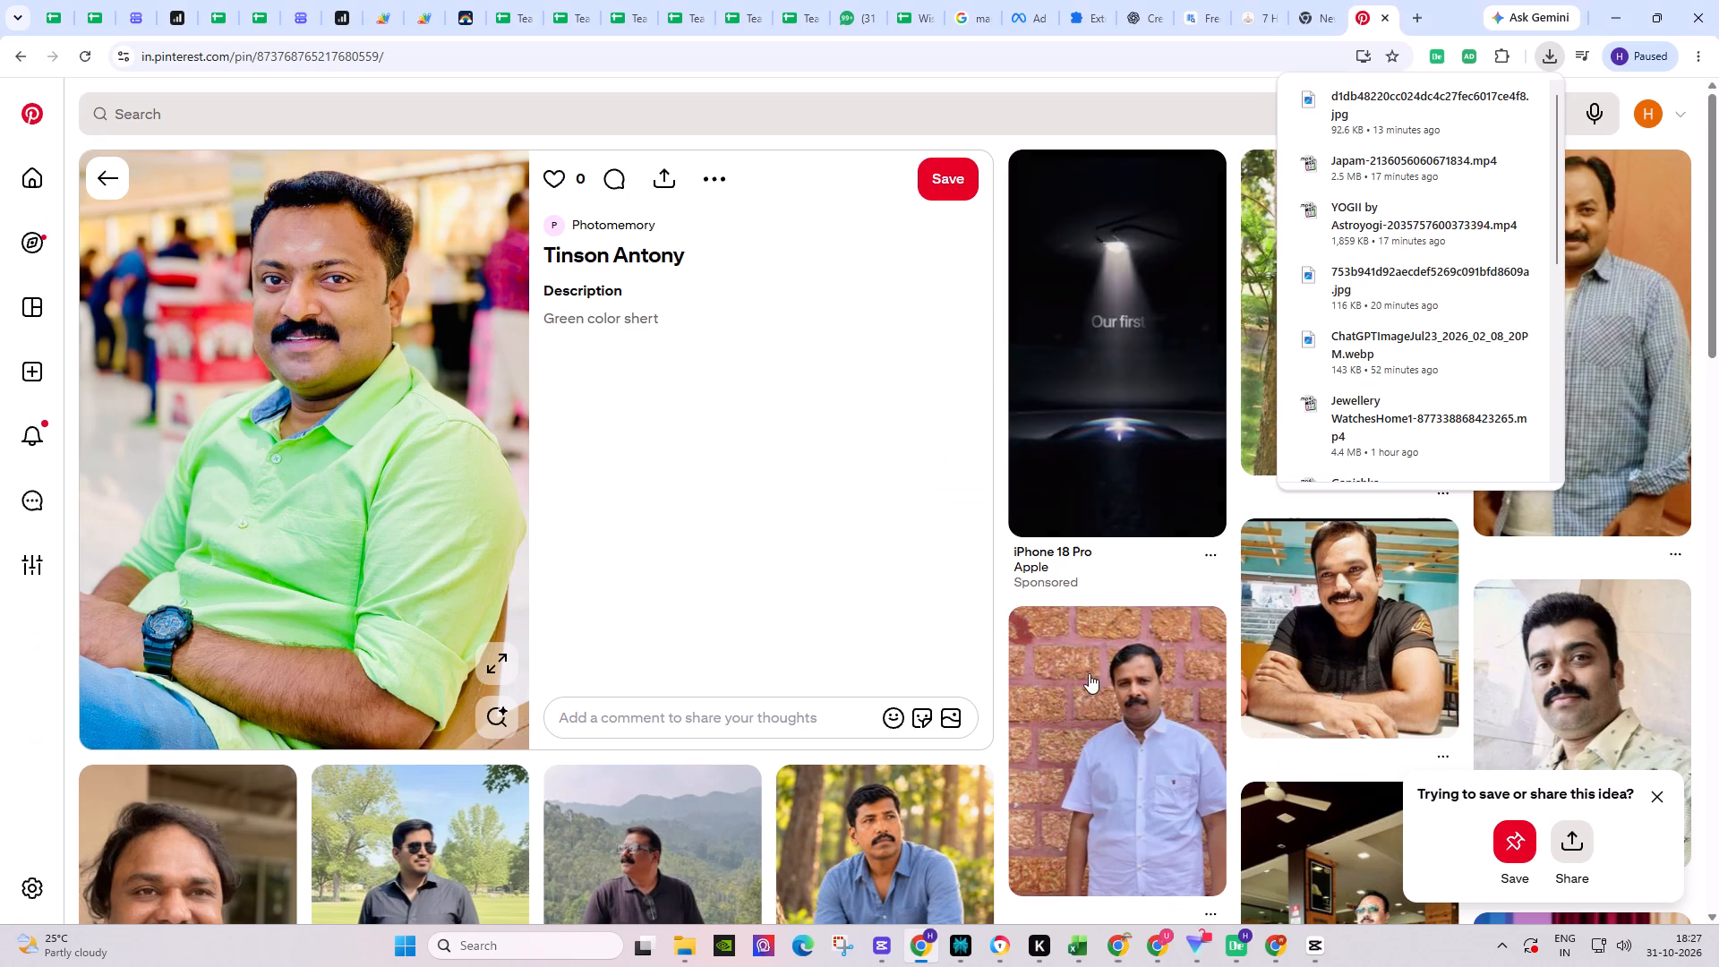
left_click(1255, 5)
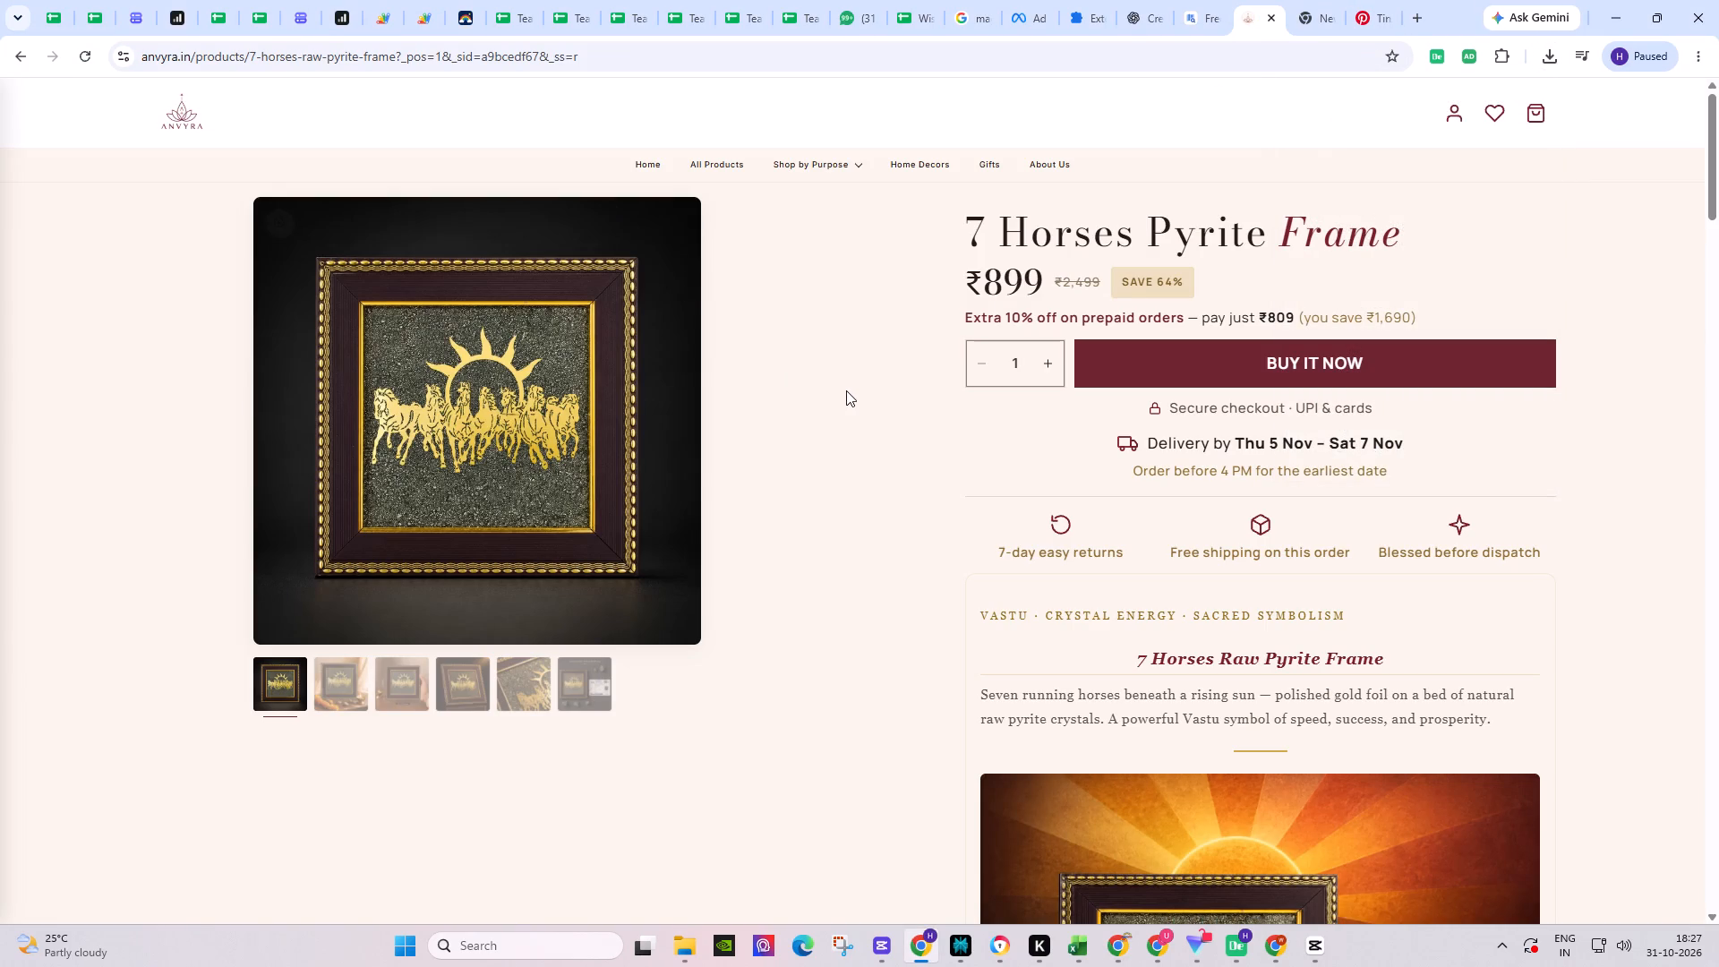
scroll(1314, 619, "down", 1)
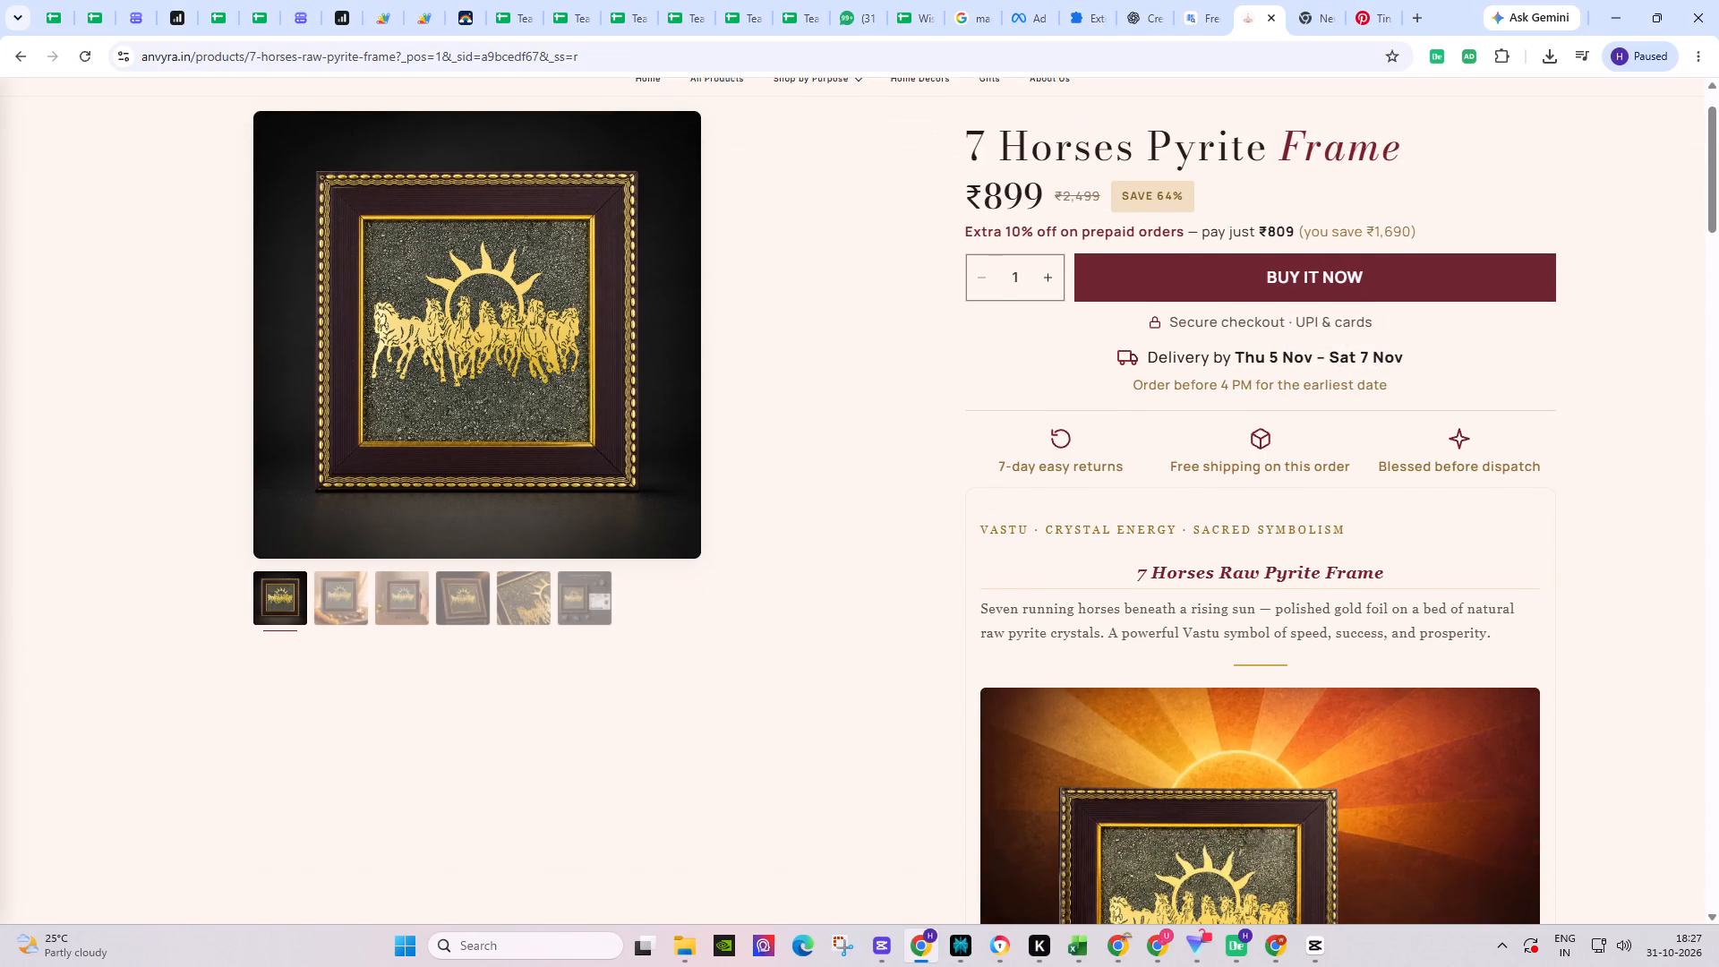
scroll(1314, 617, "down", 2)
scroll(1314, 617, "up", 3)
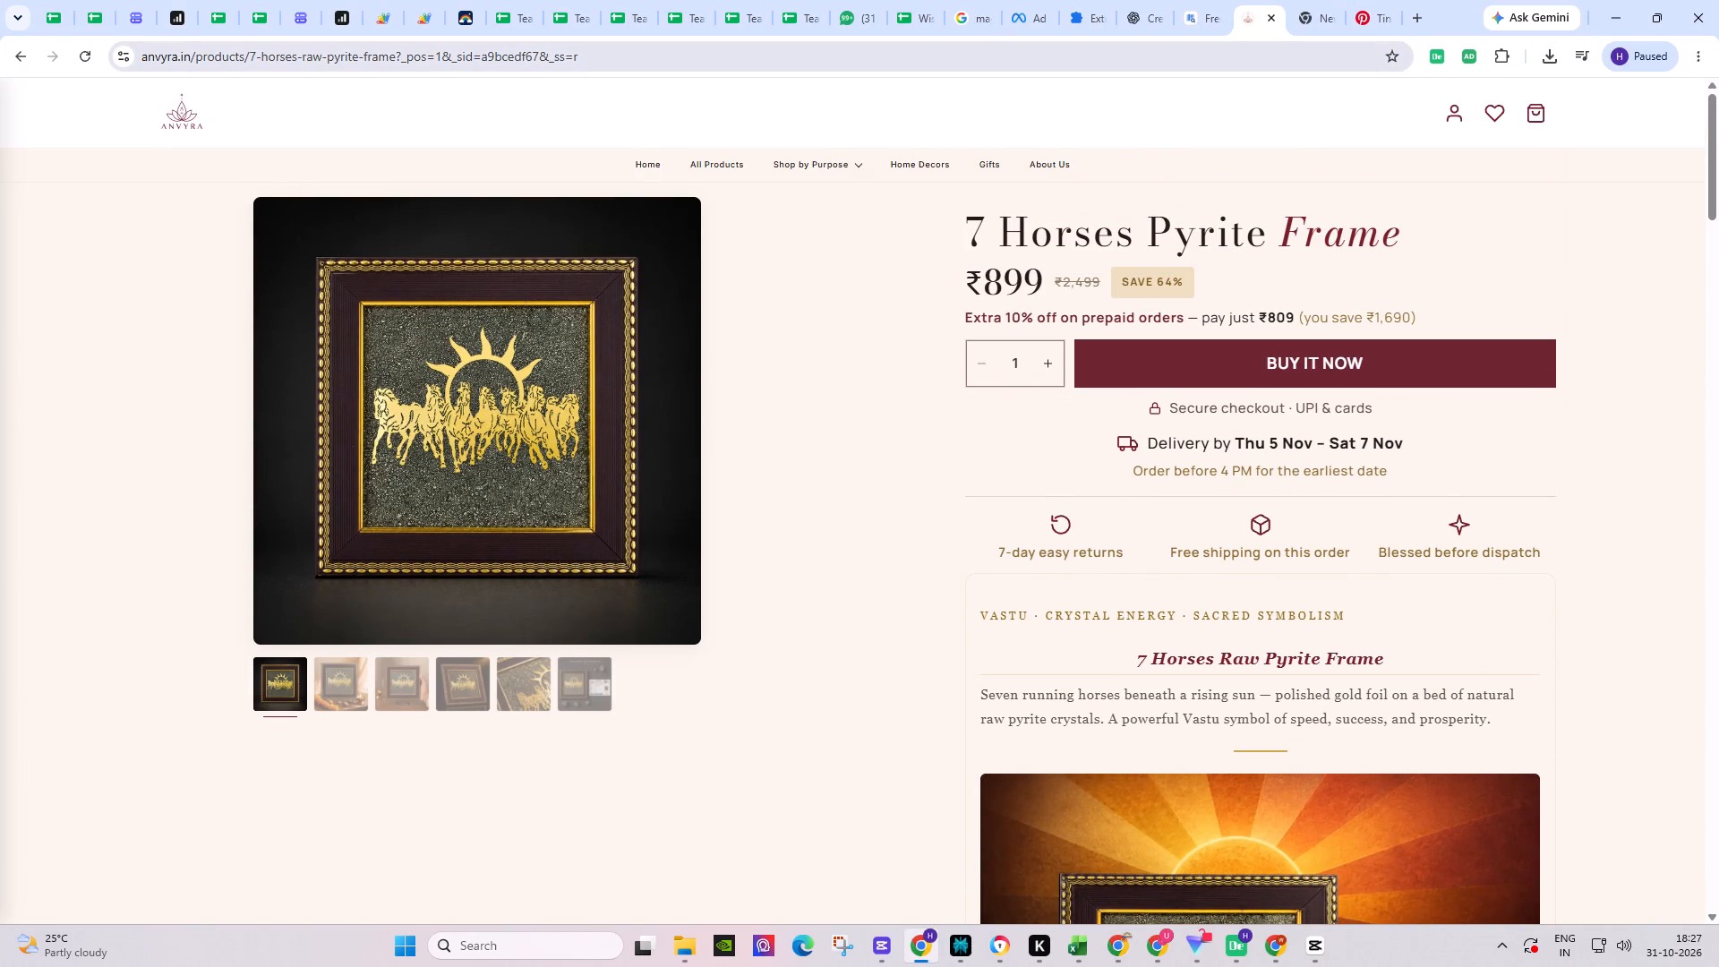
left_click_drag(176, 60, 142, 60)
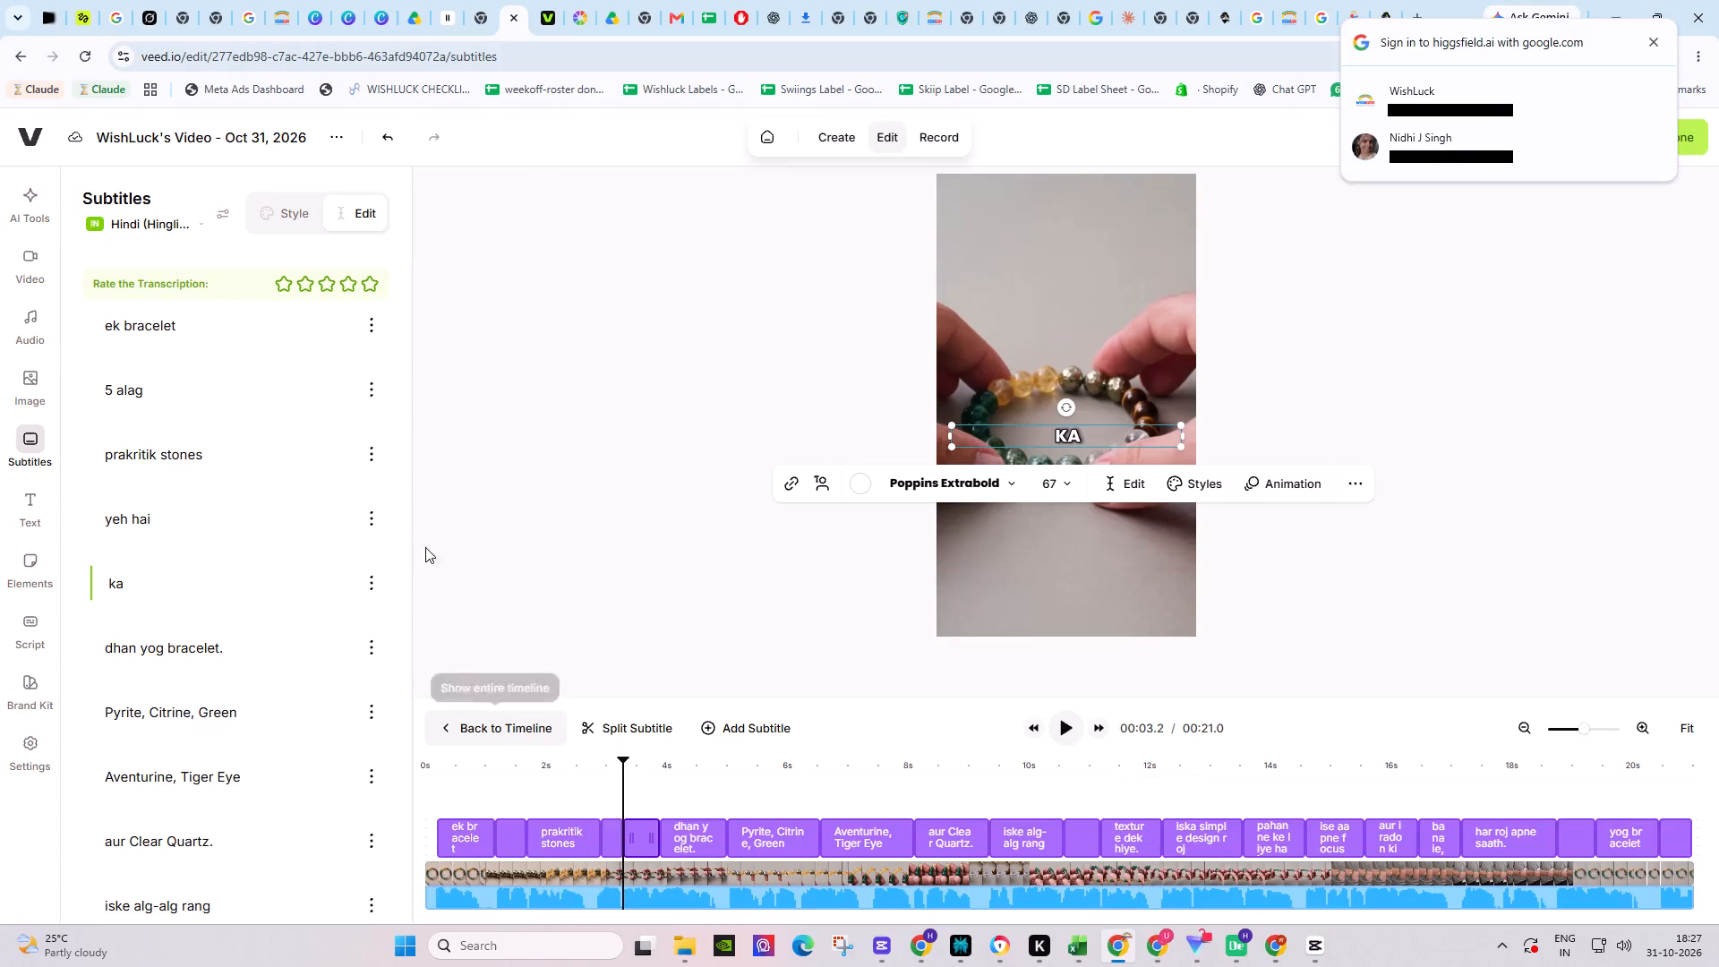
key("ctrl+v")
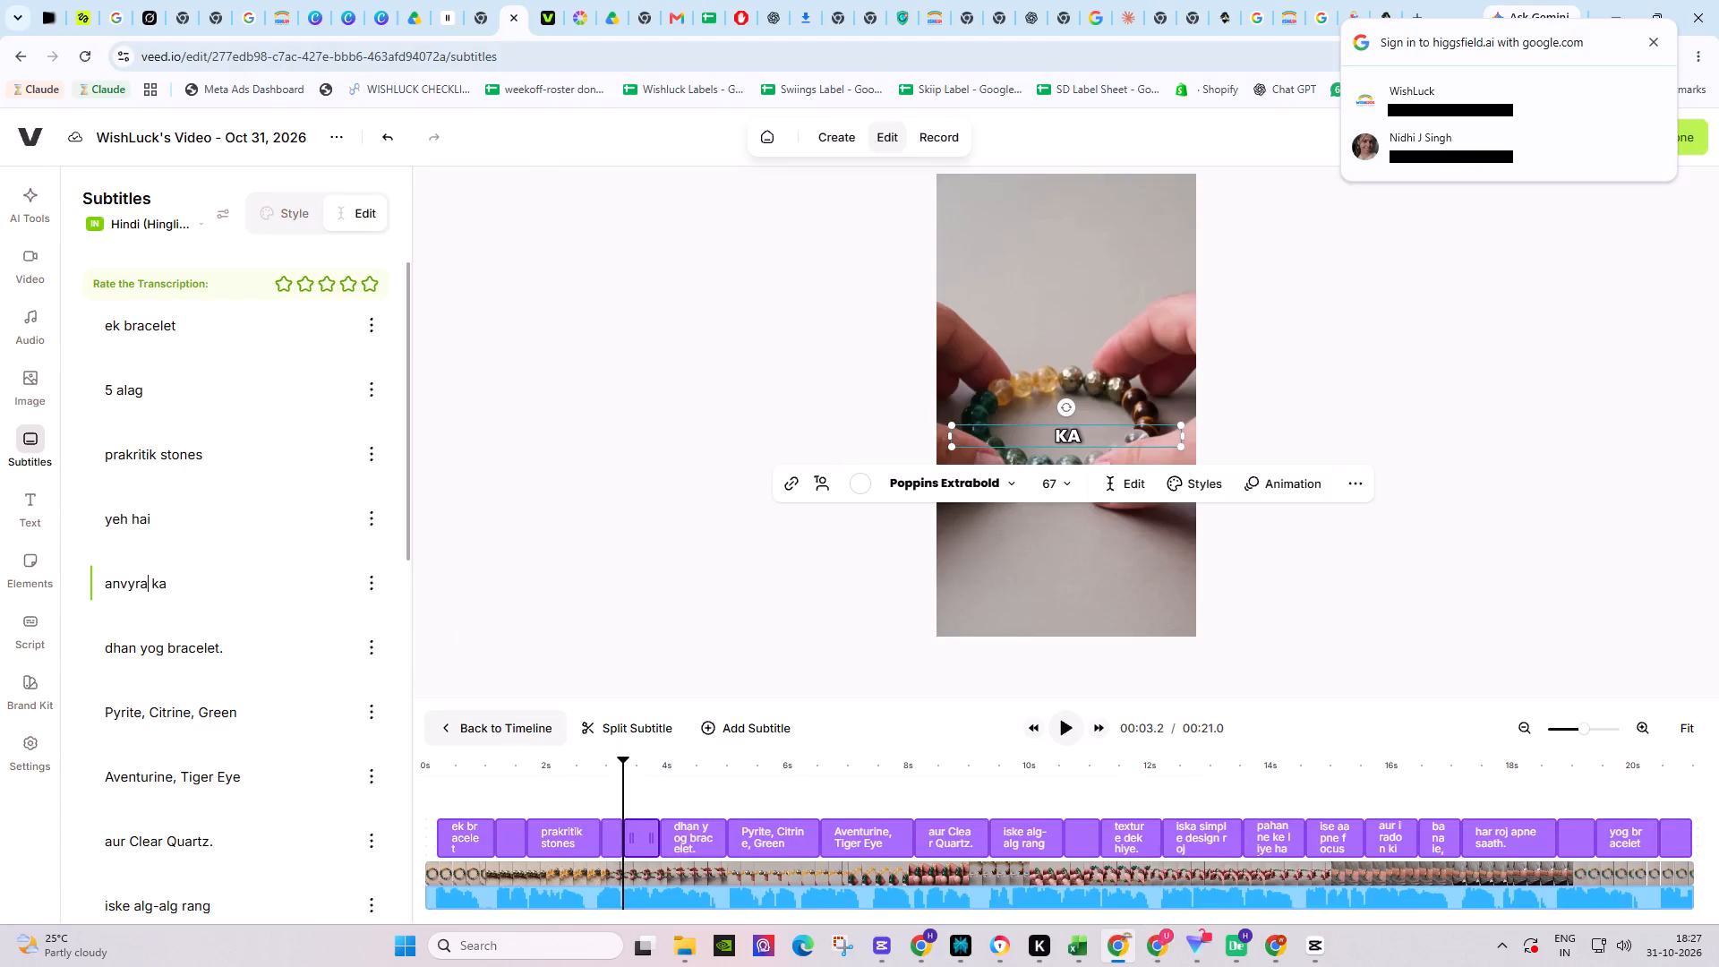
Split the "Pyrite, Citrine, Green" subtitle into separate lines "Pyrite", "Citrine" and "Green", removing the commas.
left_click(141, 716)
left_click(144, 718)
key("BackSpace")
key("Return")
left_click(157, 766)
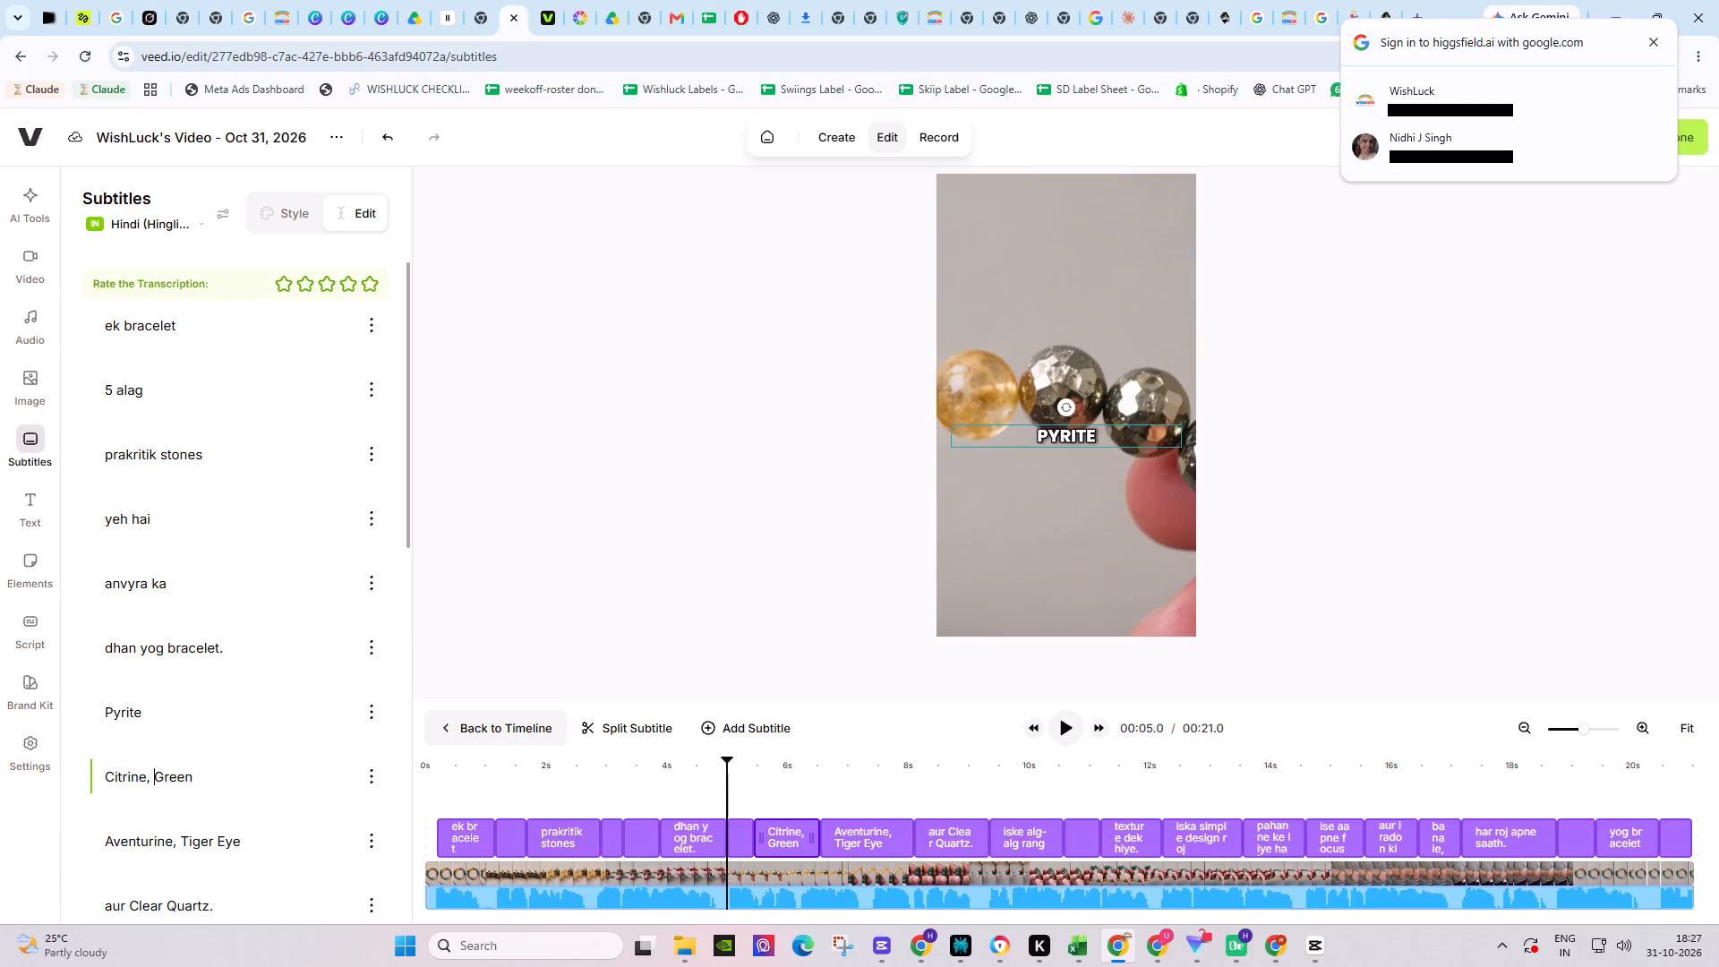
key("BackSpace")
key("BackSpace")
key("Return")
Regroup the stone names into the subtitle lines "Green Aventurine" and "Tiger Eye", without the comma.
scroll(175, 813, "down", 1)
left_click(85, 821)
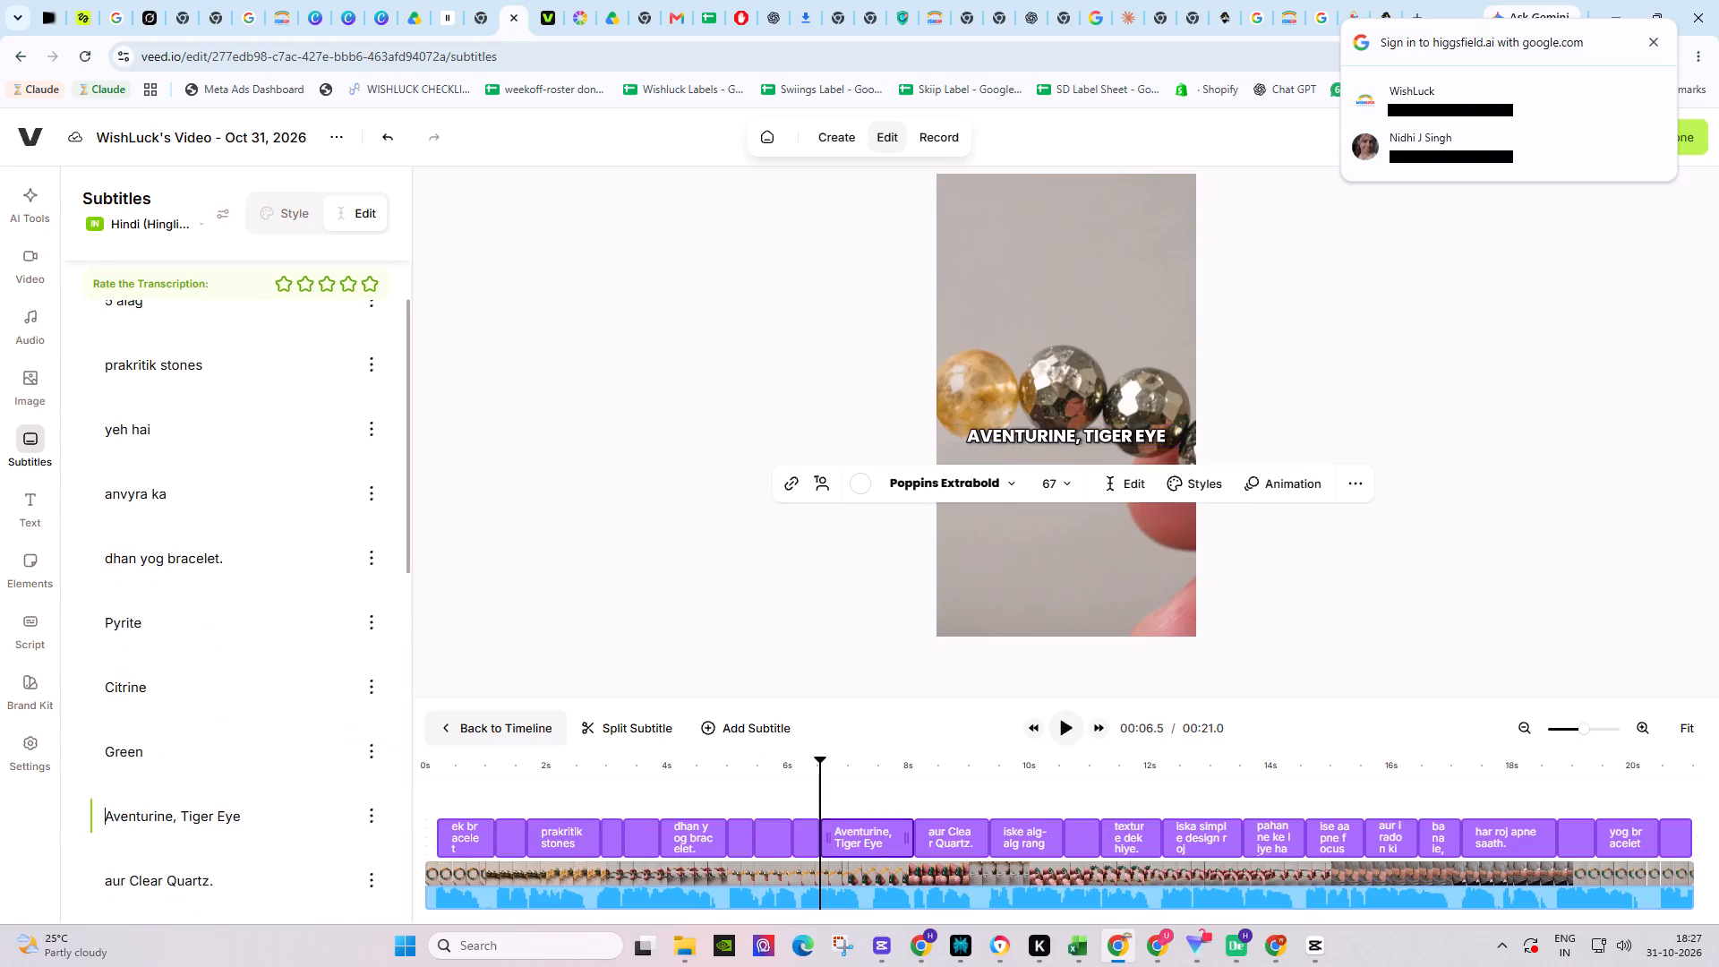
key("BackSpace")
key("space")
left_click(223, 754)
key("BackSpace")
key("BackSpace")
key("Return")
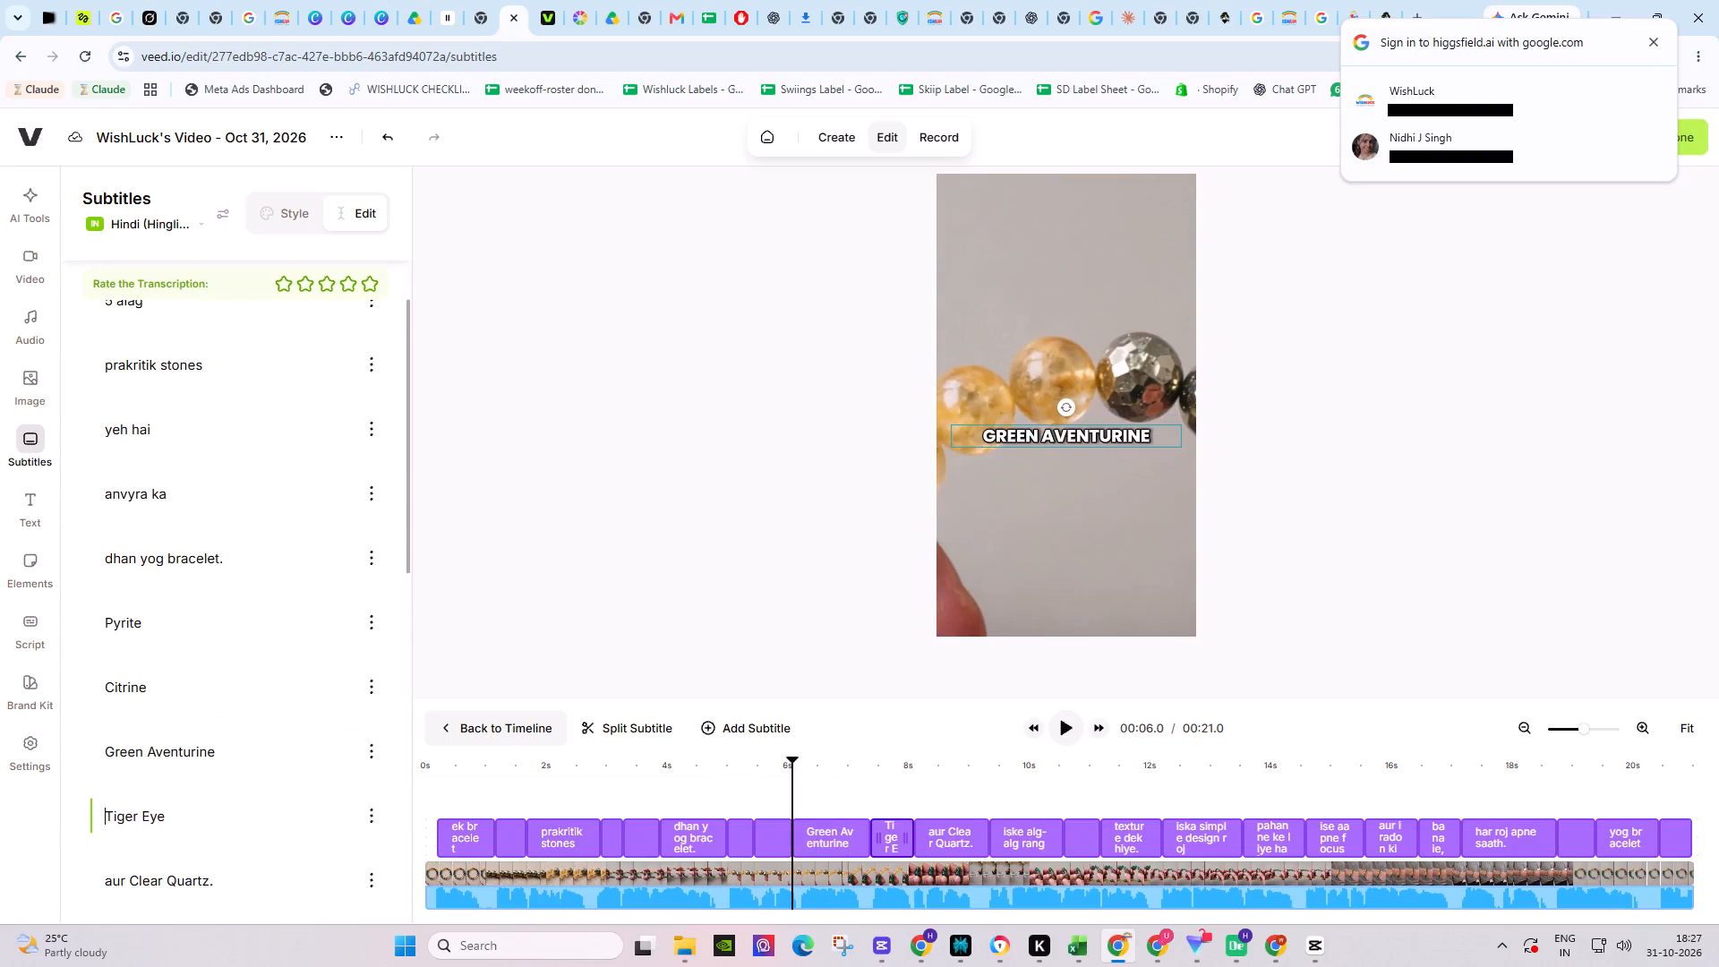
Trim "aur Clear Quartz." to "Clear Quartz" and remove the full stop from "texture dekhiye.".
scroll(229, 816, "down", 2)
left_click(234, 695)
key("BackSpace")
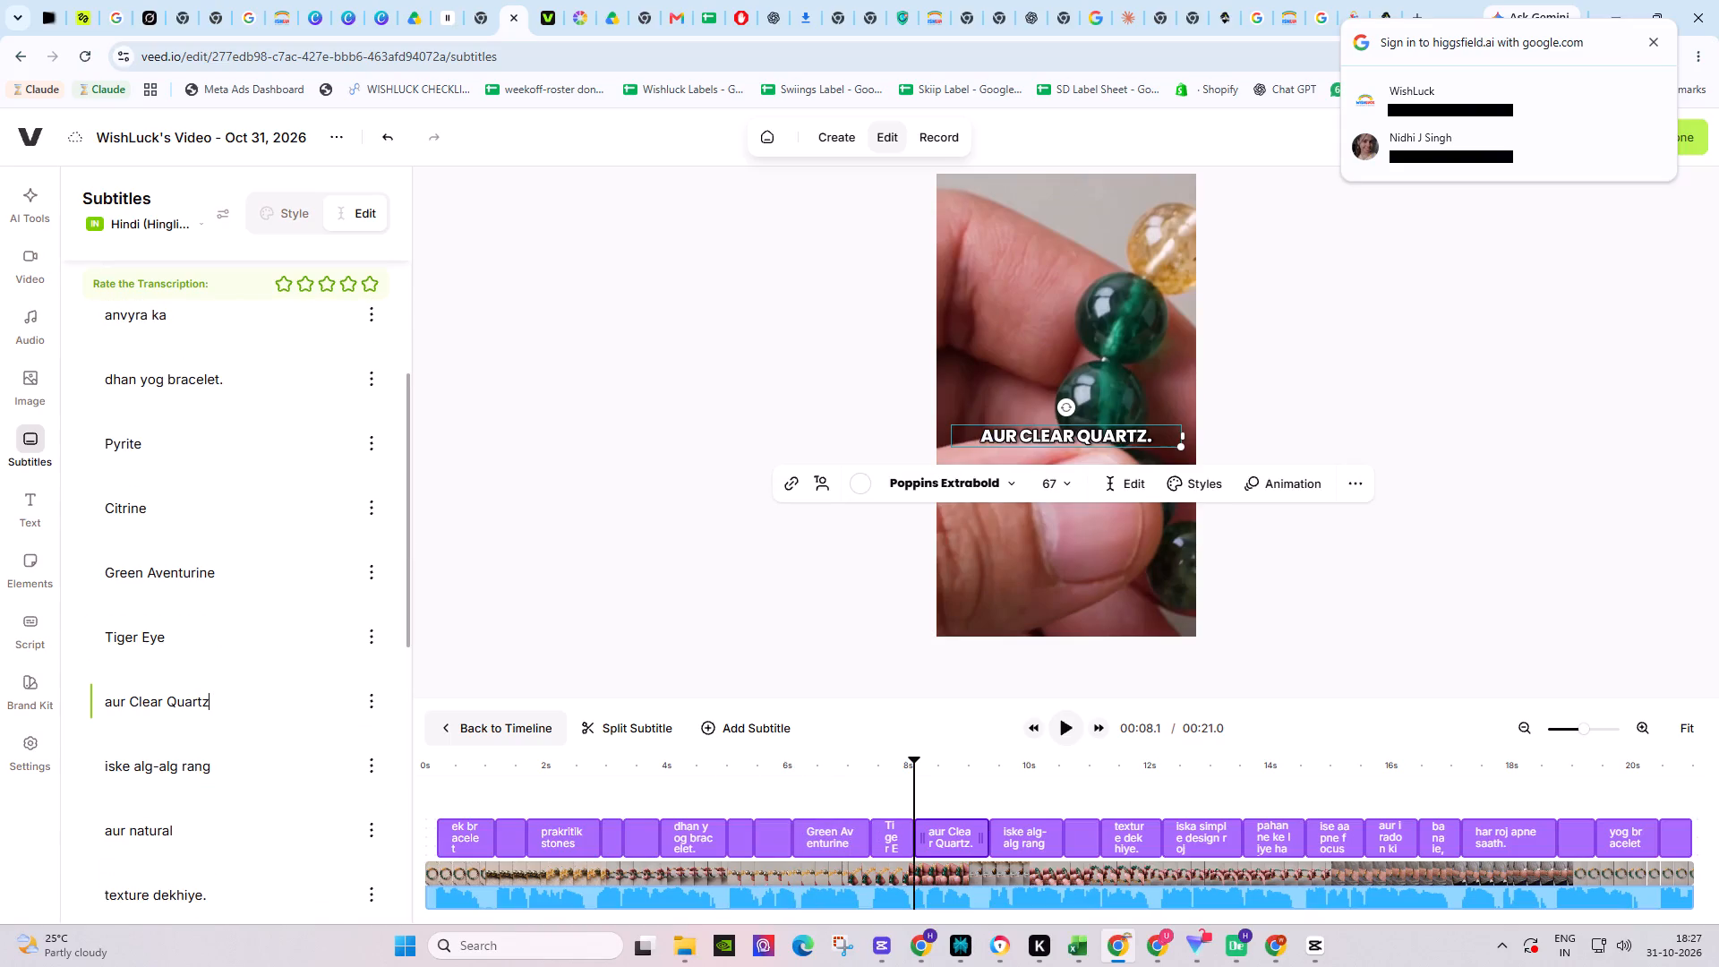
scroll(125, 686, "down", 2)
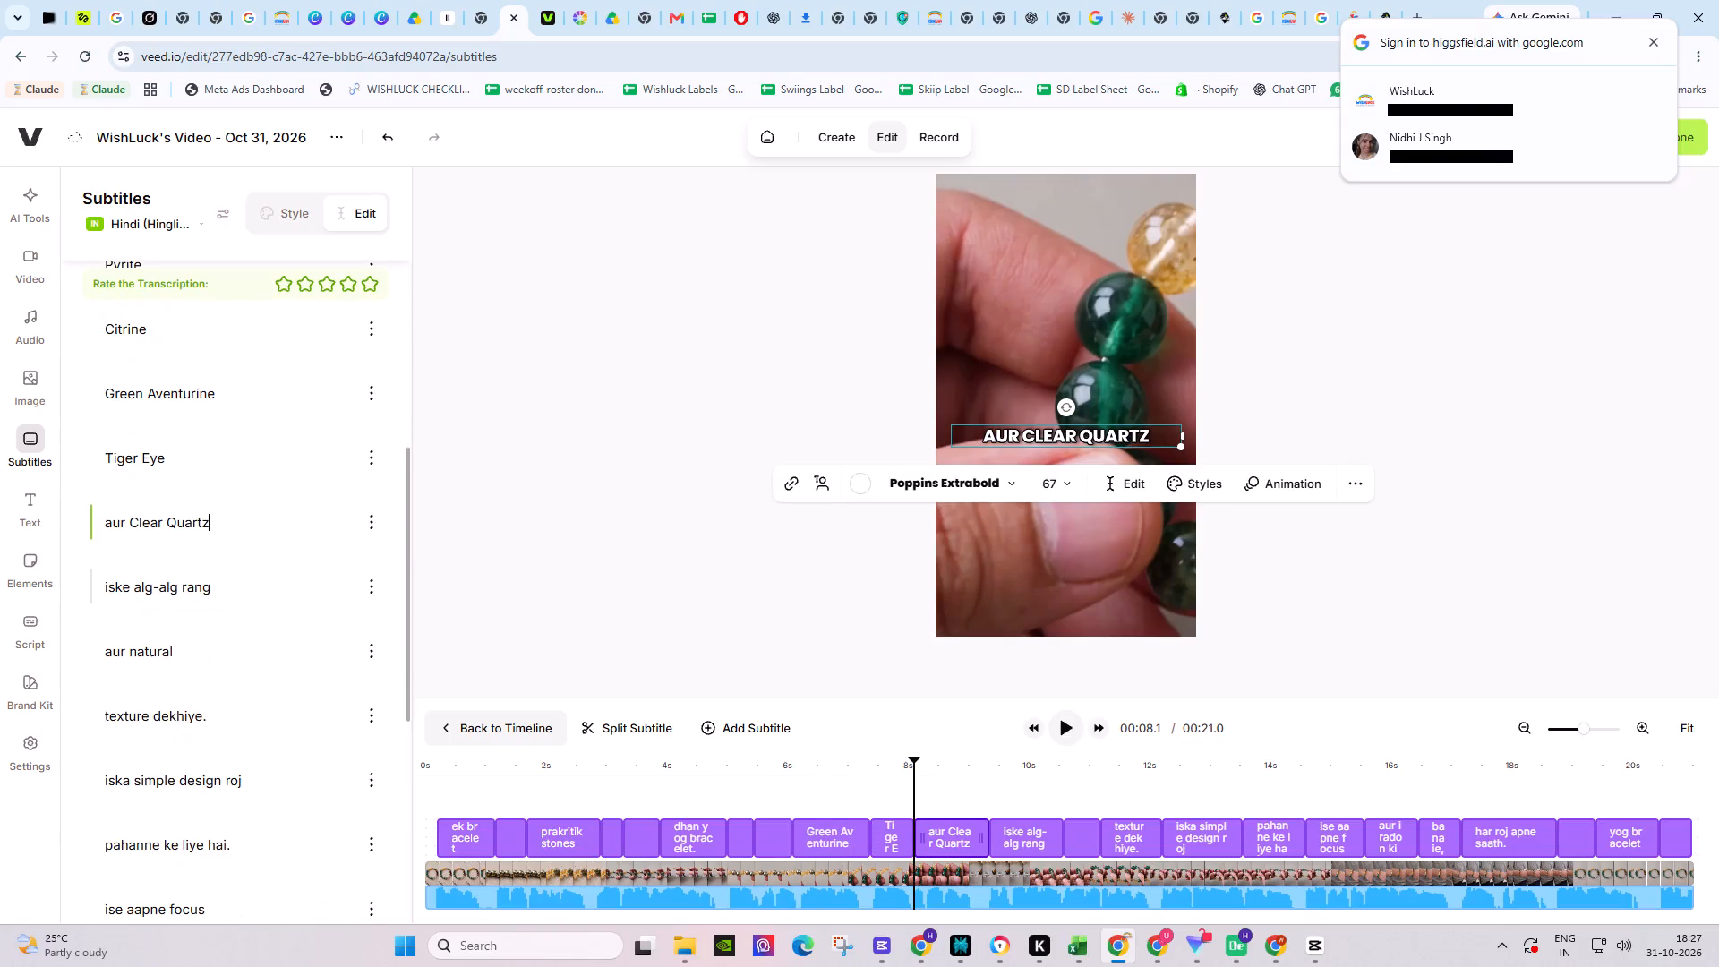
left_click_drag(125, 511, 91, 511)
key("BackSpace")
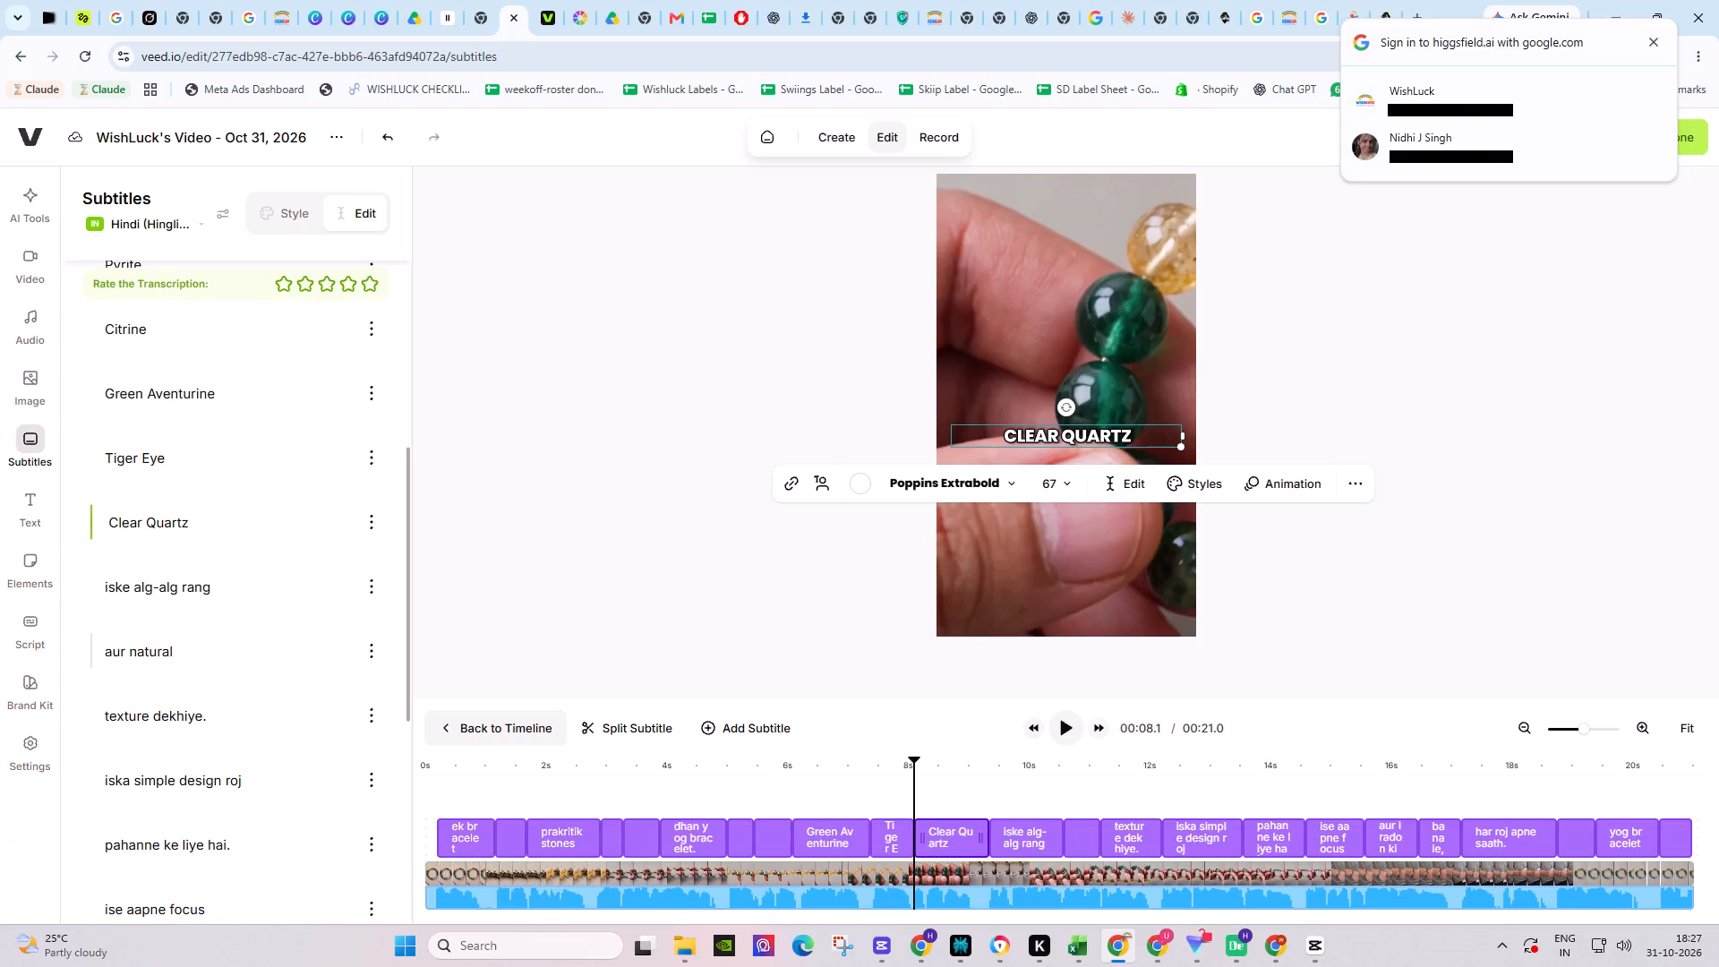
left_click(220, 712)
key("BackSpace")
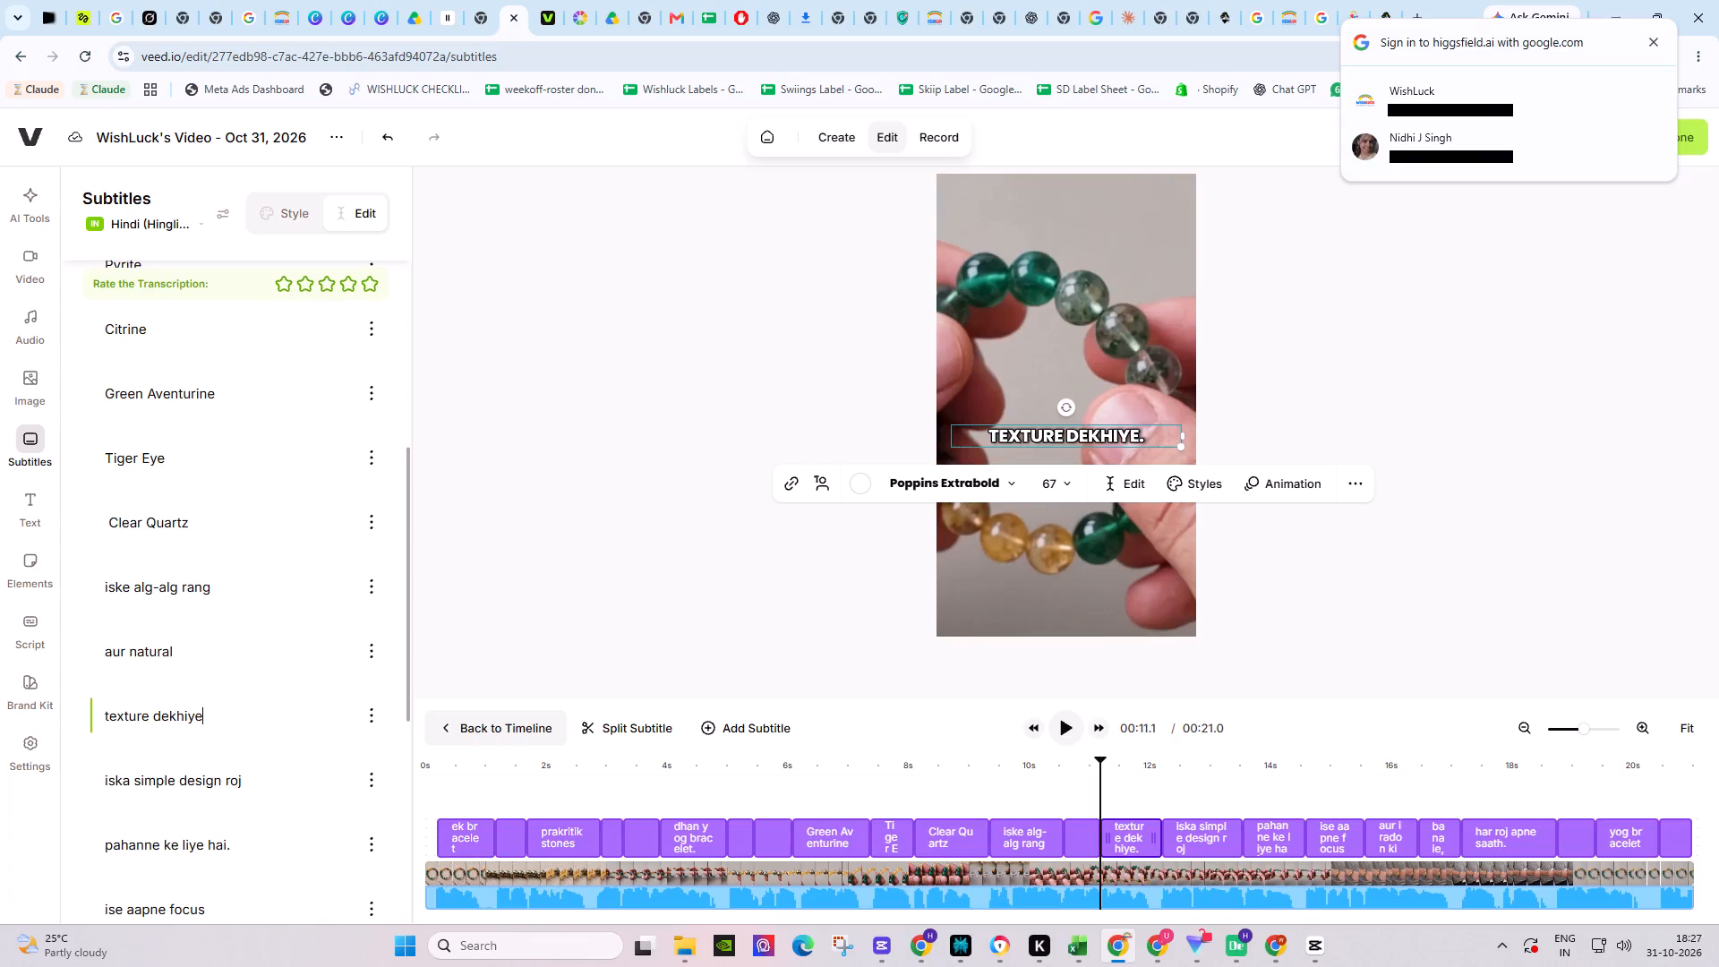
Split "roj" off after "iska simple design", correct it to "roz" and merge it with the "pahanne ke liye hai." line.
scroll(220, 712, "down", 1)
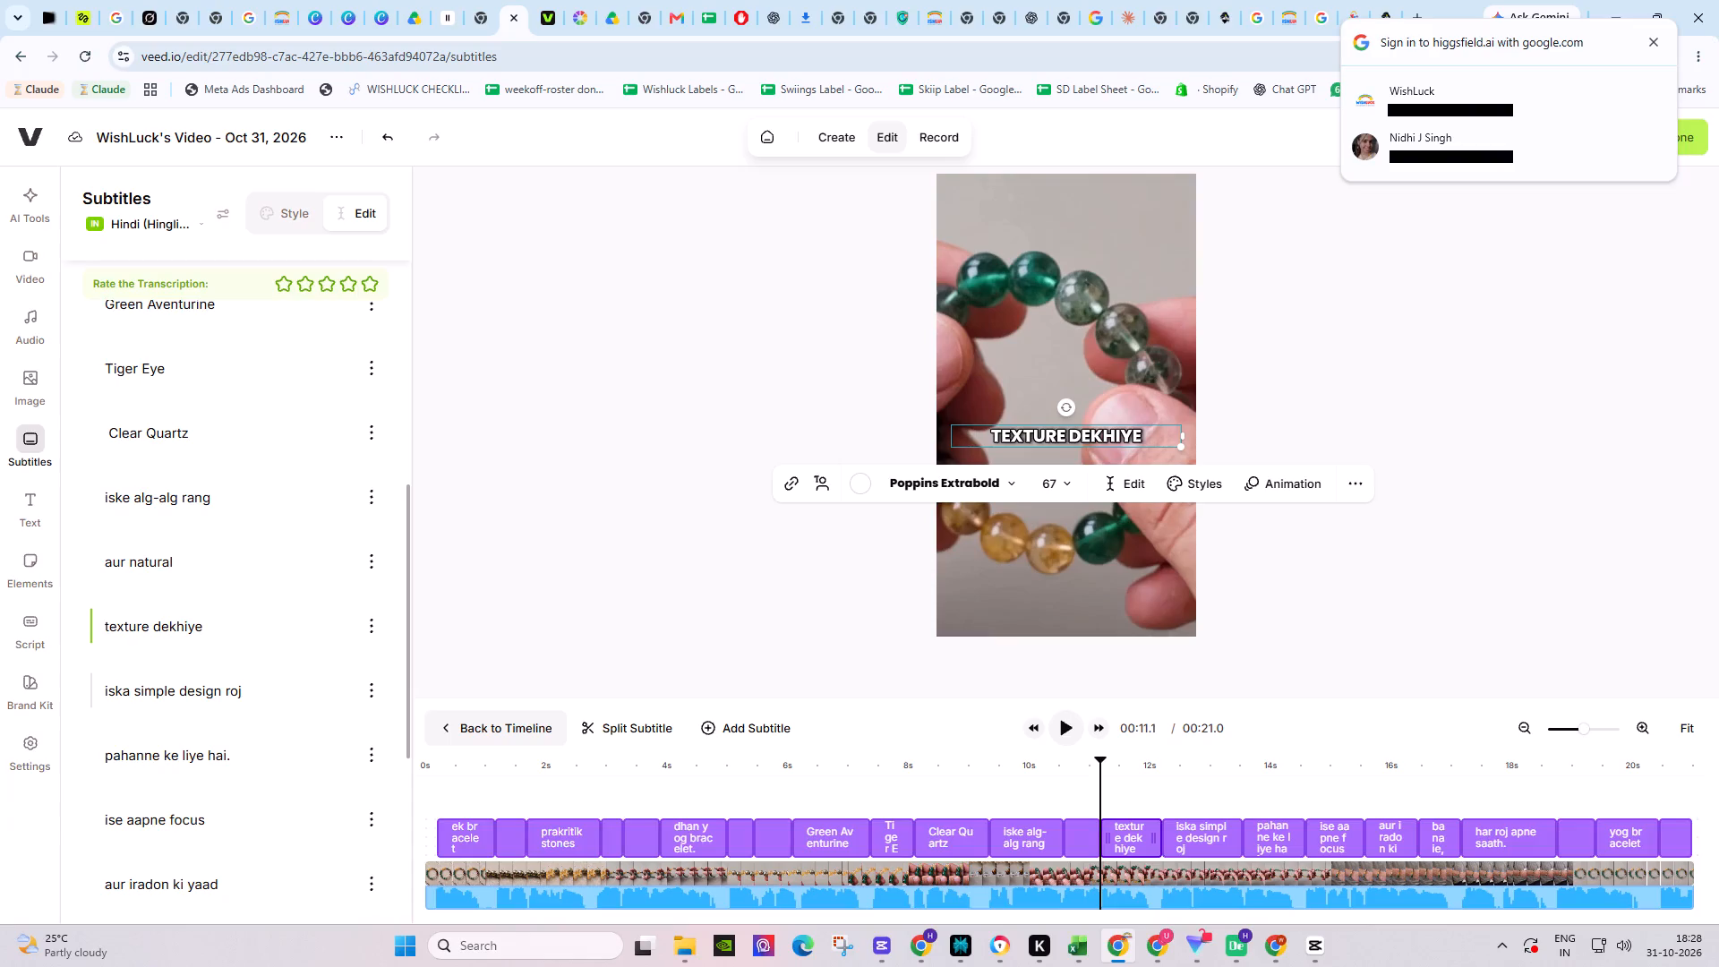
left_click(175, 694)
left_click(220, 689)
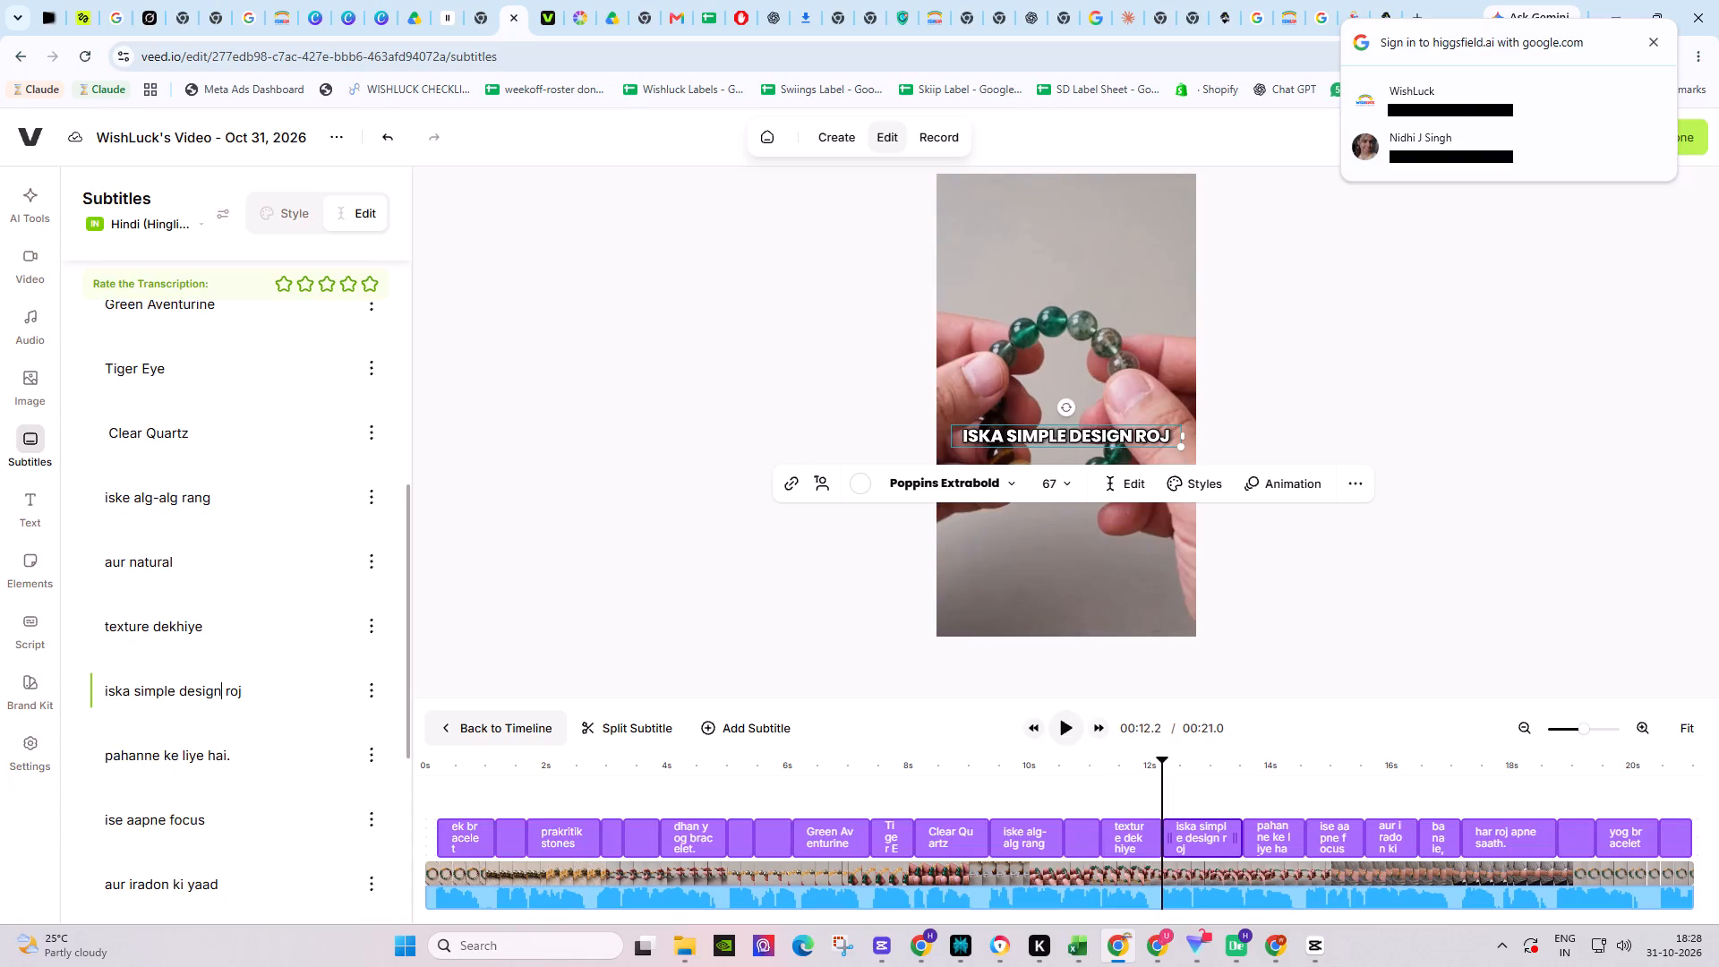
key("Return")
left_click(124, 759)
key("BackSpace")
key("z")
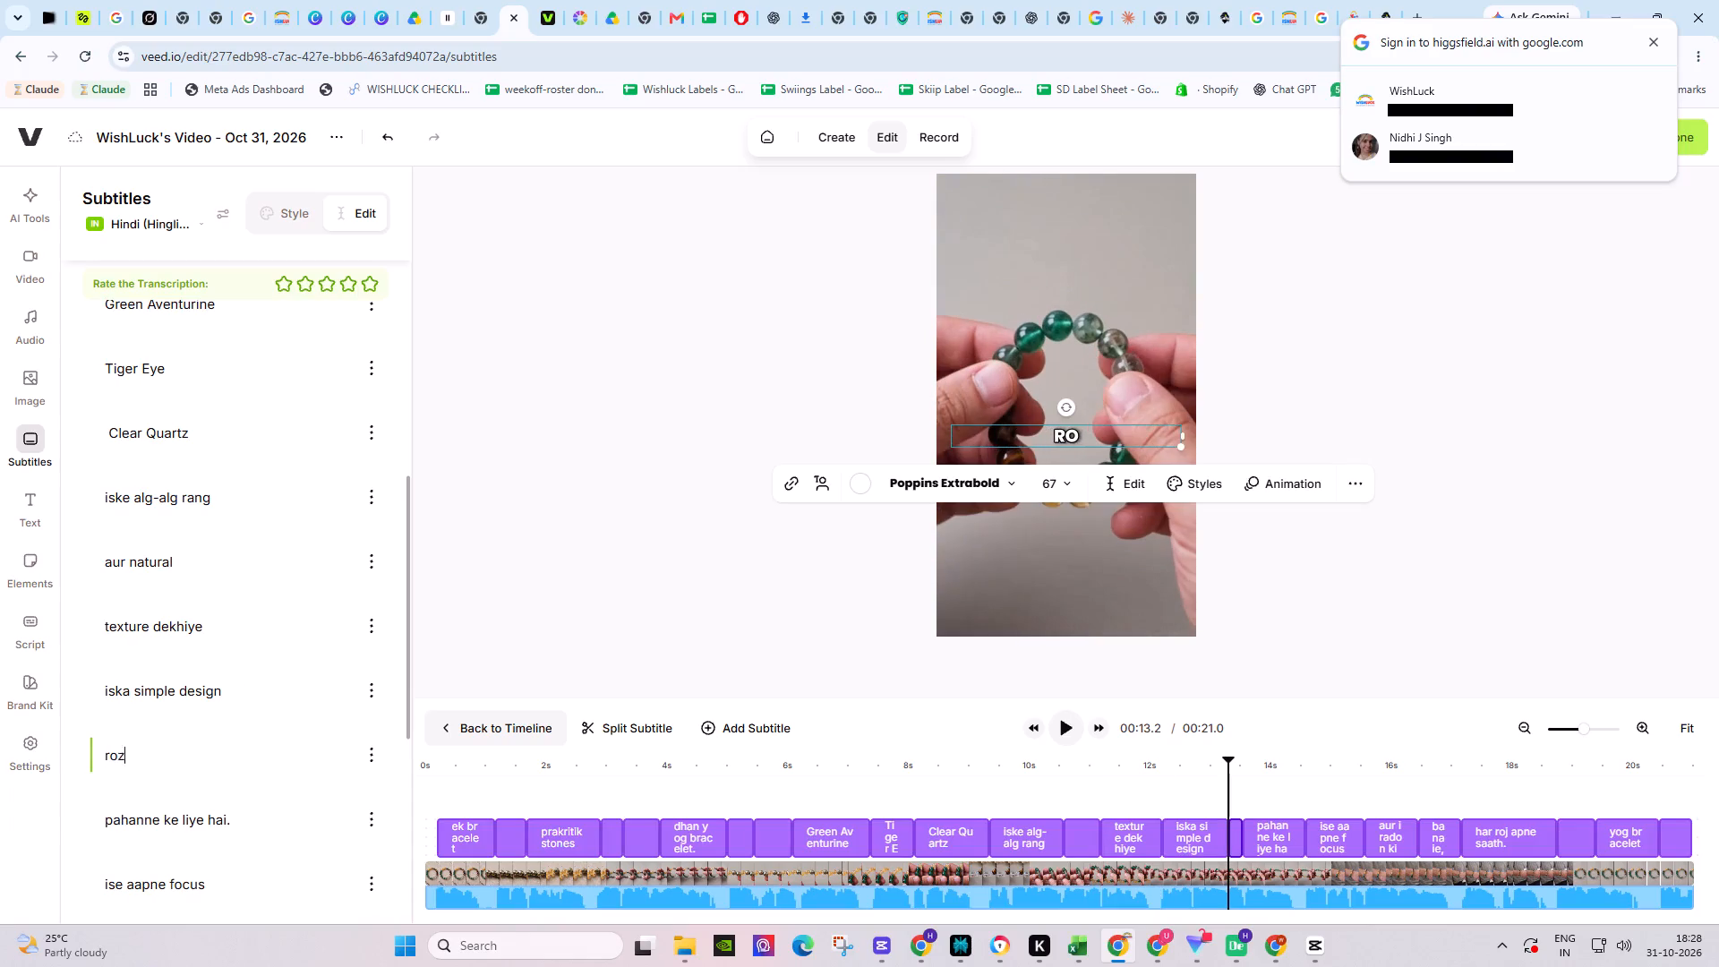
left_click(99, 805)
key("BackSpace")
key("space")
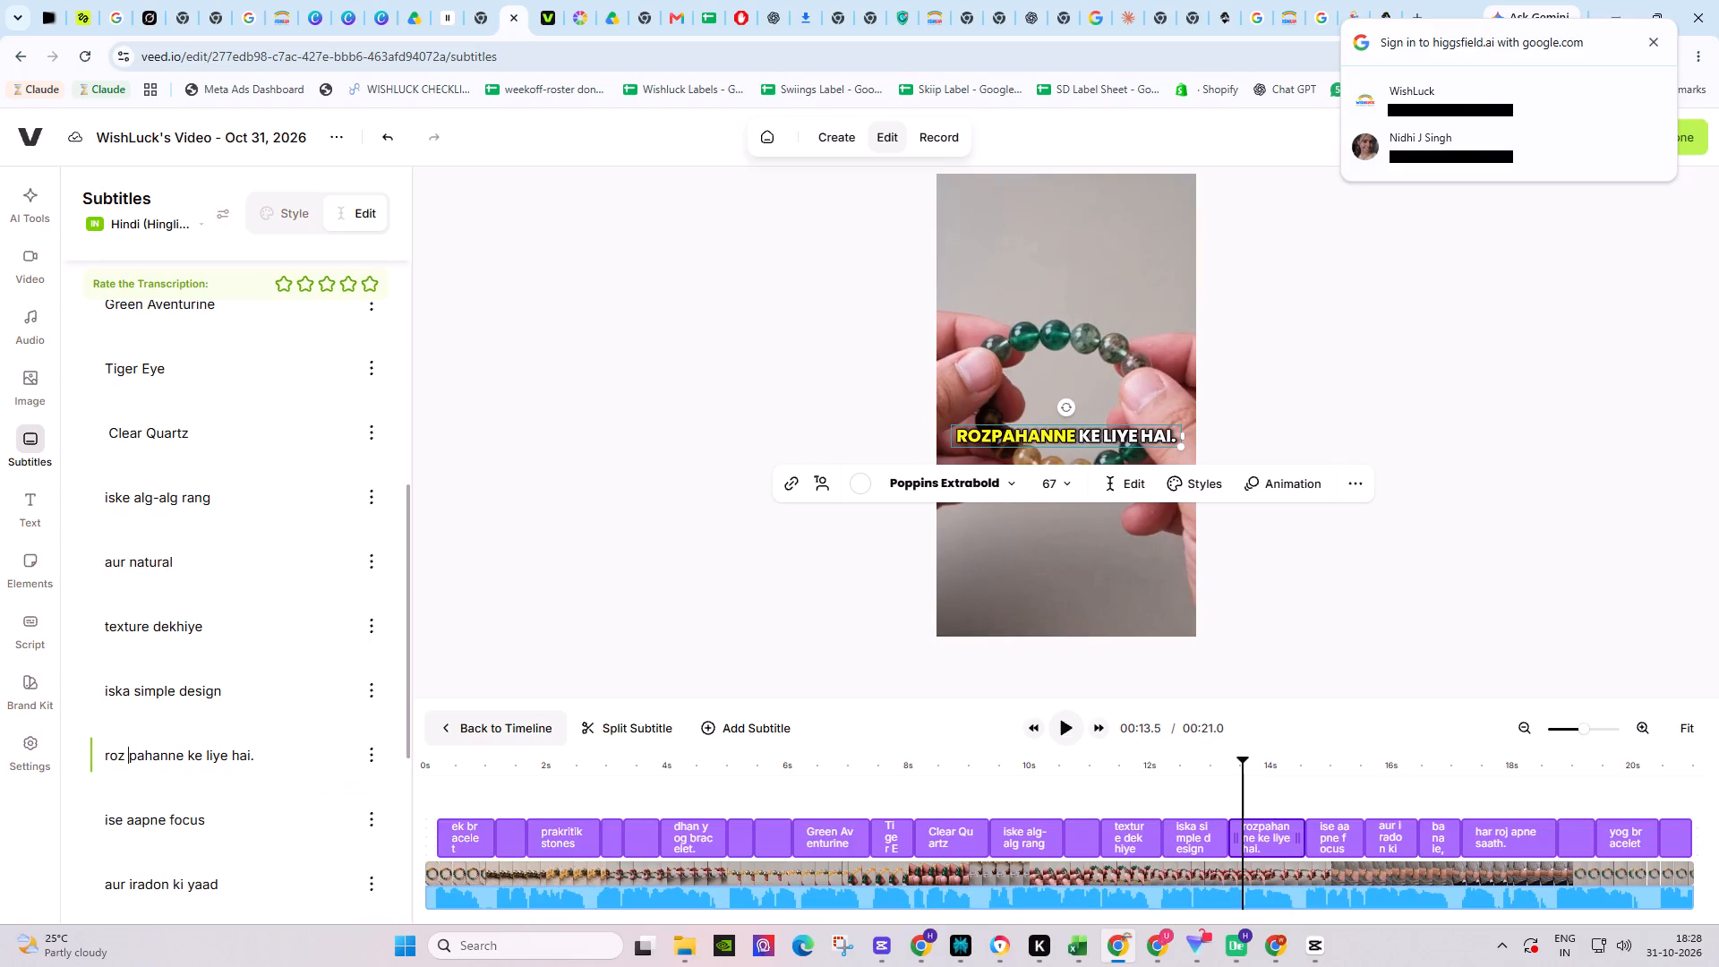
Split the merged line into "roz pahanne" and "ke liye hai", removing the final full stop.
left_click(184, 759)
key("Return")
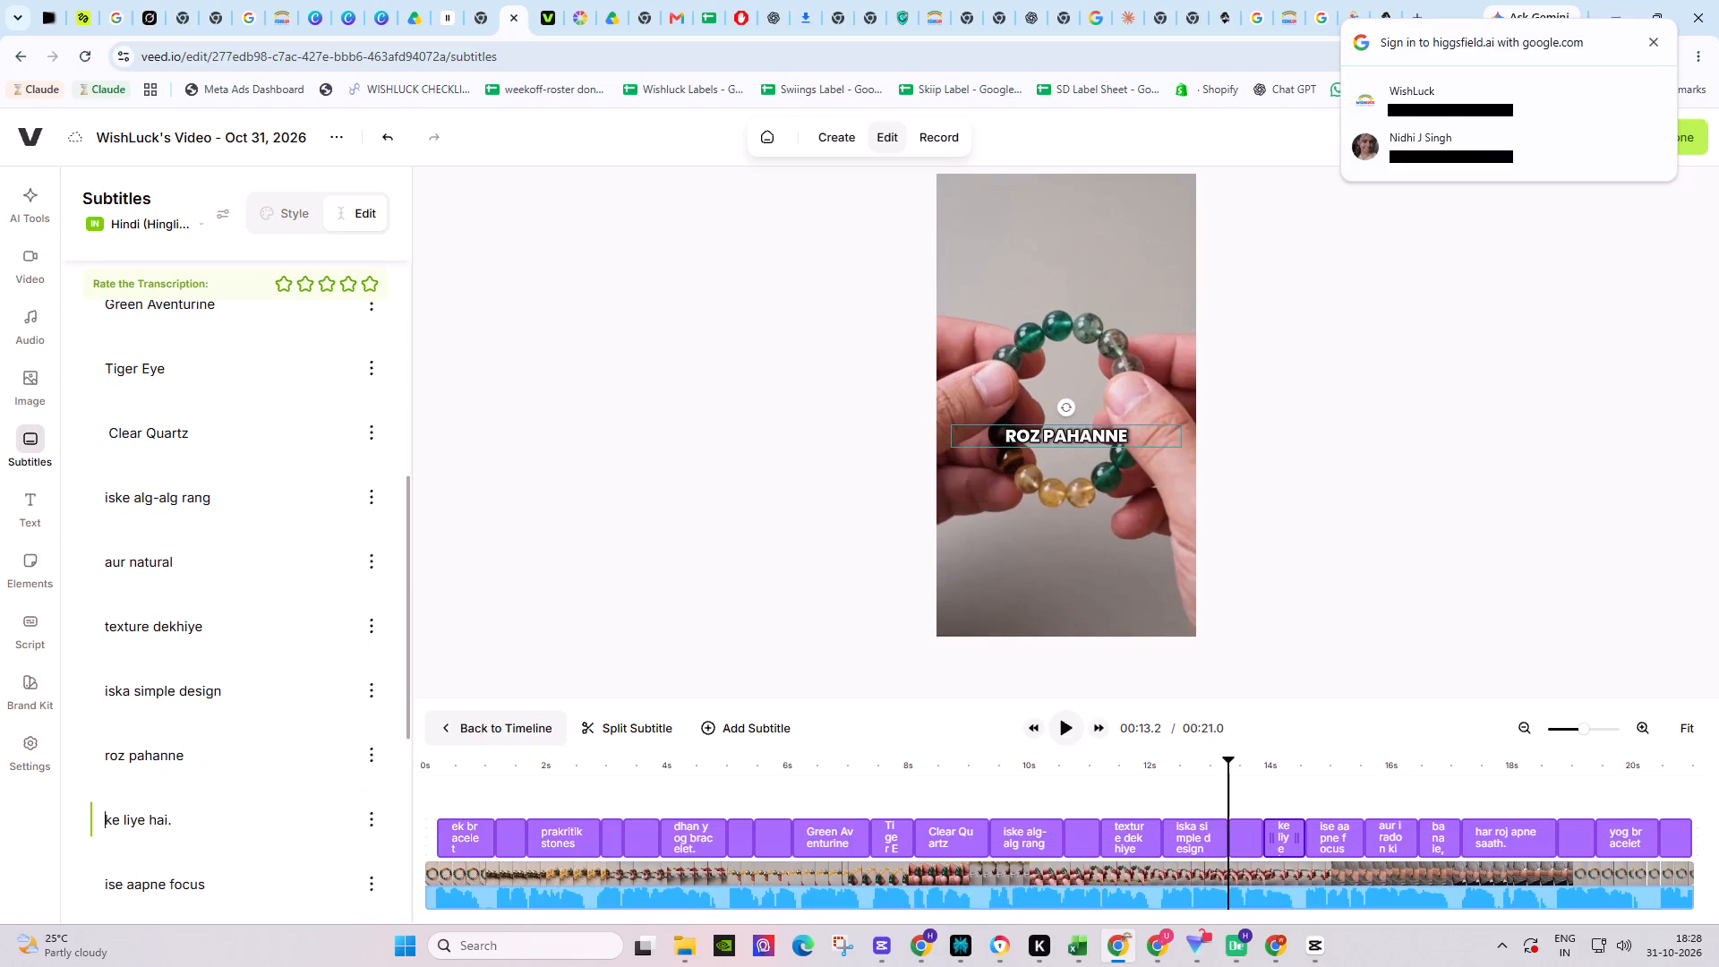
left_click(206, 797)
key("BackSpace")
scroll(207, 796, "down", 3)
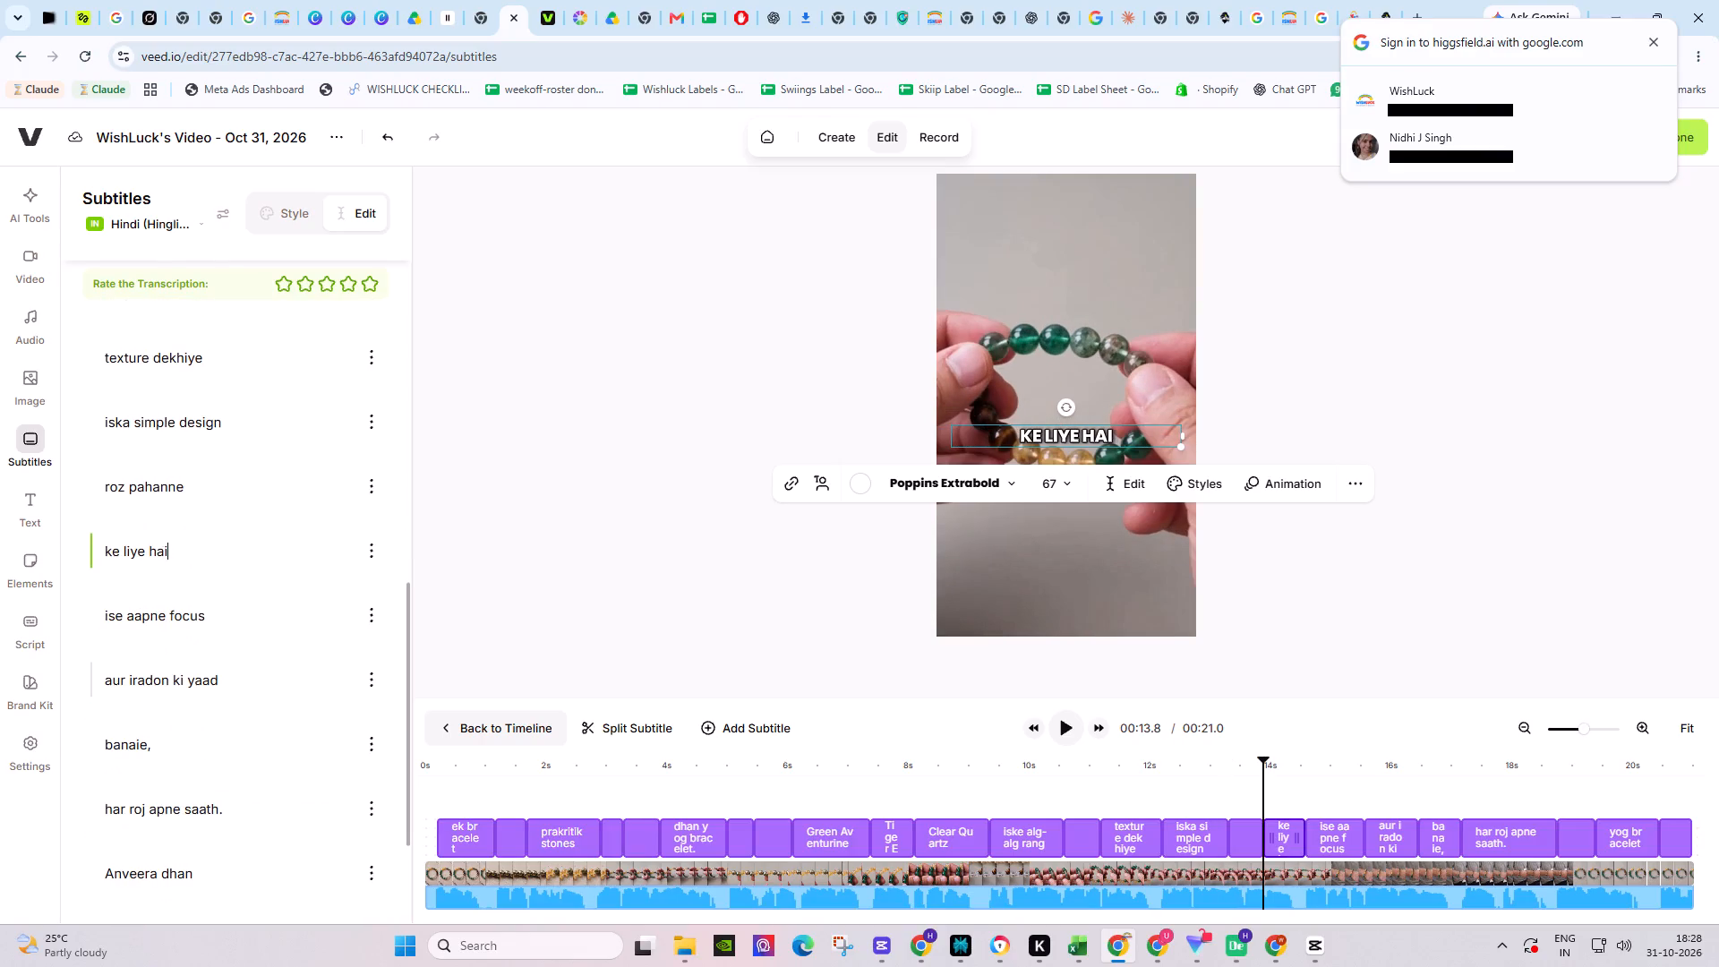
Regroup the text into the subtitle lines "aur iradon" and "ki yaad banaie", removing the comma.
left_click(172, 683)
key("Return")
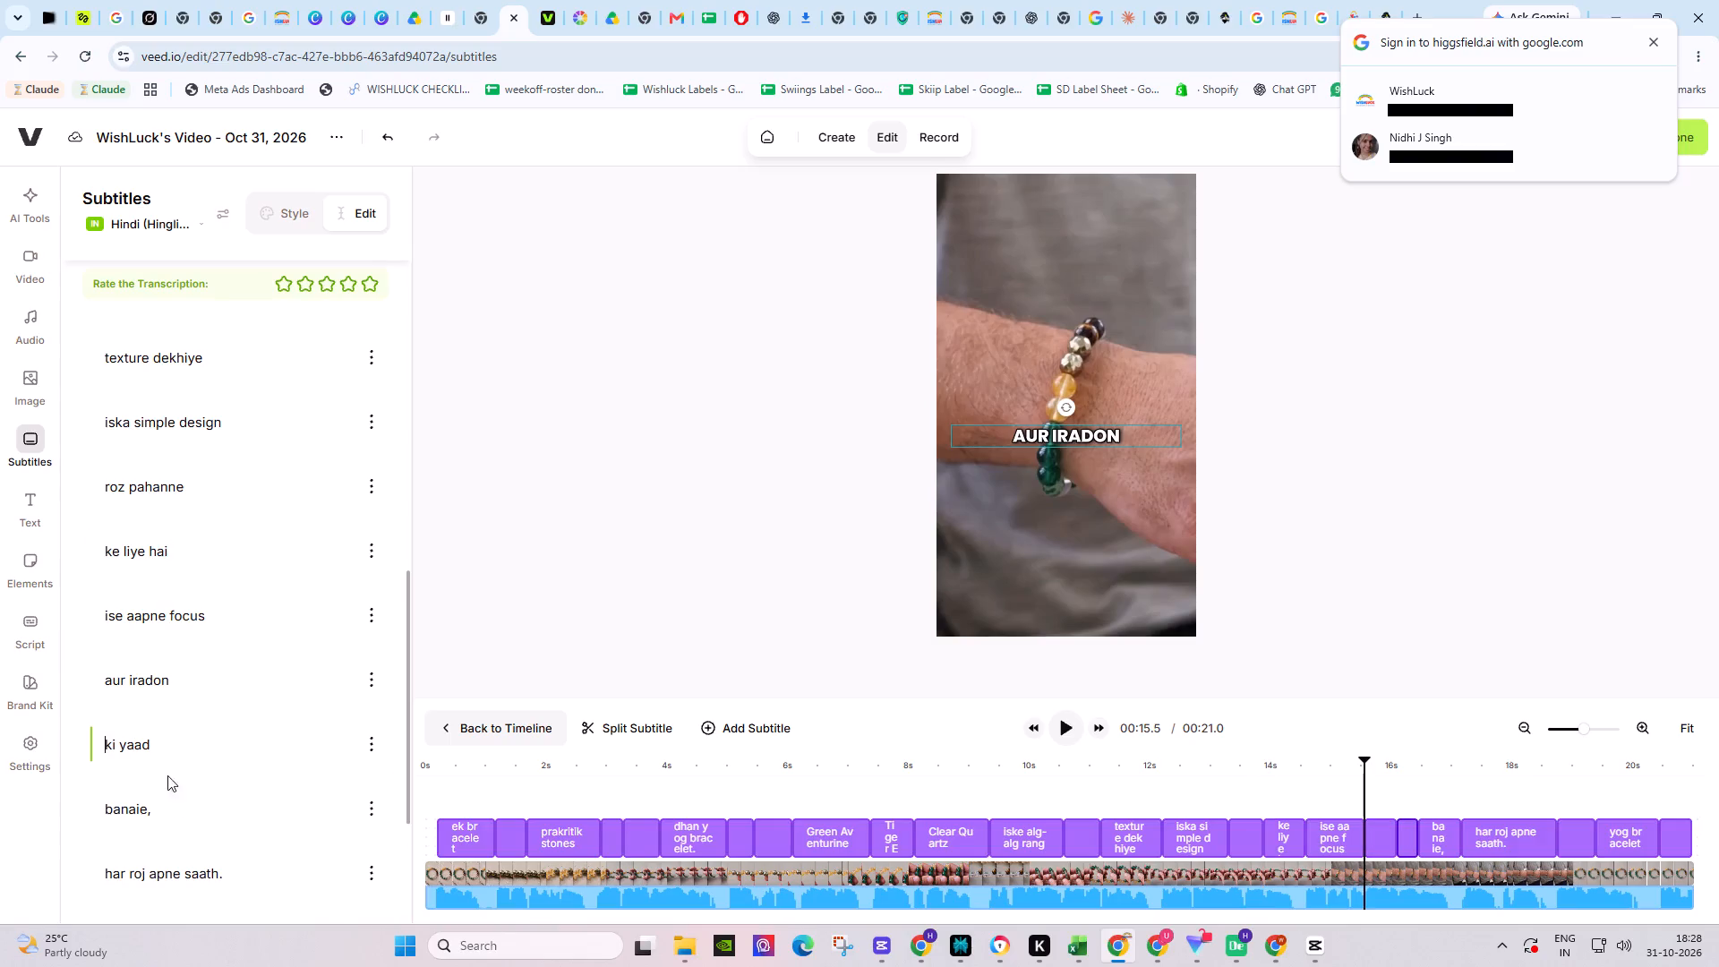
left_click(96, 814)
key("BackSpace")
key("space")
left_click(203, 752)
key("BackSpace")
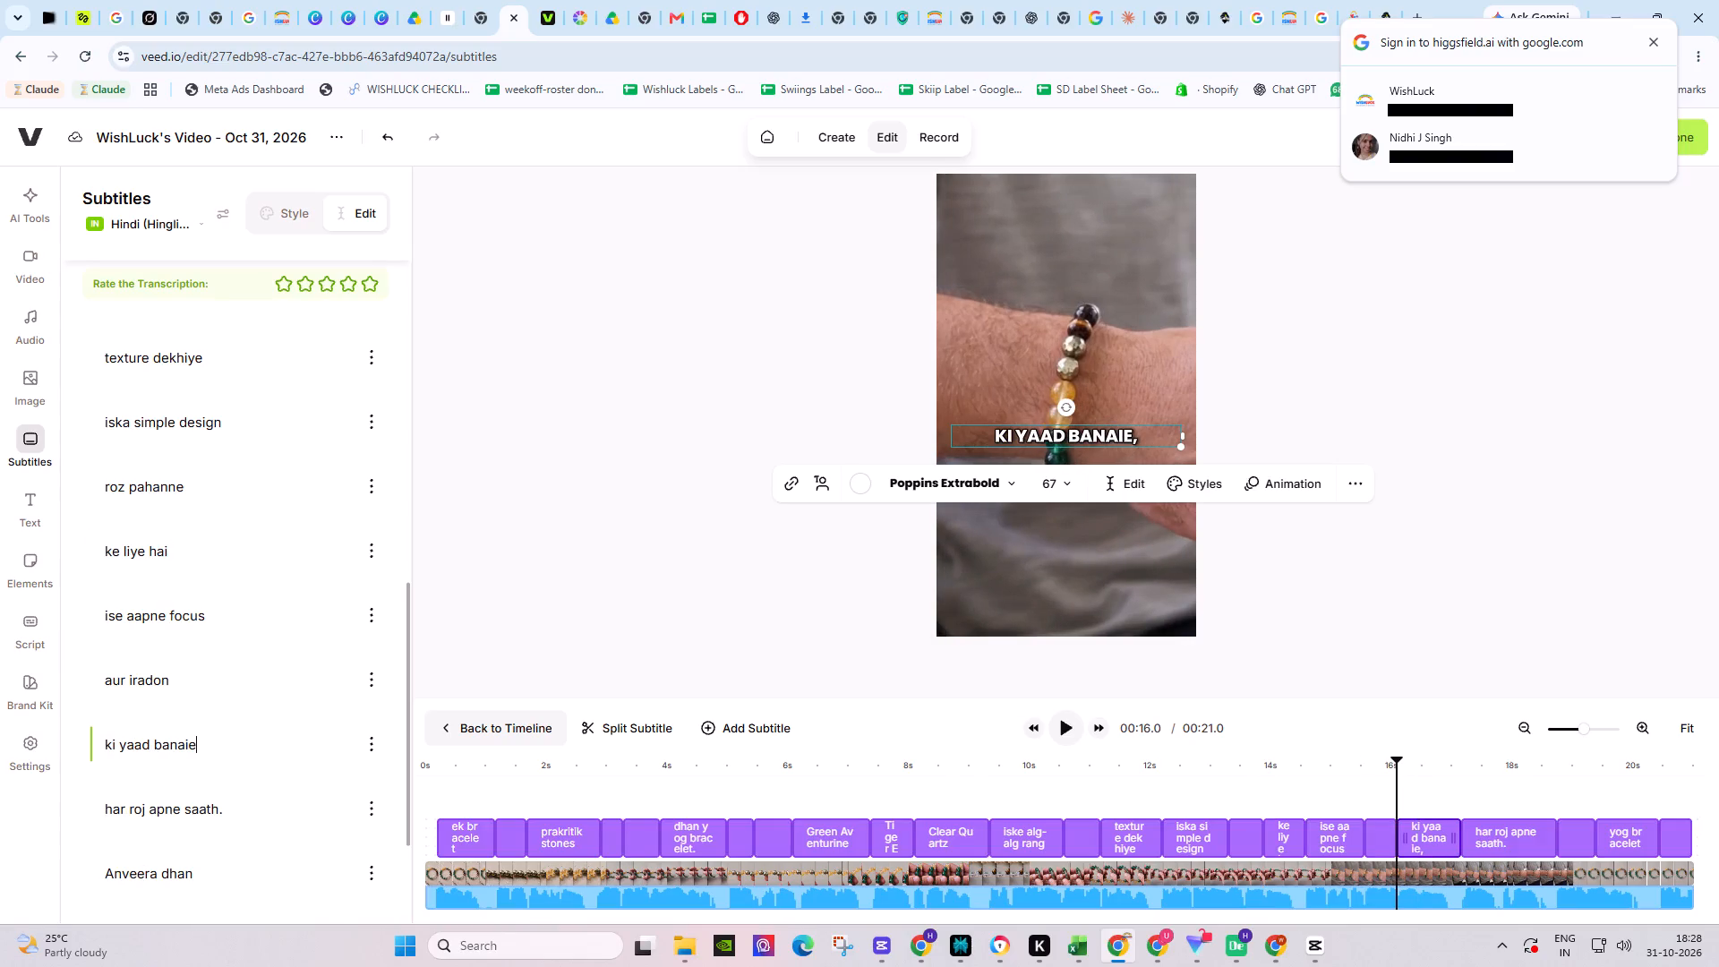
Correct "roj" to "roz" and split the line into "har roz" and "apne saath", without the full stop.
scroll(220, 744, "down", 1)
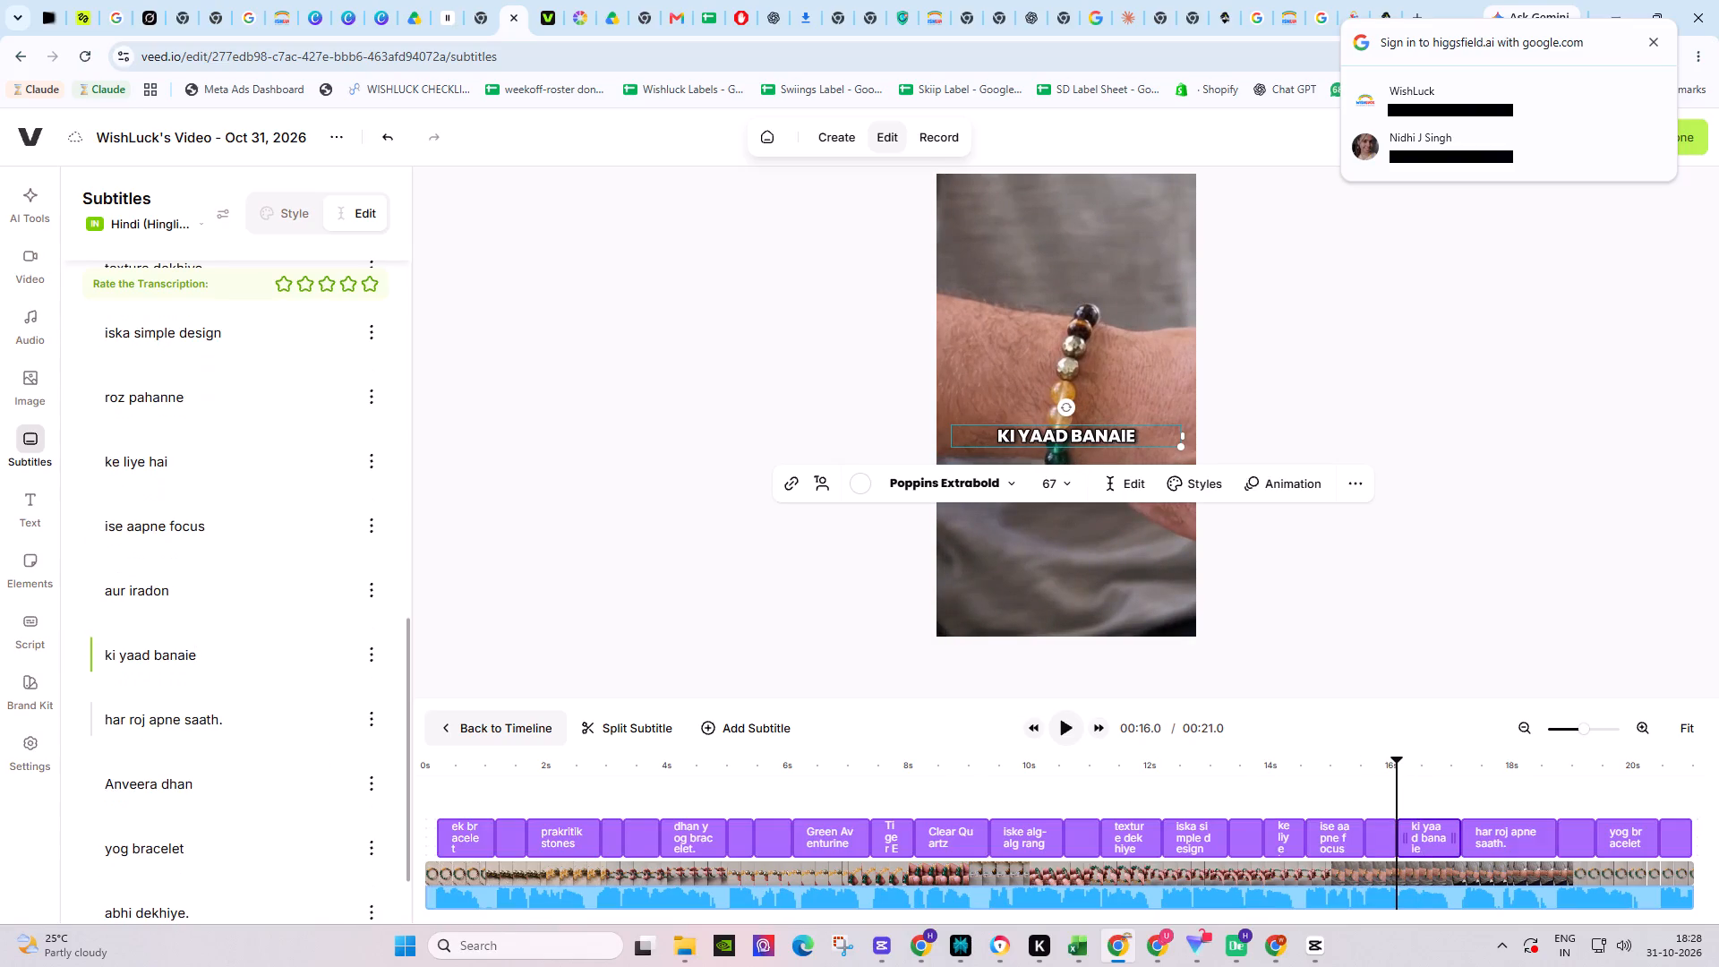
left_click(147, 718)
key("BackSpace")
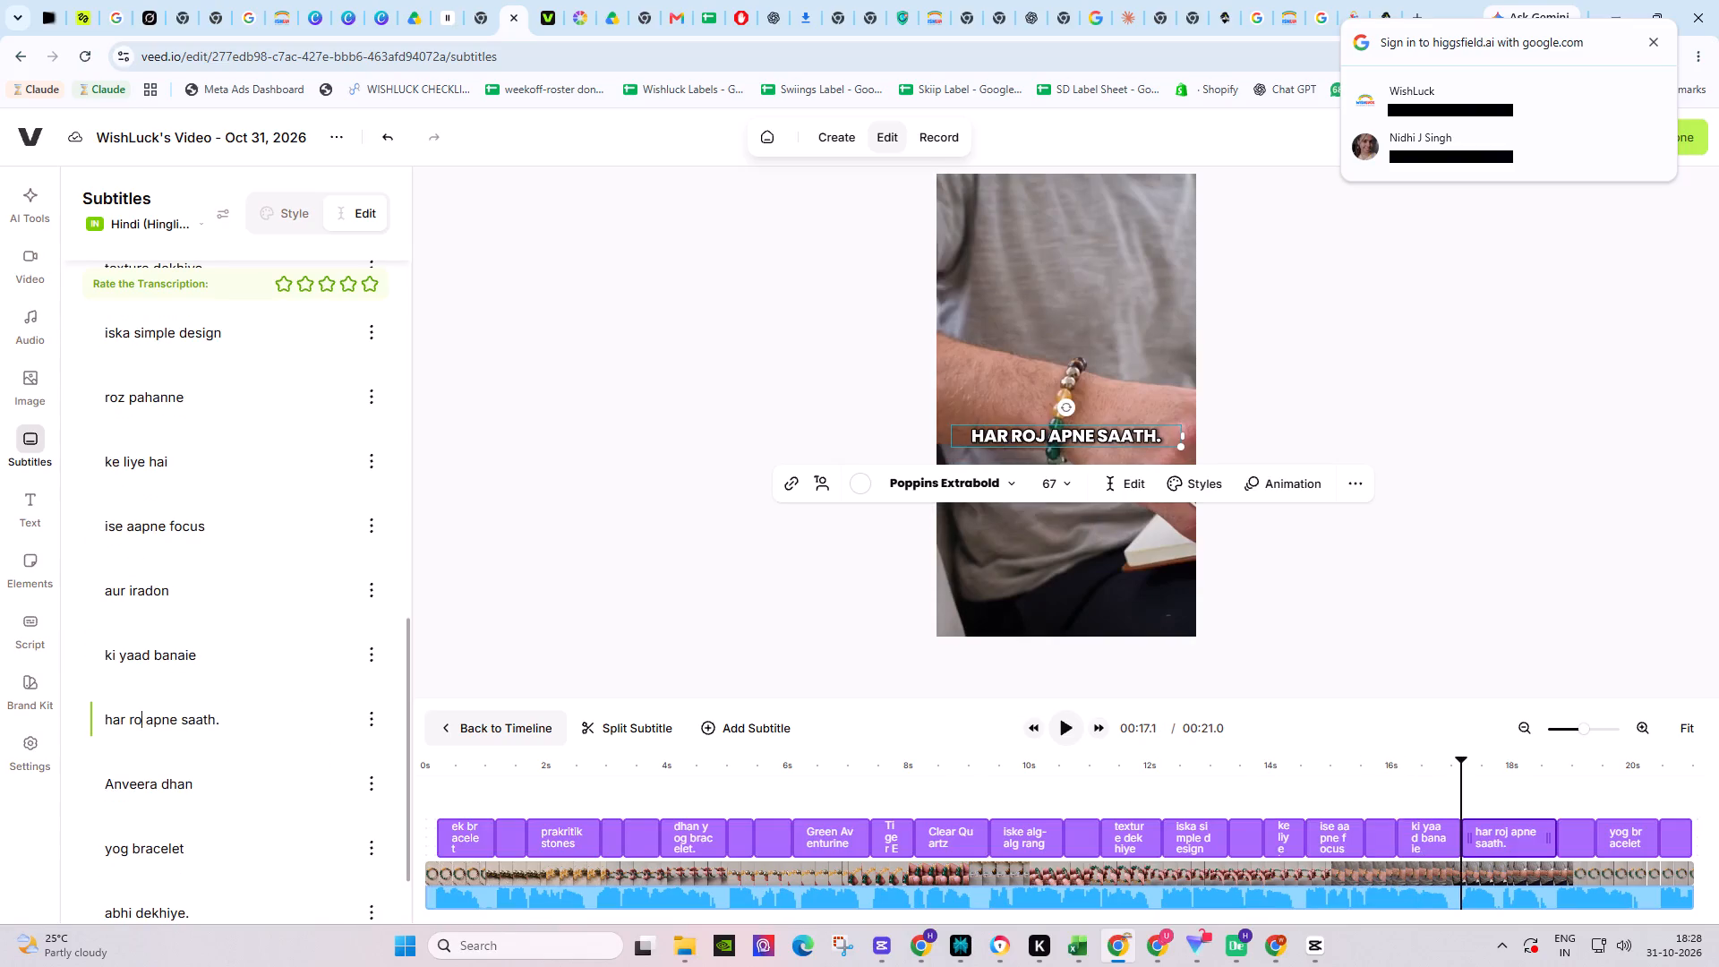
key("z")
key("Return")
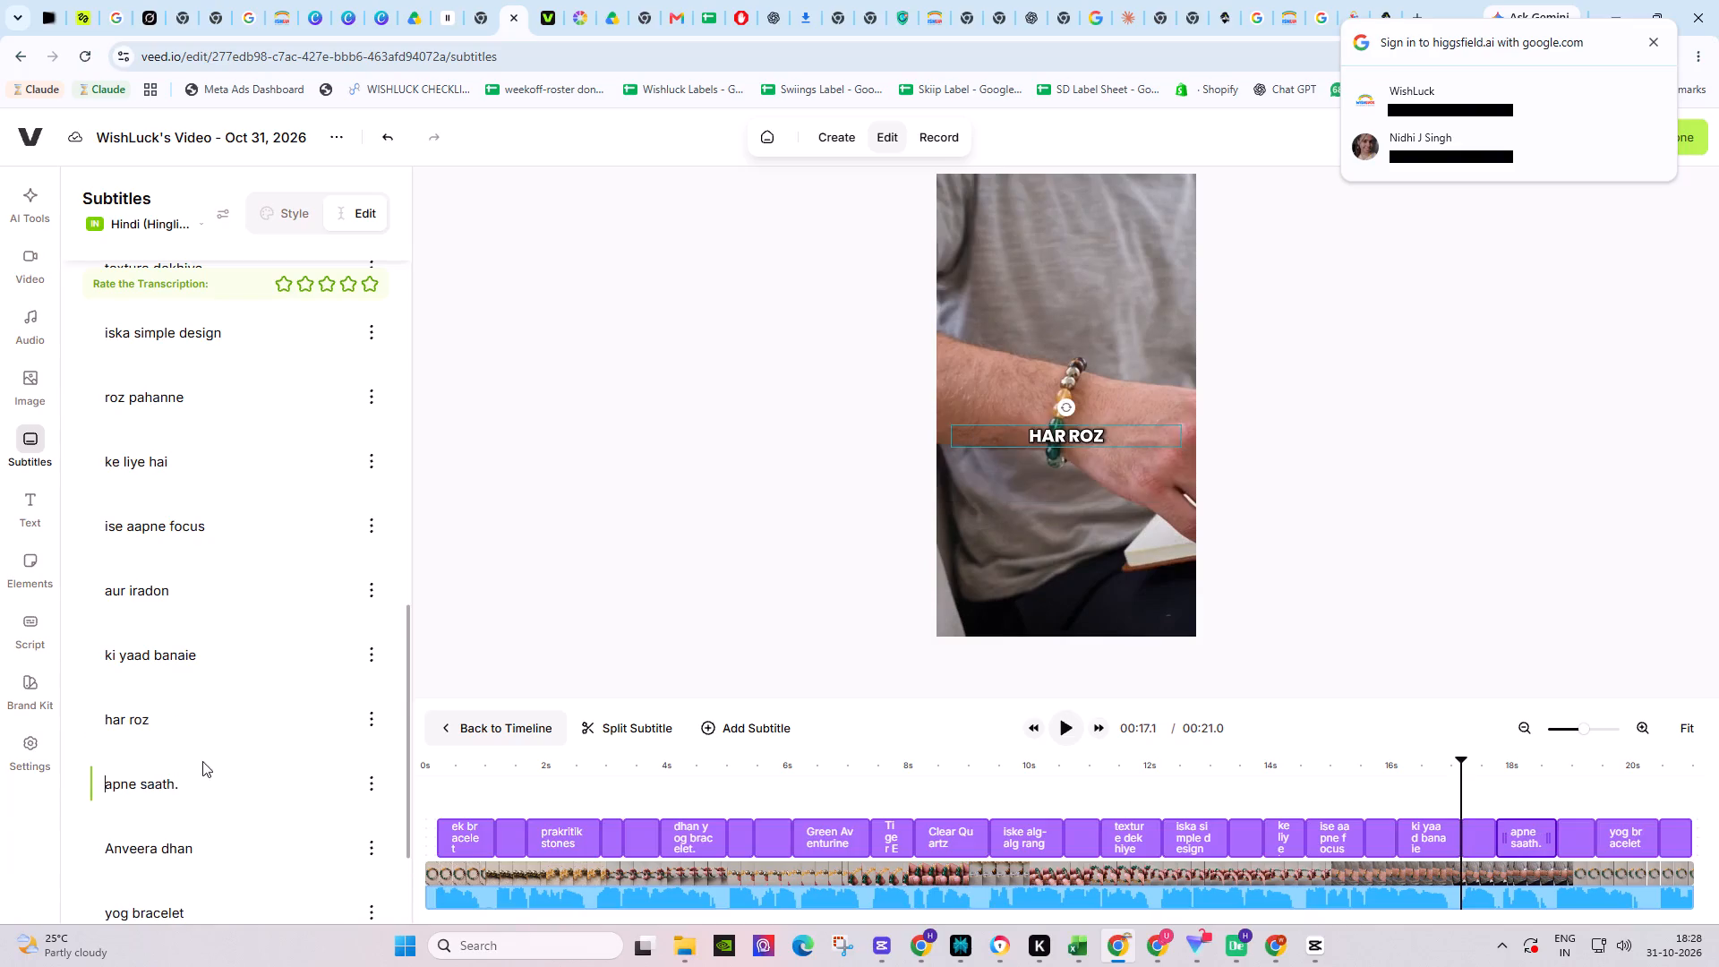
left_click(207, 785)
key("BackSpace")
Replace "Anveera" with "anvyra" in the "Anveera dhan" subtitle line.
scroll(207, 786, "down", 1)
left_click_drag(158, 761, 116, 757)
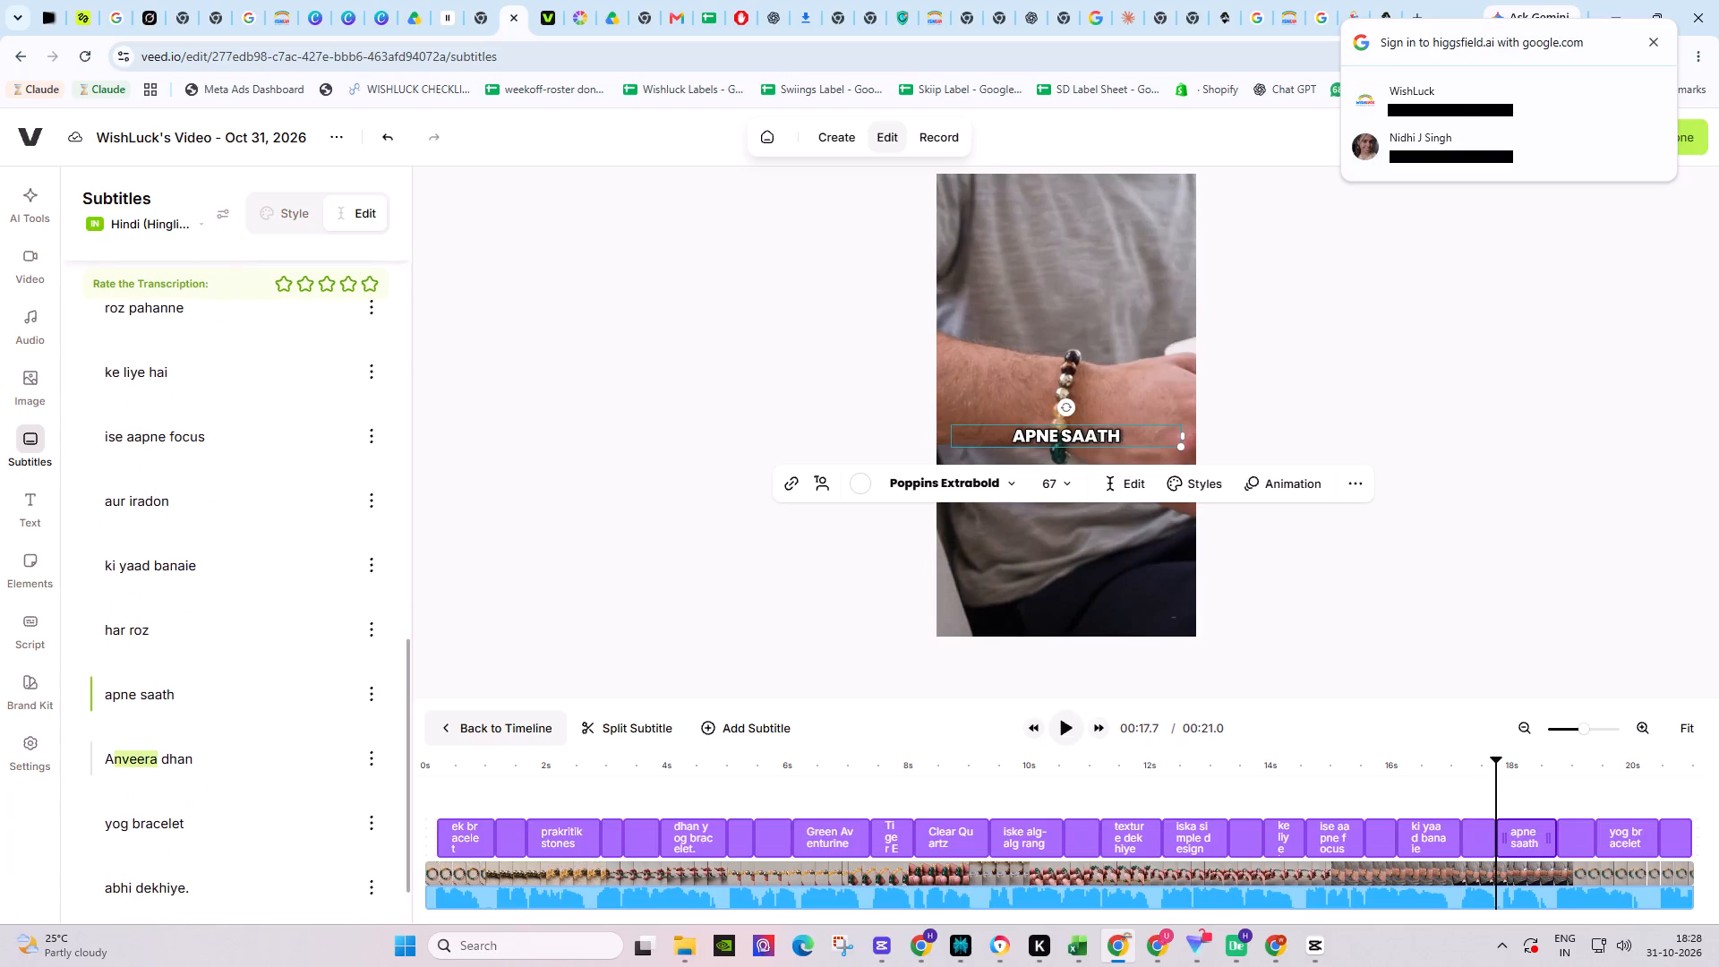
left_click_drag(116, 757, 107, 757)
key("ctrl+v")
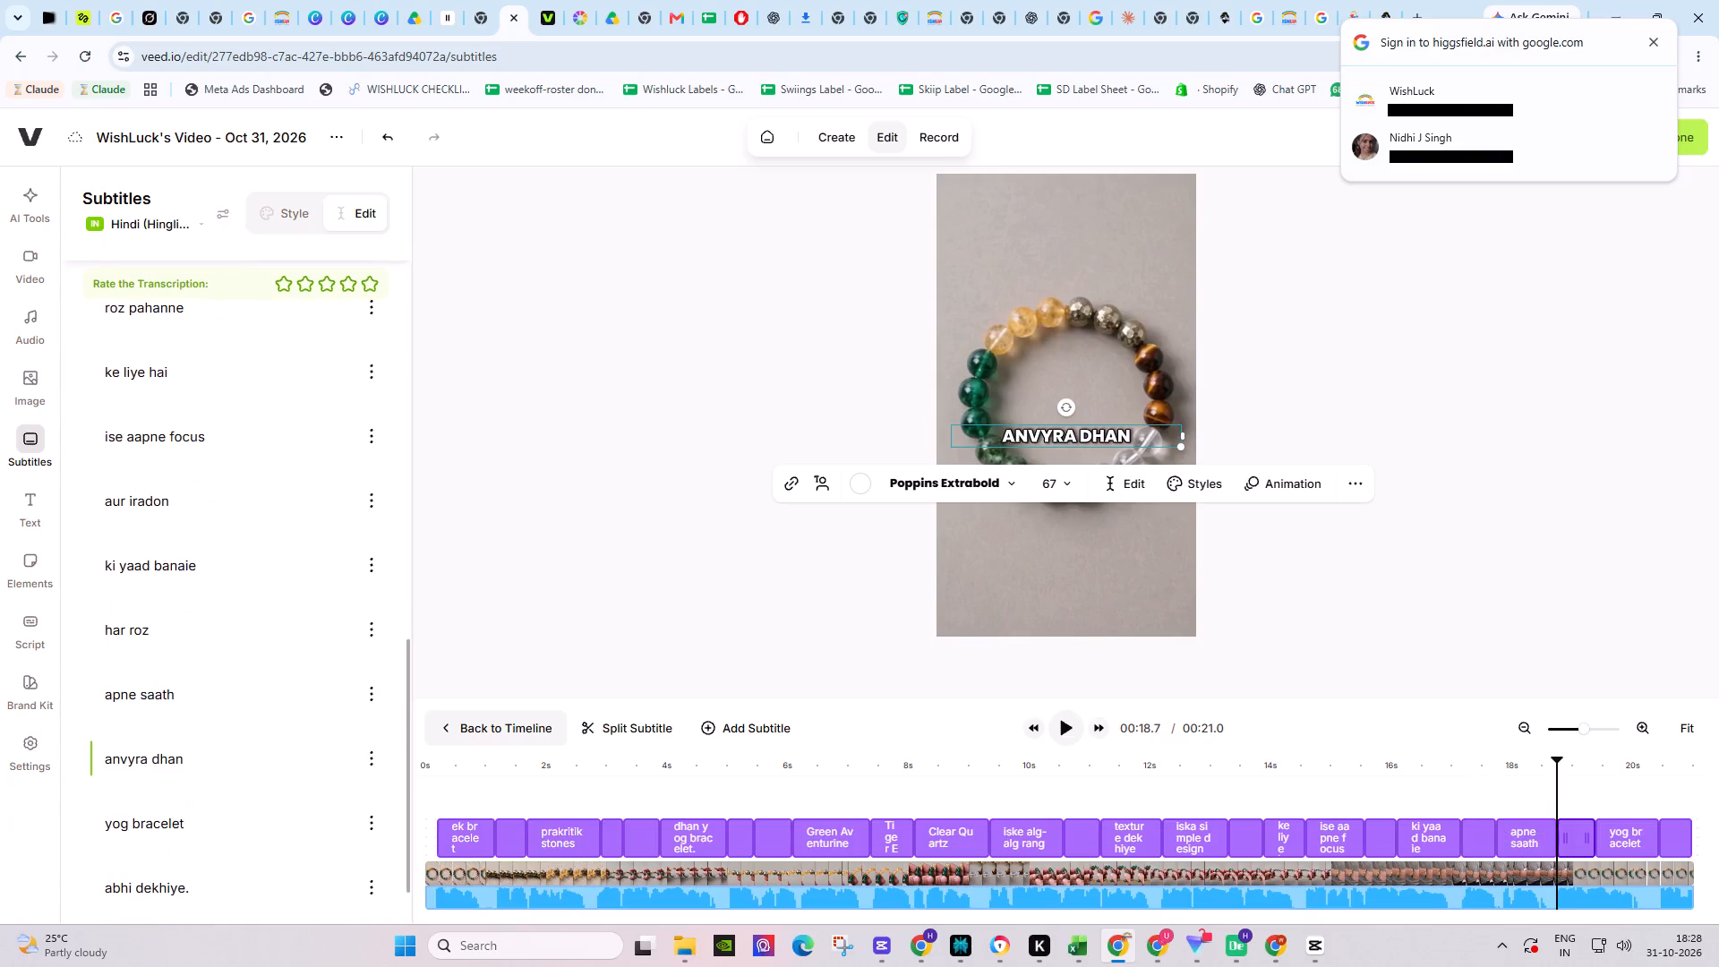
Regroup the closing brand text into the subtitle lines "anvyra" and "dhan yog bracelet".
key("Return")
left_click(100, 886)
key("BackSpace")
key("space")
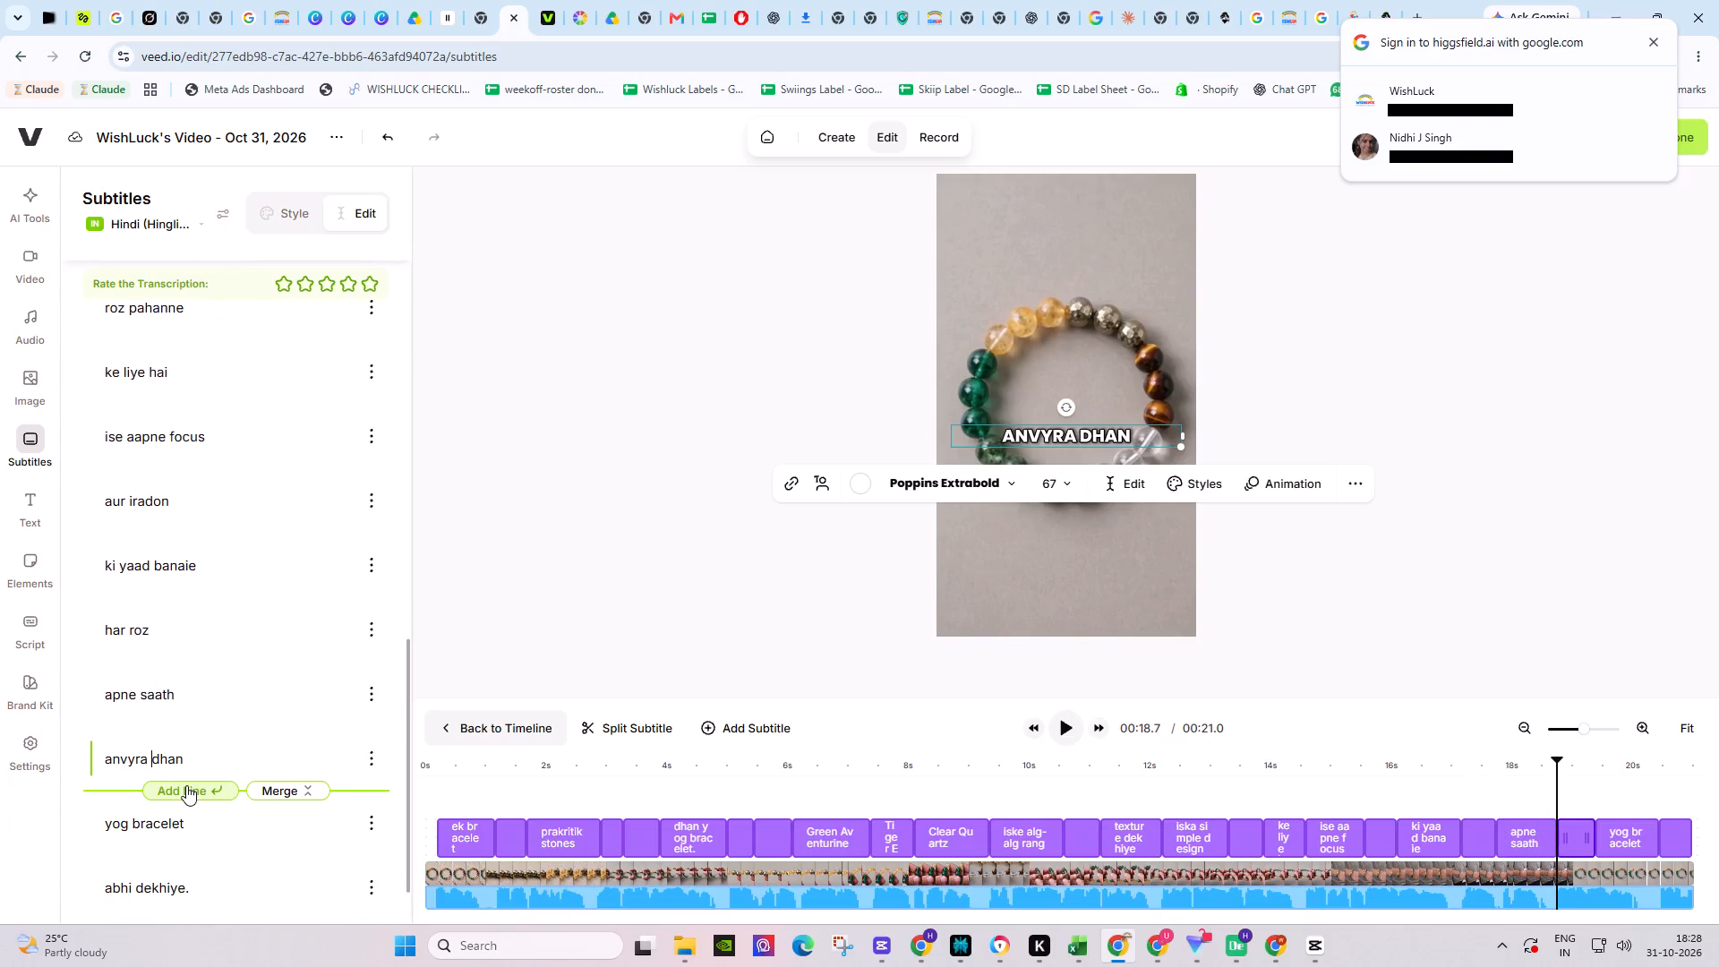
key("Return")
left_click(108, 905)
key("BackSpace")
key("space")
Remove the full stops from the last line "abhi dekhiye." and from the earlier "dhan yog bracelet." line.
scroll(201, 920, "down", 2)
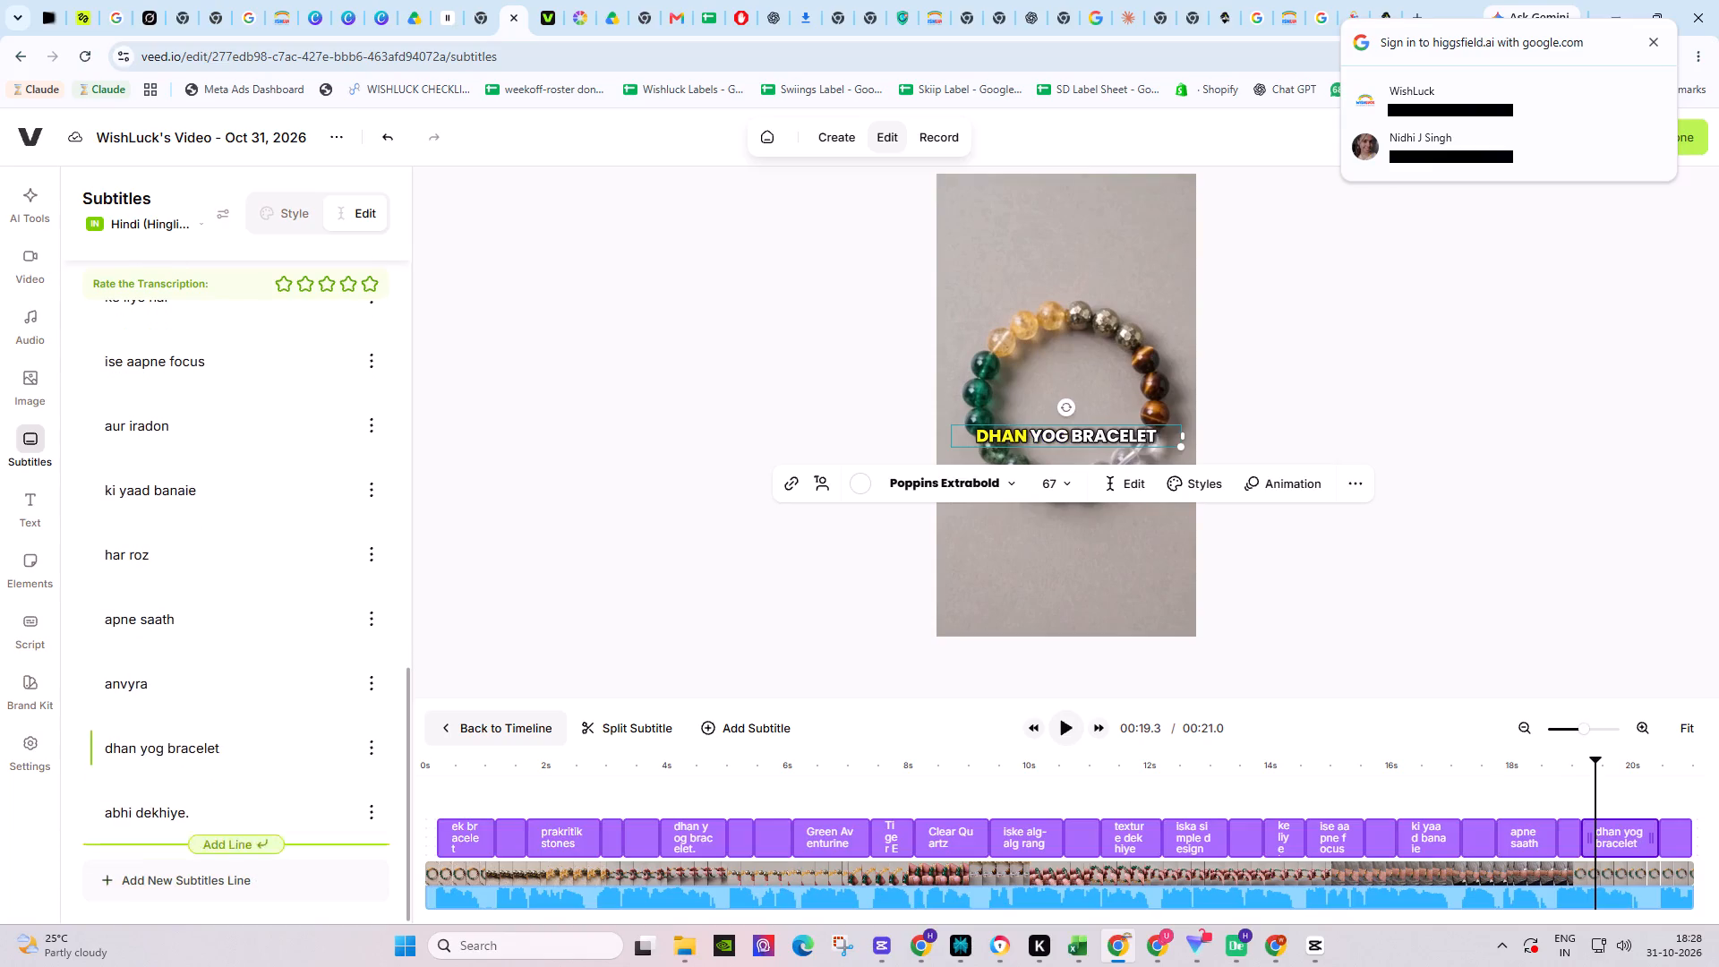
left_click(210, 817)
key("BackSpace")
left_click_drag(483, 763, 373, 770)
left_click(1071, 722)
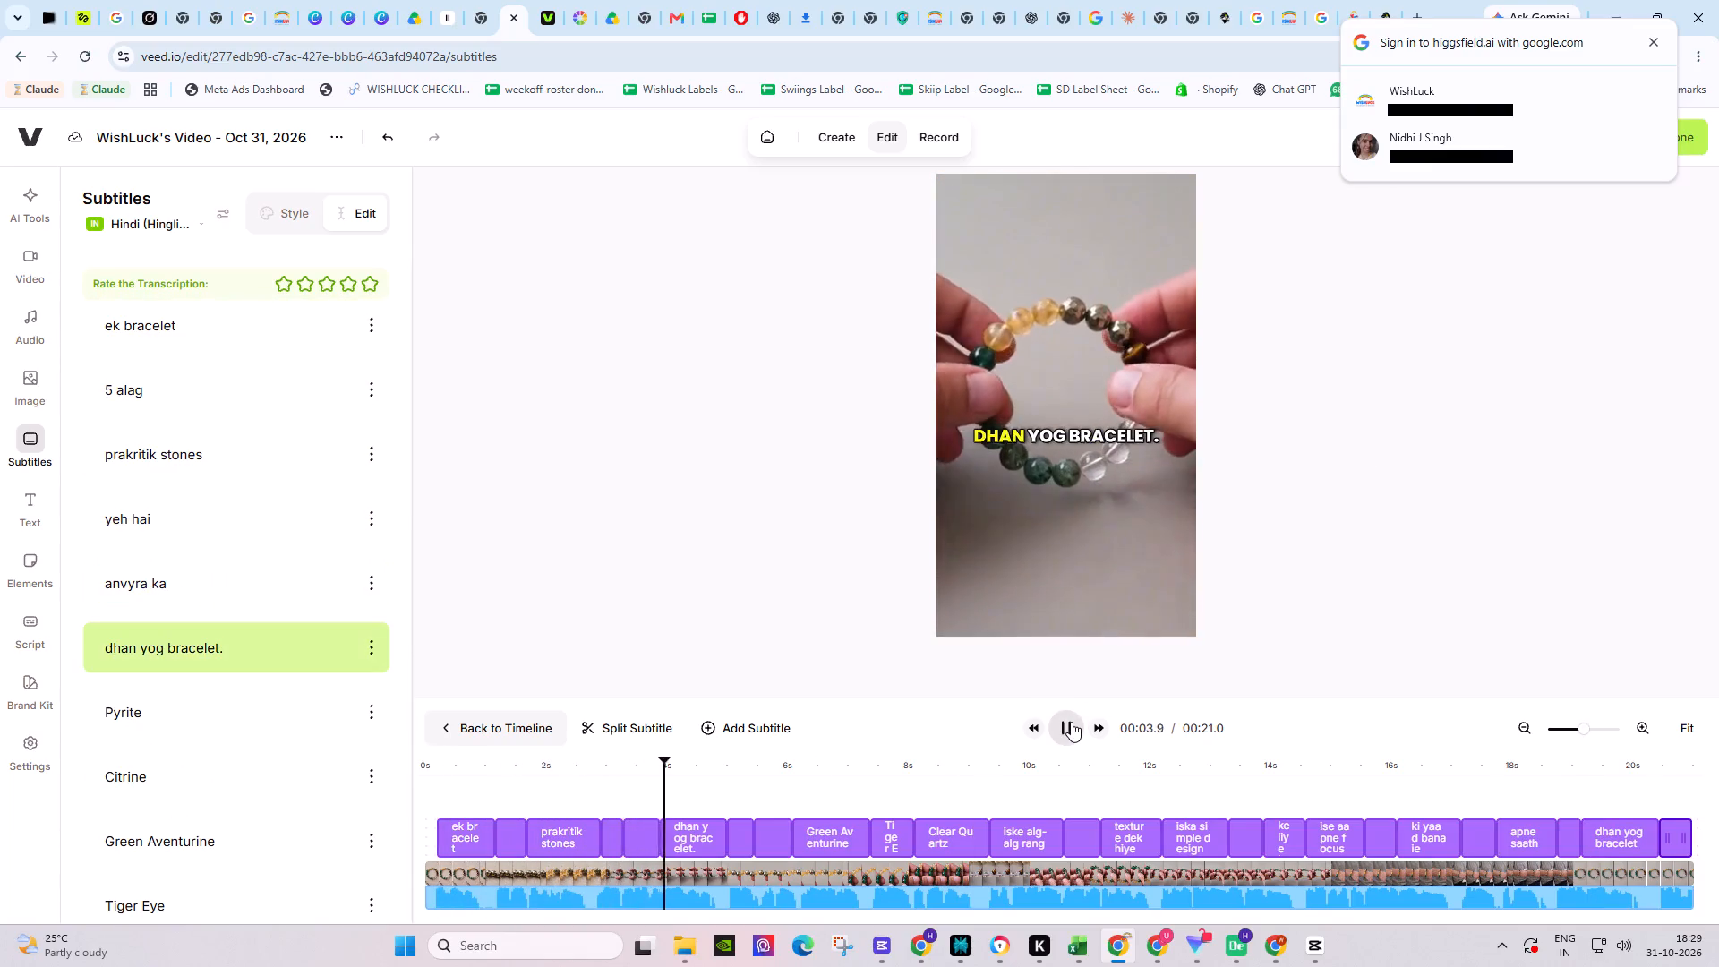
key("space")
left_click(299, 650)
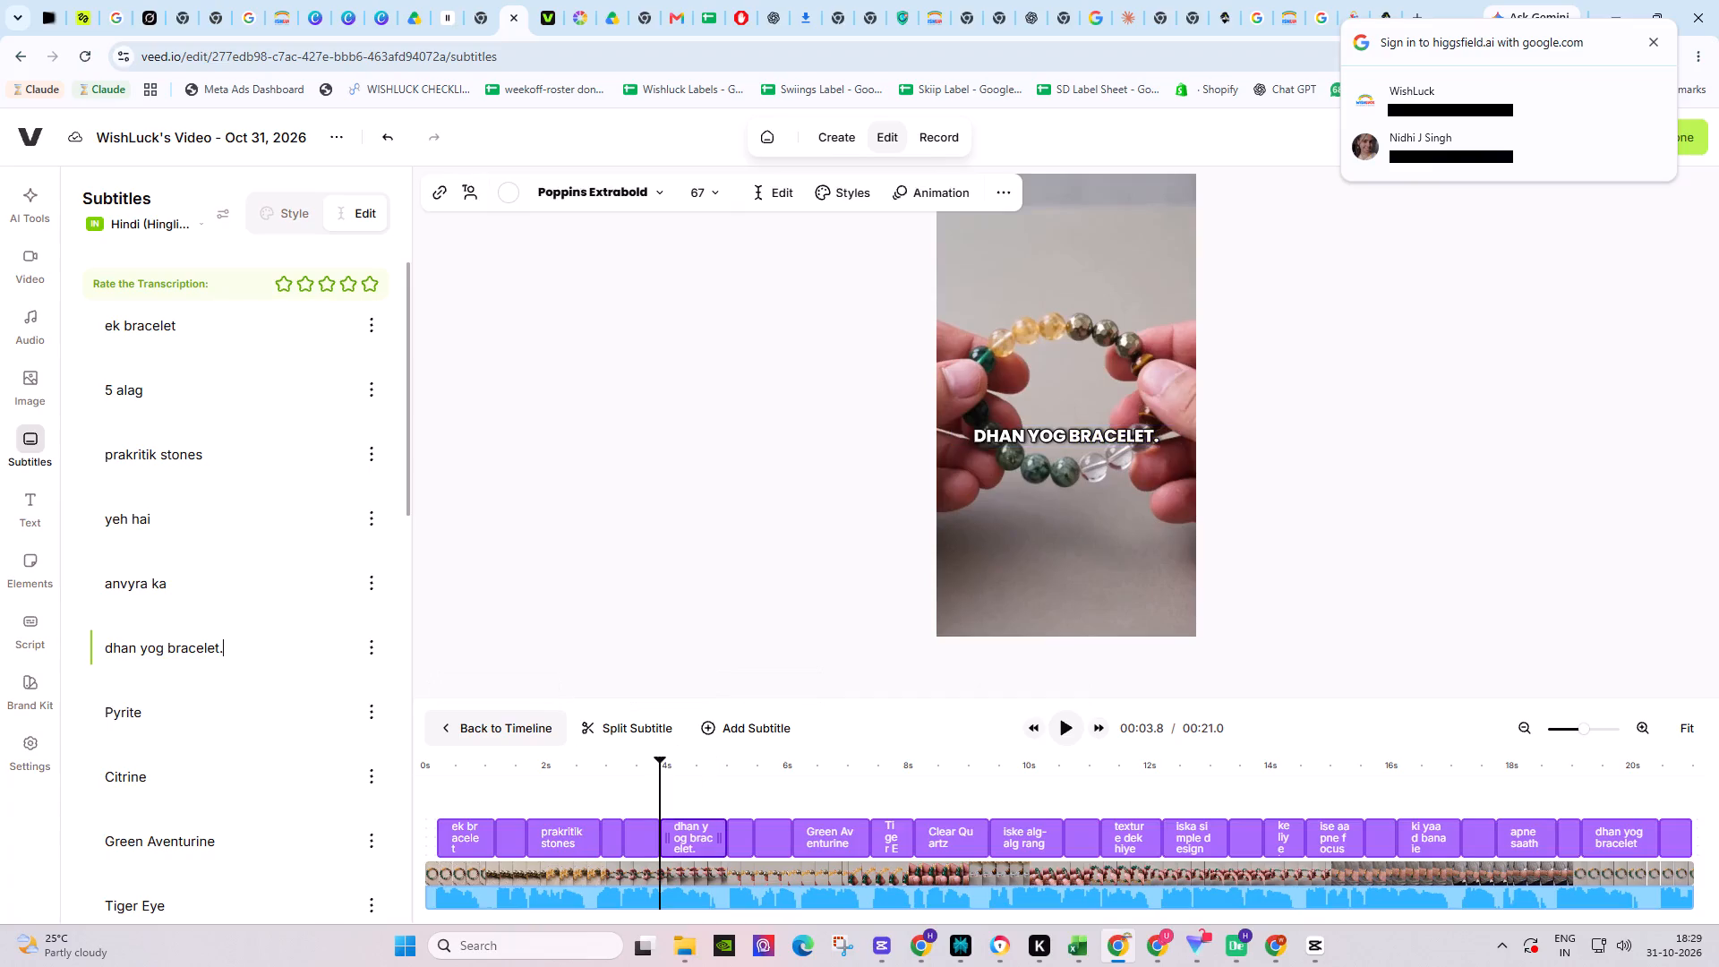
key("BackSpace")
Play the clip to check the corrected subtitles, replaying the part from about 15 seconds.
left_click(1069, 720)
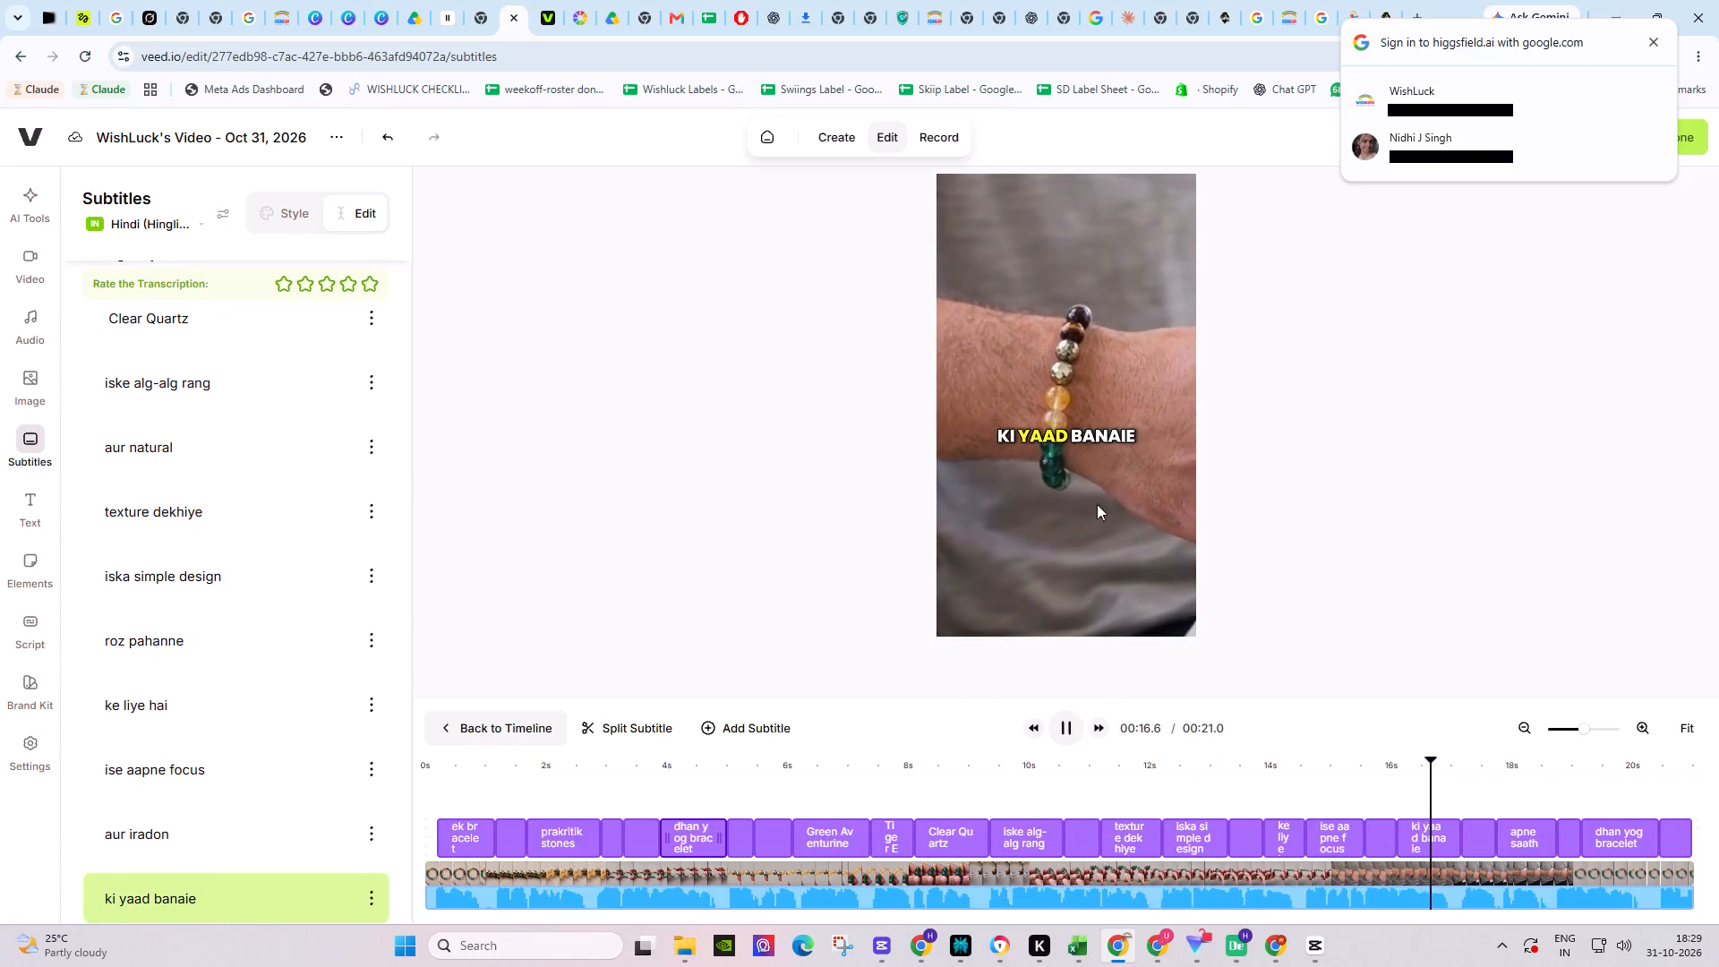
key("space")
left_click(1318, 772)
key("space")
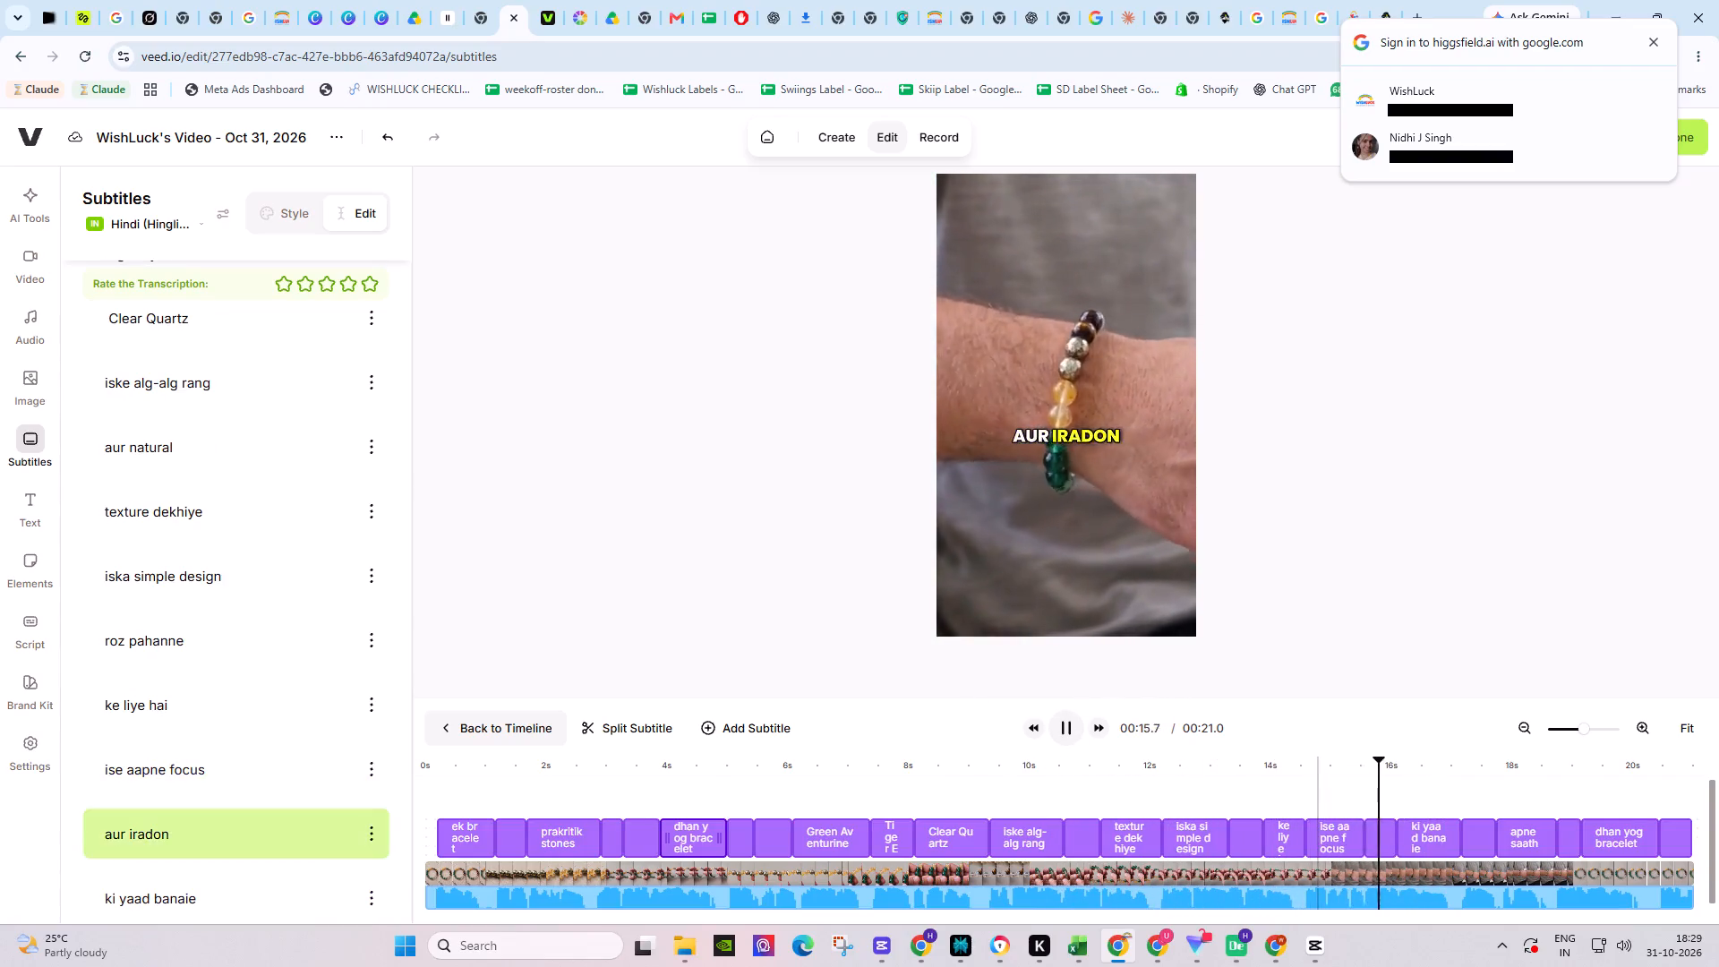
key("space")
key("space")
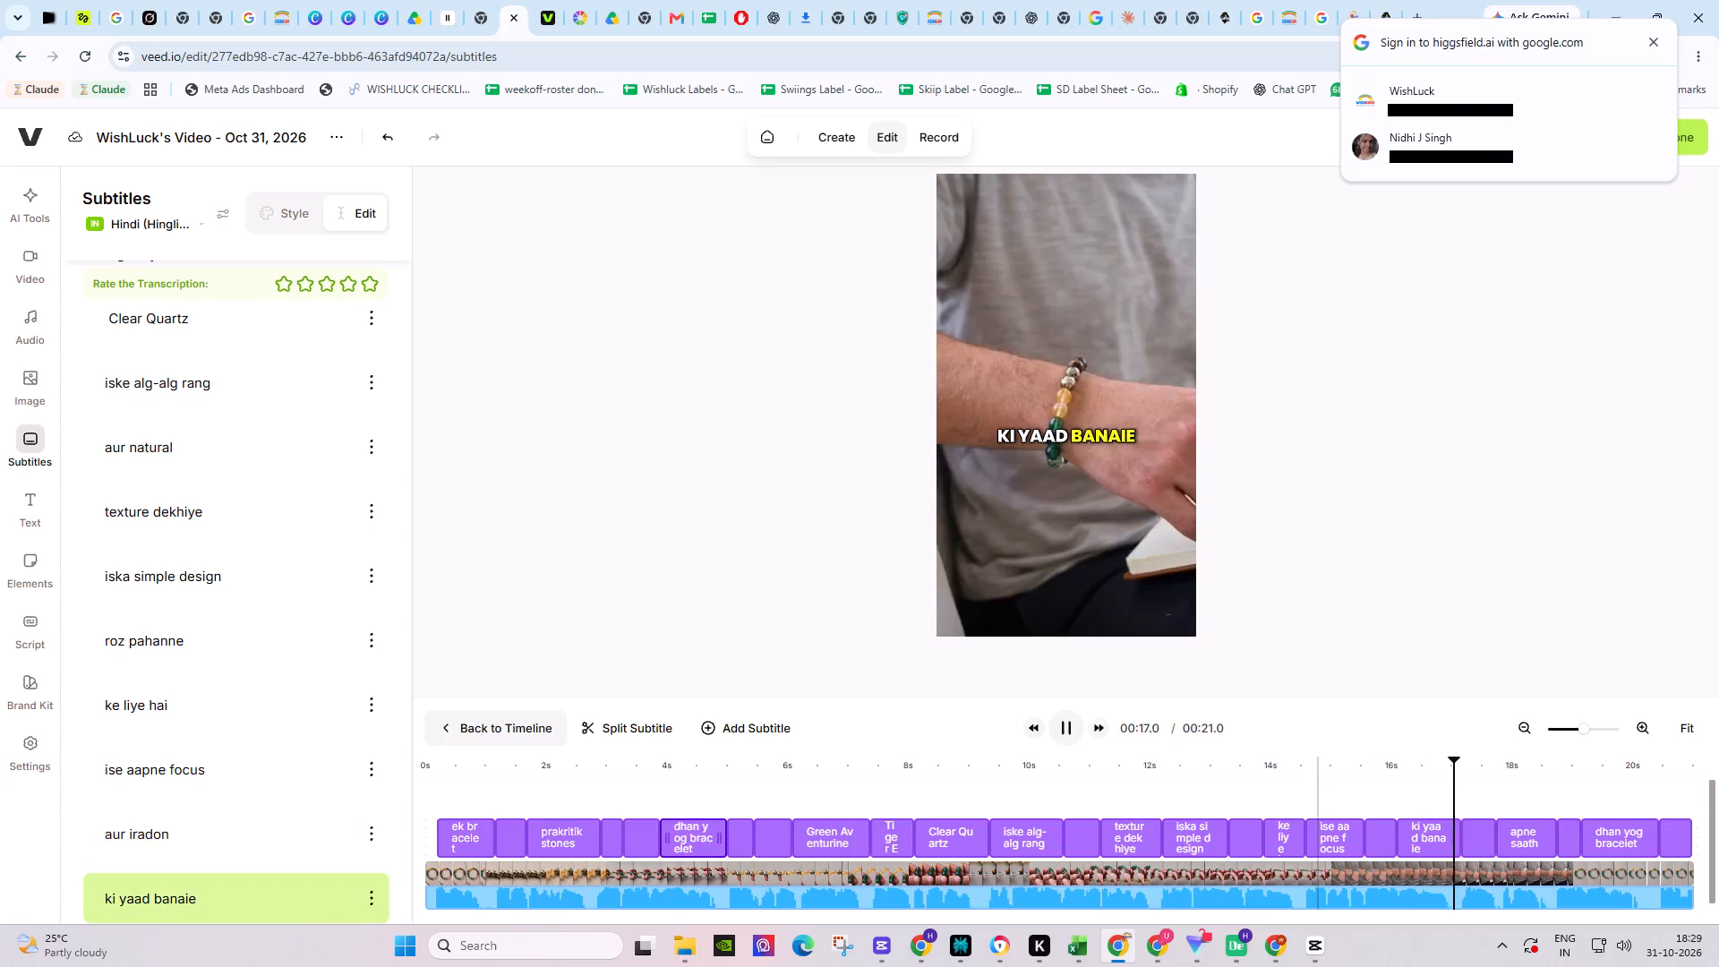
key("space")
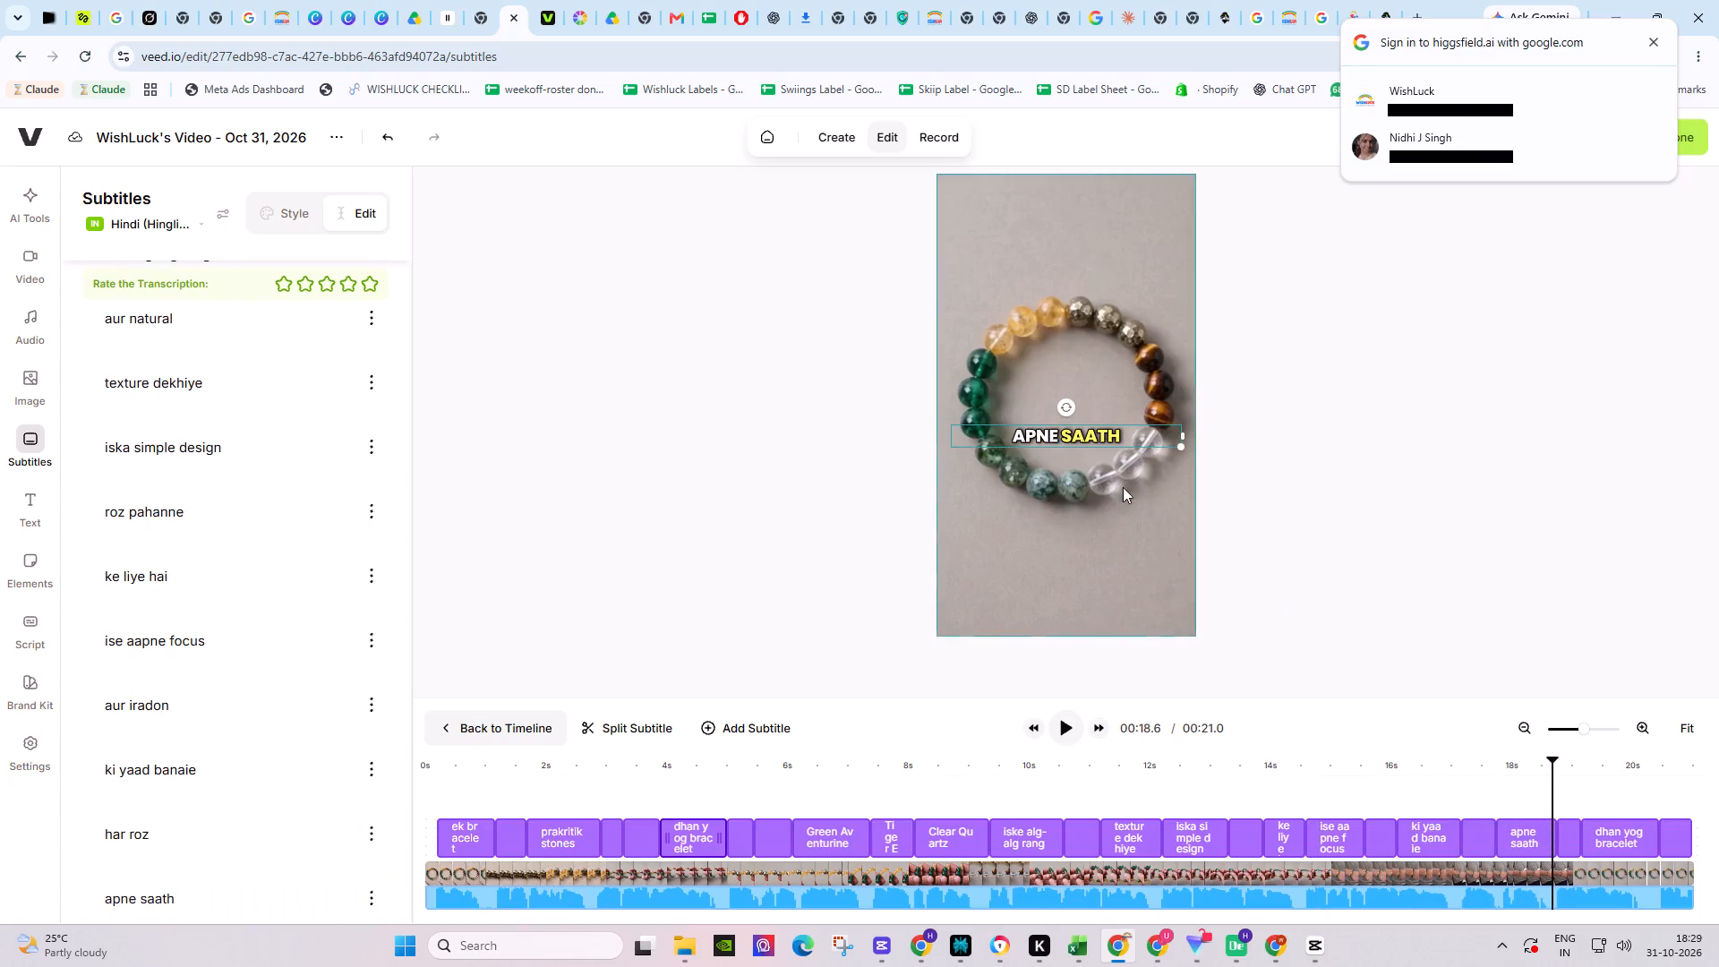
Move the subtitles lower in the frame, just beneath the bracelet, and replay the whole clip from the start.
left_click_drag(1069, 439, 1063, 531)
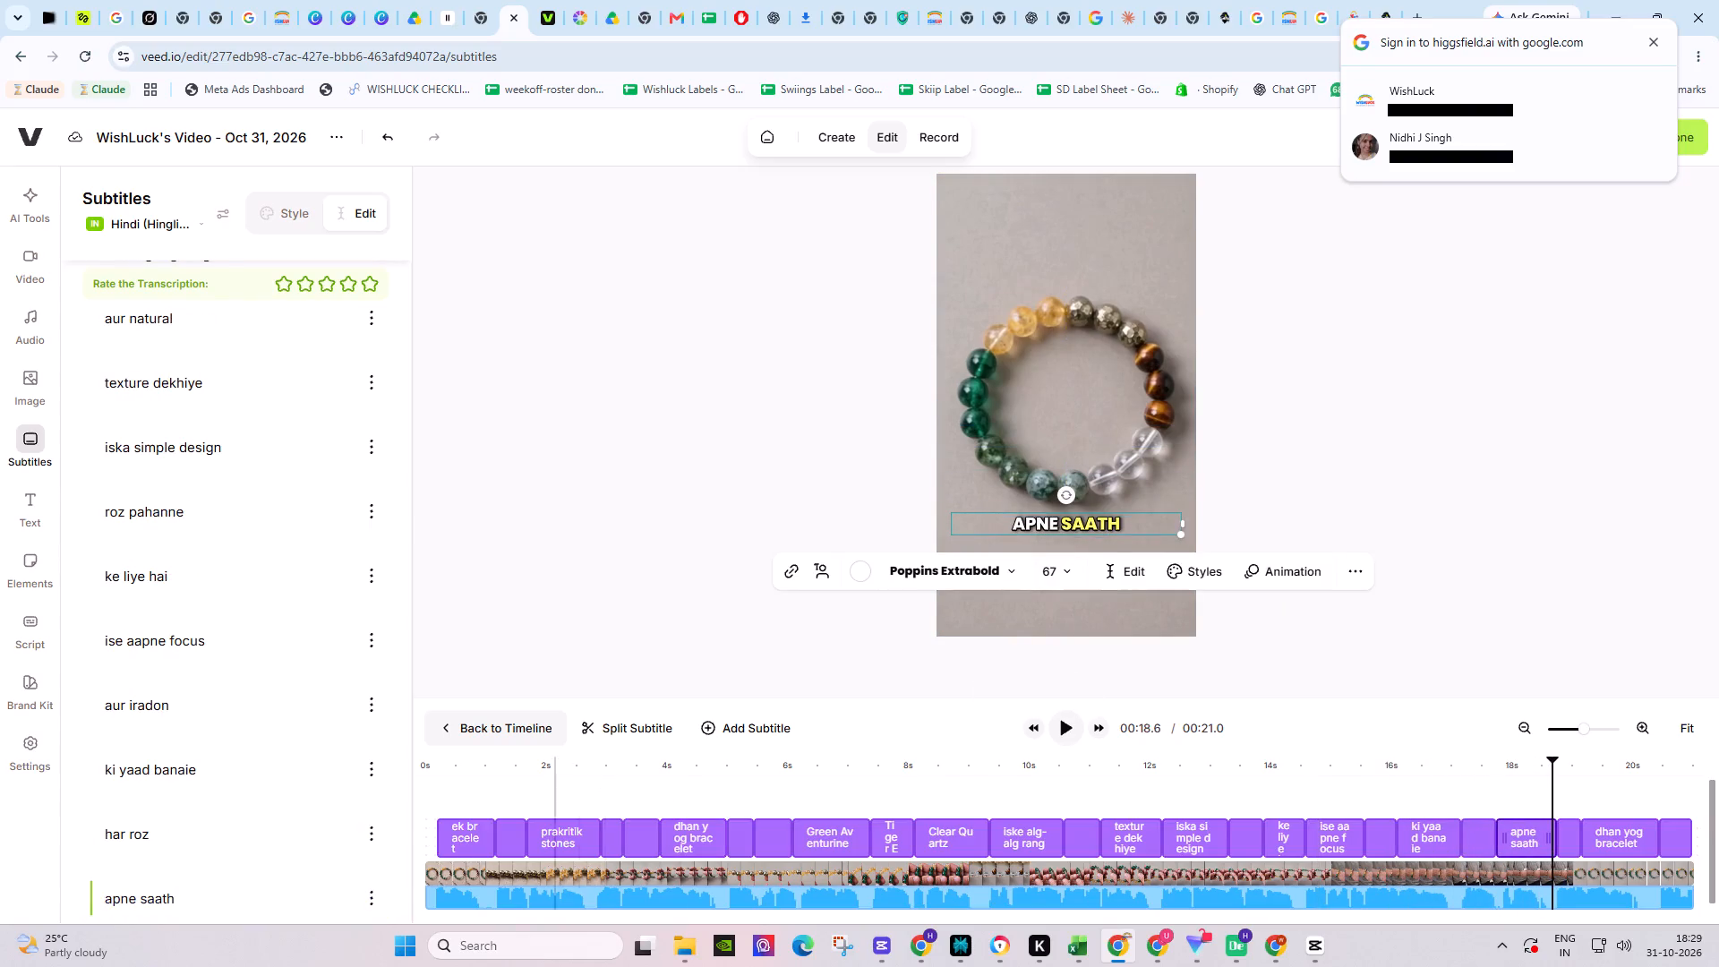
left_click_drag(526, 772, 368, 769)
key("space")
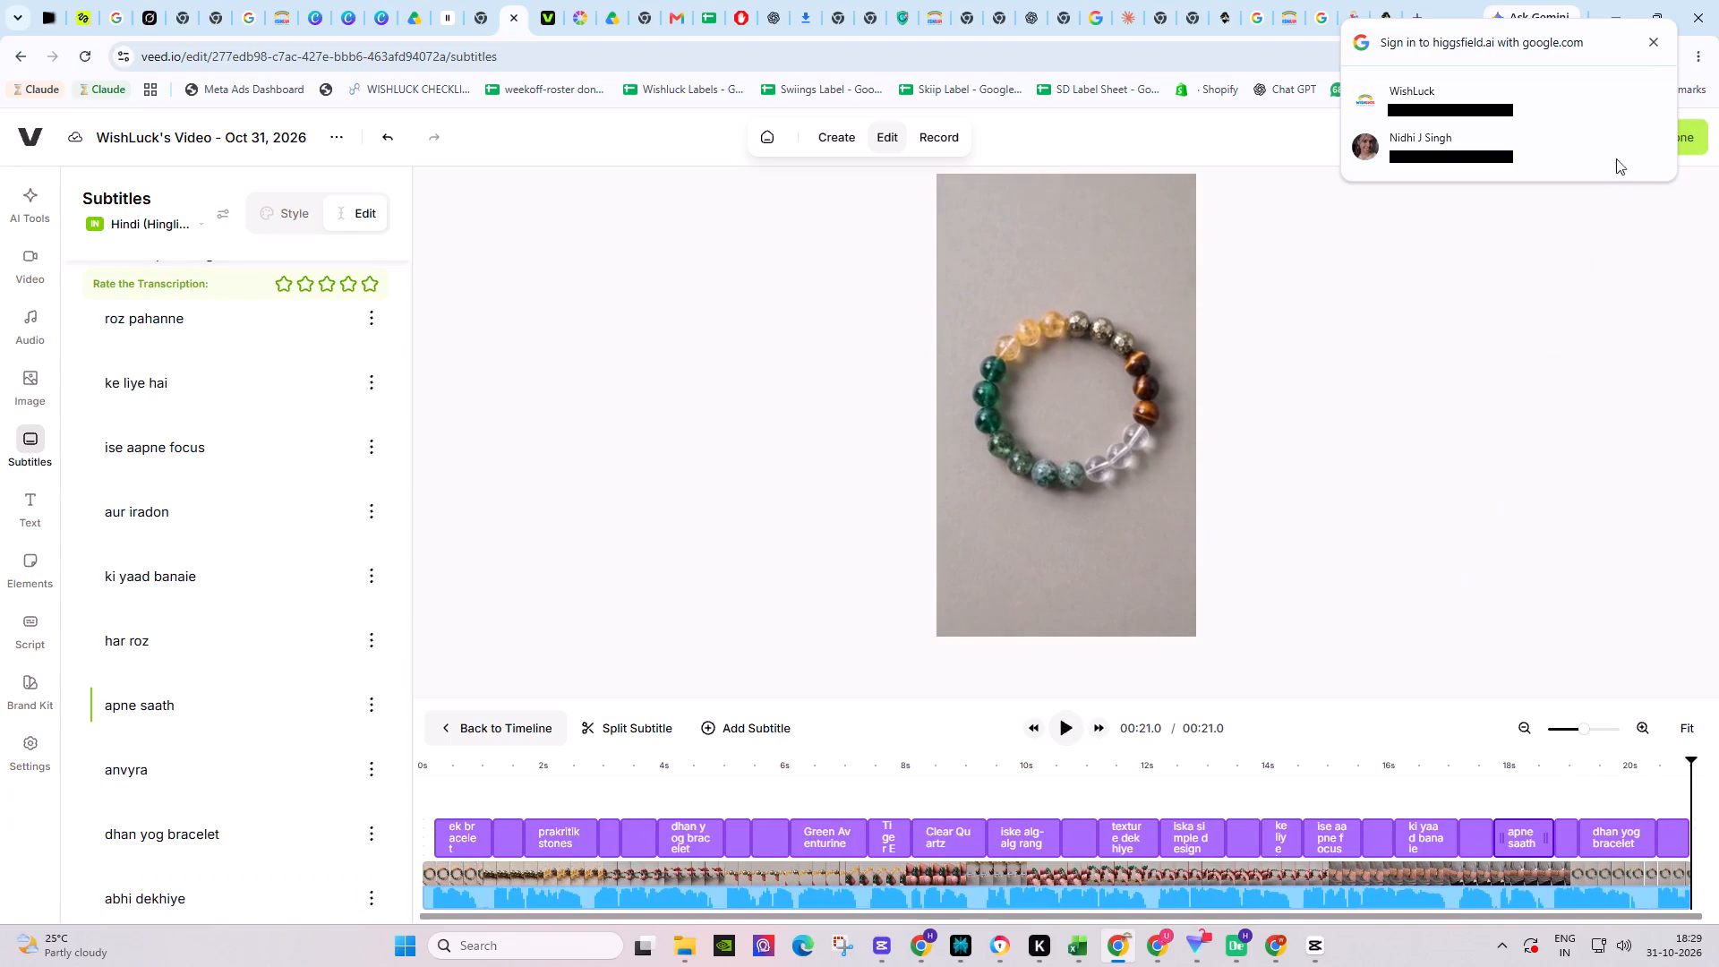
Finish editing and export the video.
left_click(1687, 129)
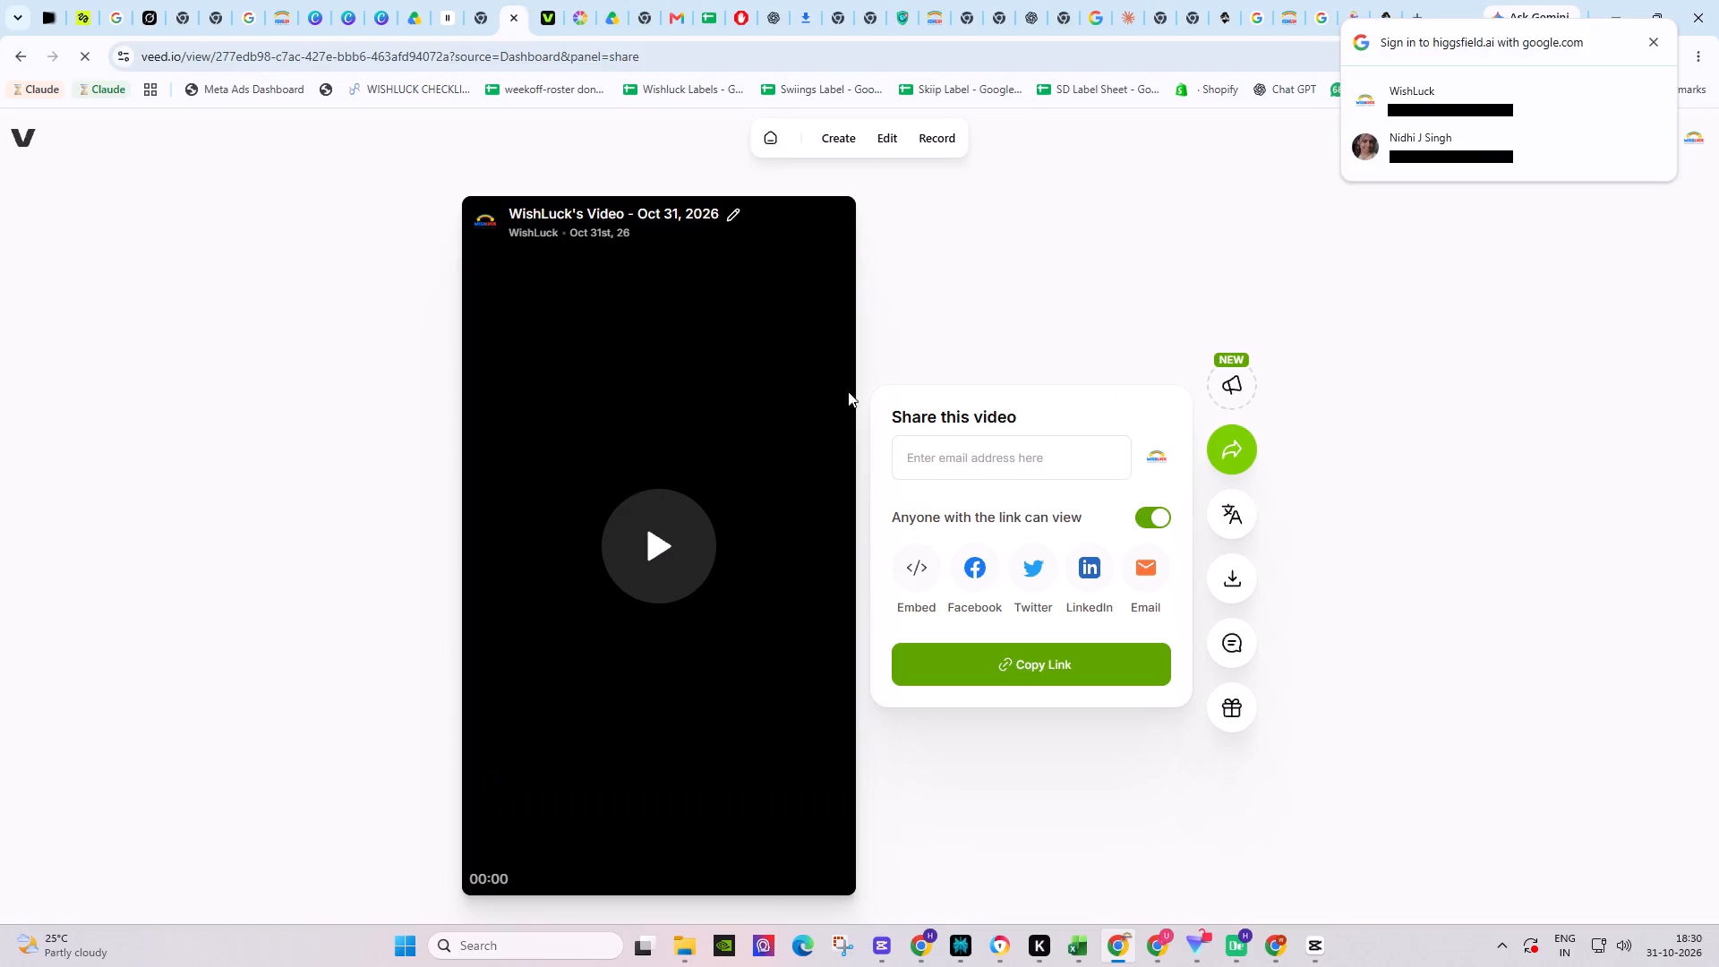
Rename the video "Dhan Yog Bracelet video editt 4 higgs by Him", adapting the "editt 2" file name copied from Downloads in File Explorer.
left_click(727, 212)
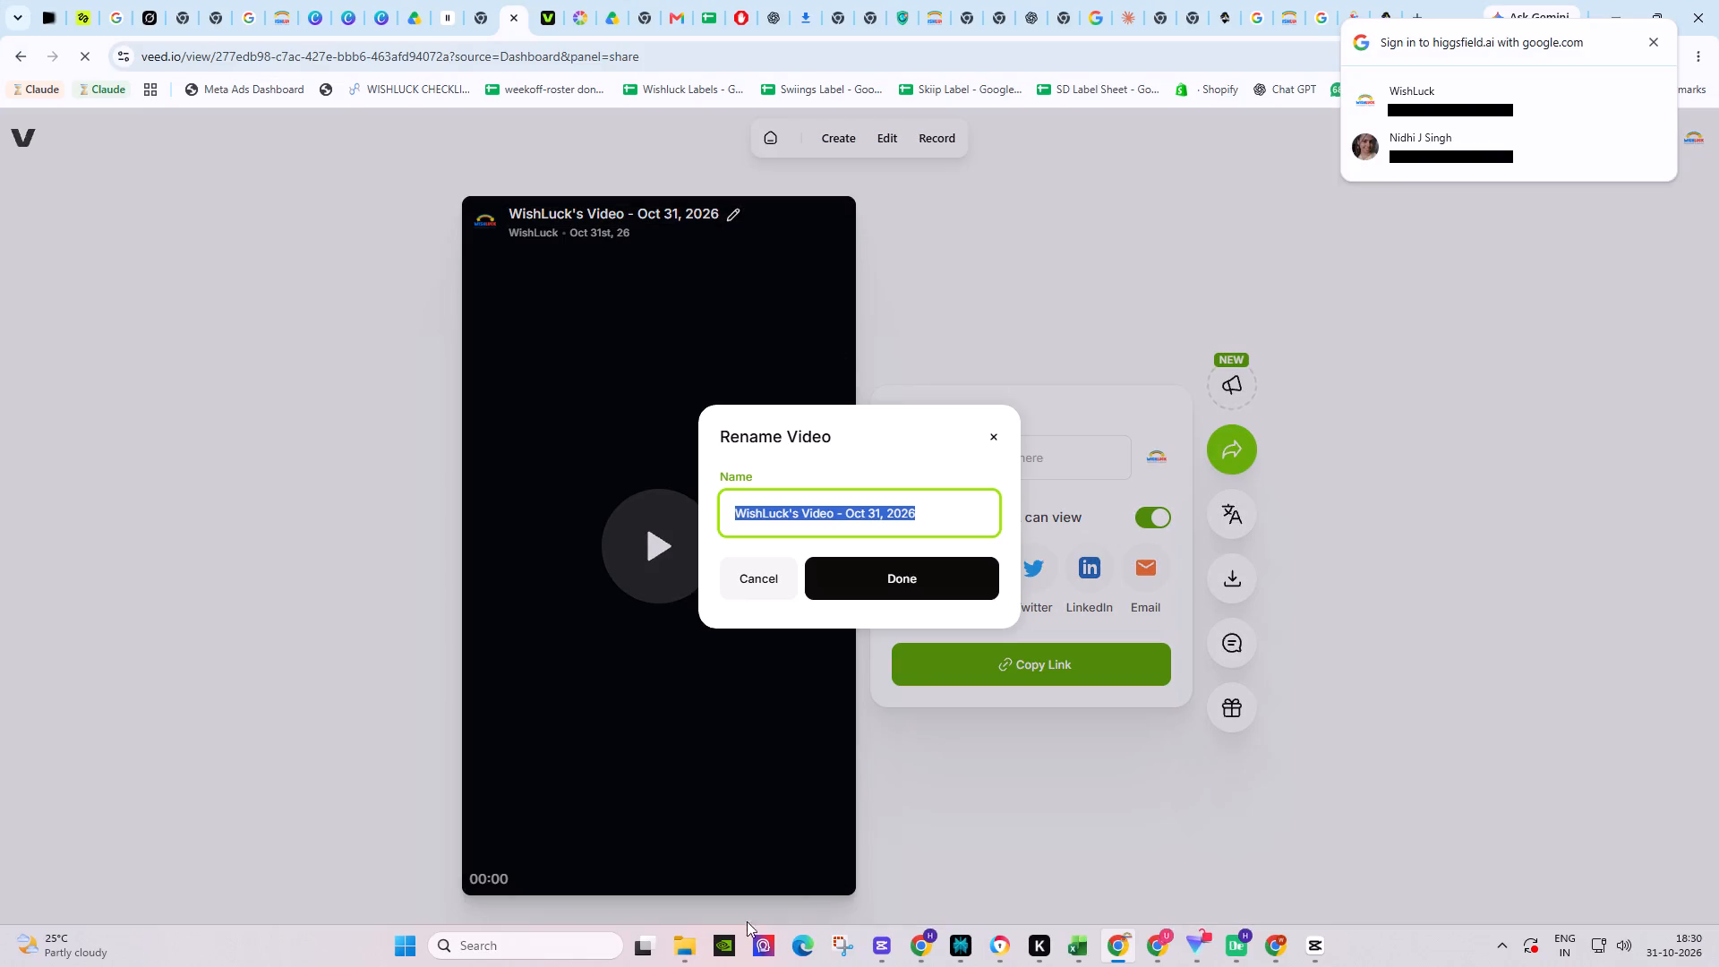
left_click(699, 946)
left_click(731, 876)
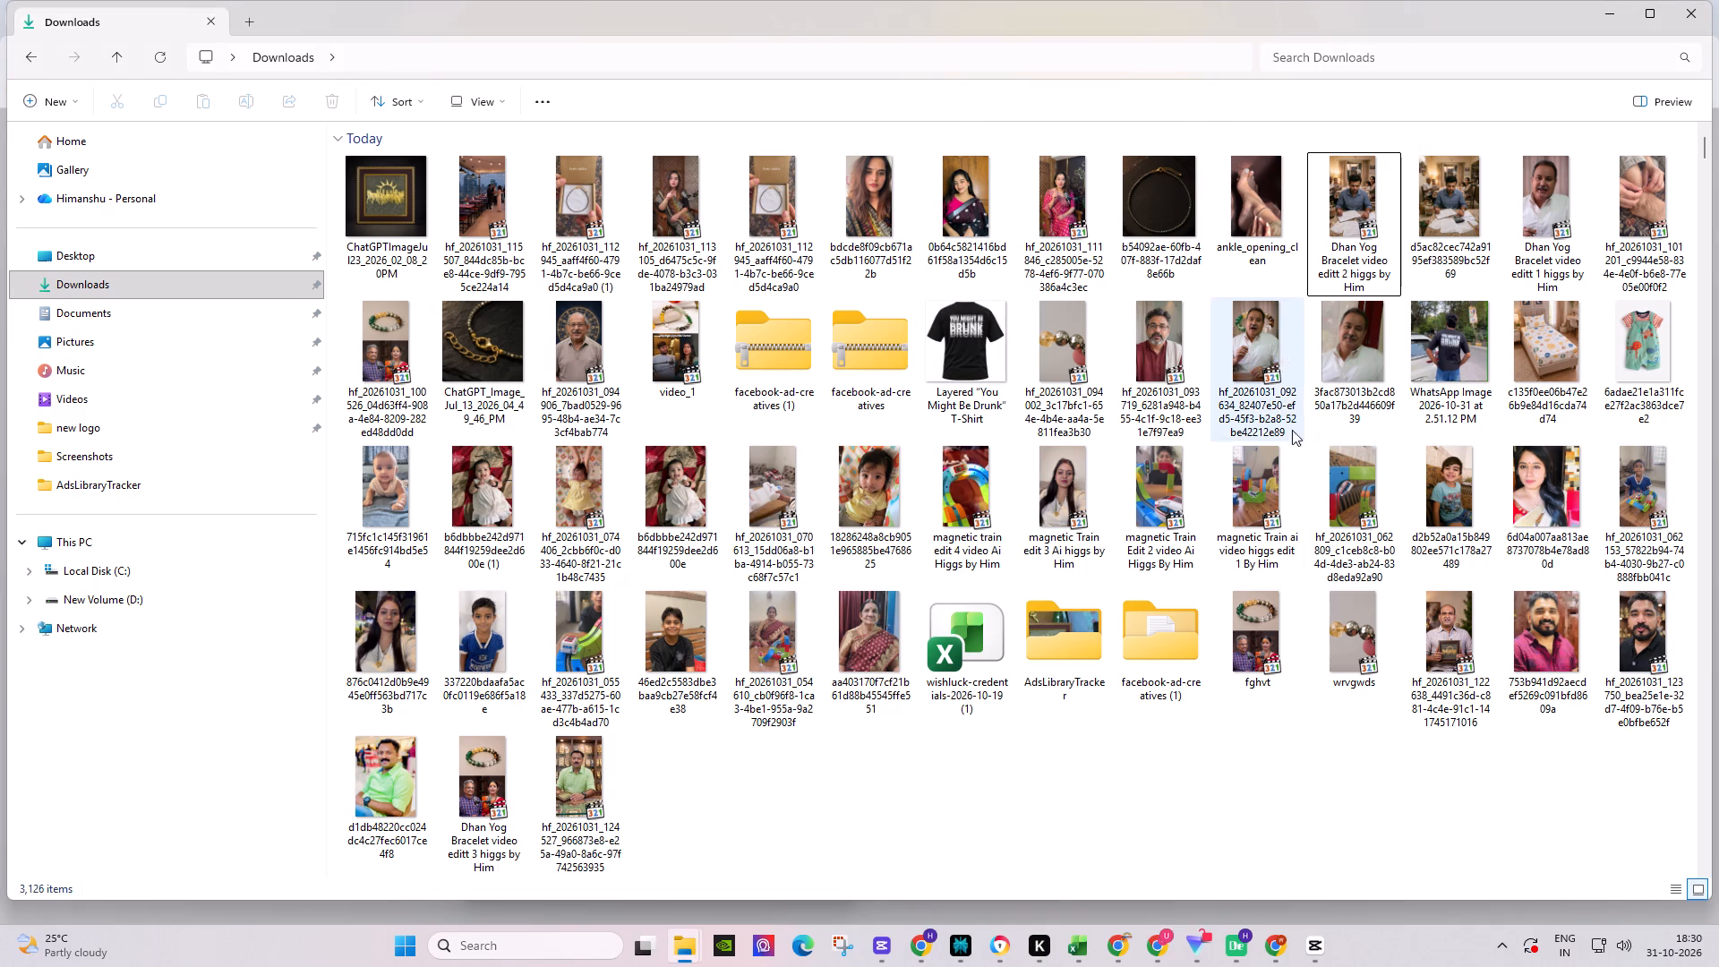
right_click(1364, 213)
left_click(1501, 244)
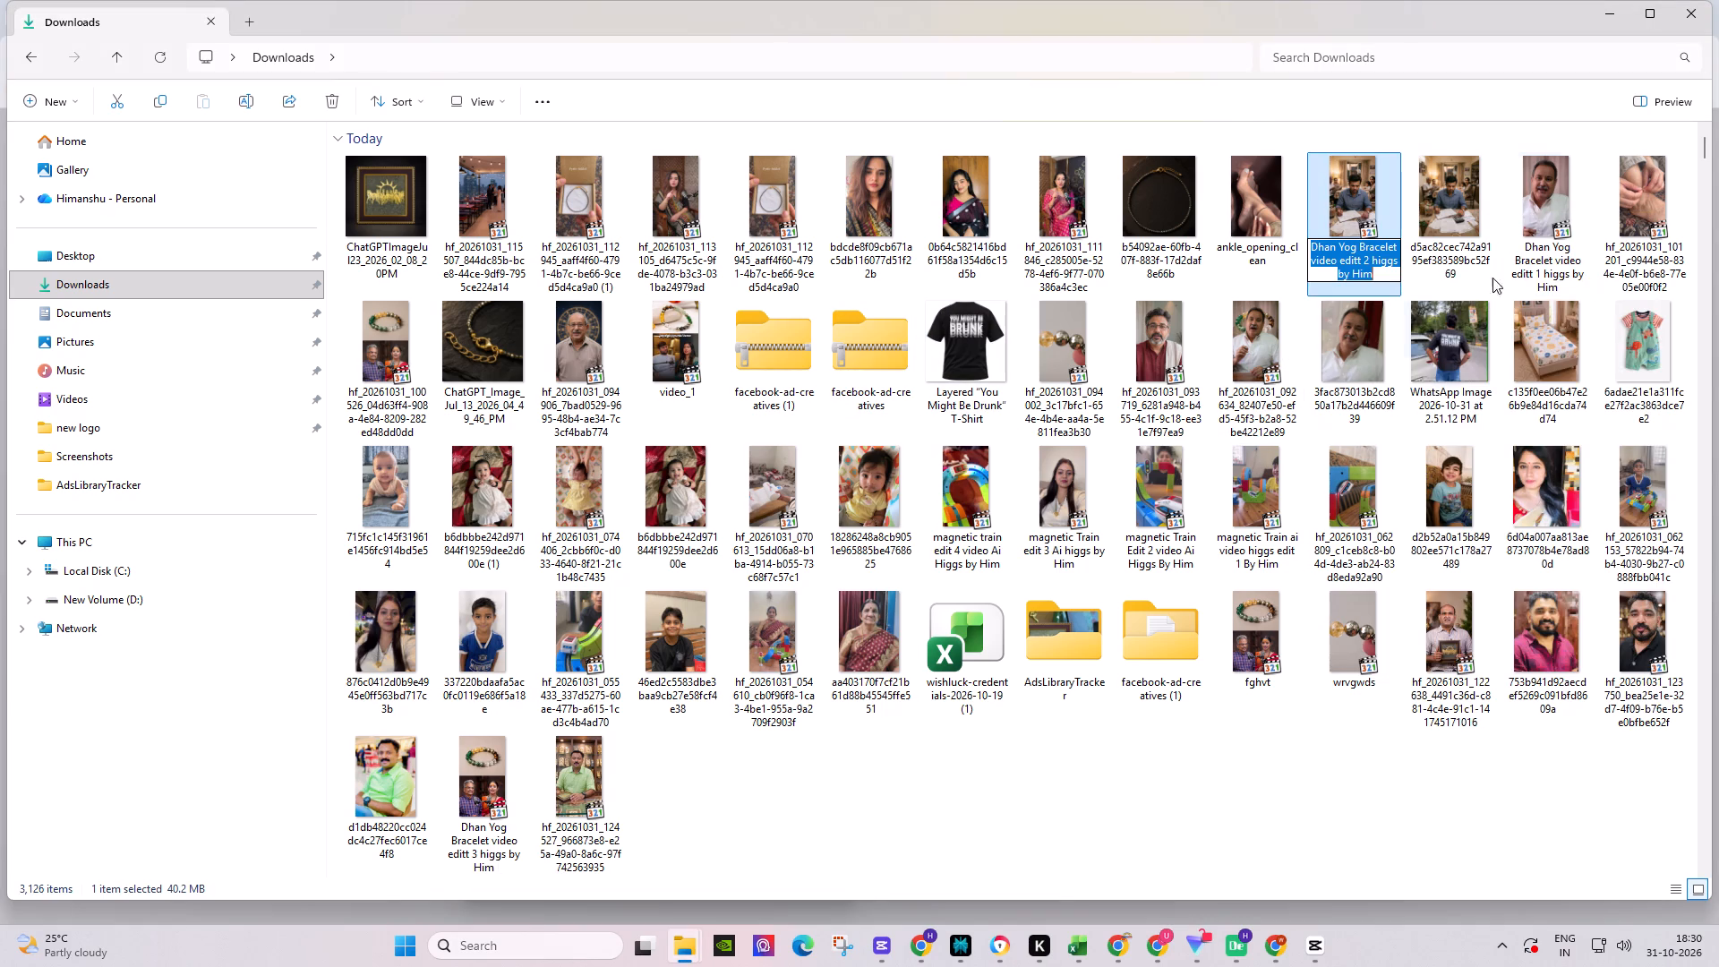
key("ctrl+c")
left_click(1280, 943)
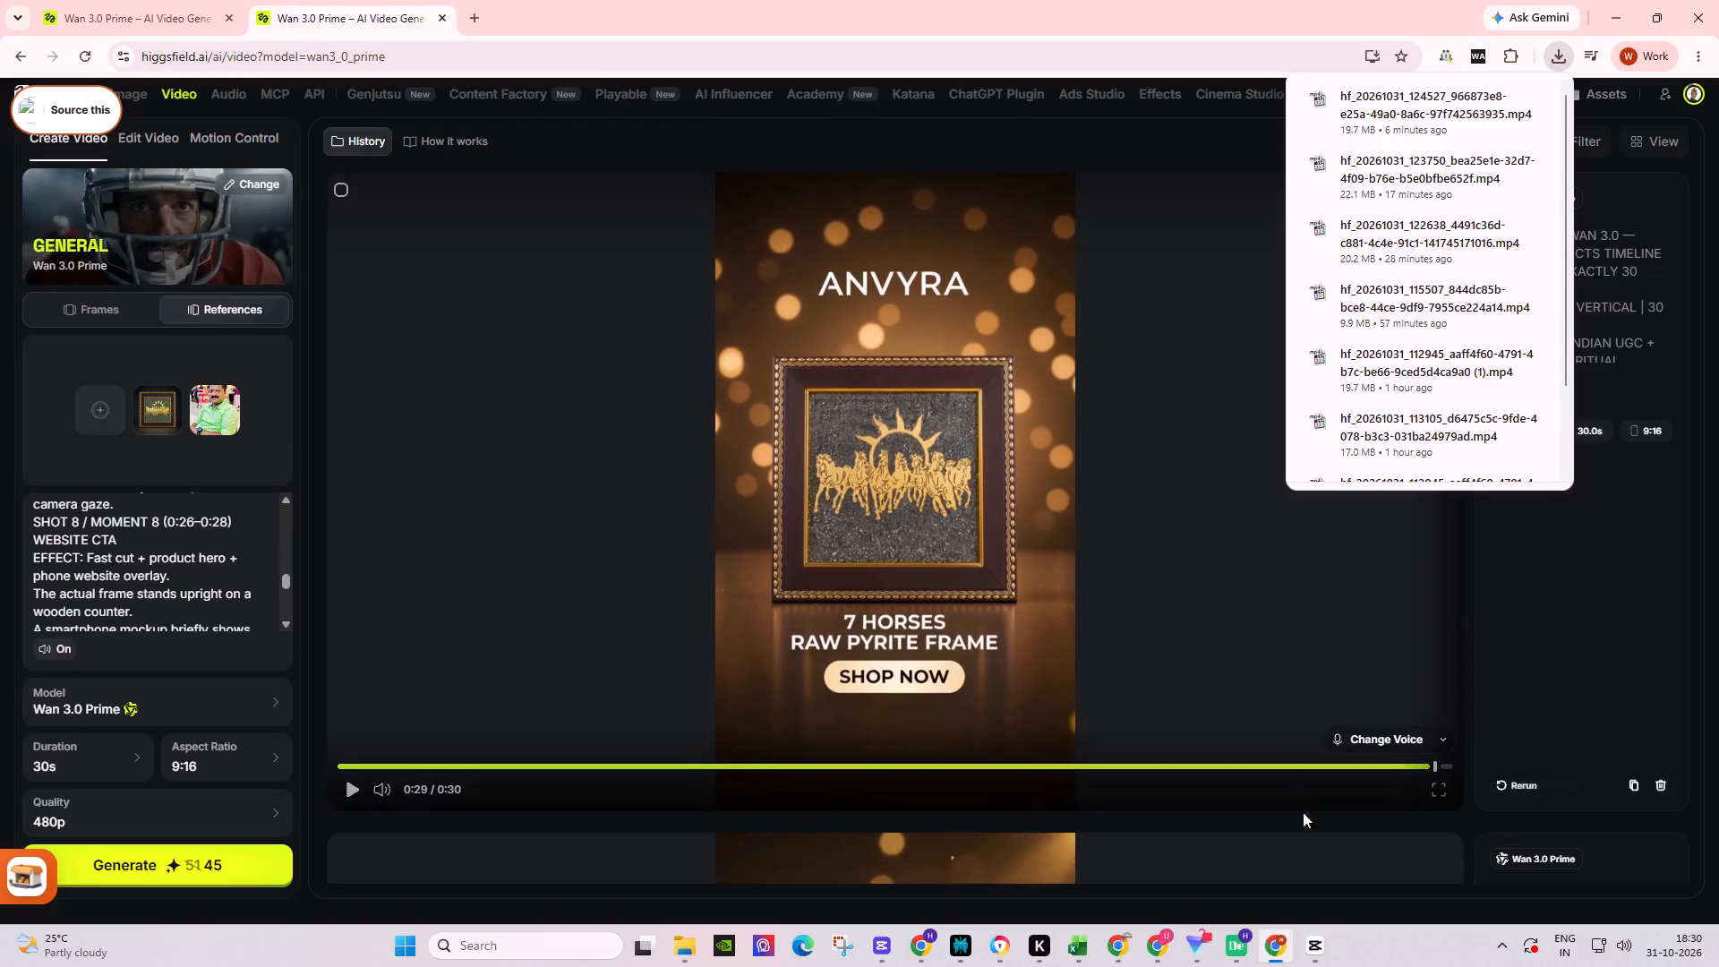
left_click(1114, 944)
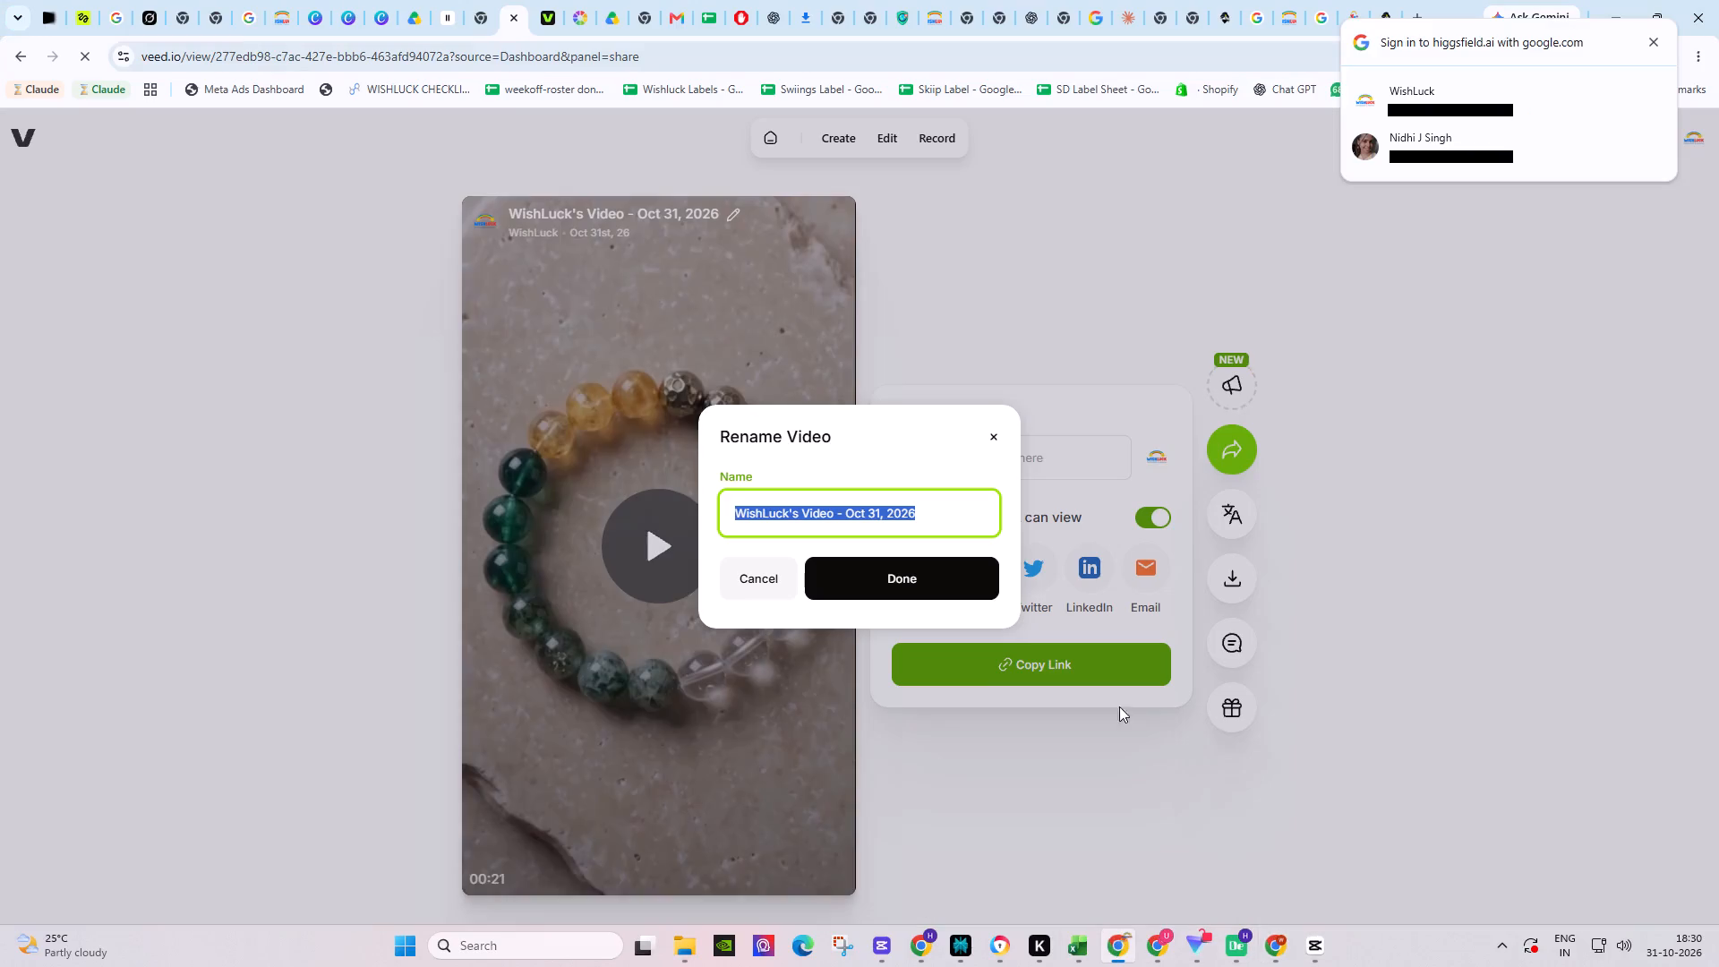
key("ctrl+v")
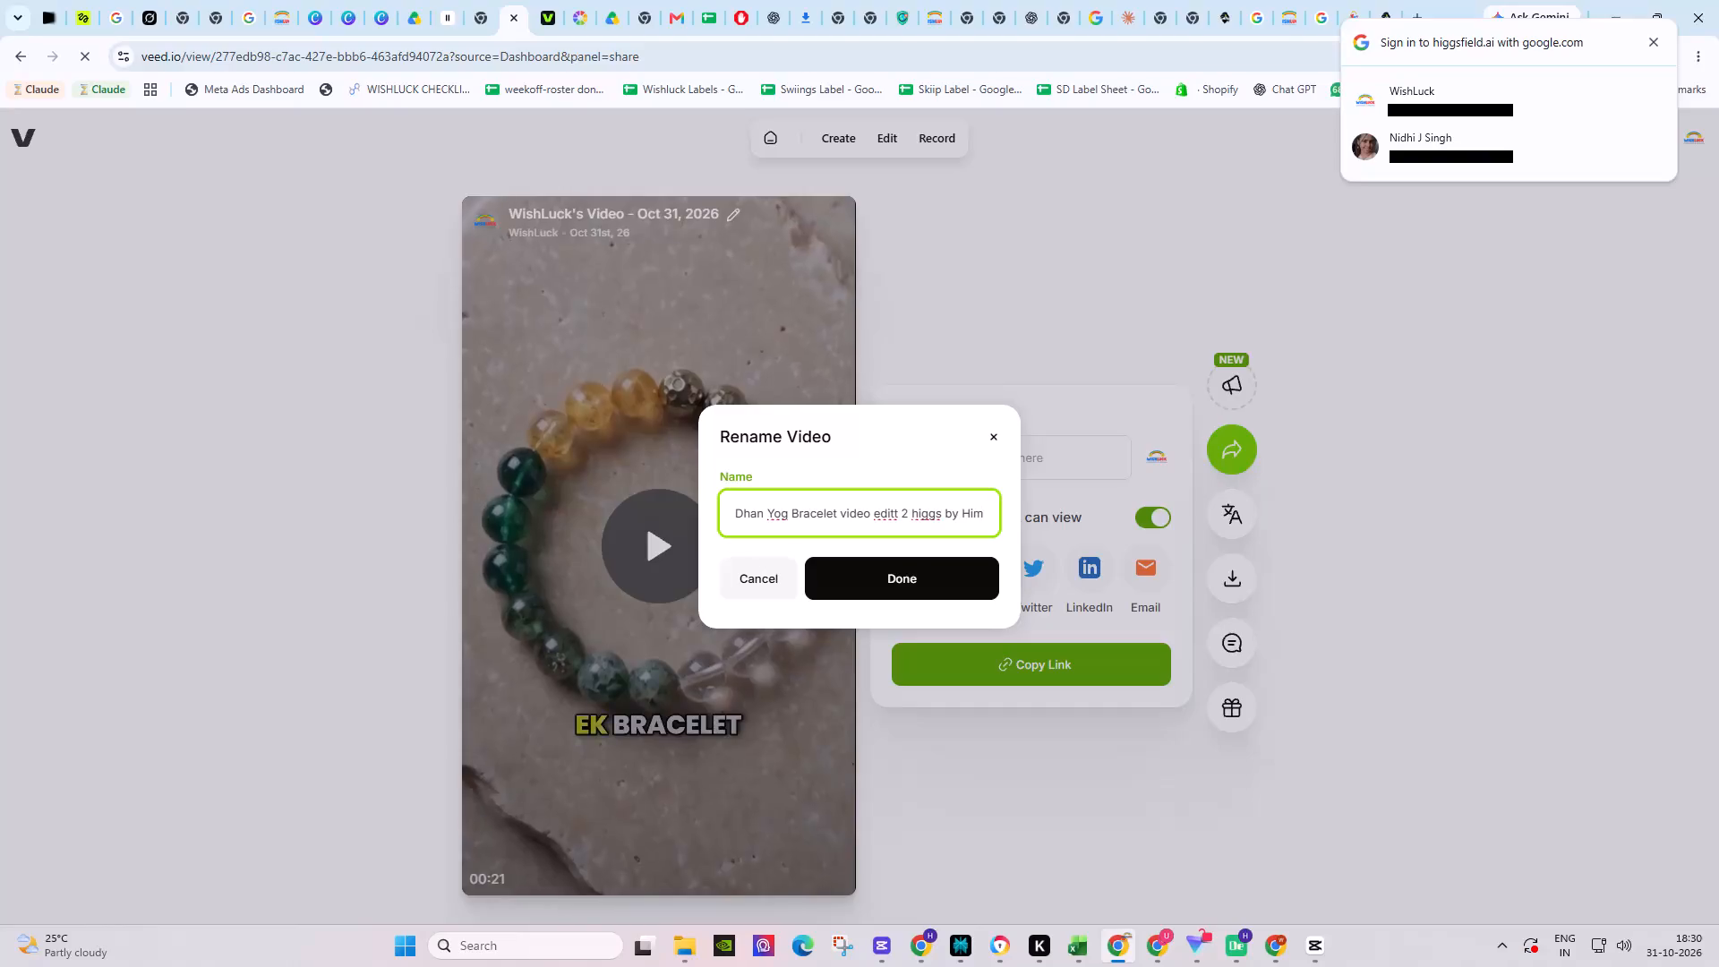
left_click(906, 509)
key("4")
left_click(936, 573)
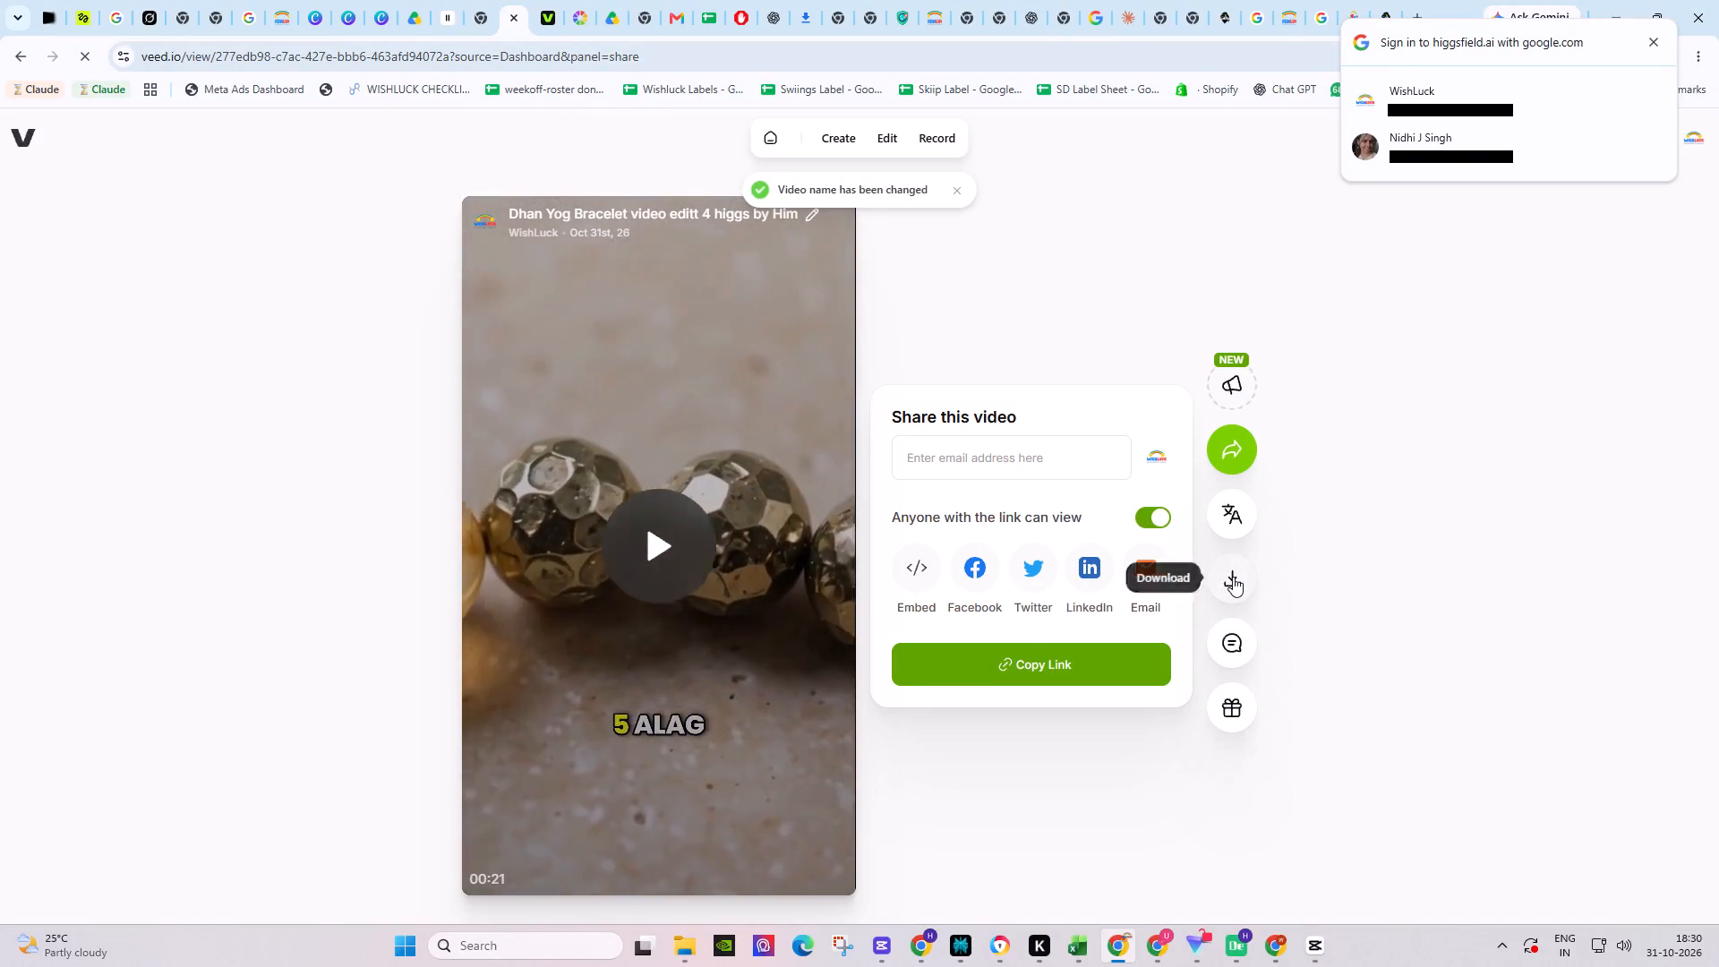
Download the renamed video in MP4 format.
left_click(1231, 586)
left_click(933, 568)
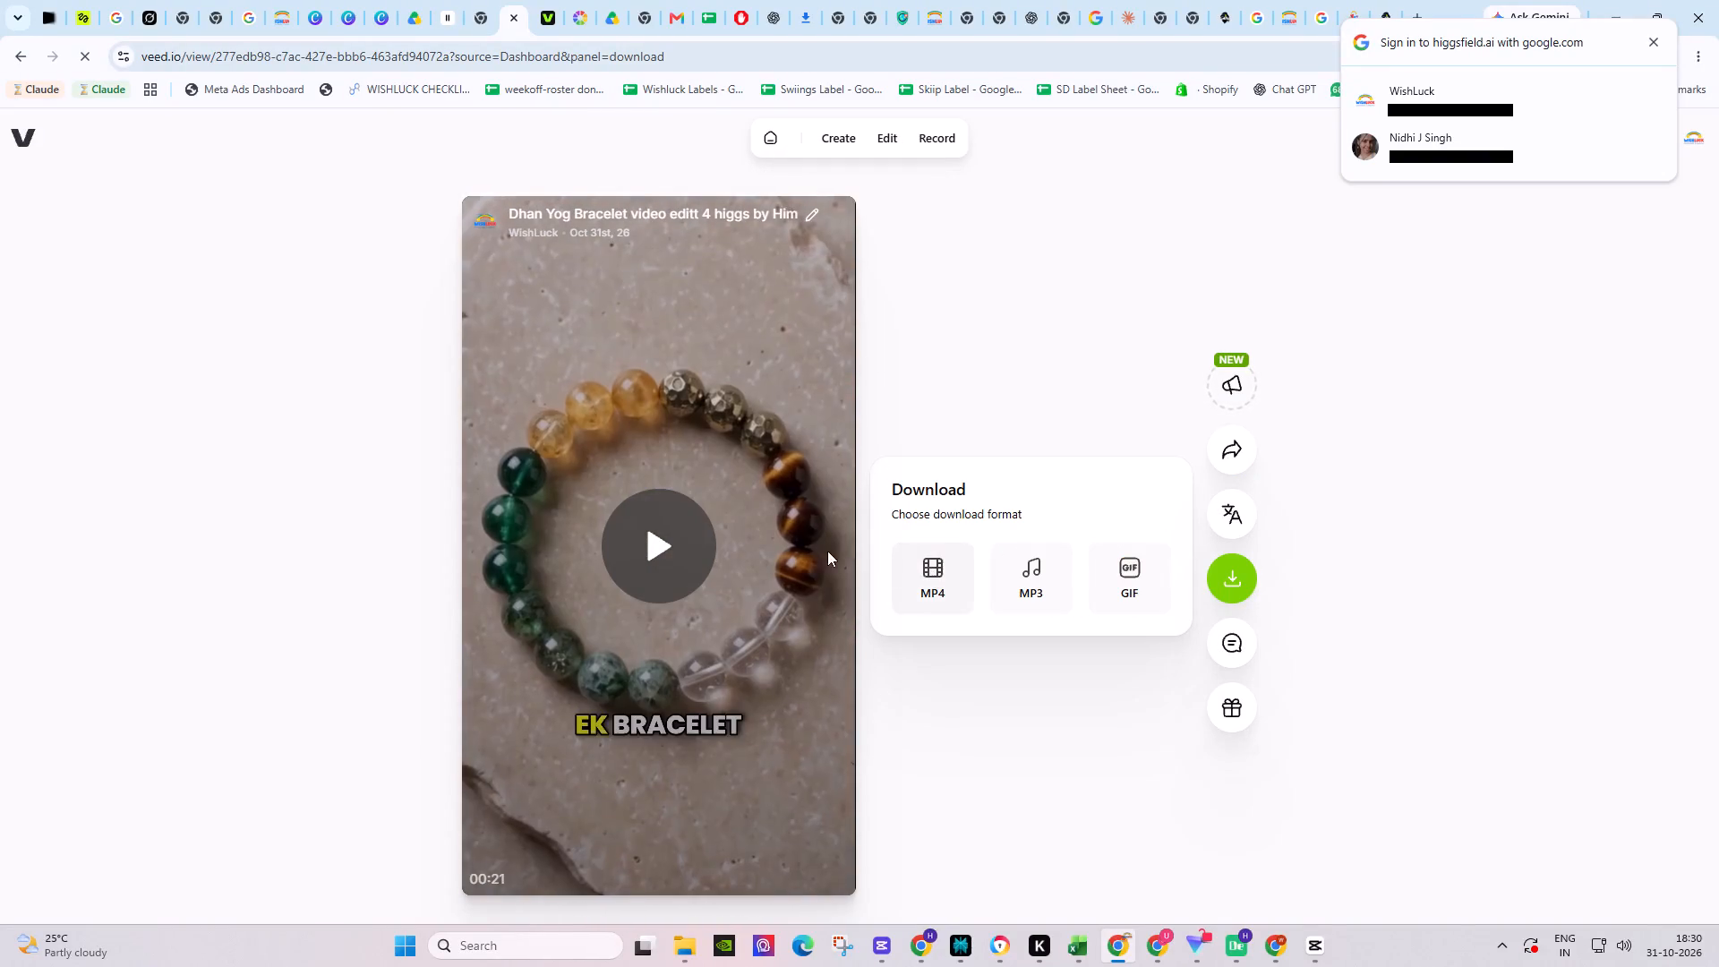
left_click(186, 421)
left_click(1125, 851)
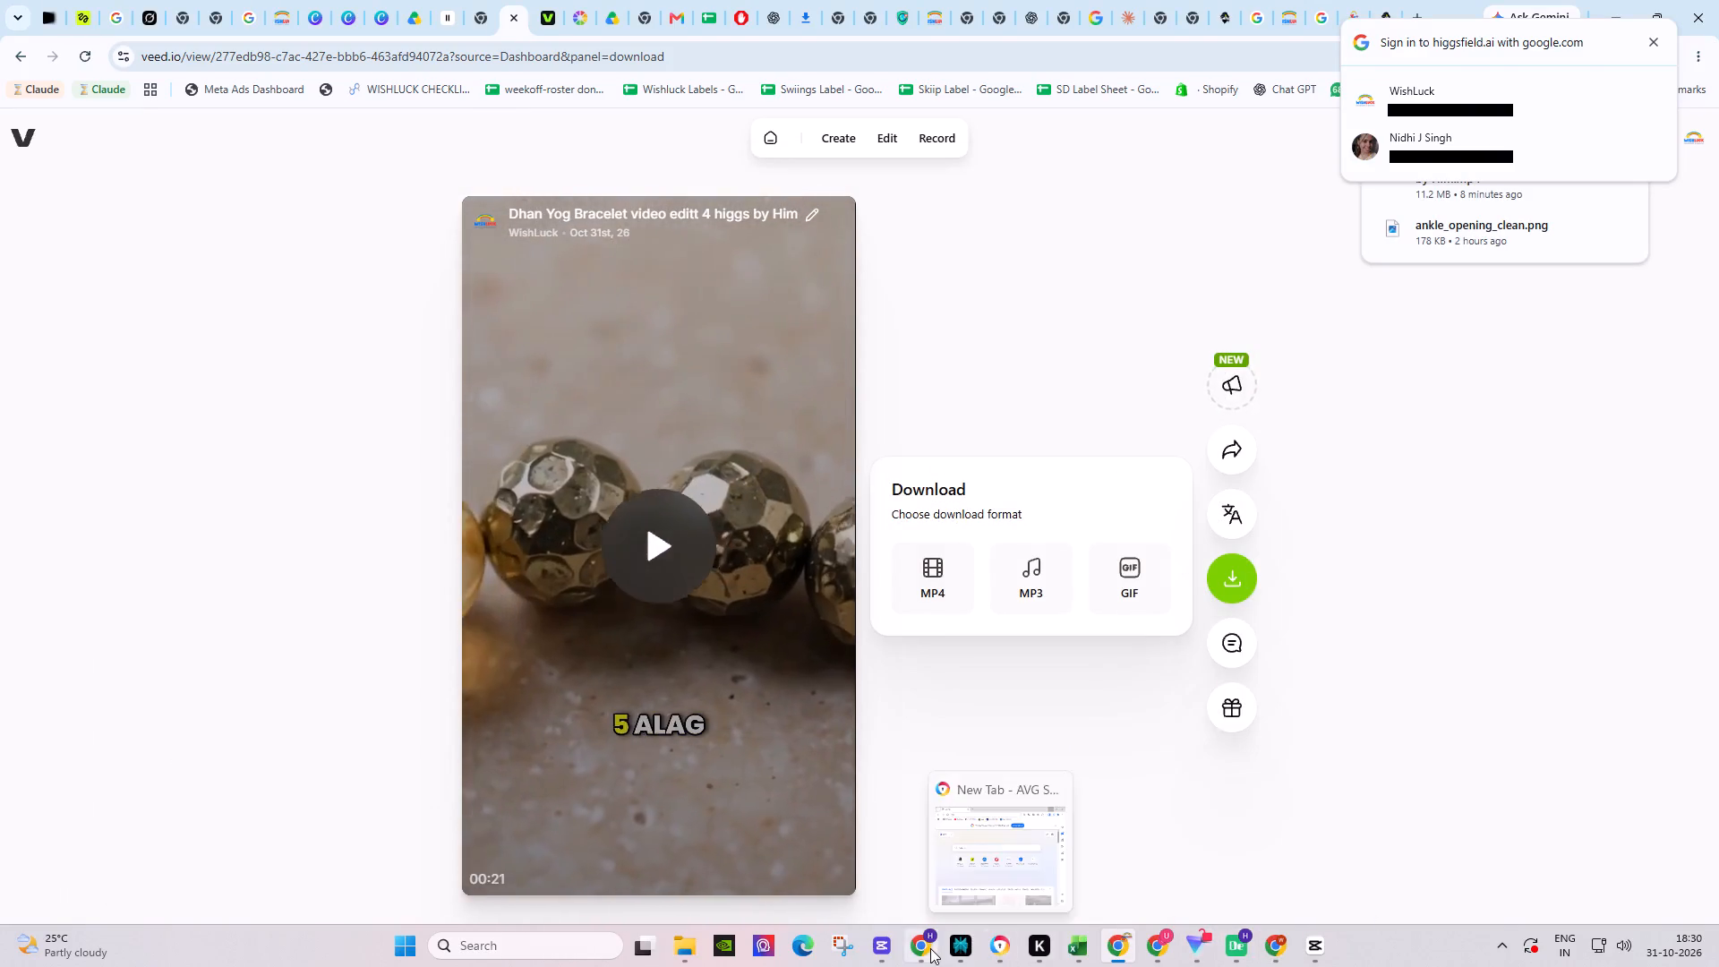
Switch to the other Chrome window and search Google for "slack" in a new tab.
left_click(930, 948)
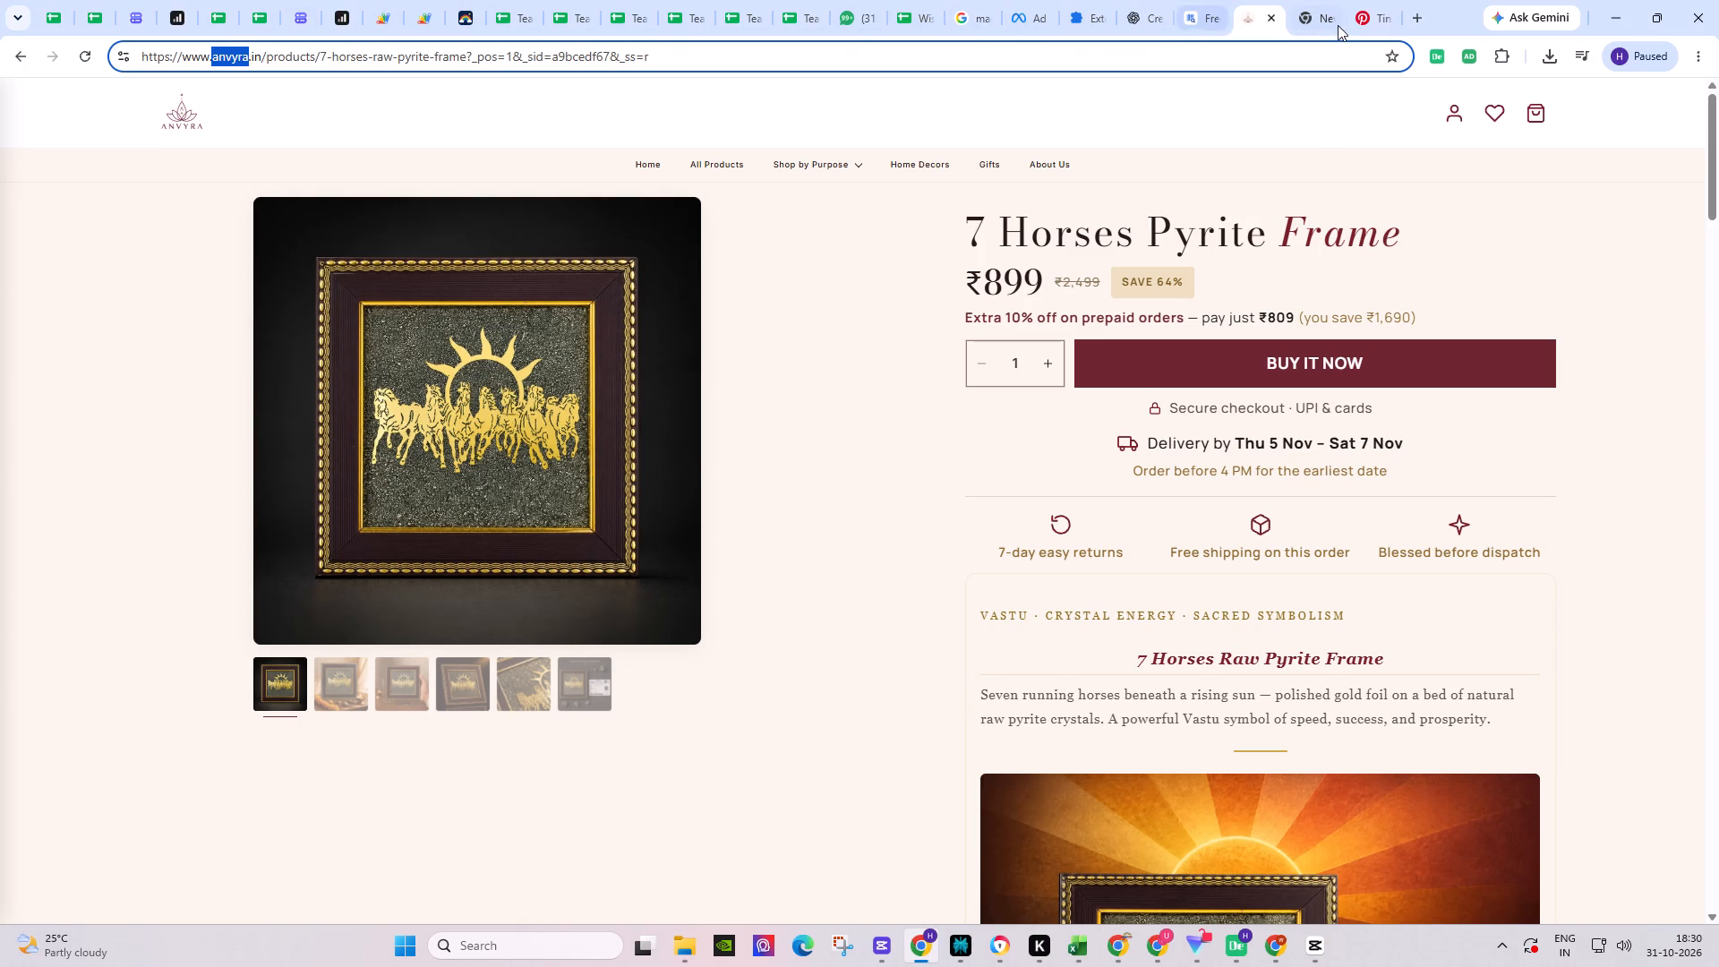
left_click(1415, 15)
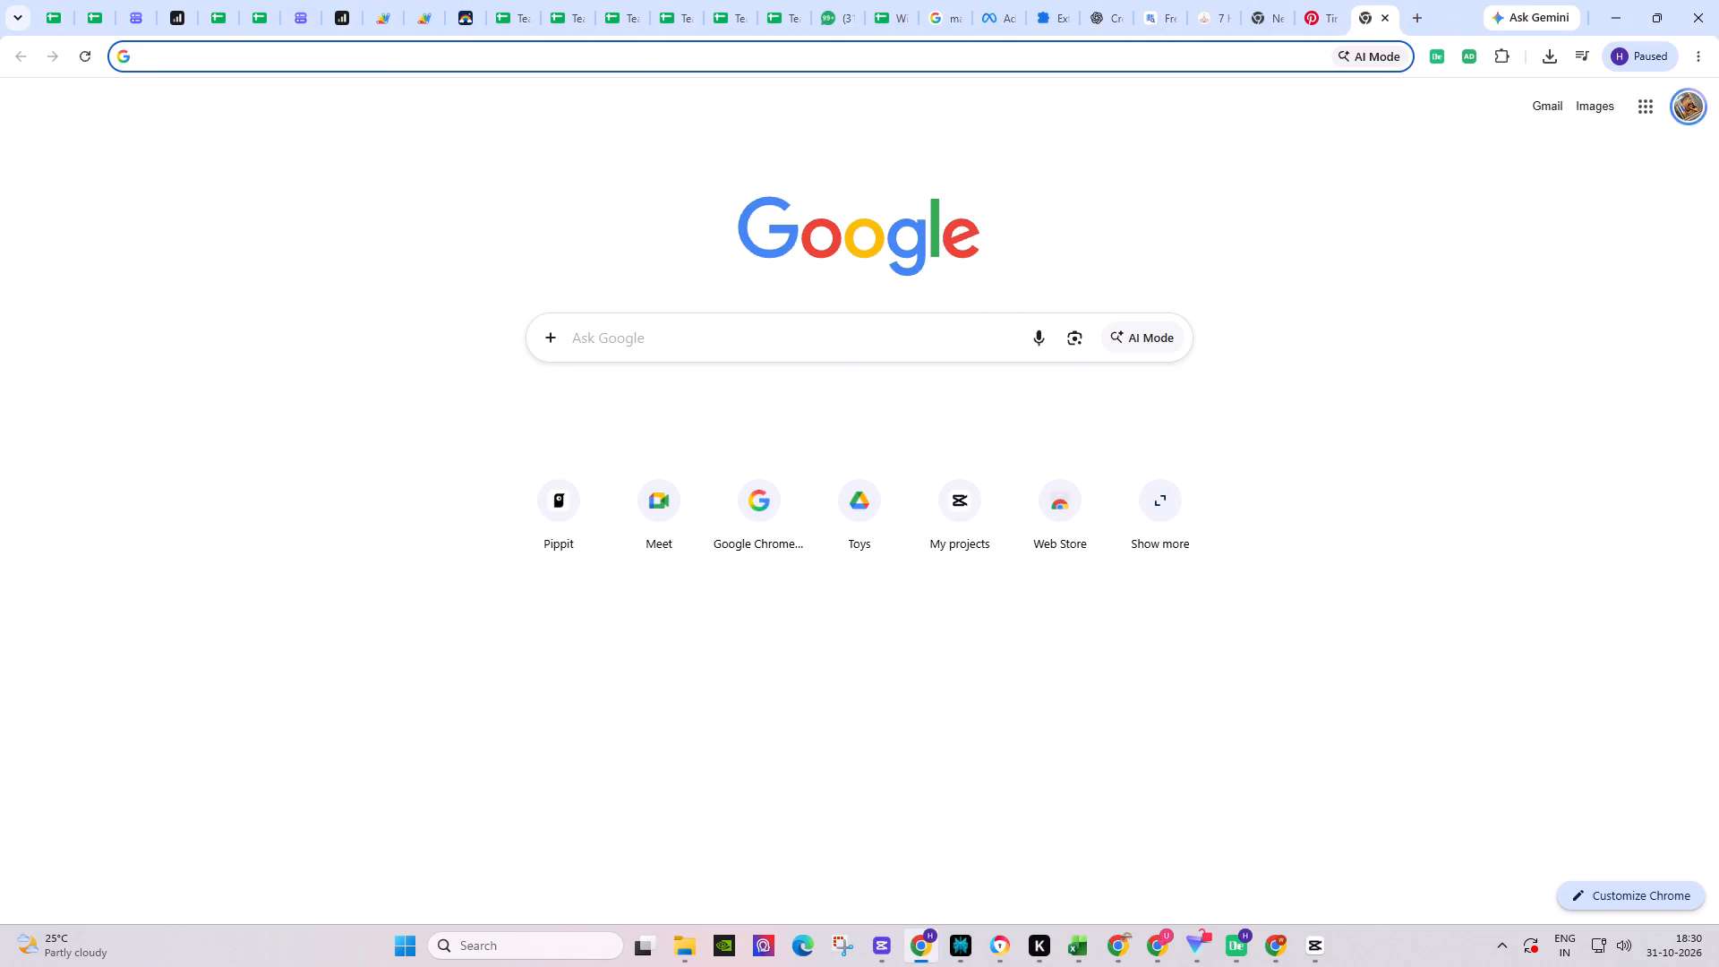
left_click(932, 335)
type("sl")
left_click(911, 396)
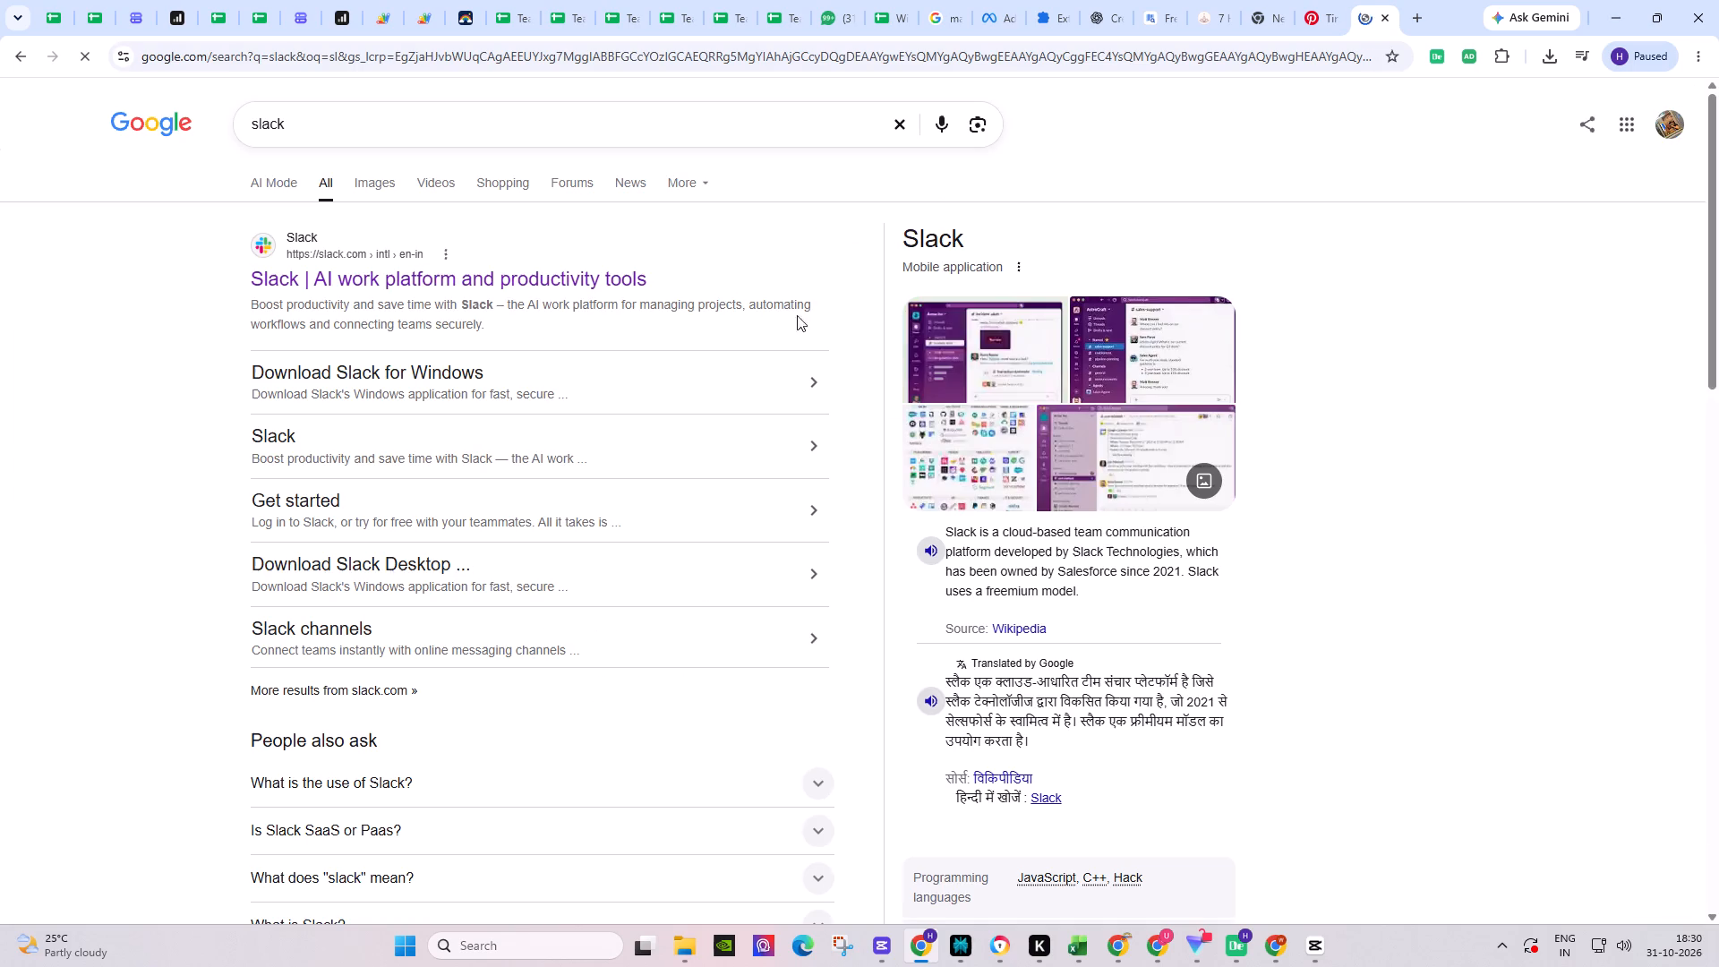
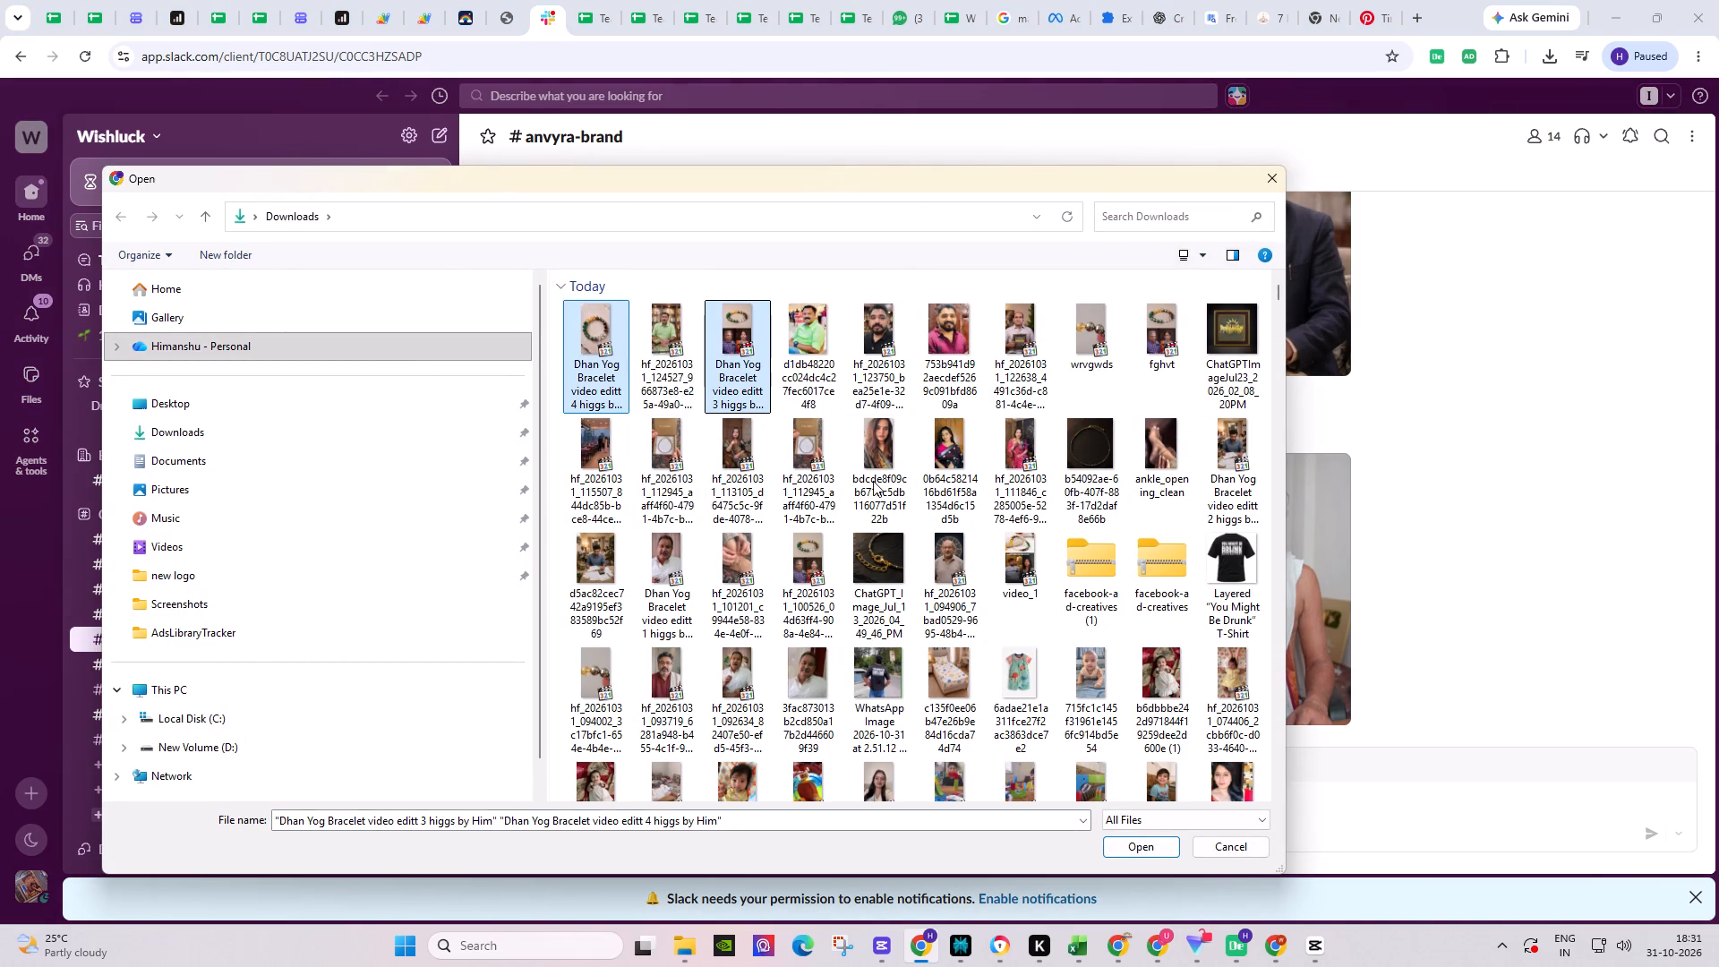
Add "Dhan Yog Bracelet video editt 2 higgs by Him" to the videos selected for upload to the anvyra-brand channel.
left_click(1220, 481, "ctrl")
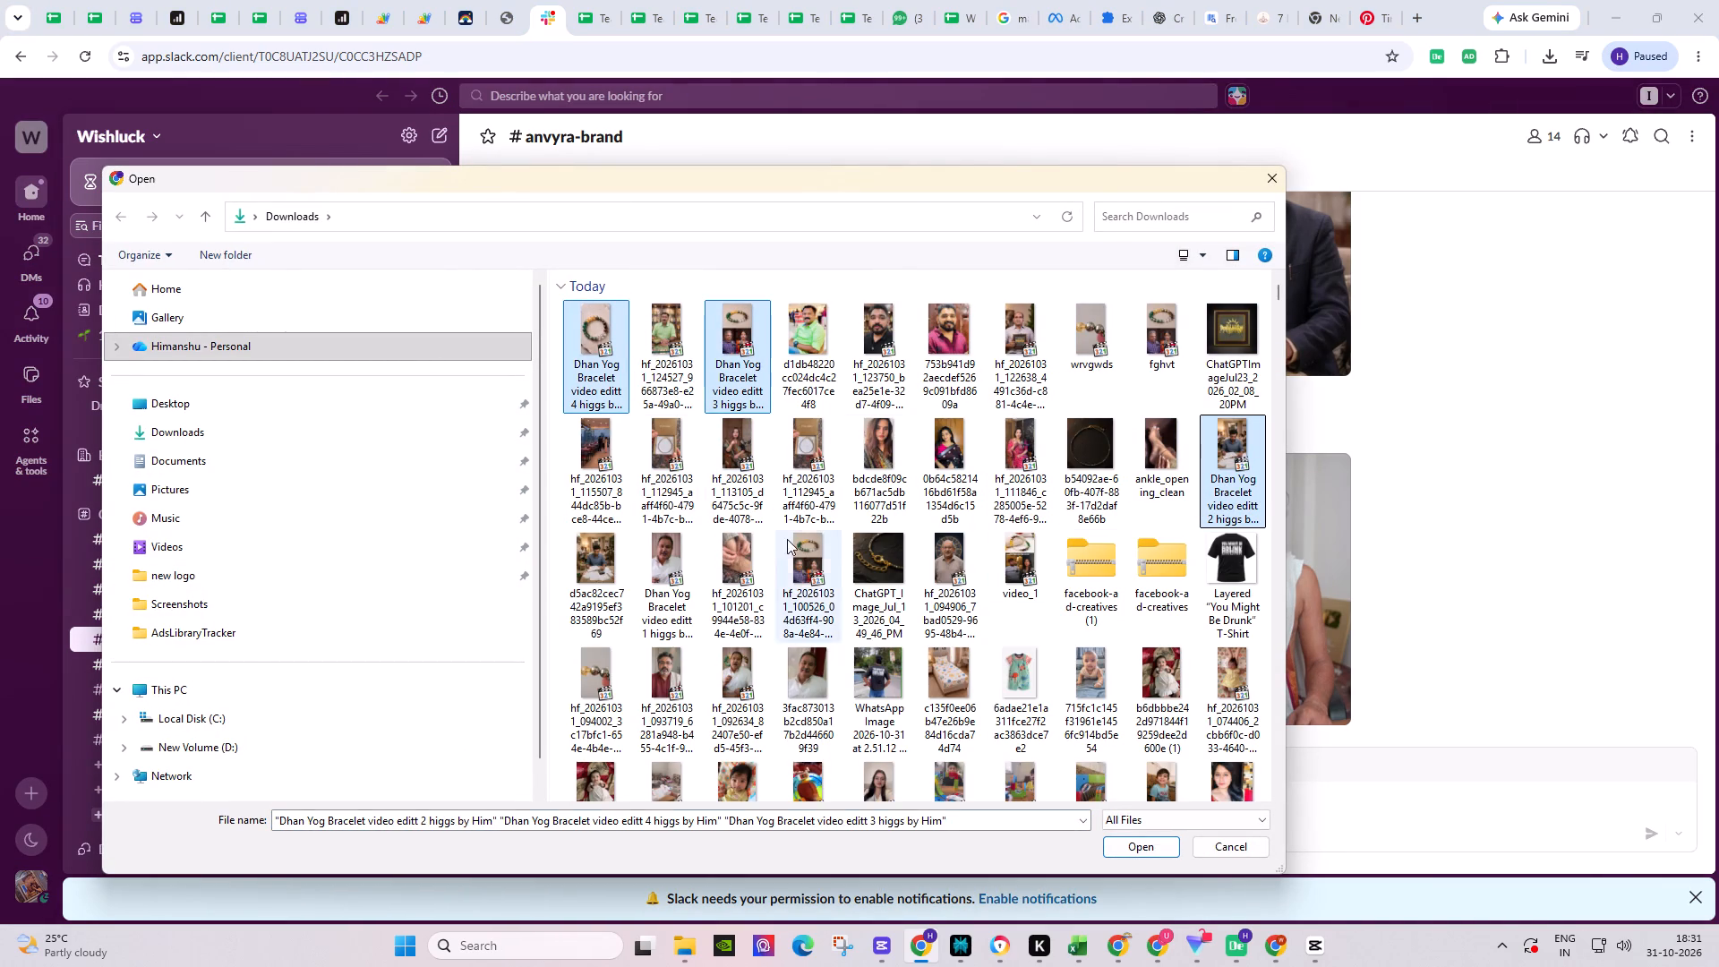
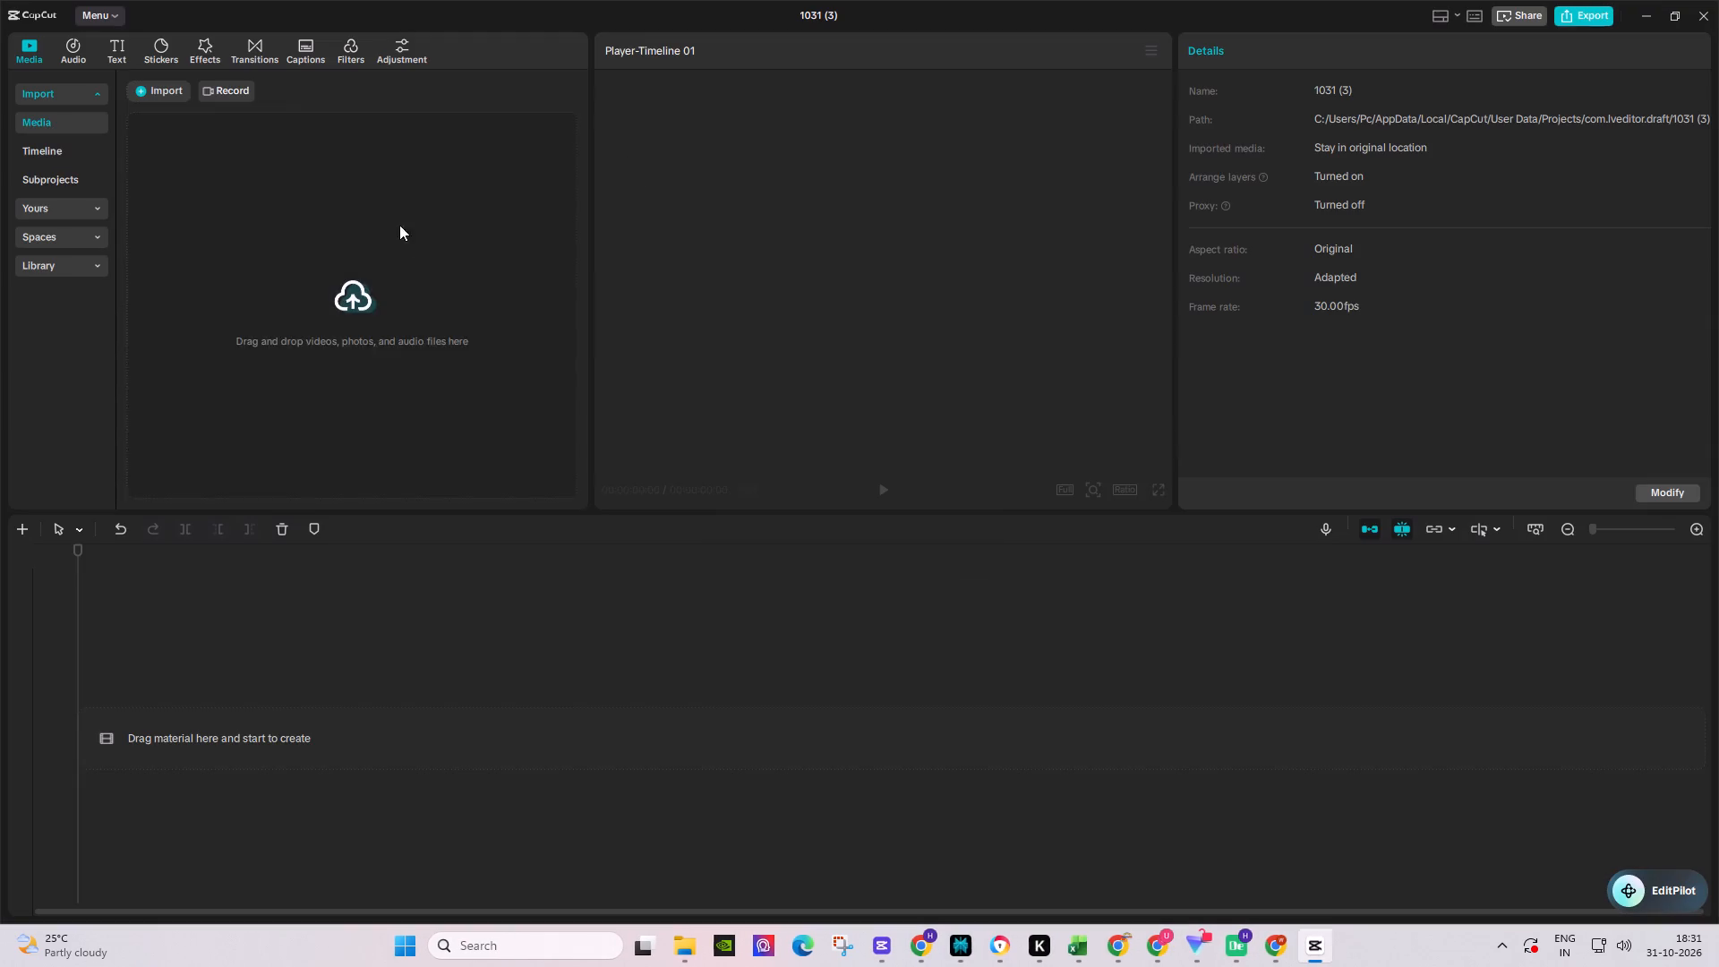
In CapCut project 1031 (3), import the five hf_20261031 clips from Downloads: both 112945 files, 113105, 111846 and 101201.
left_click(383, 329)
left_click(265, 278)
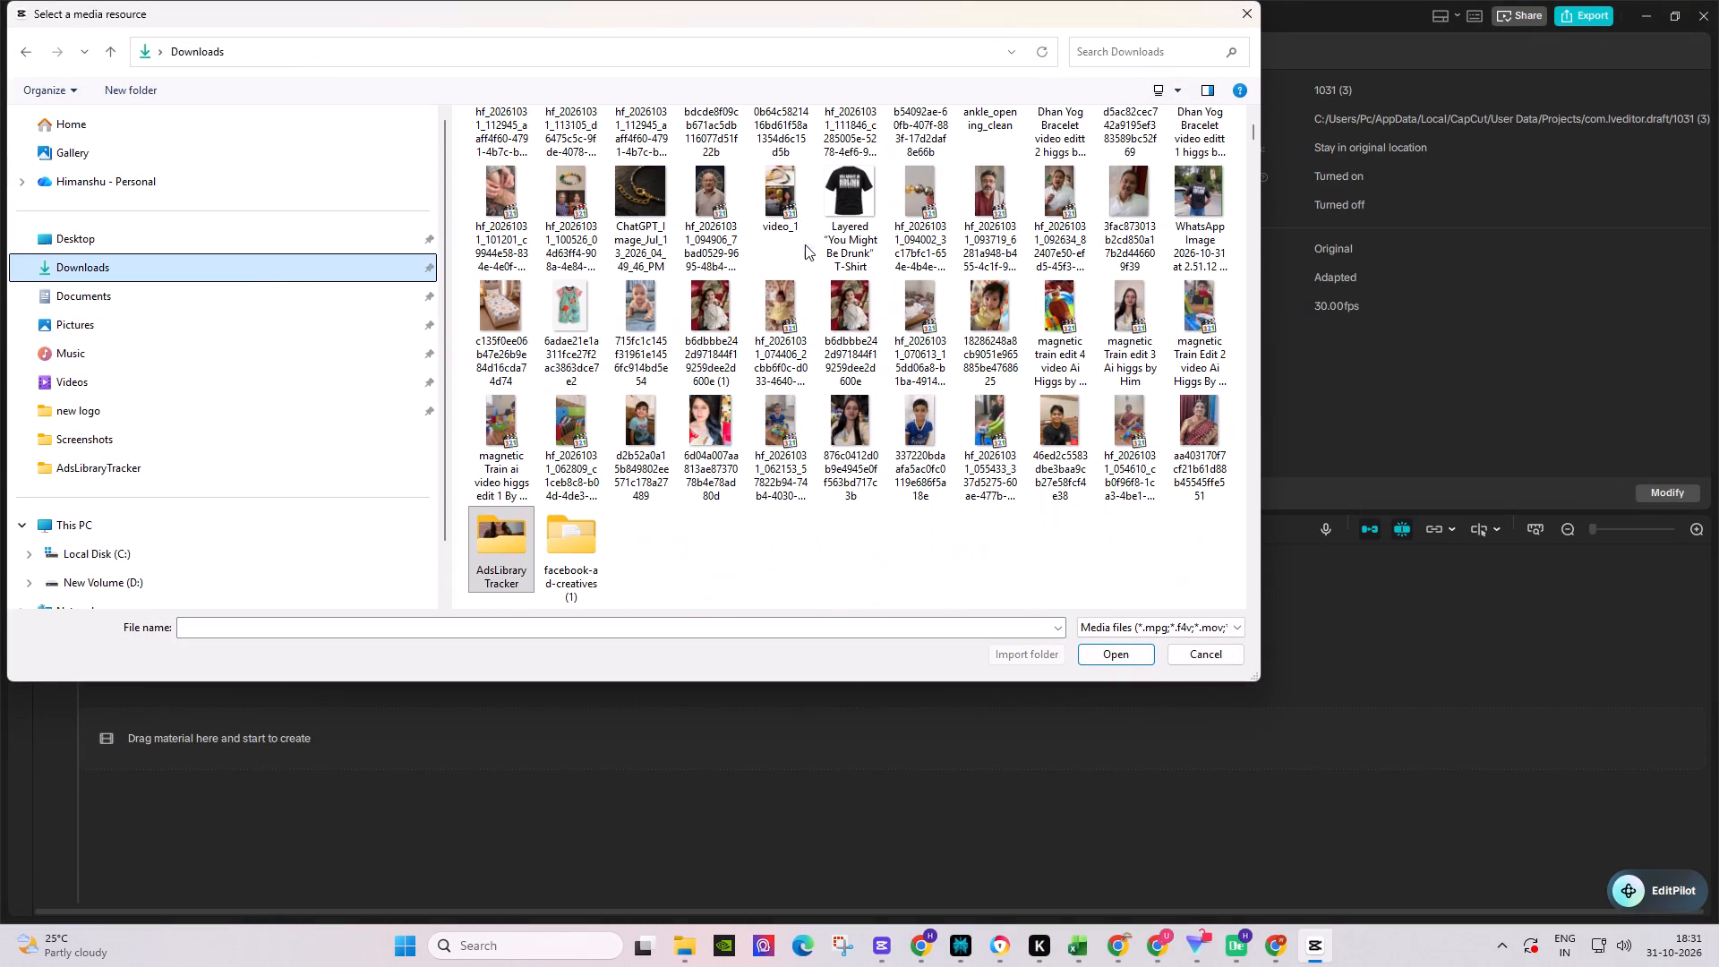
scroll(965, 443, "up", 2)
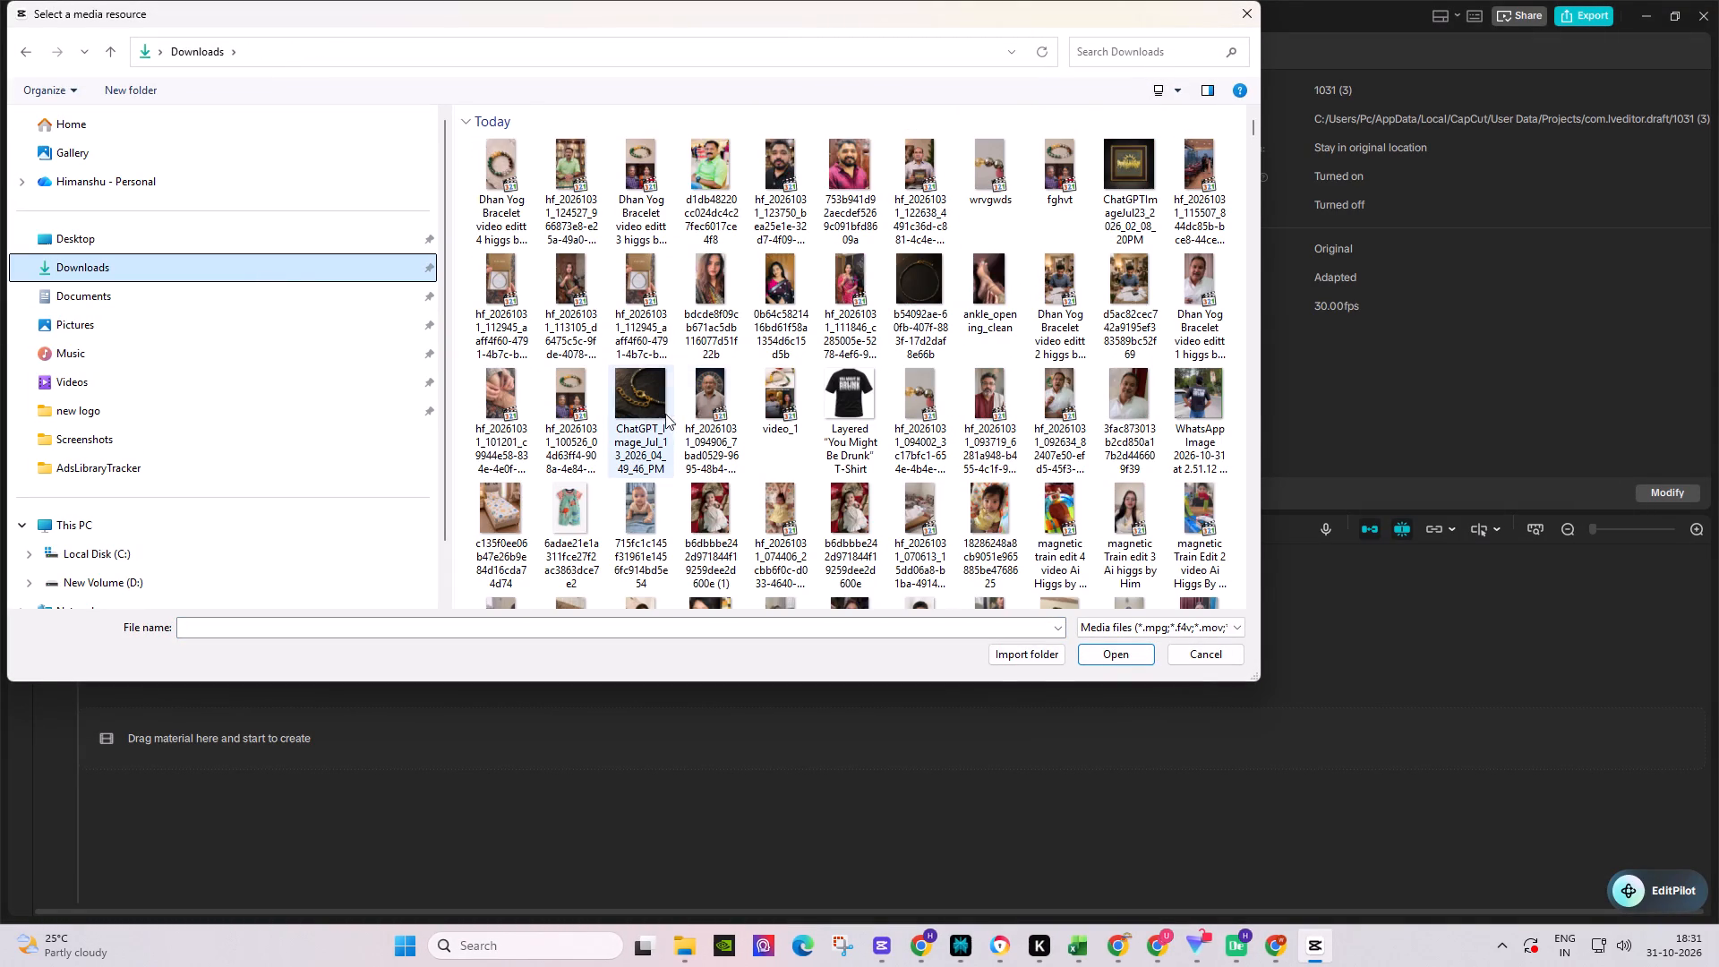
left_click(792, 412)
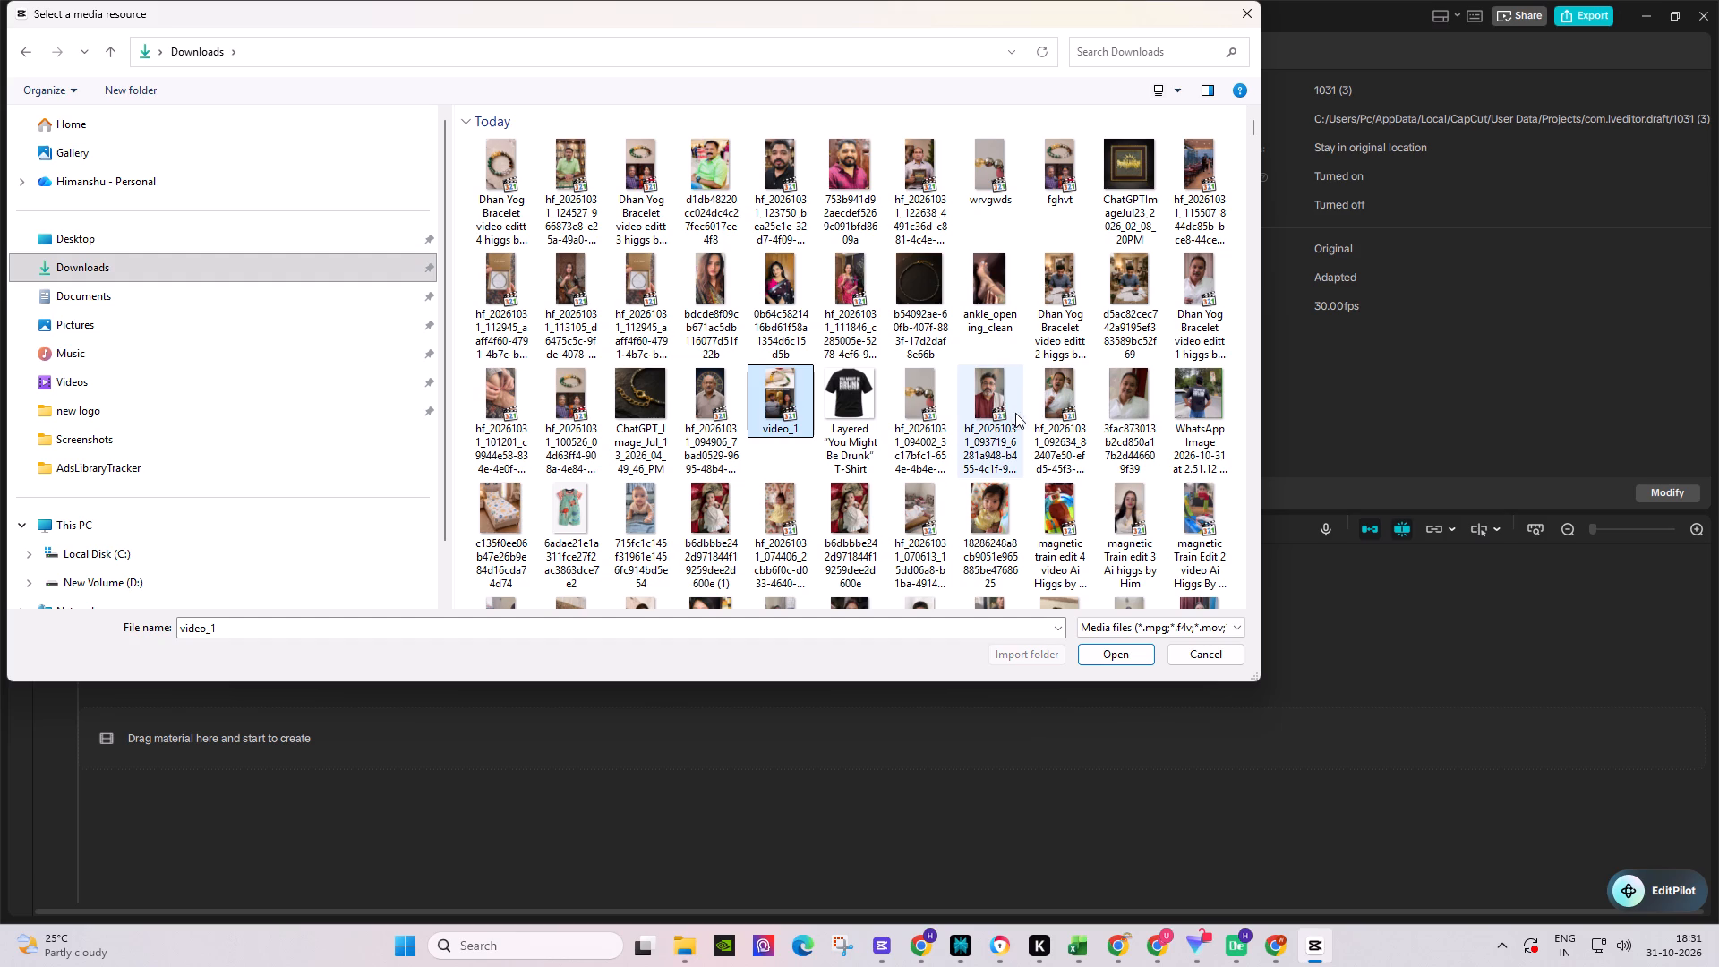
left_click(523, 416)
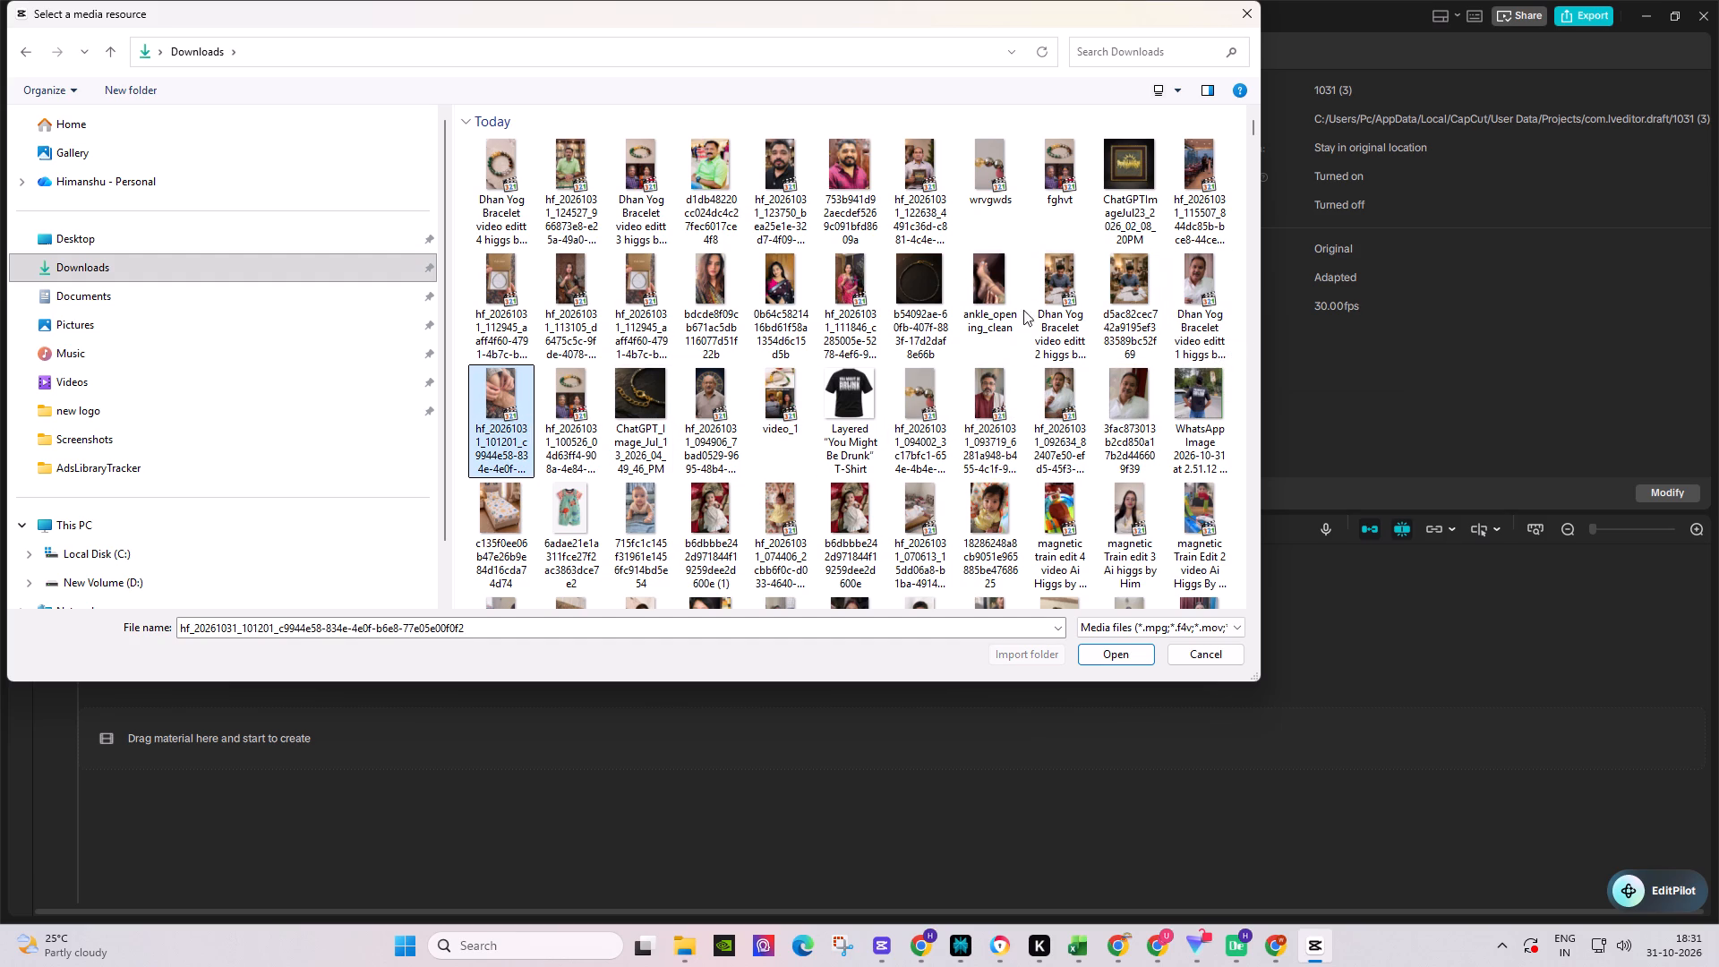
left_click(855, 308, "ctrl")
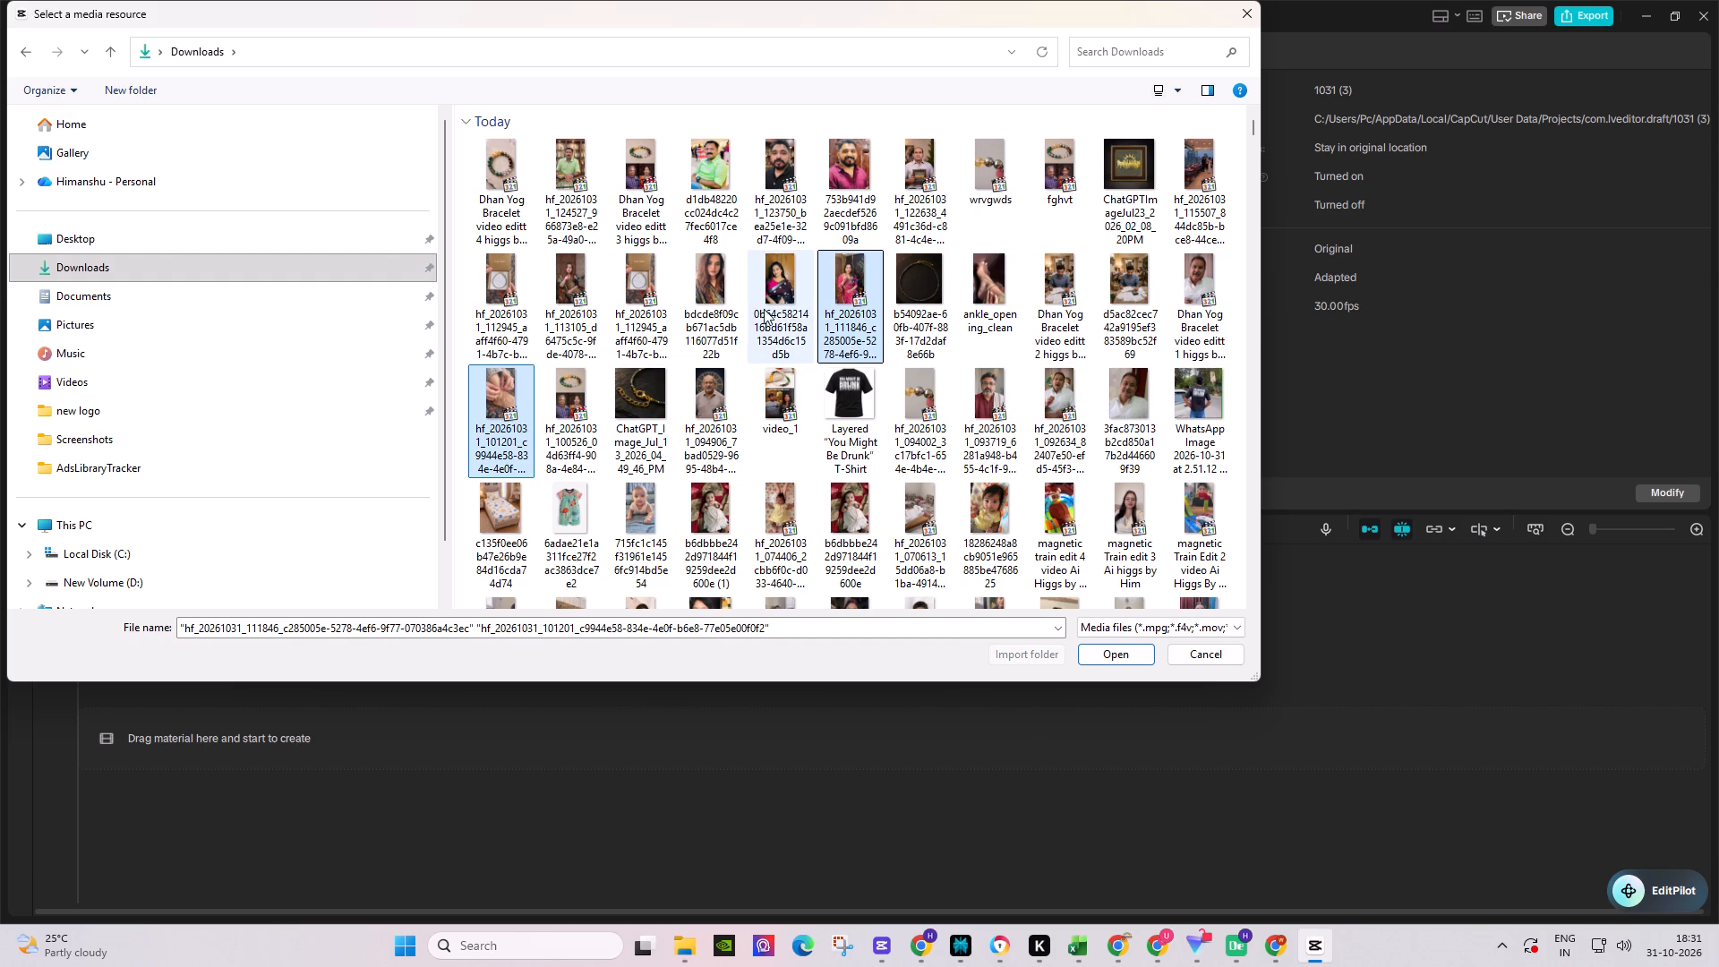
left_click(654, 309, "ctrl")
left_click(543, 320, "ctrl")
left_click(498, 318, "ctrl")
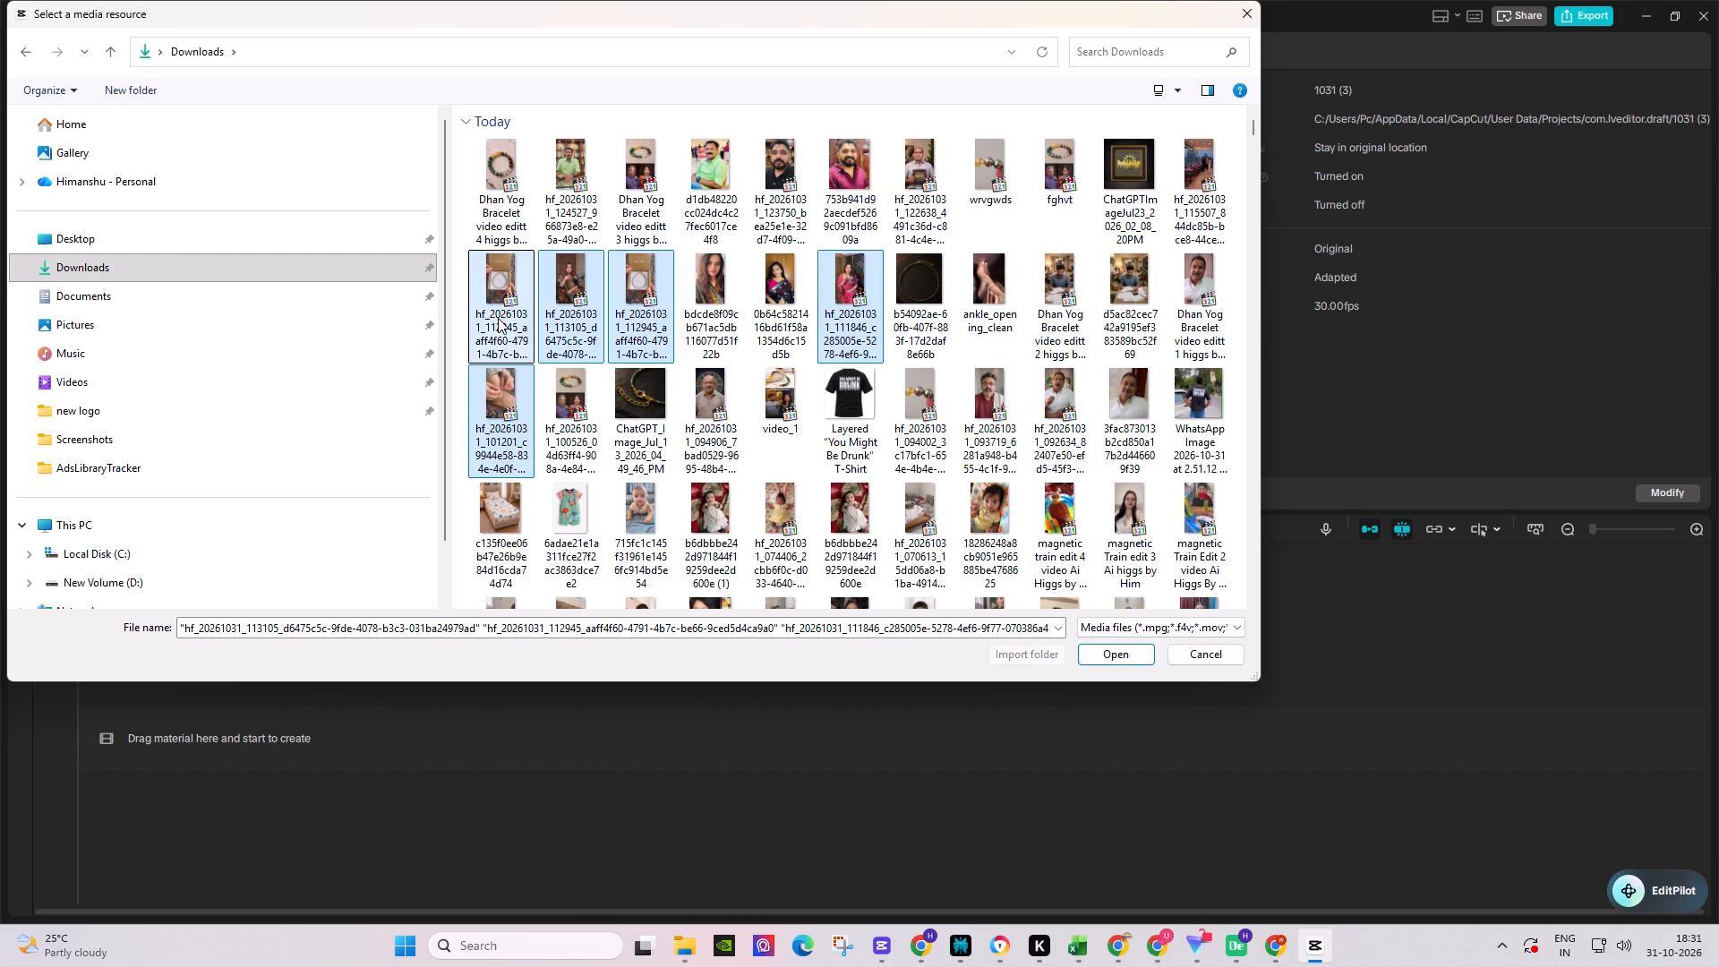
left_click(1213, 189, "ctrl")
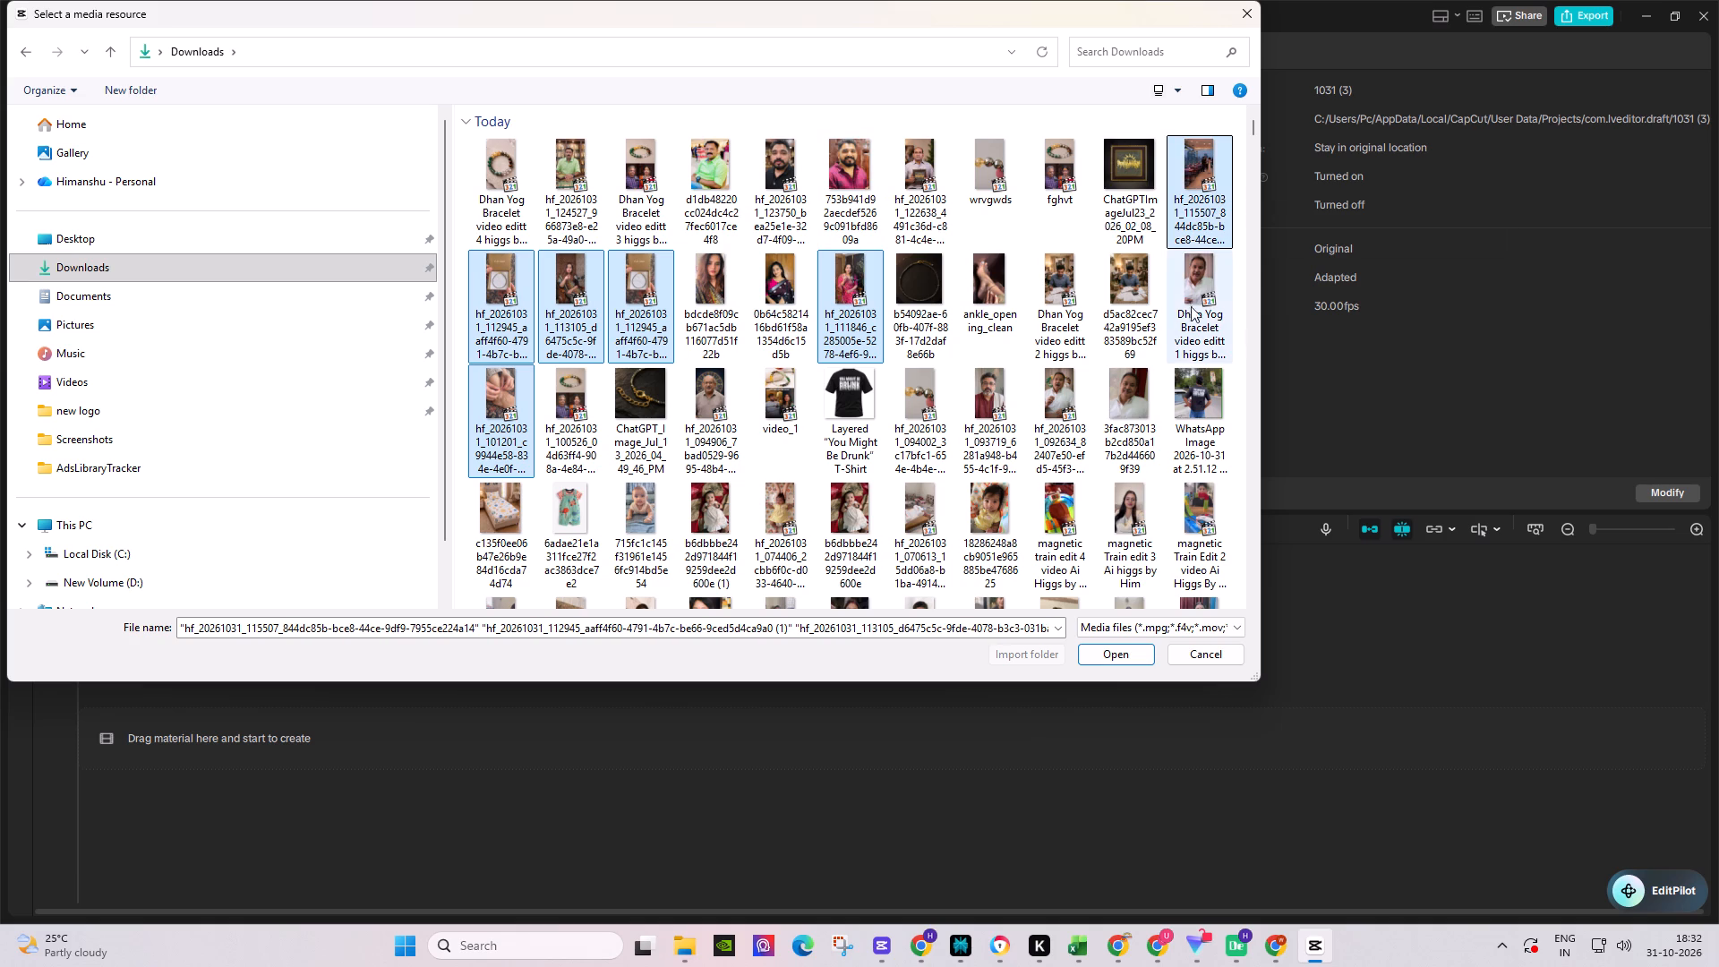
left_click(1208, 218, "ctrl")
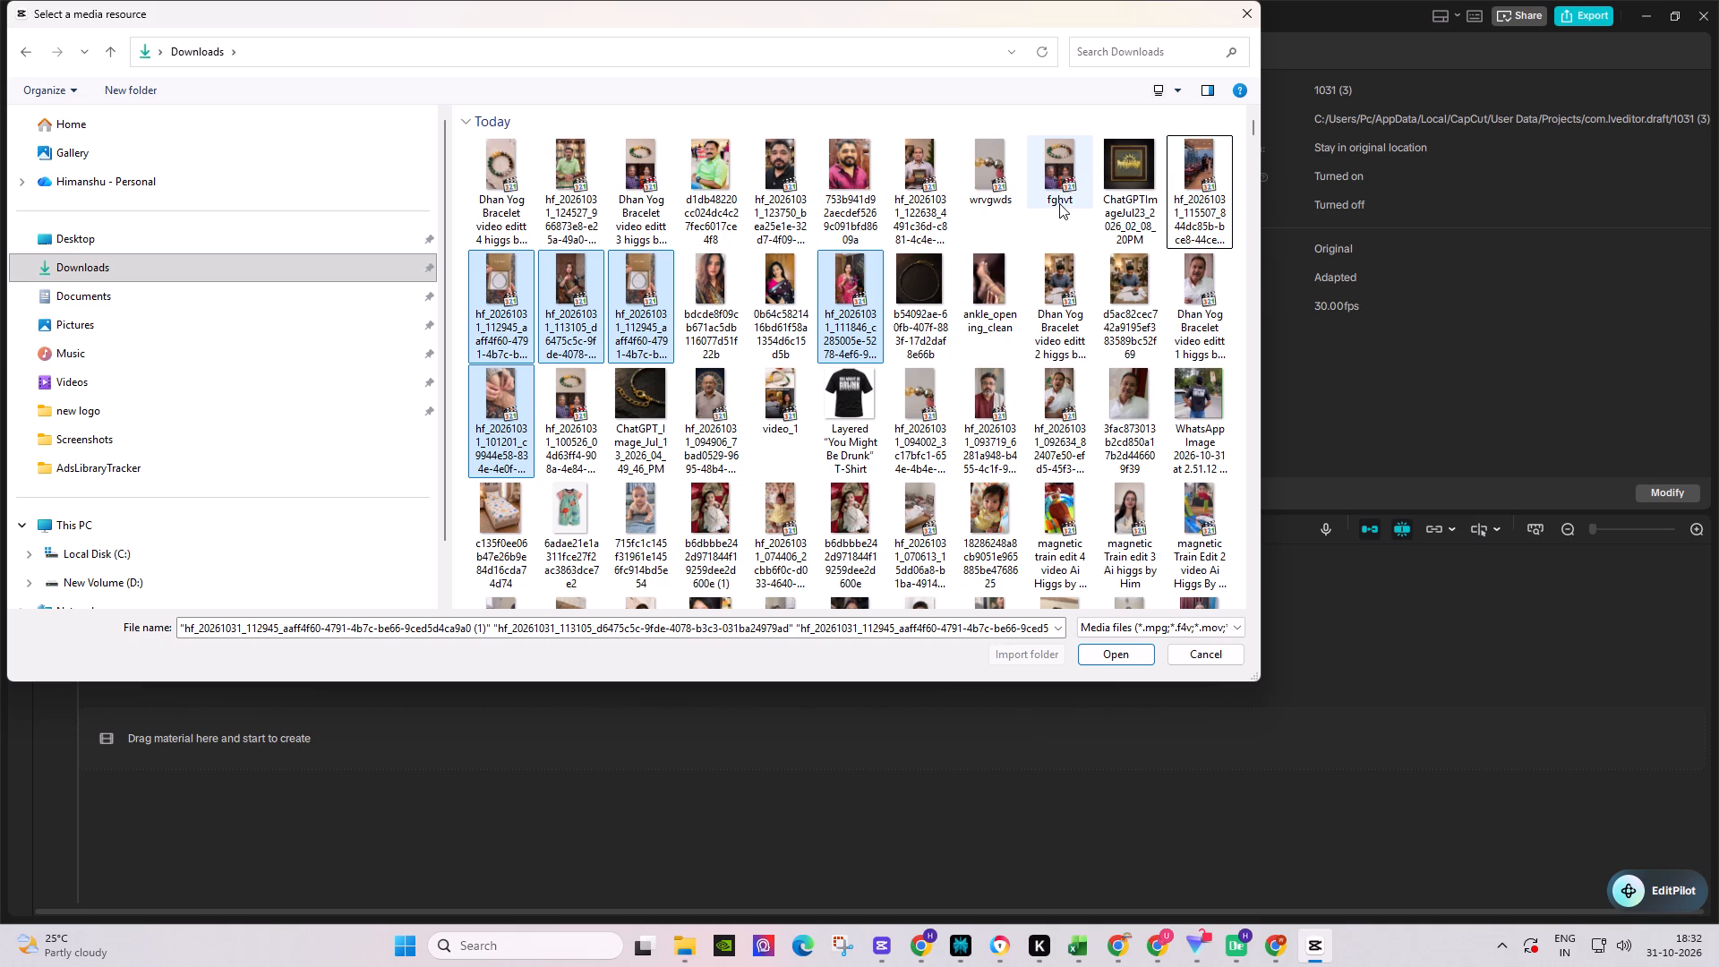
left_click(1117, 648)
left_click(316, 400)
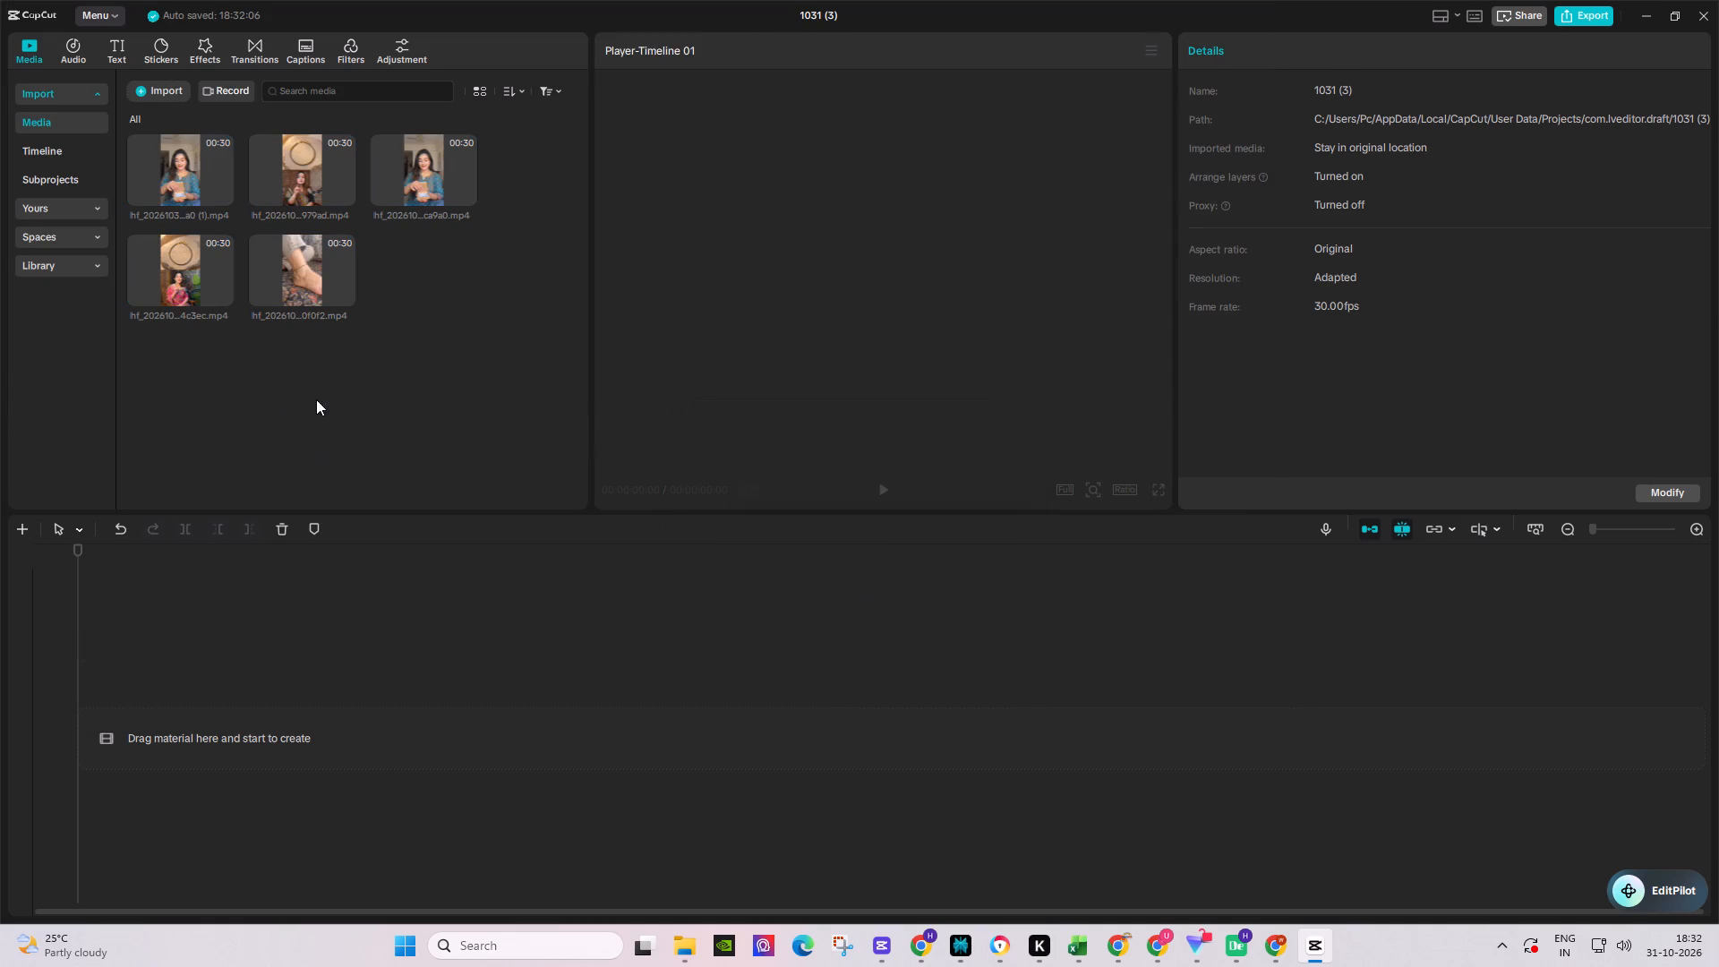
Place the imported clip hf_20261031_112945 (1) at the start of the empty timeline.
left_click(180, 177)
left_click_drag(180, 177, 189, 720)
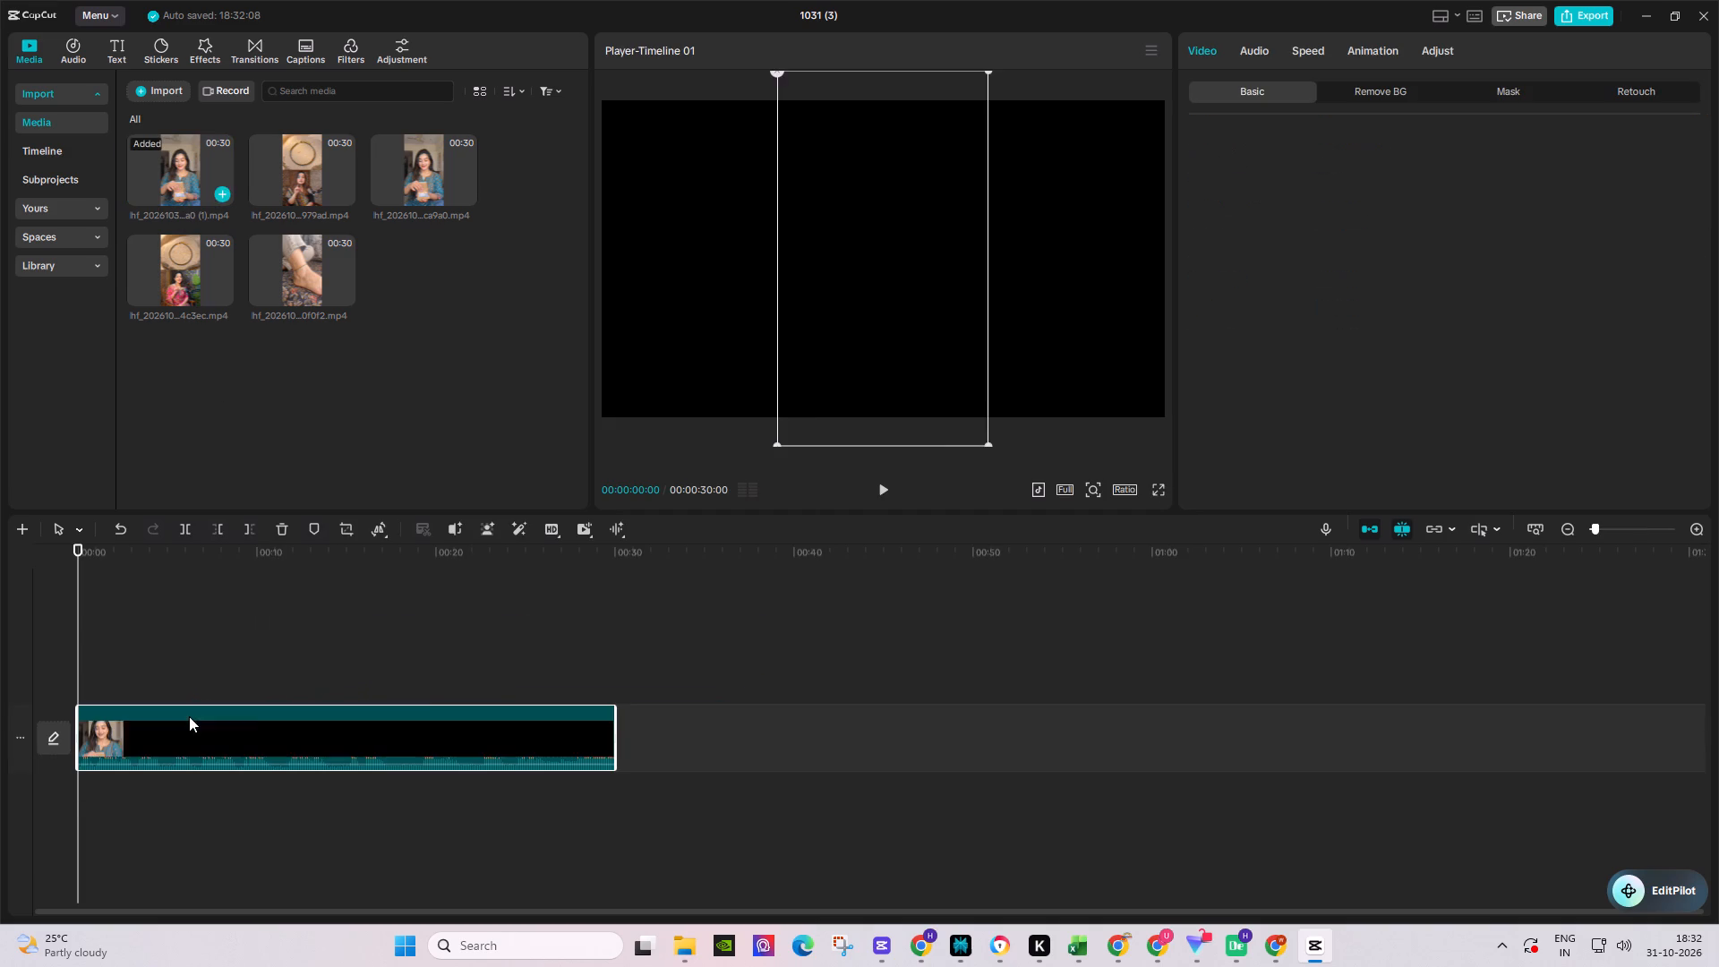
Play through the placed clip on an enlarged timeline, examining its shots and the section from about 25 s onward.
key("space")
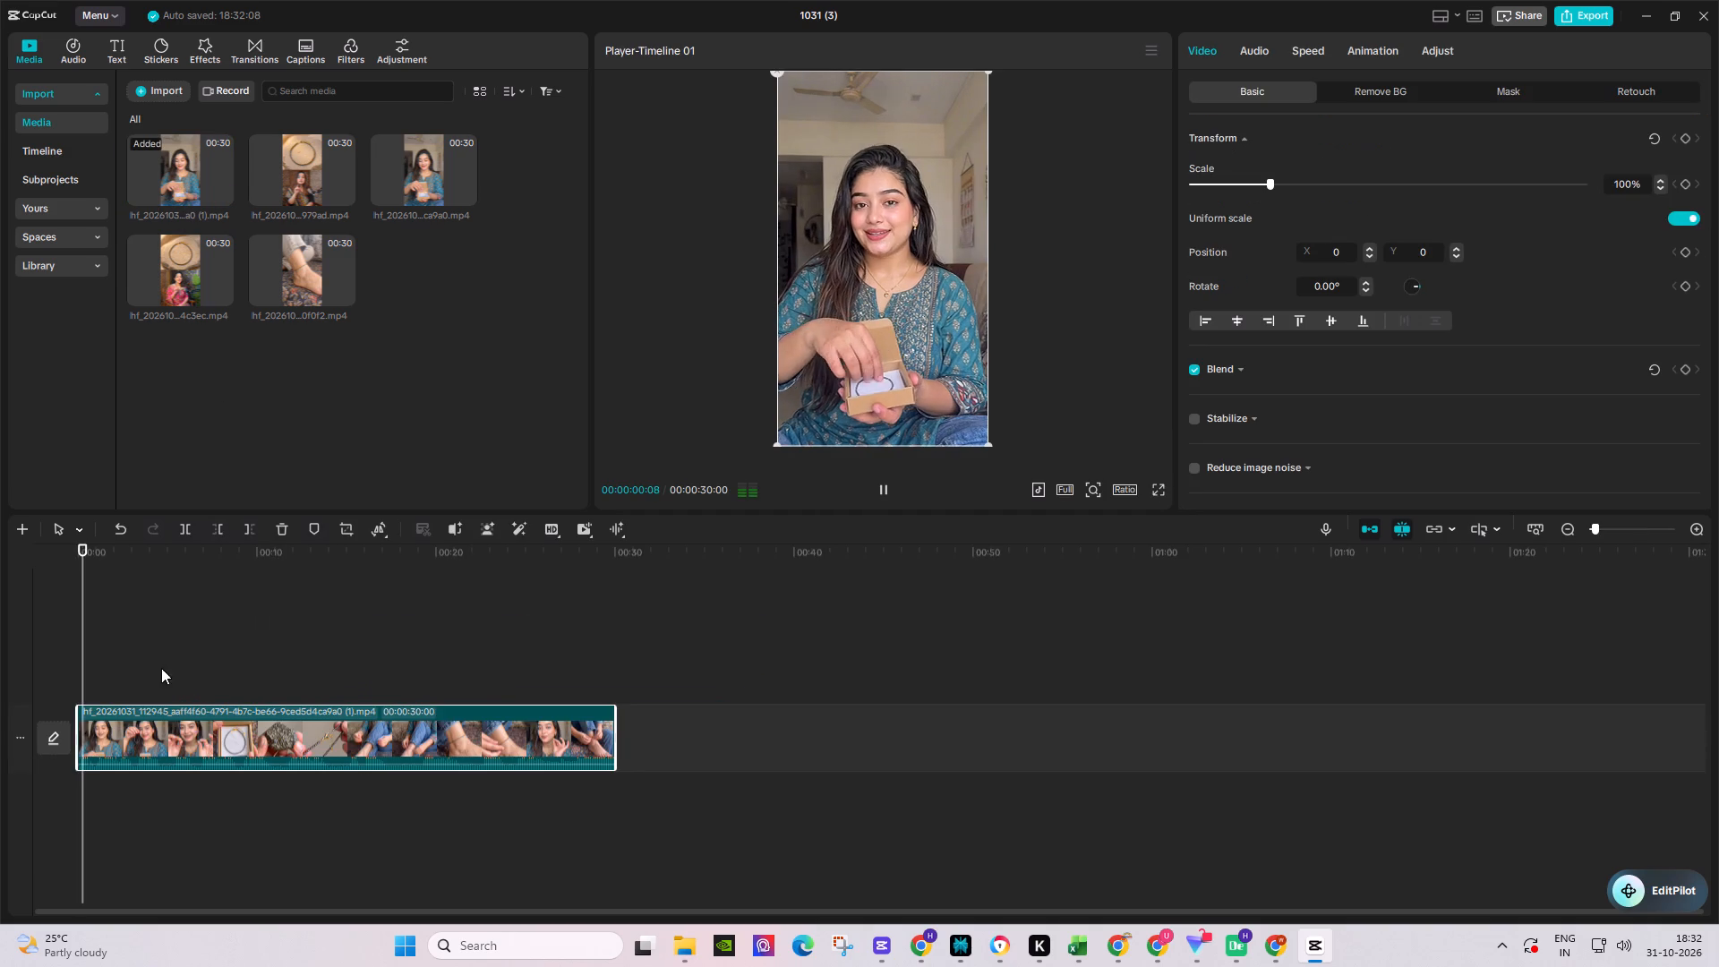
left_click(1698, 535)
left_click_drag(149, 565, 30, 546)
key("space")
key("space")
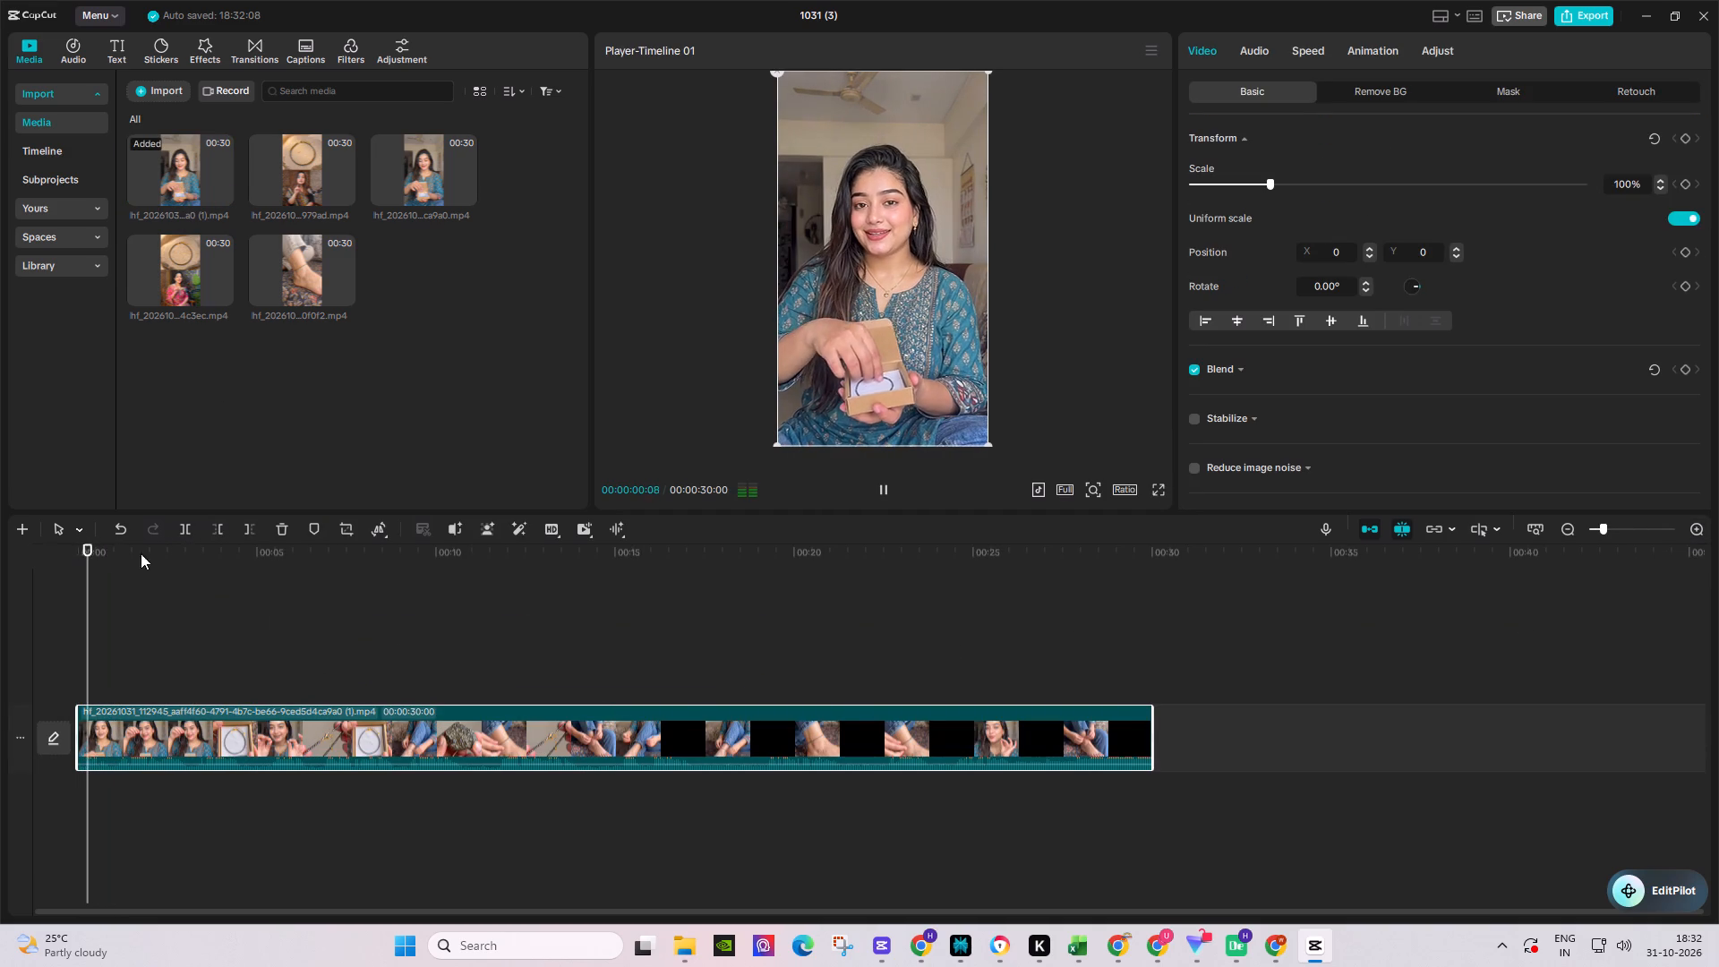
left_click(1700, 534)
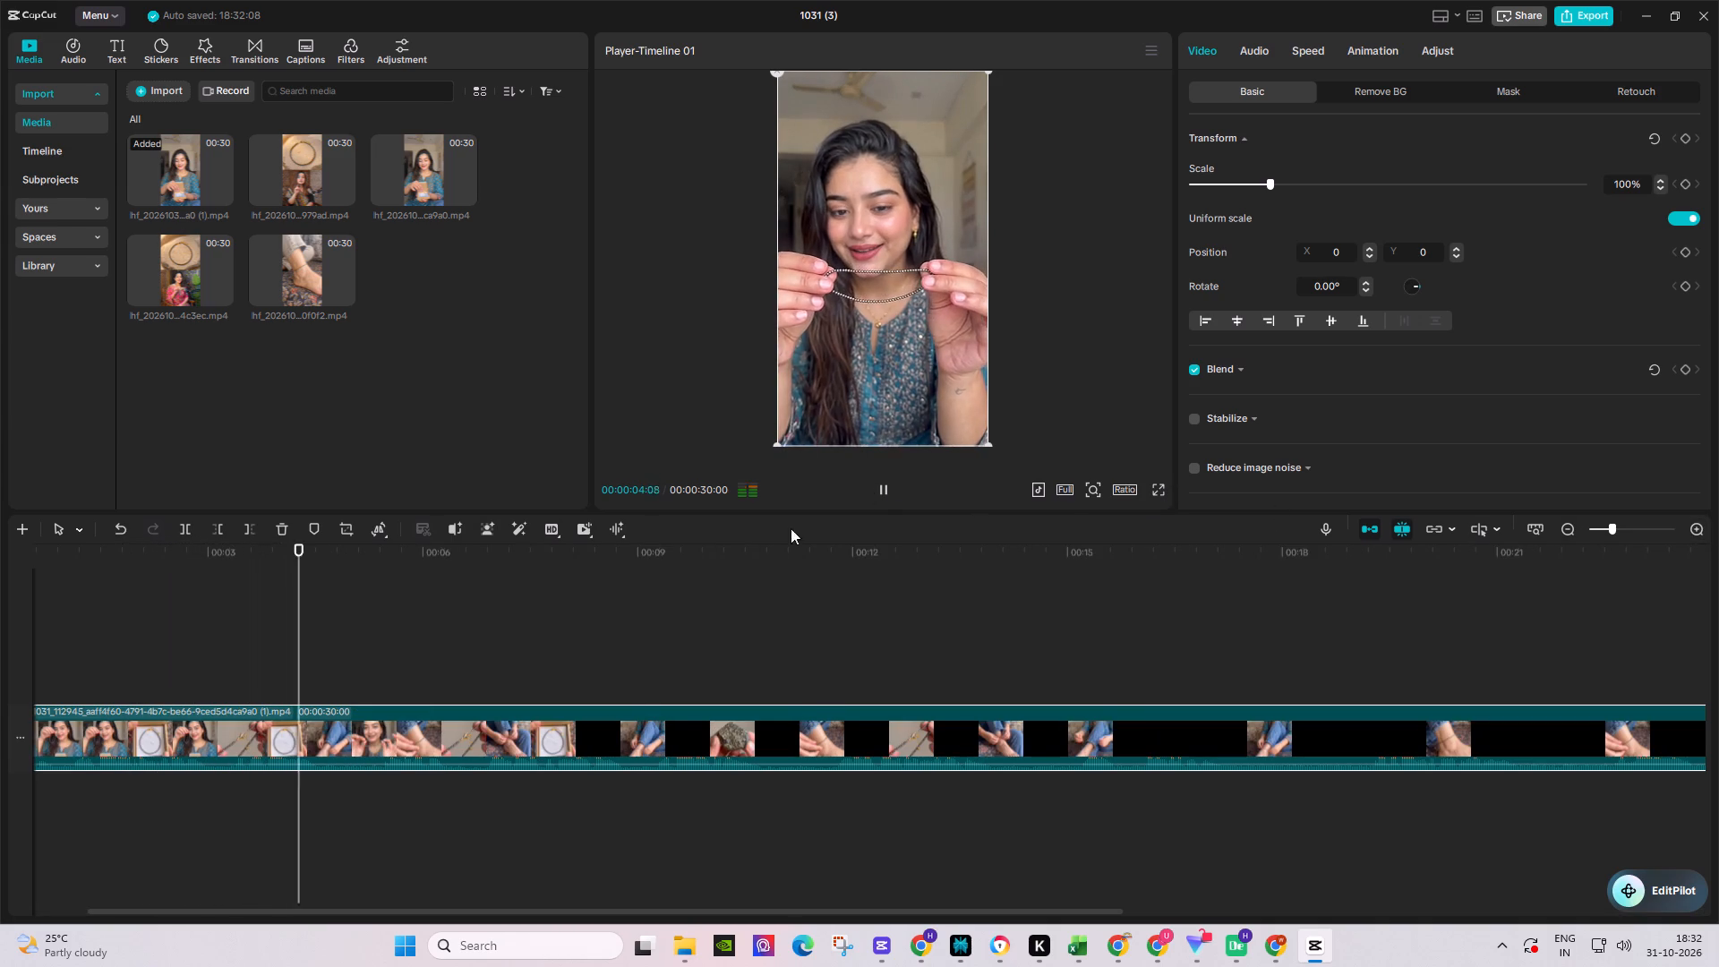
key("space")
key("space")
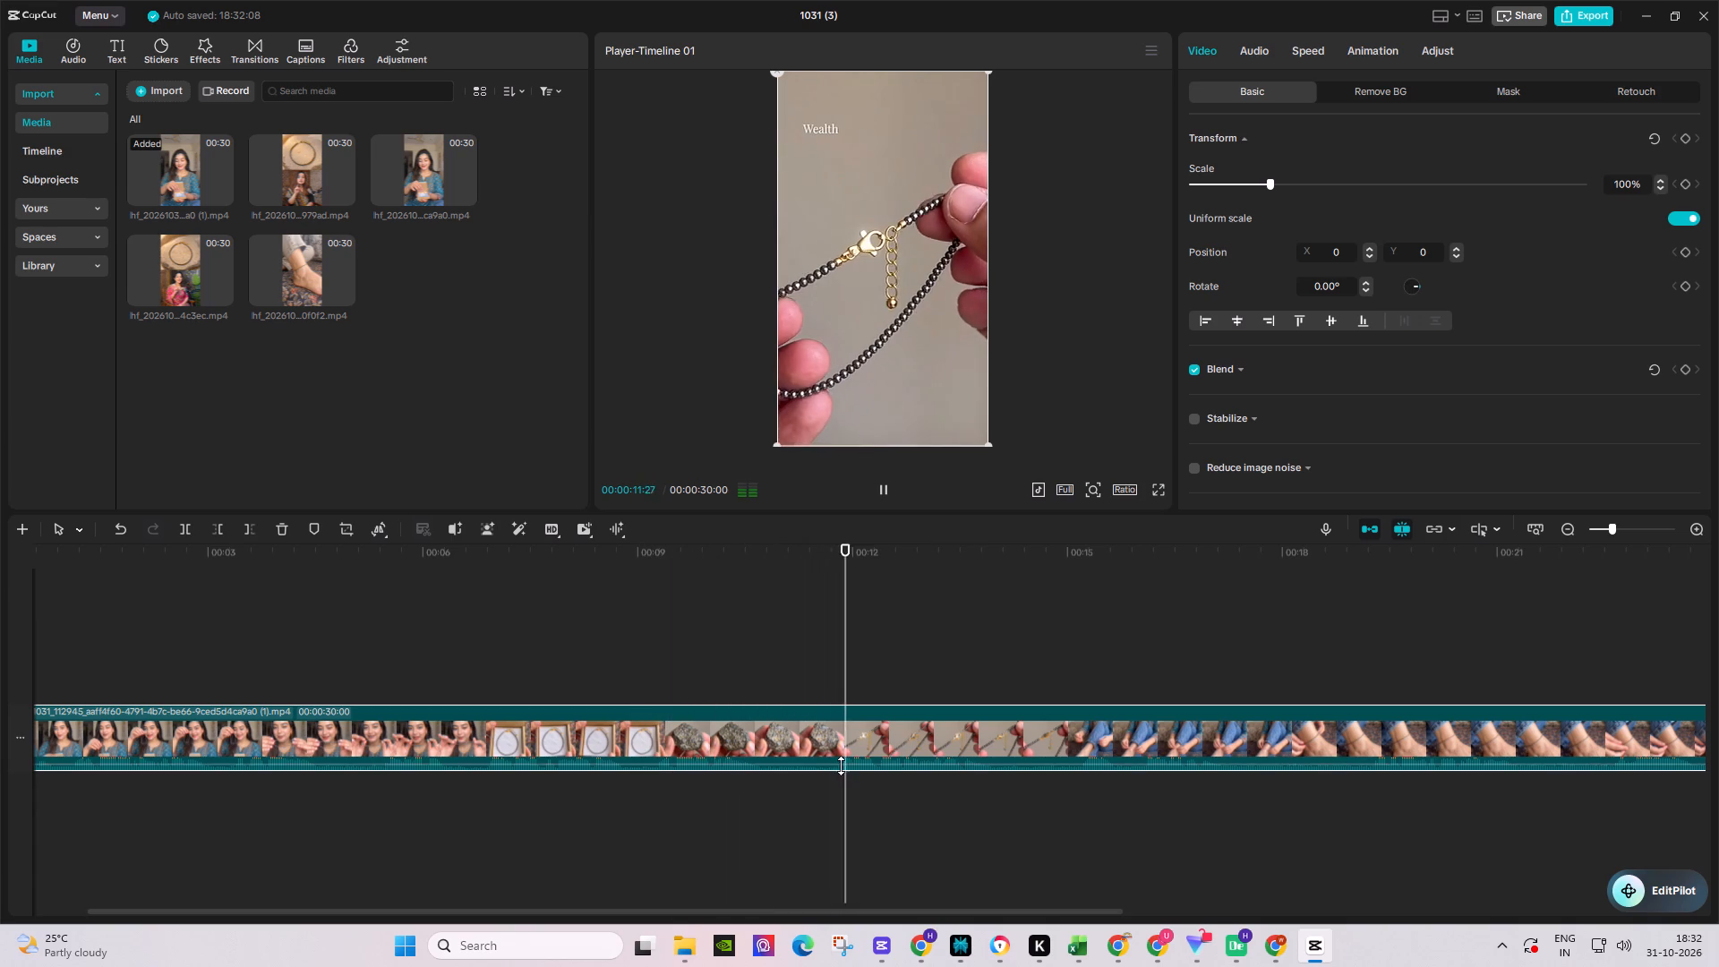
left_click_drag(841, 766, 841, 752)
left_click_drag(883, 508, 884, 561)
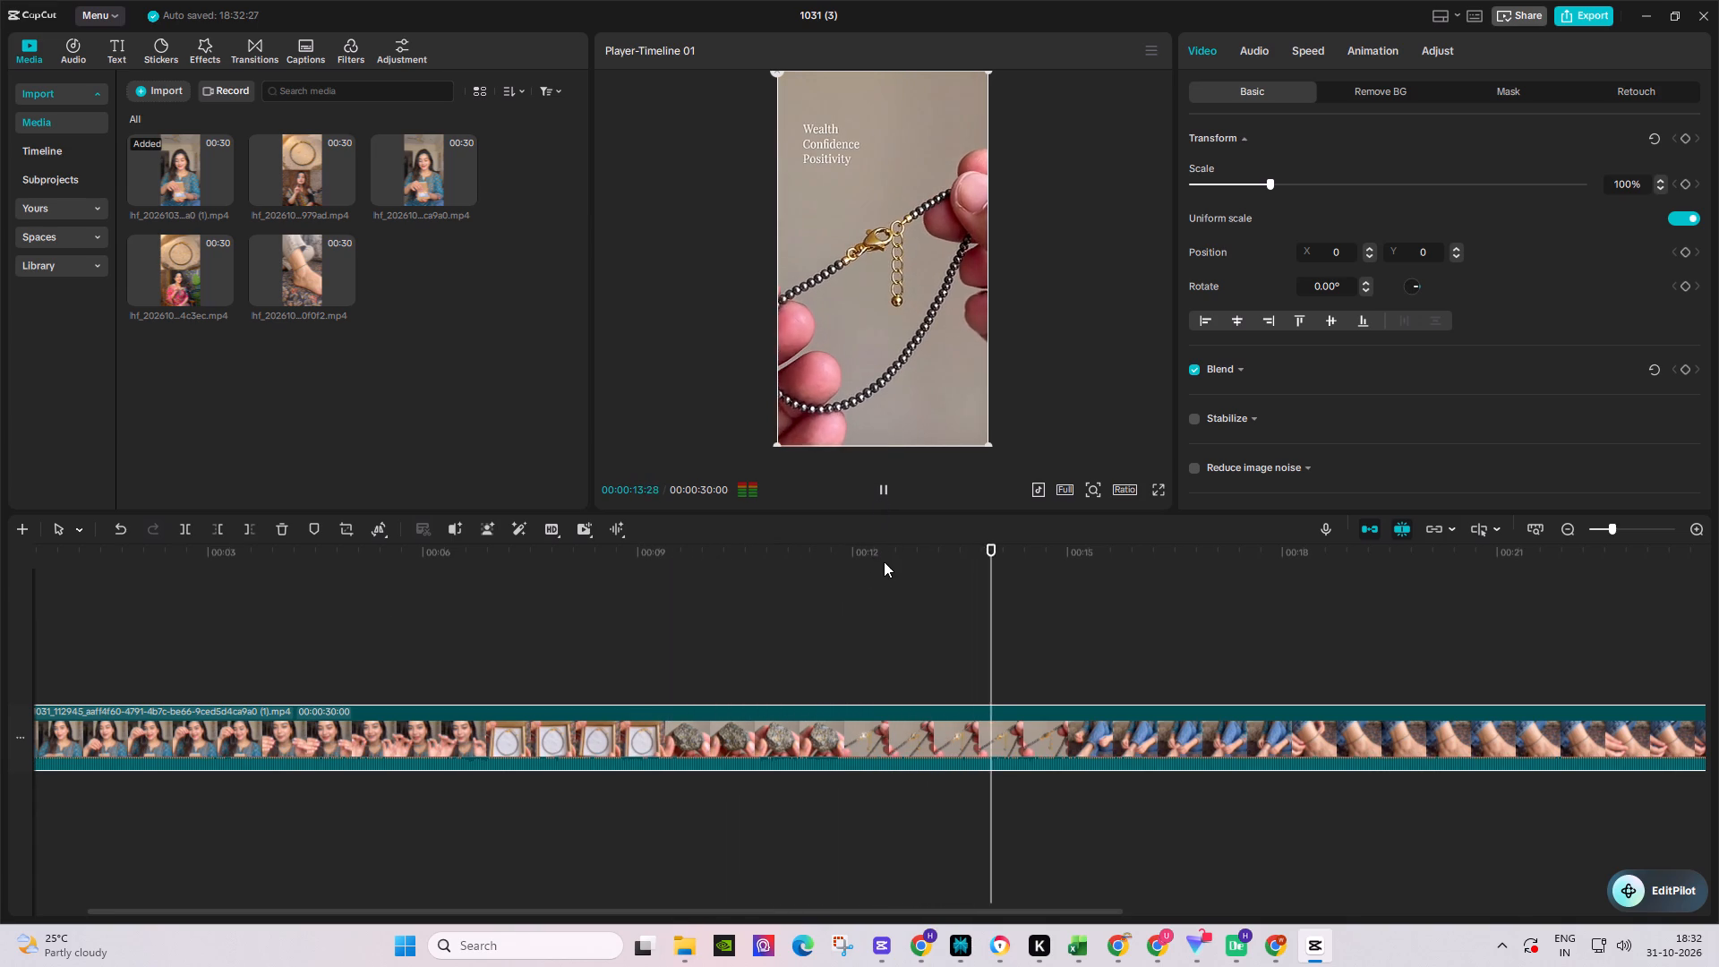
left_click_drag(884, 561, 884, 569)
left_click_drag(848, 912, 1055, 911)
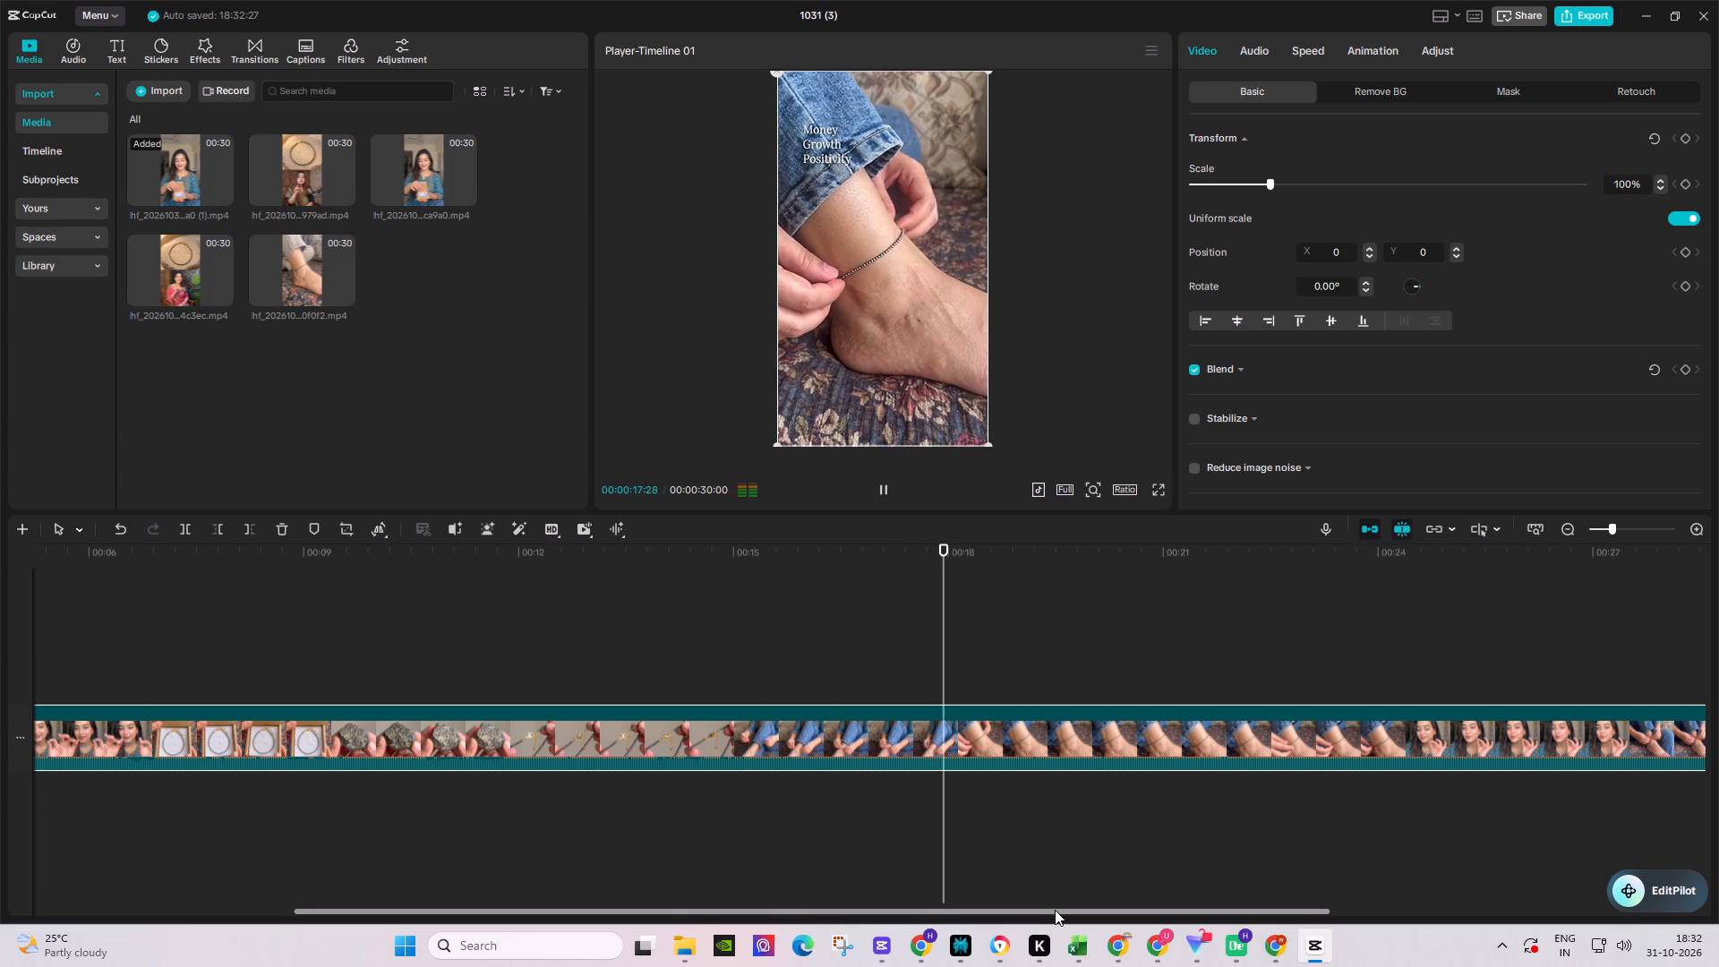
left_click_drag(993, 910, 997, 911)
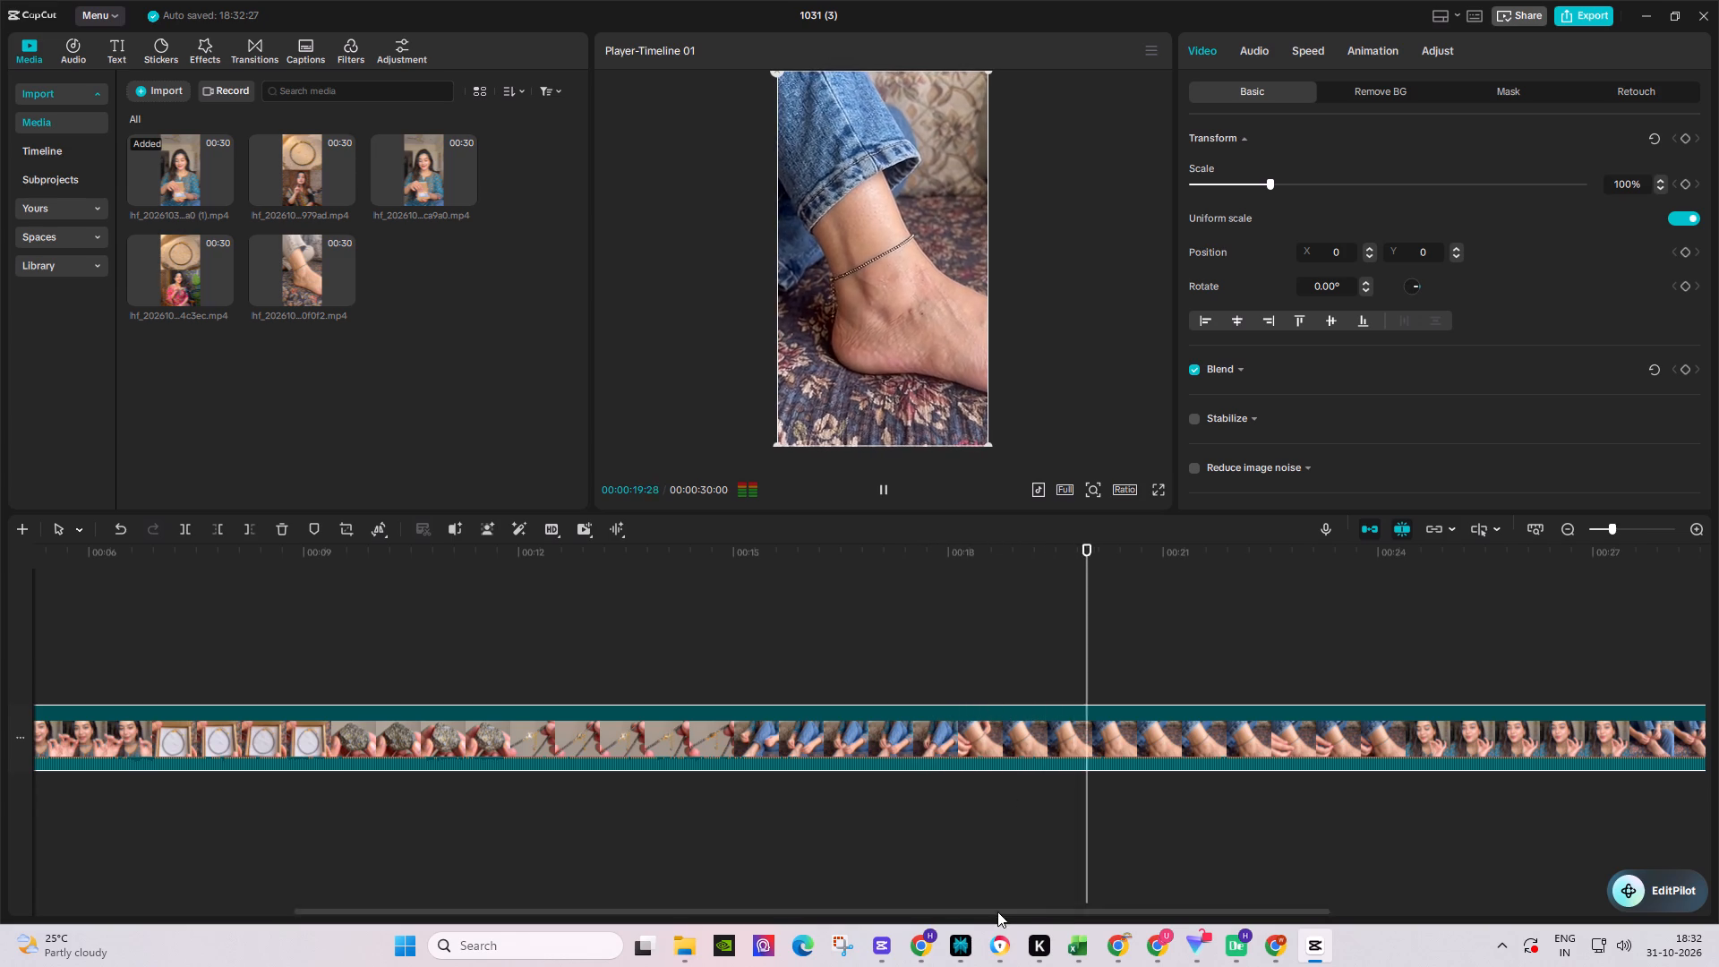
left_click_drag(997, 911, 1309, 914)
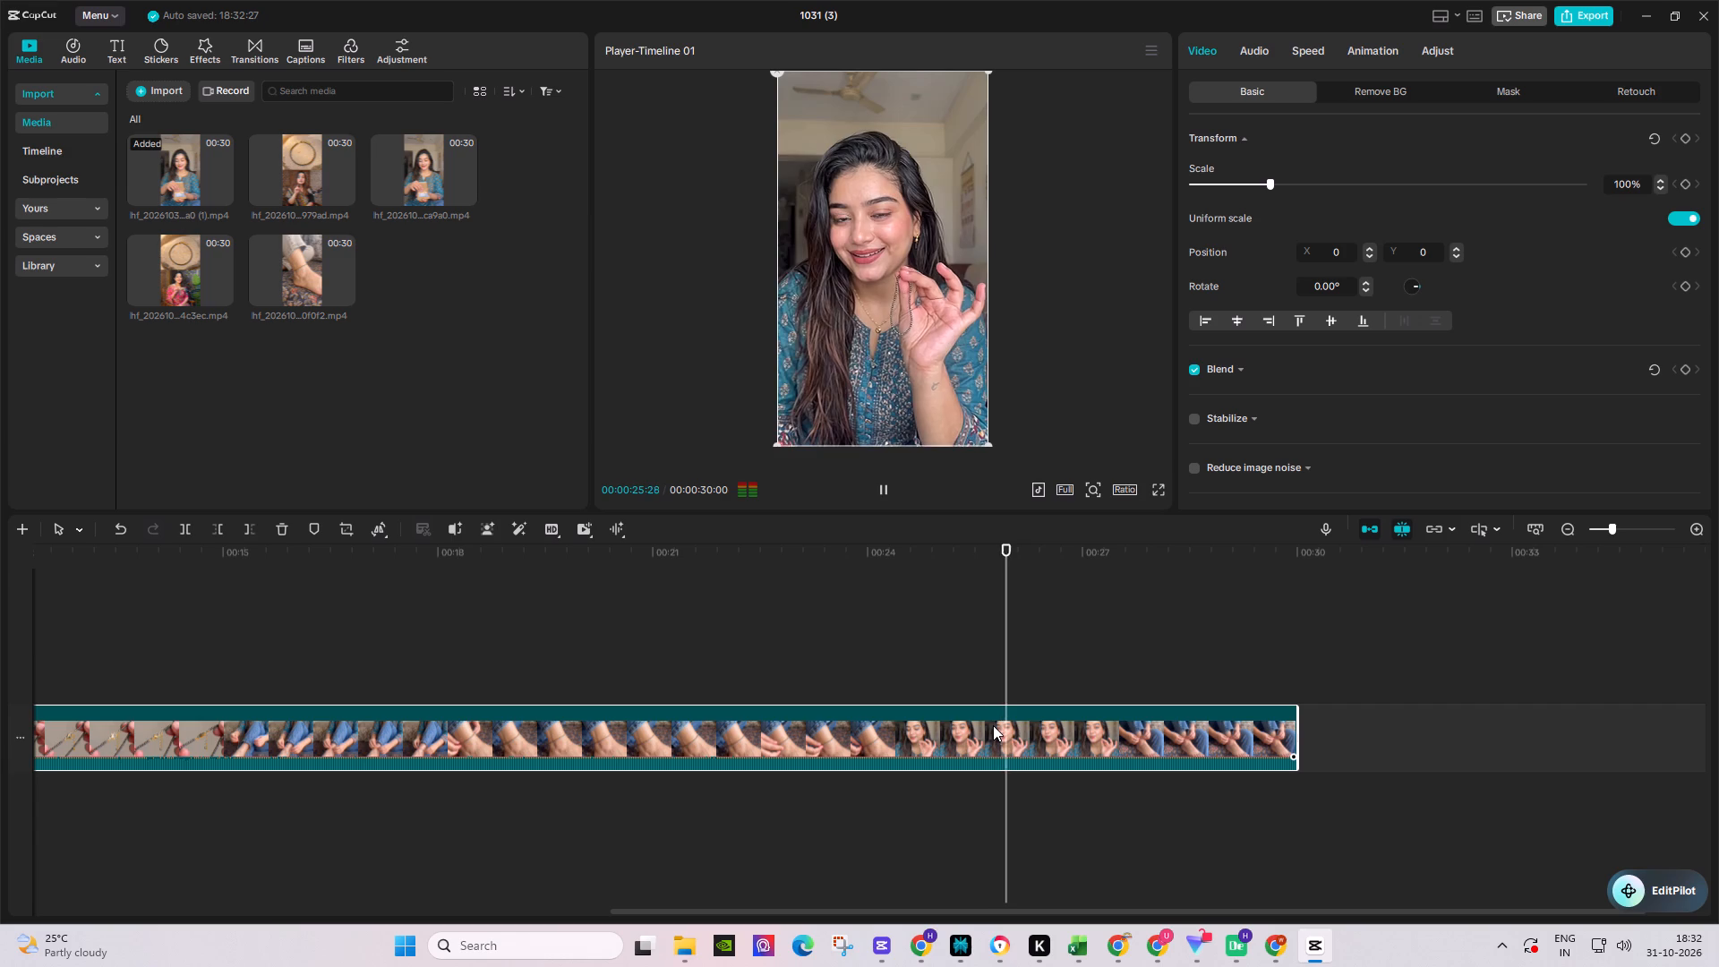
key("space")
left_click(945, 560)
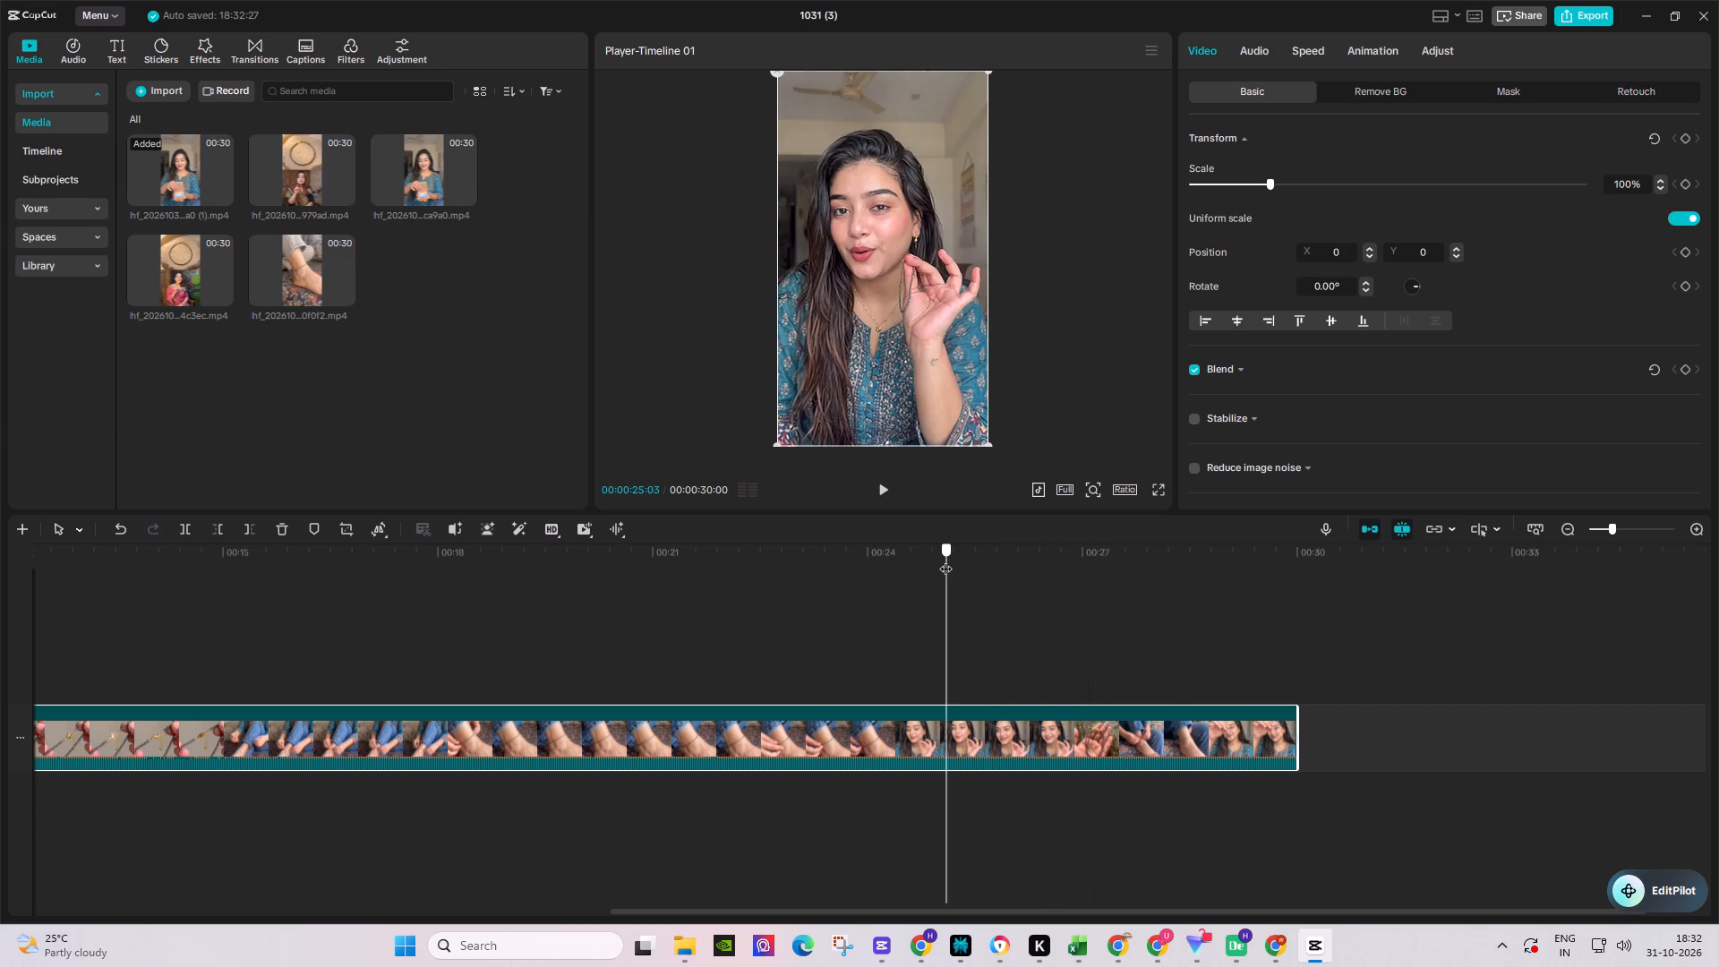
key("space")
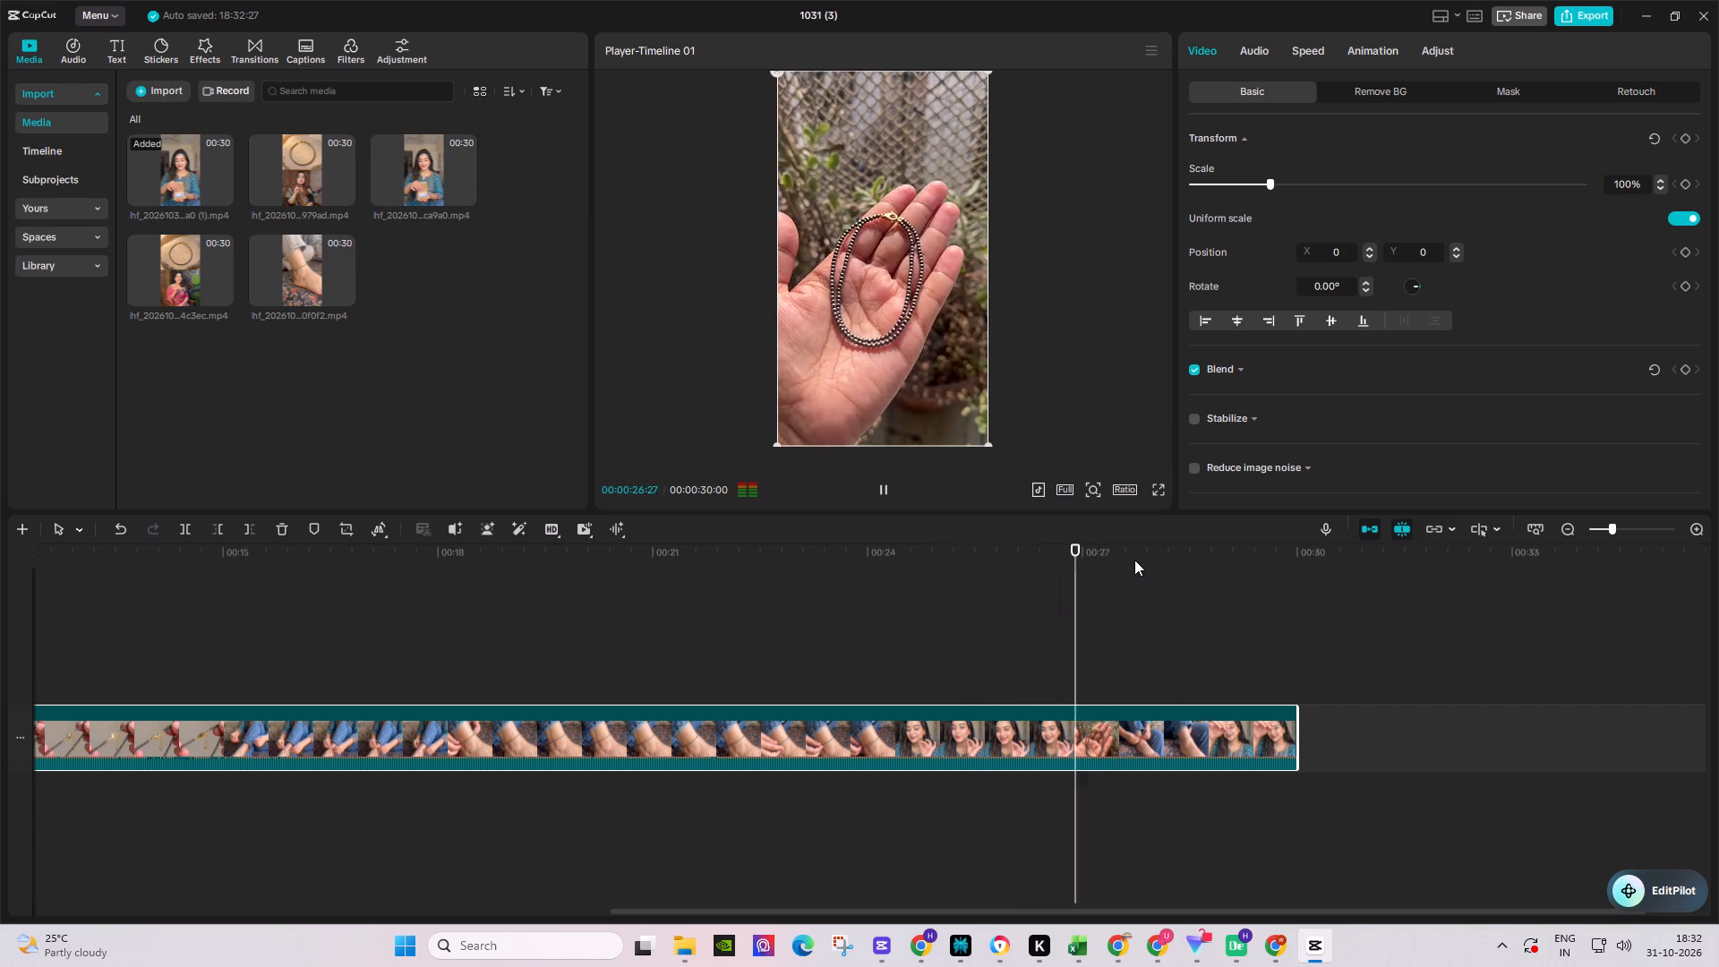
left_click_drag(1134, 558, 1039, 569)
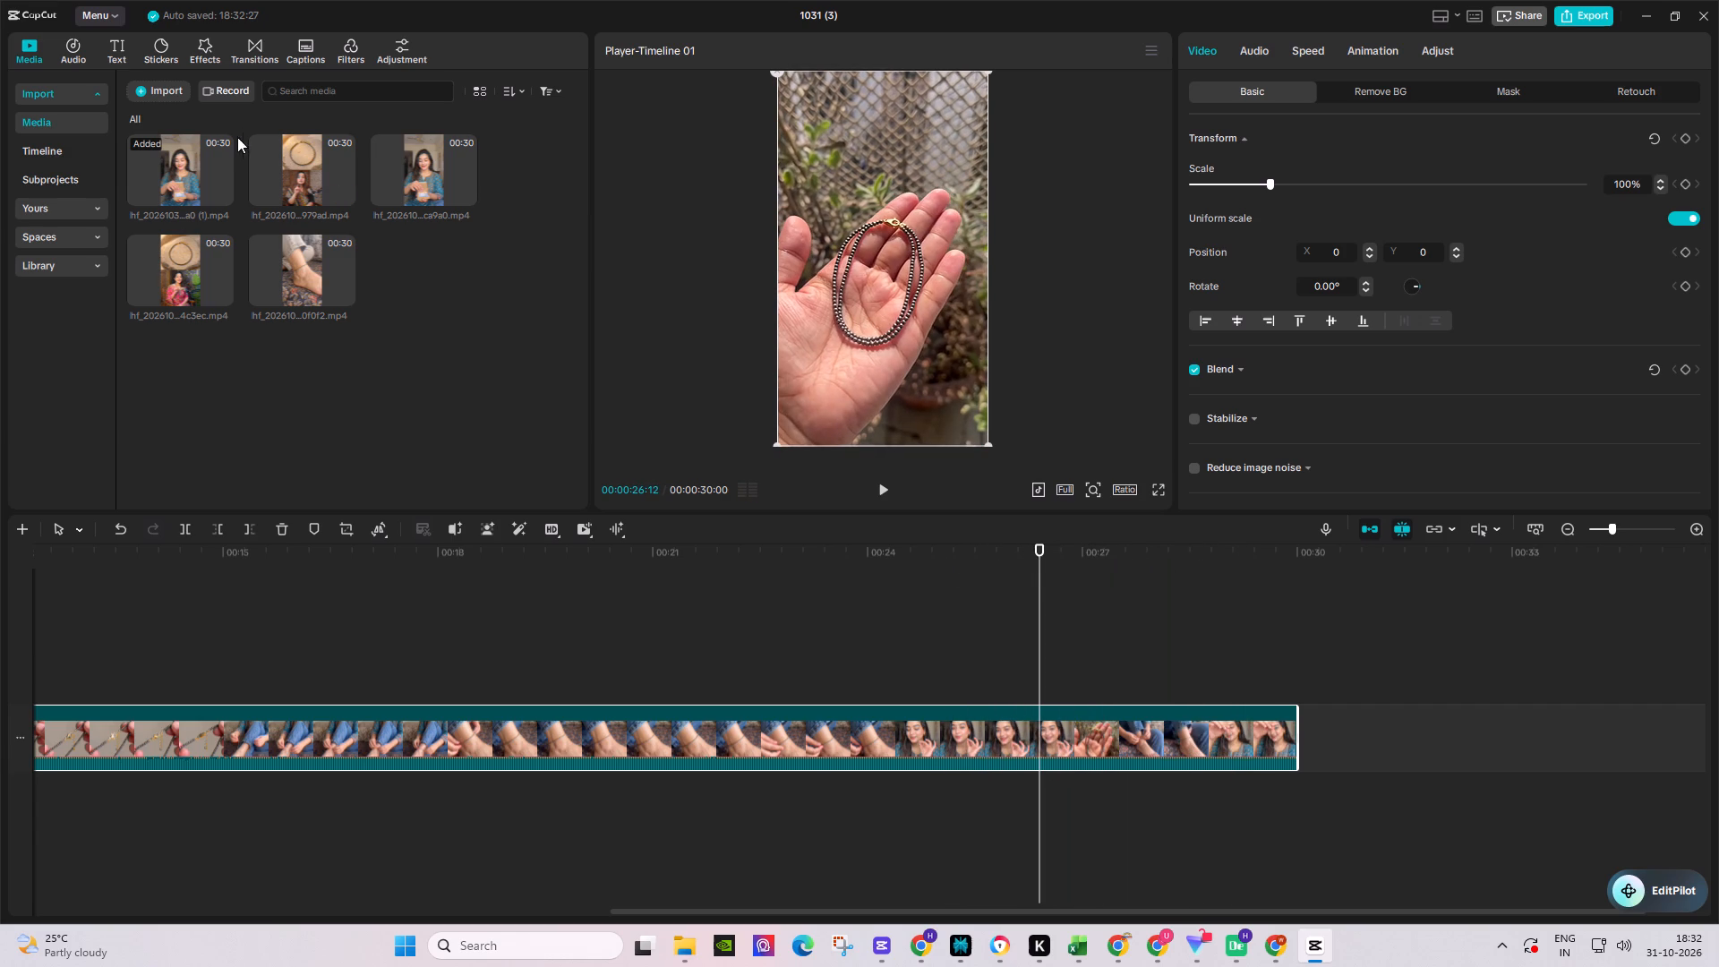
Import yesterday's clip hf_20261030_101231 from the Downloads folder into the project media.
left_click(150, 85)
left_click(208, 116)
scroll(843, 412, "down", 2)
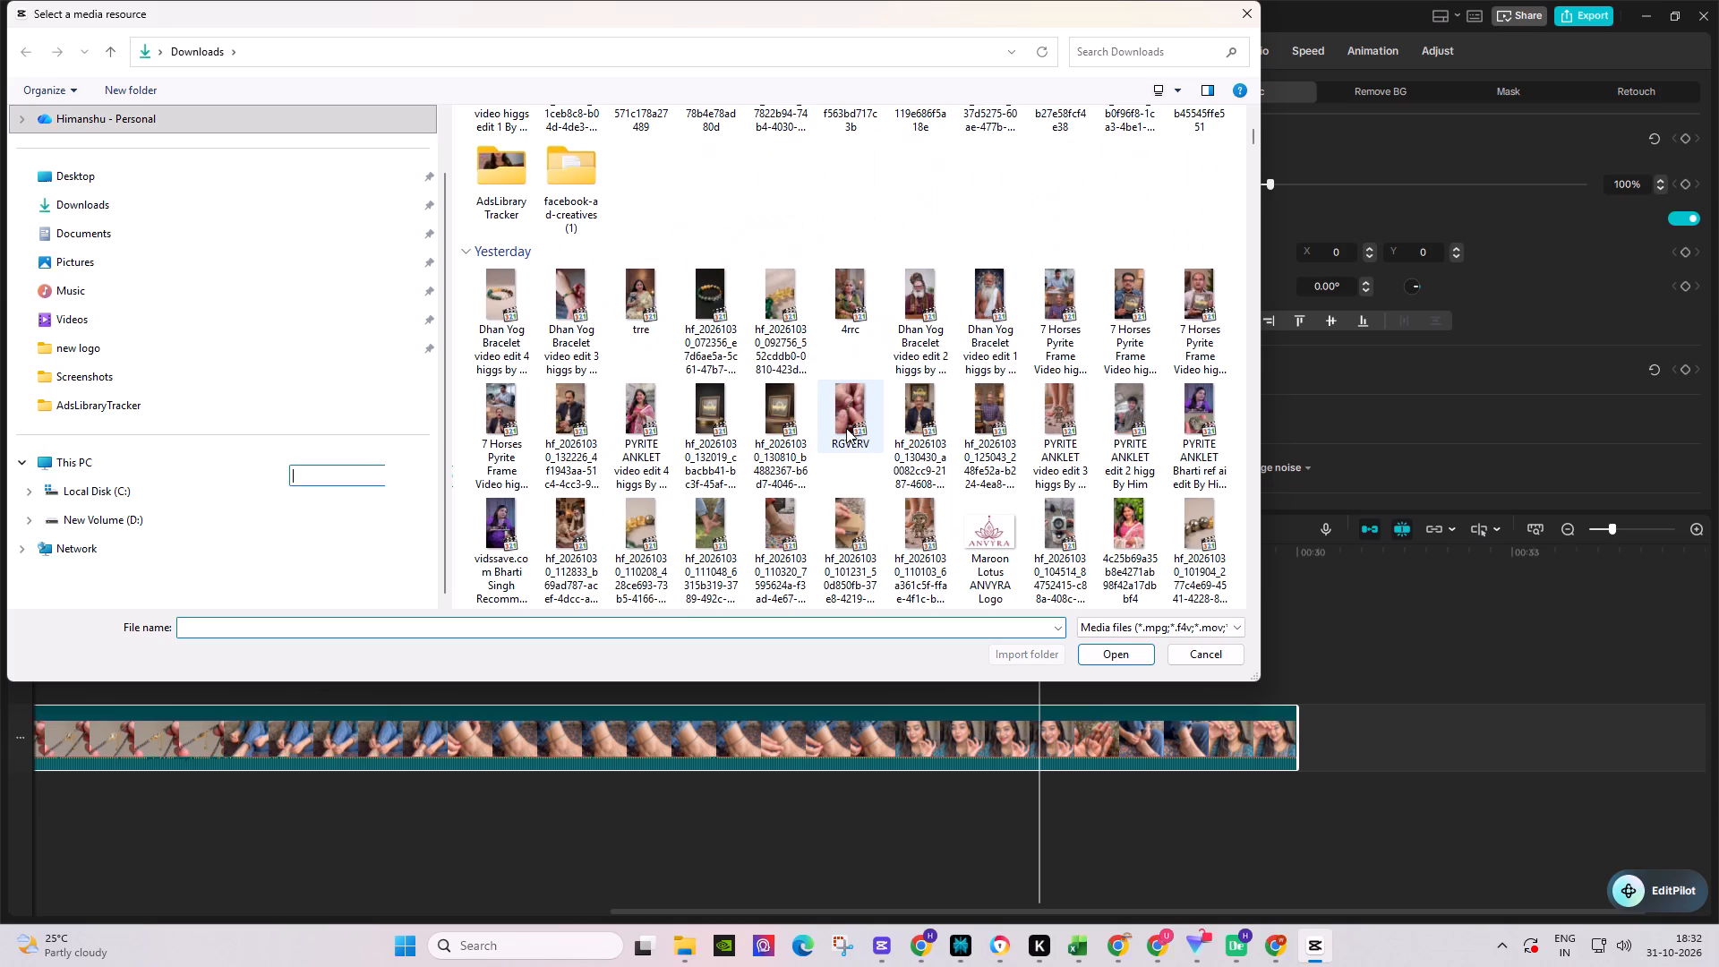
scroll(860, 441, "down", 1)
scroll(876, 448, "up", 1)
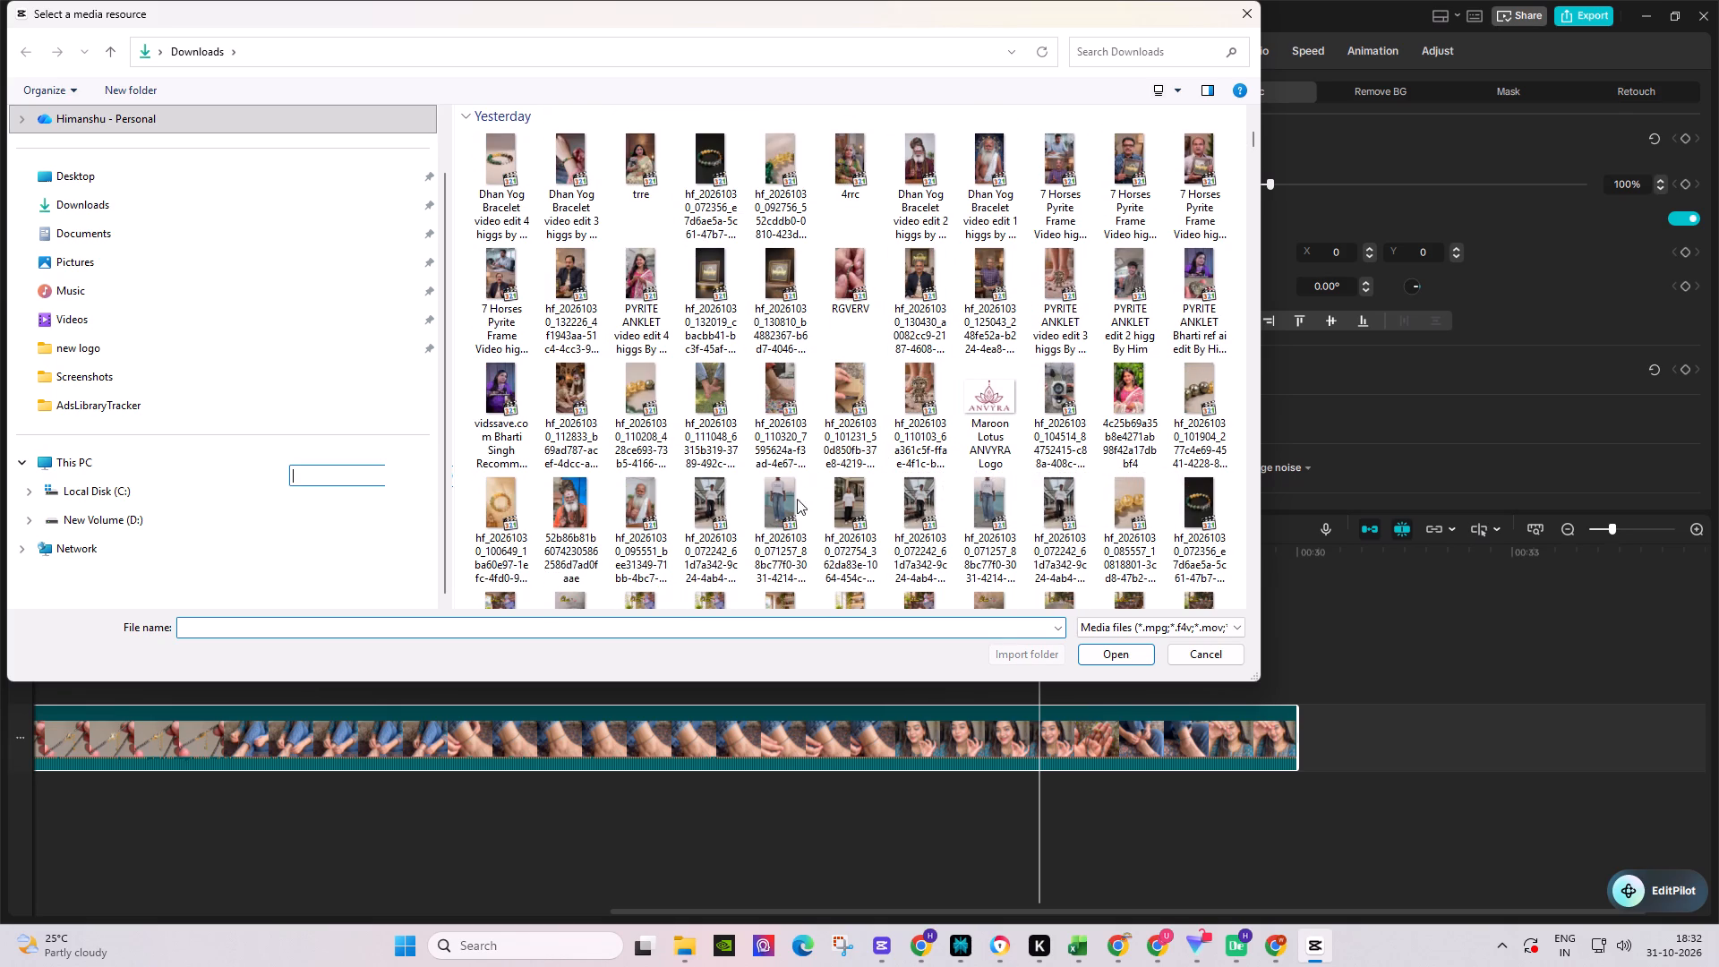
scroll(1100, 492, "down", 1)
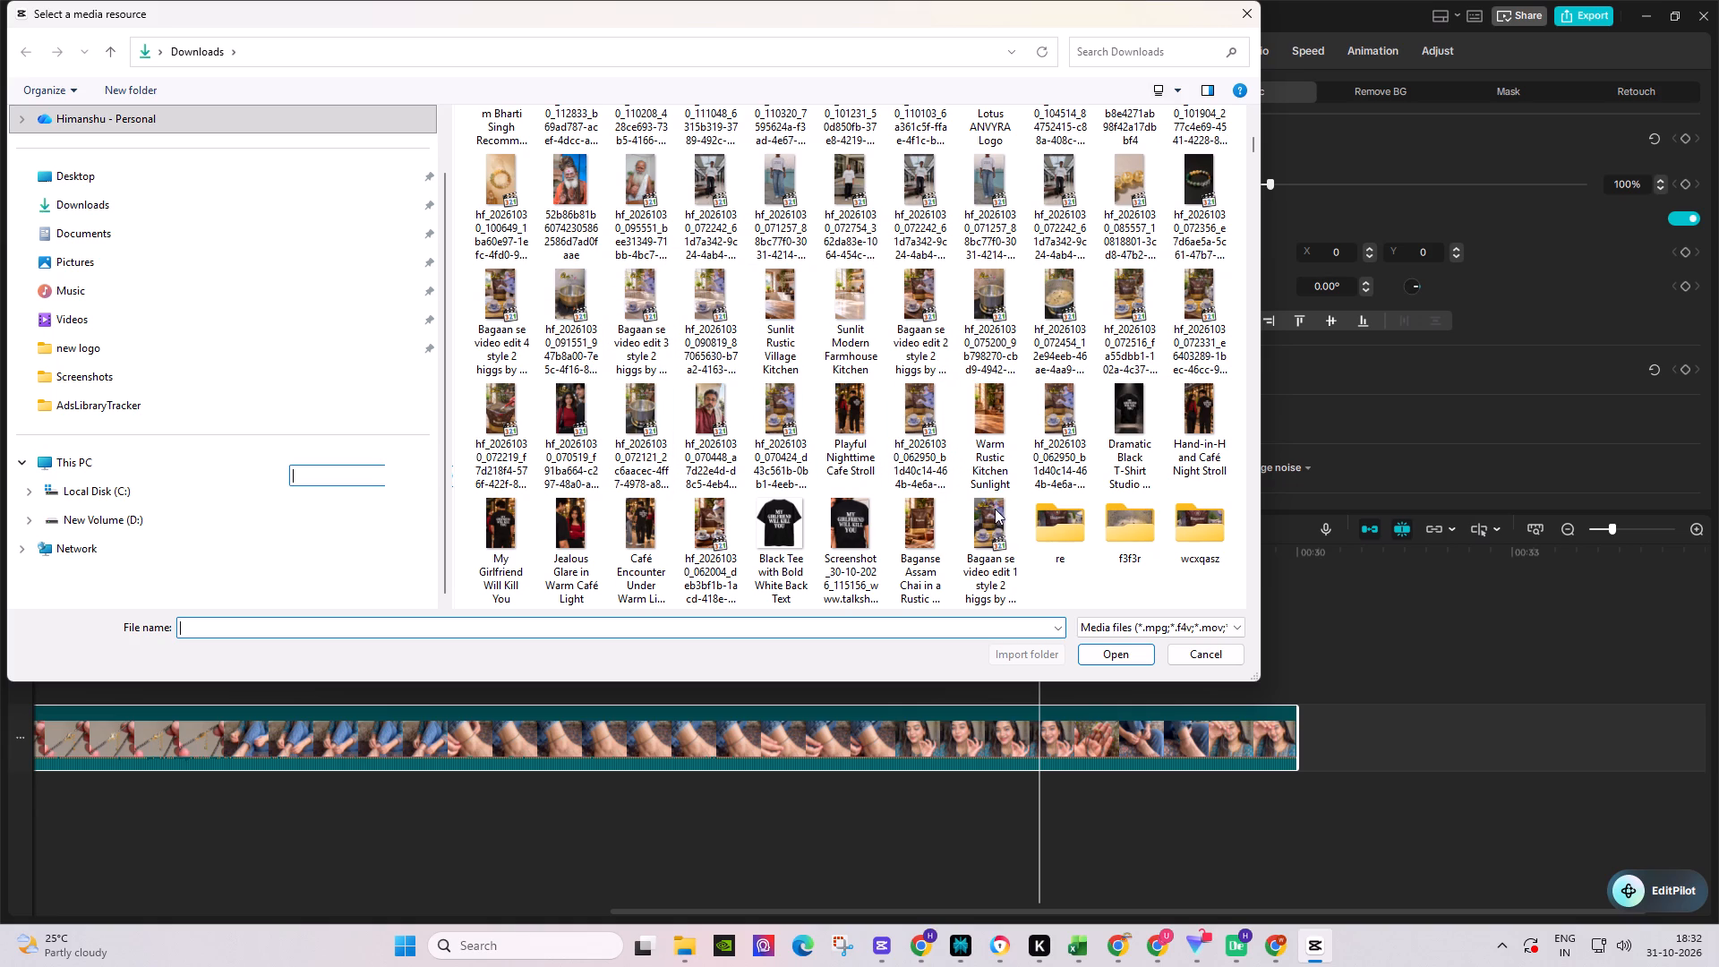
scroll(783, 306, "up", 2)
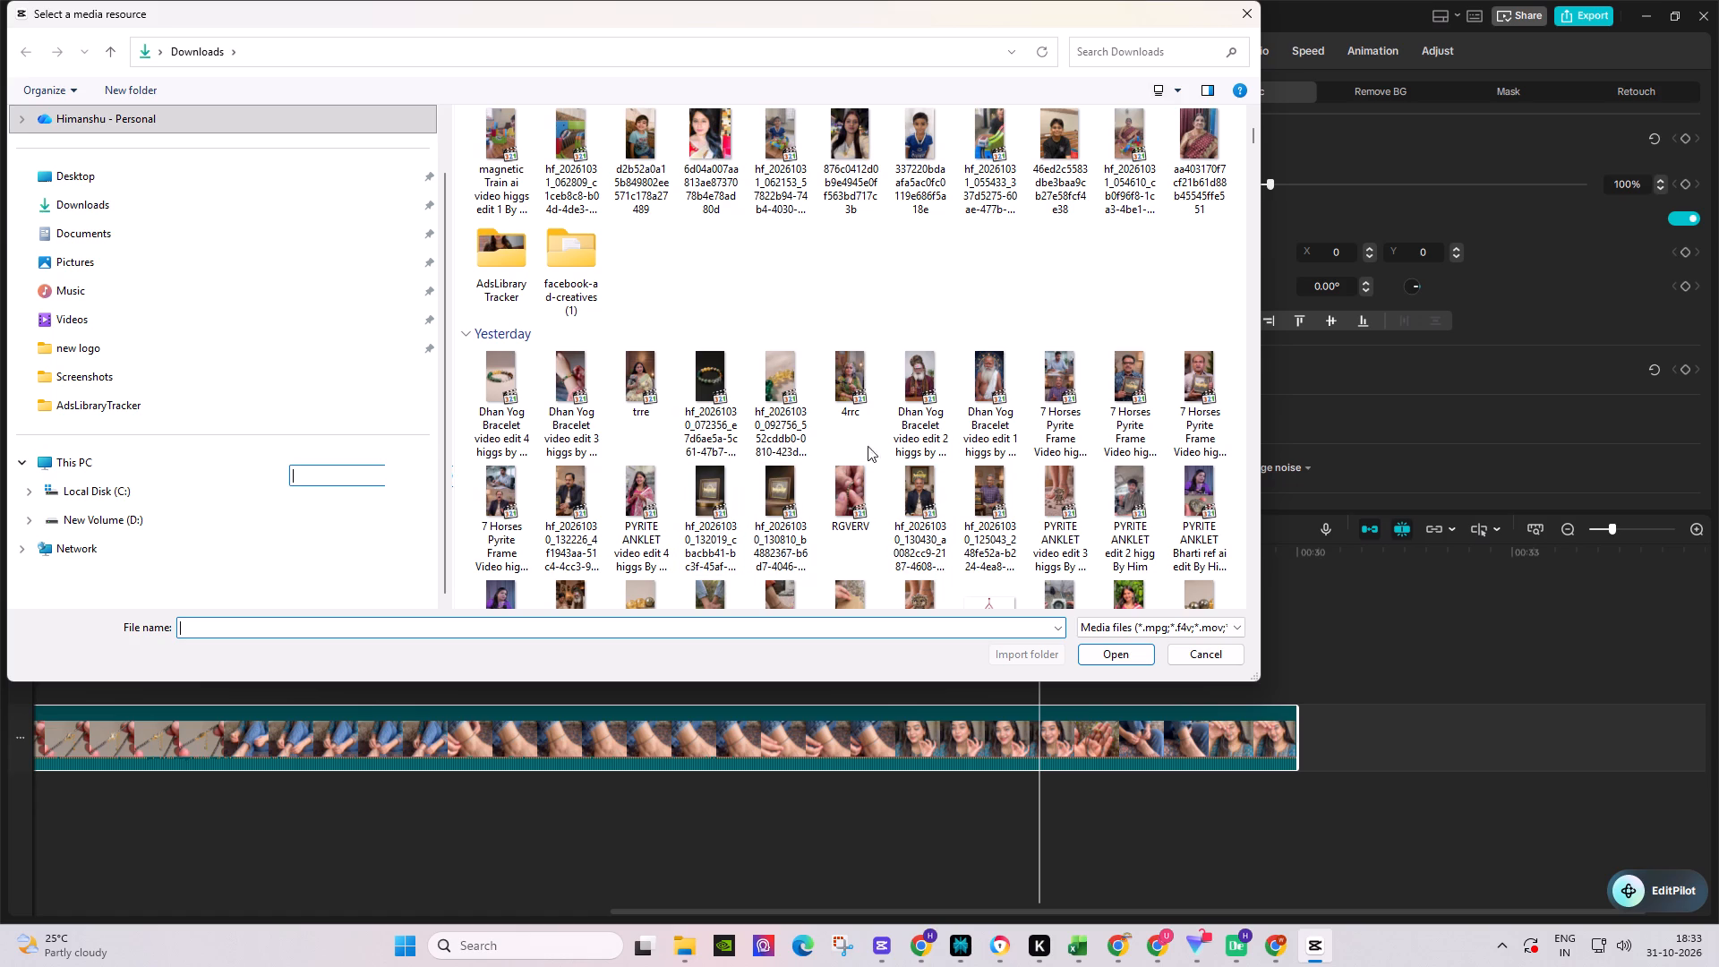
left_click(1252, 135)
scroll(1108, 377, "down", 1)
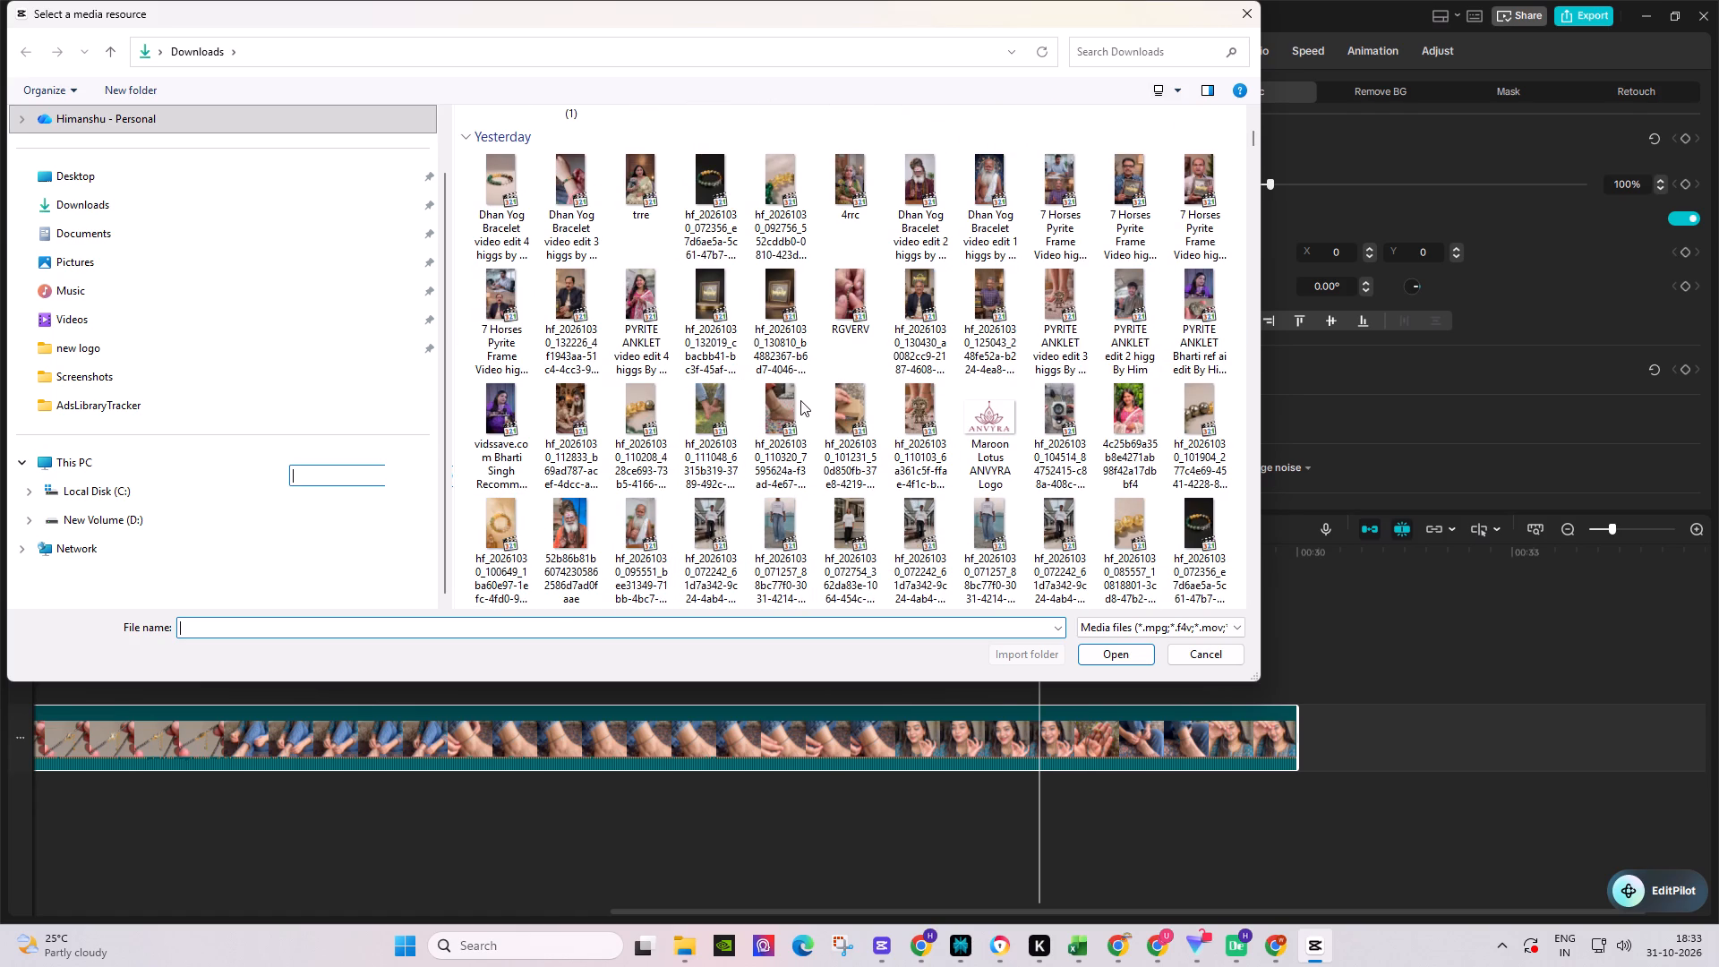
double_click(837, 398)
Preview the newly imported hf_20261030_101231 clip and set its start point at about 23 s.
key("space")
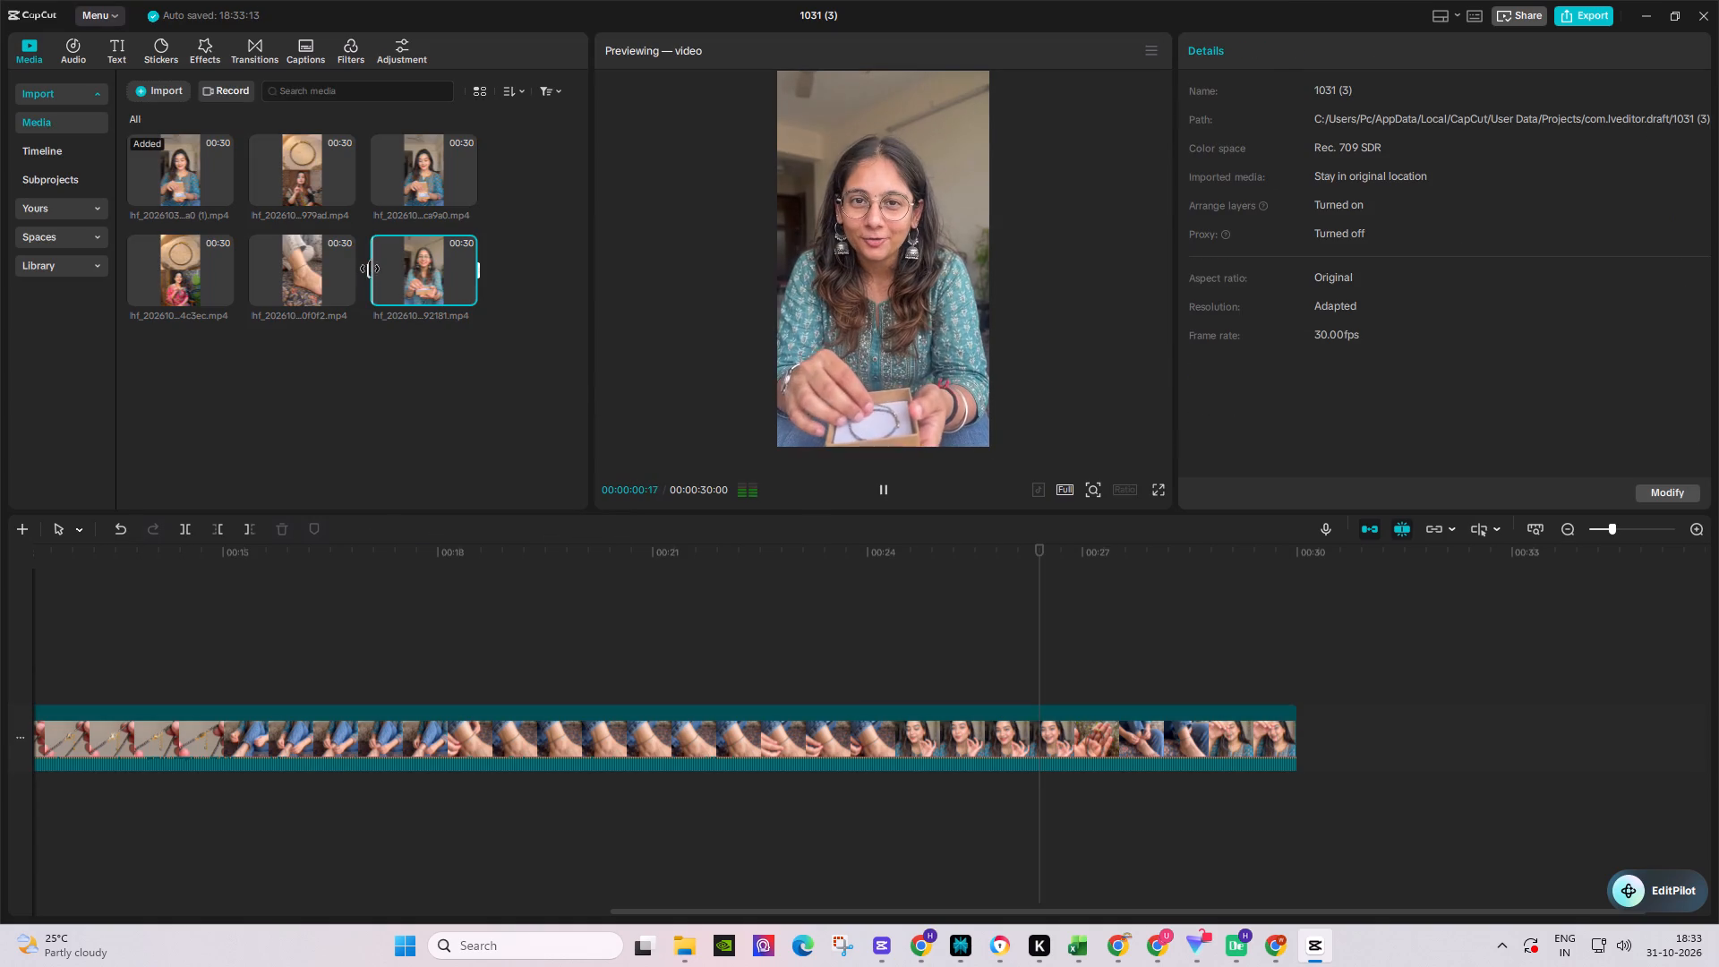
left_click_drag(371, 268, 417, 279)
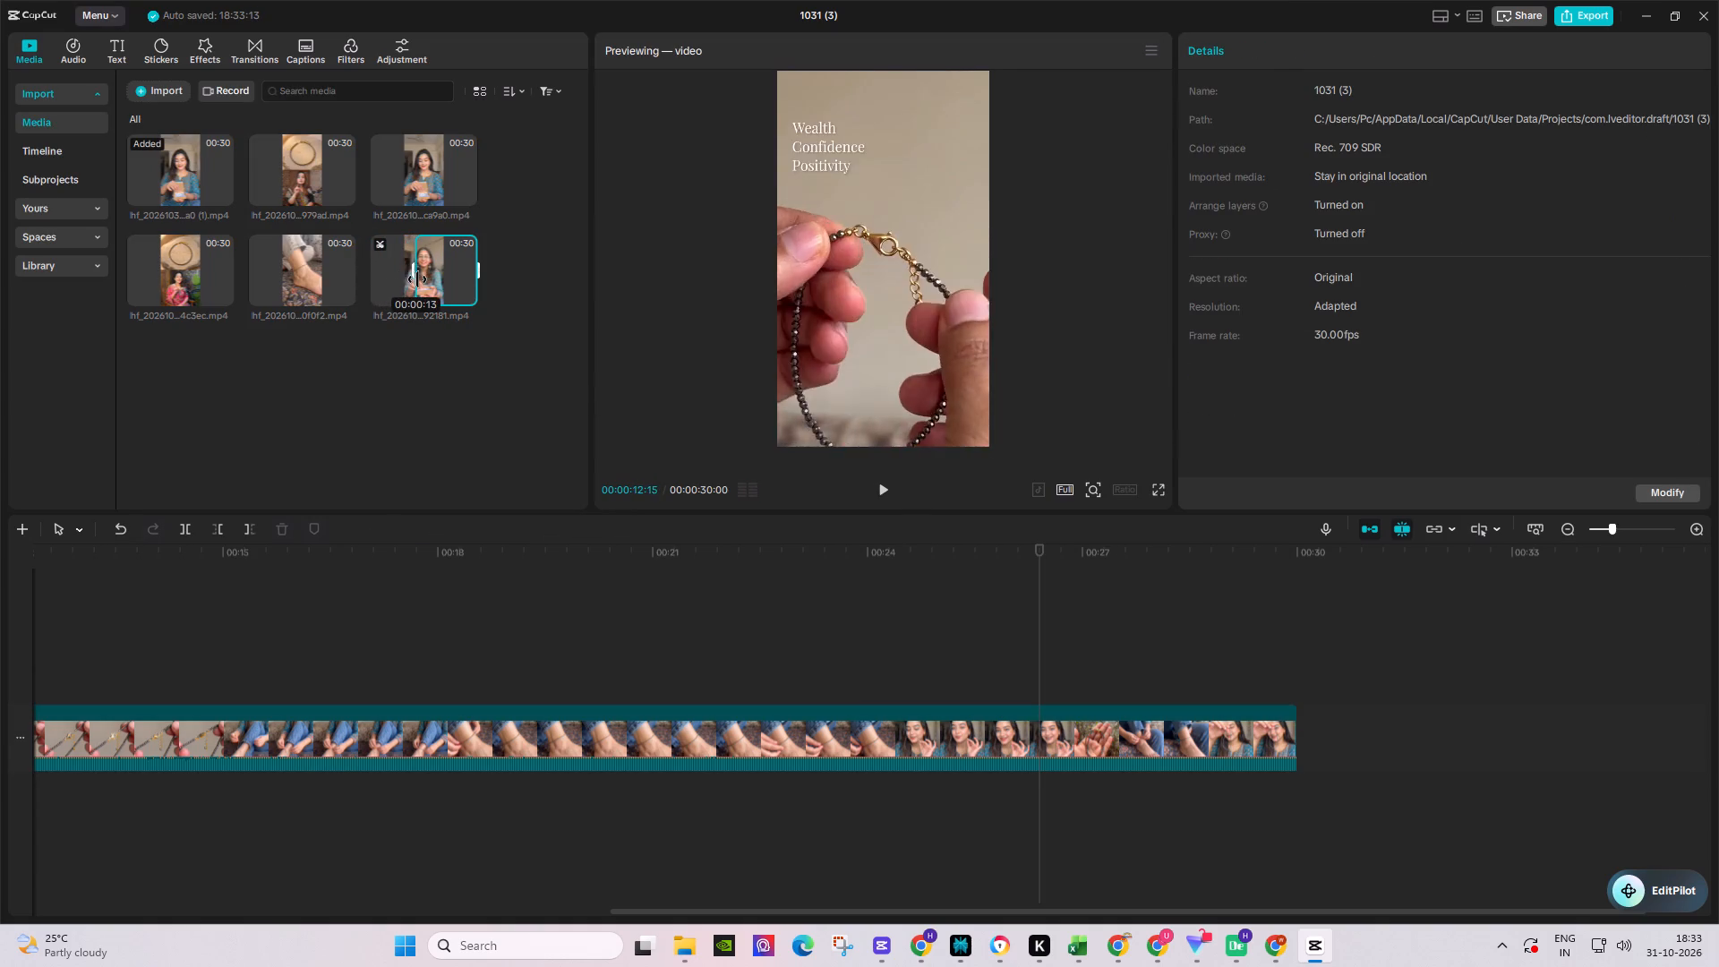
left_click_drag(417, 279, 425, 285)
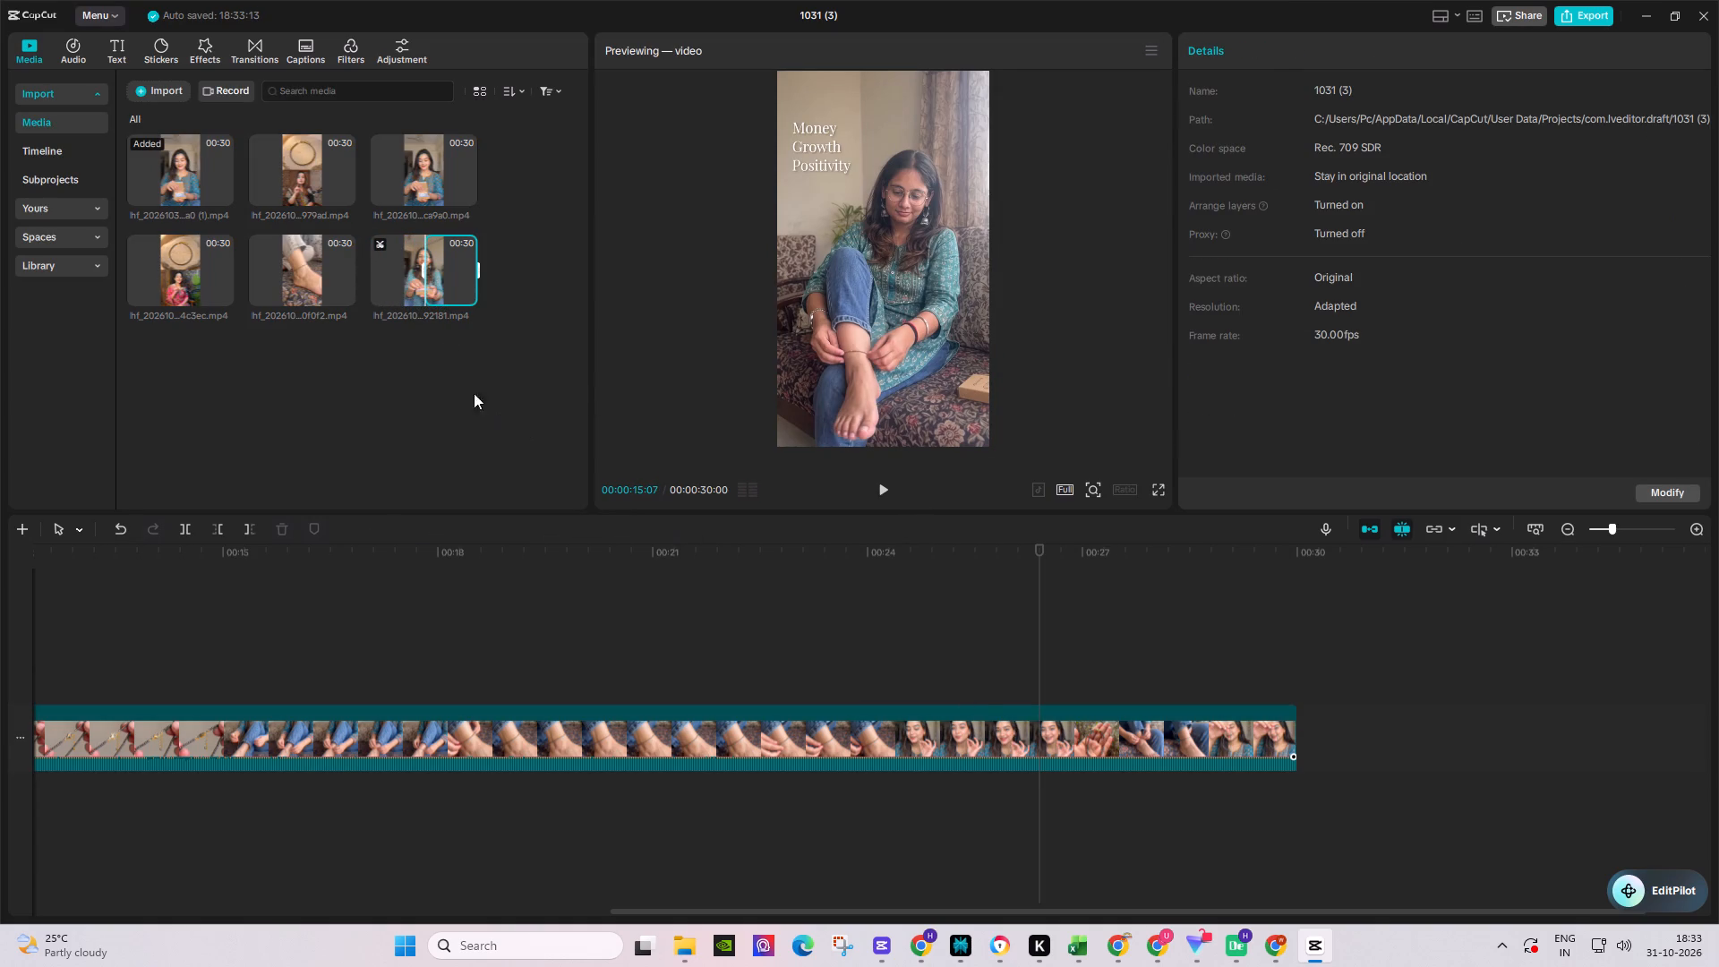
left_click_drag(422, 270, 446, 273)
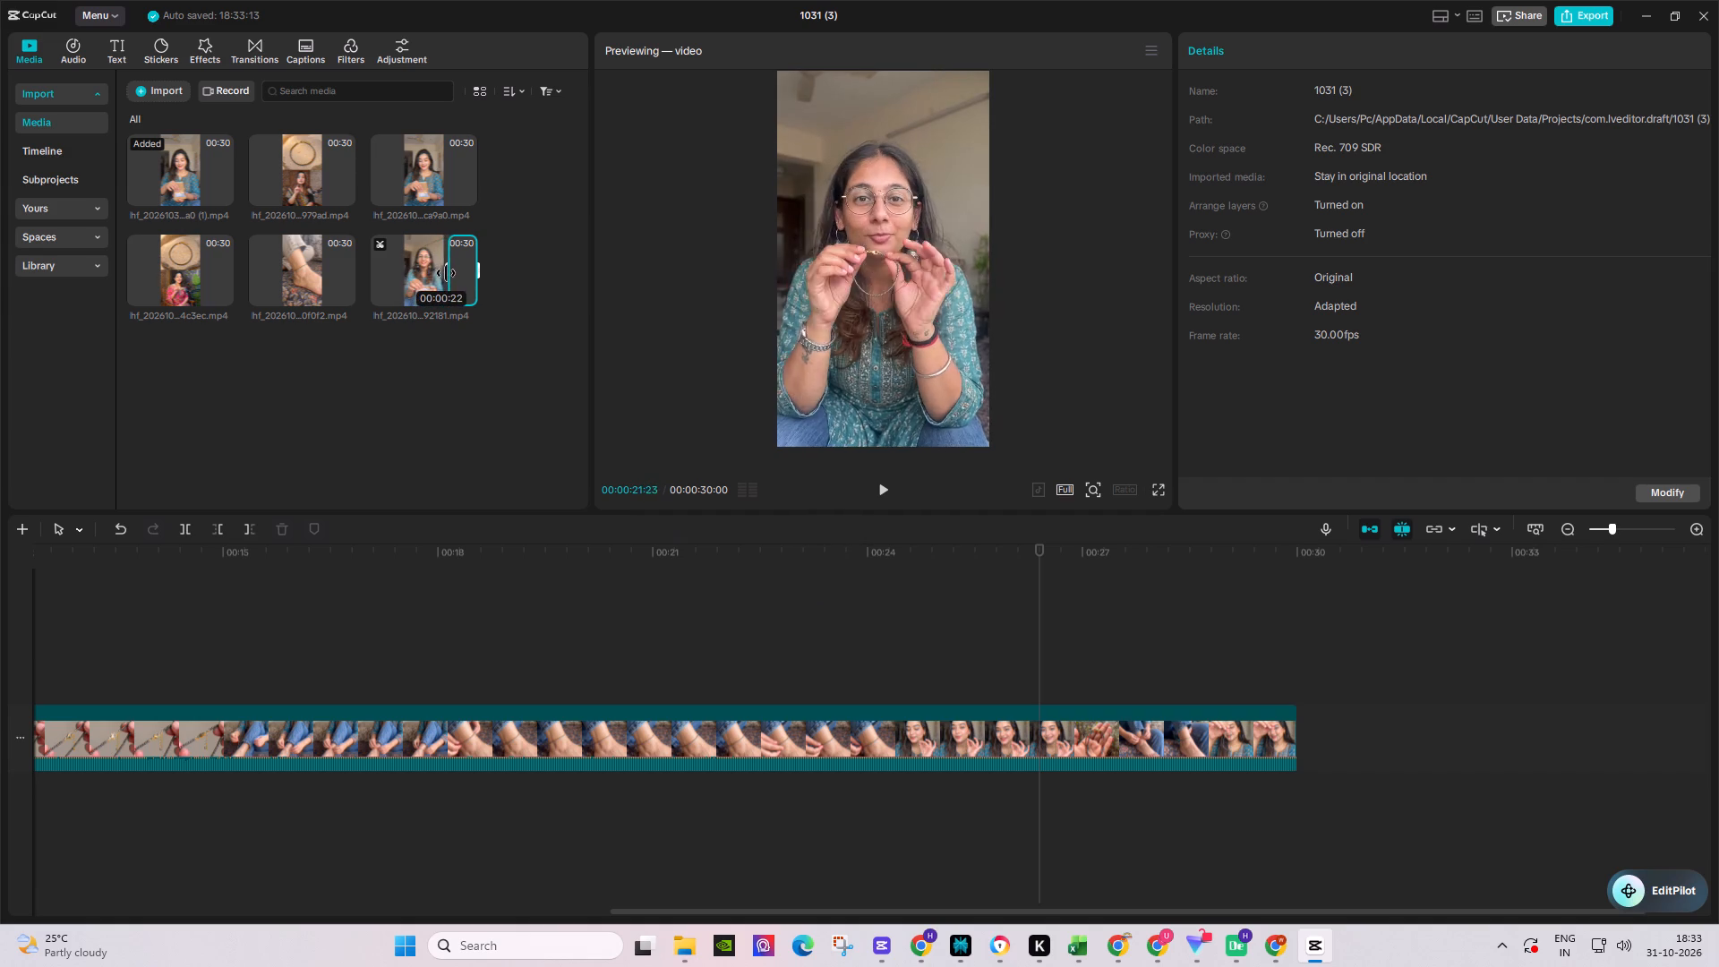
left_click_drag(446, 273, 449, 278)
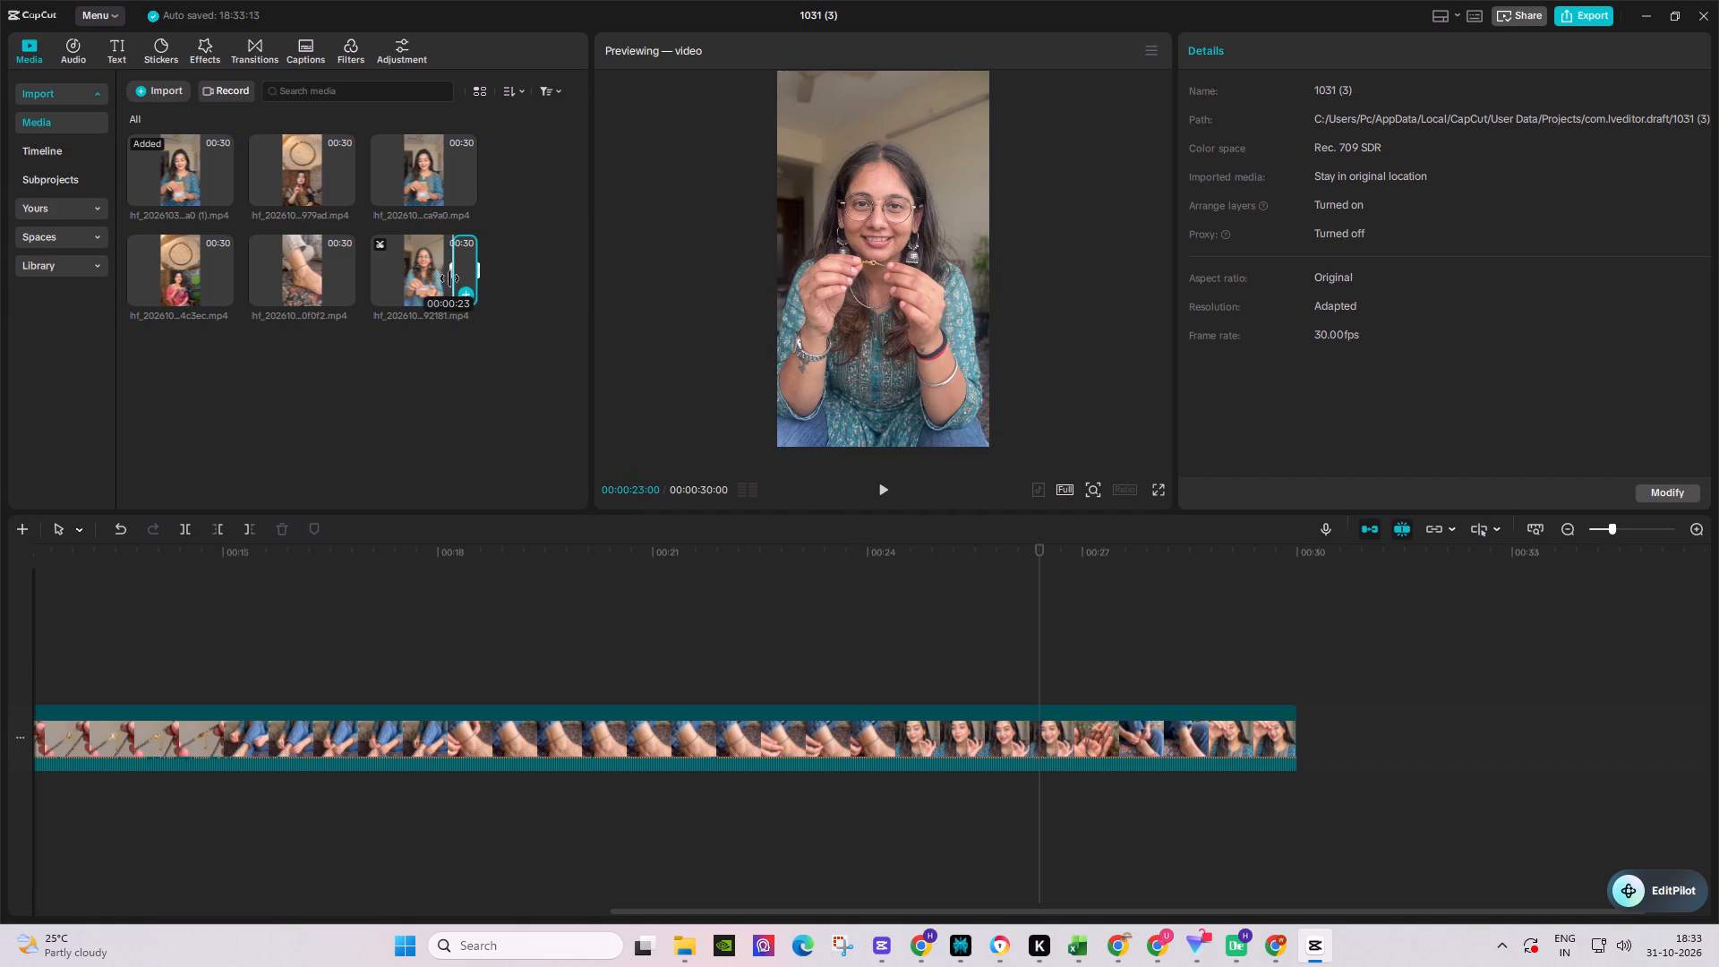
Place the trimmed hf_20261030_101231 clip on a track above the main clip, starting at about 26.4 s.
left_click_drag(460, 272, 1008, 662)
left_click_drag(1078, 696, 1073, 727)
left_click_drag(1007, 673, 1023, 672)
left_click_drag(1055, 669, 1068, 669)
Play back the change between clips and shift the upper clip earlier so it starts at about 26 s.
left_click(1018, 560)
key("space")
left_click(978, 558)
key("space")
key("space")
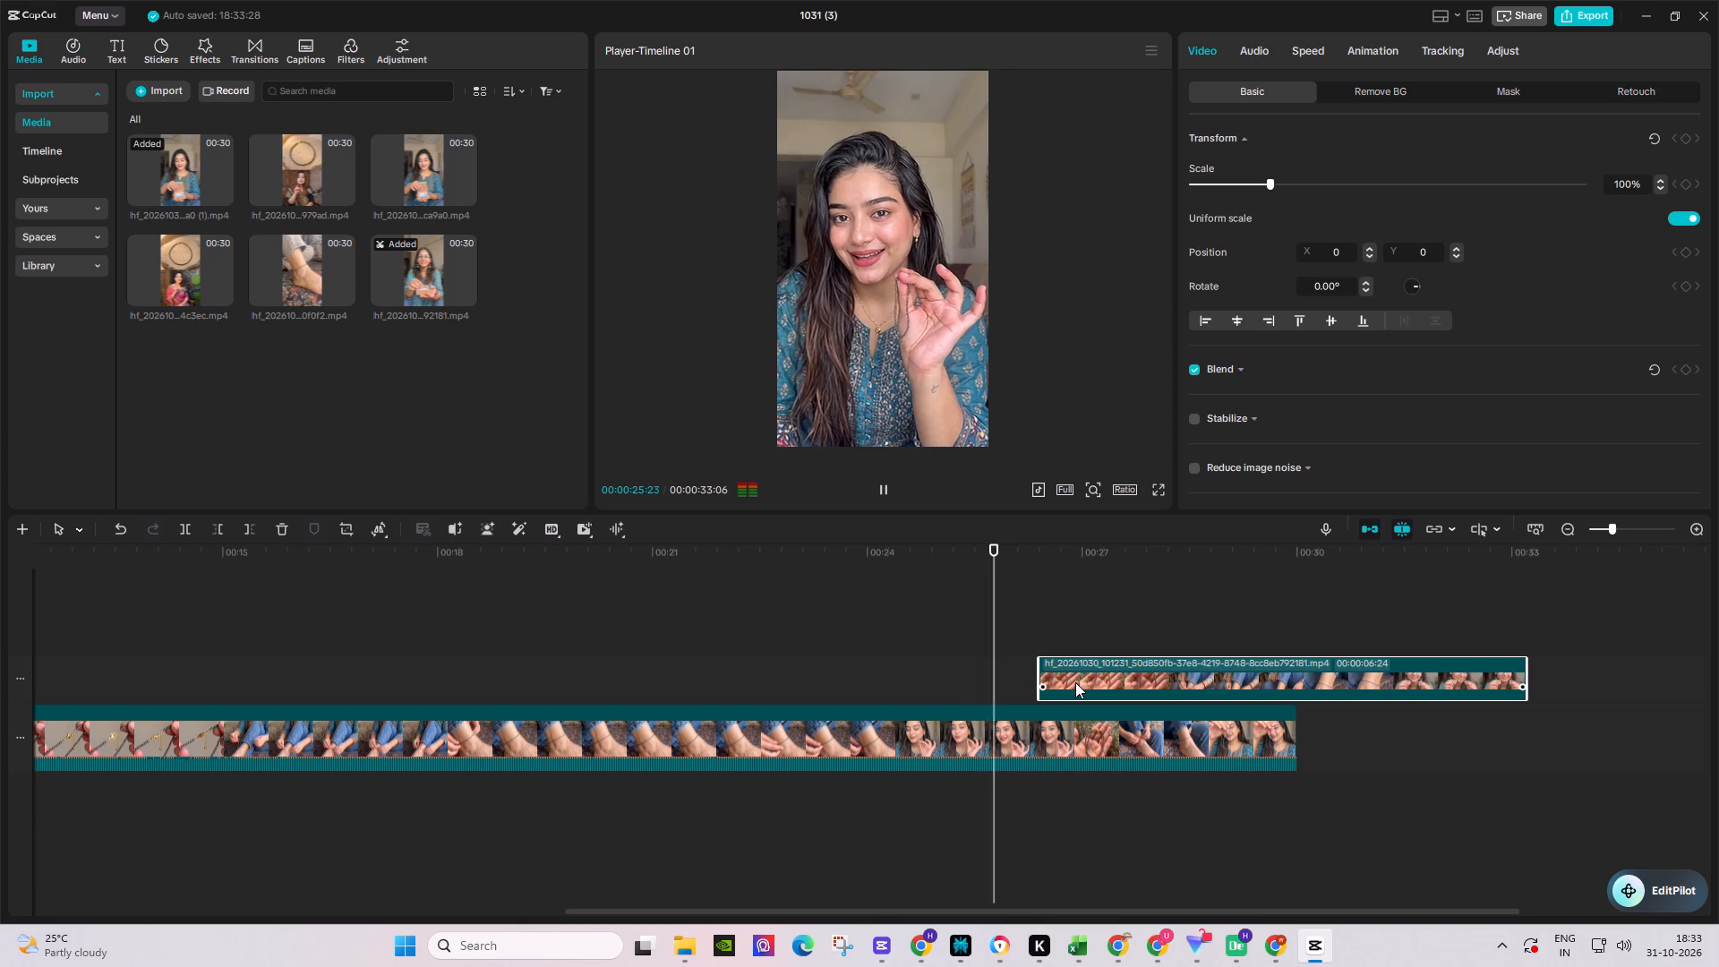
key("space")
key("space")
key("space")
left_click_drag(1076, 682, 1053, 680)
key("space")
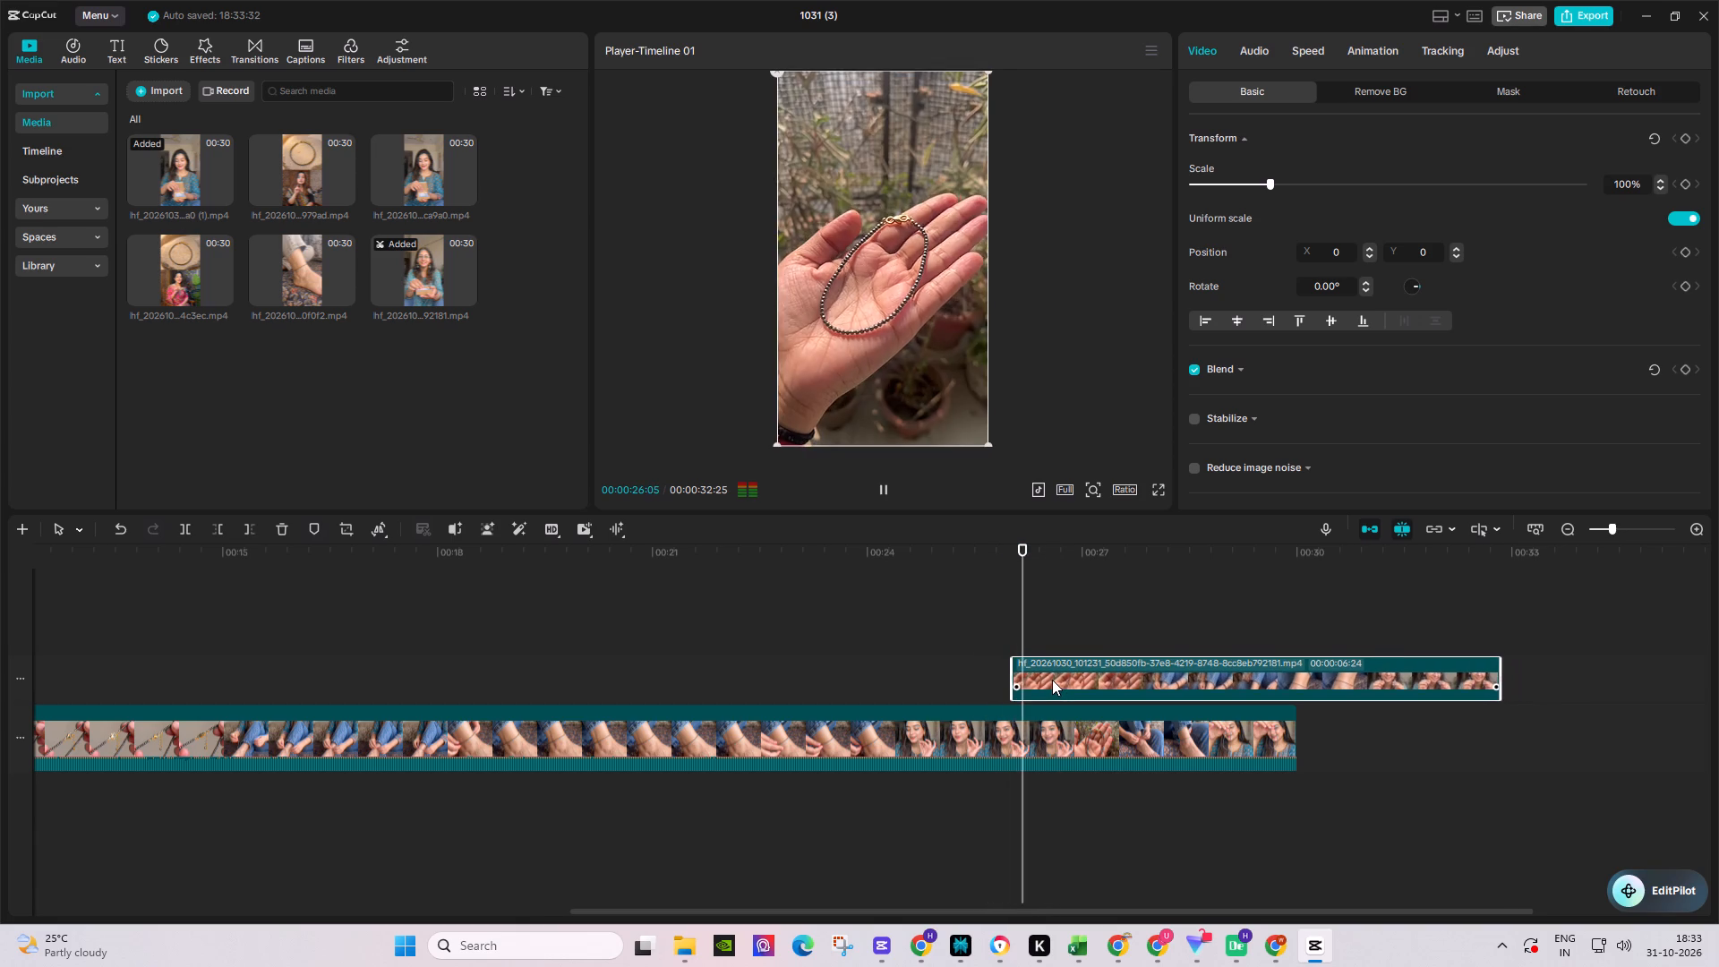
key("space")
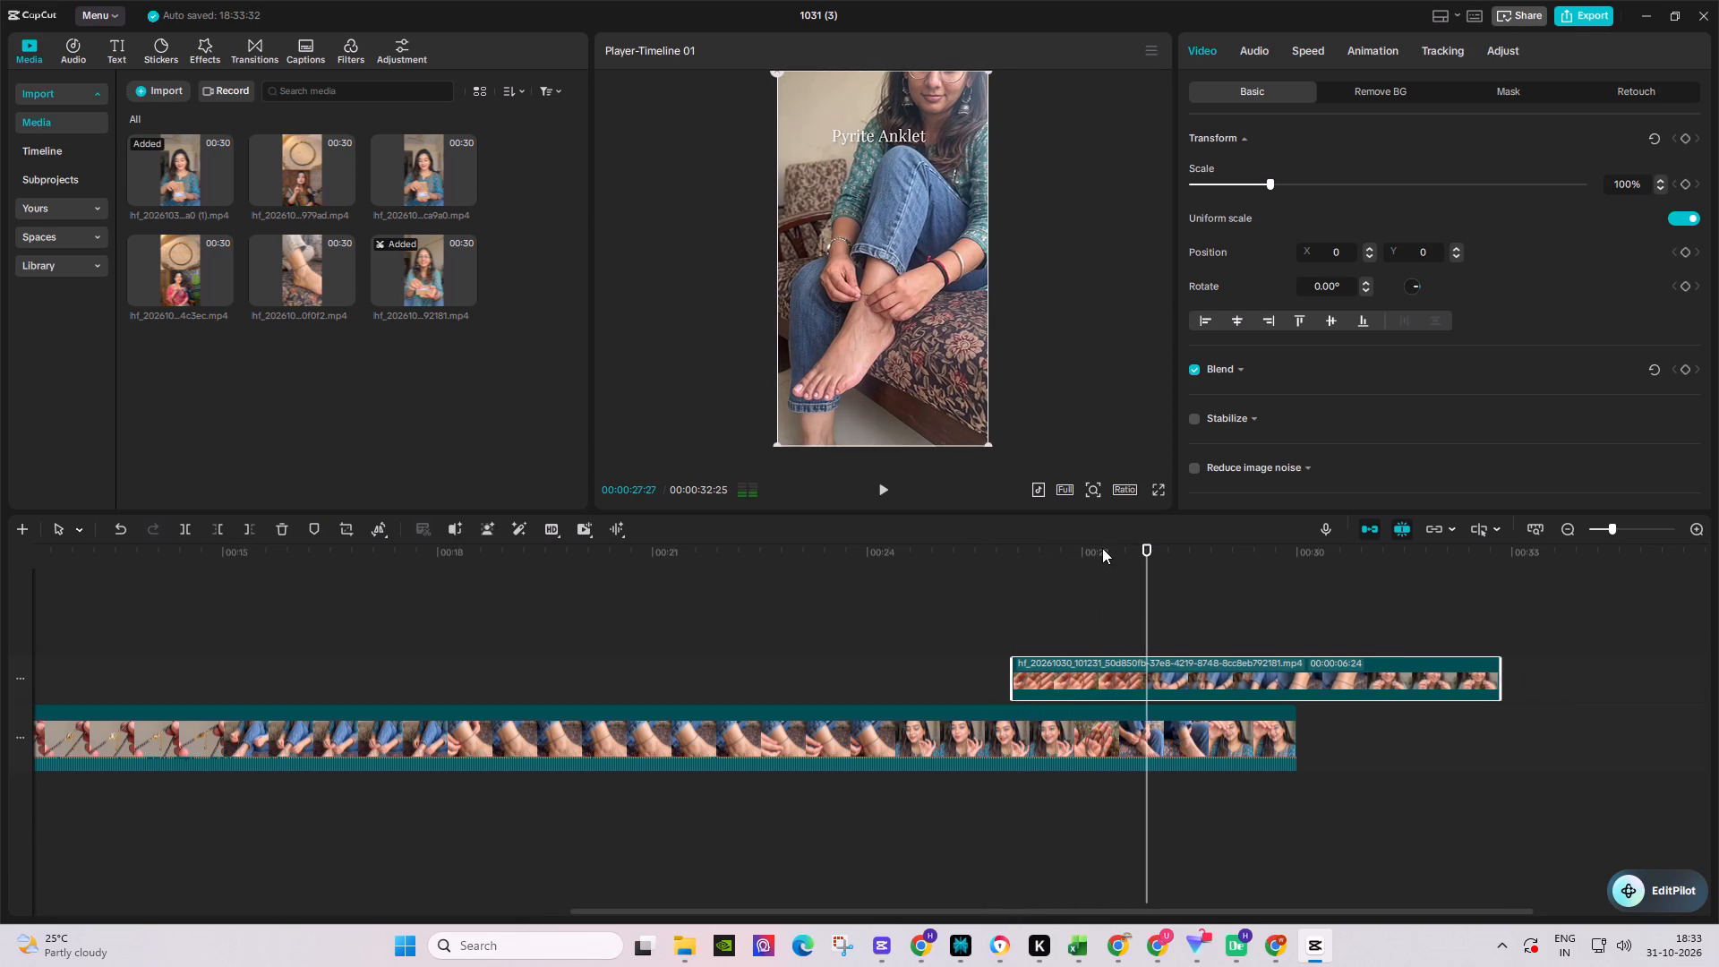
Trim off the end of the upper hf_20261030_101231 clip at about 27.4 s and play back the cut.
left_click(1086, 555)
key("space")
key("space")
left_click_drag(1125, 551, 1108, 552)
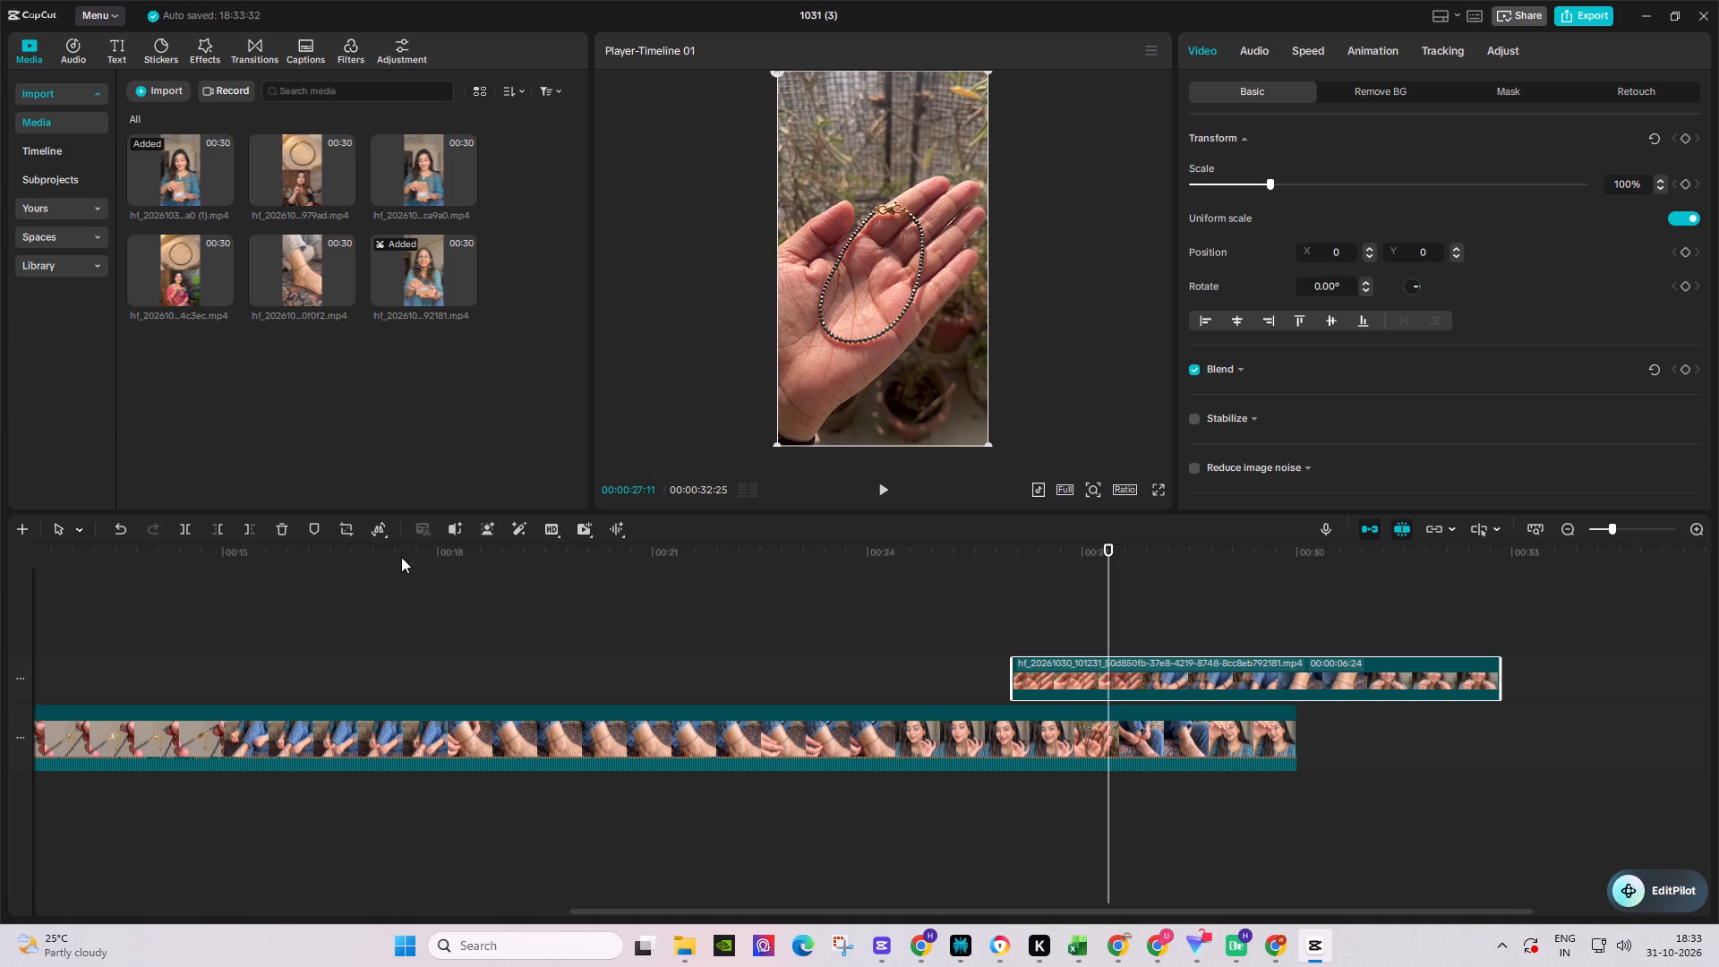
left_click(249, 527)
left_click(987, 558)
key("space")
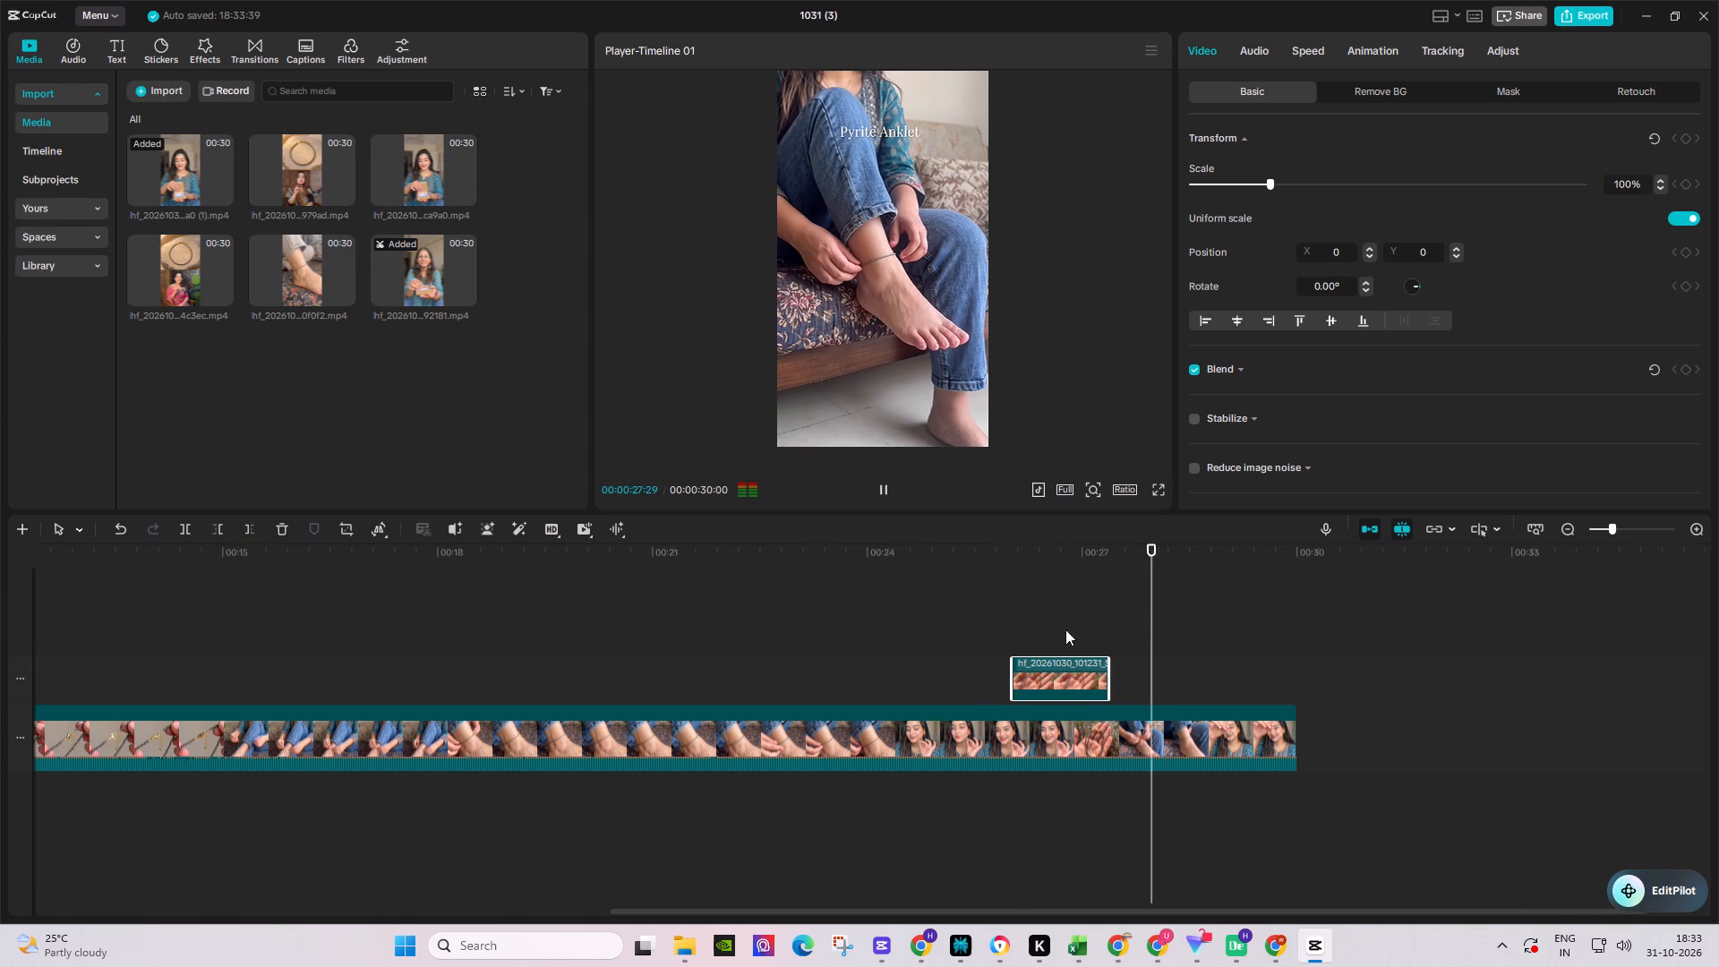
key("space")
Slow the trimmed upper clip to 0.9x speed and play back the result.
left_click(1091, 674)
left_click(1304, 47)
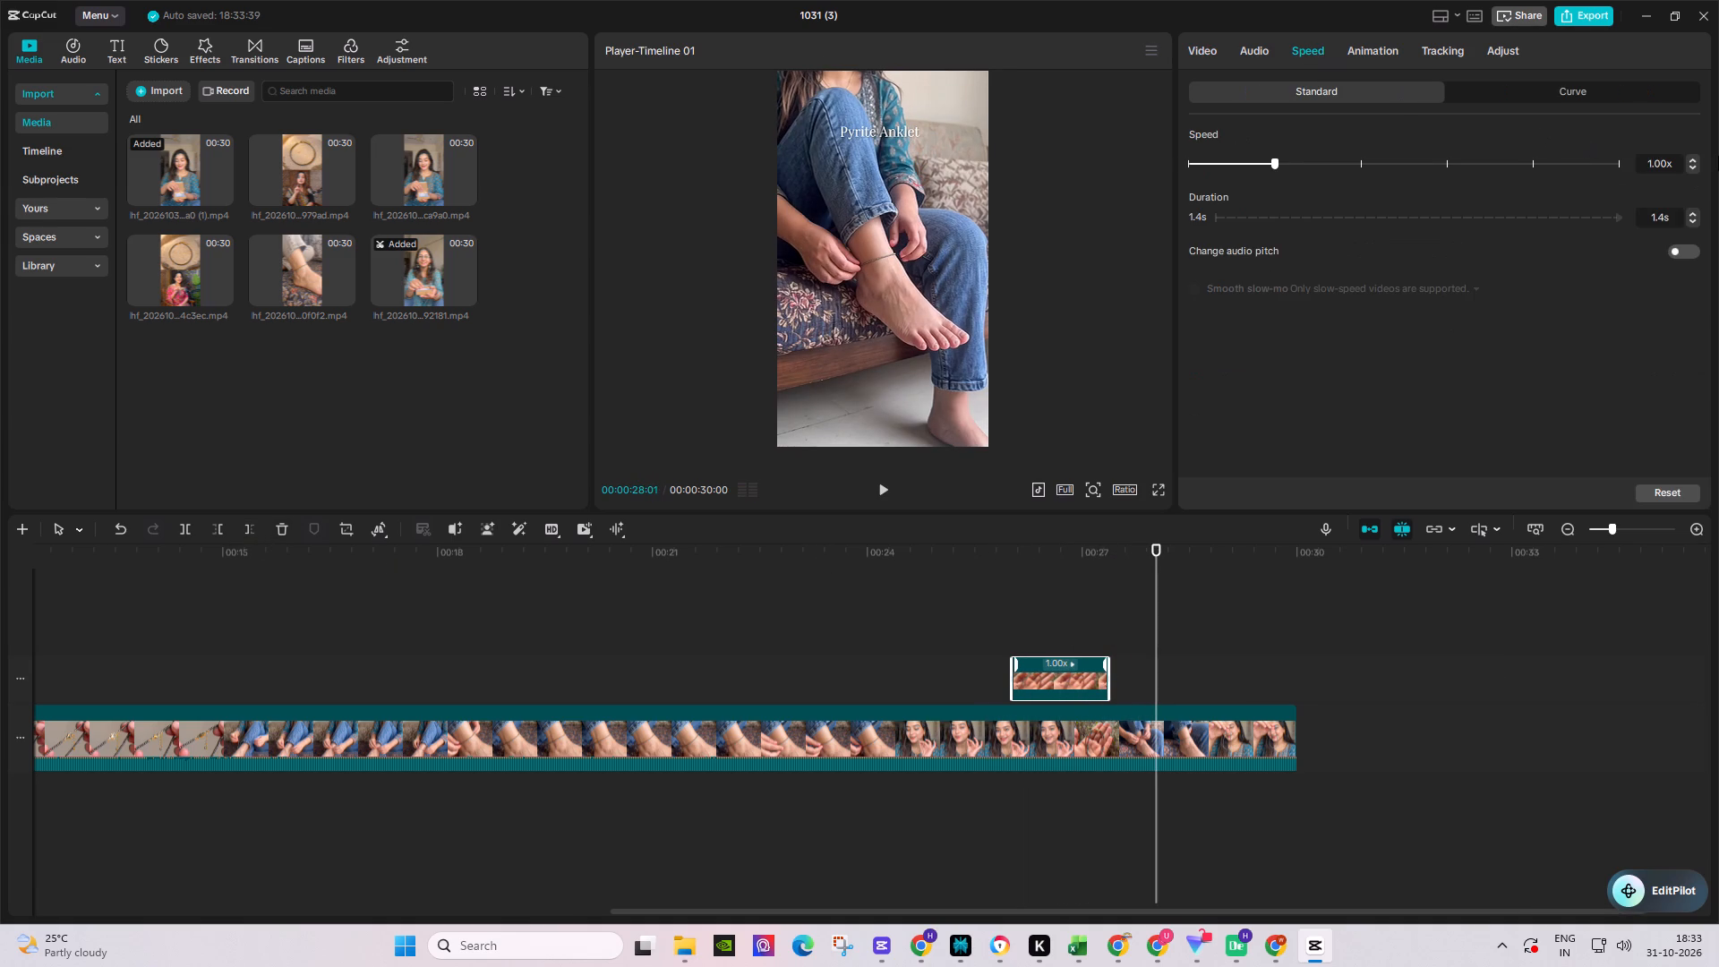
left_click(1692, 168)
left_click(989, 570)
key("space")
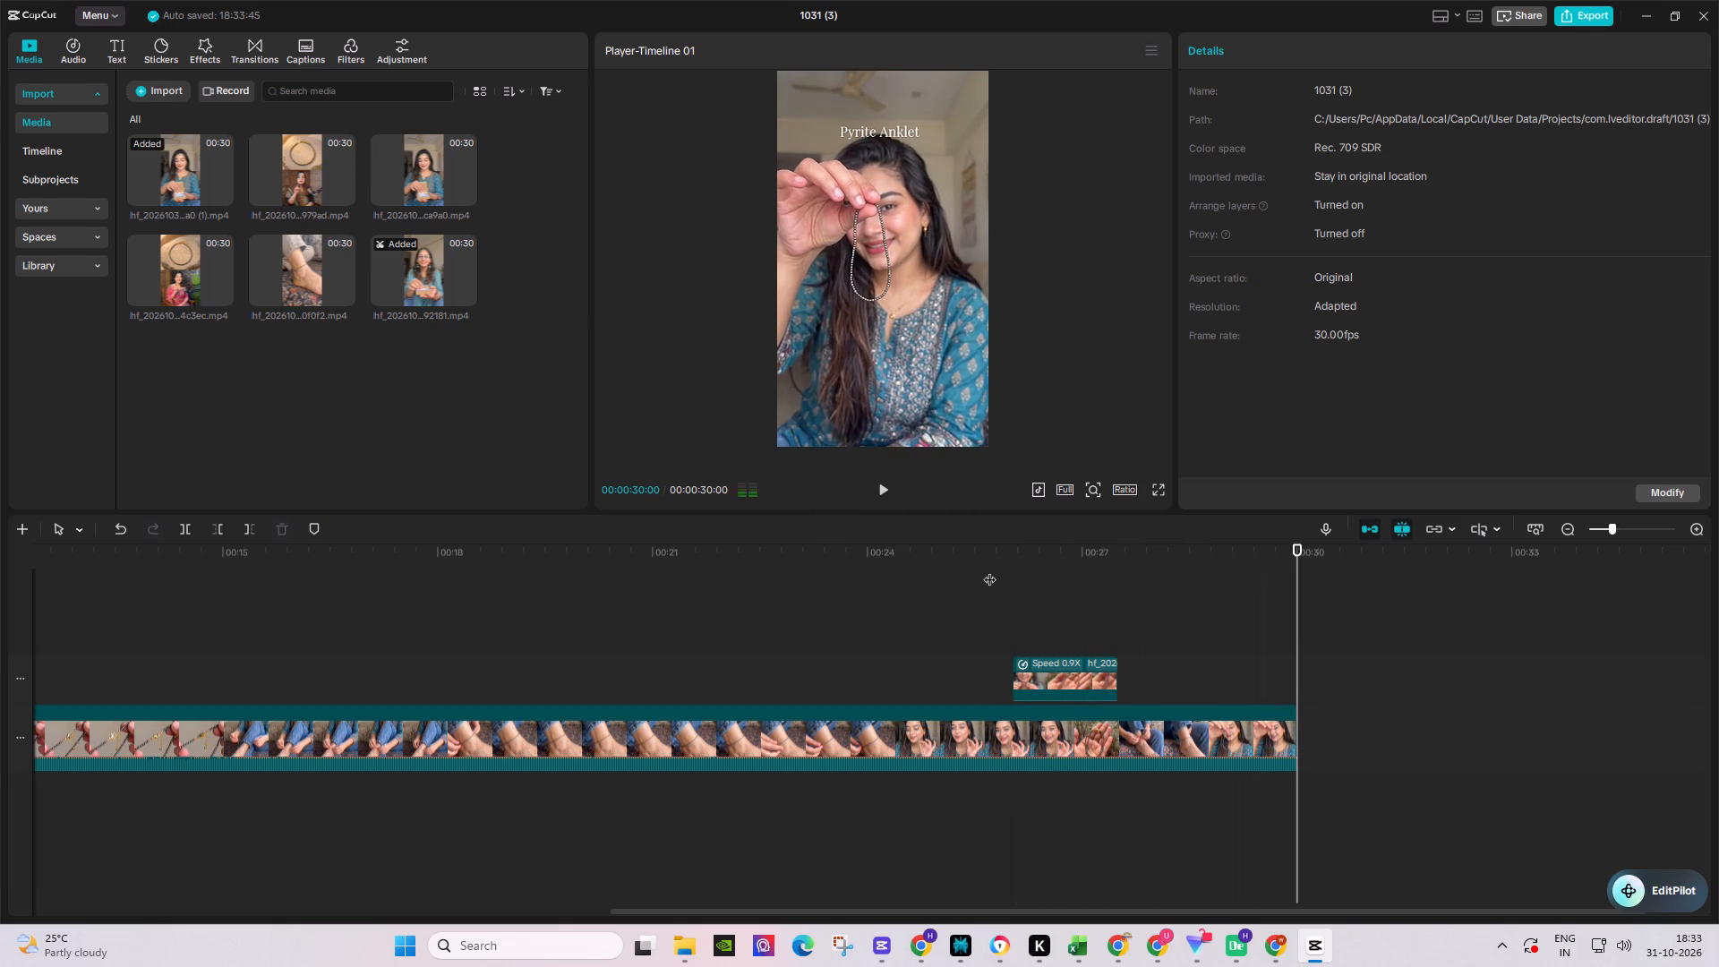
Play back the opening seconds of the edited video from the start in full screen.
left_click_drag(116, 560, 0, 560)
left_click_drag(184, 563, 0, 557)
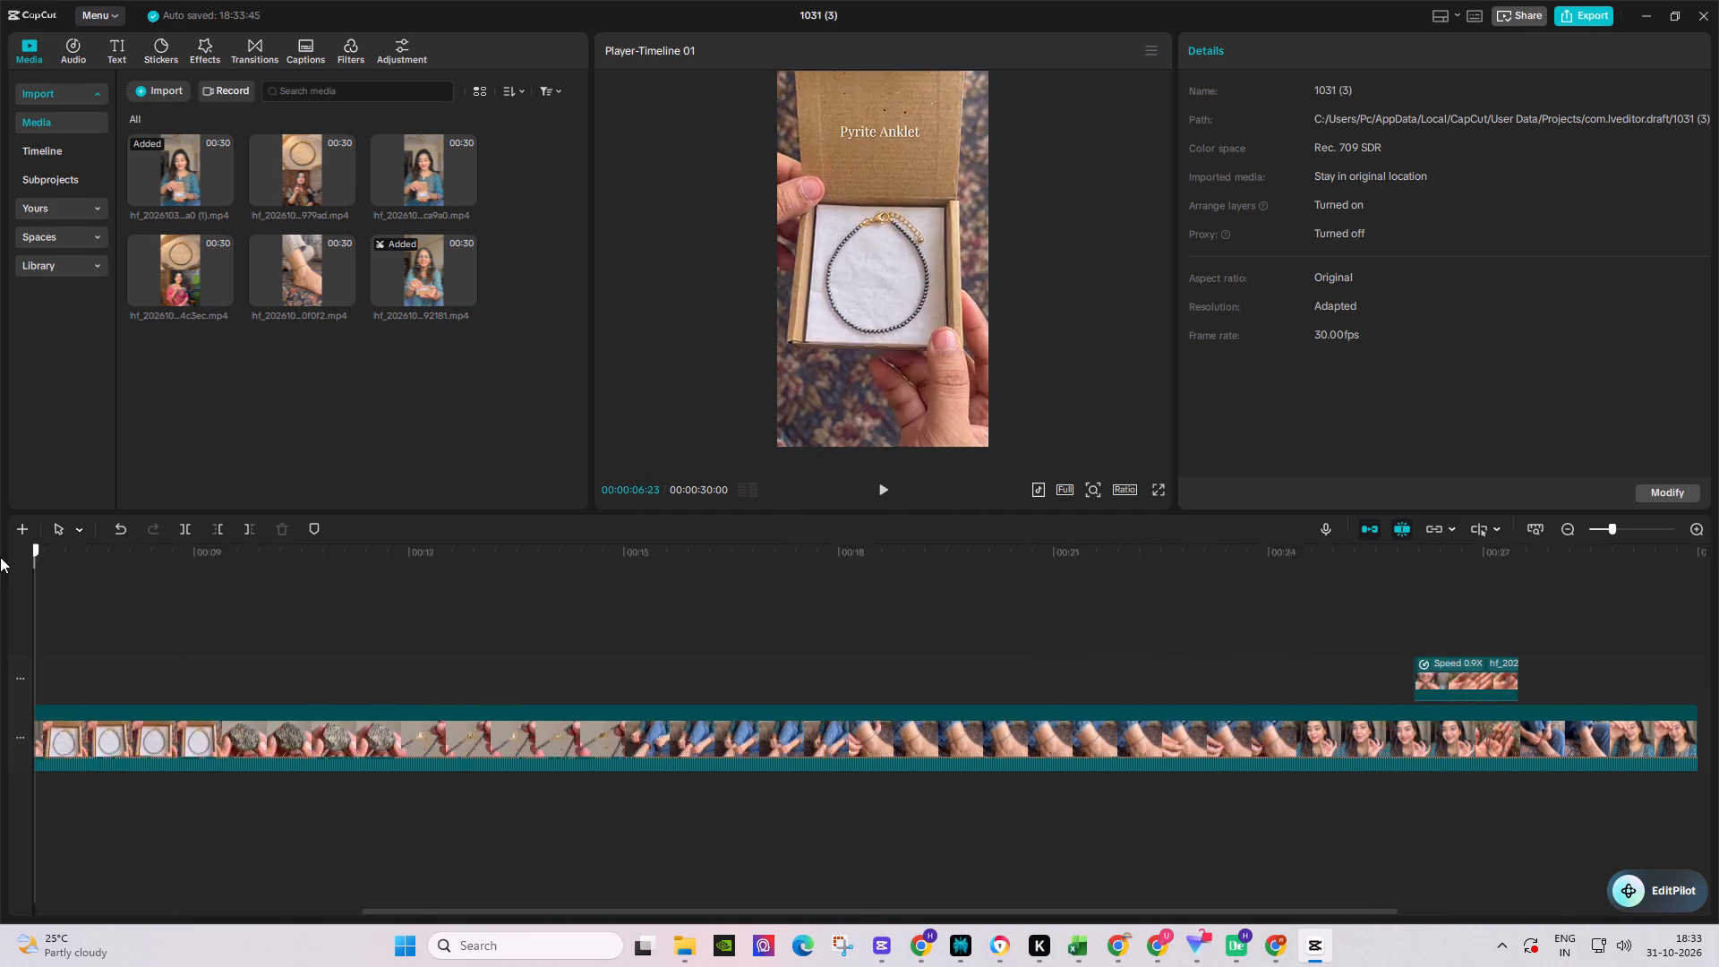
left_click_drag(0, 557, 0, 563)
left_click(1158, 491)
key("space")
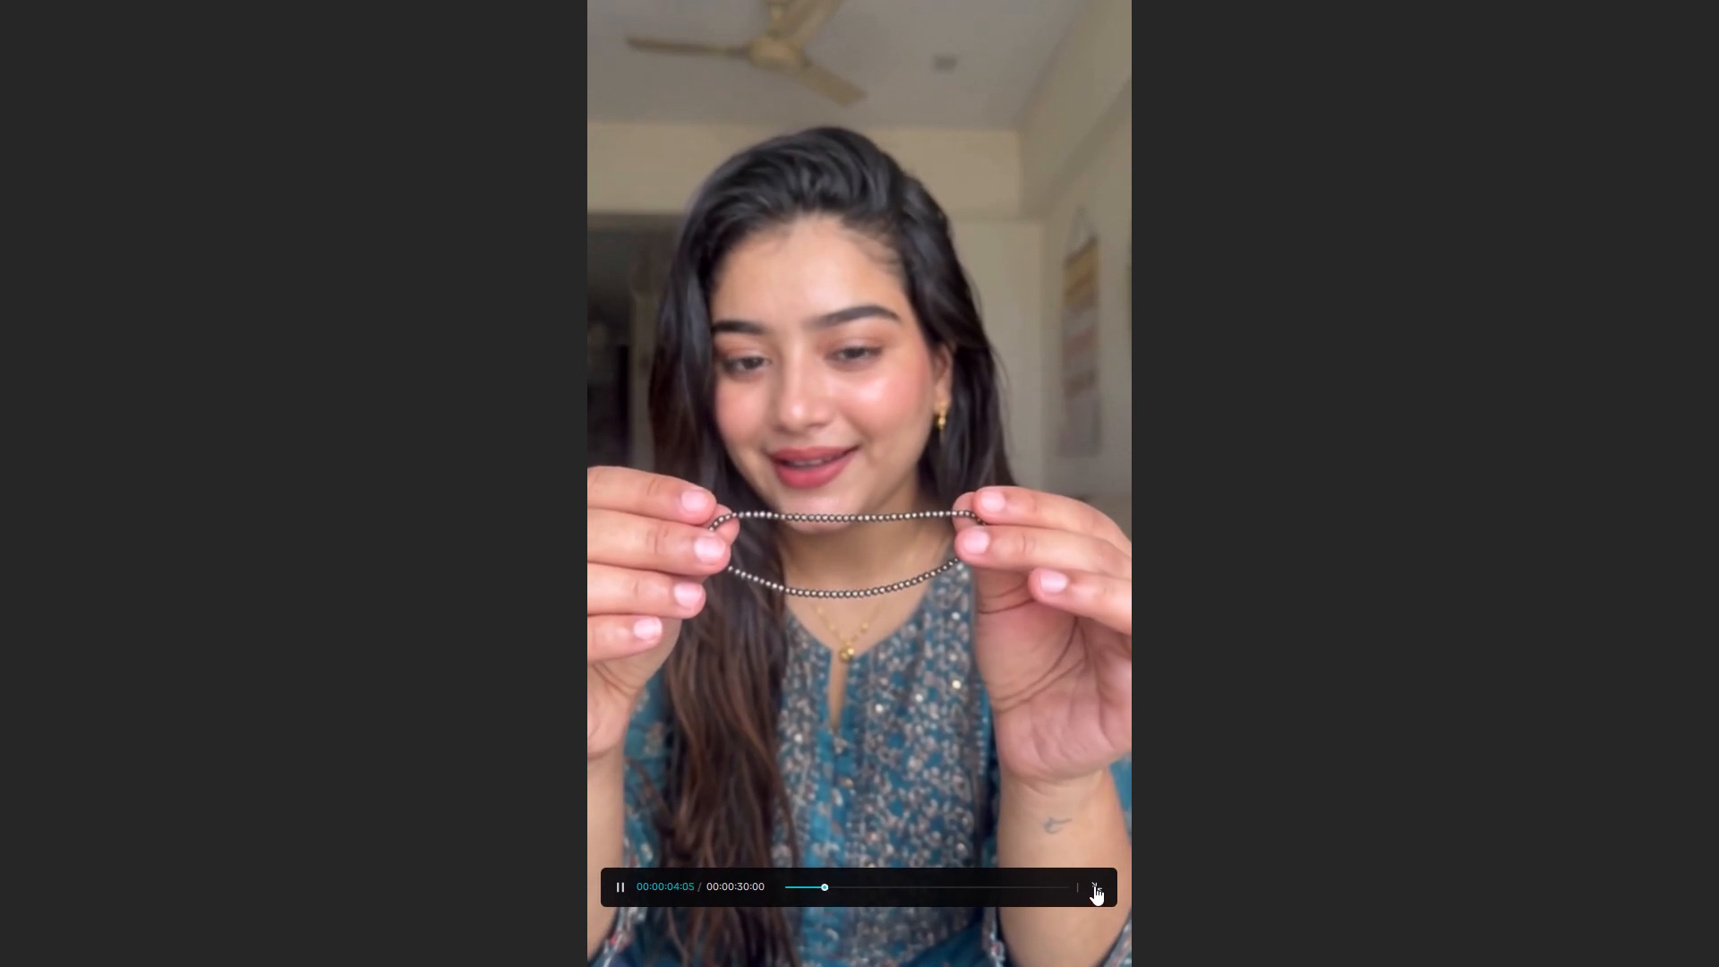
left_click(1094, 886)
key("space")
Reset the source clip hf_20261030_101231 to start at its beginning and compare its opening with the main clip's opening.
left_click(418, 264)
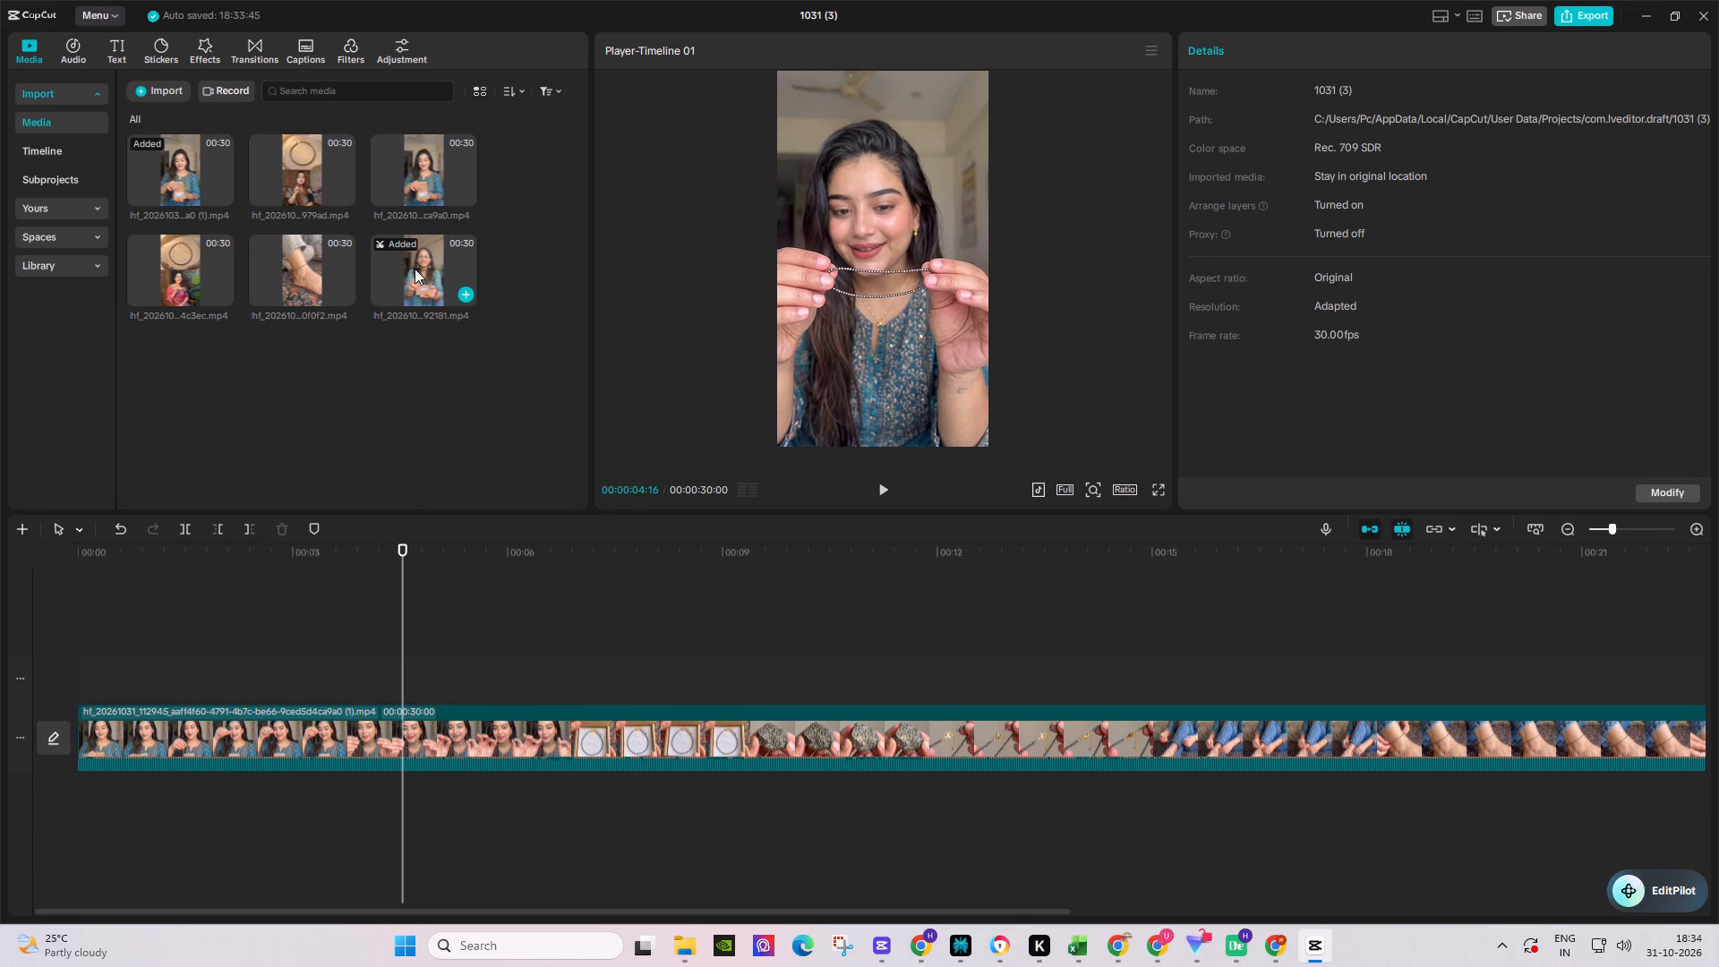
left_click_drag(449, 267, 352, 267)
key("space")
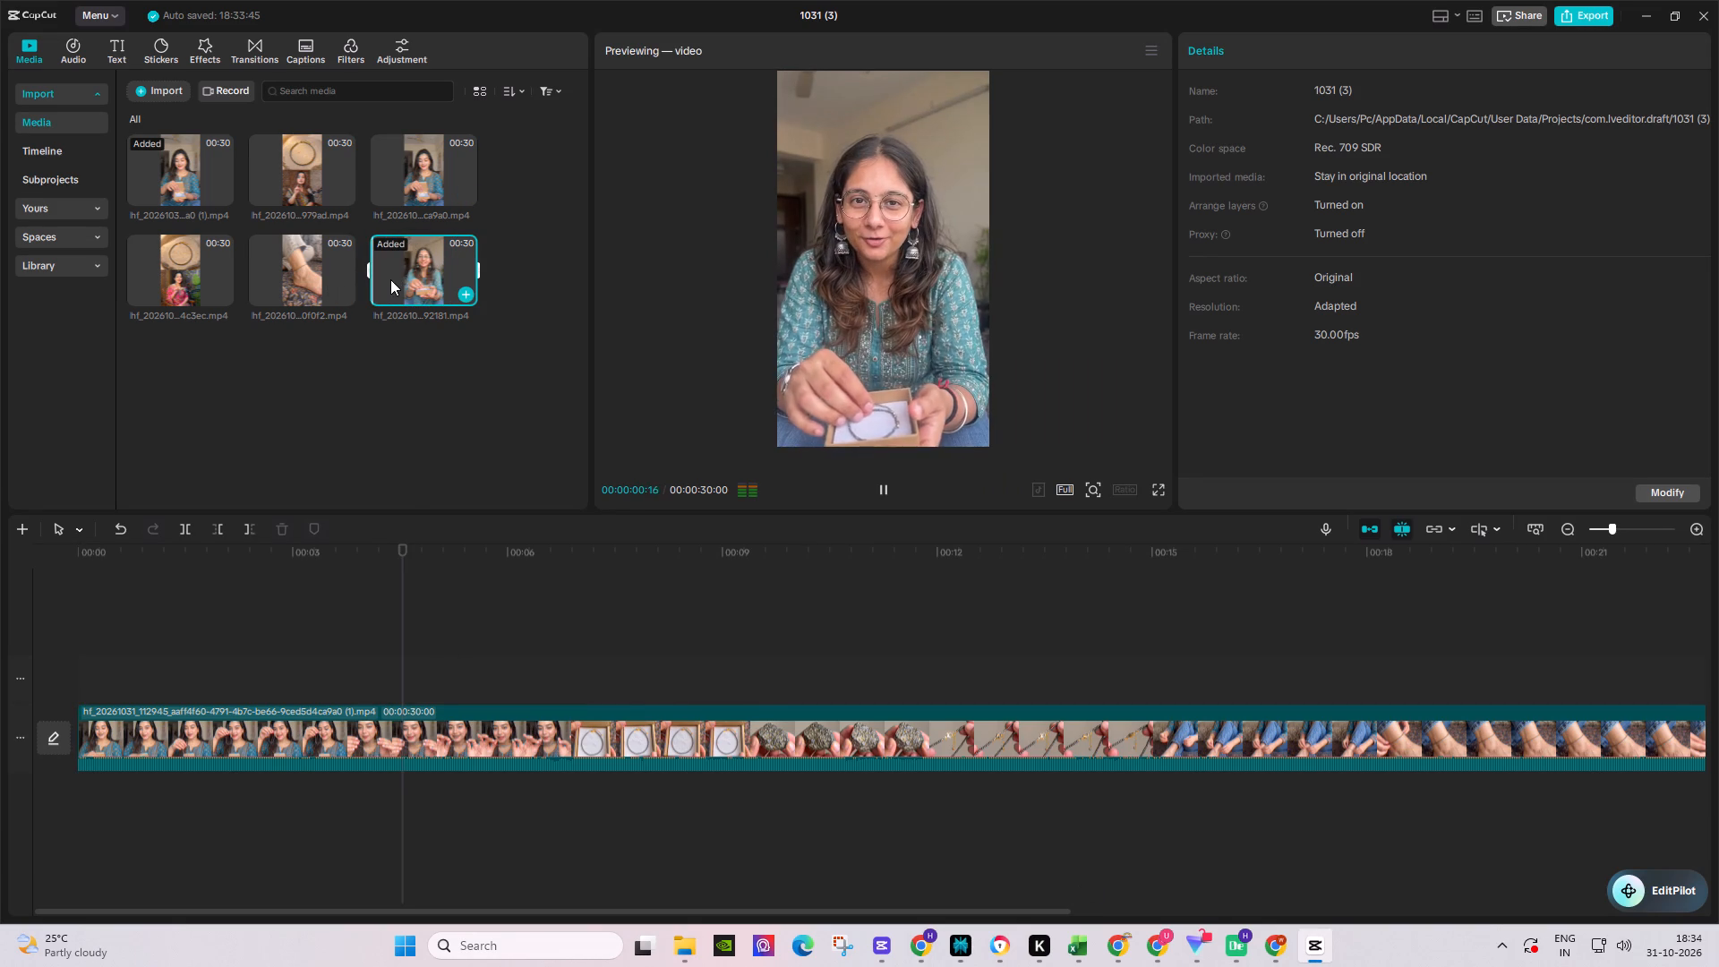
right_click(533, 742)
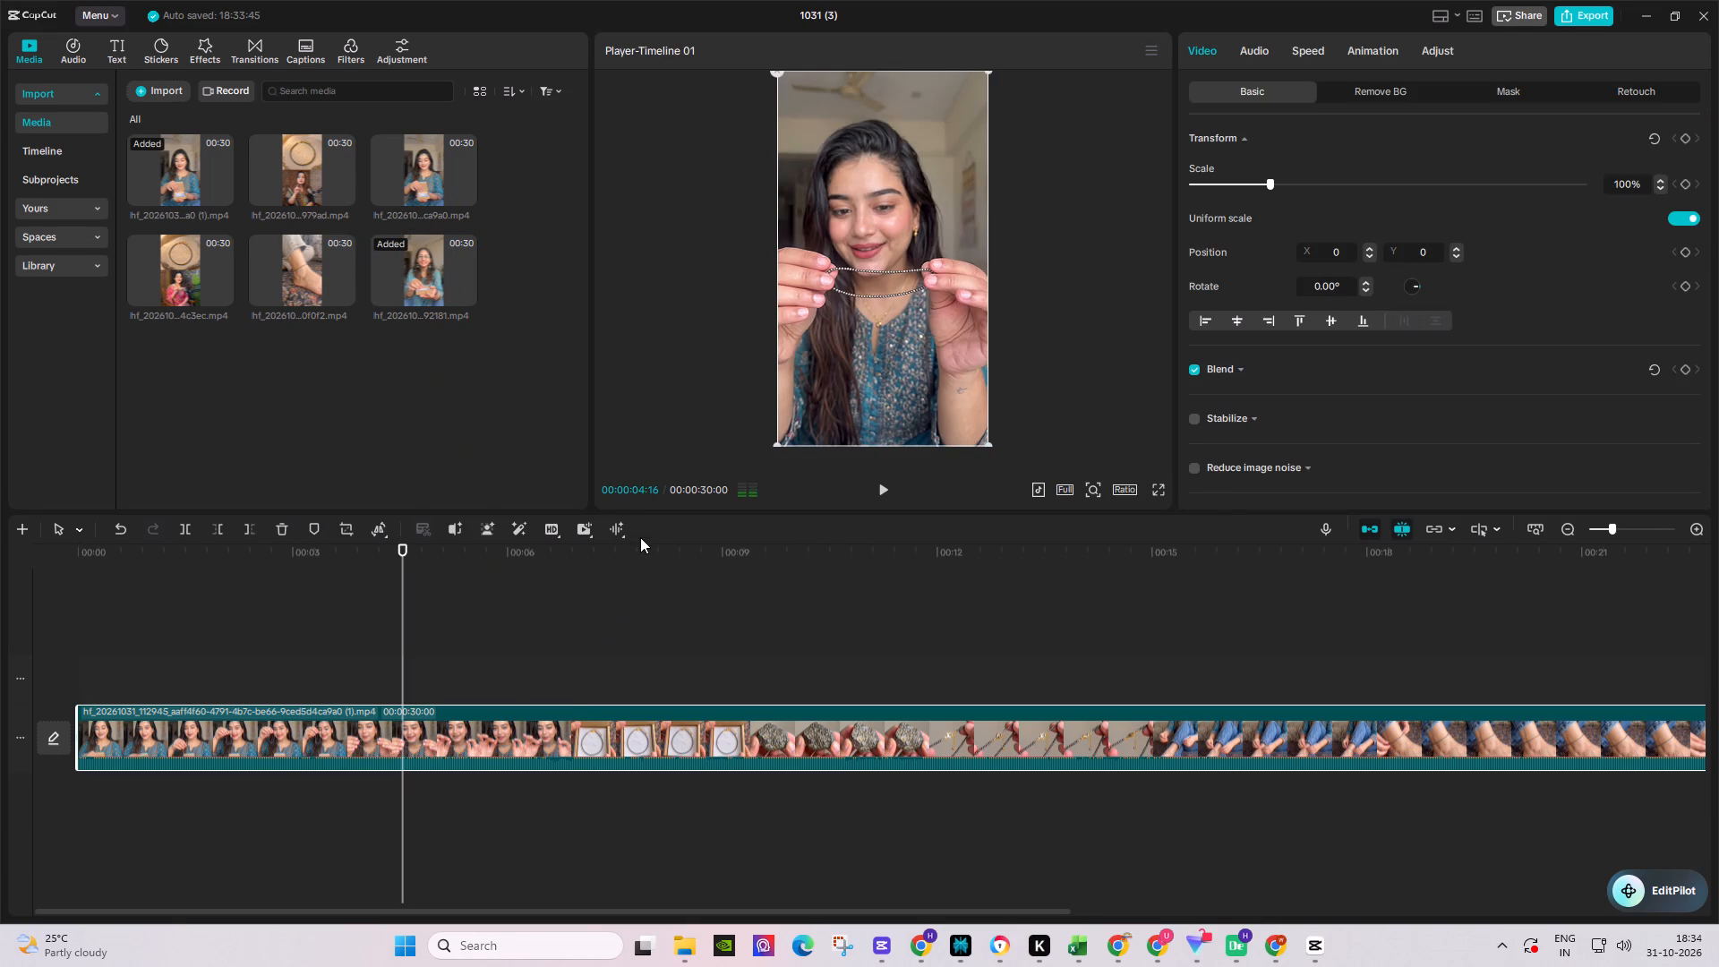
left_click(419, 282)
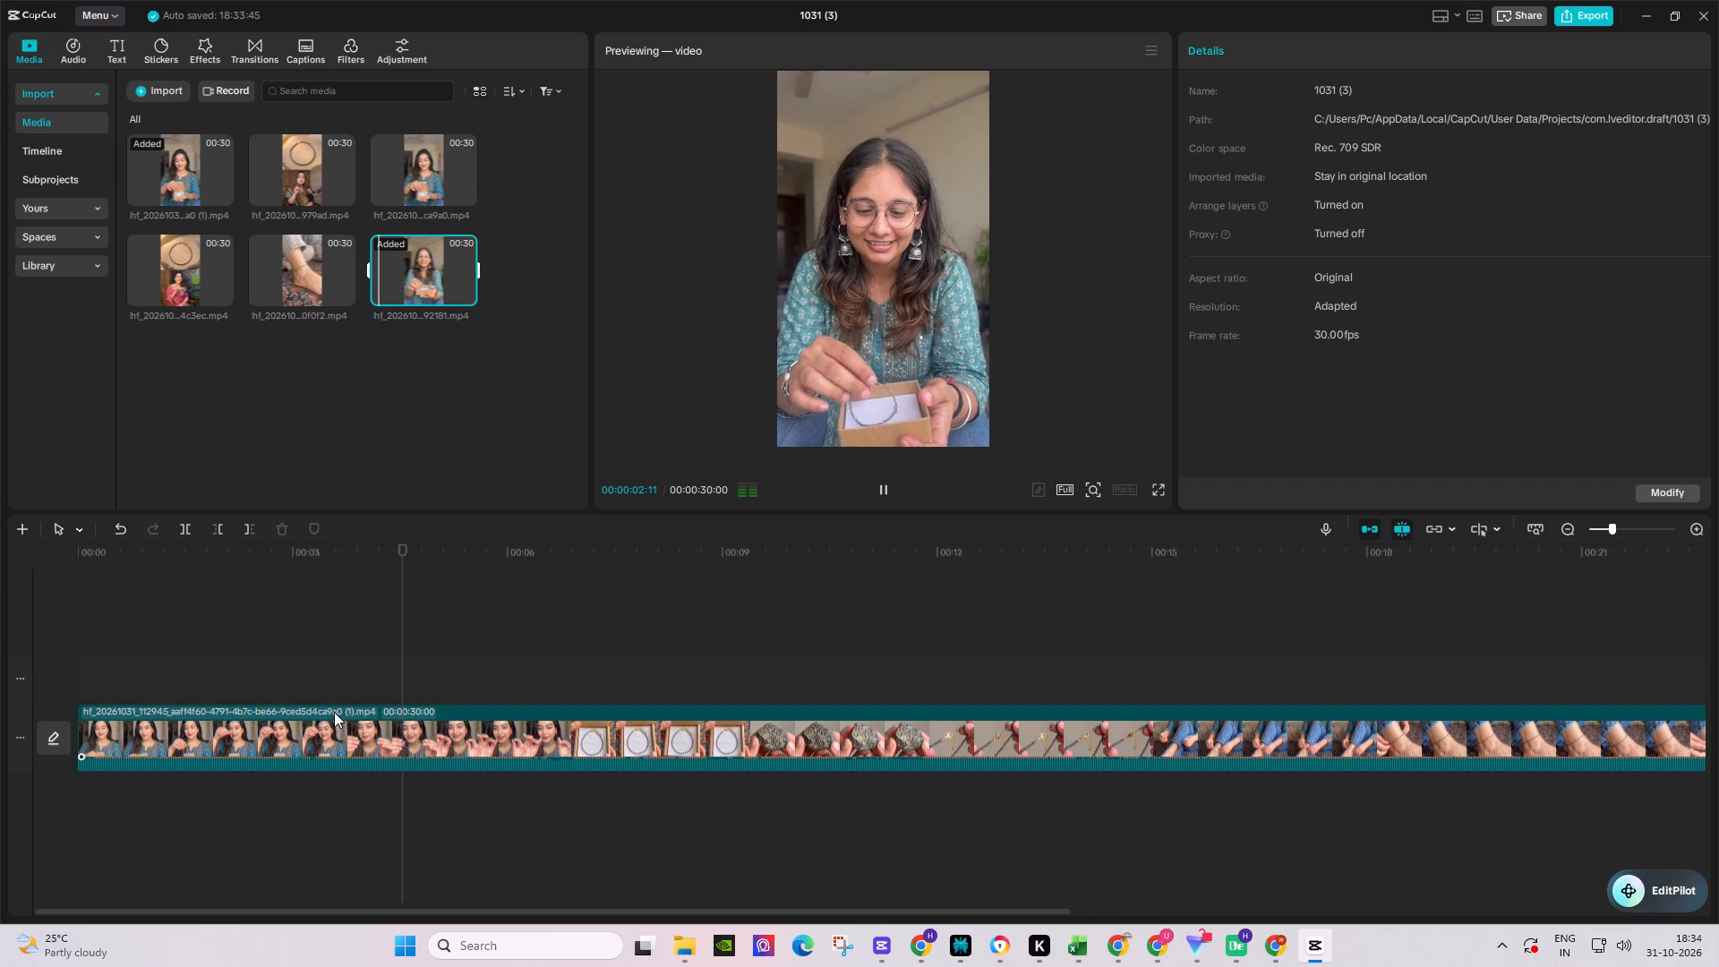
key("space")
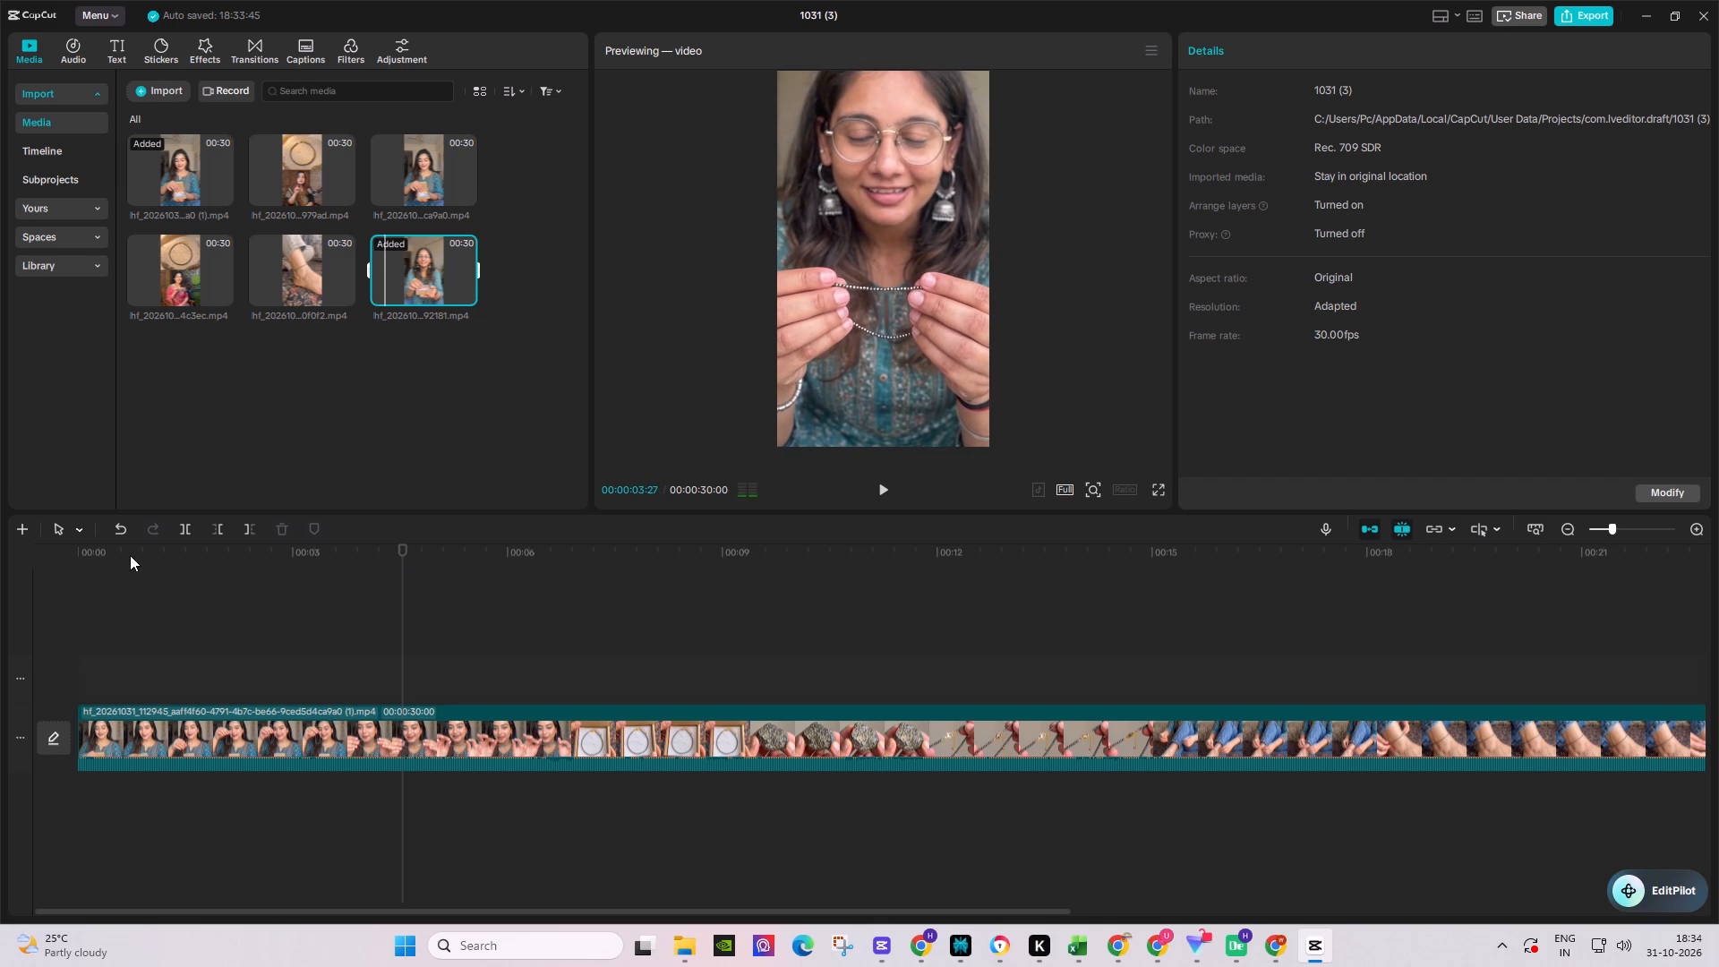
left_click(130, 555)
left_click(128, 736)
left_click_drag(109, 559, 38, 557)
key("space")
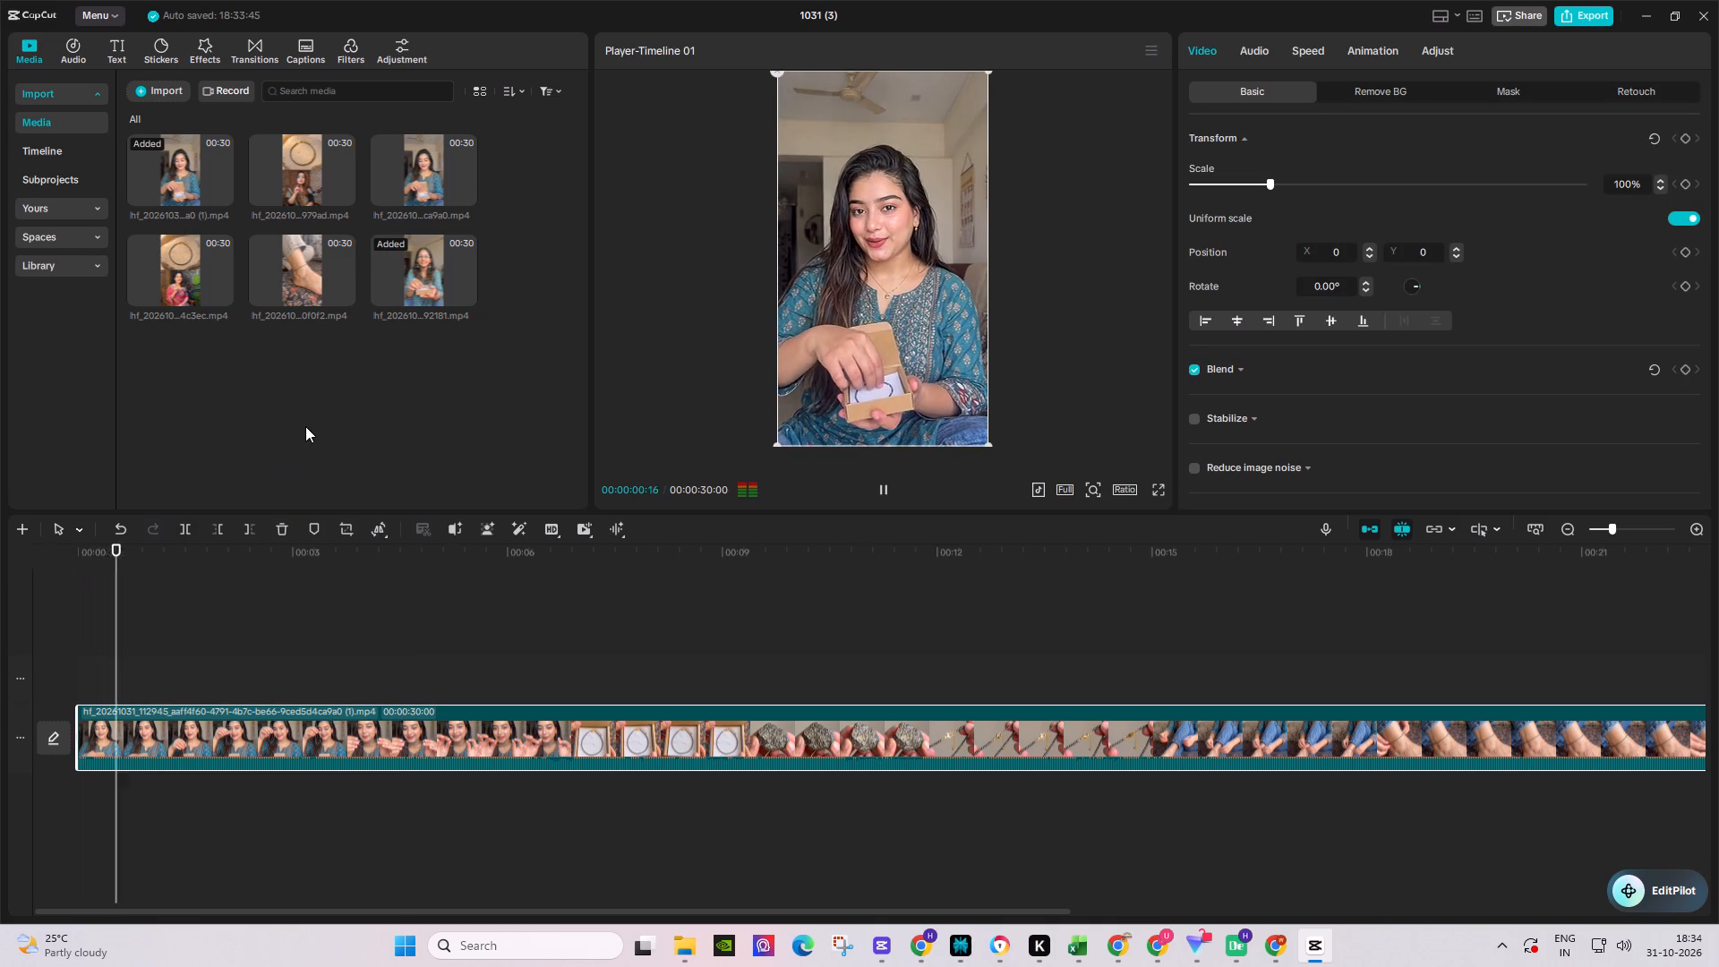
Skim the source clip whose name ends in 4c3ec for usable footage and return its start point to the beginning.
left_click(189, 243)
left_click_drag(127, 268, 155, 275)
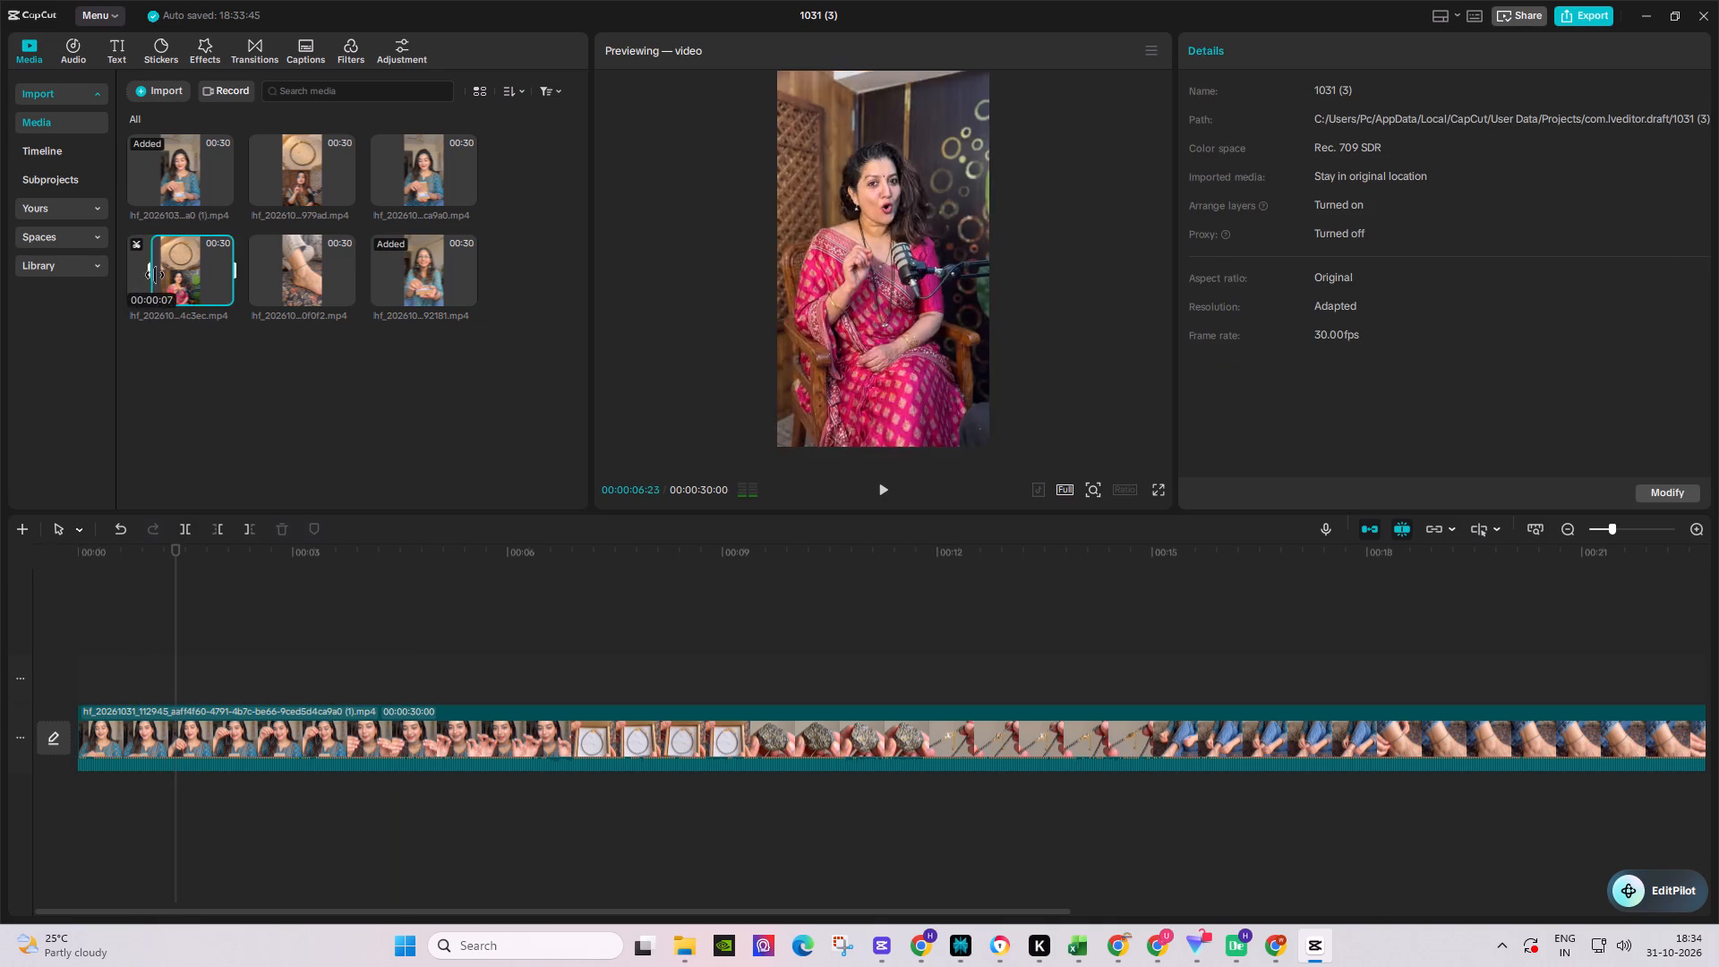
left_click_drag(155, 275, 227, 287)
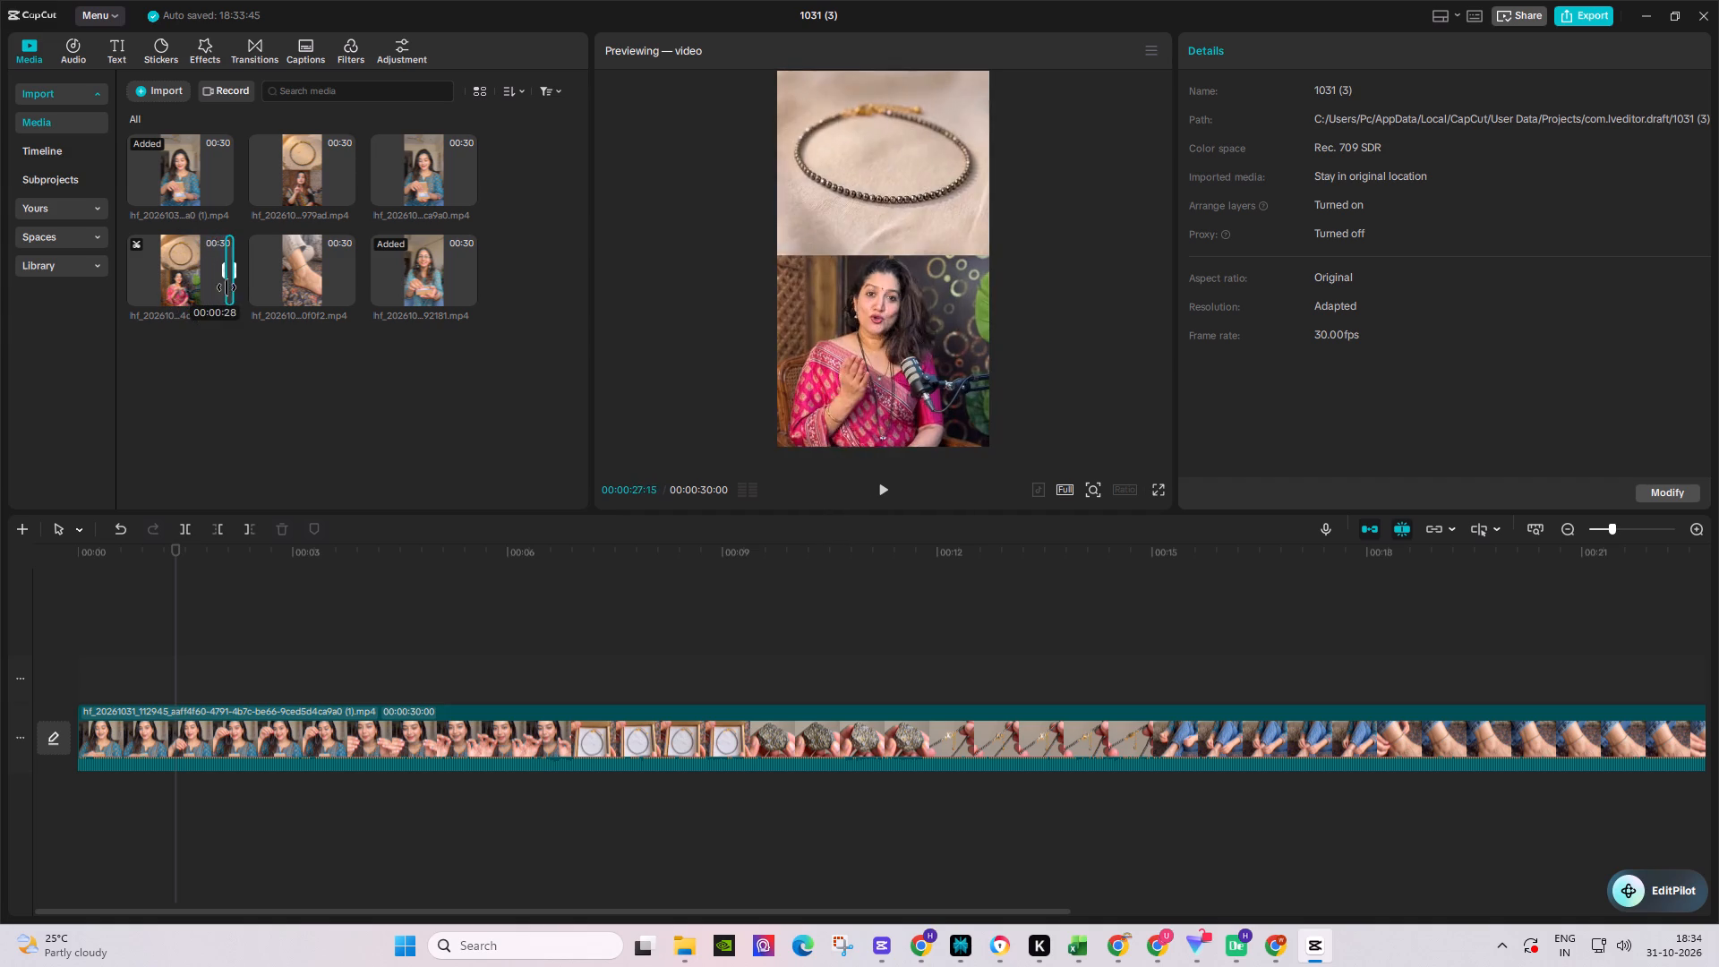
left_click_drag(227, 287, 53, 286)
Set the hf_20261031_101201 clip's start point at about 9 s and place it above the main clip at about 1.3 s.
left_click(298, 262)
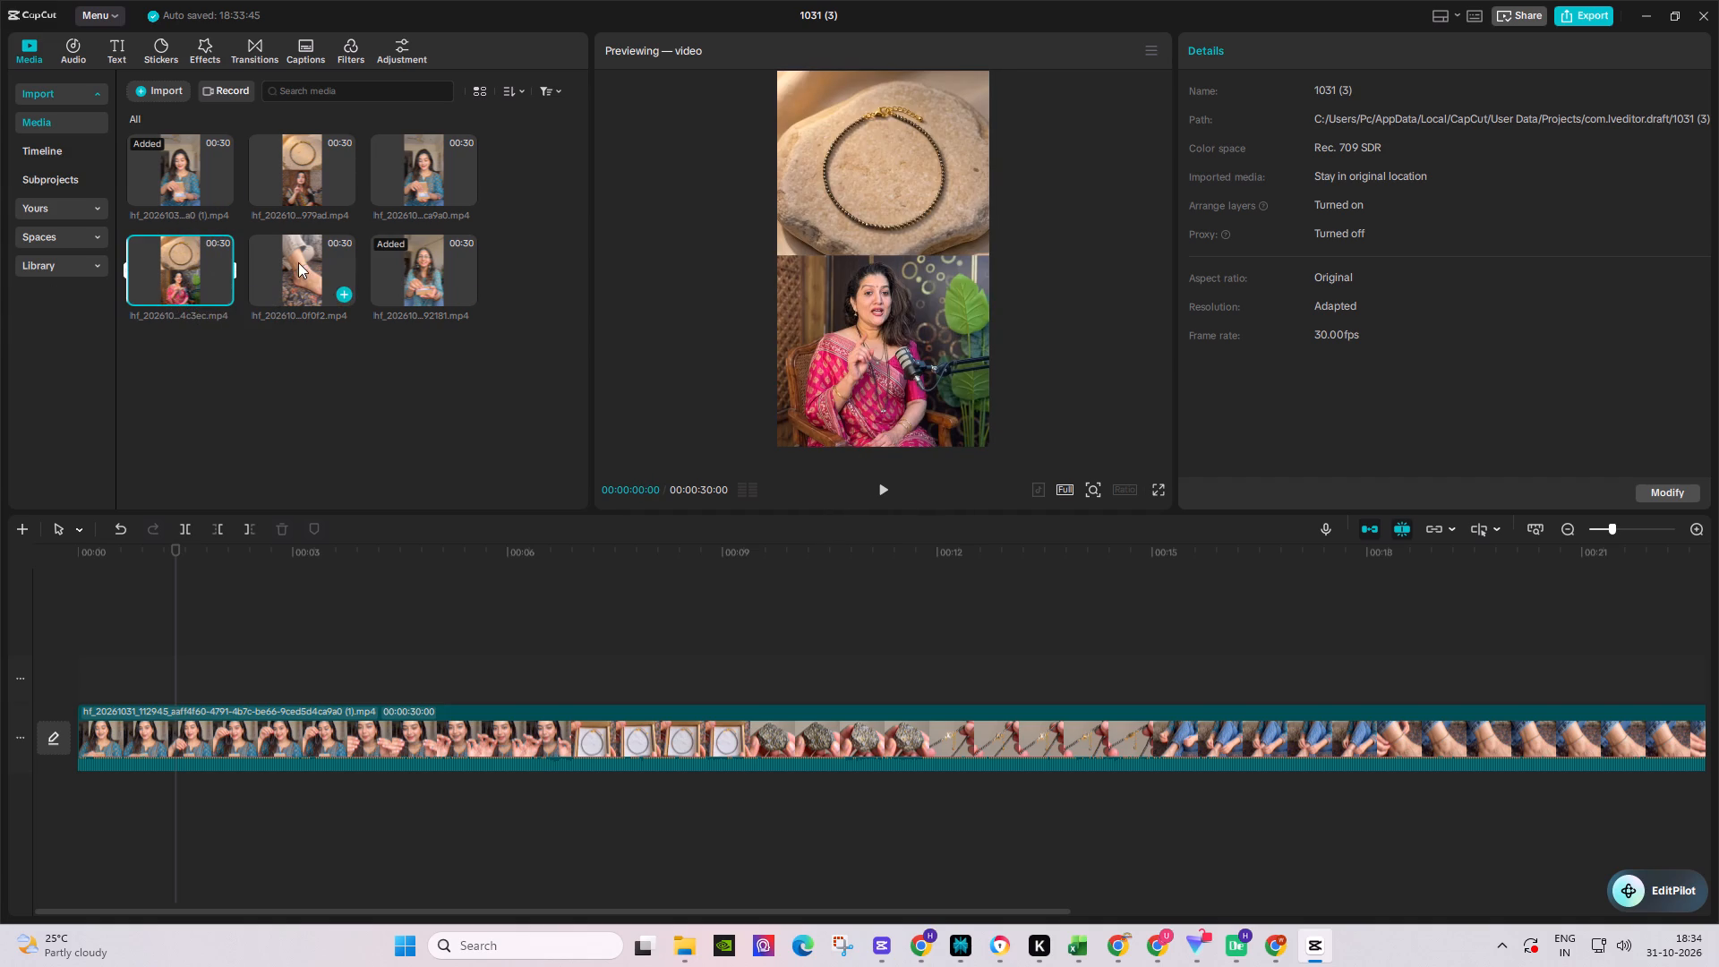
left_click_drag(248, 270, 264, 272)
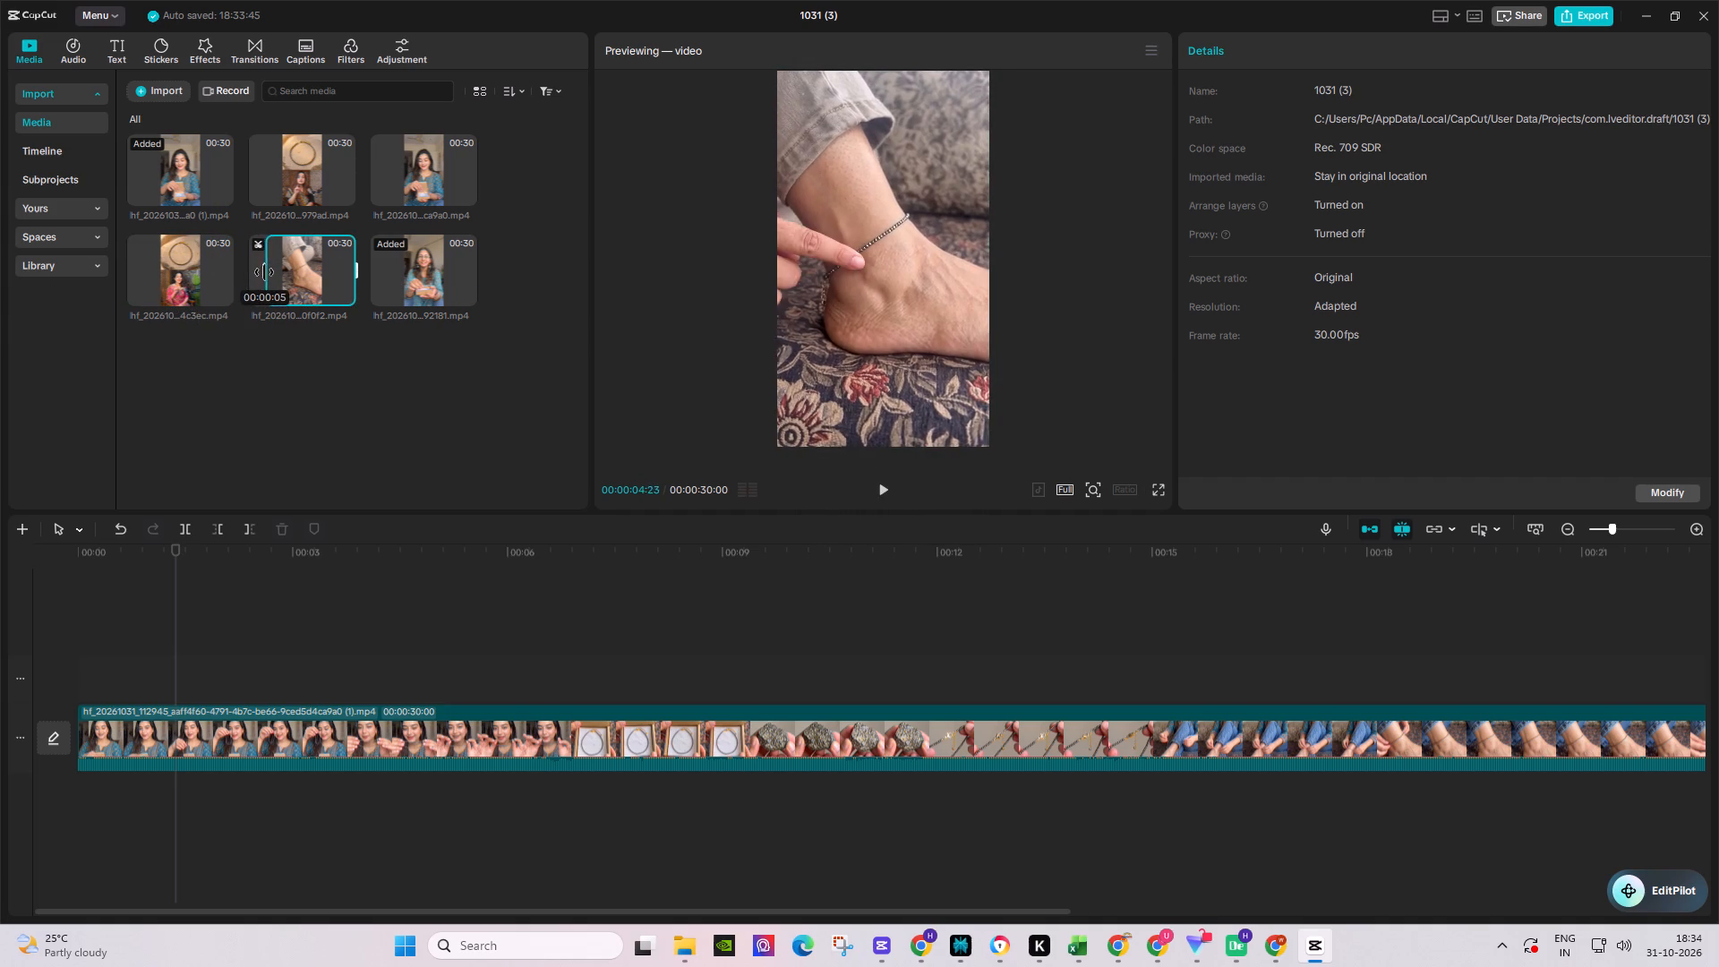
left_click_drag(264, 272, 279, 278)
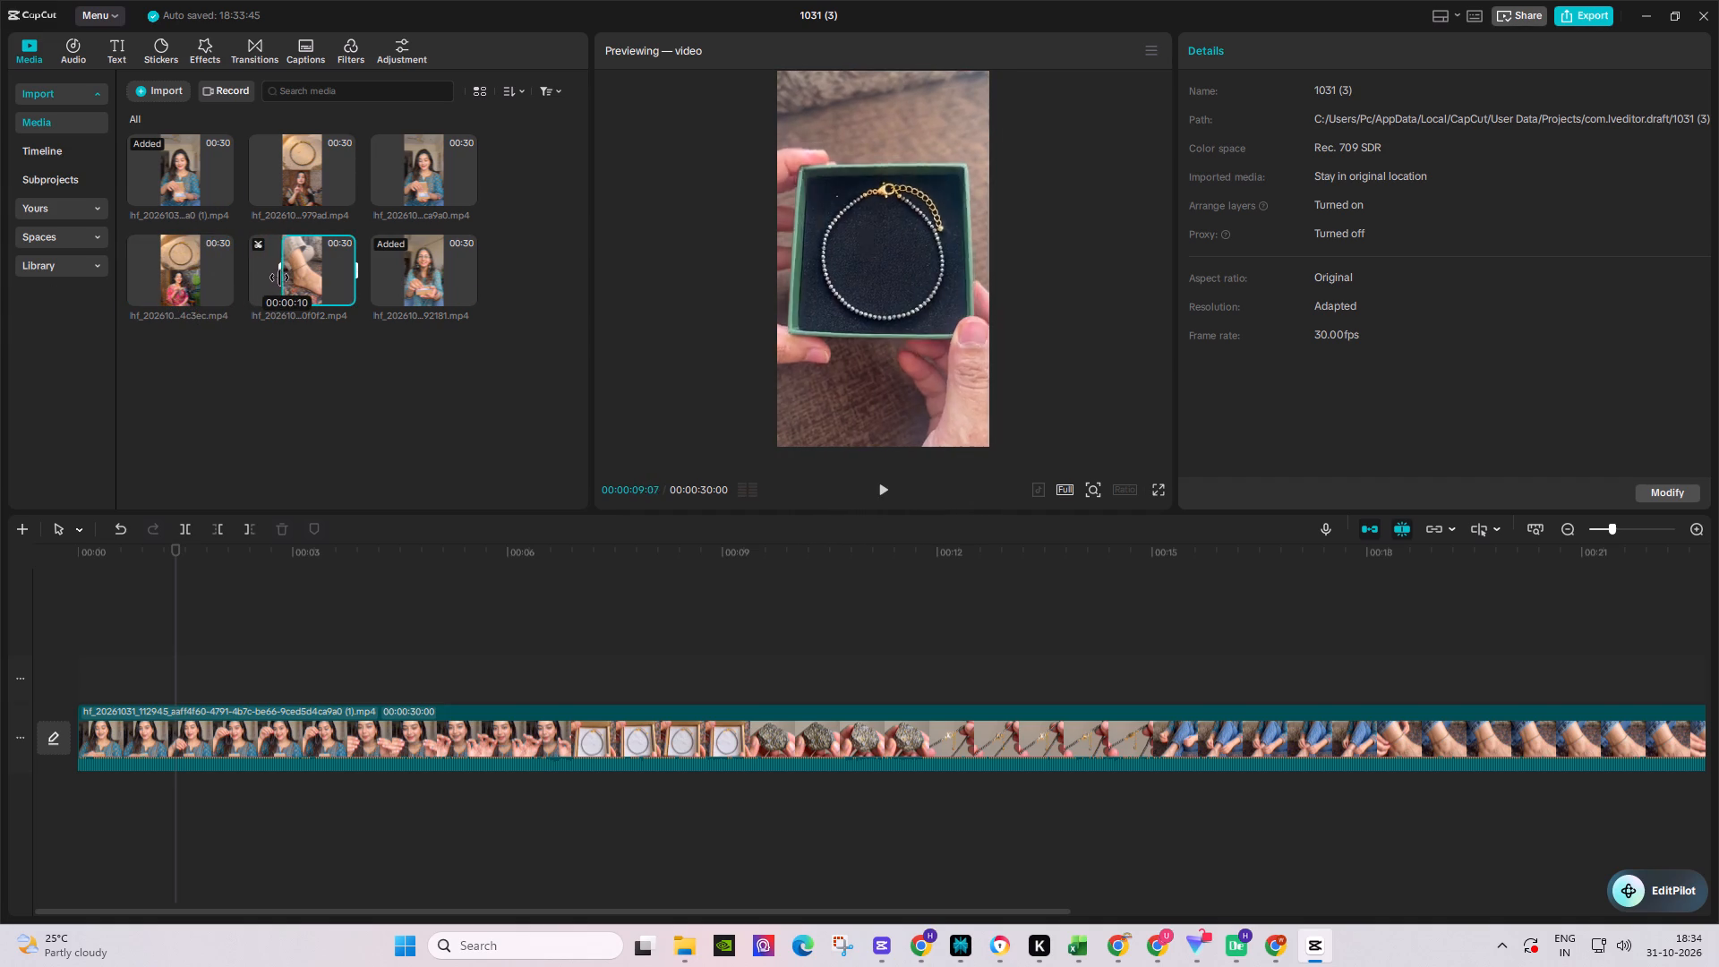
left_click_drag(279, 278, 281, 278)
left_click_drag(303, 275, 325, 417)
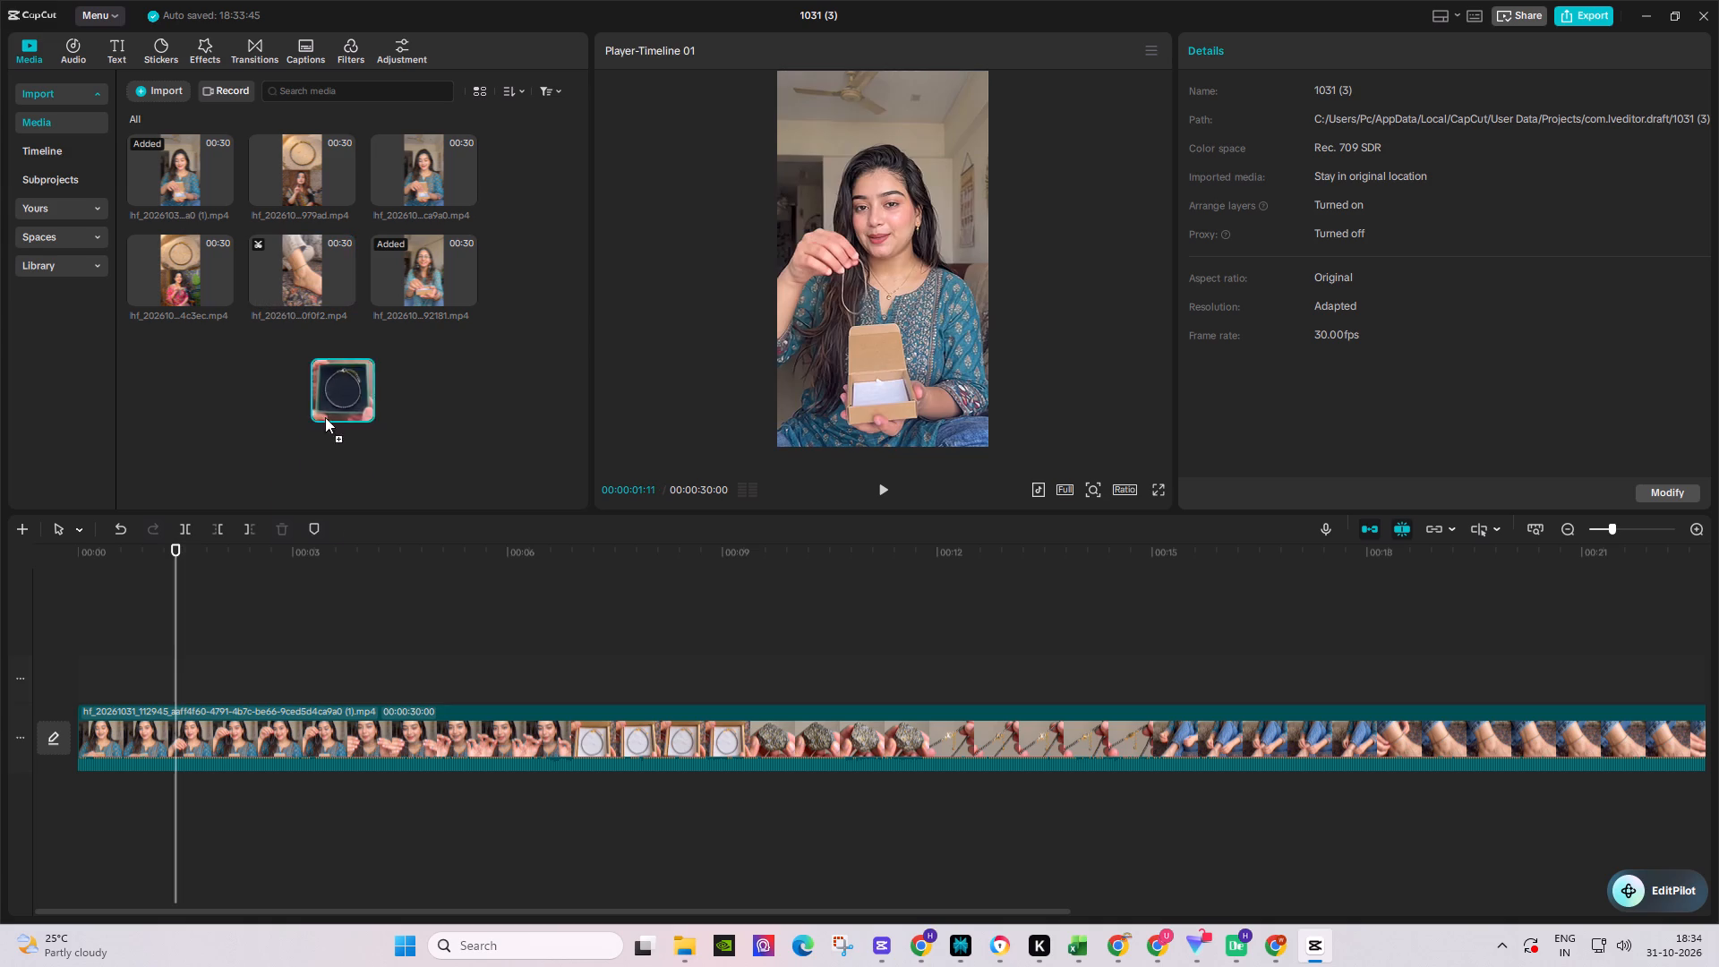
left_click_drag(325, 417, 174, 682)
Play back the added hf_20261031_101201 clip and trim off its beginning up to about 2.9 s on the timeline.
left_click_drag(113, 563, 58, 557)
key("space")
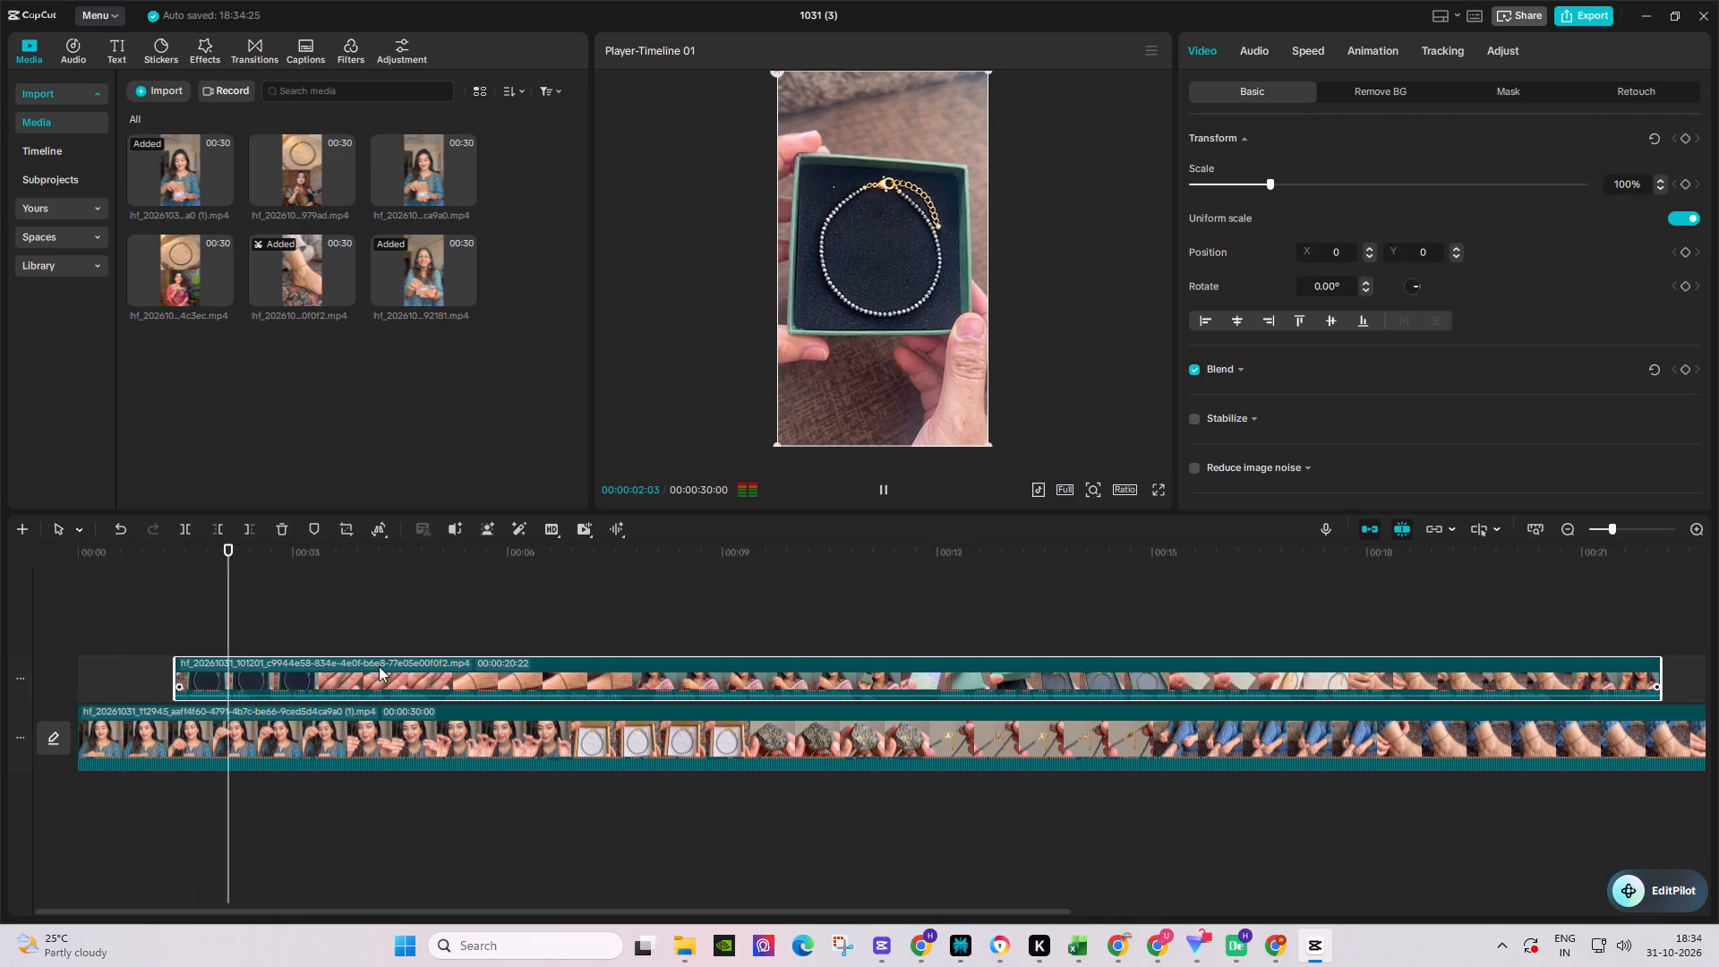
key("space")
key("space")
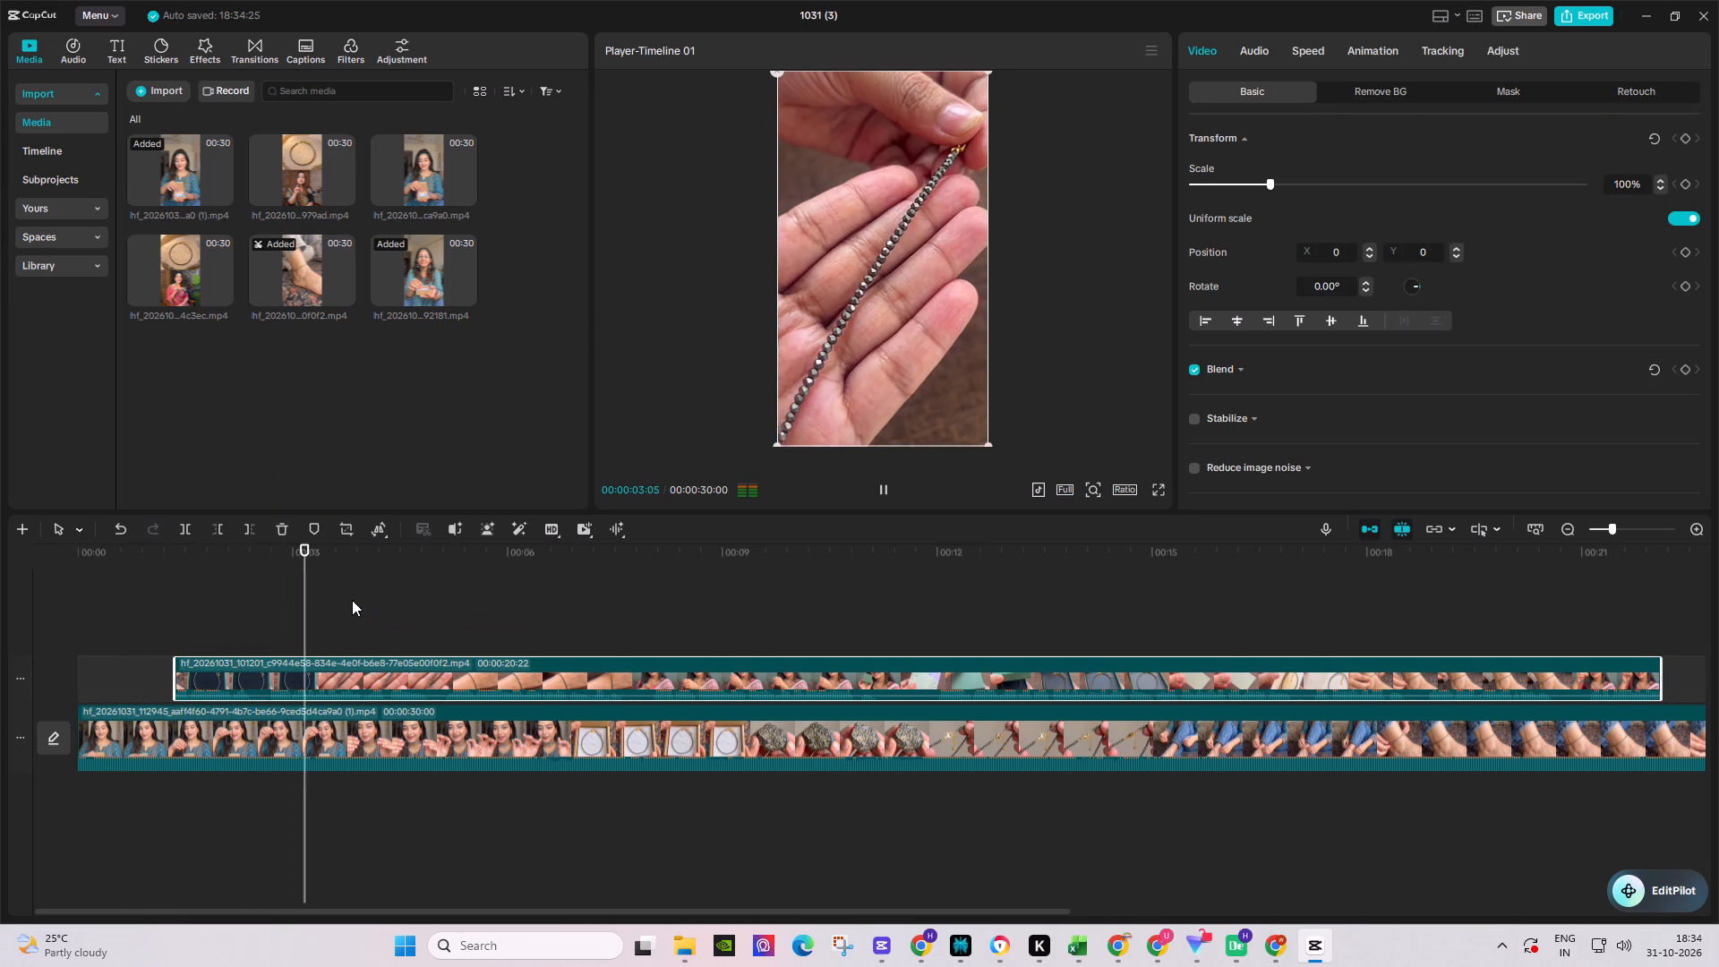
key("space")
left_click_drag(322, 558, 276, 560)
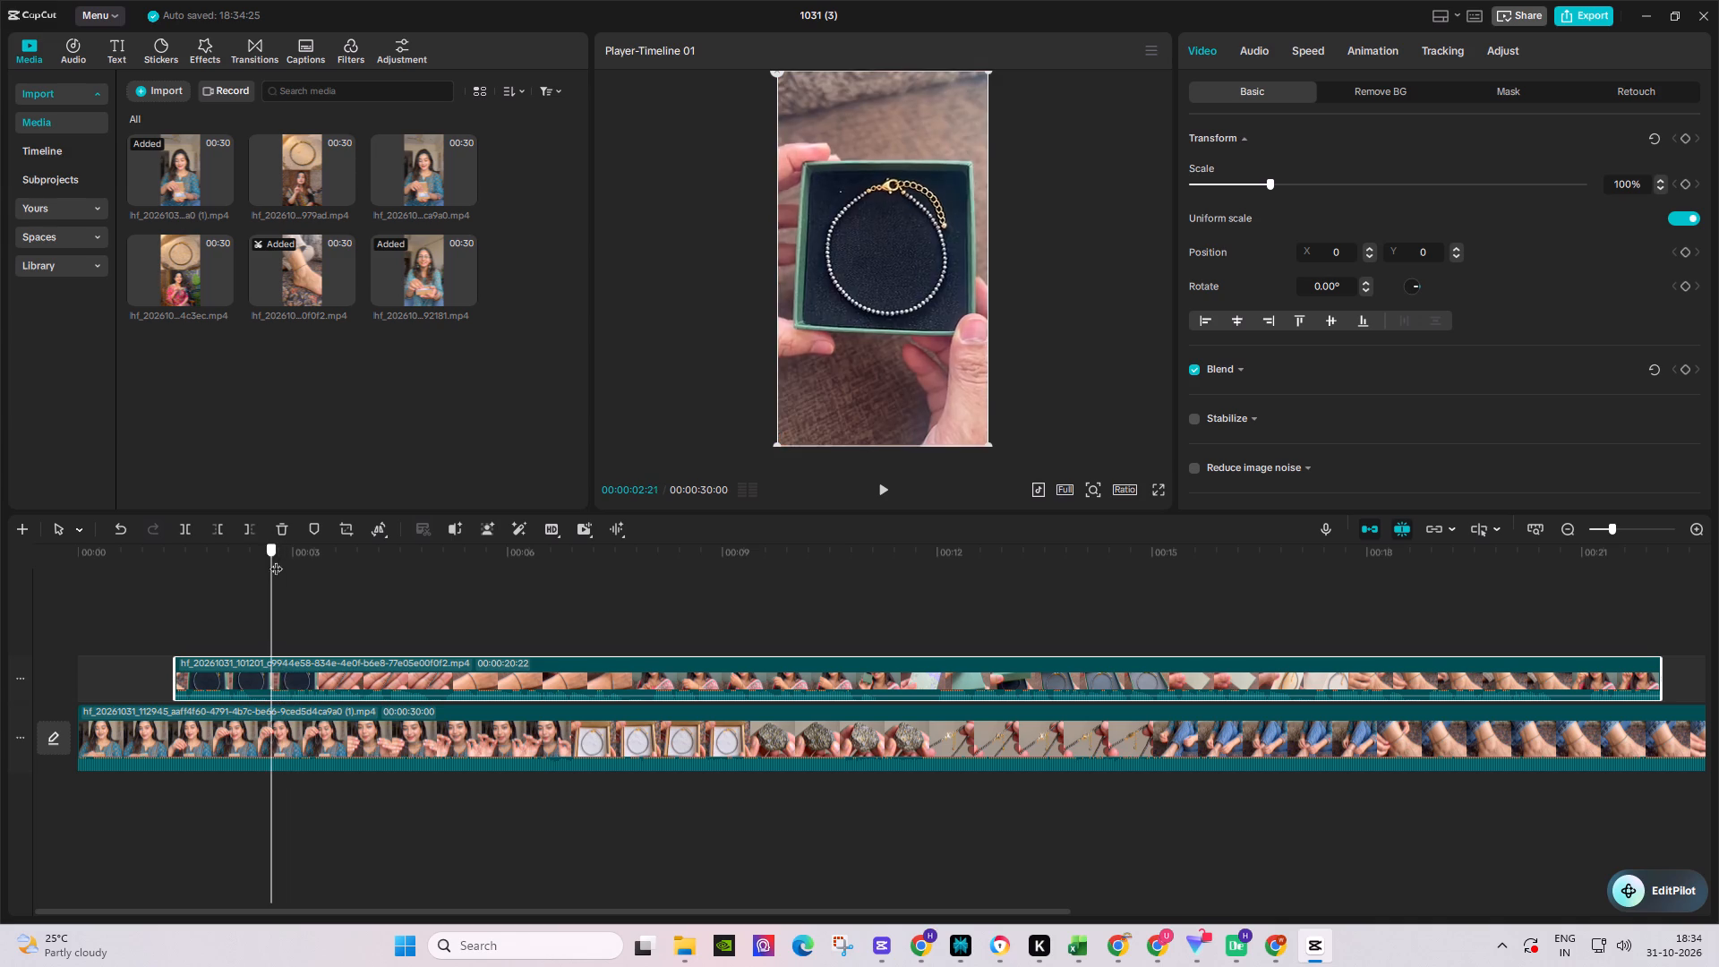
left_click_drag(276, 560, 290, 562)
left_click(219, 534)
Play back the opening from the start and nudge the upper hf_20261031_101201 clip slightly earlier.
left_click_drag(123, 557, 21, 553)
key("space")
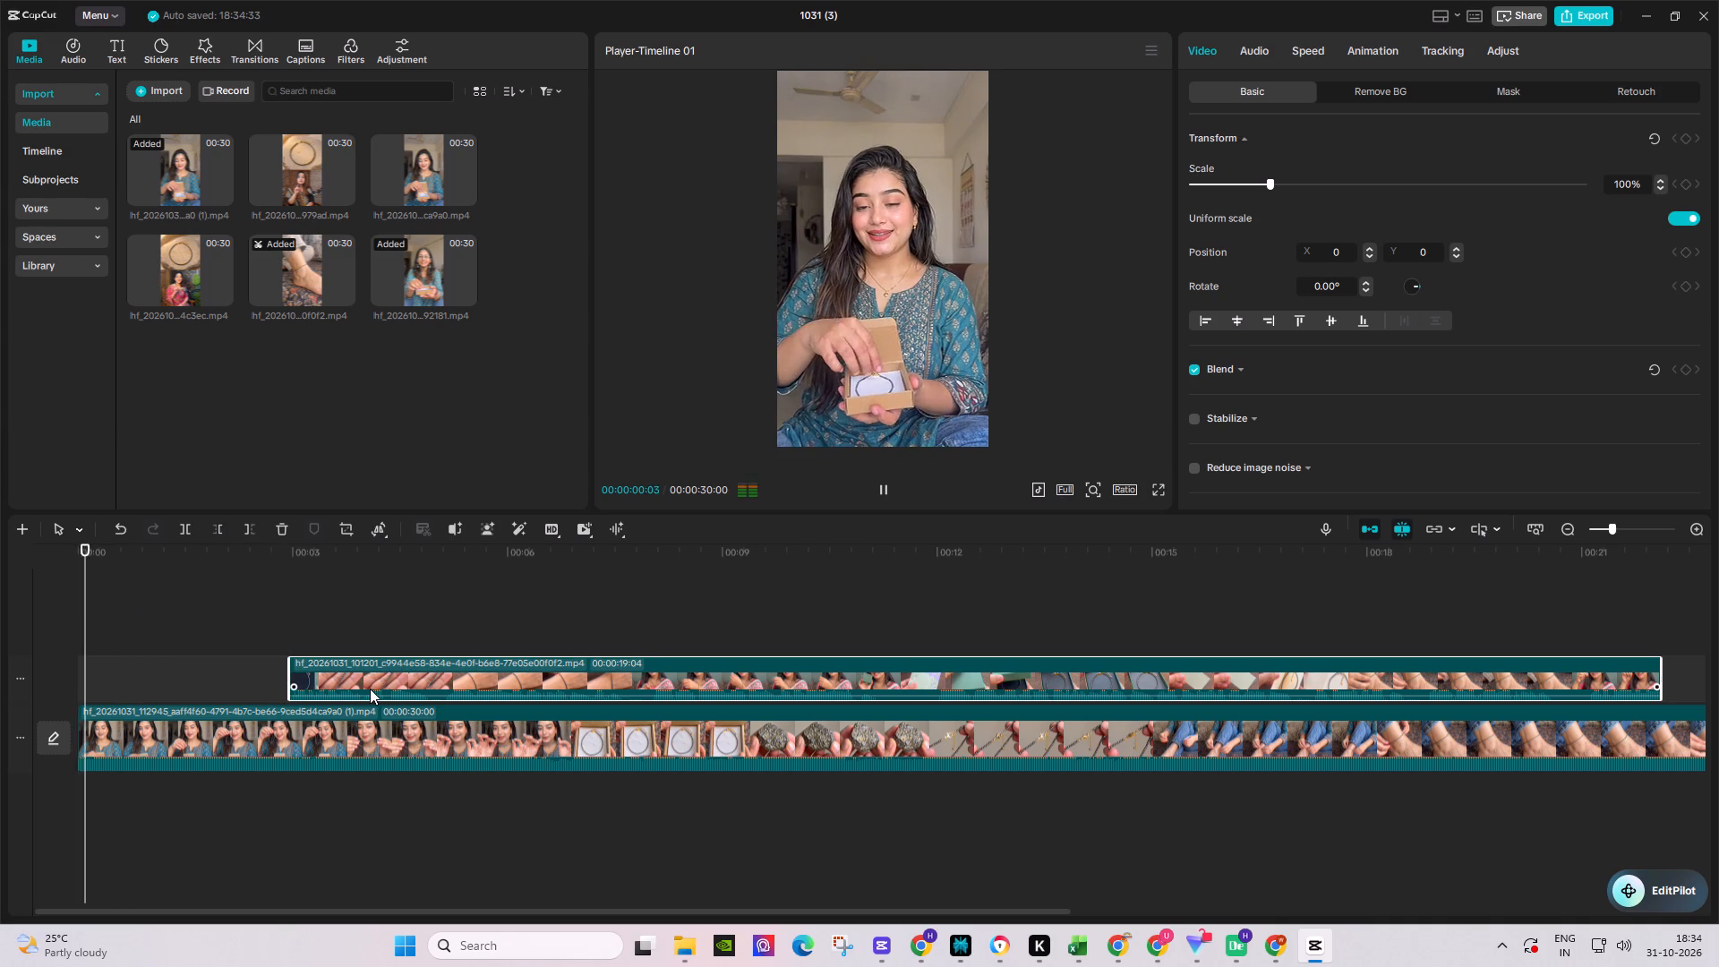
left_click_drag(376, 697, 372, 715)
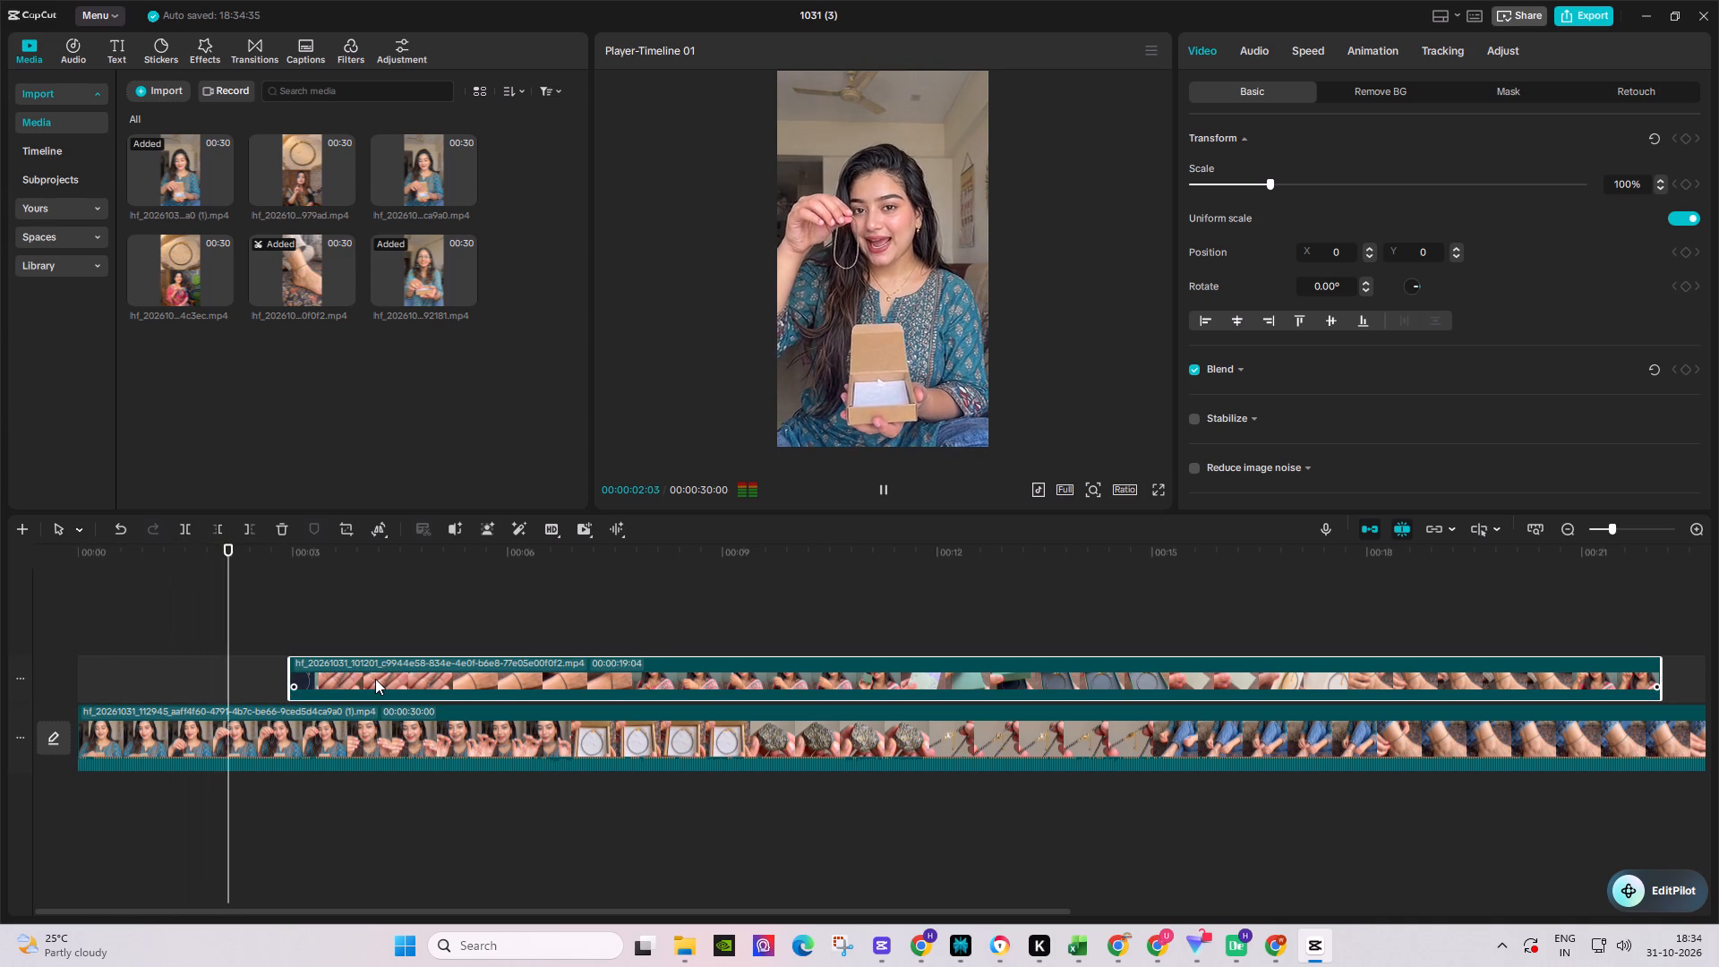
key("space")
left_click(375, 678)
key("space")
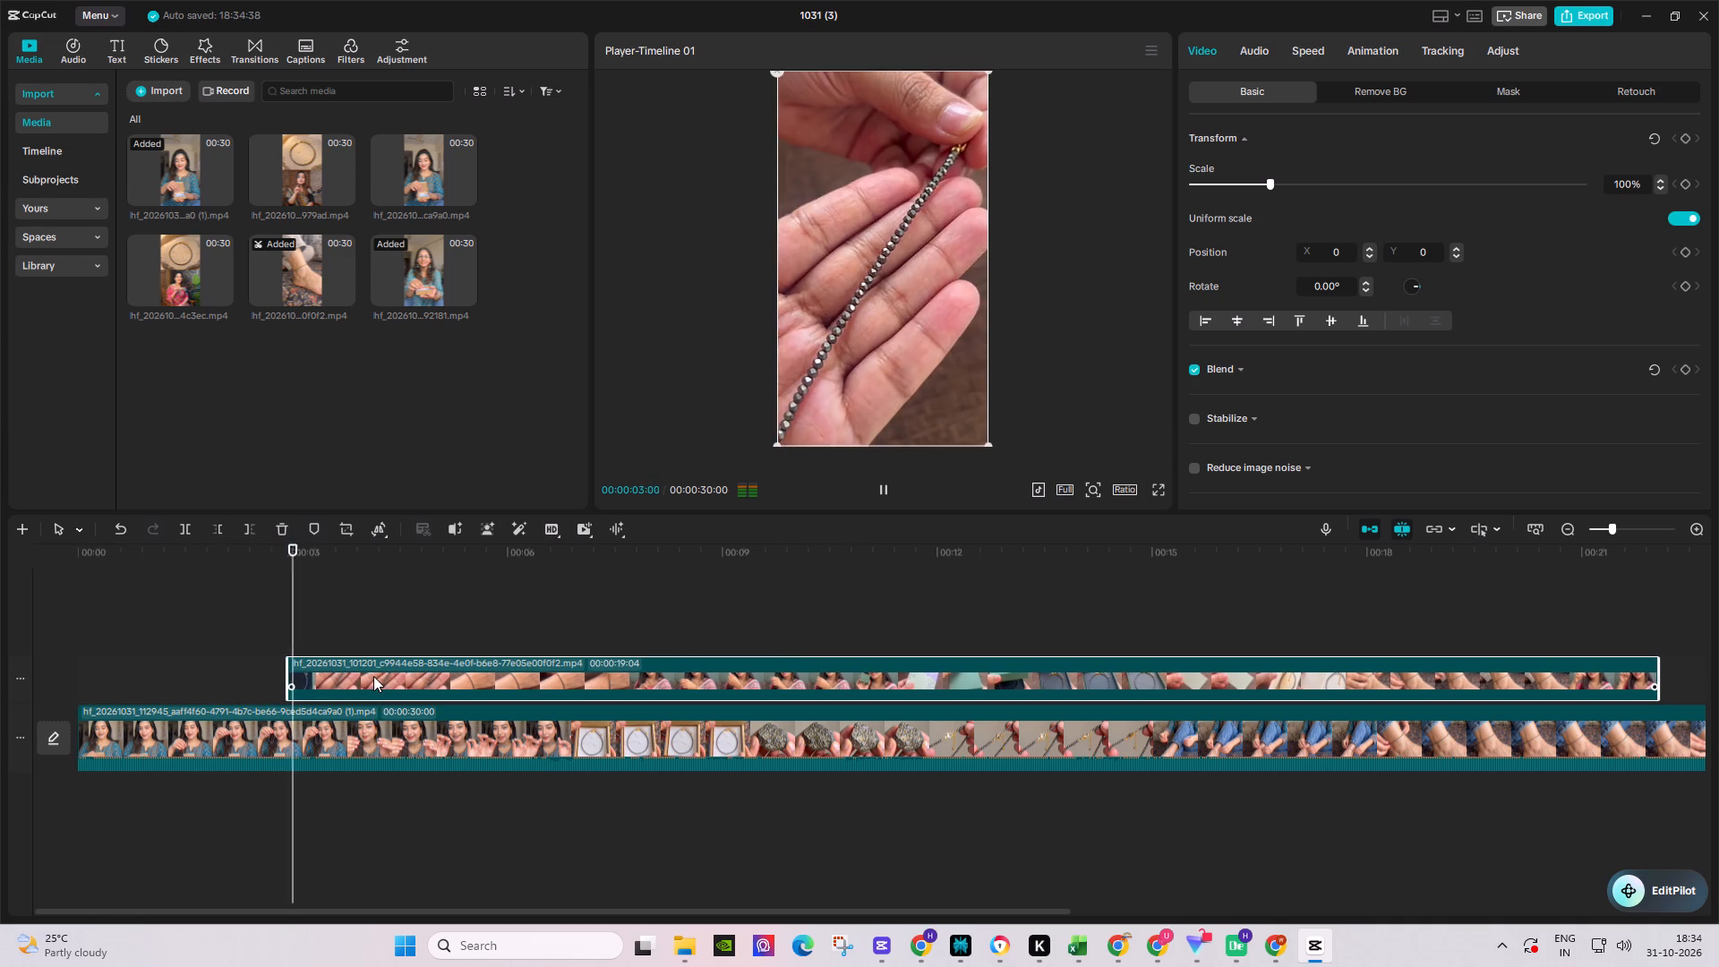
key("space")
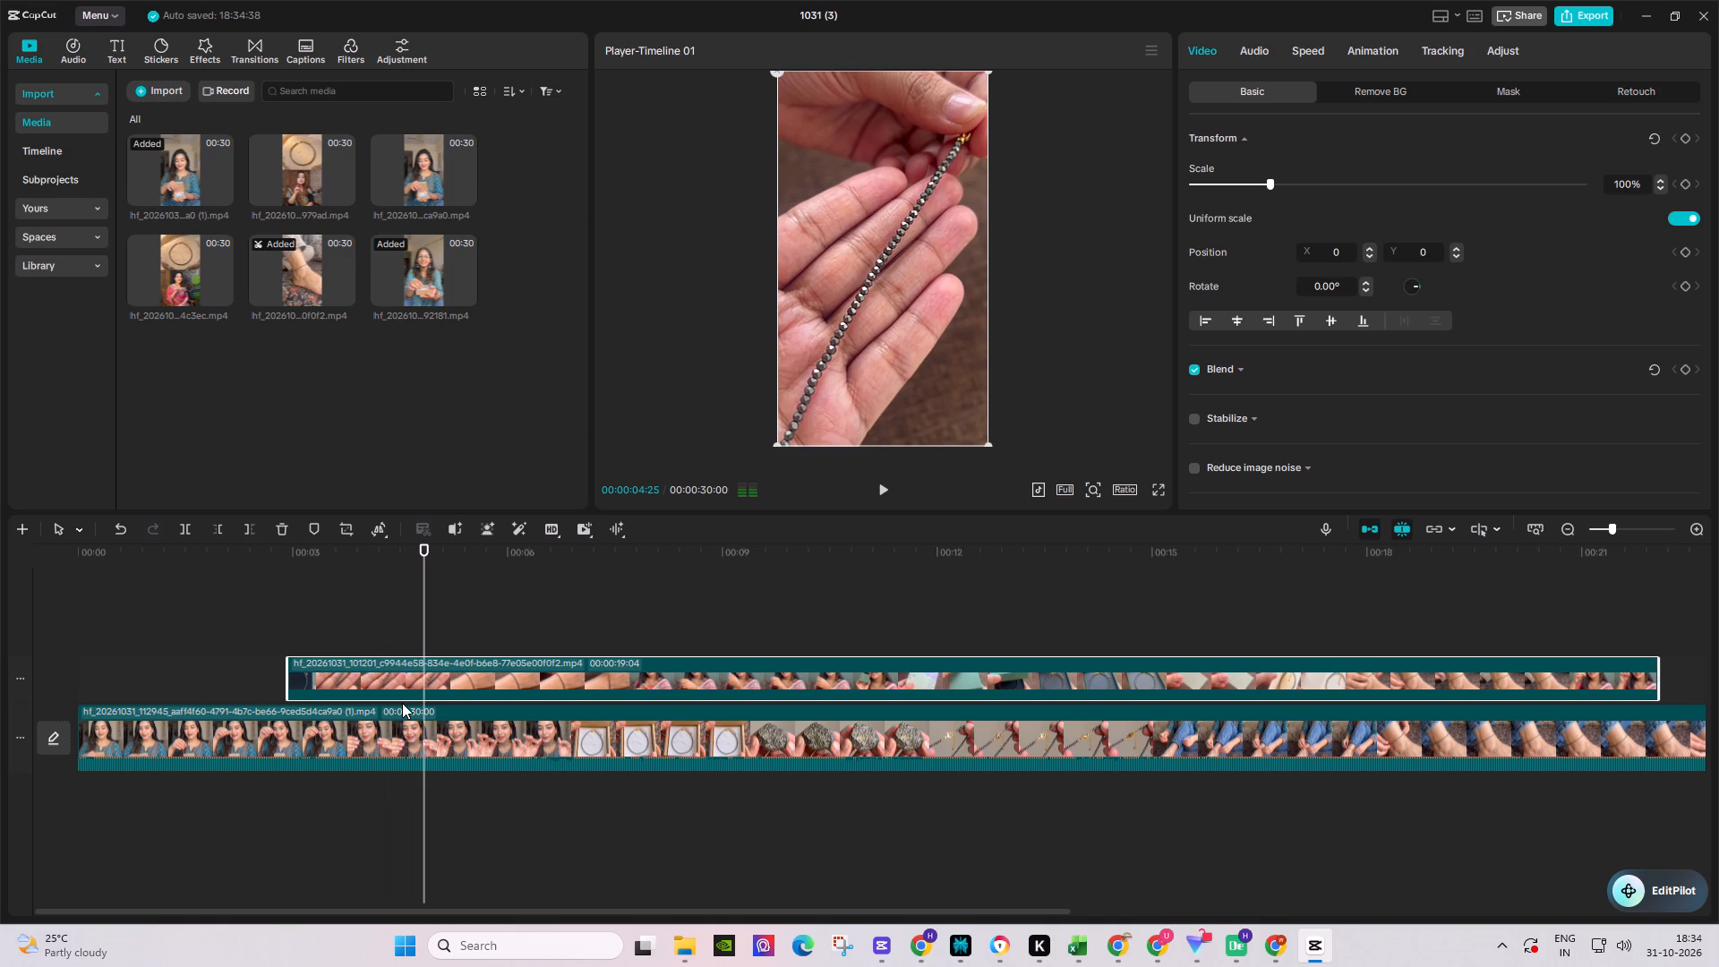
Review the upper hf_20261031_101201 clip, trim off everything after about 4.9 s, and play back the transition to the main clip.
key("space")
key("space")
key("space")
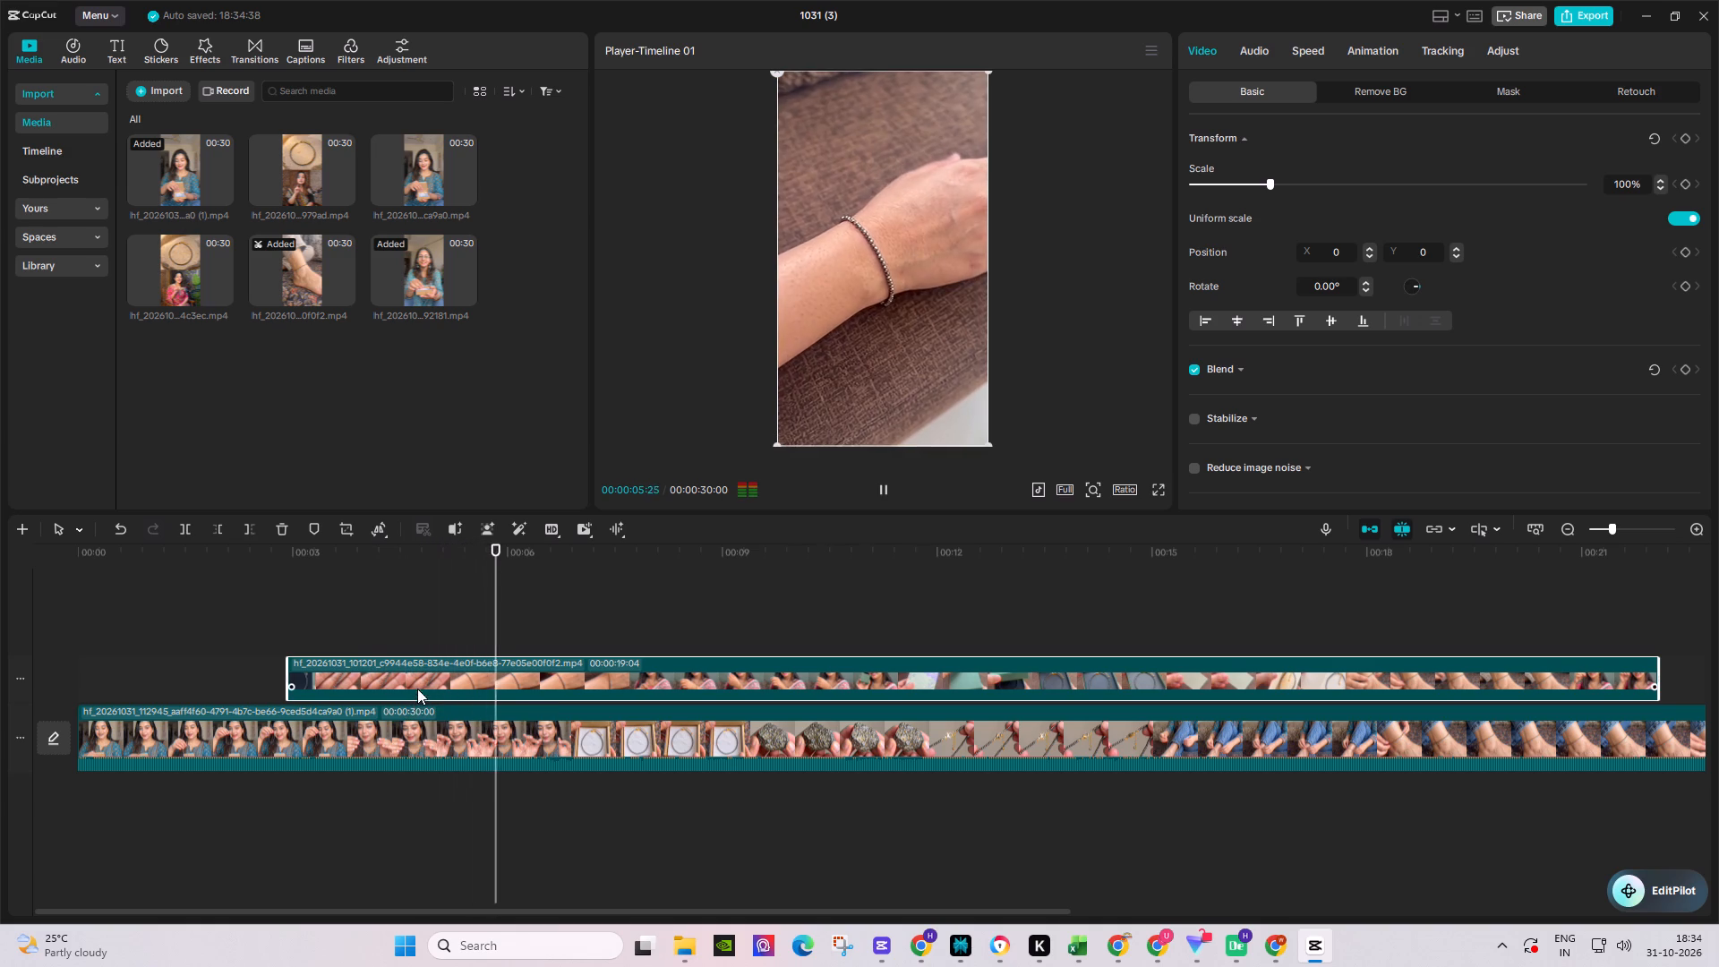
key("space")
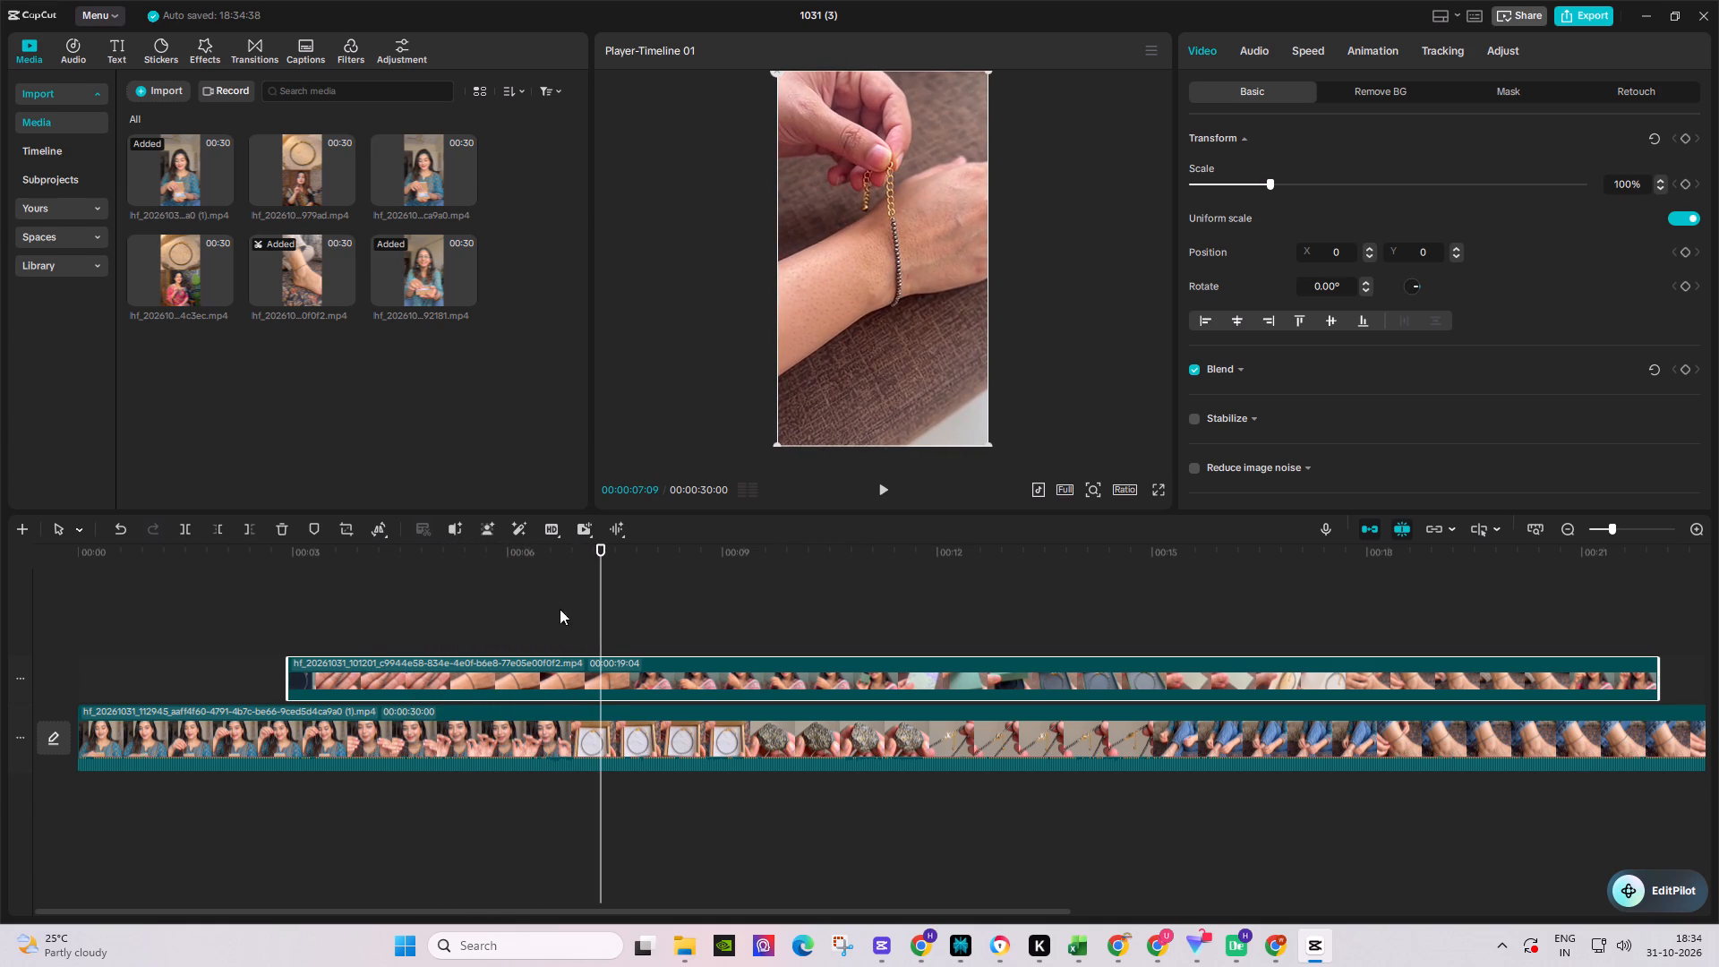
key("space")
key("space")
left_click_drag(538, 558, 453, 566)
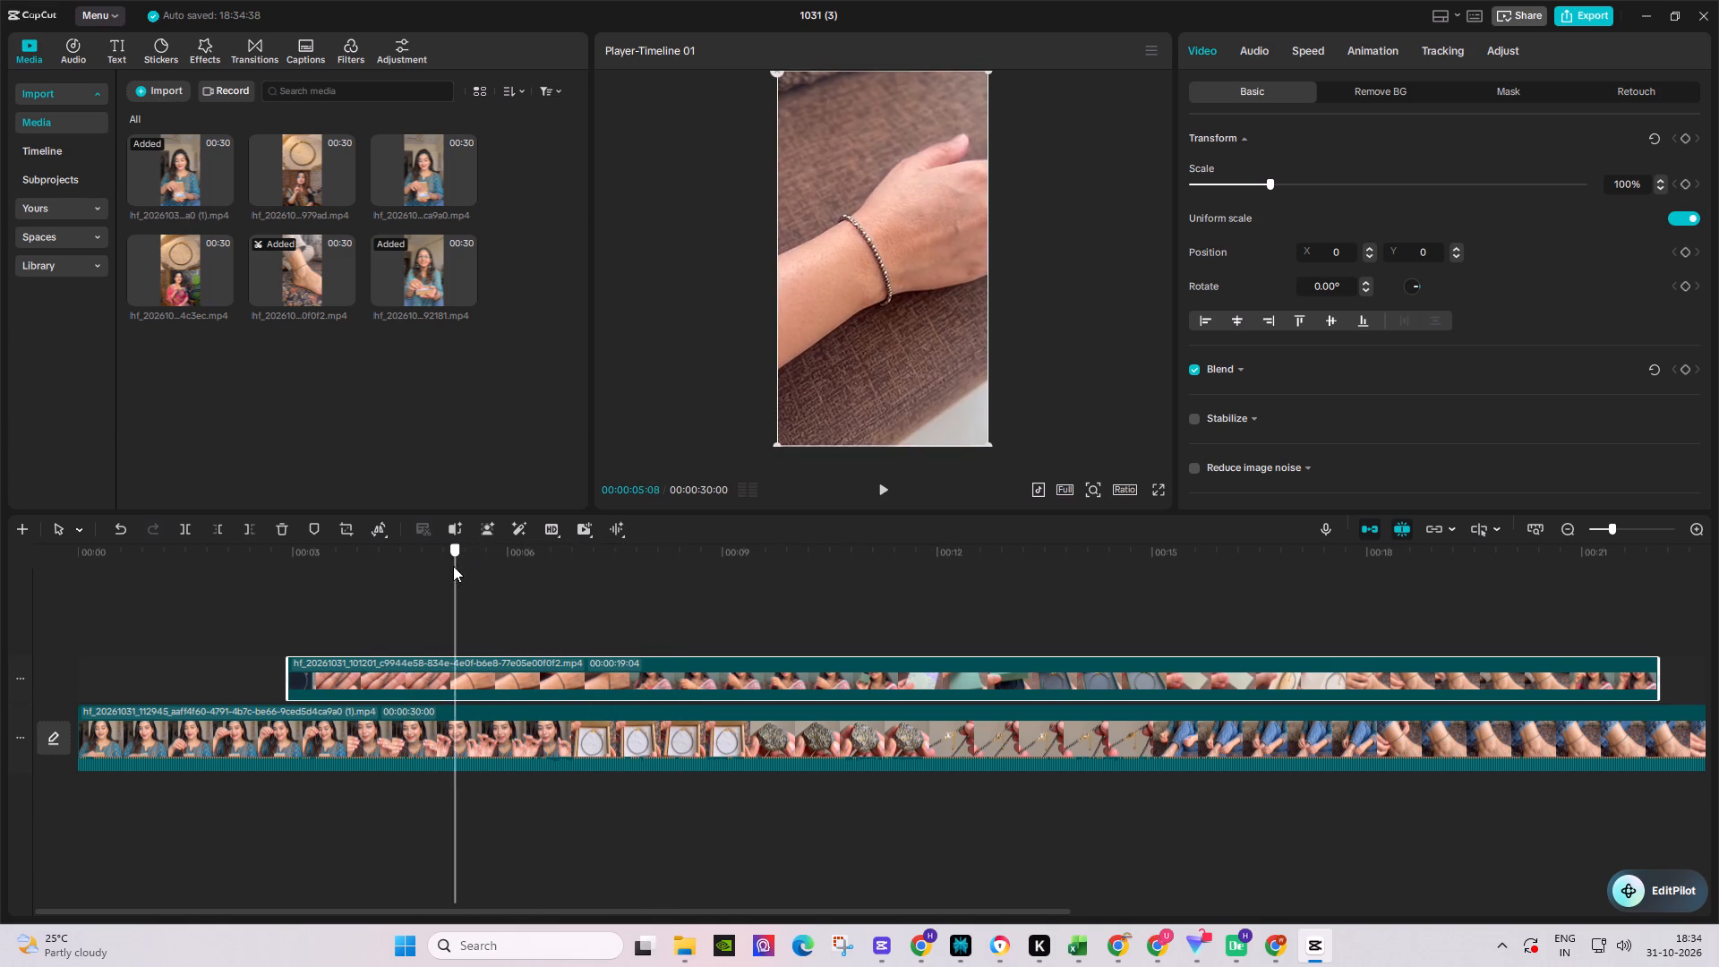
left_click_drag(453, 566, 432, 571)
left_click(256, 527)
key("space")
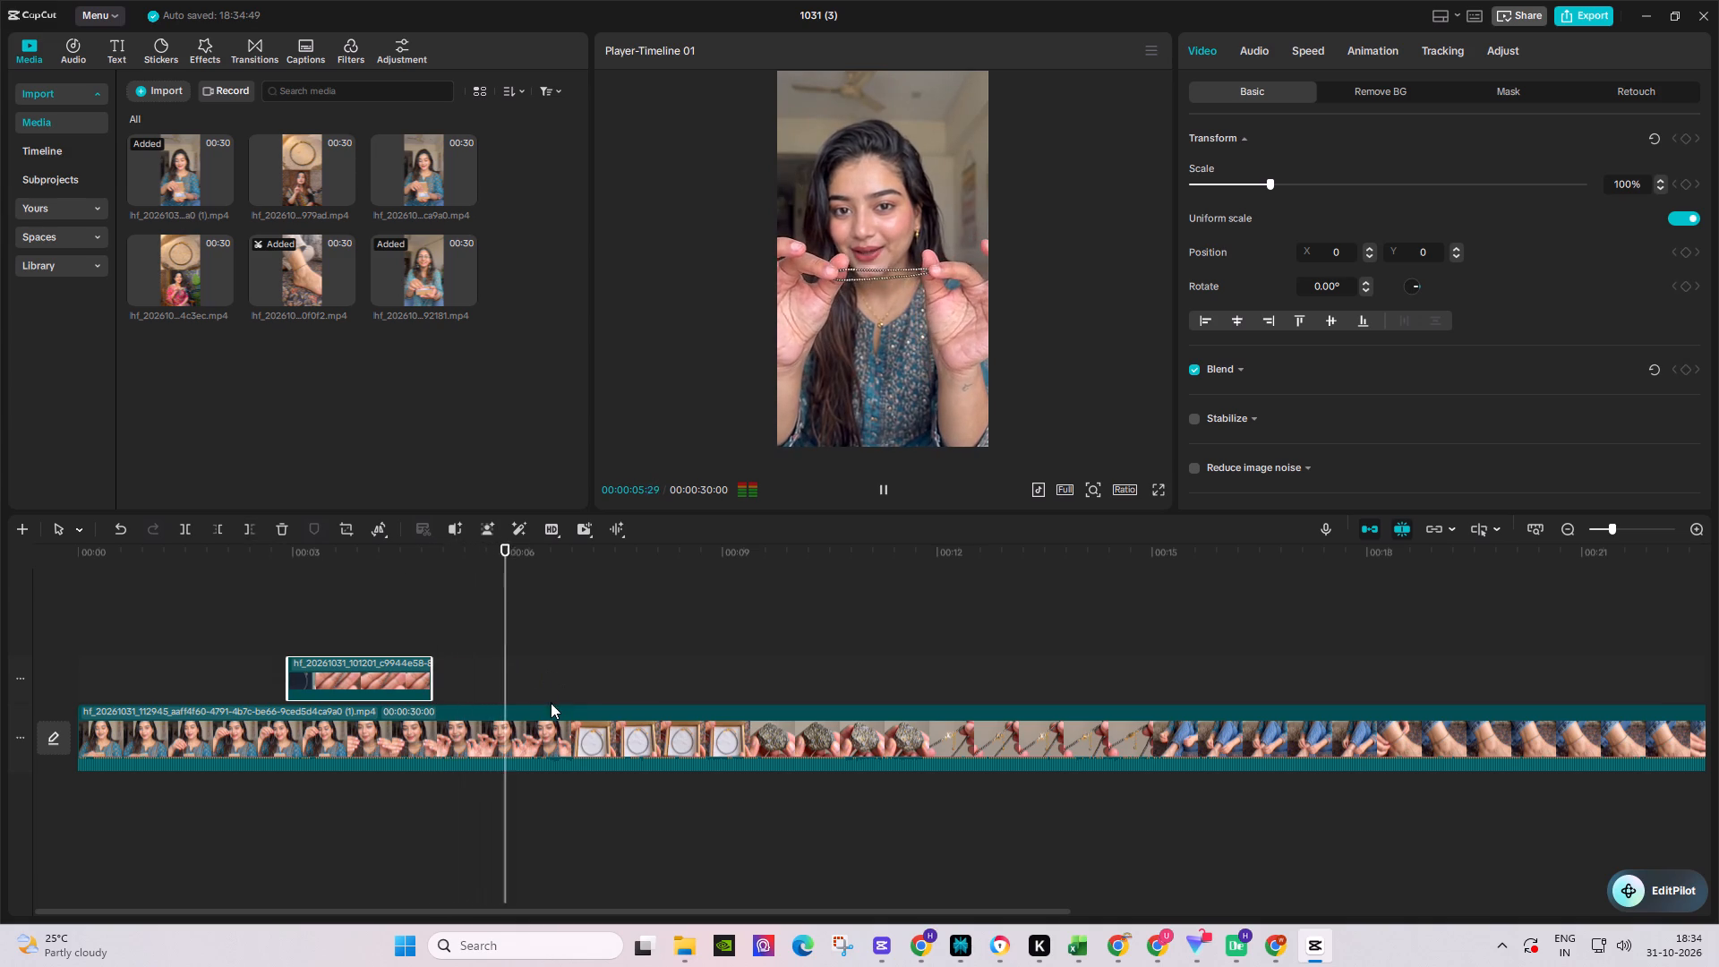
key("space")
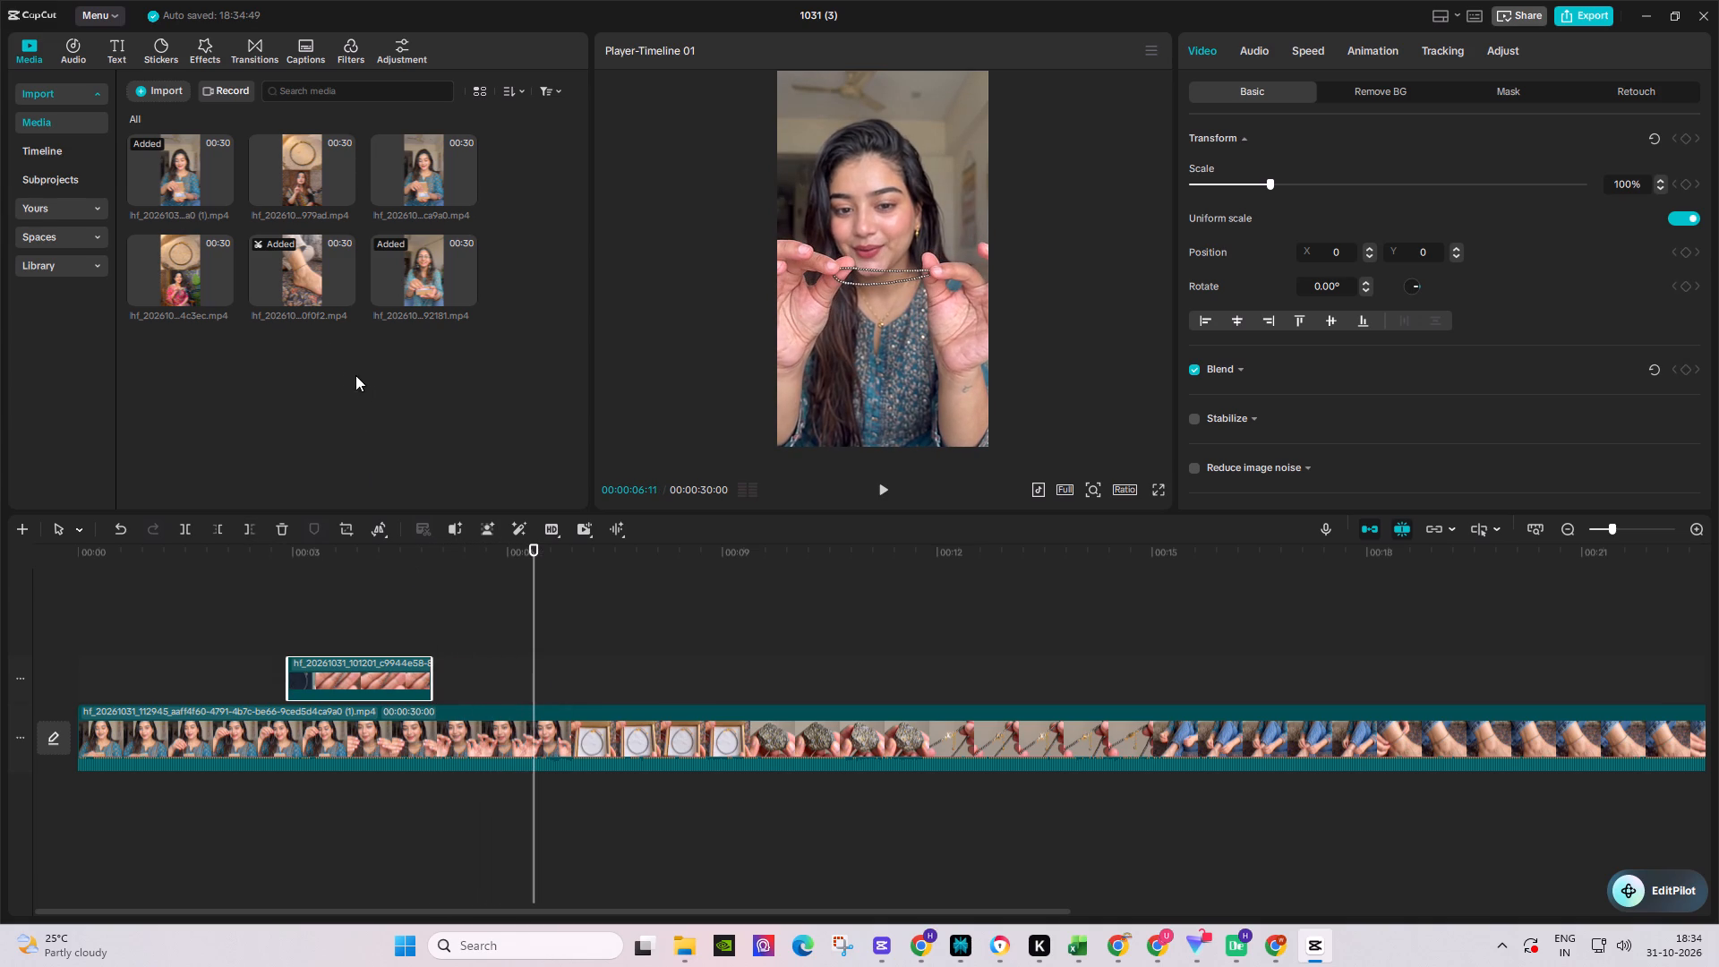
Skim the hf_20261031_101201 source clip for more usable footage and return its start point to about 9 s.
left_click(292, 285)
left_click_drag(279, 272, 306, 278)
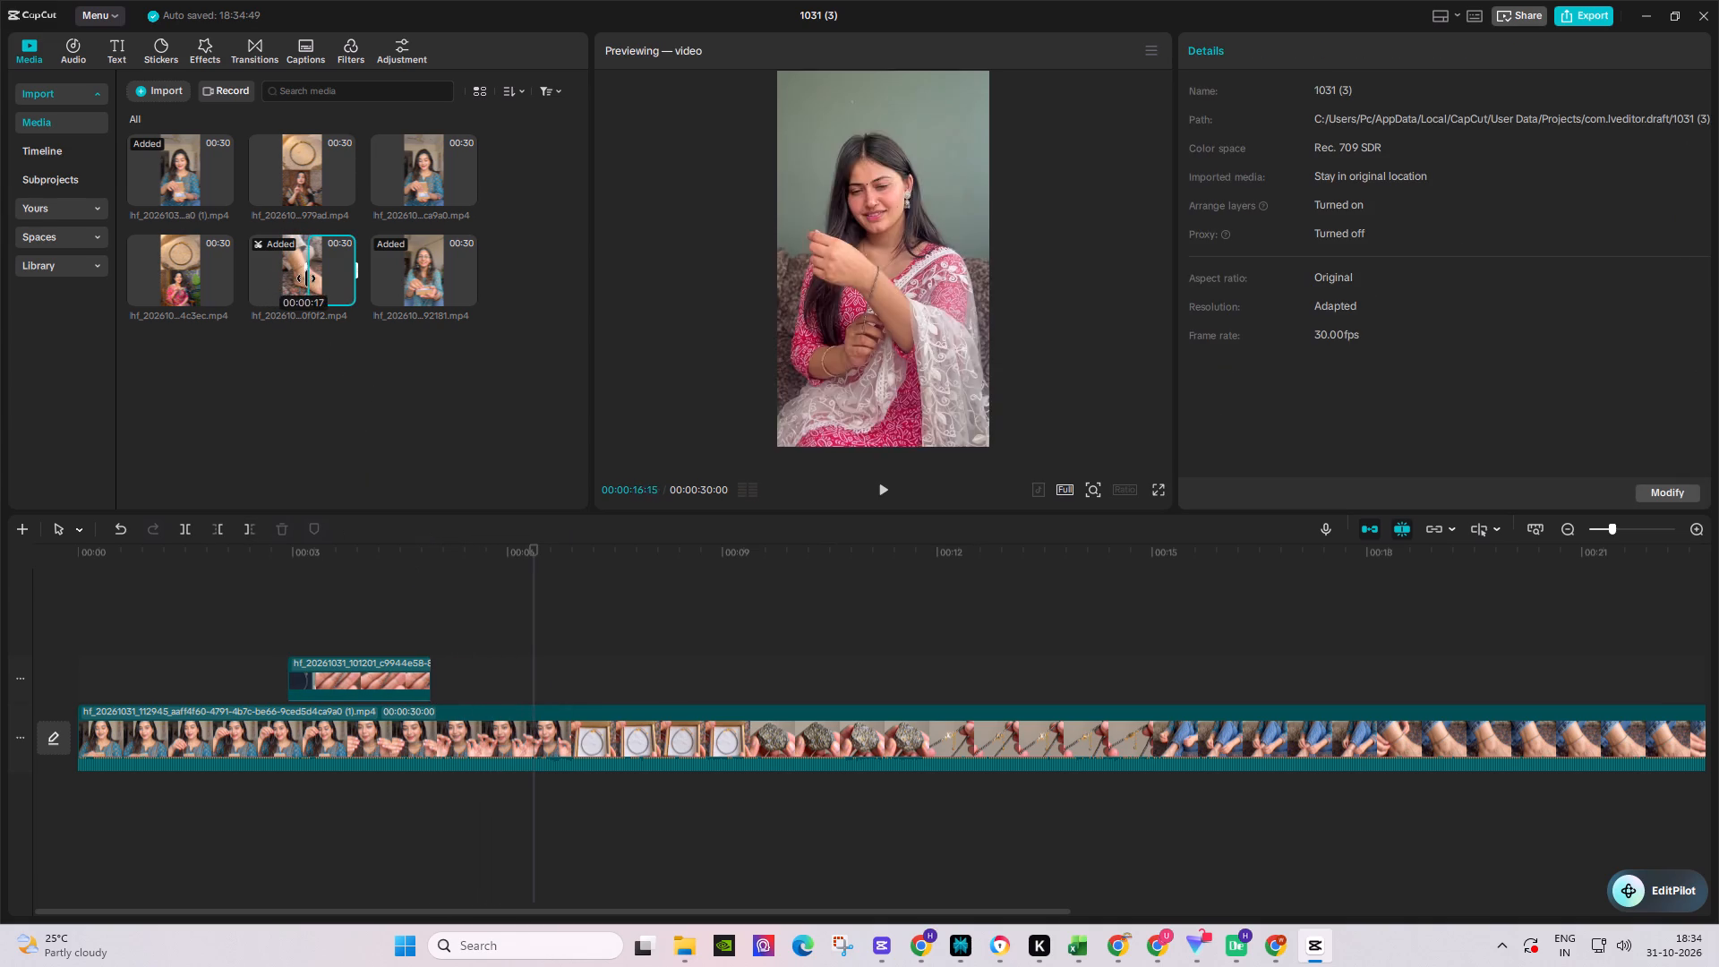
left_click_drag(306, 278, 338, 286)
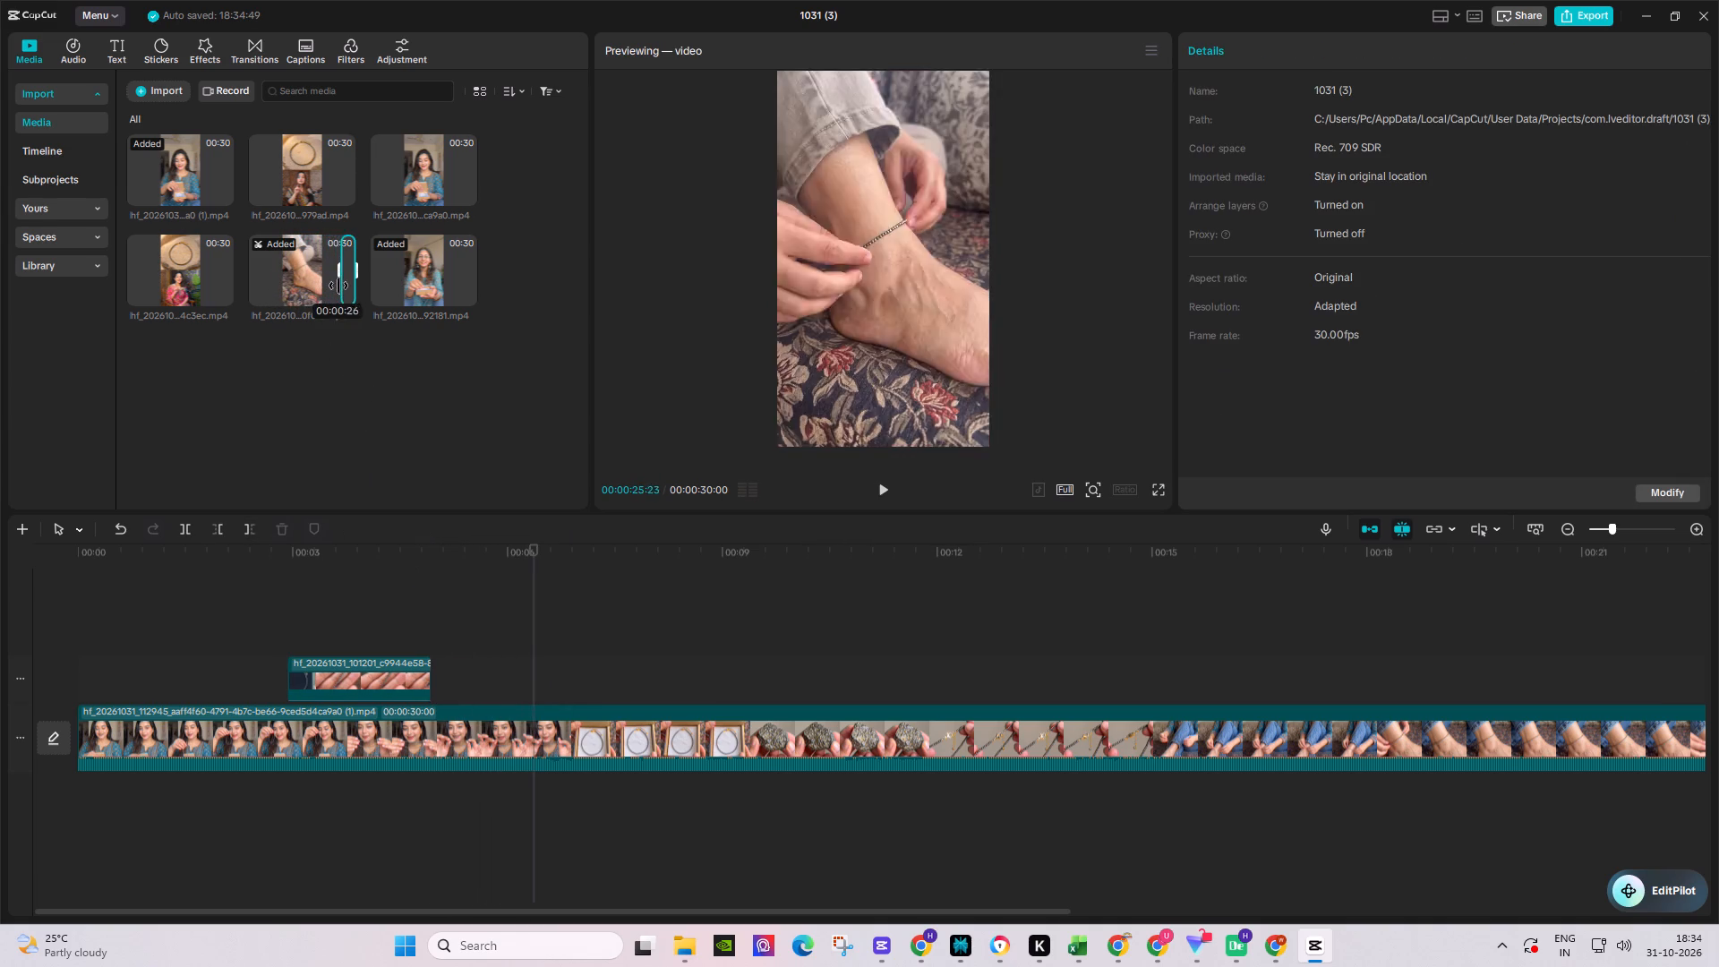
left_click_drag(338, 286, 277, 295)
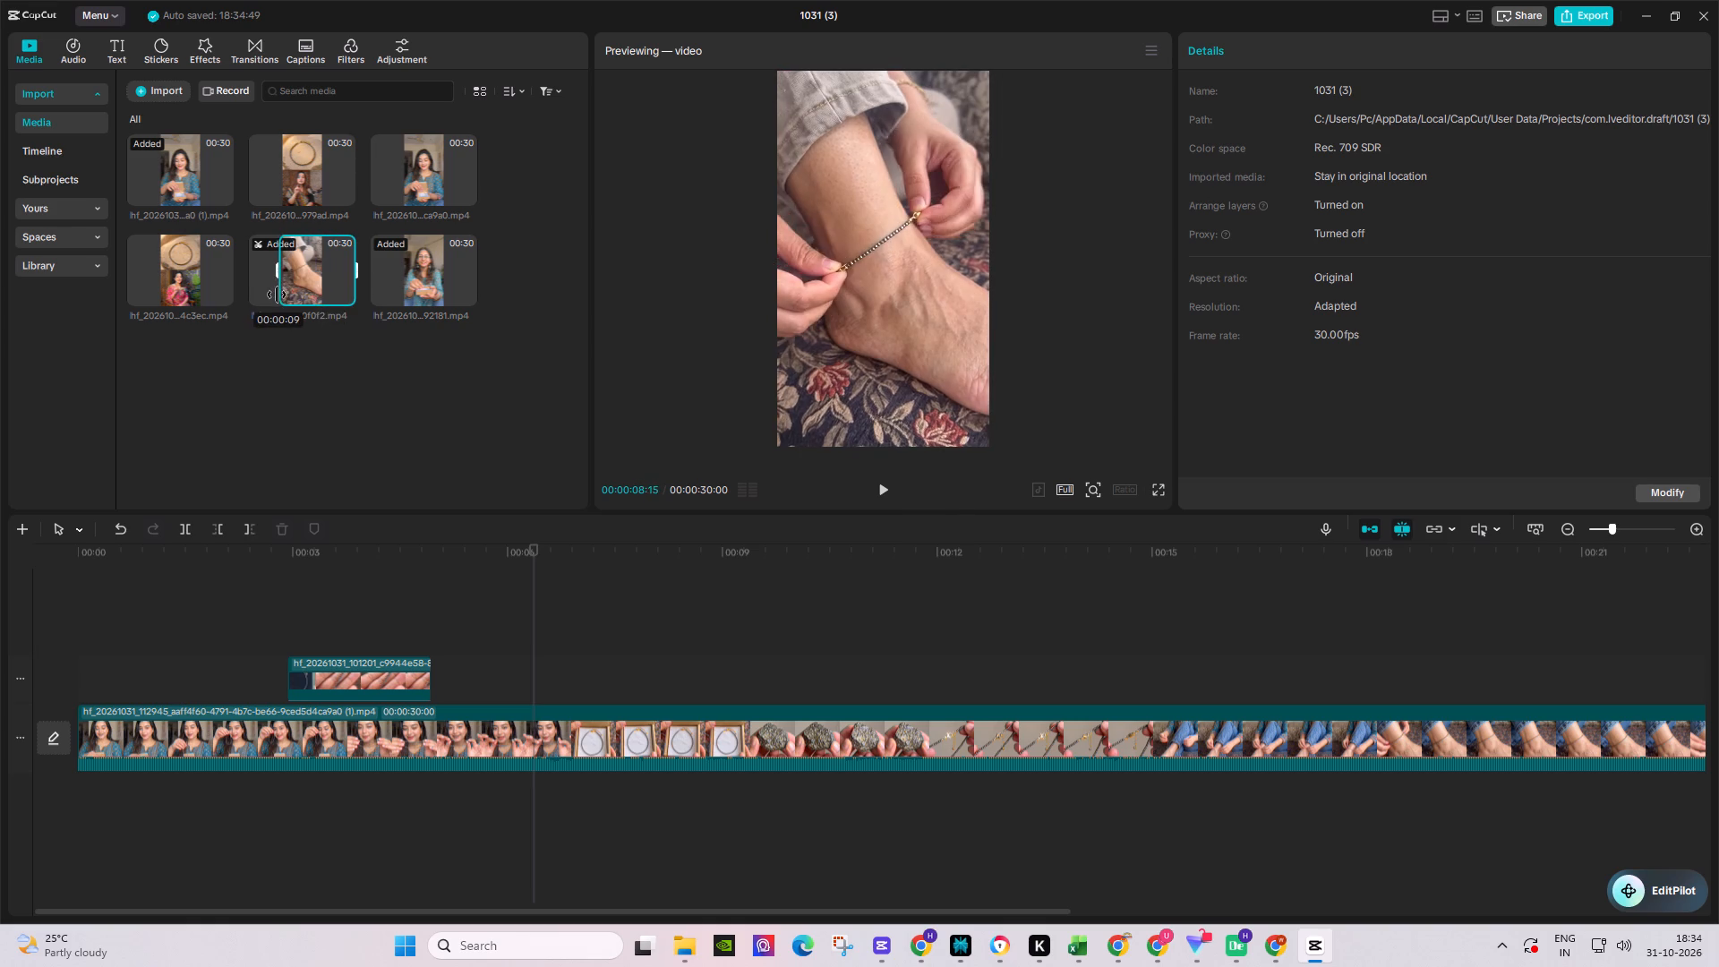
left_click_drag(277, 295, 279, 295)
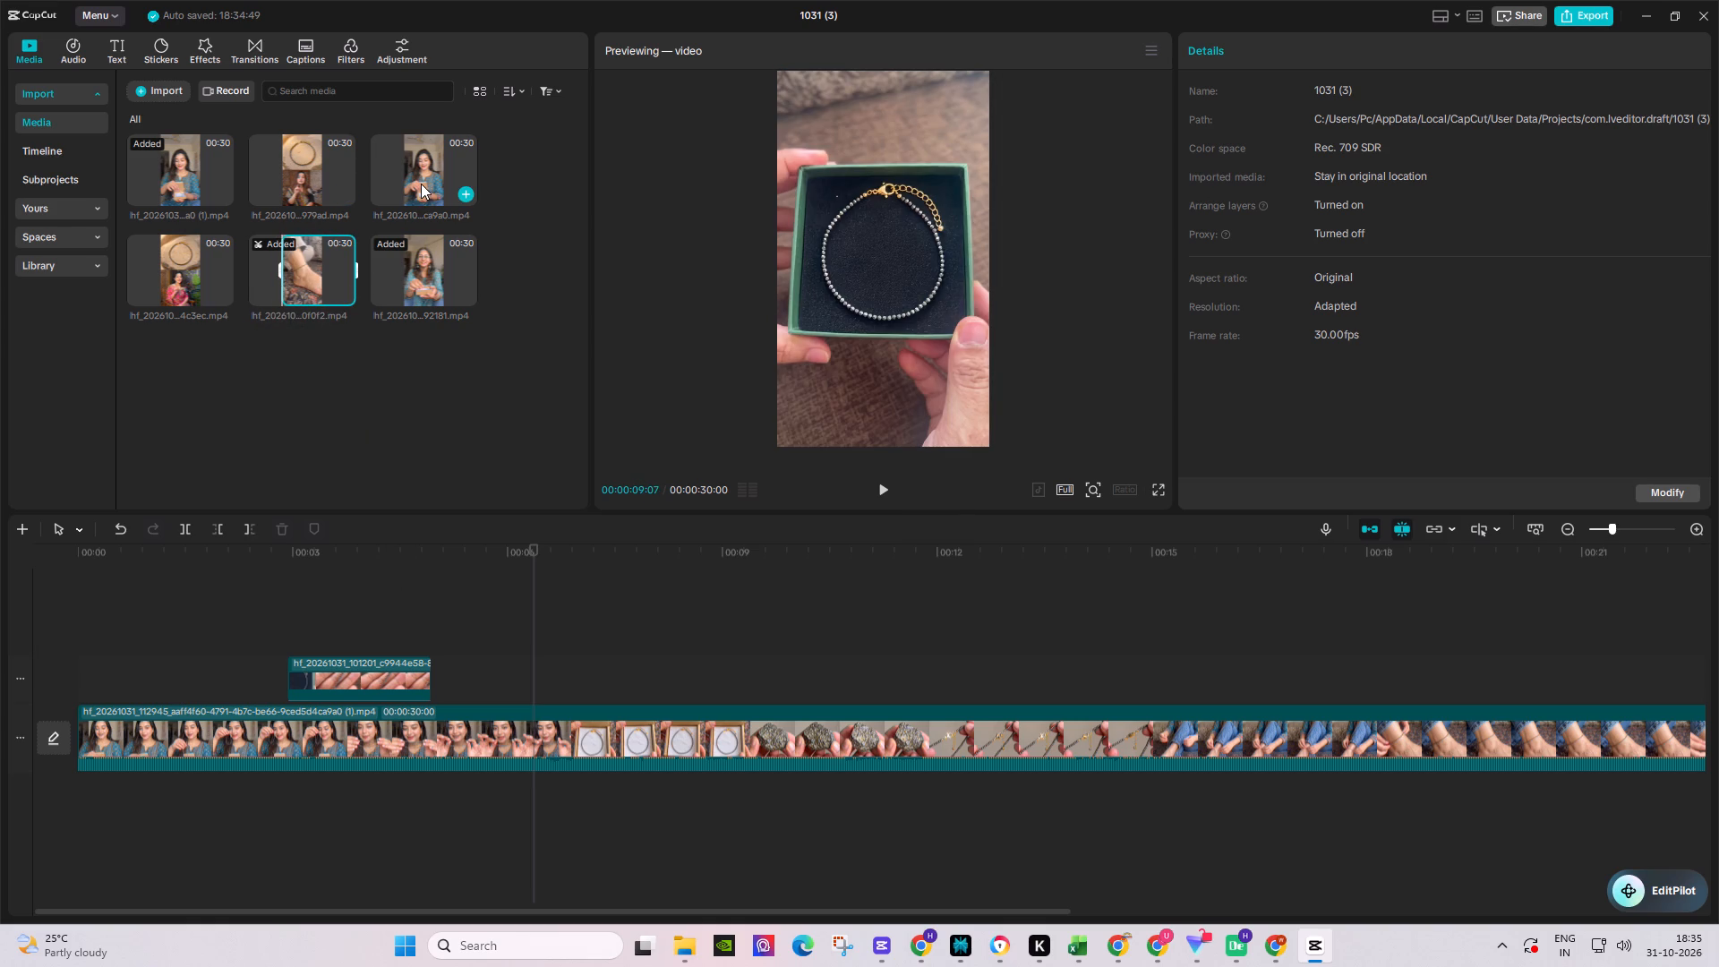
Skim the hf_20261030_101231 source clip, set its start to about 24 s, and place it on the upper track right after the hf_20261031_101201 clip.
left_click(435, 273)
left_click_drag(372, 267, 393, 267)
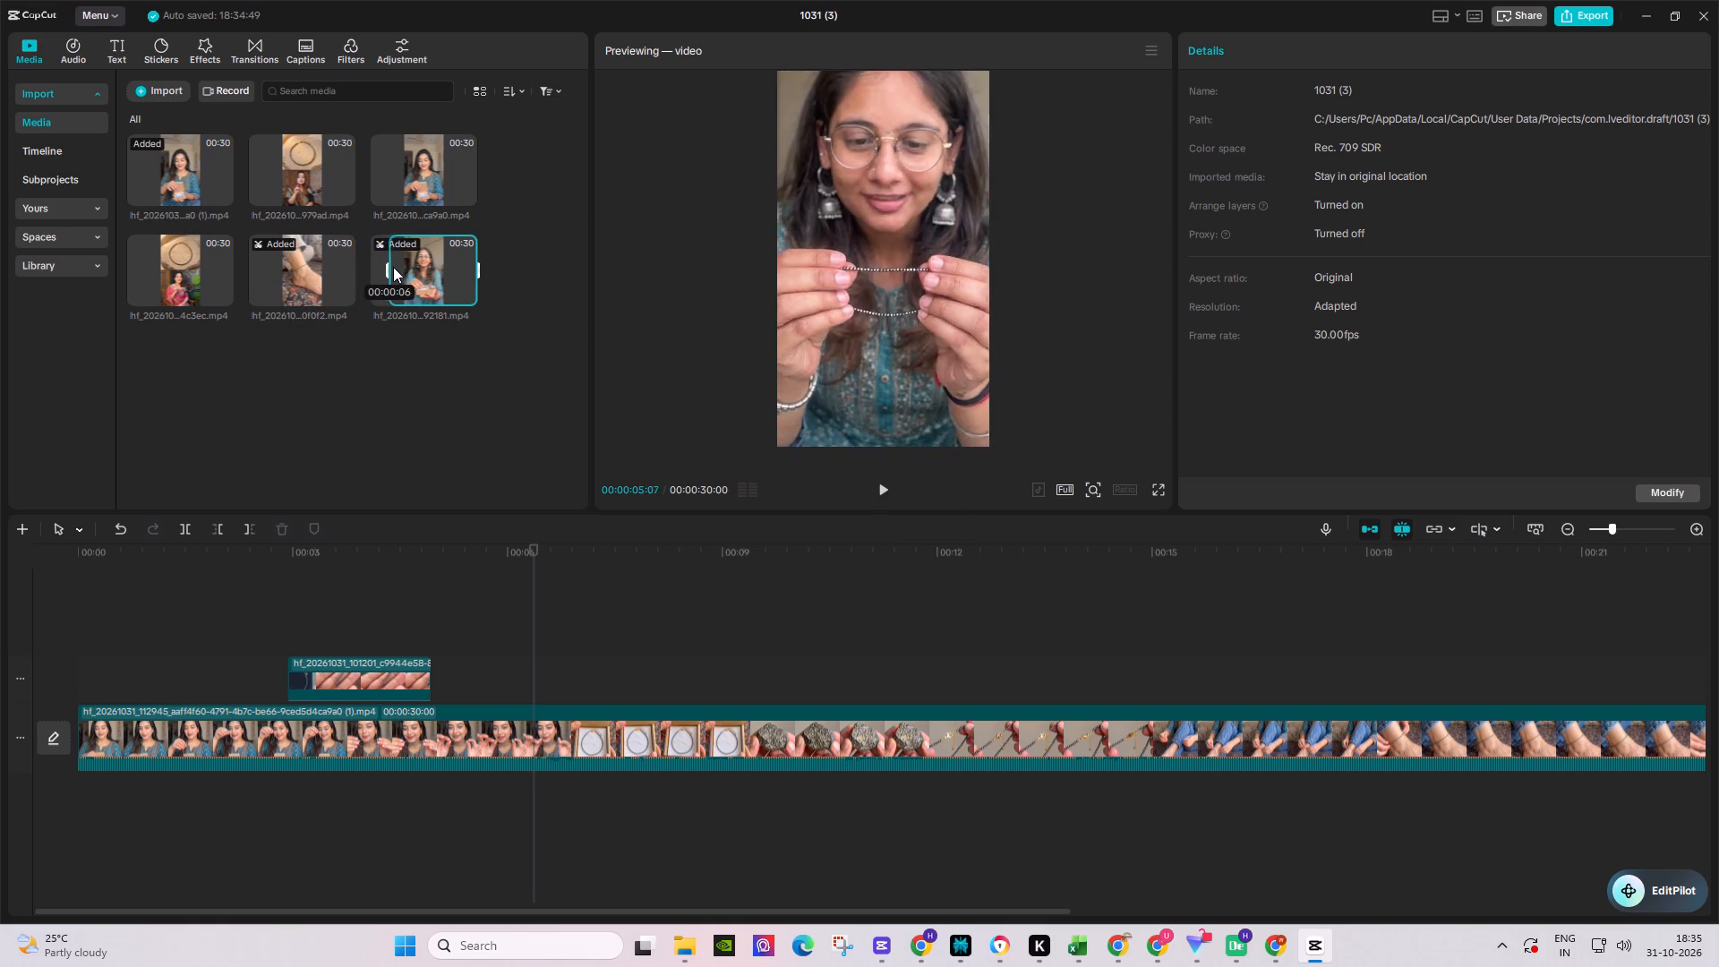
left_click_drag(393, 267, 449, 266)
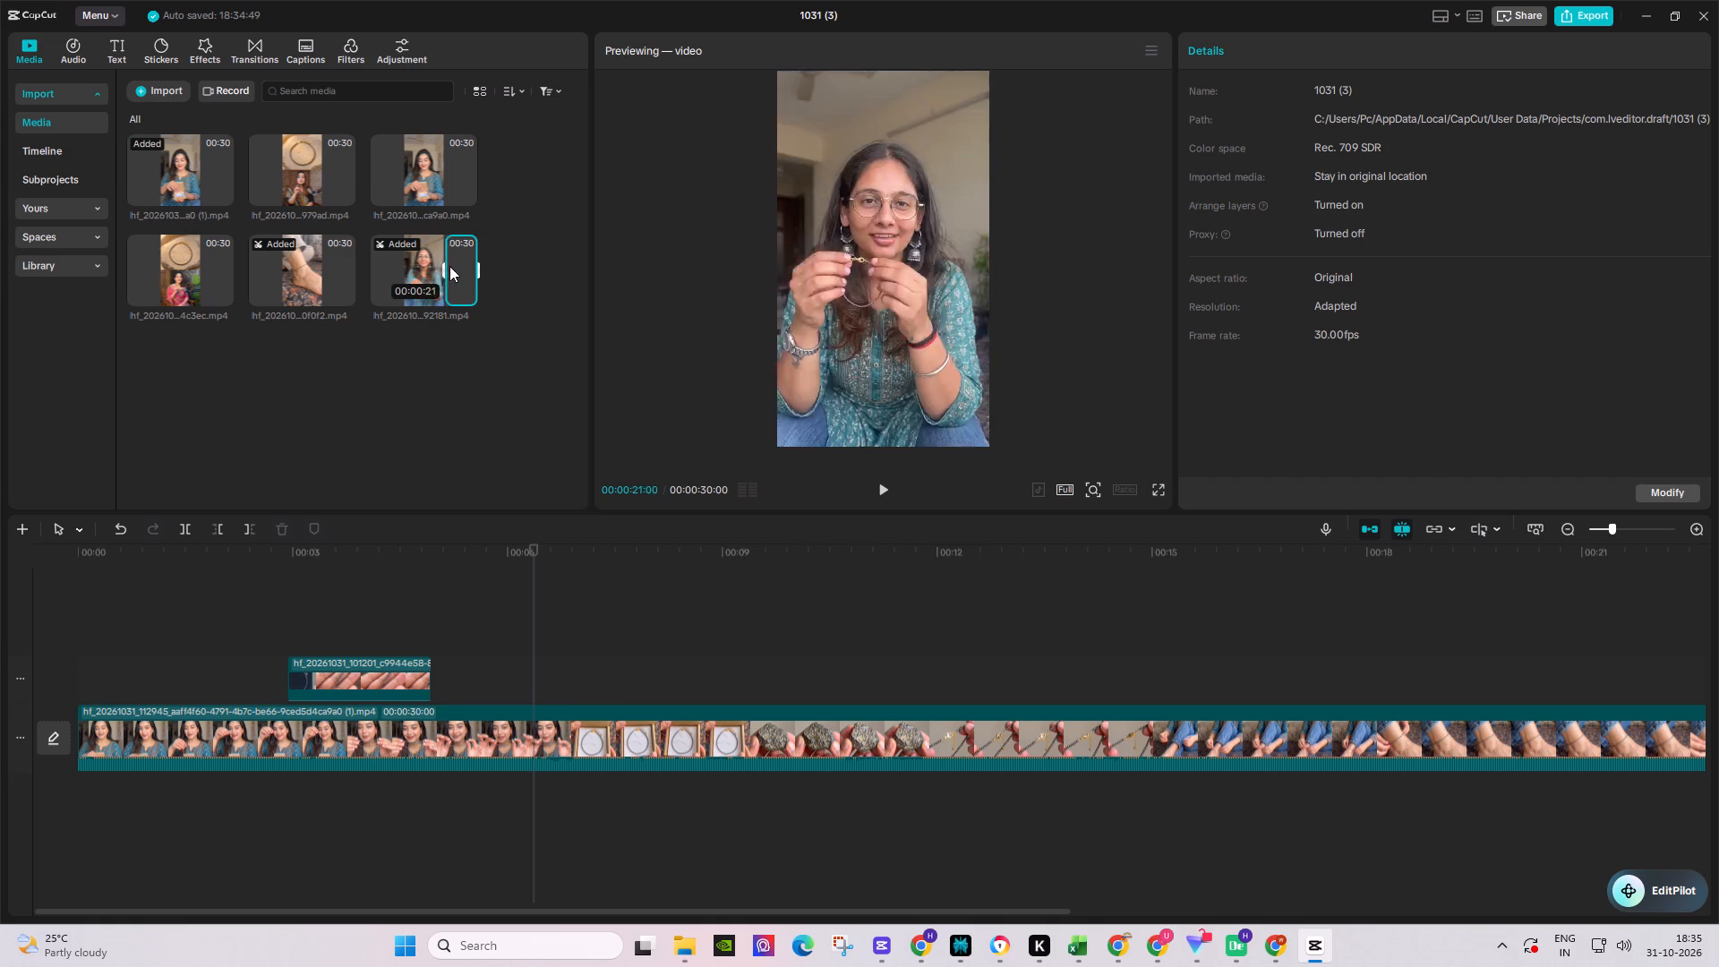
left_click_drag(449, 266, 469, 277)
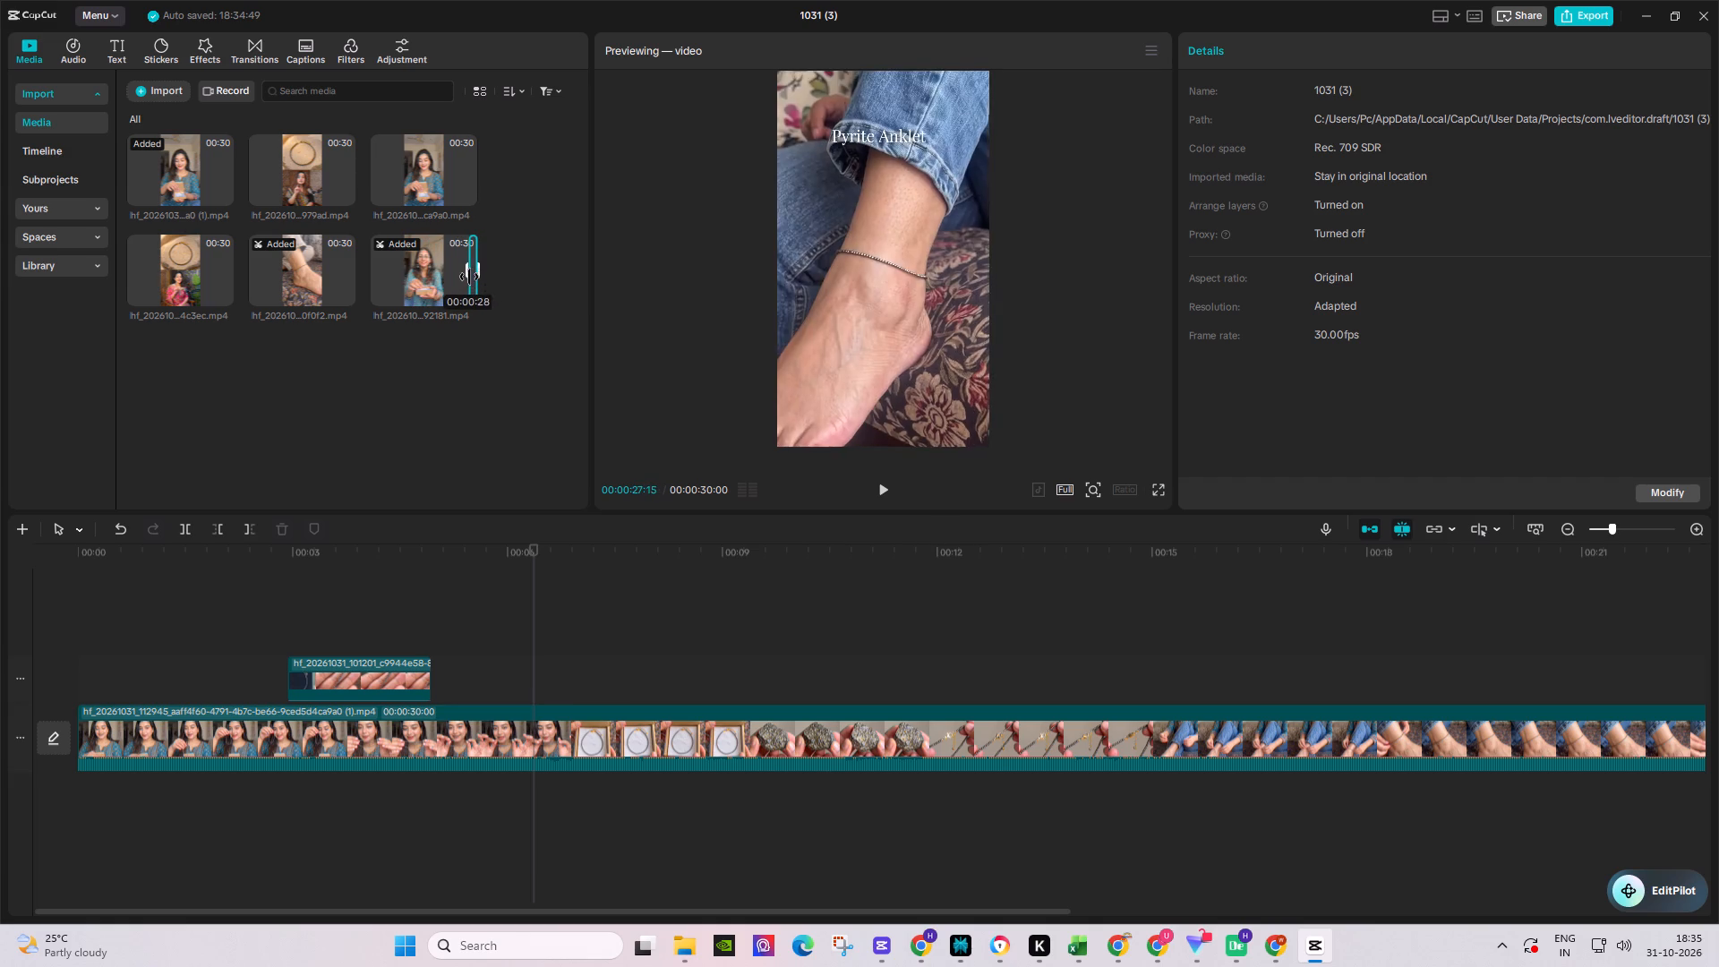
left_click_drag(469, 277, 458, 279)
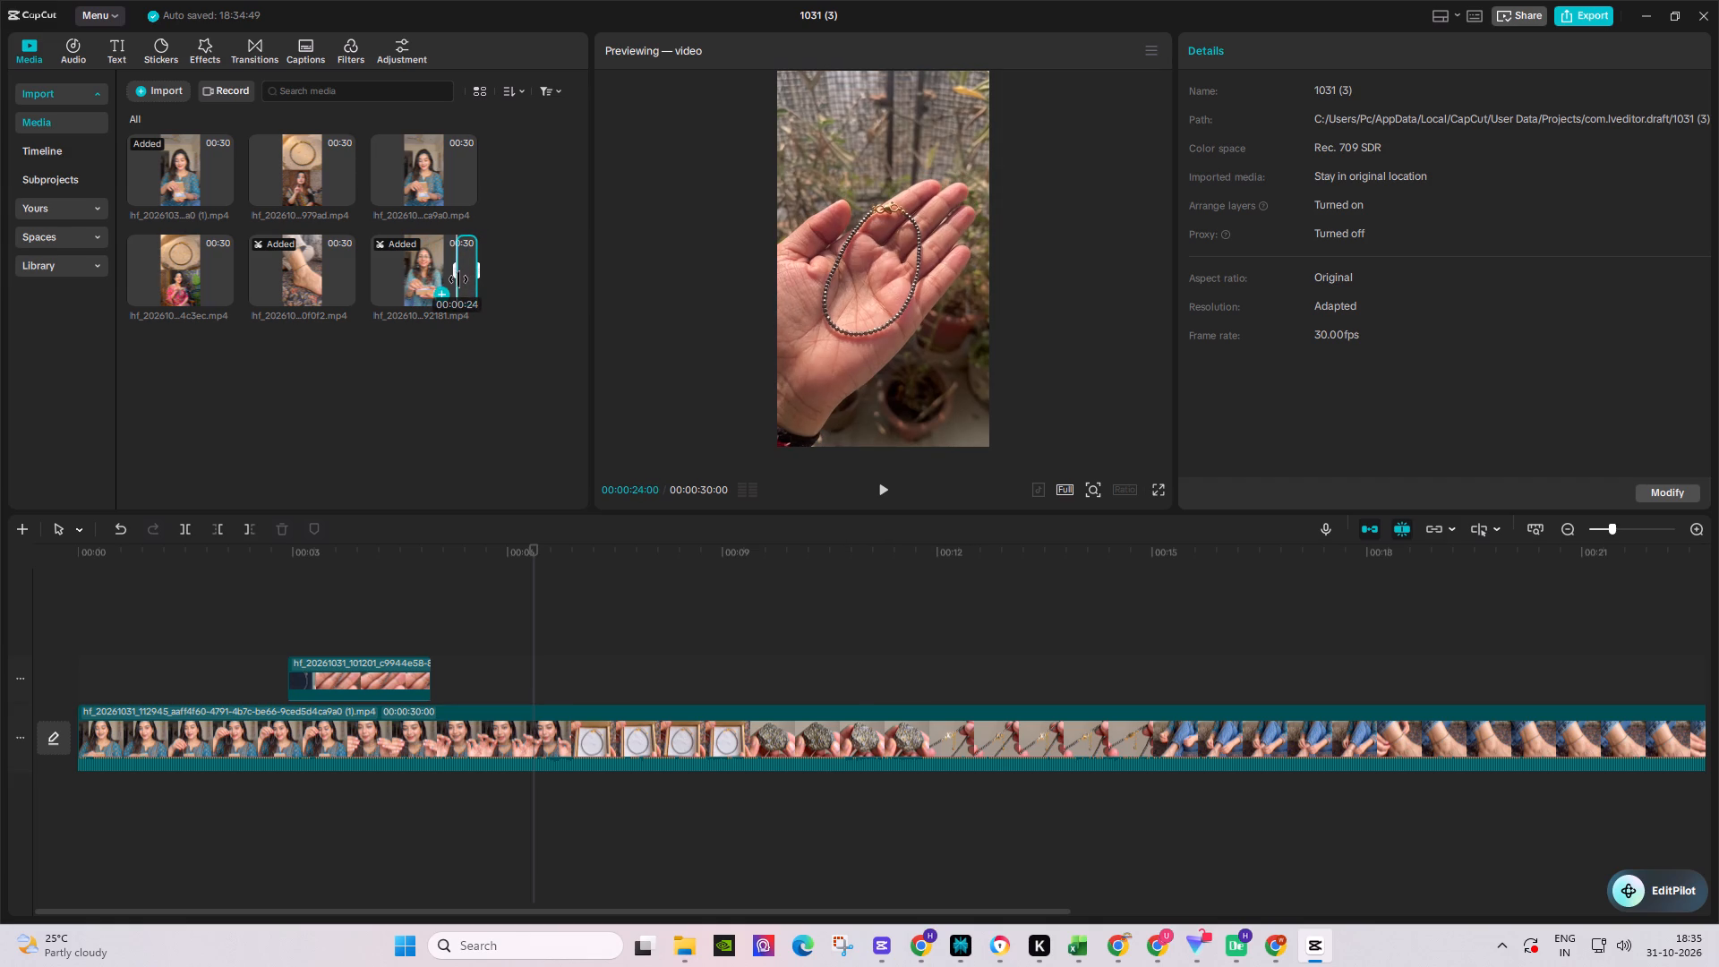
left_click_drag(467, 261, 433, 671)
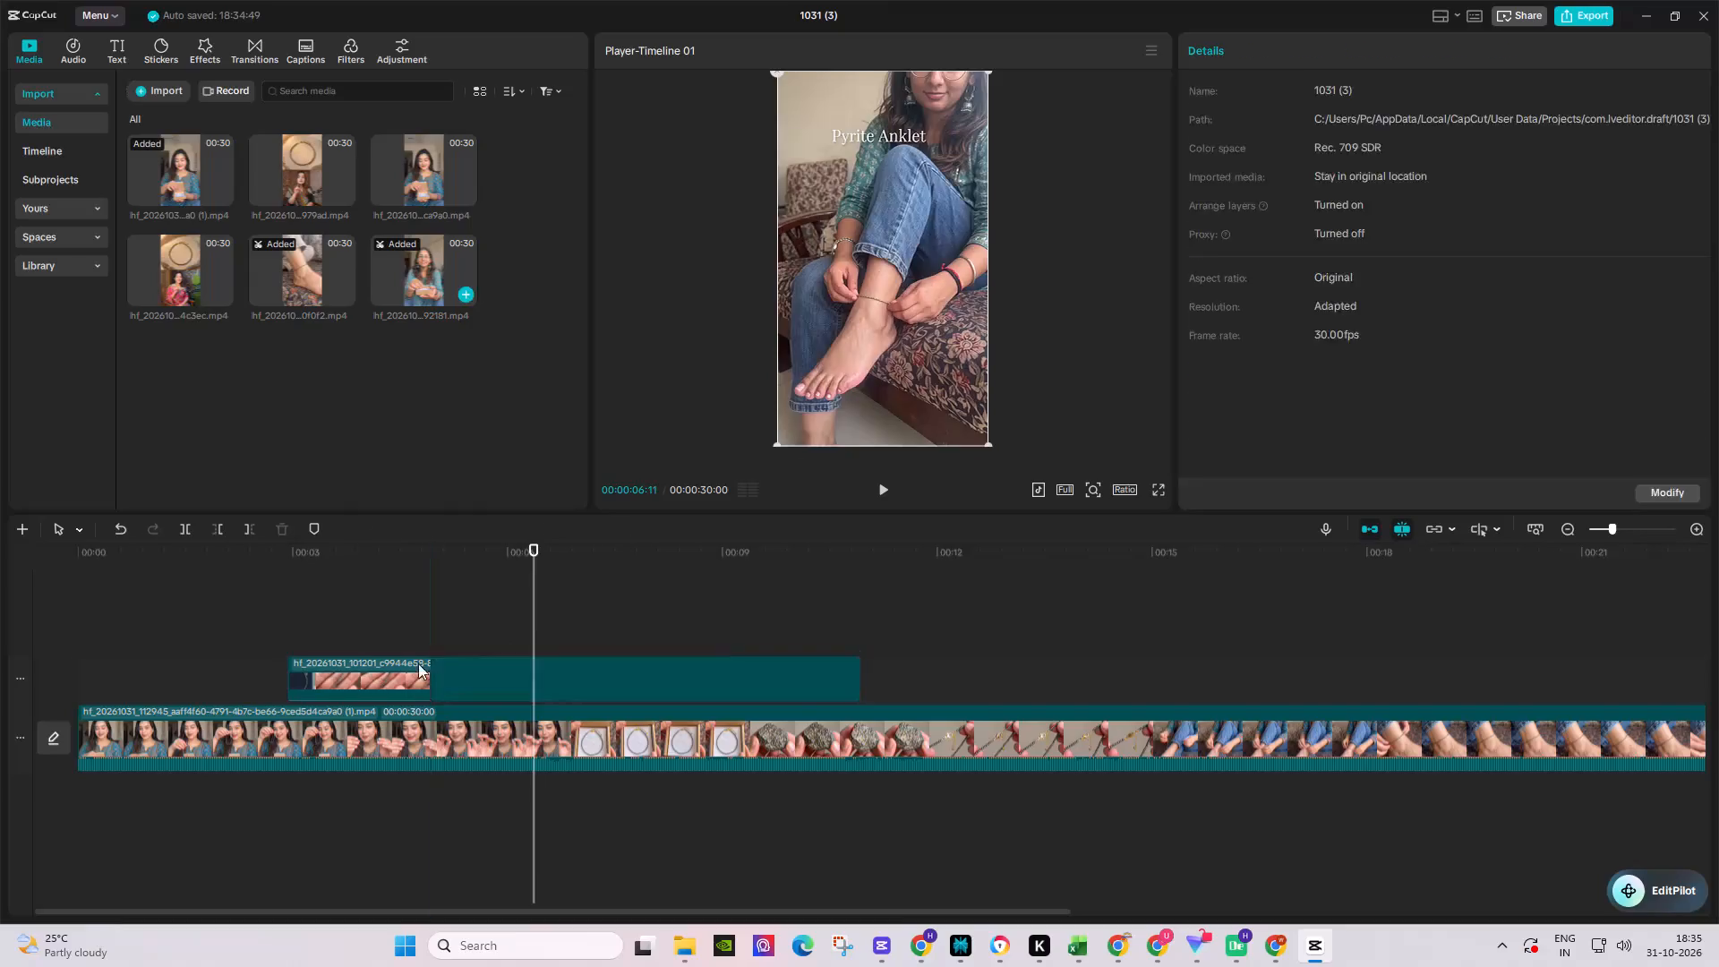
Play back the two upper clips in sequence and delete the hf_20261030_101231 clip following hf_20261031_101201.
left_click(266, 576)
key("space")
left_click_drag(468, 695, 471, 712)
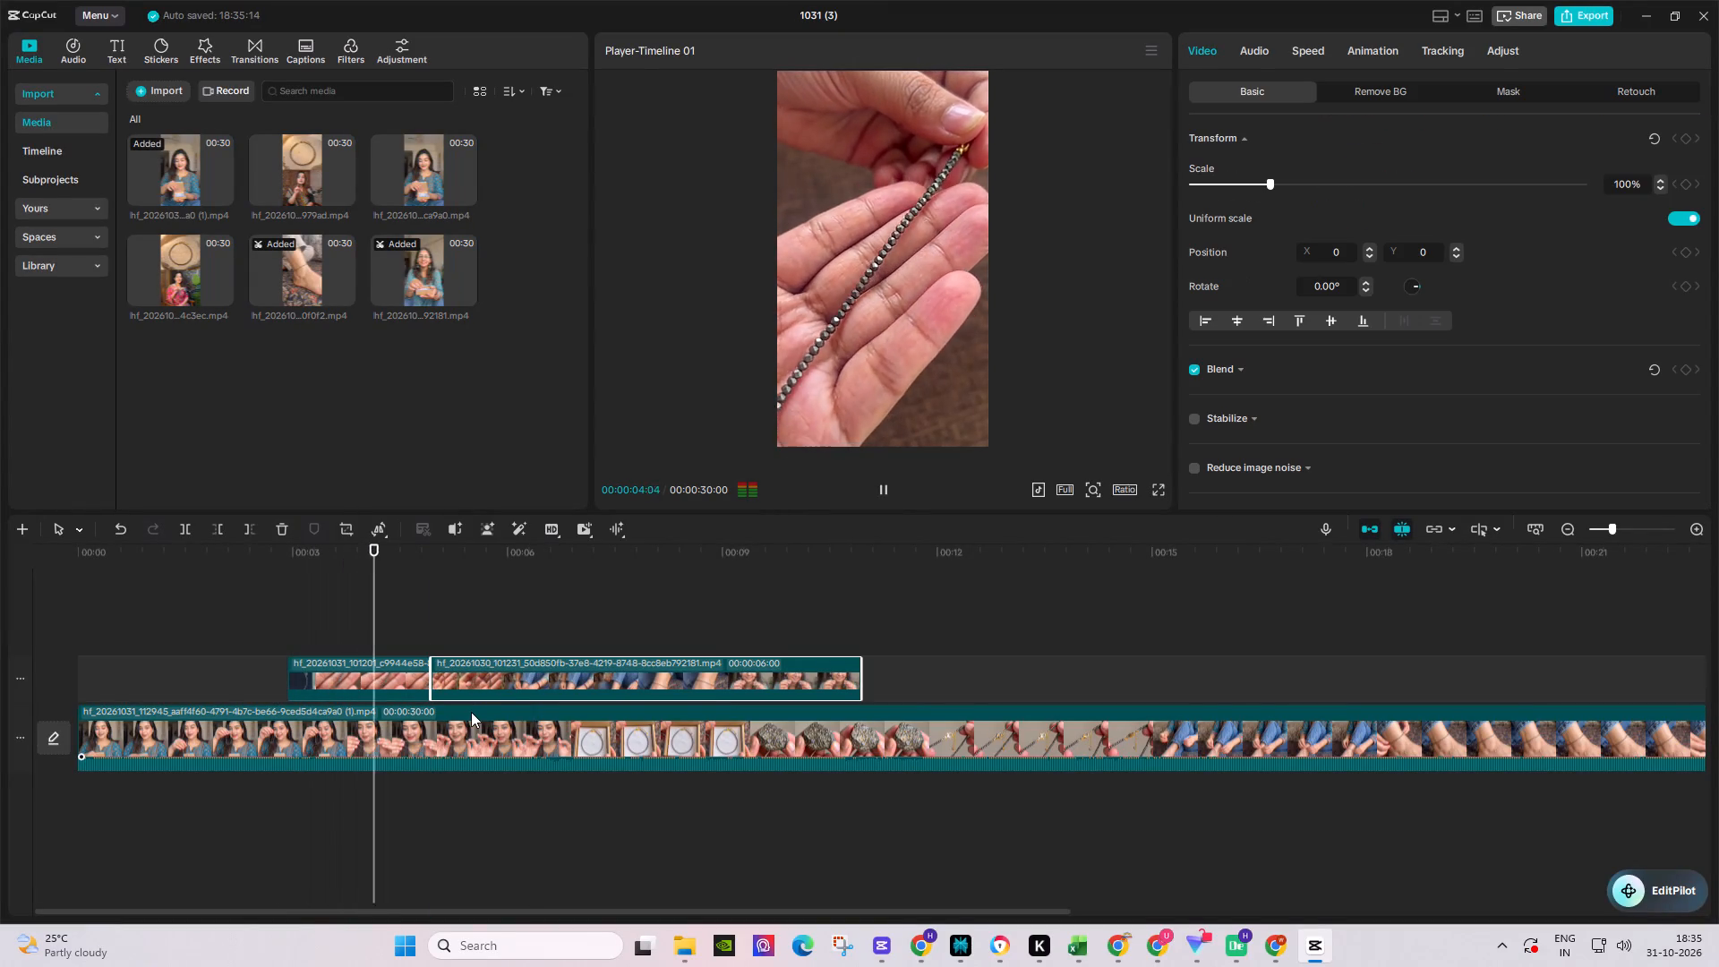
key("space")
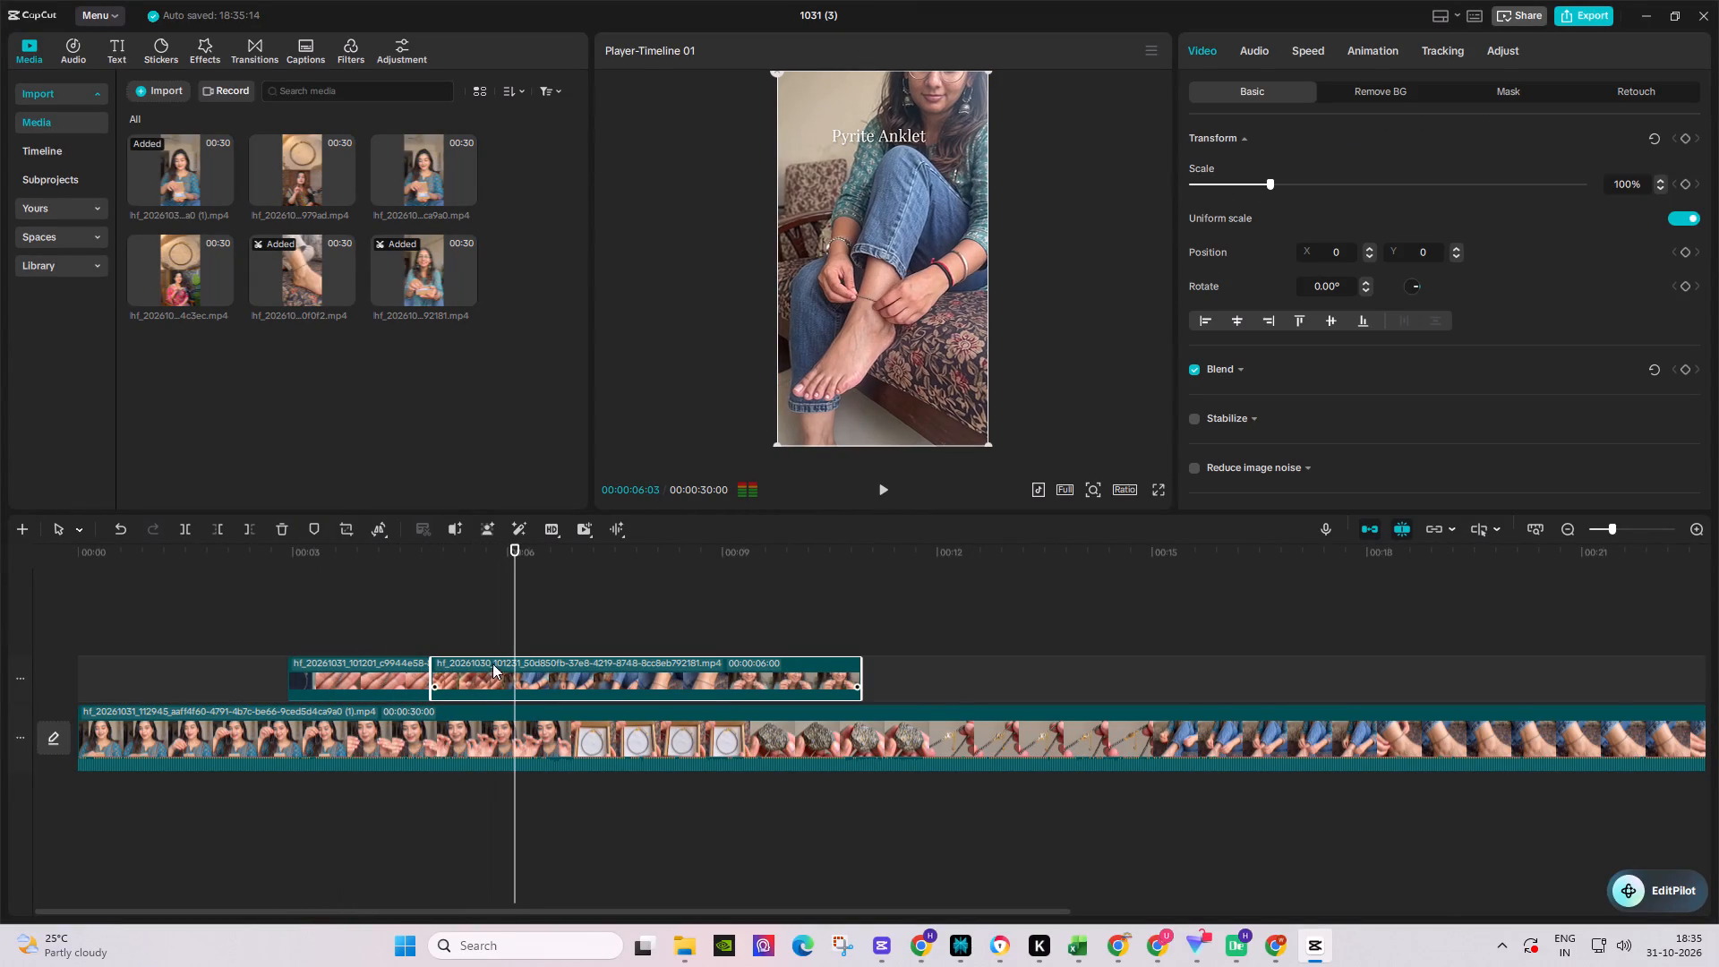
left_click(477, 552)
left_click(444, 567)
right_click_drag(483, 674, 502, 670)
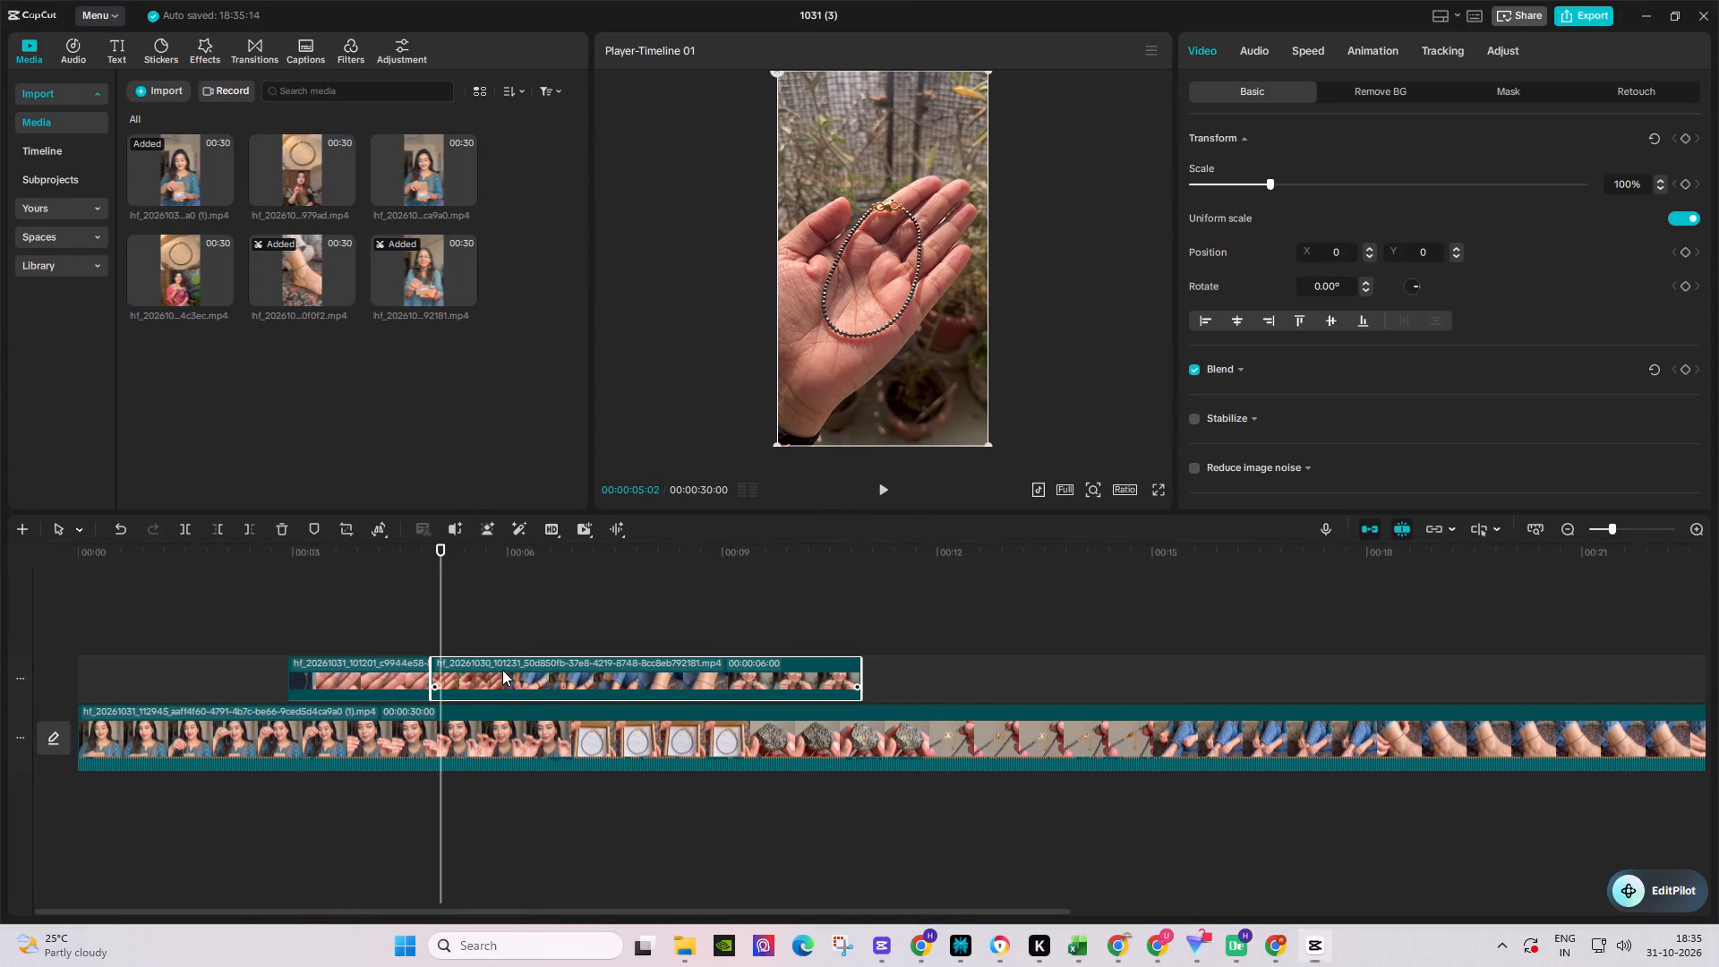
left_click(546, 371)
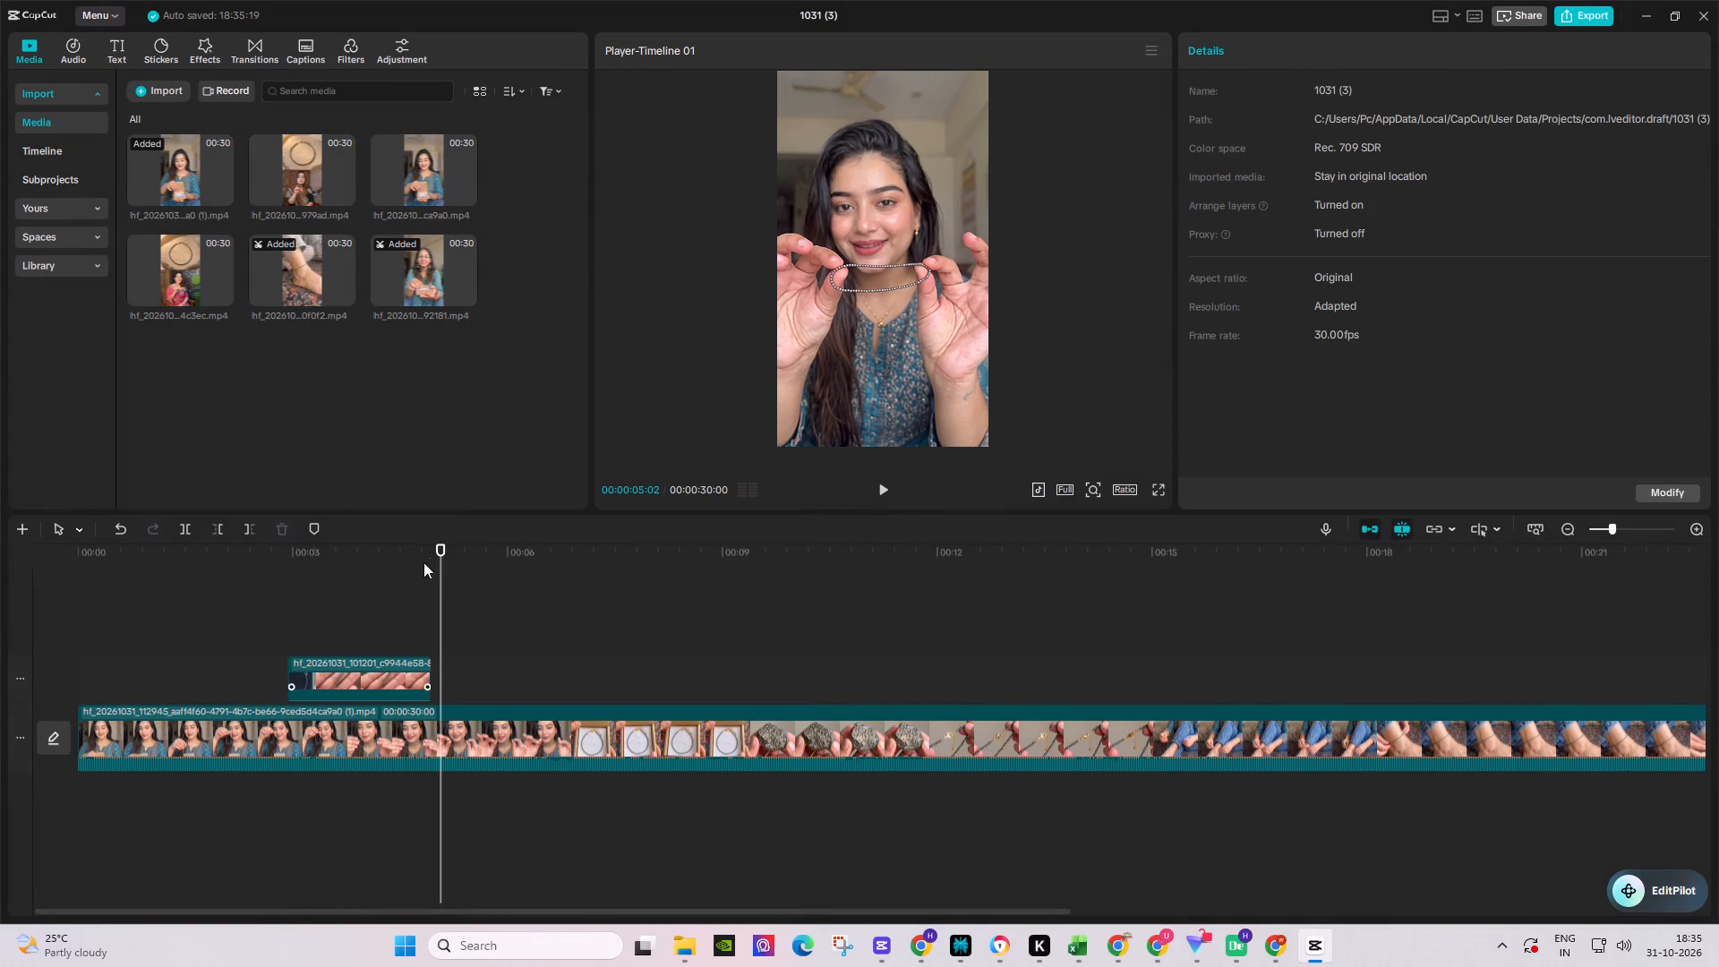
Play back the main clip from about 4.9 s, and replay the opening around the start of the upper hf_20261031_101201 clip.
left_click(428, 544)
key("space")
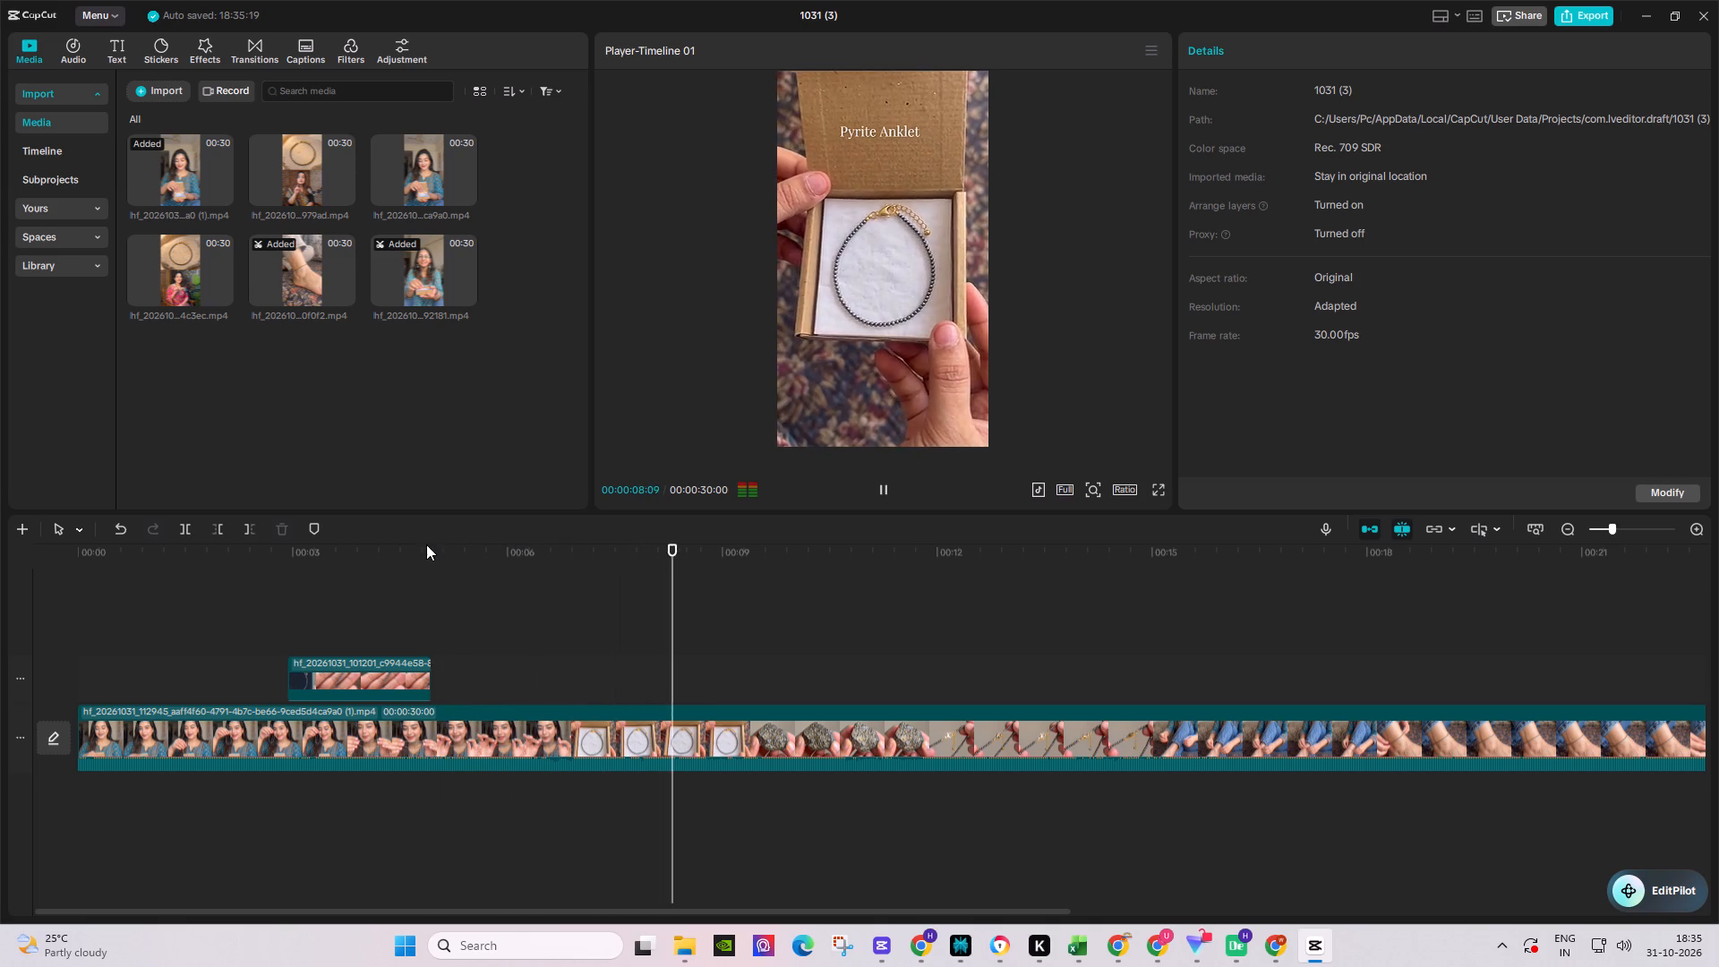
left_click(252, 578)
key("space")
key("space")
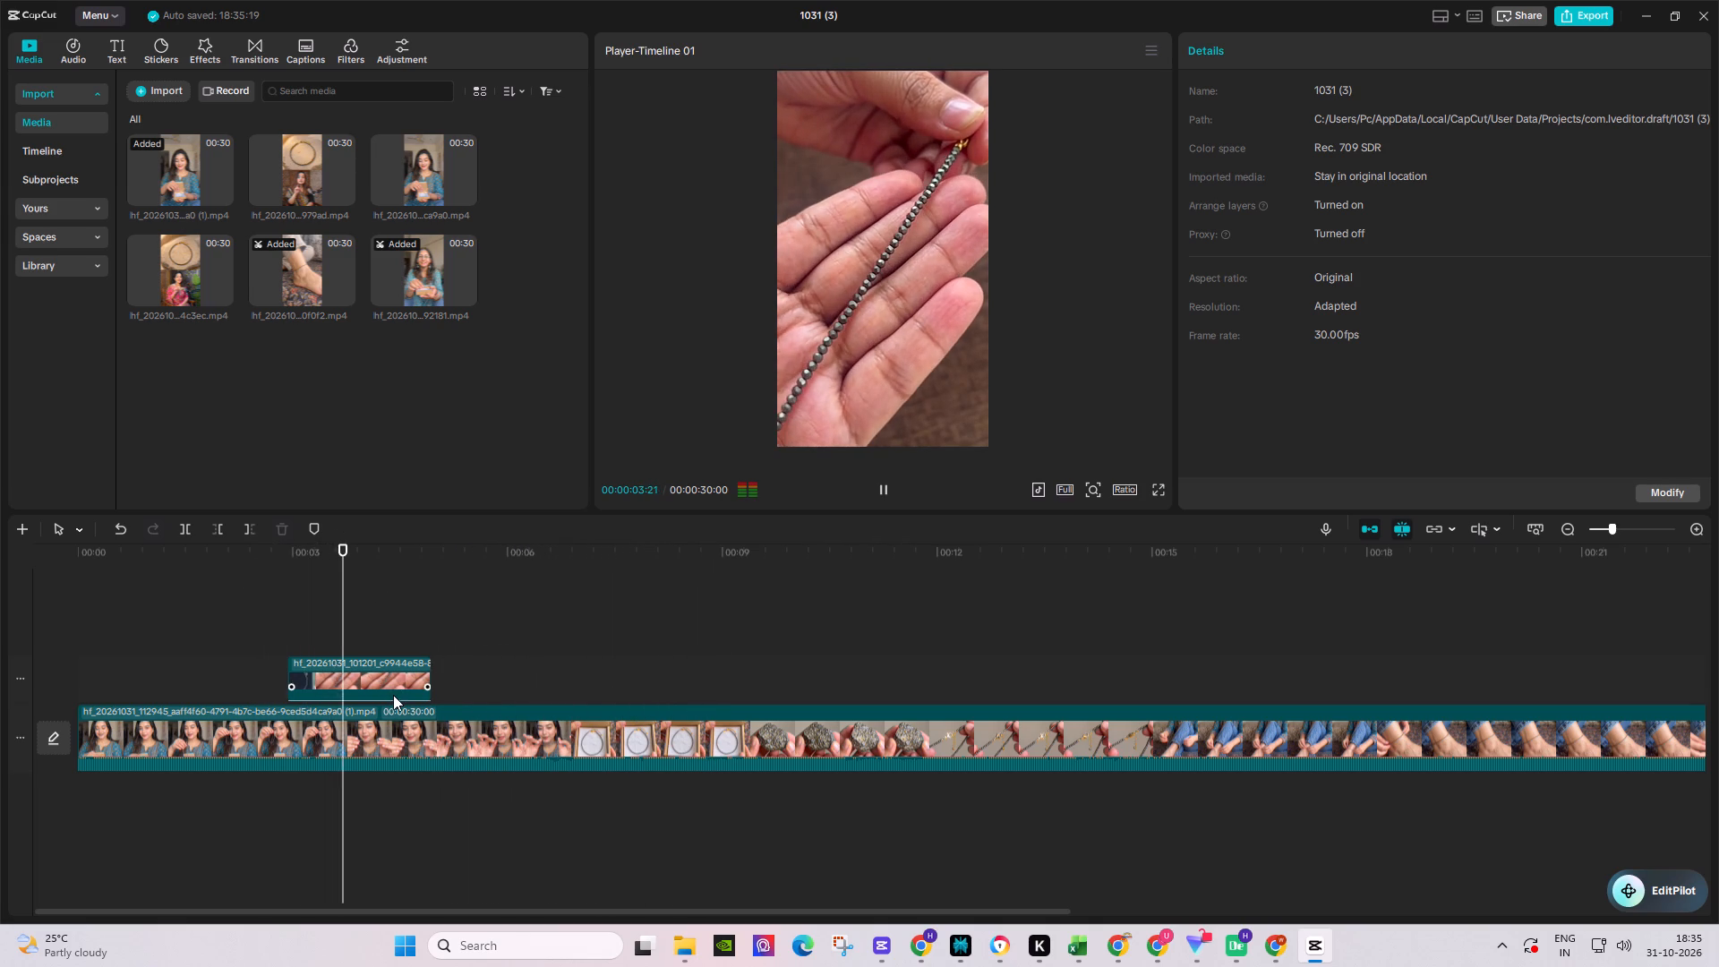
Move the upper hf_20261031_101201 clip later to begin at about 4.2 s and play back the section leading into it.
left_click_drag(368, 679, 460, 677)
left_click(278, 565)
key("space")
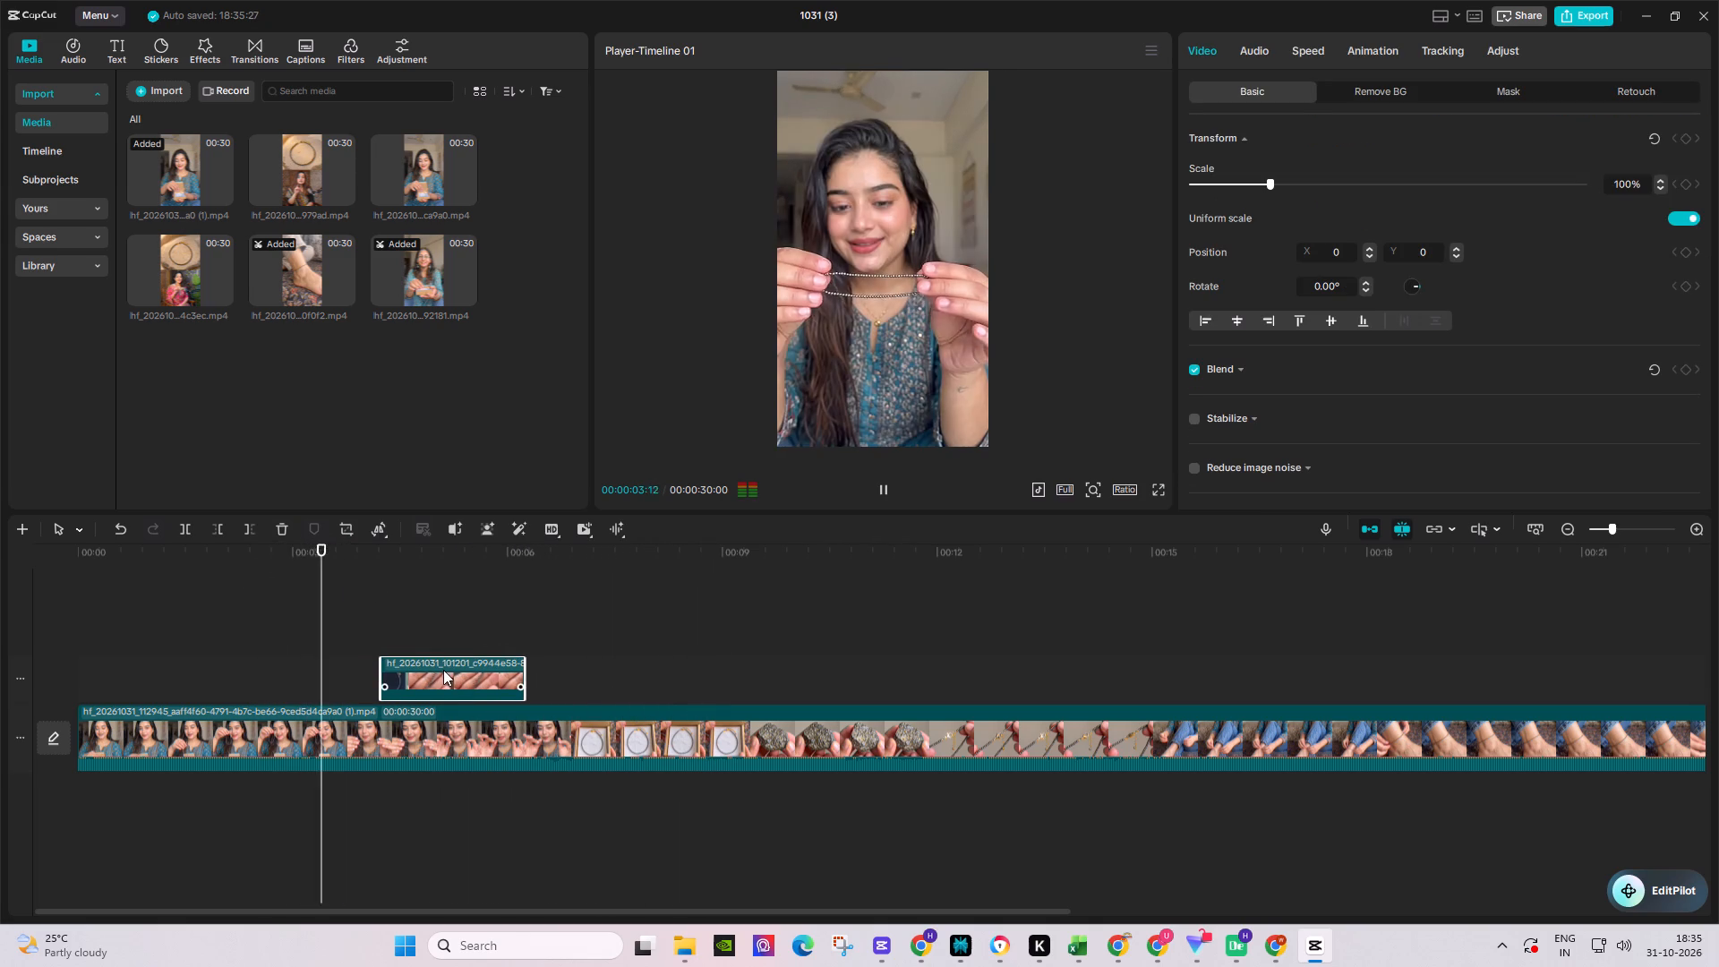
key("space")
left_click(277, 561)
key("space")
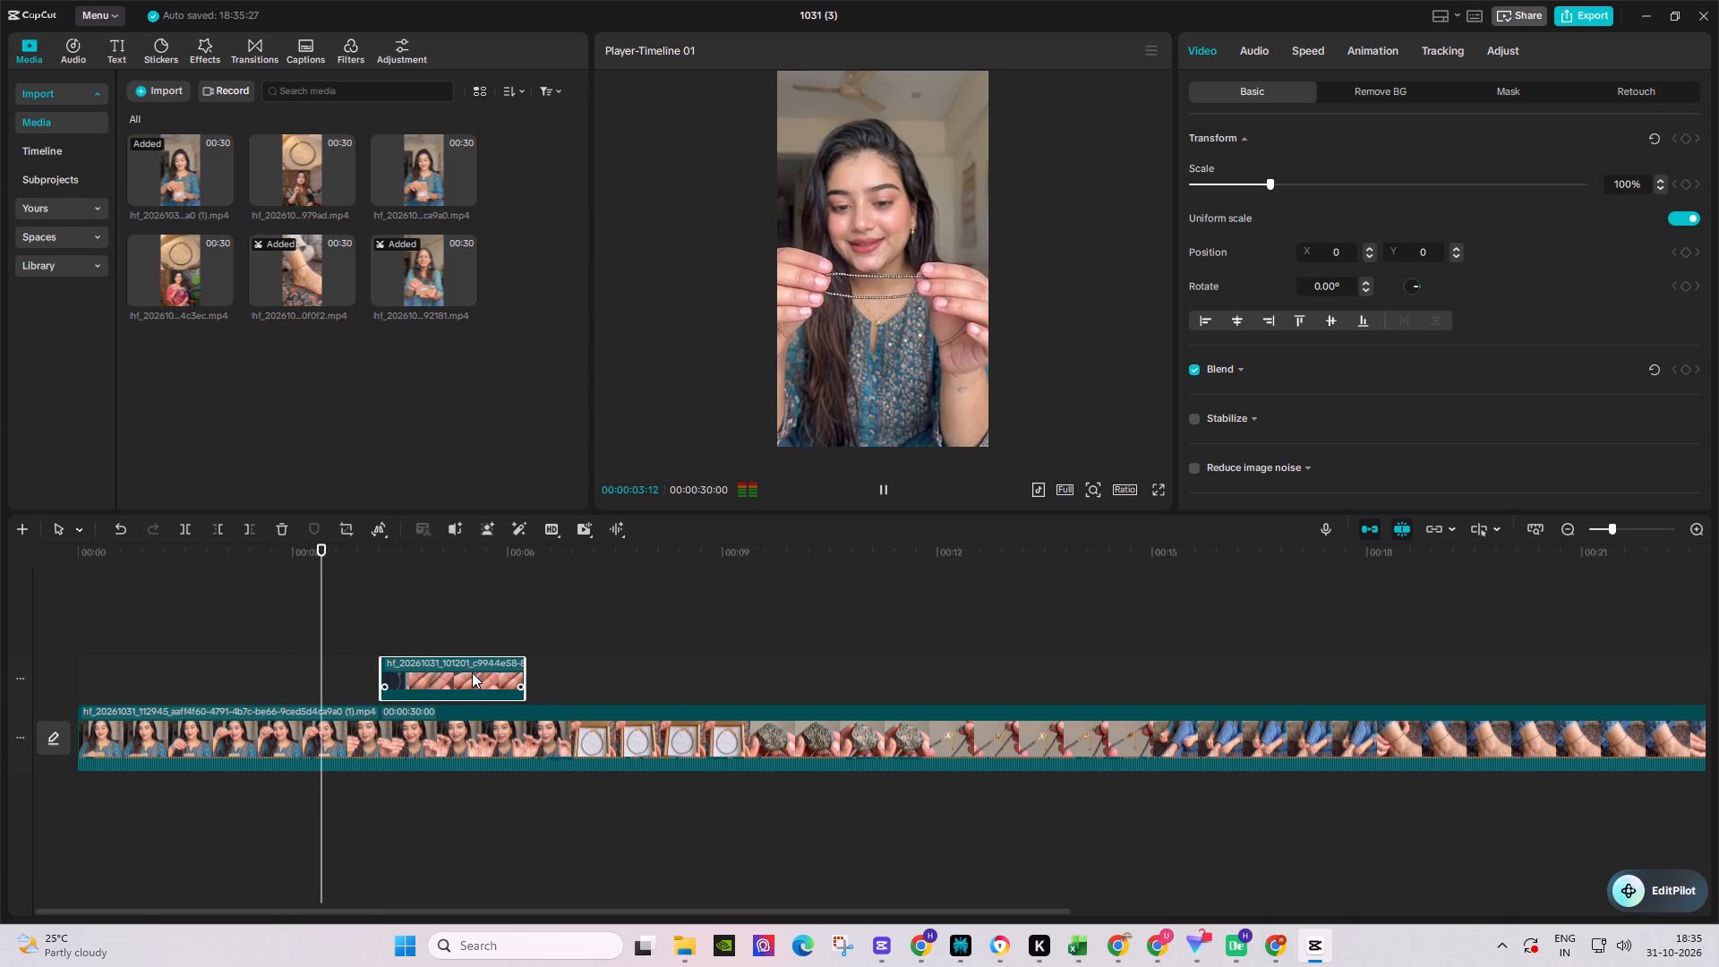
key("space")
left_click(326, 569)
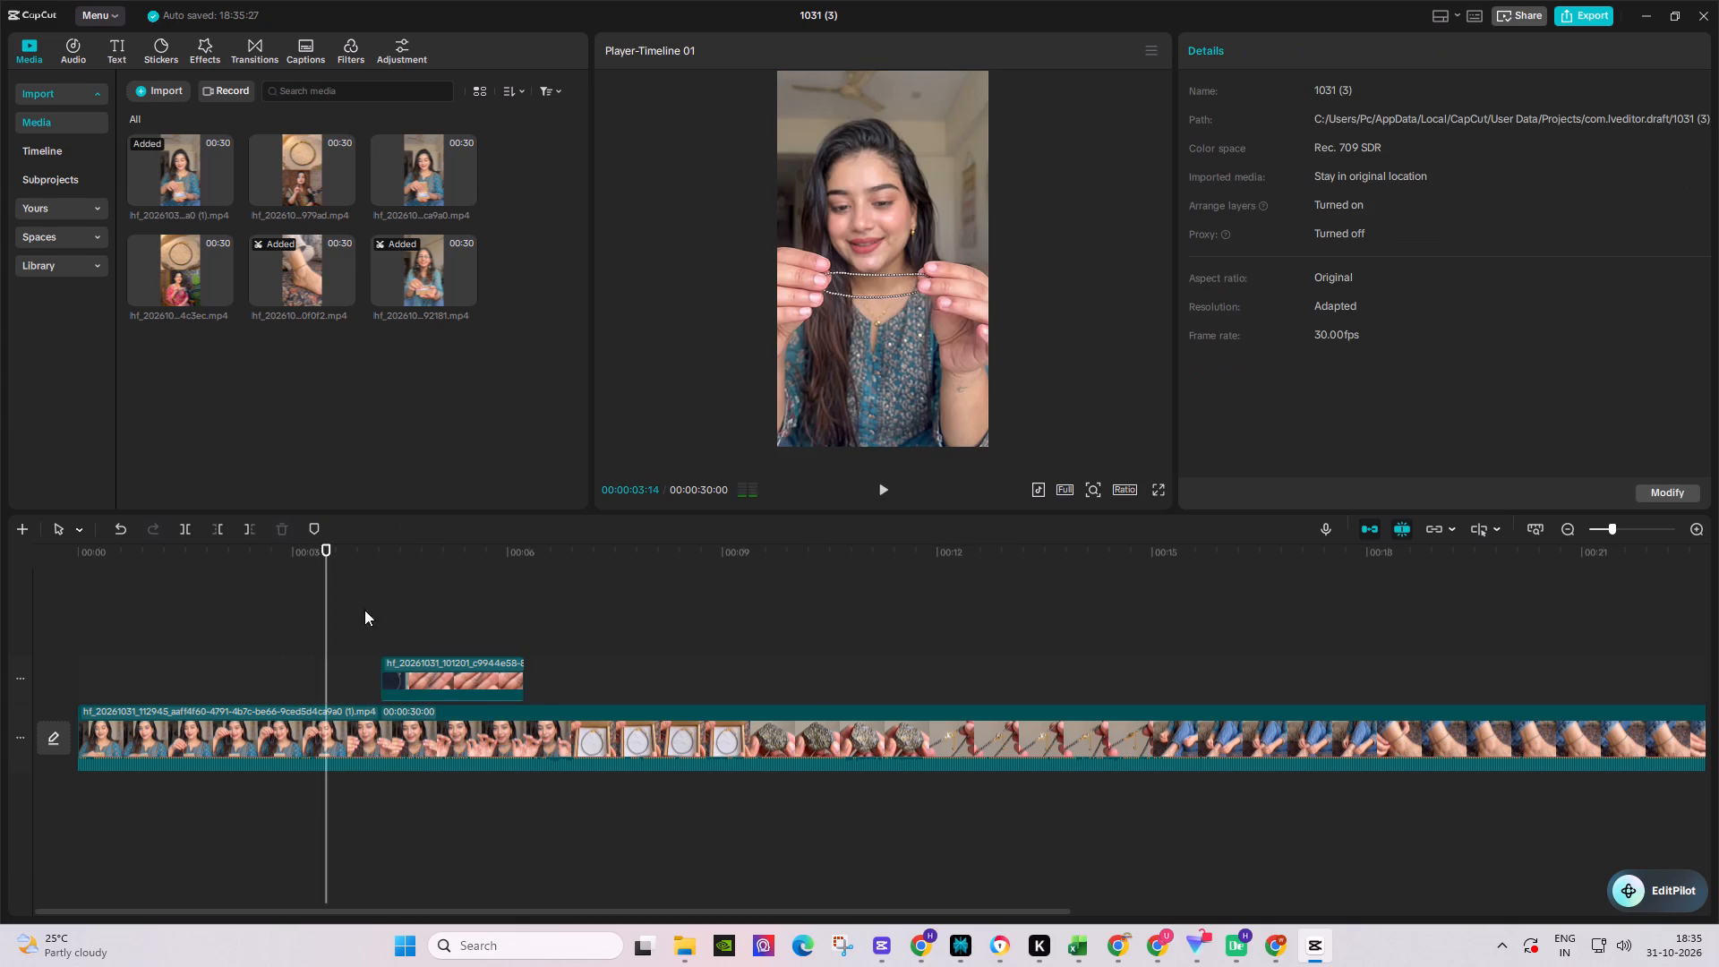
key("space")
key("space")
Shift the upper hf_20261031_101201 clip earlier in small moves, checking playback between them, until it begins at about 3.2 s.
left_click_drag(447, 685, 422, 684)
left_click(319, 588)
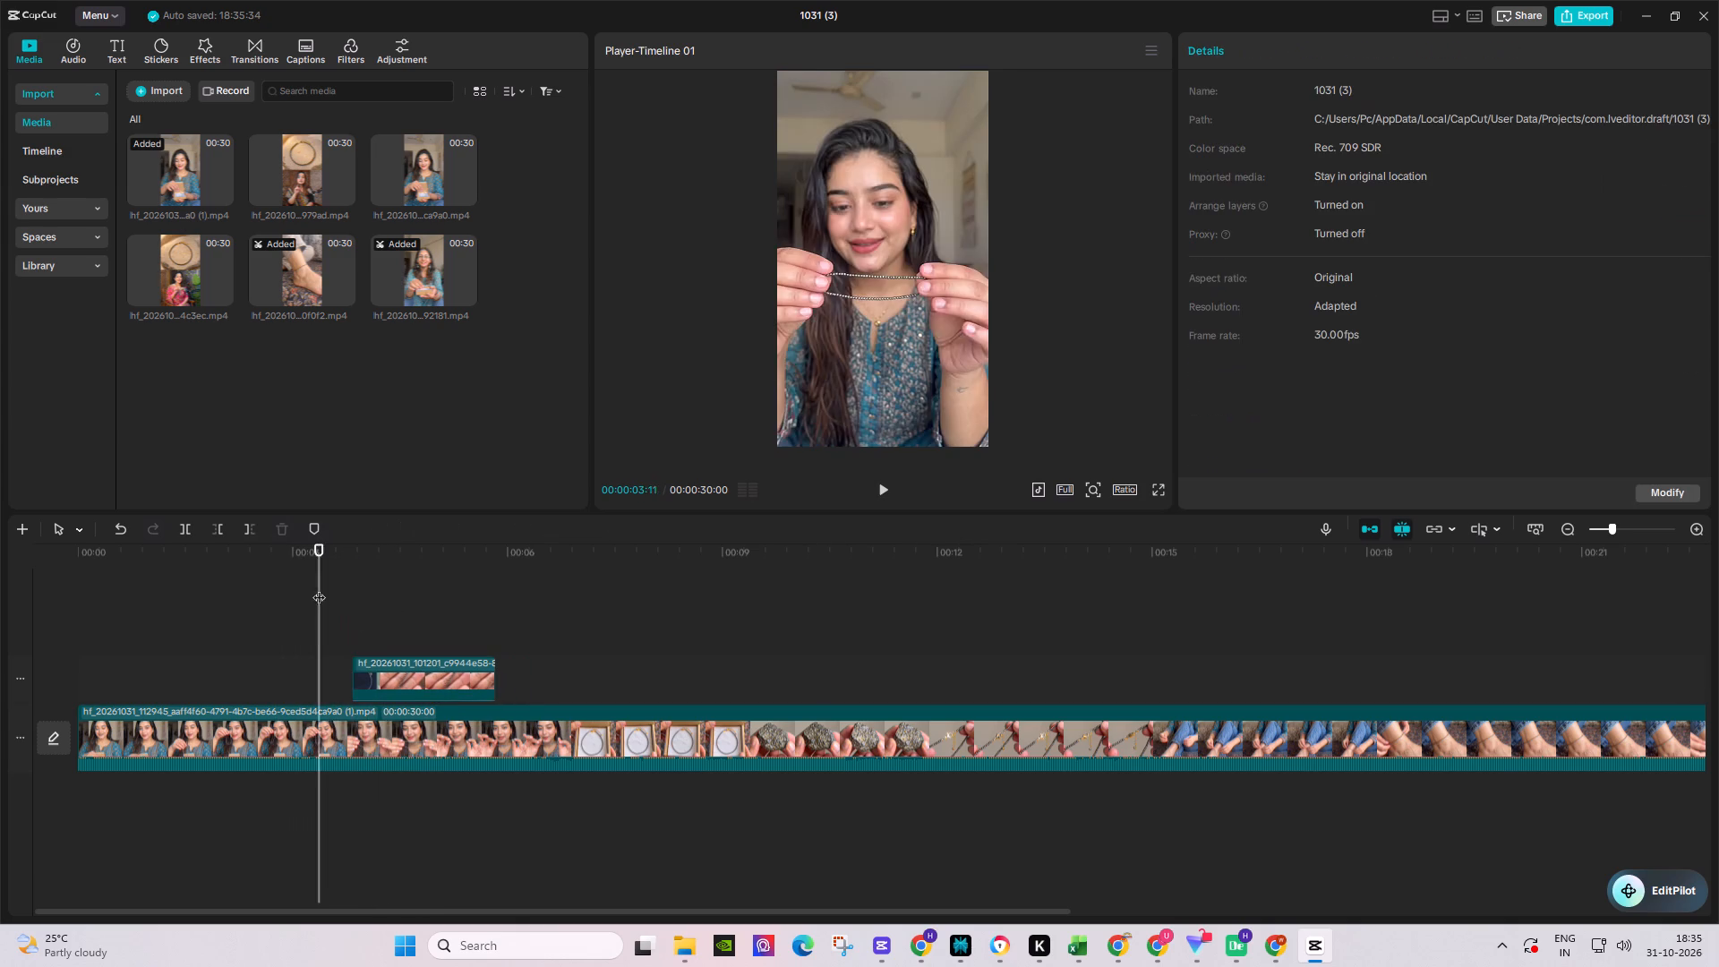
key("space")
key("space")
left_click_drag(424, 667, 400, 666)
left_click(274, 559)
key("space")
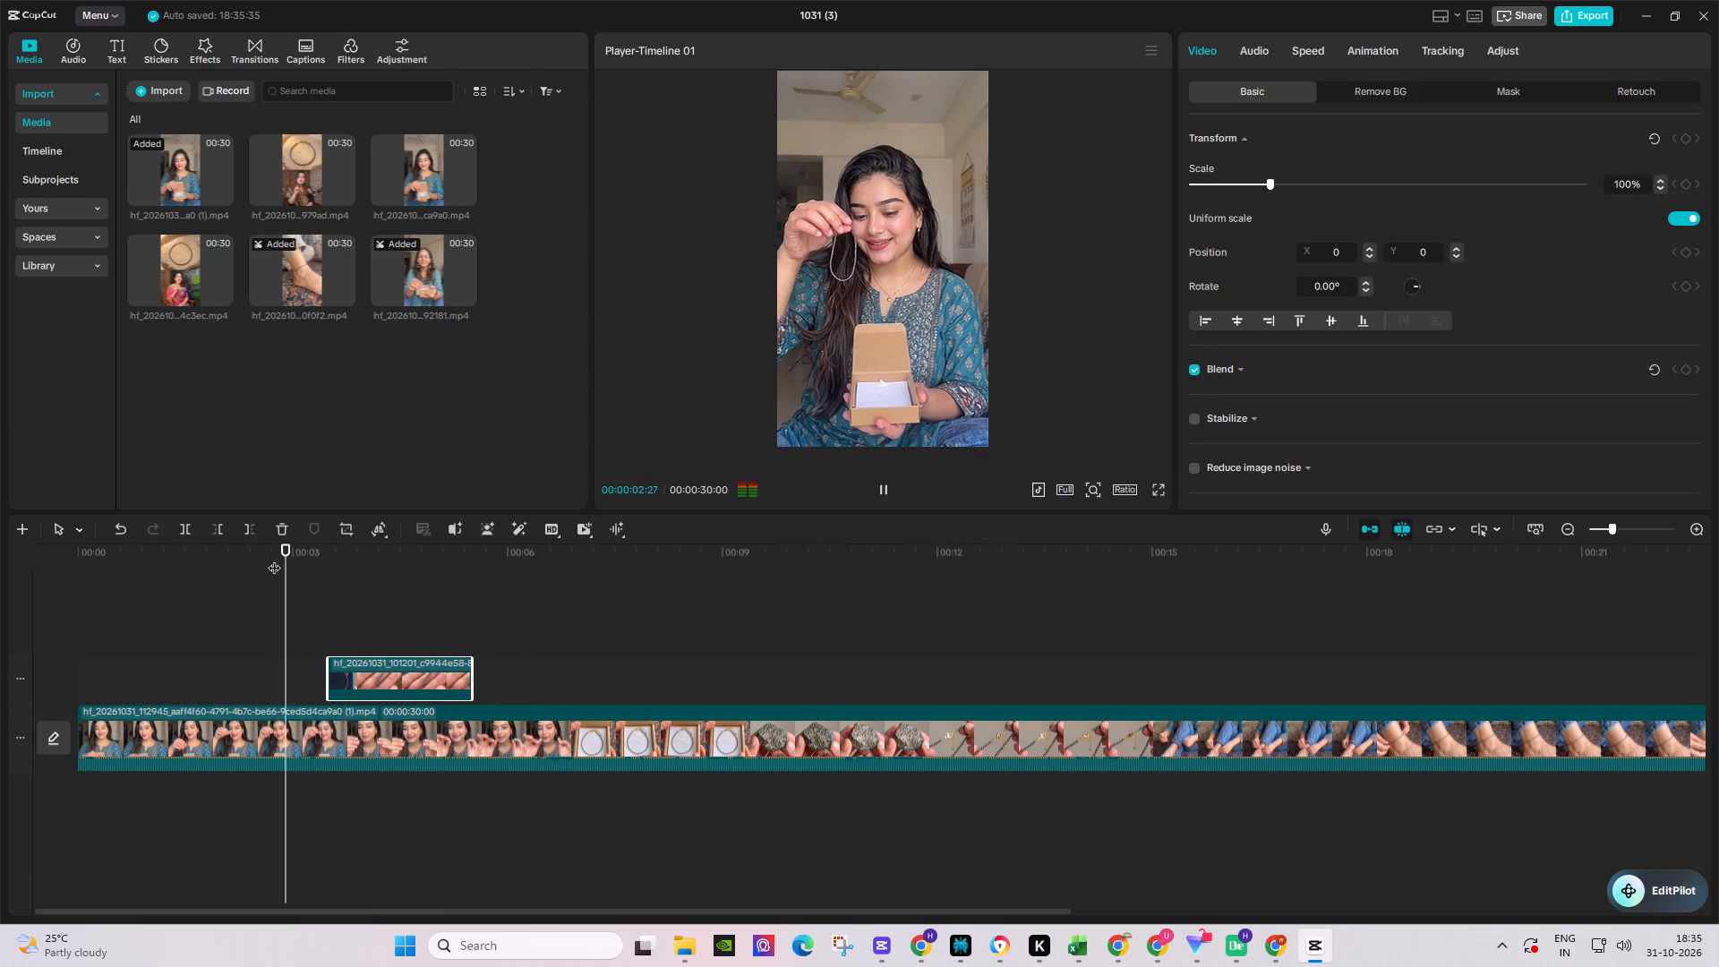
key("space")
left_click(265, 548)
key("space")
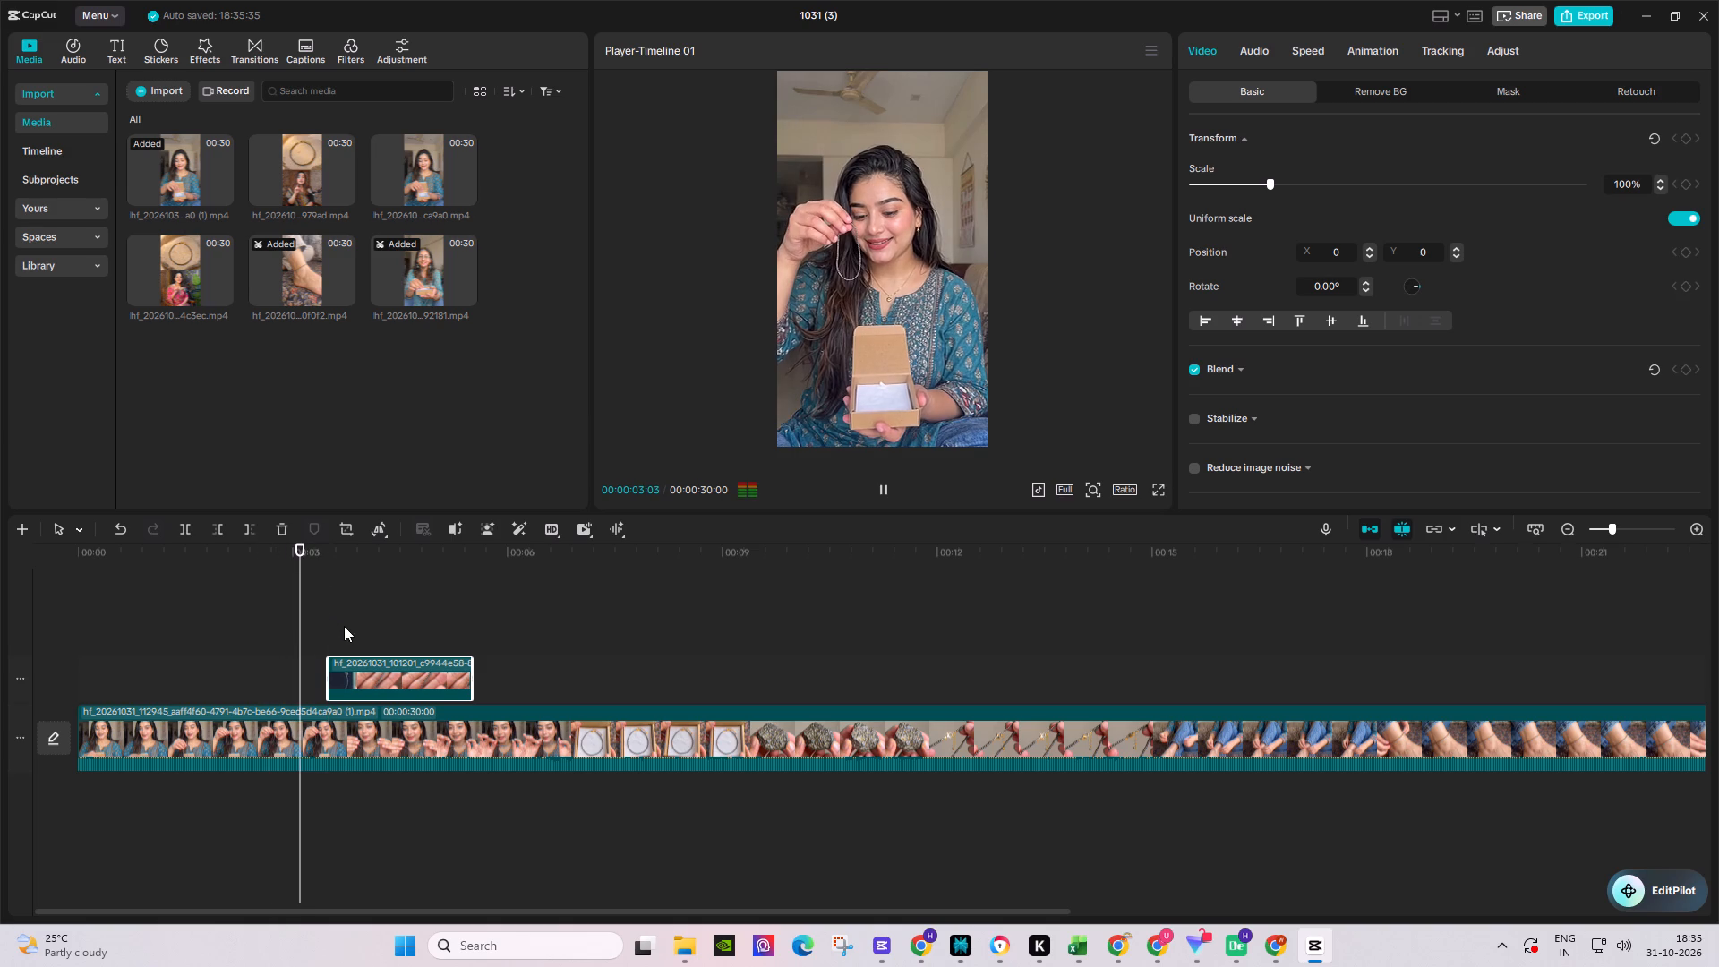
key("space")
key("space")
key("space")
left_click_drag(362, 672, 350, 671)
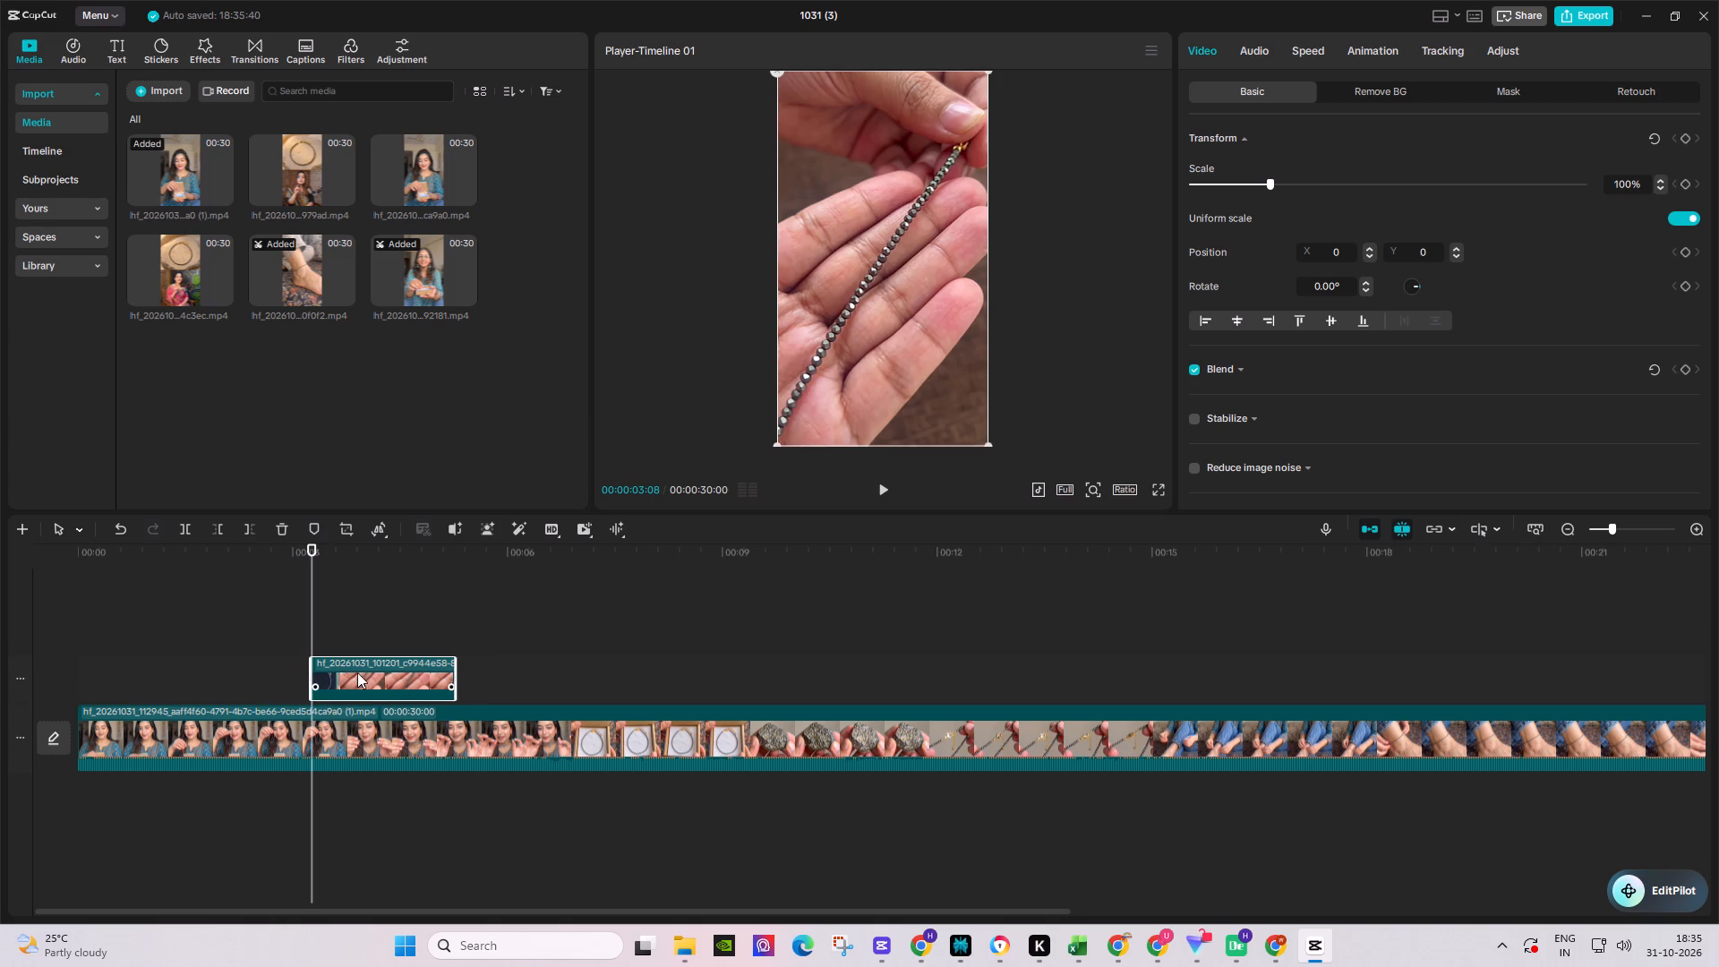
Slow the upper hf_20261031_101201 clip to 0.80x, play the timeline onward, and park the playhead at about 12.5 s.
left_click(1315, 50)
double_click(1692, 166)
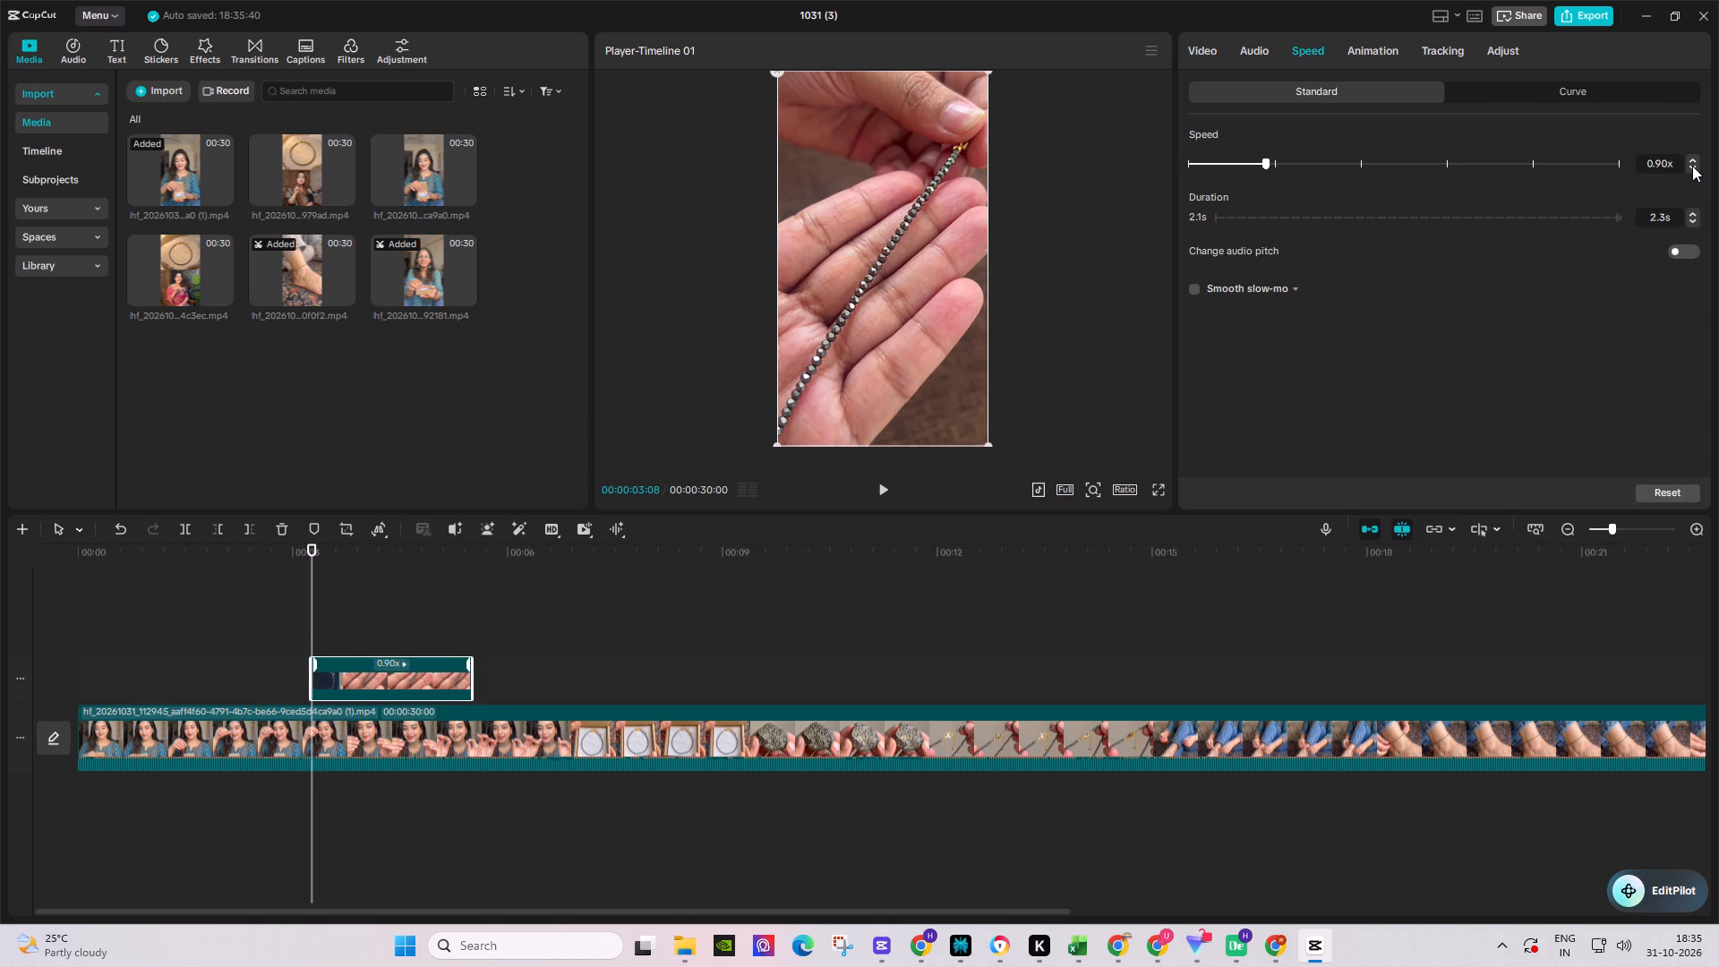
key("space")
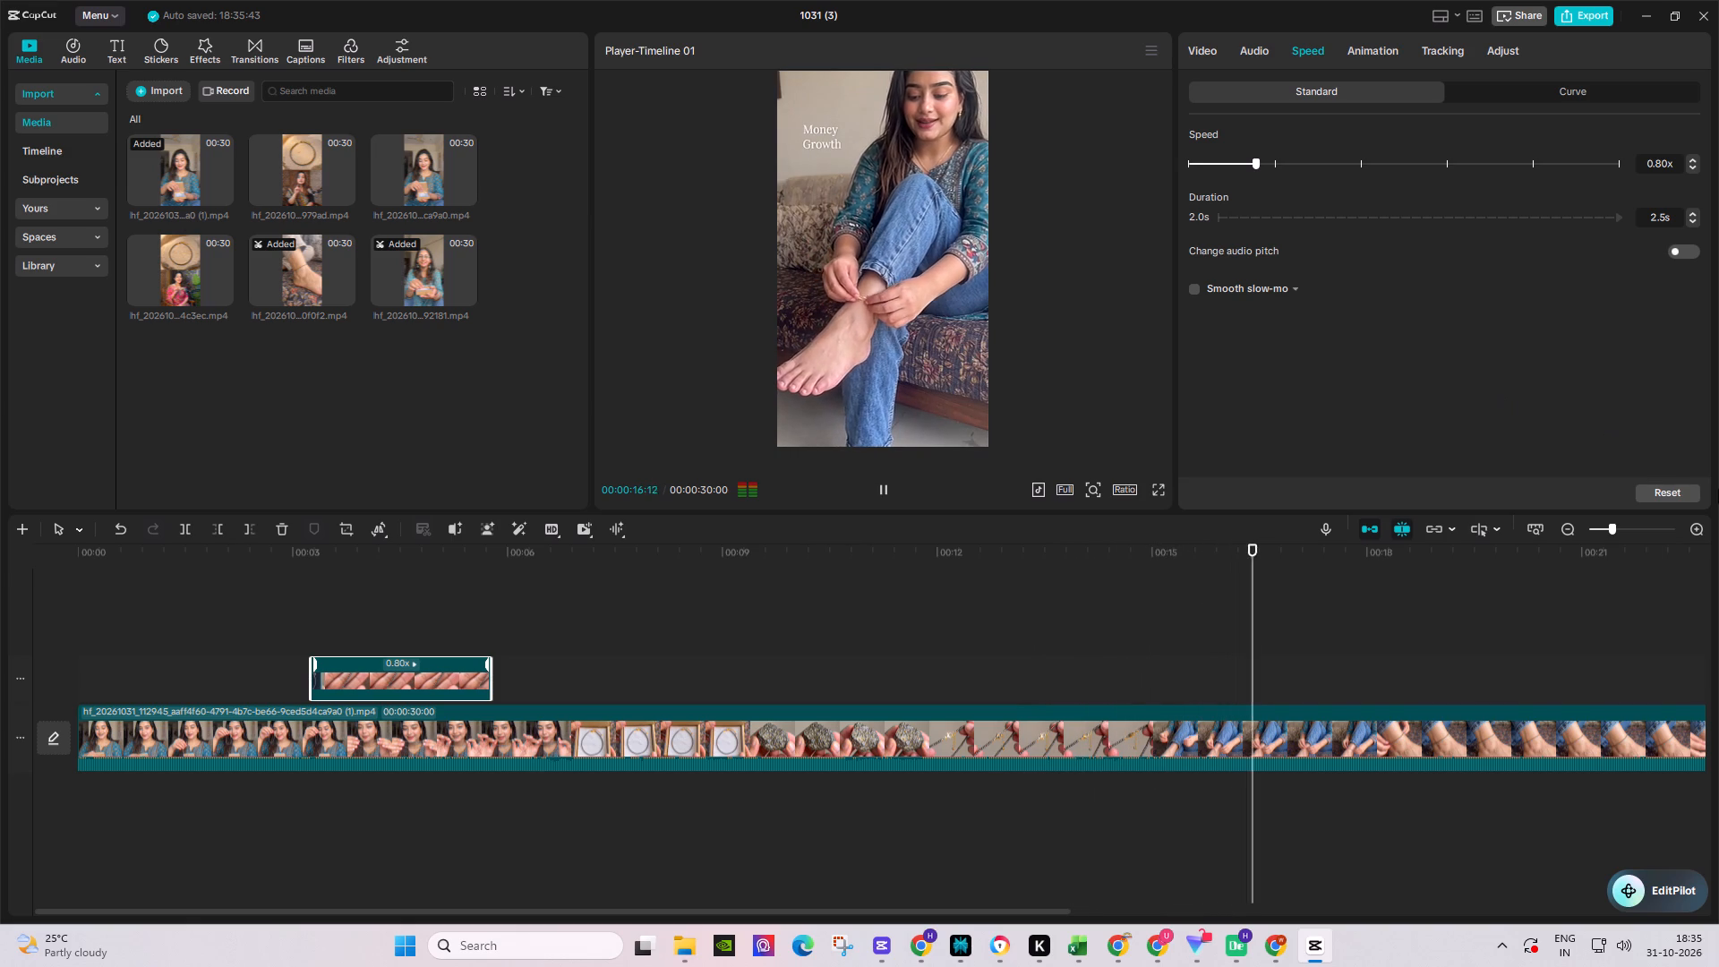
left_click_drag(1034, 910, 1252, 909)
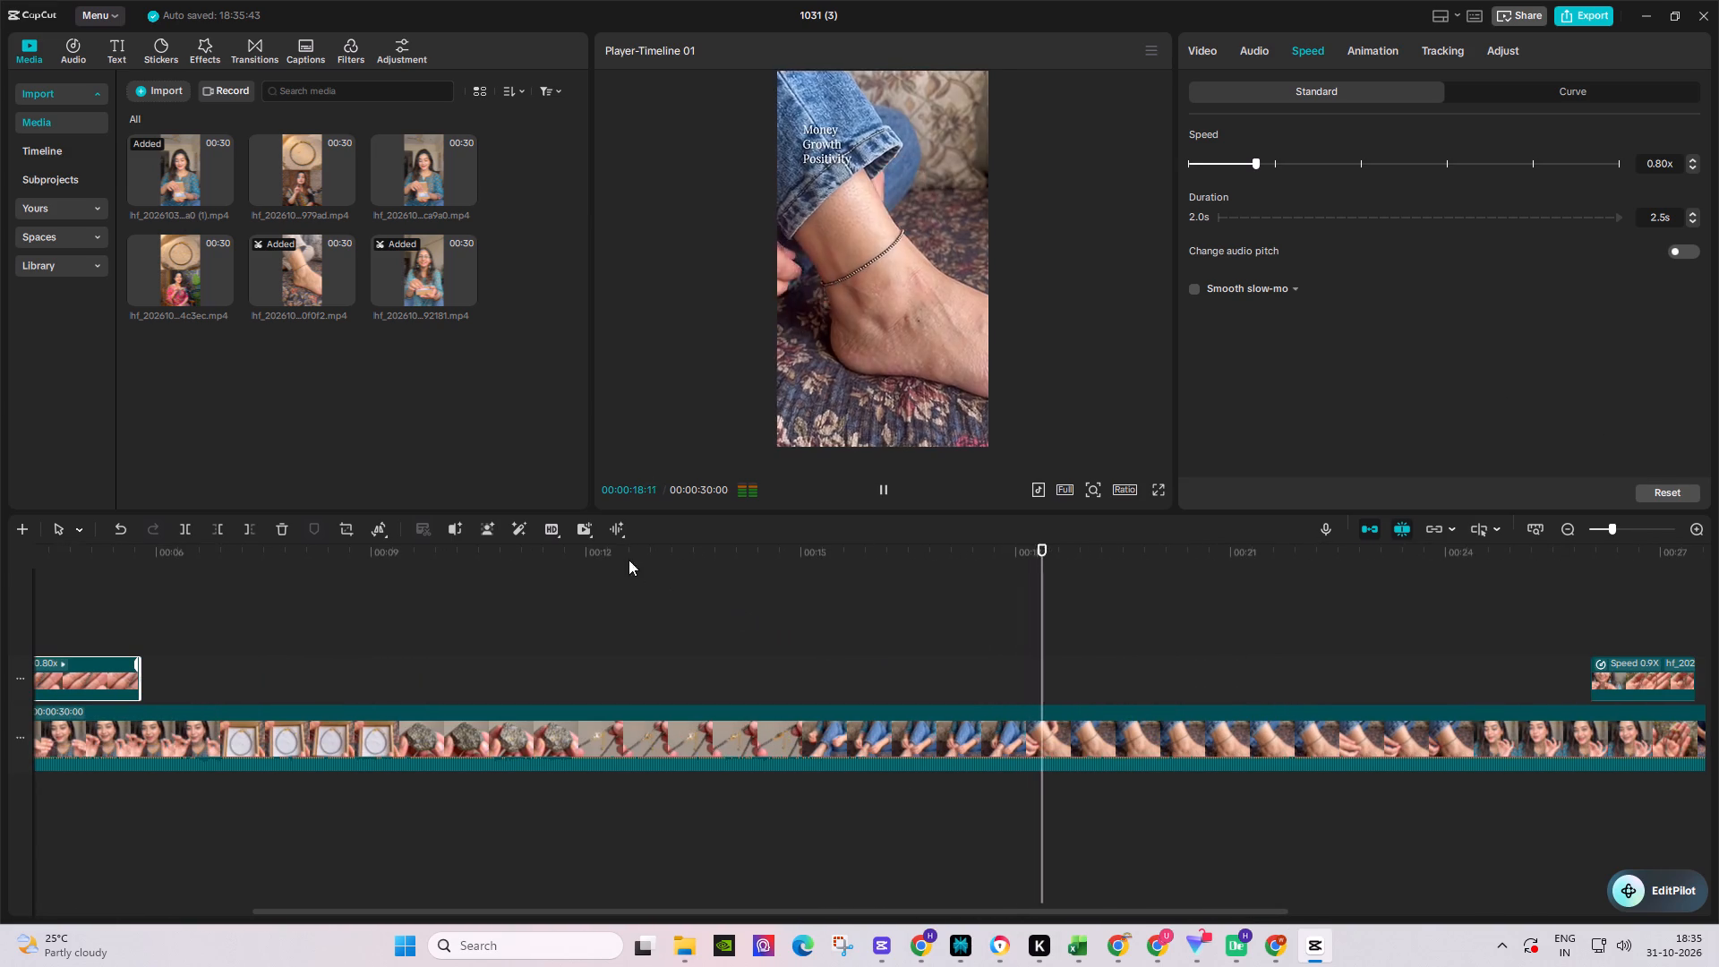
left_click(622, 556)
key("space")
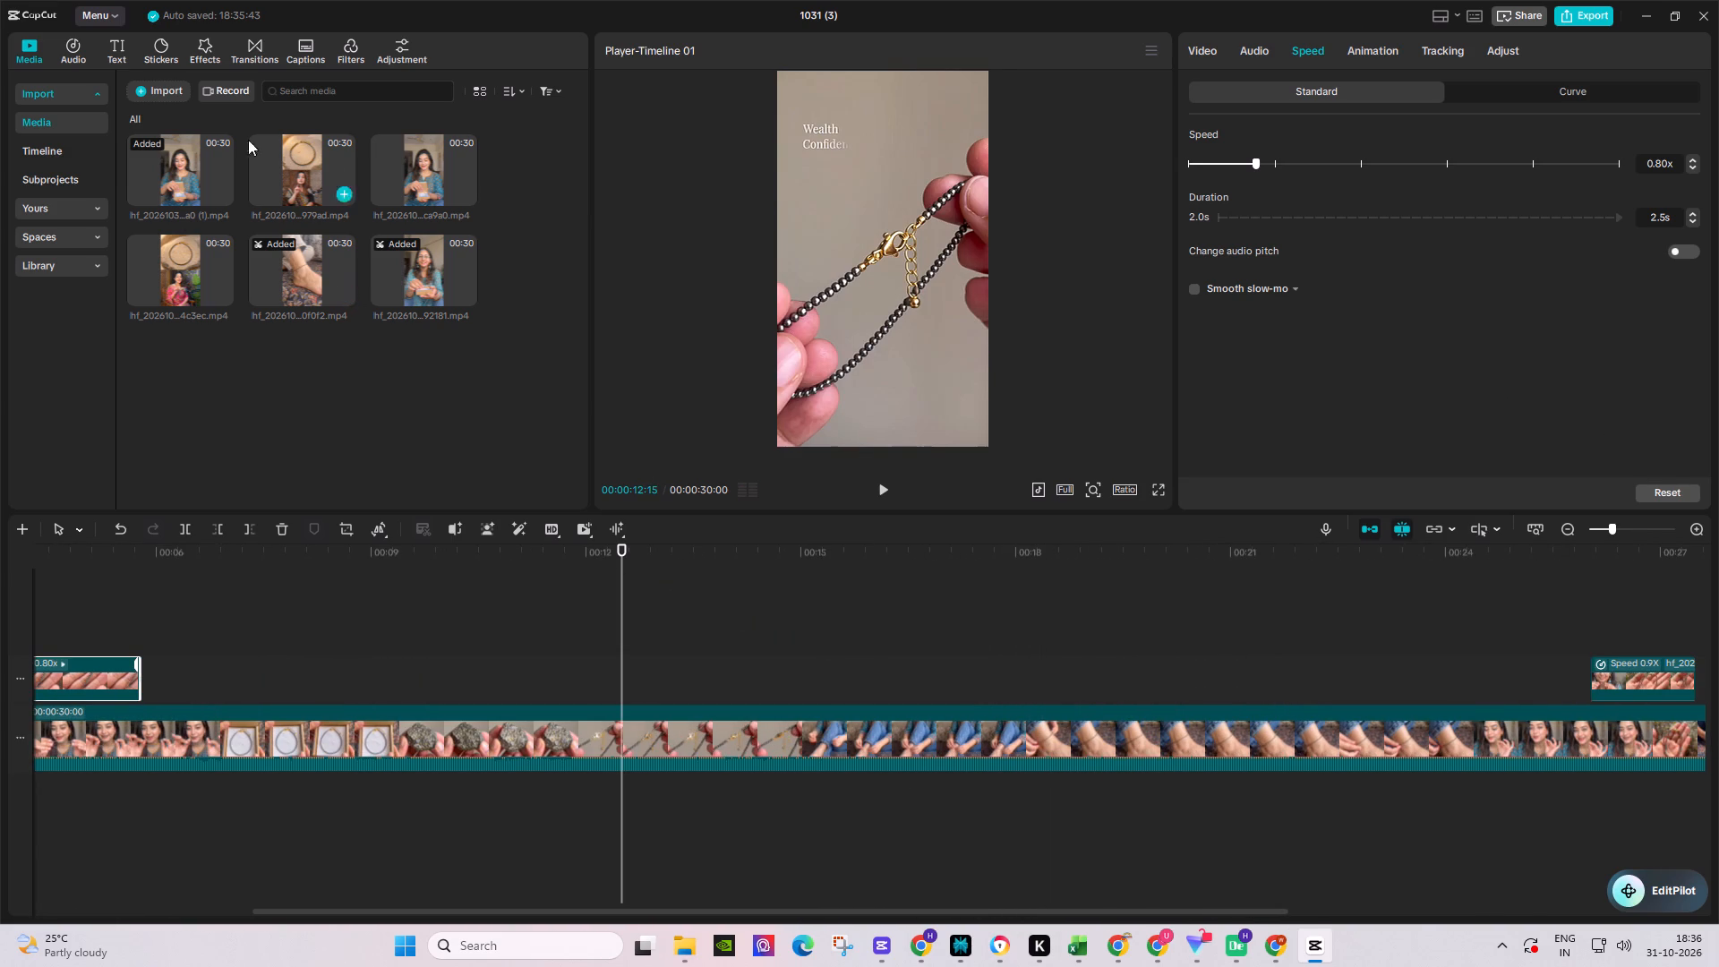
Import PYRITE ANKLET video edit 4, video edit 3 and edit 2 from Downloads into the project's media.
left_click(161, 83)
left_click(179, 124)
scroll(716, 355, "down", 4)
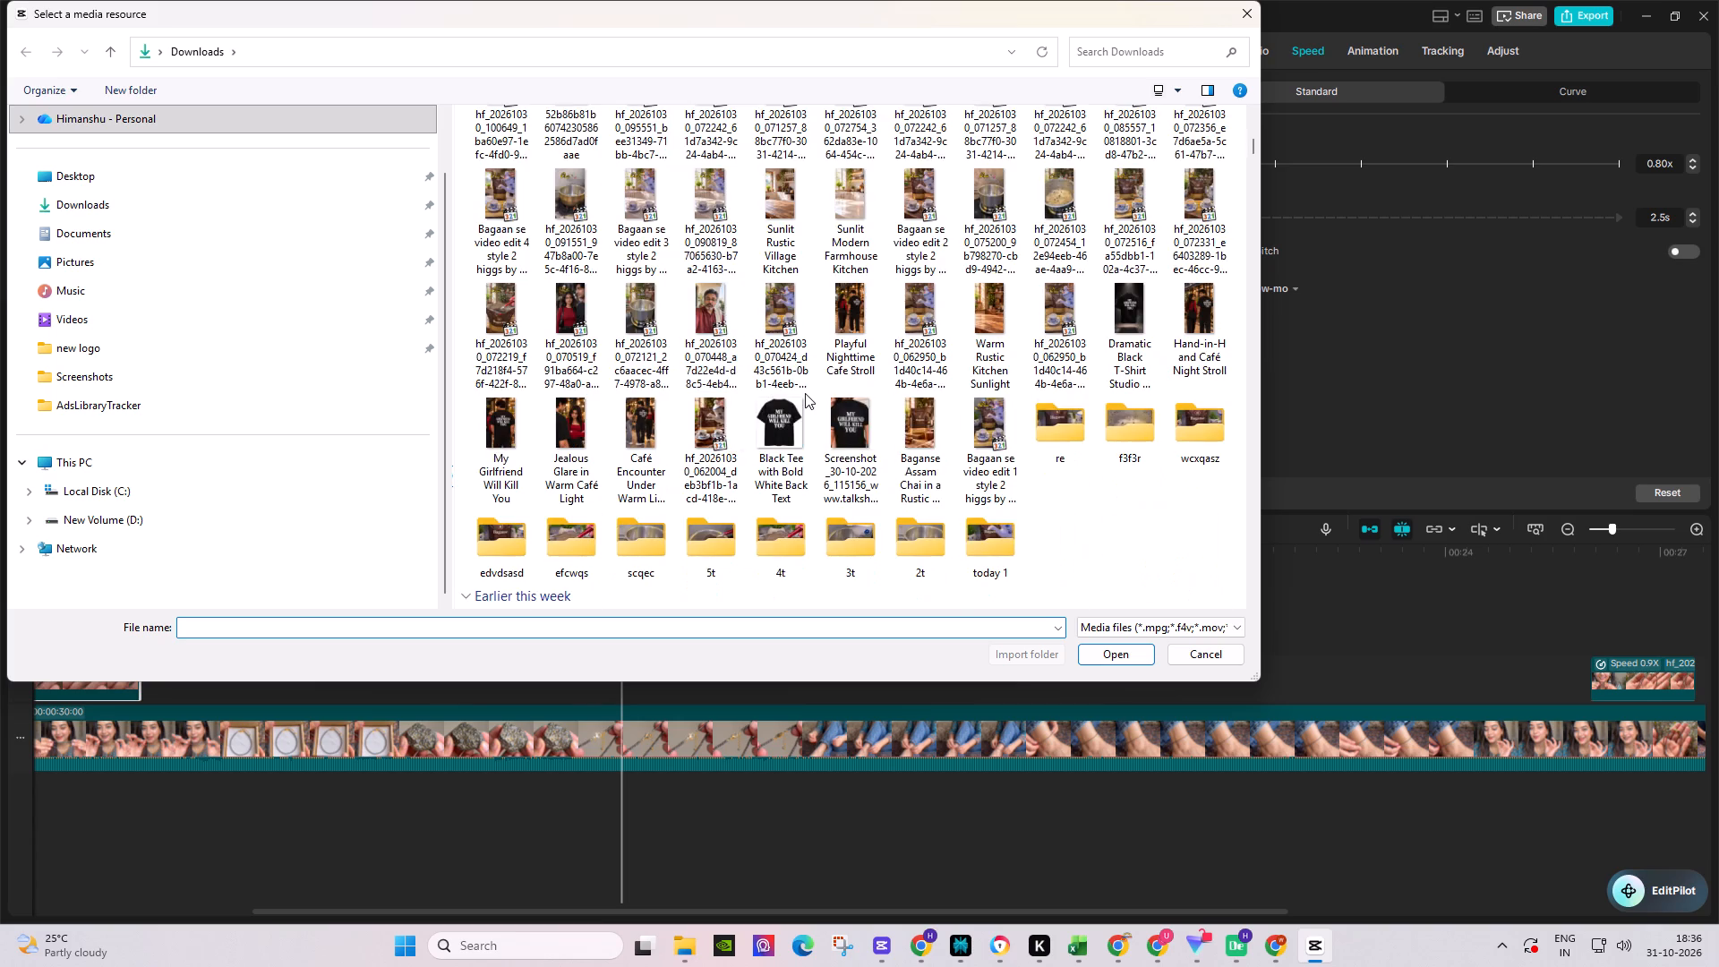
scroll(805, 393, "down", 2)
scroll(834, 393, "up", 5)
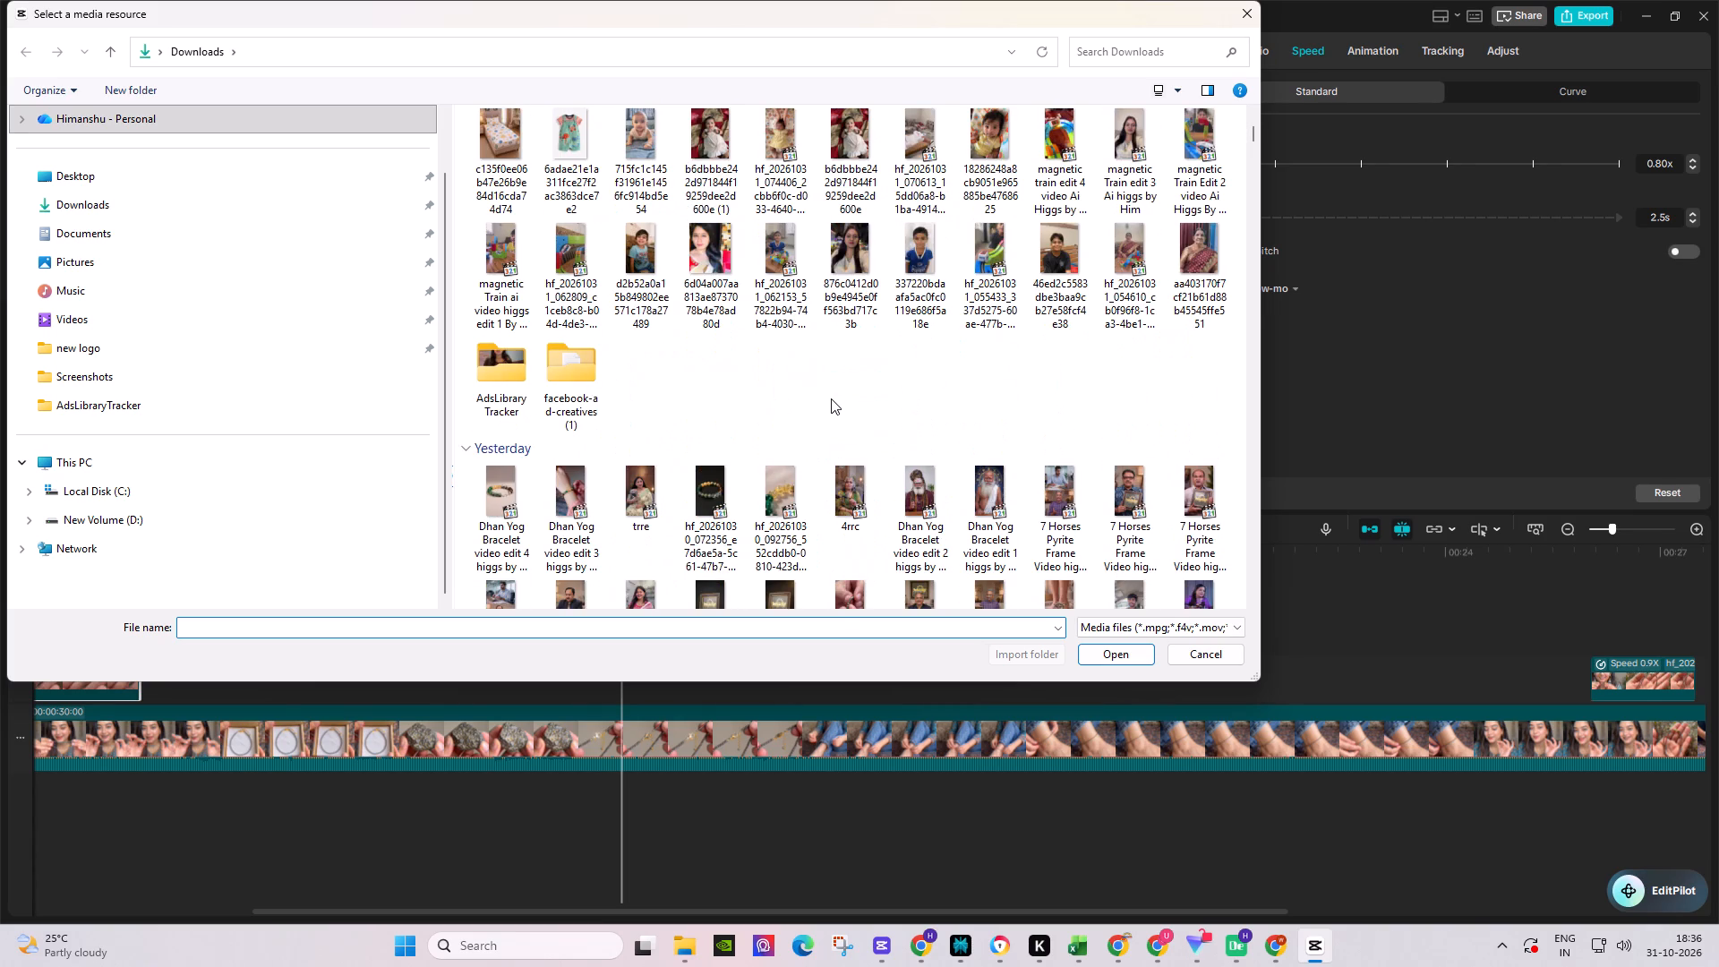
scroll(838, 393, "up", 1)
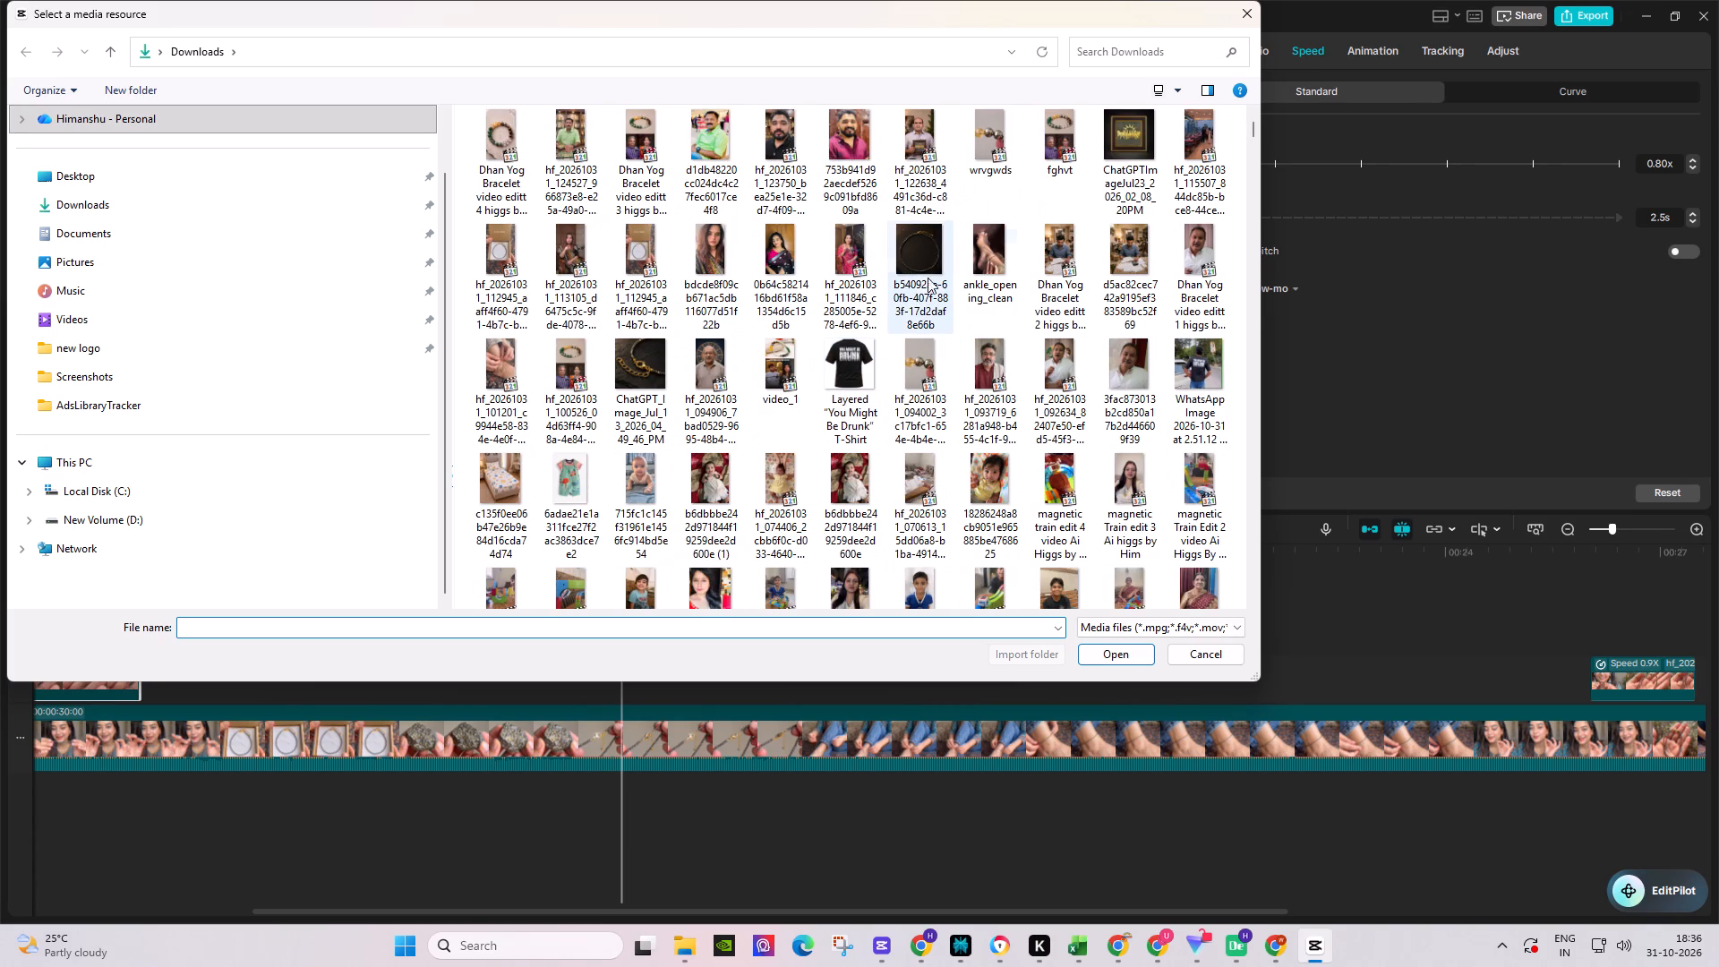
scroll(912, 293, "down", 1)
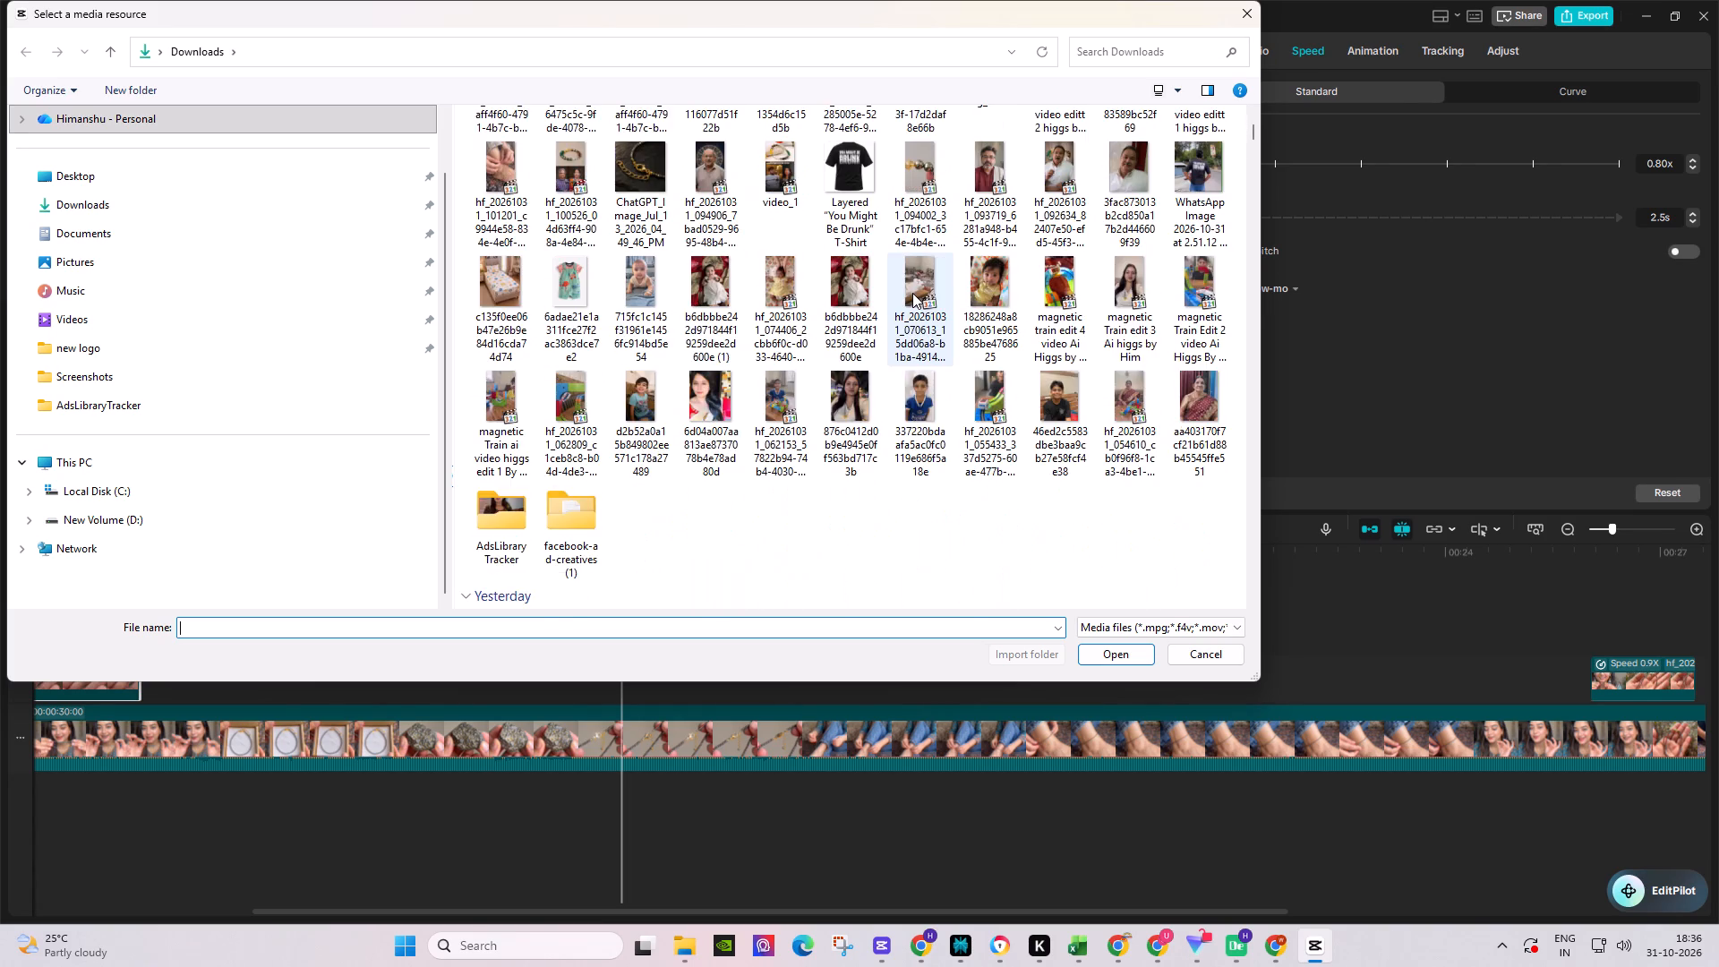
scroll(913, 295, "down", 2)
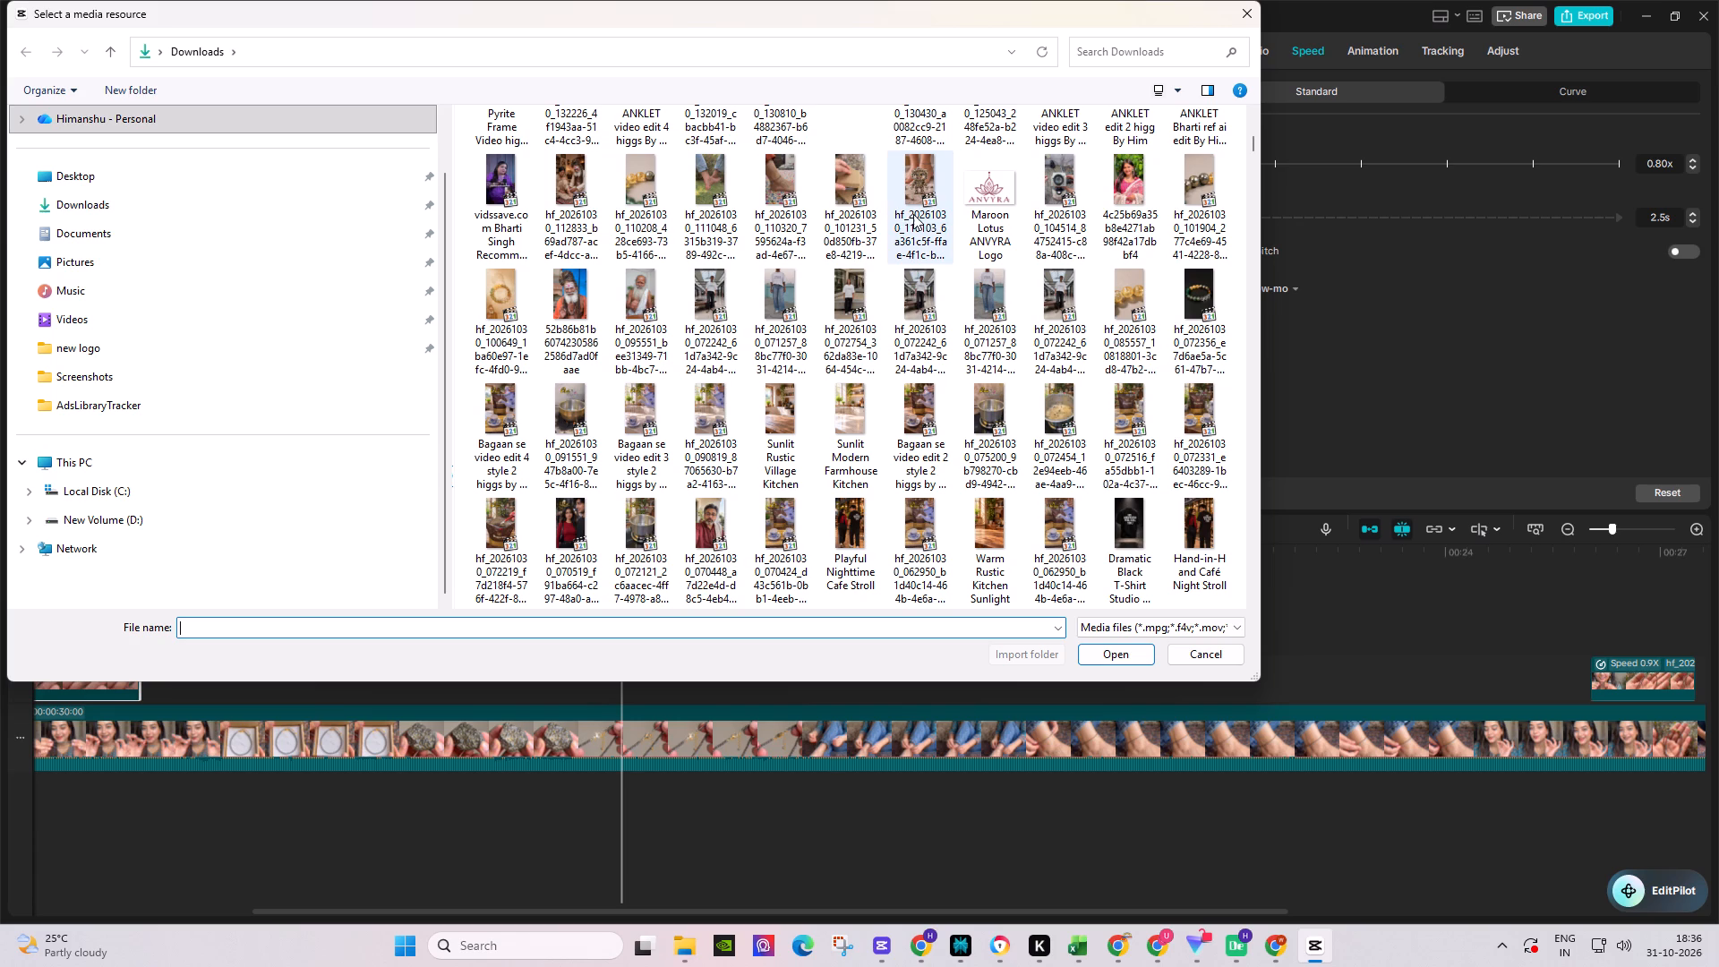
left_click(797, 191, "ctrl")
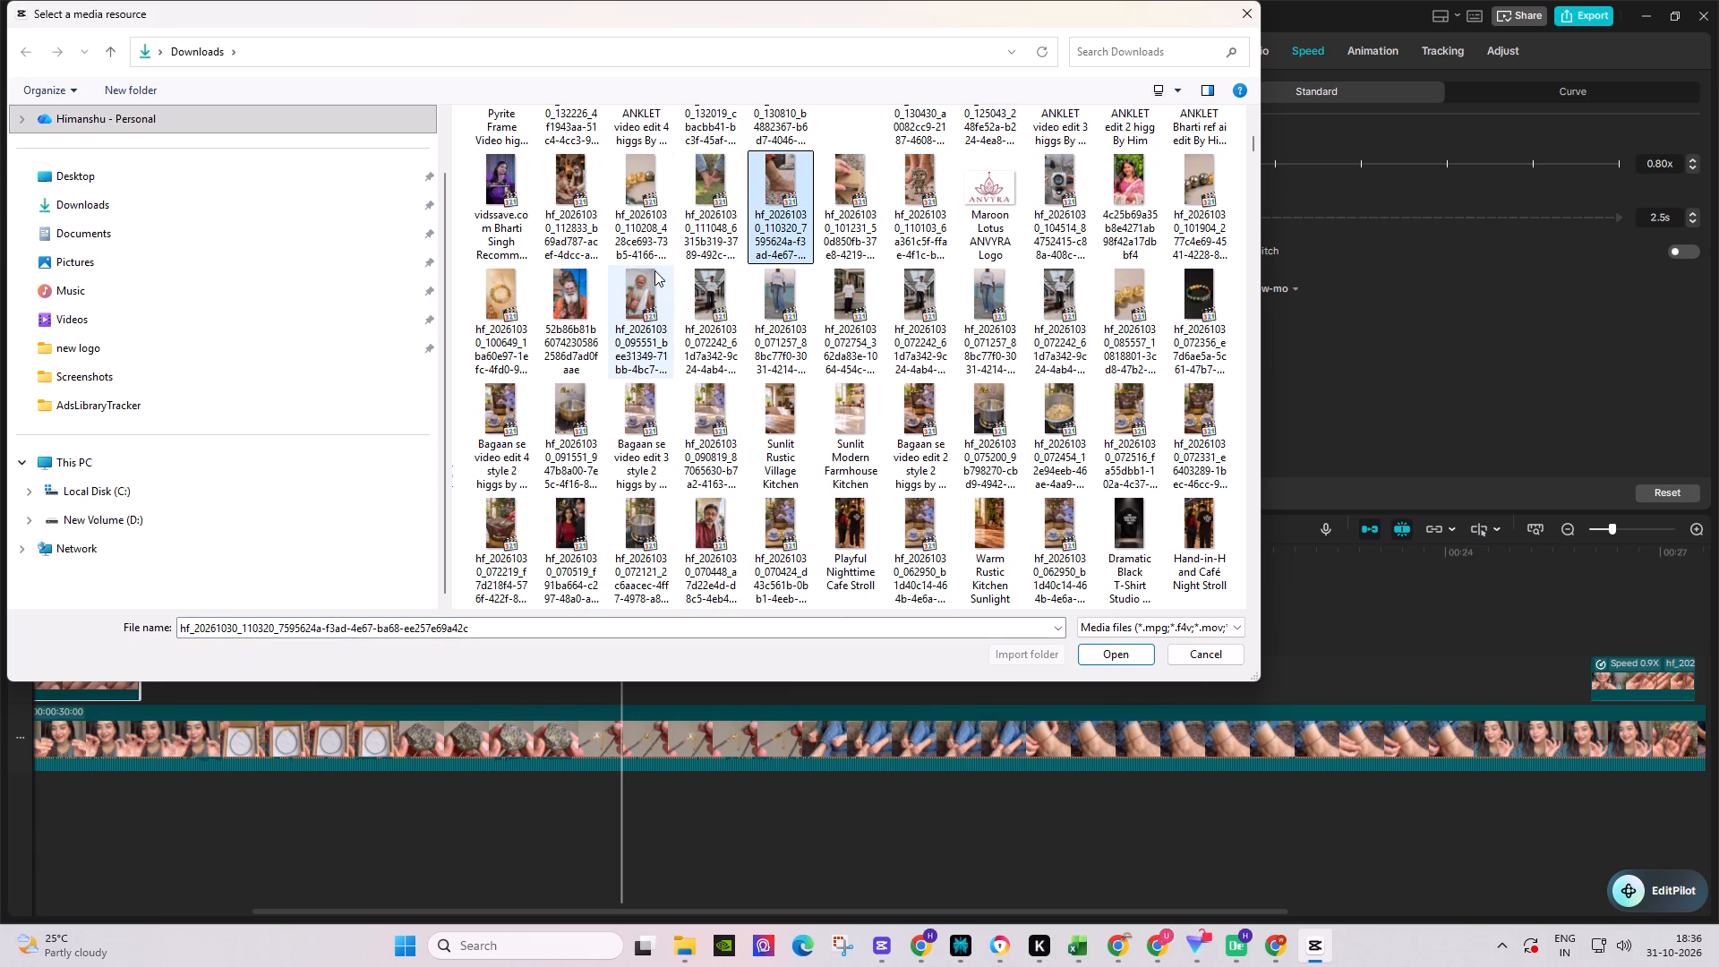
scroll(654, 270, "up", 1)
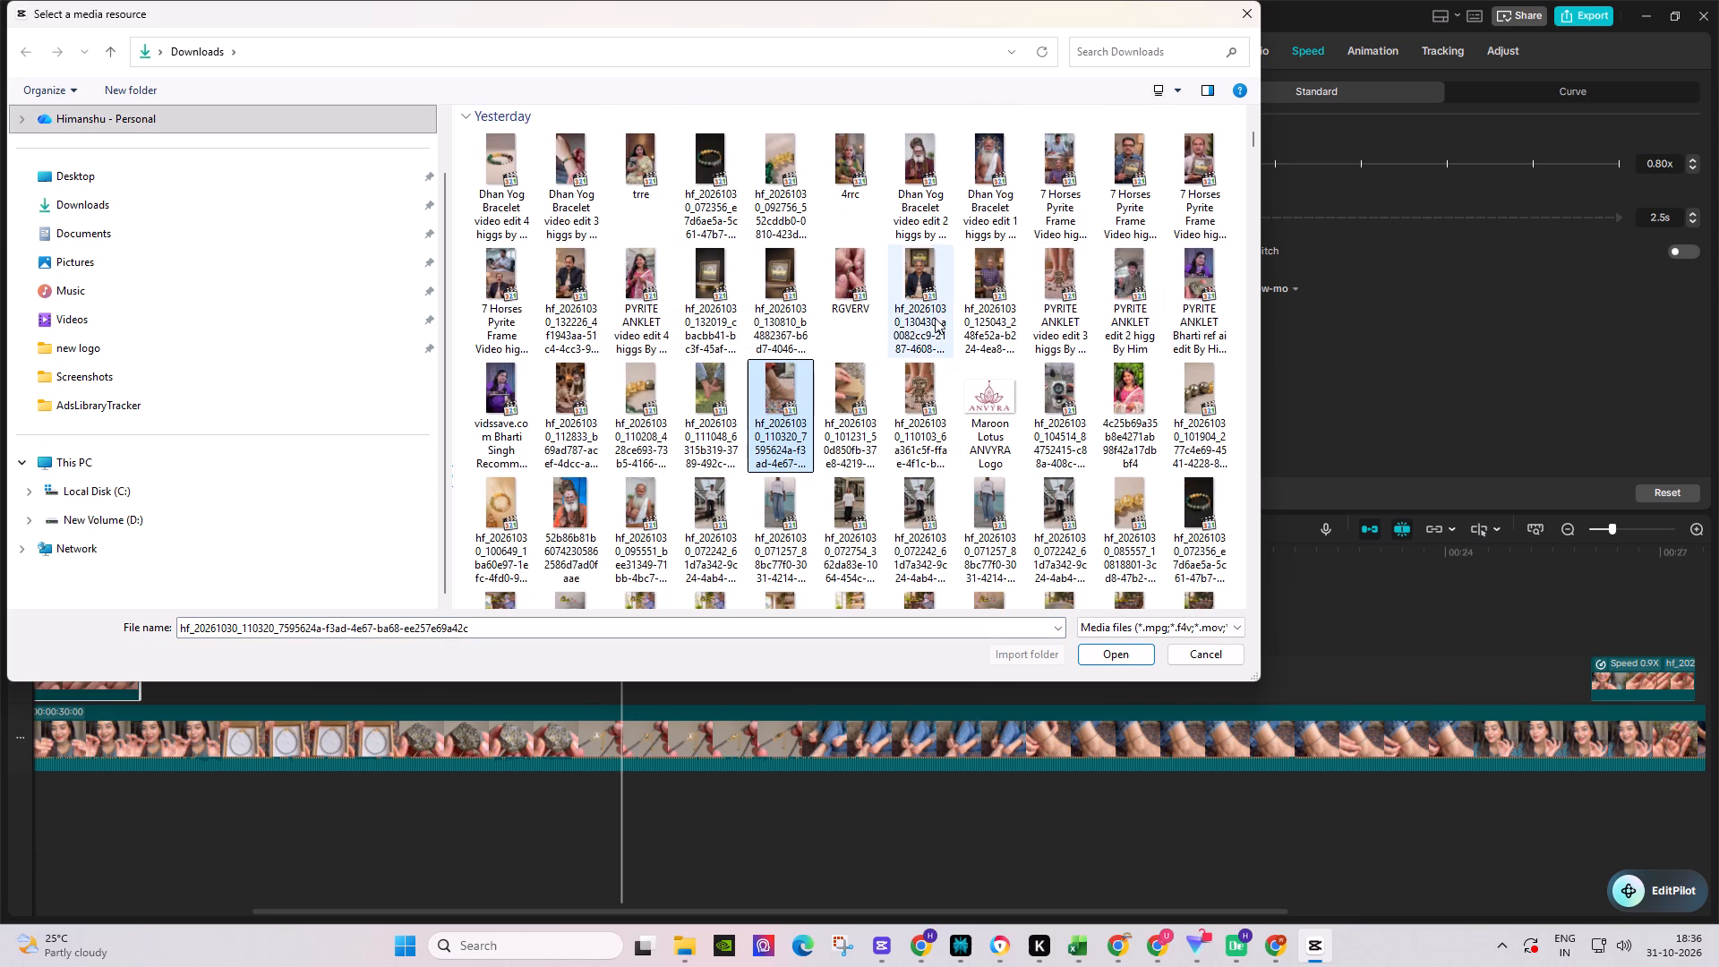
left_click(650, 310)
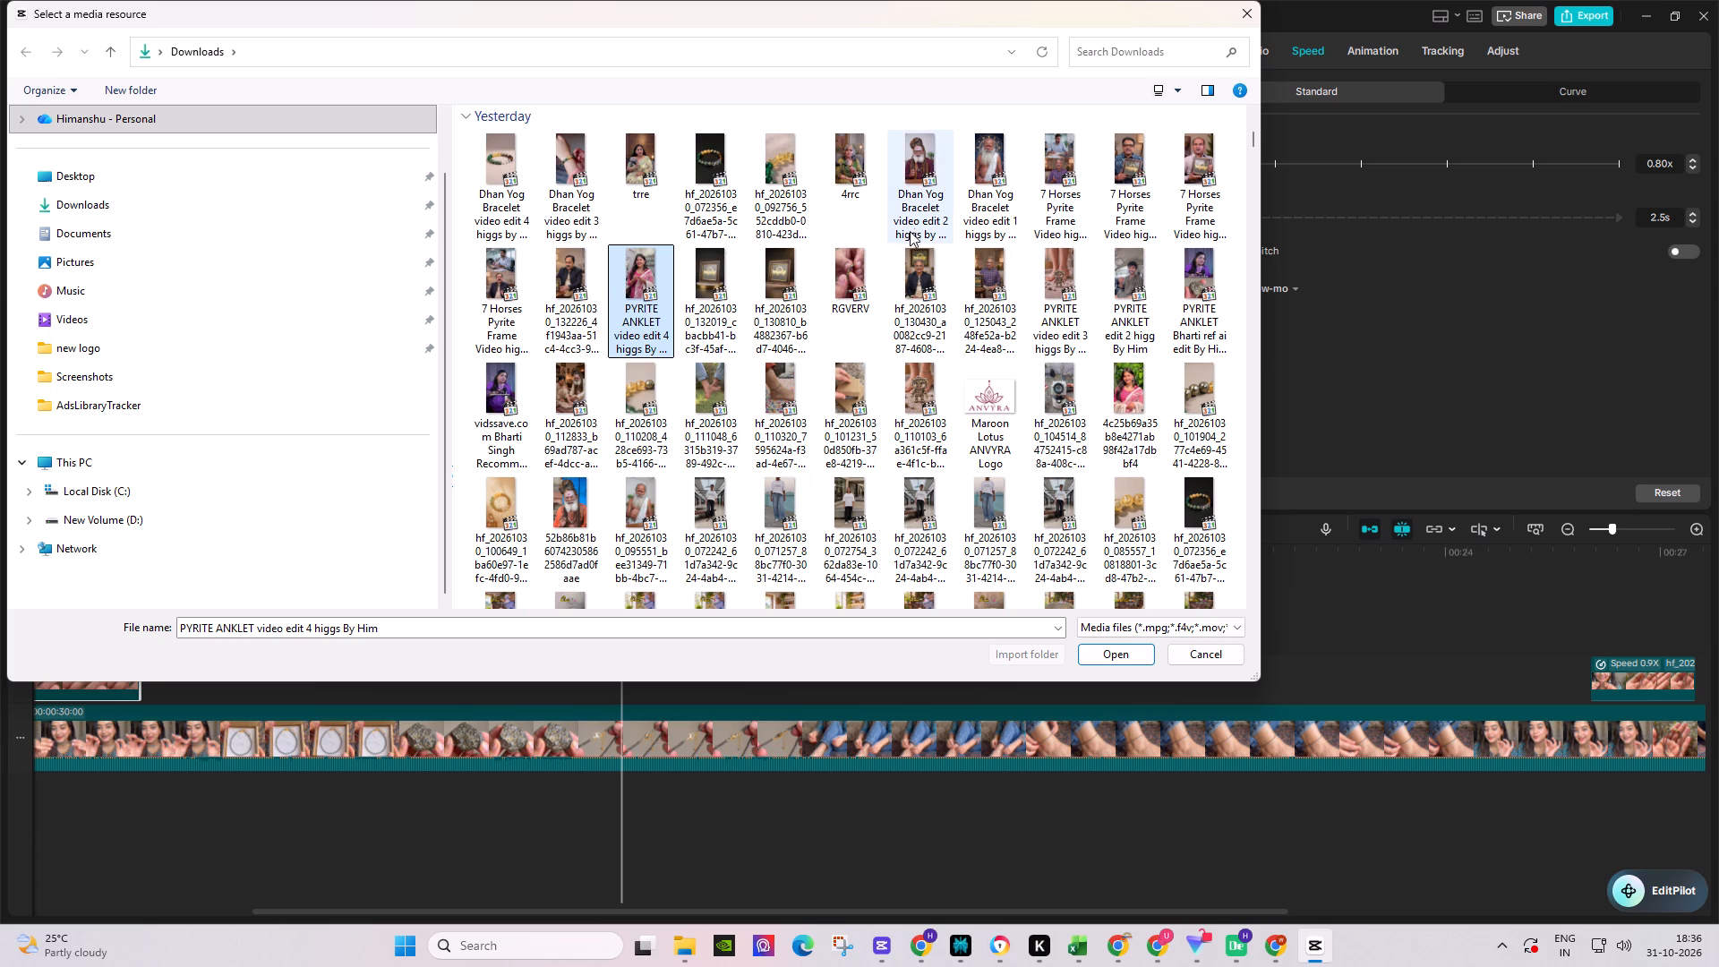
left_click(1137, 294)
left_click(1073, 295, "ctrl")
left_click(652, 293, "ctrl")
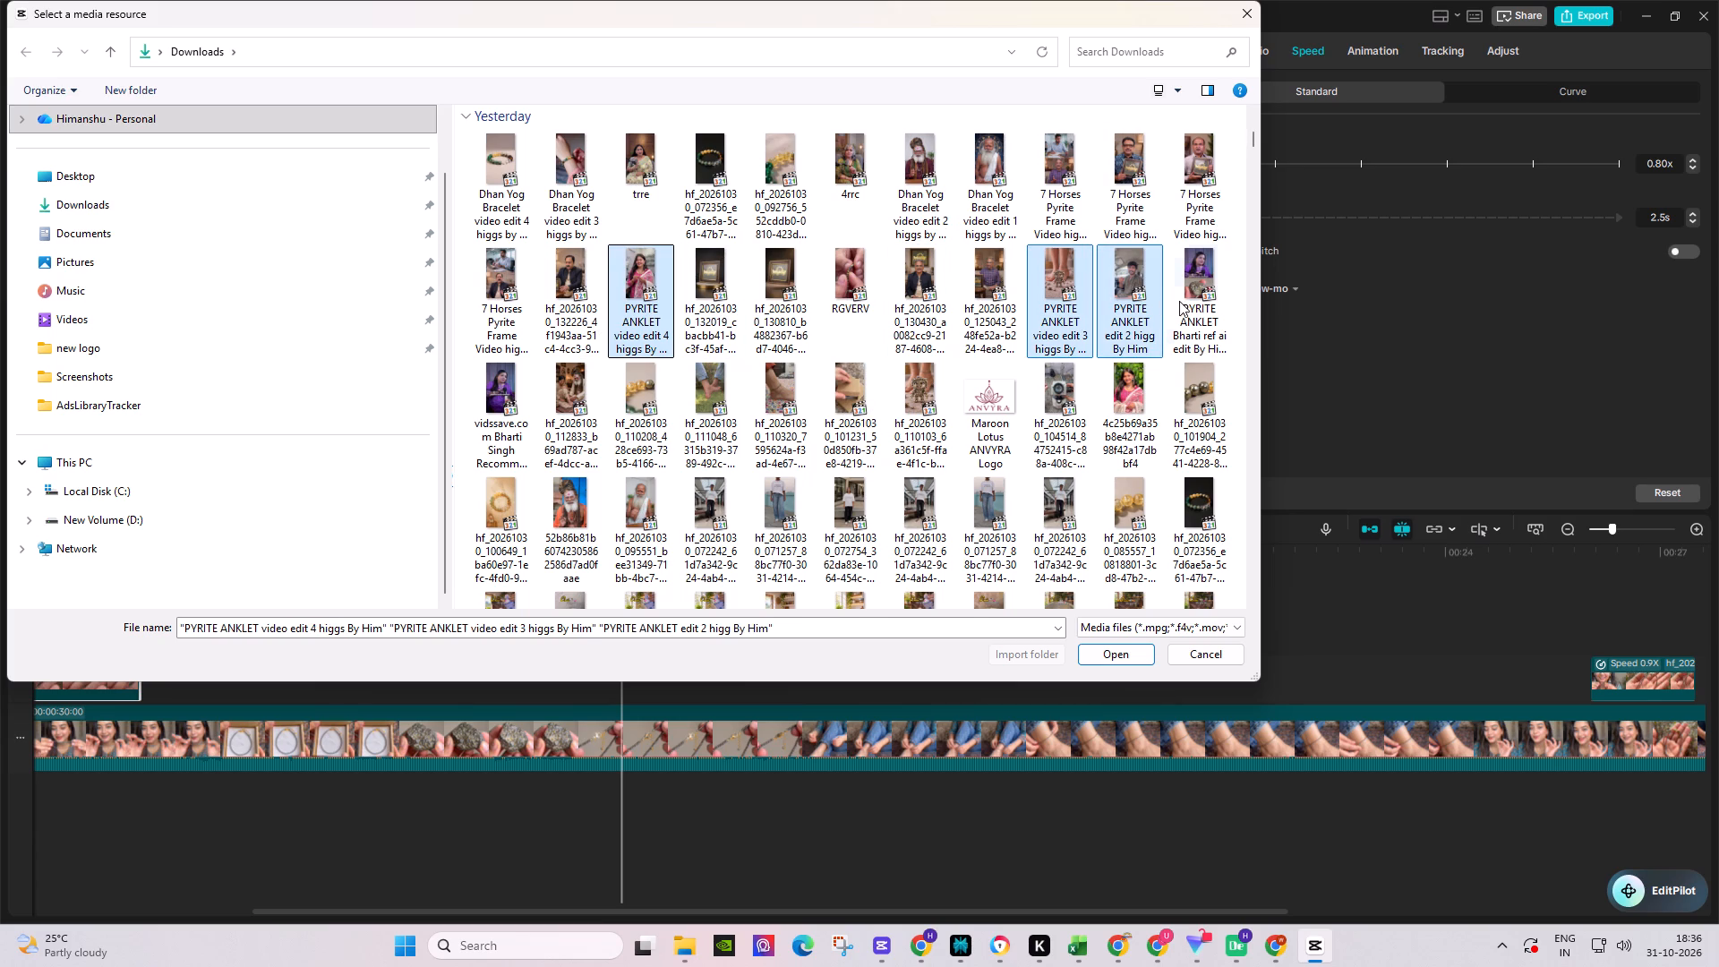
left_click(1202, 301, "ctrl")
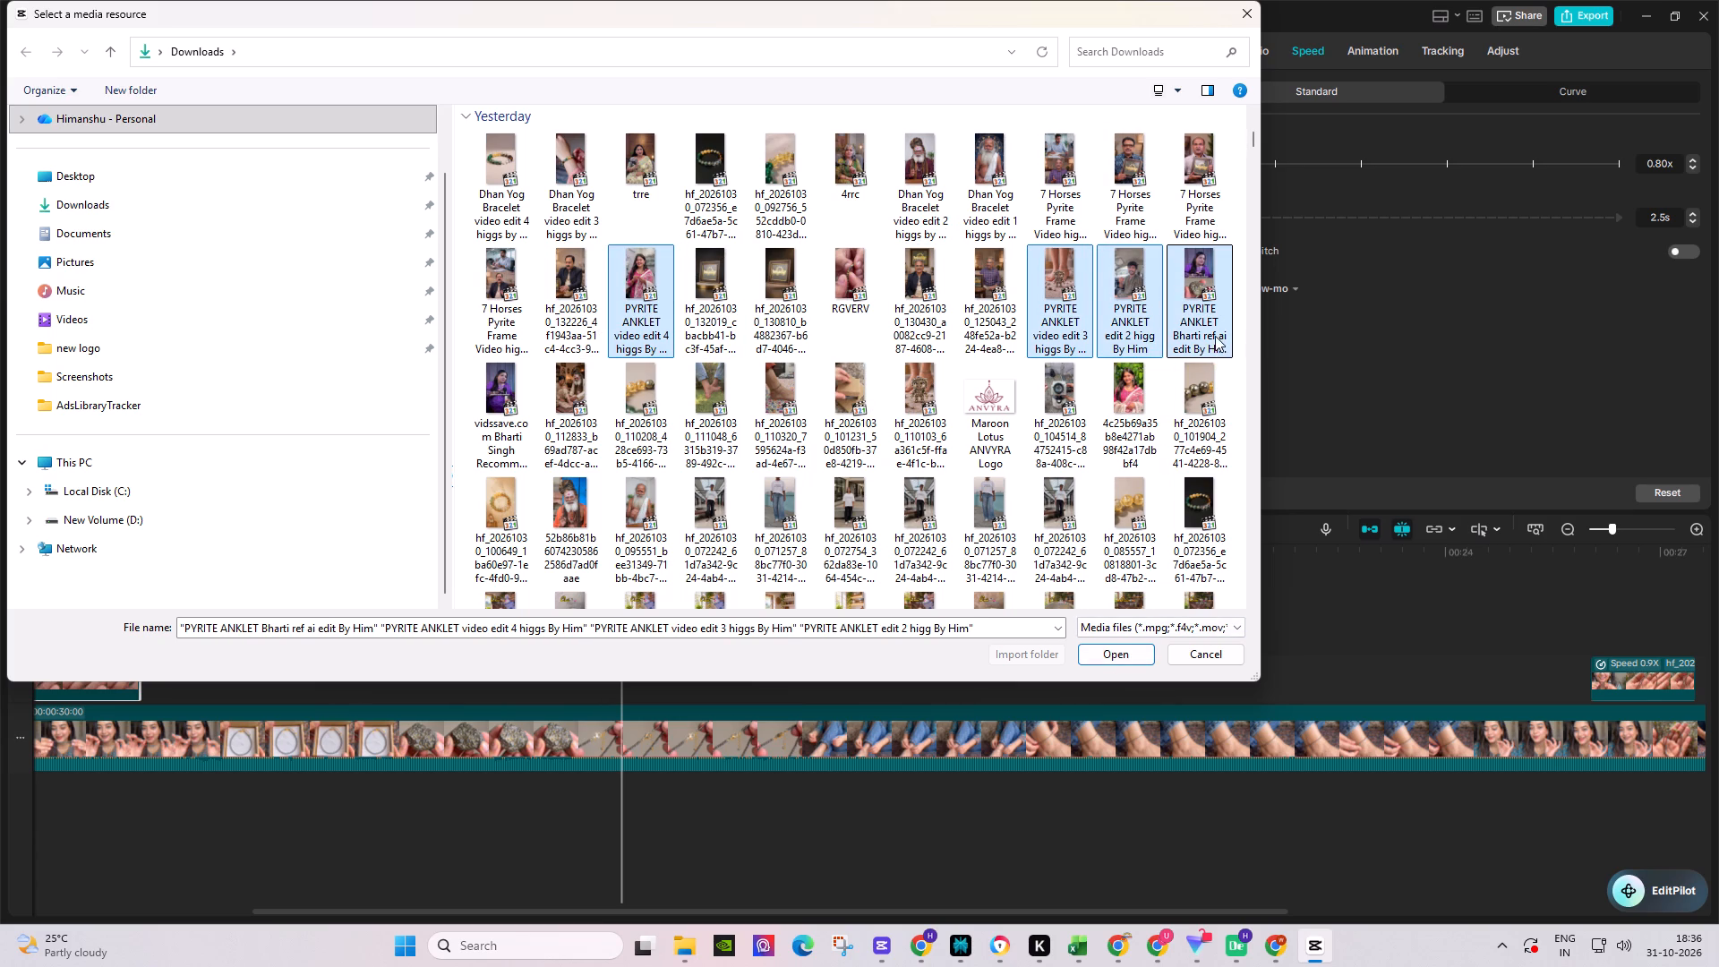
left_click(1215, 335, "ctrl")
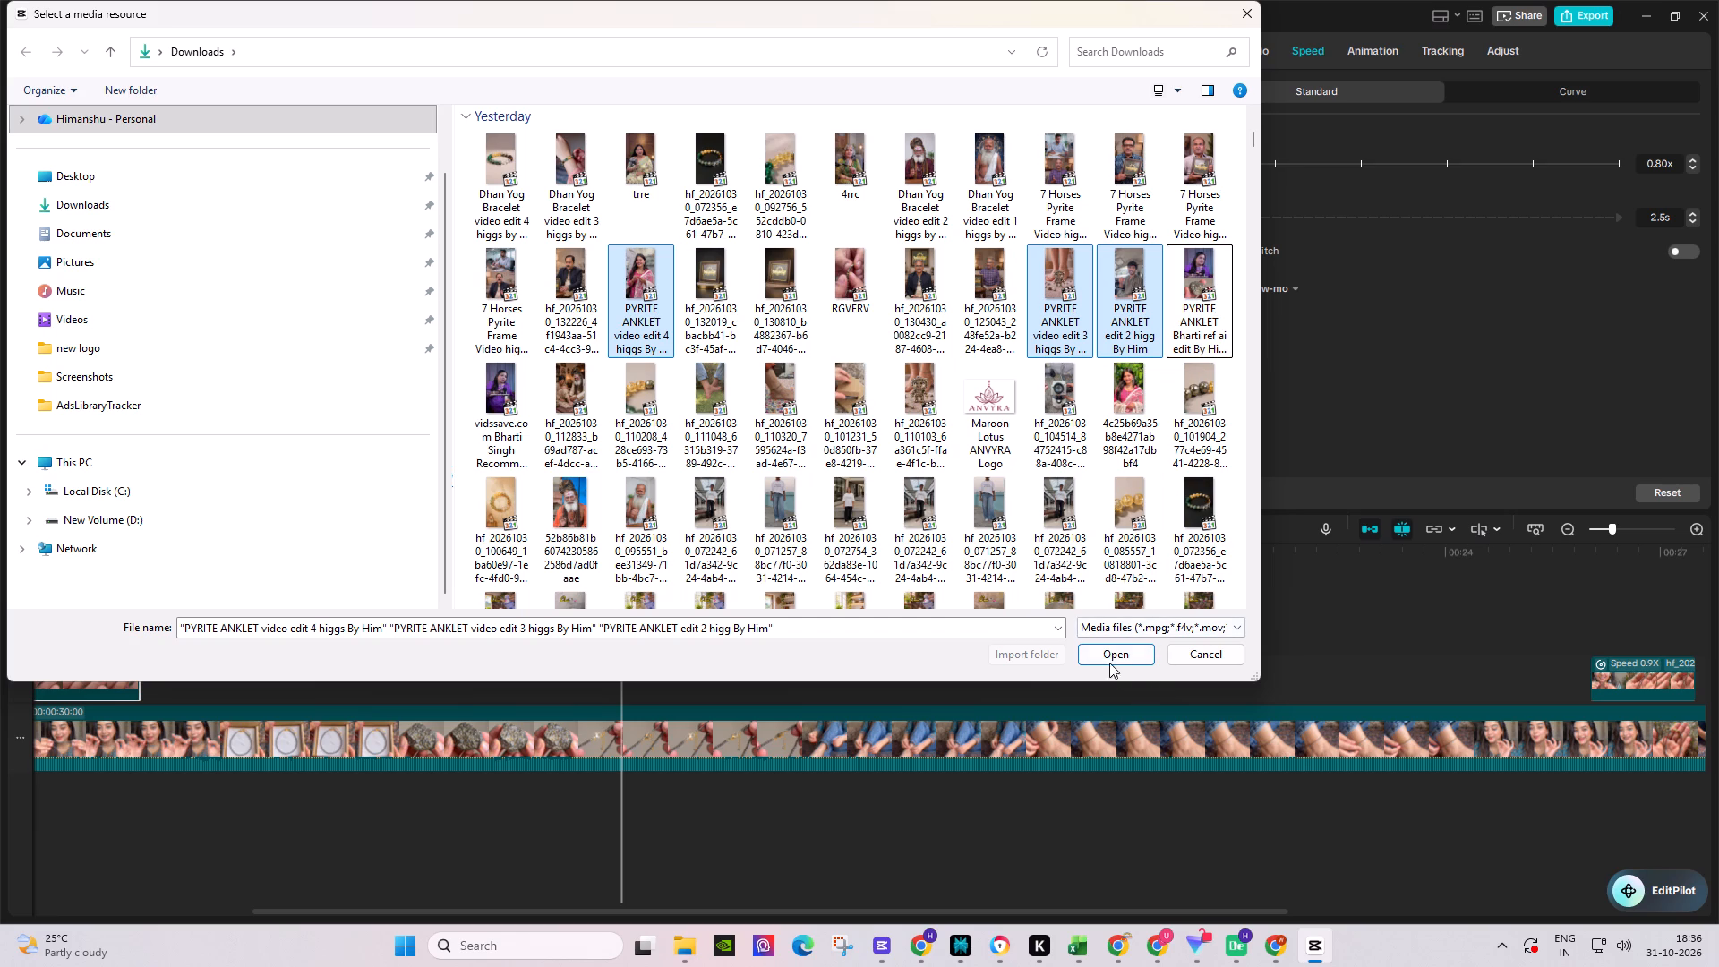
left_click(1121, 655)
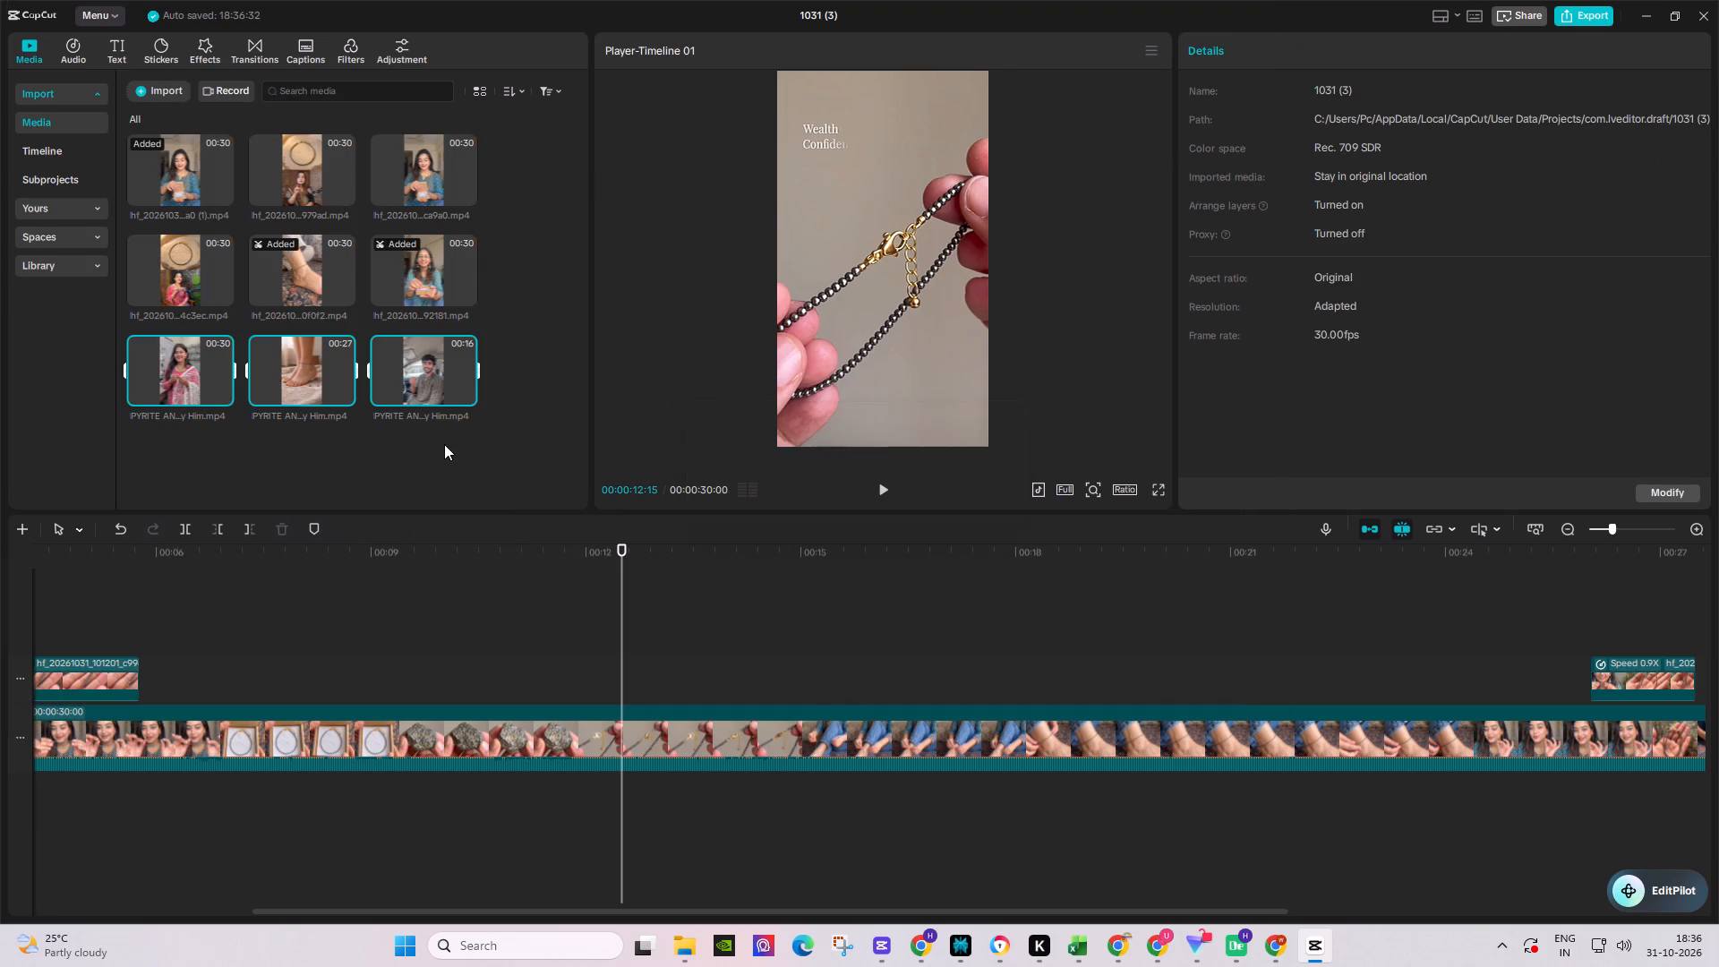
left_click(437, 436)
Preview the newly imported edits and move PYRITE ANKLET edit 2's source start to about 11 s, at the anklet-in-hand shots.
left_click(322, 369)
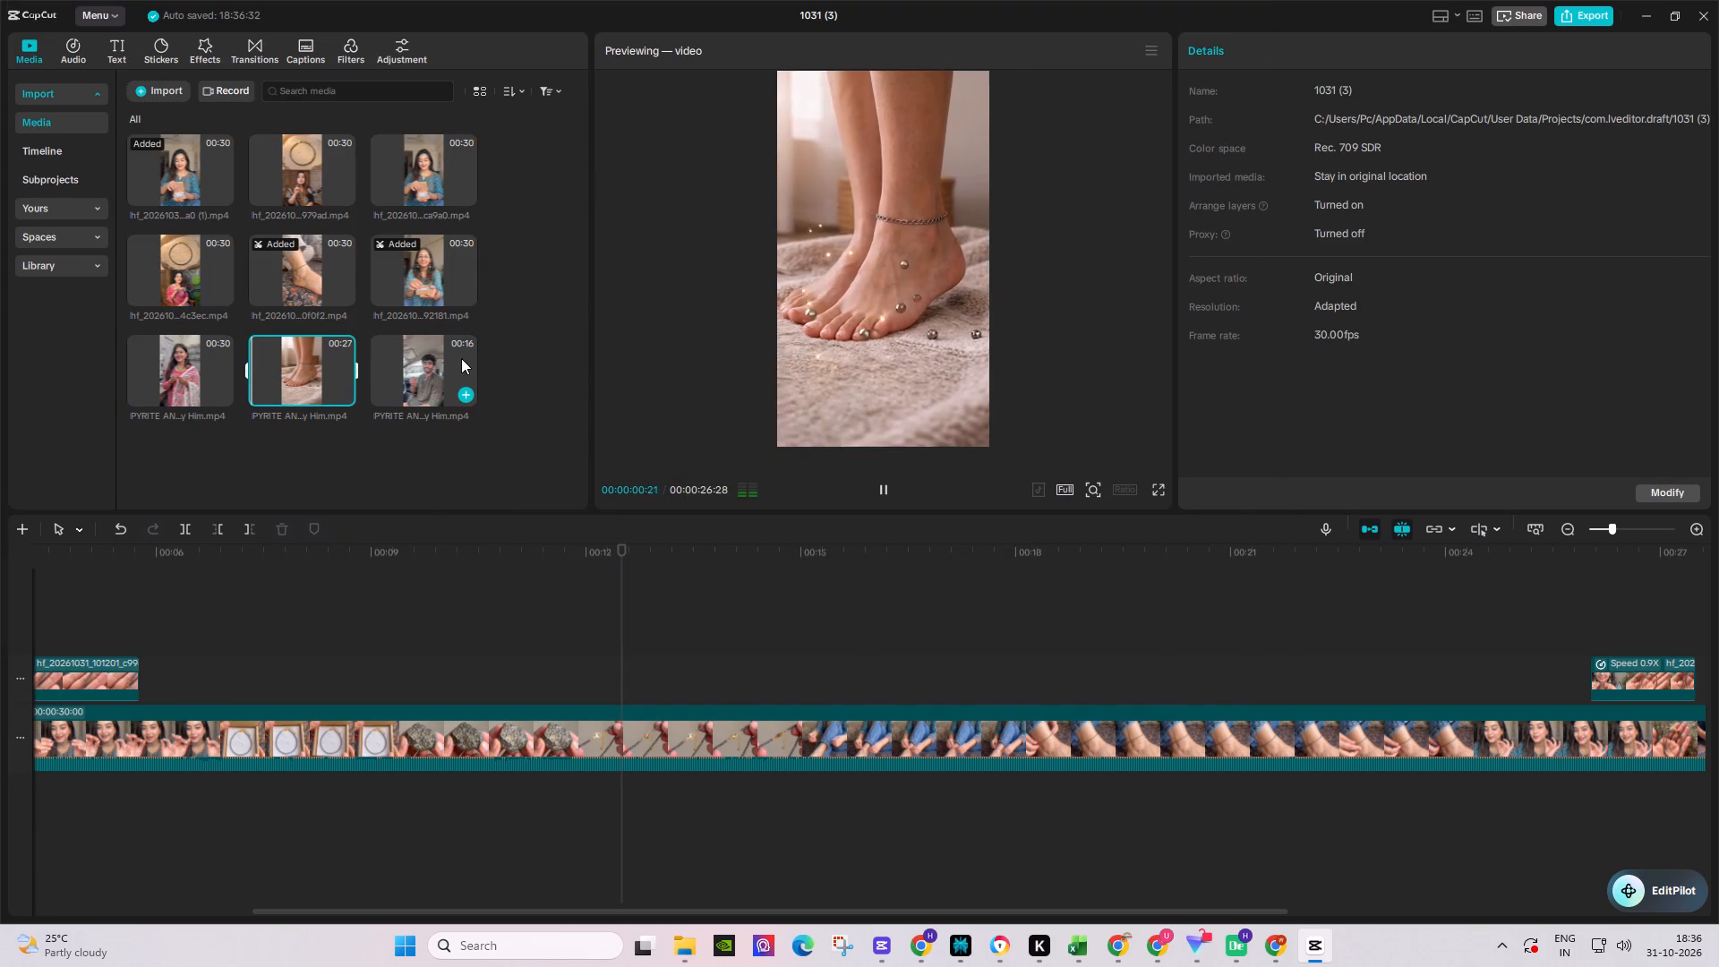
left_click(461, 358)
left_click_drag(369, 364, 418, 371)
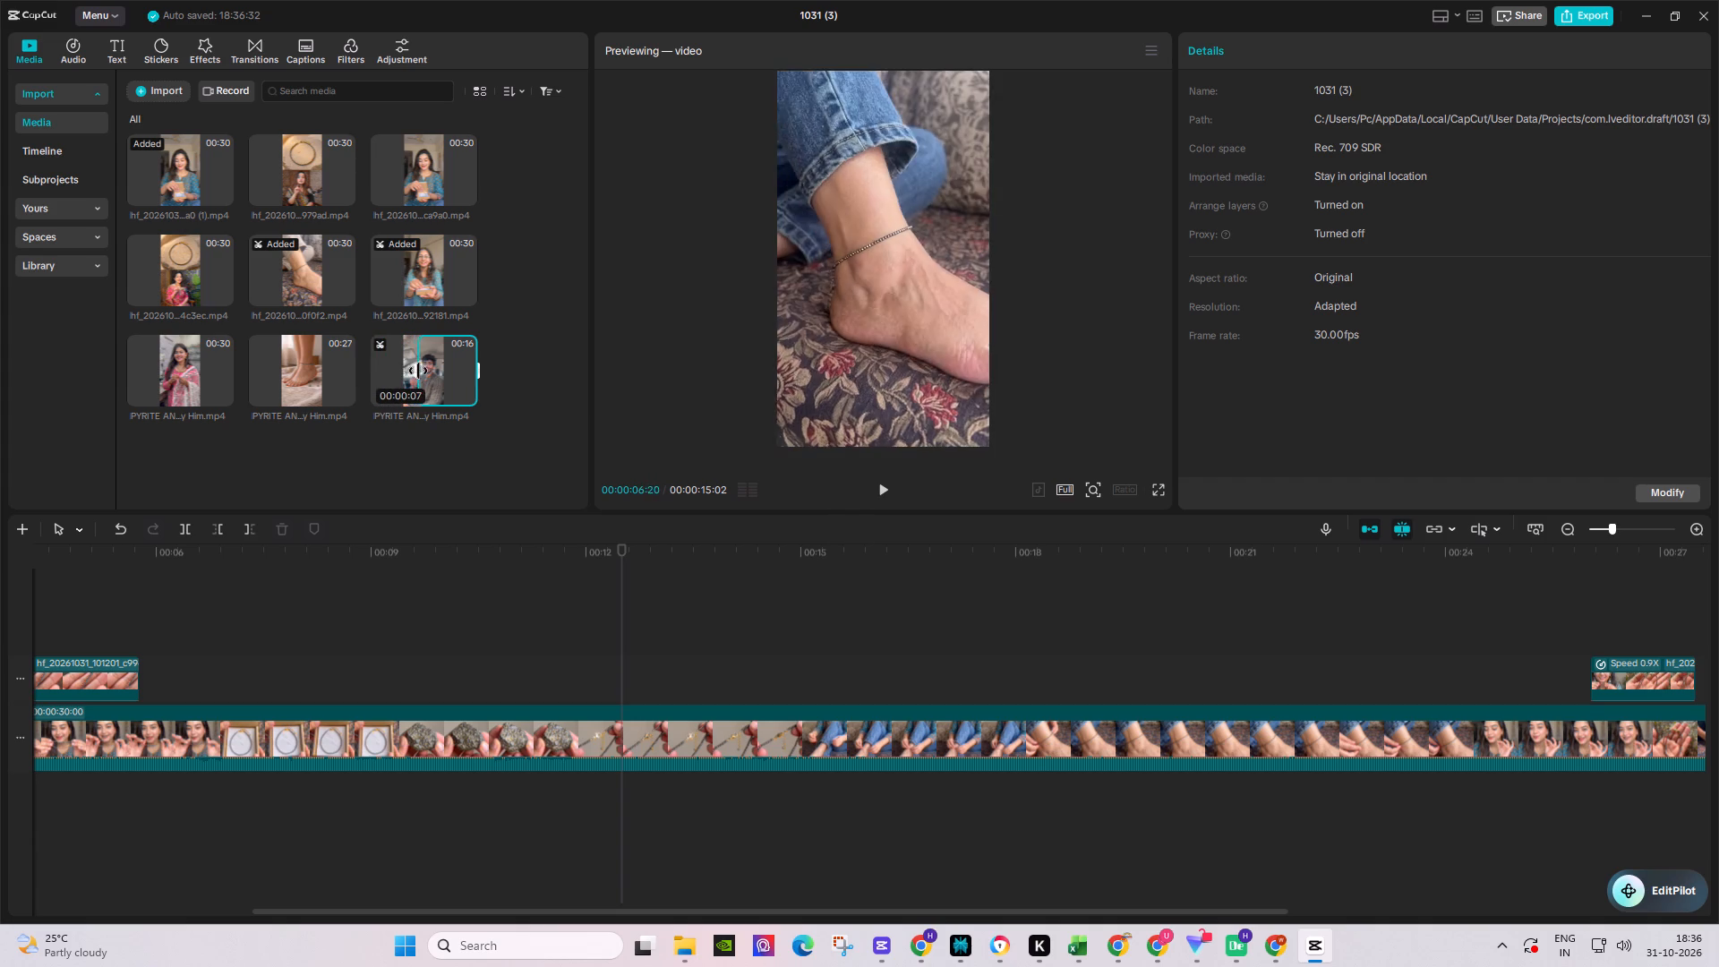
left_click_drag(418, 371, 453, 378)
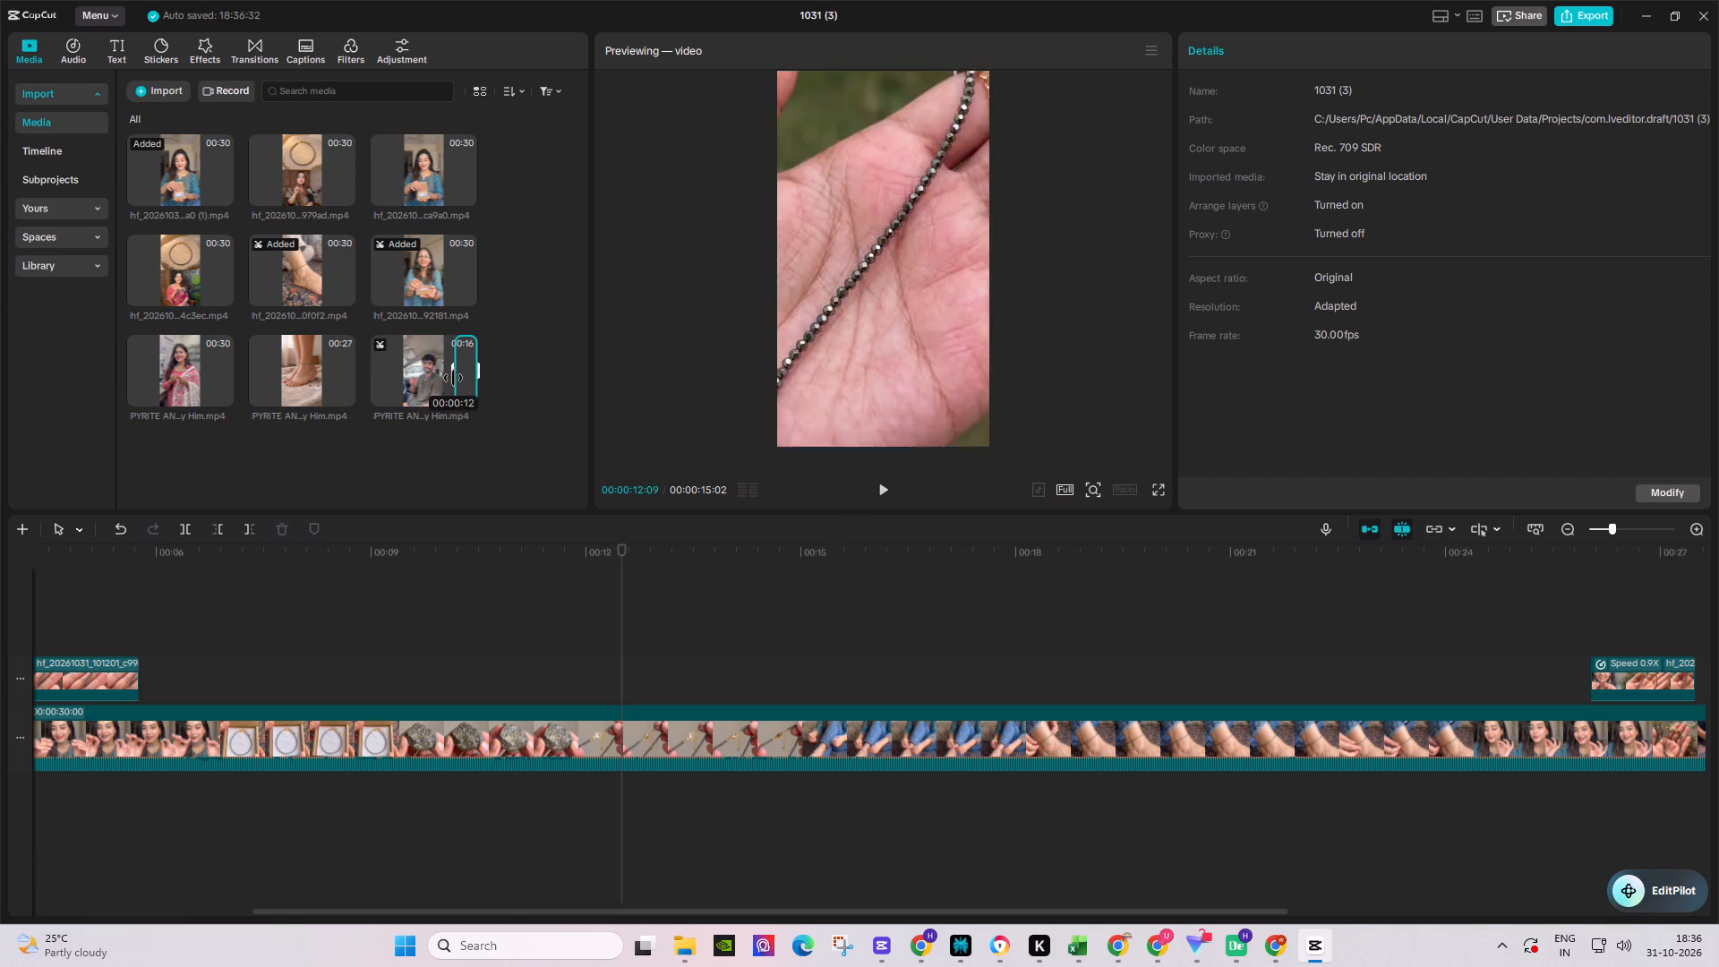
left_click_drag(453, 378, 455, 382)
left_click_drag(455, 382, 447, 385)
Place the trimmed PYRITE ANKLET edit 2 above the hf_20261031_101201 clip, starting at about 3.2 s, and lower its volume.
left_click_drag(464, 368, 115, 599)
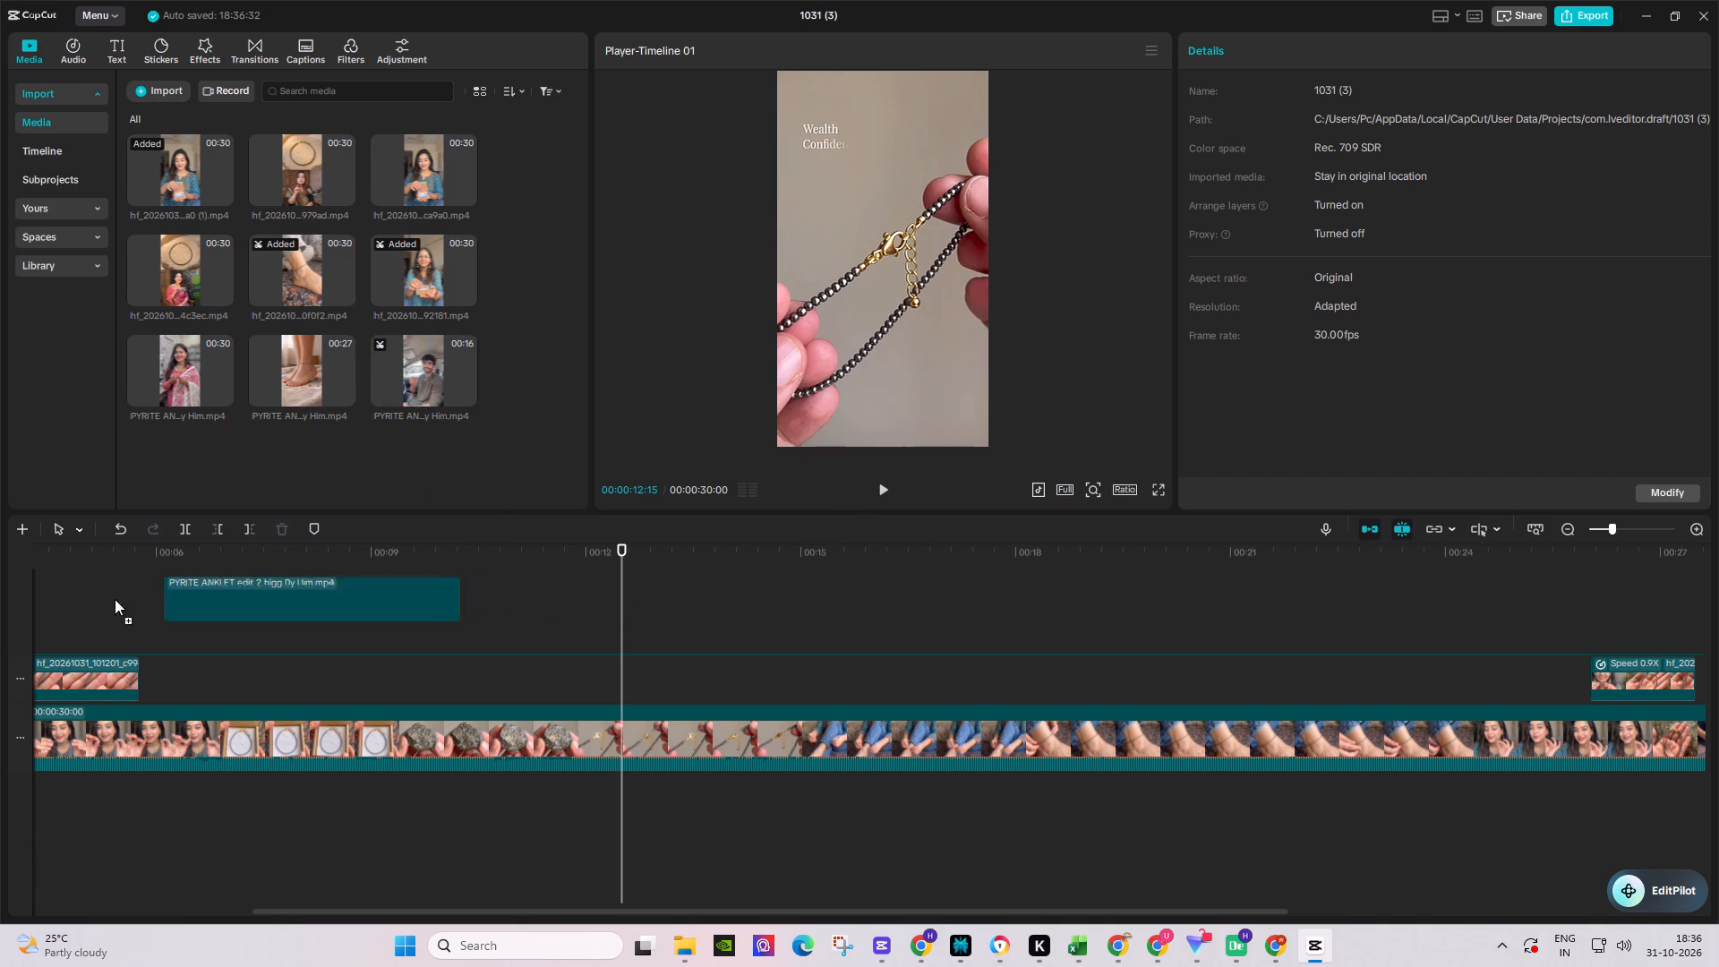
left_click_drag(115, 599, 42, 617)
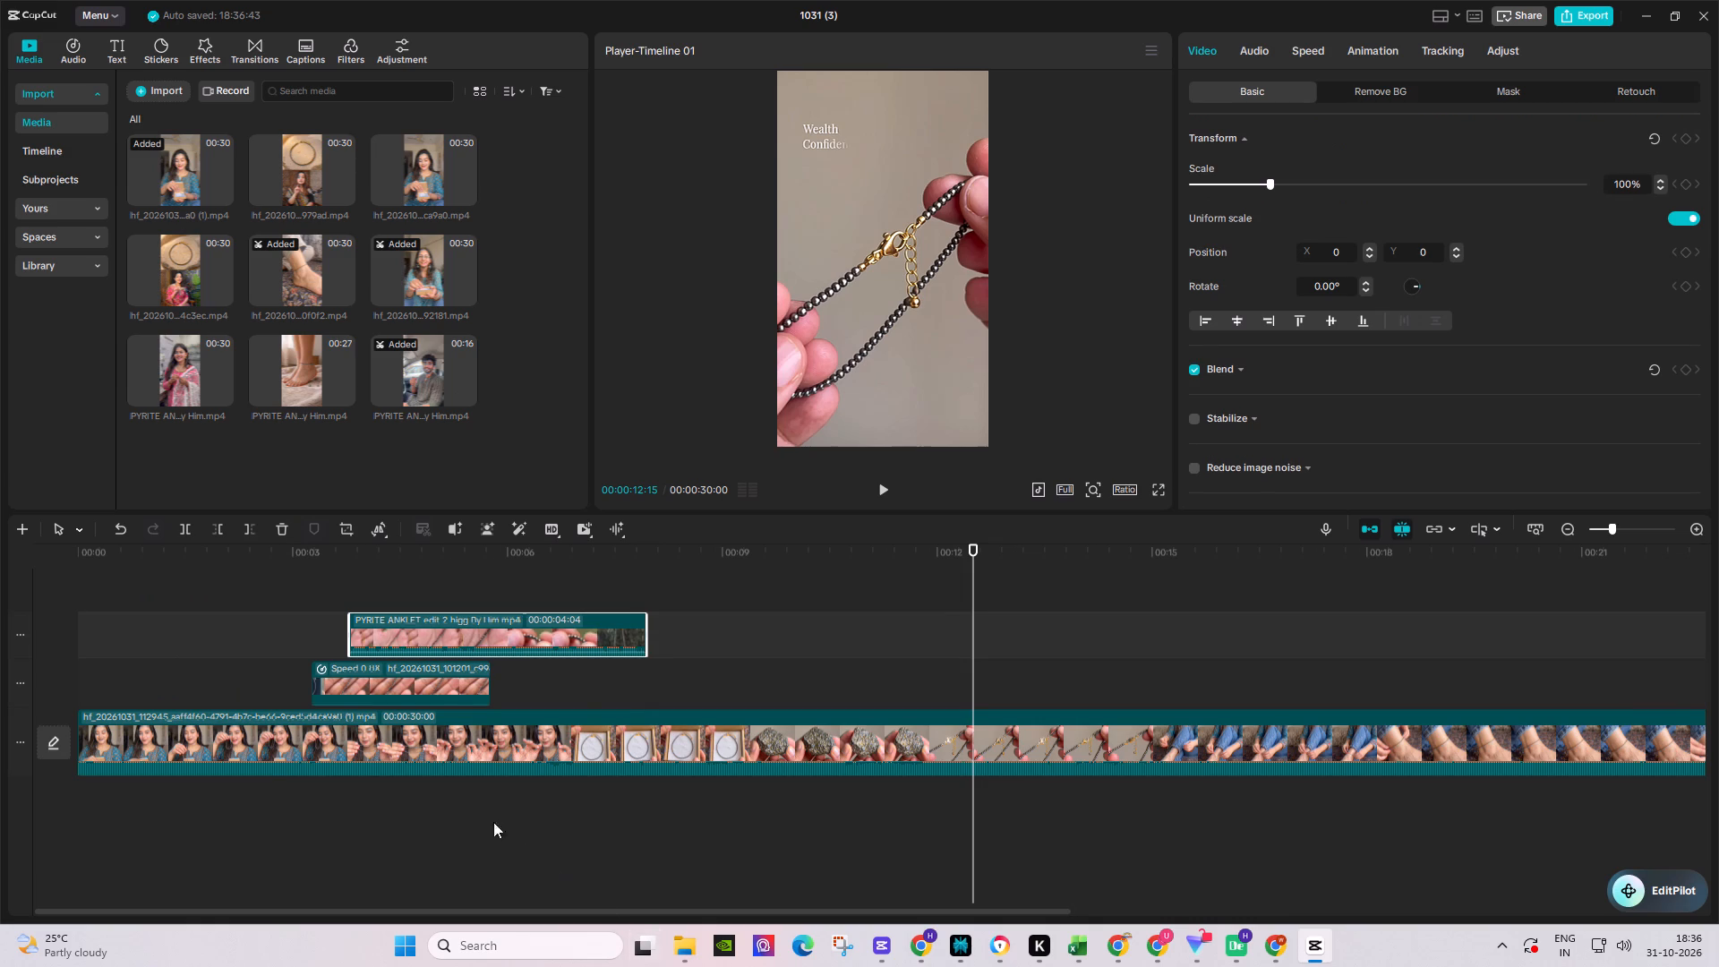
left_click_drag(406, 630, 372, 630)
left_click_drag(417, 651, 417, 657)
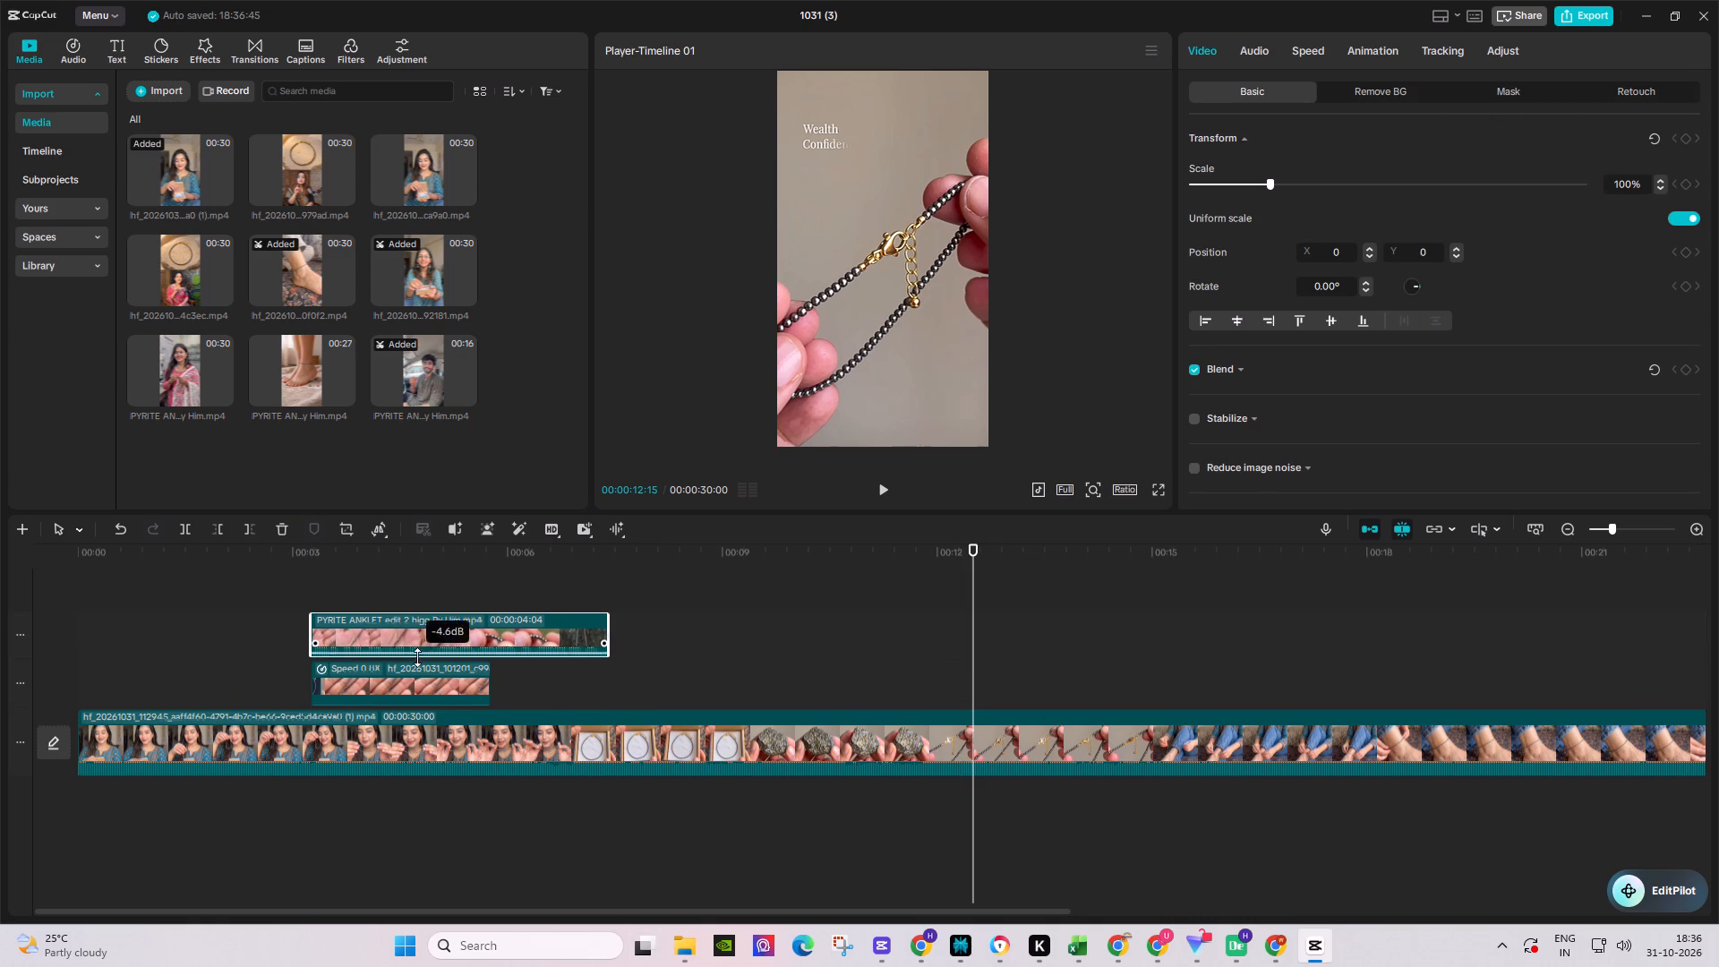
left_click_drag(417, 657, 417, 672)
Play through the PYRITE ANKLET edit 2 overlay and trim its end to about 6.4 s, removing the hanging-anklet shot.
left_click(279, 578)
key("space")
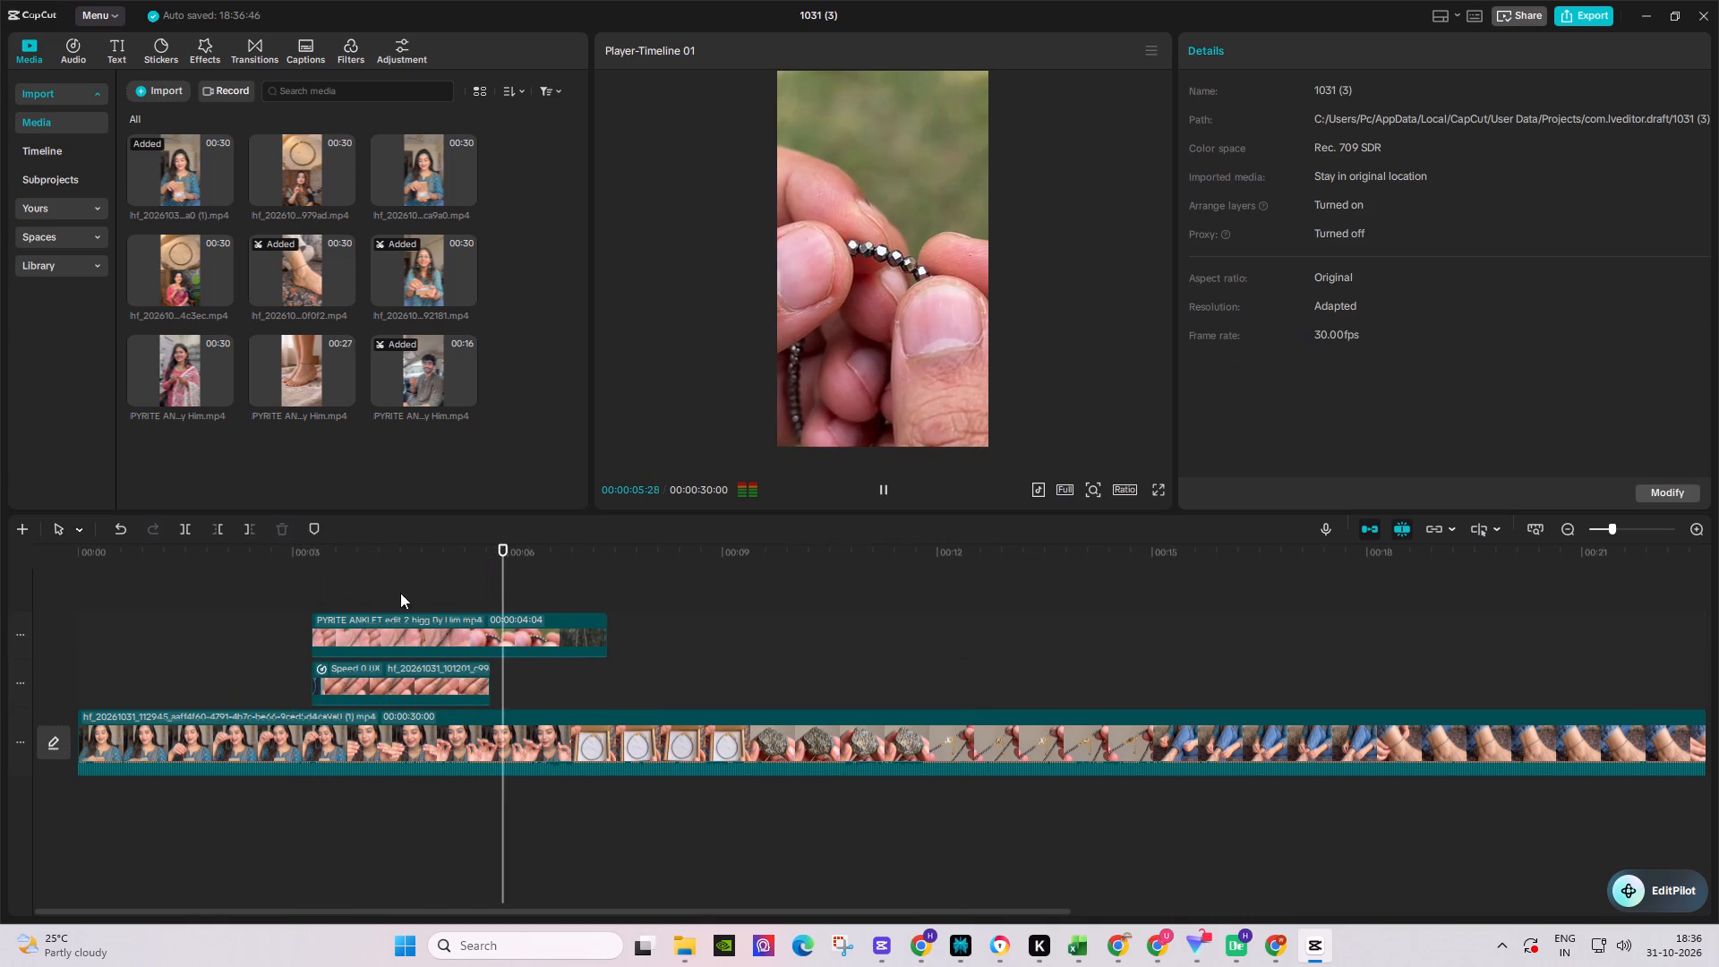
left_click(482, 569)
key("space")
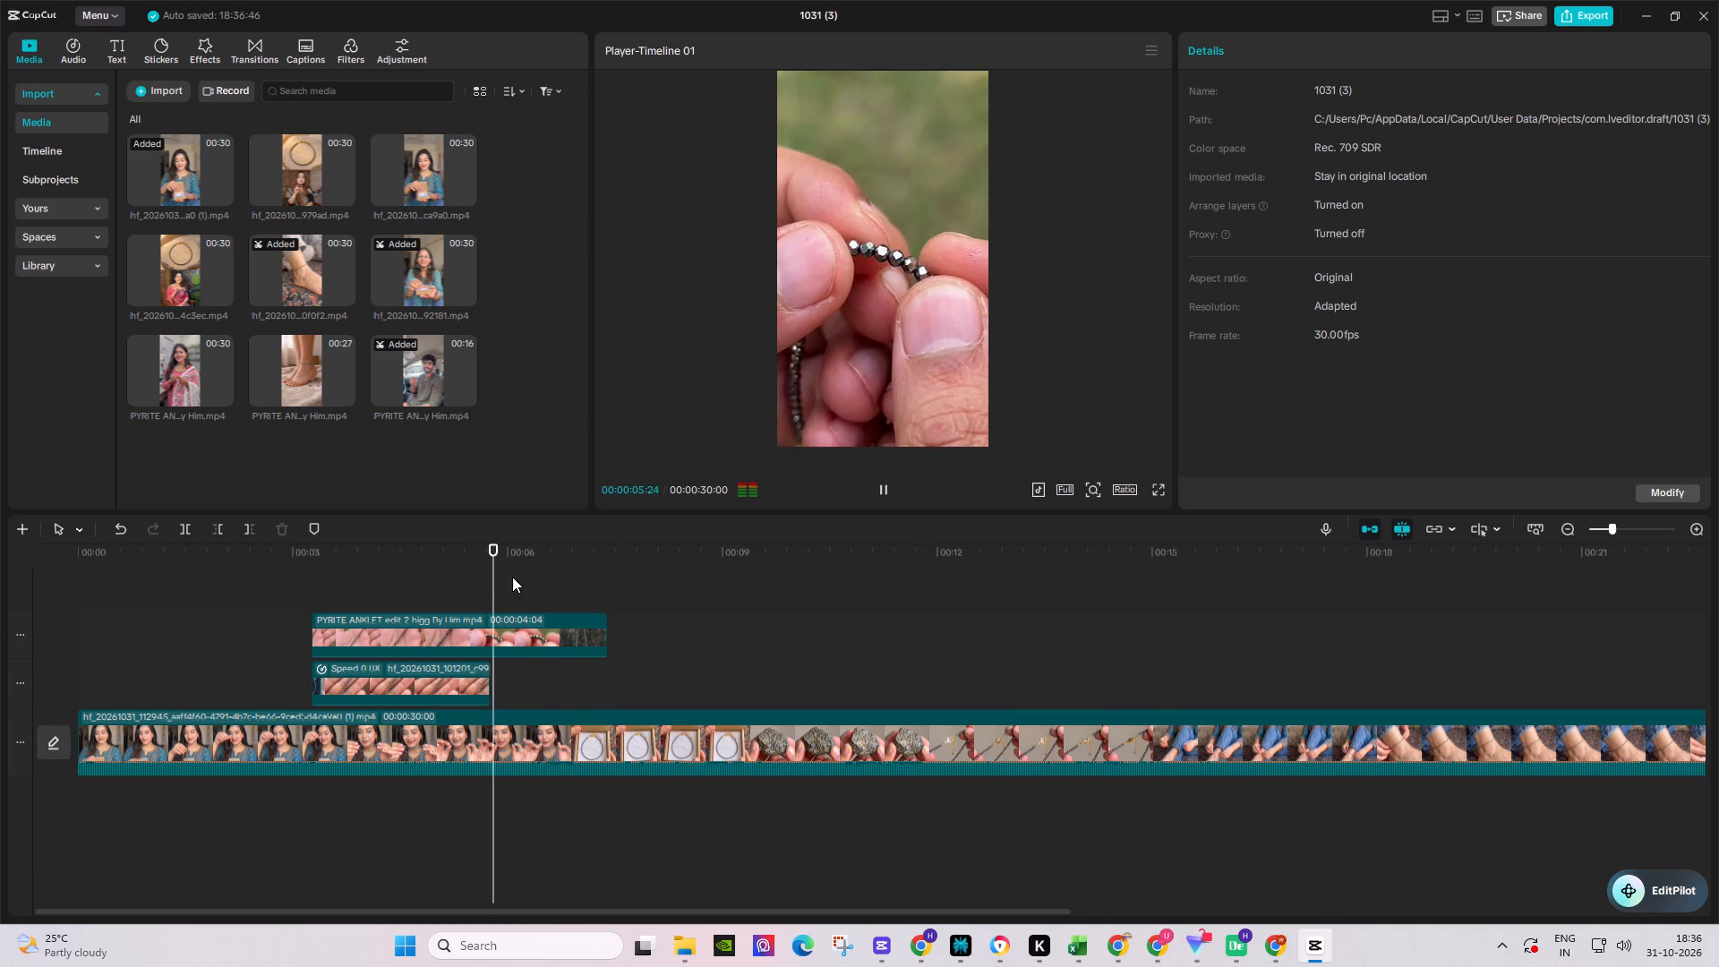
key("space")
left_click(557, 624)
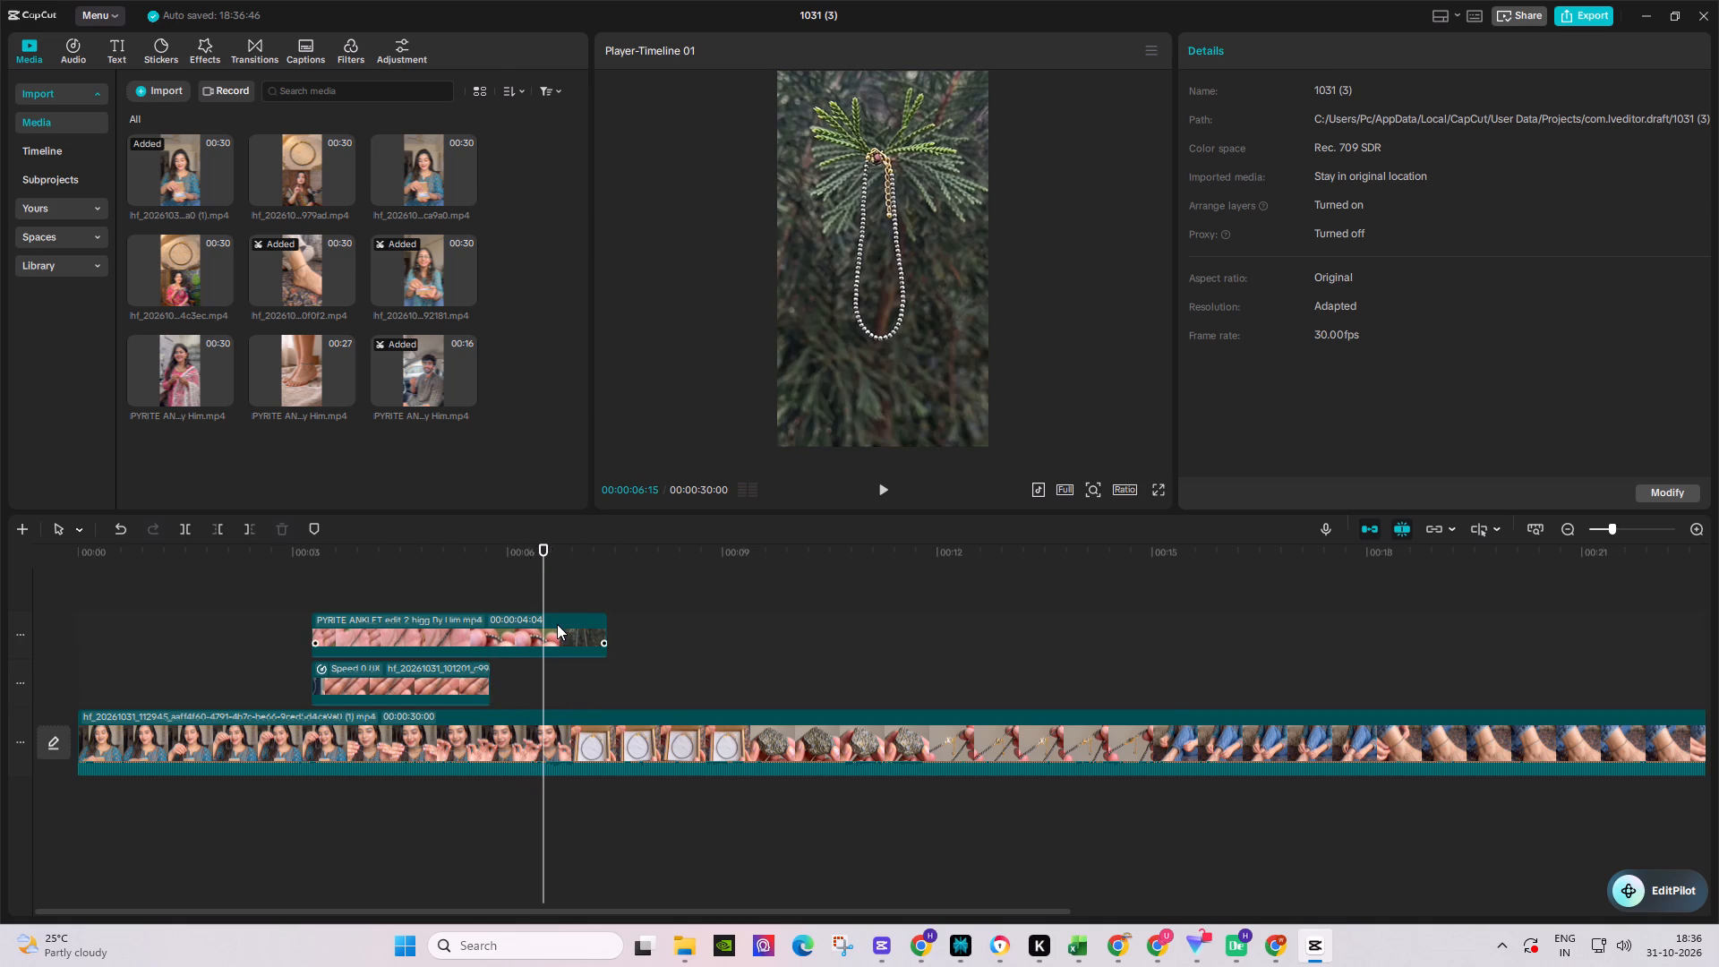
left_click(249, 522)
key("Left")
key("Left")
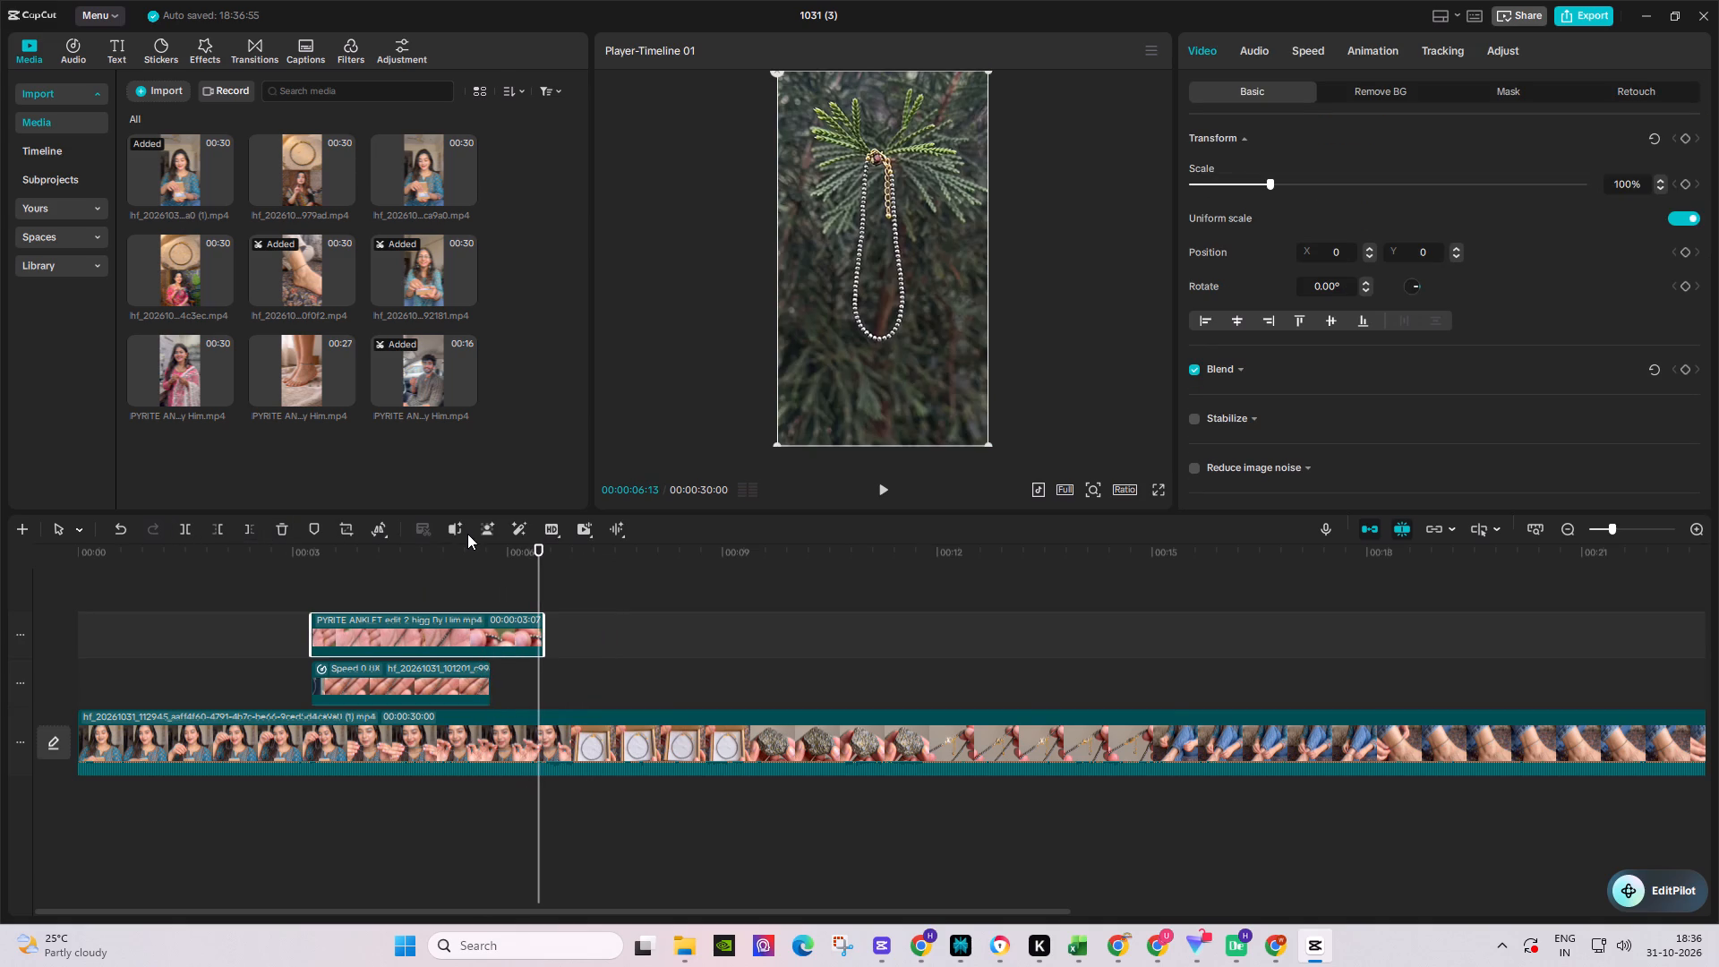
key("Right")
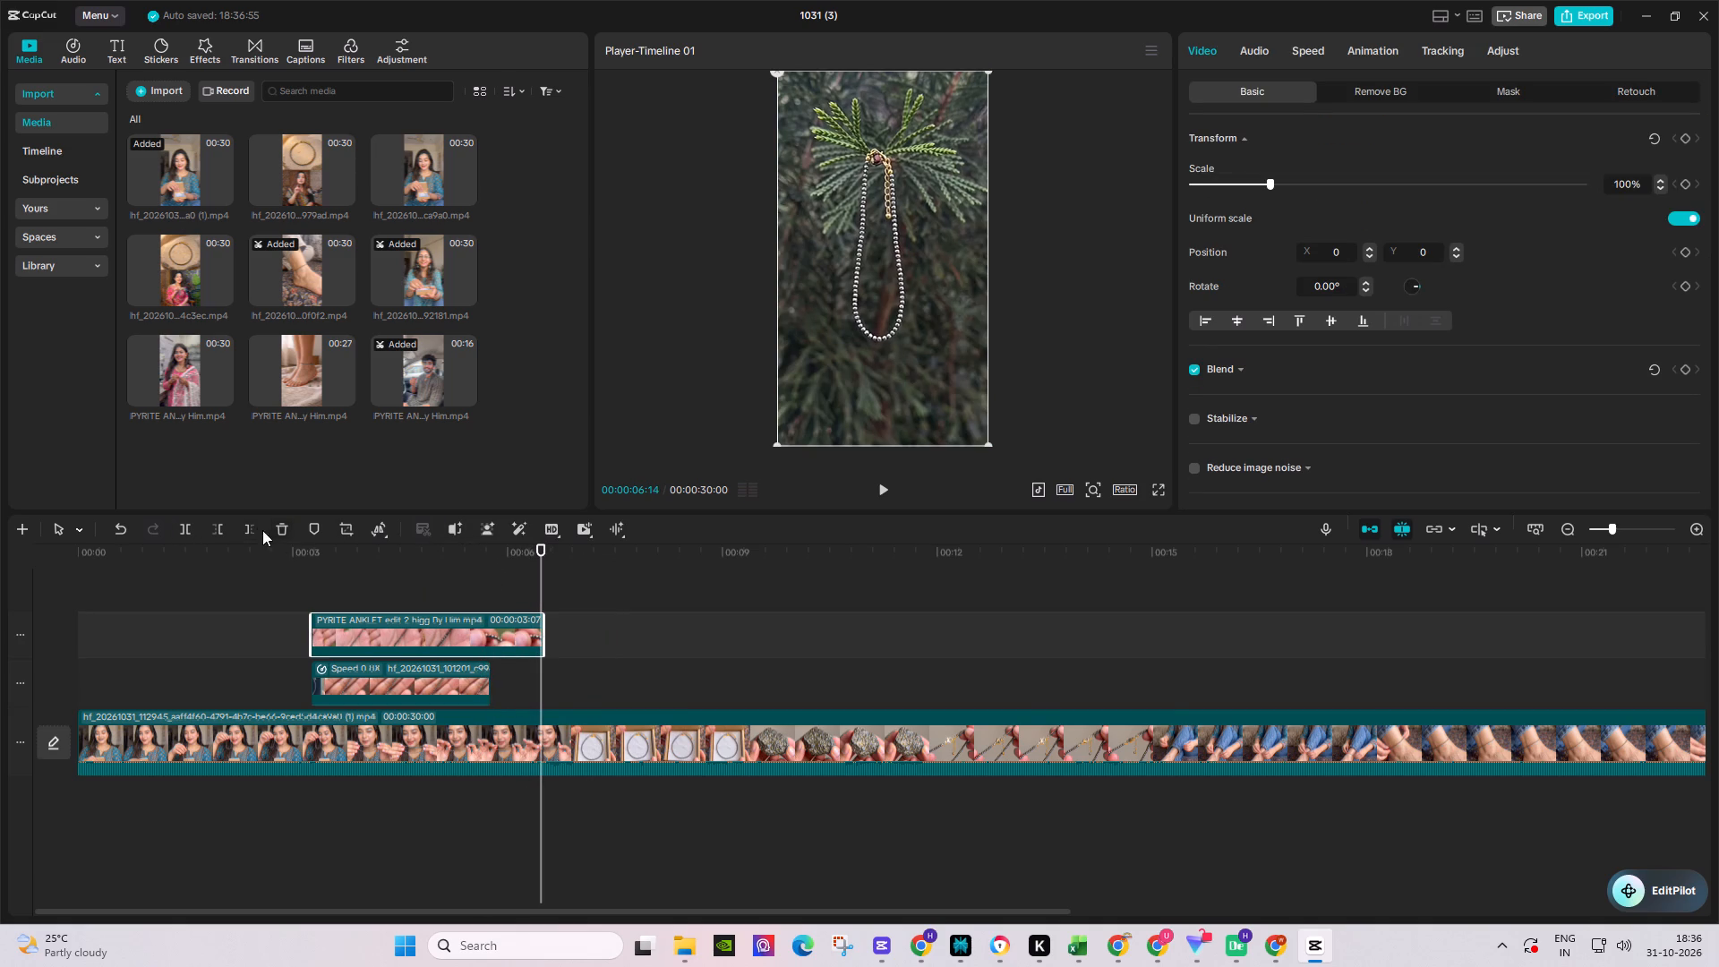
key("Left")
key("Left")
key("Left")
left_click(252, 529)
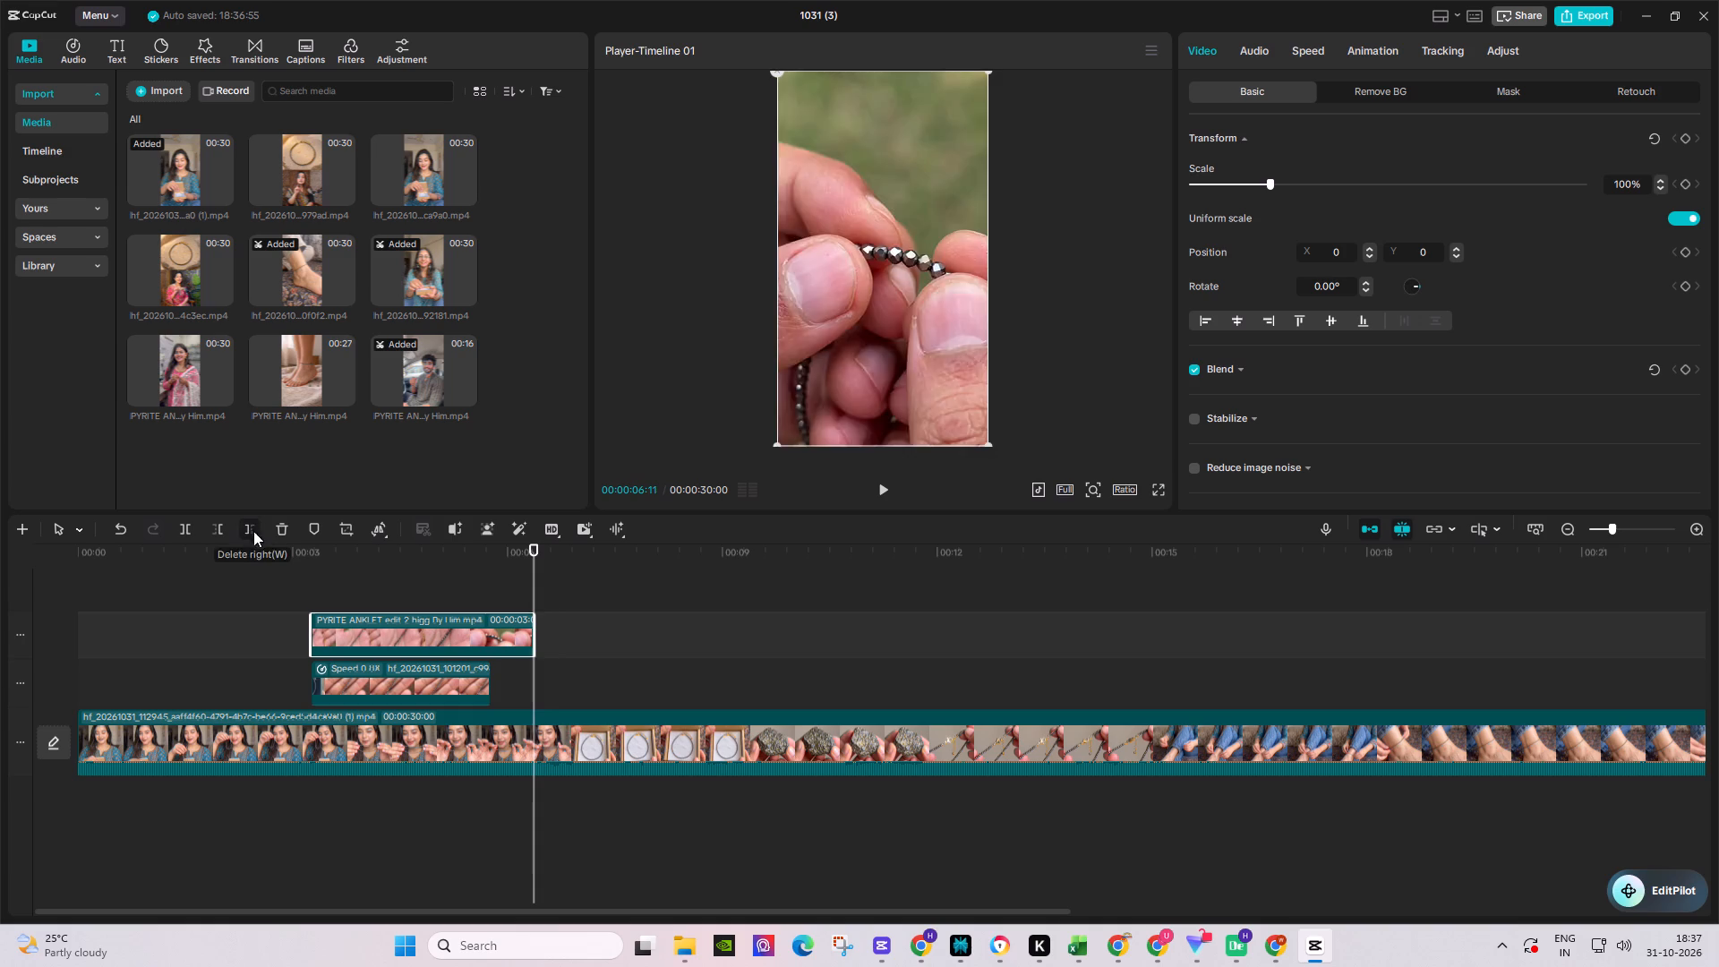
Delete the hf_20261031_101201 clip starting near 3.2 s, move the edit 2 overlay into its track, and play the section.
right_click(369, 669)
left_click(450, 366)
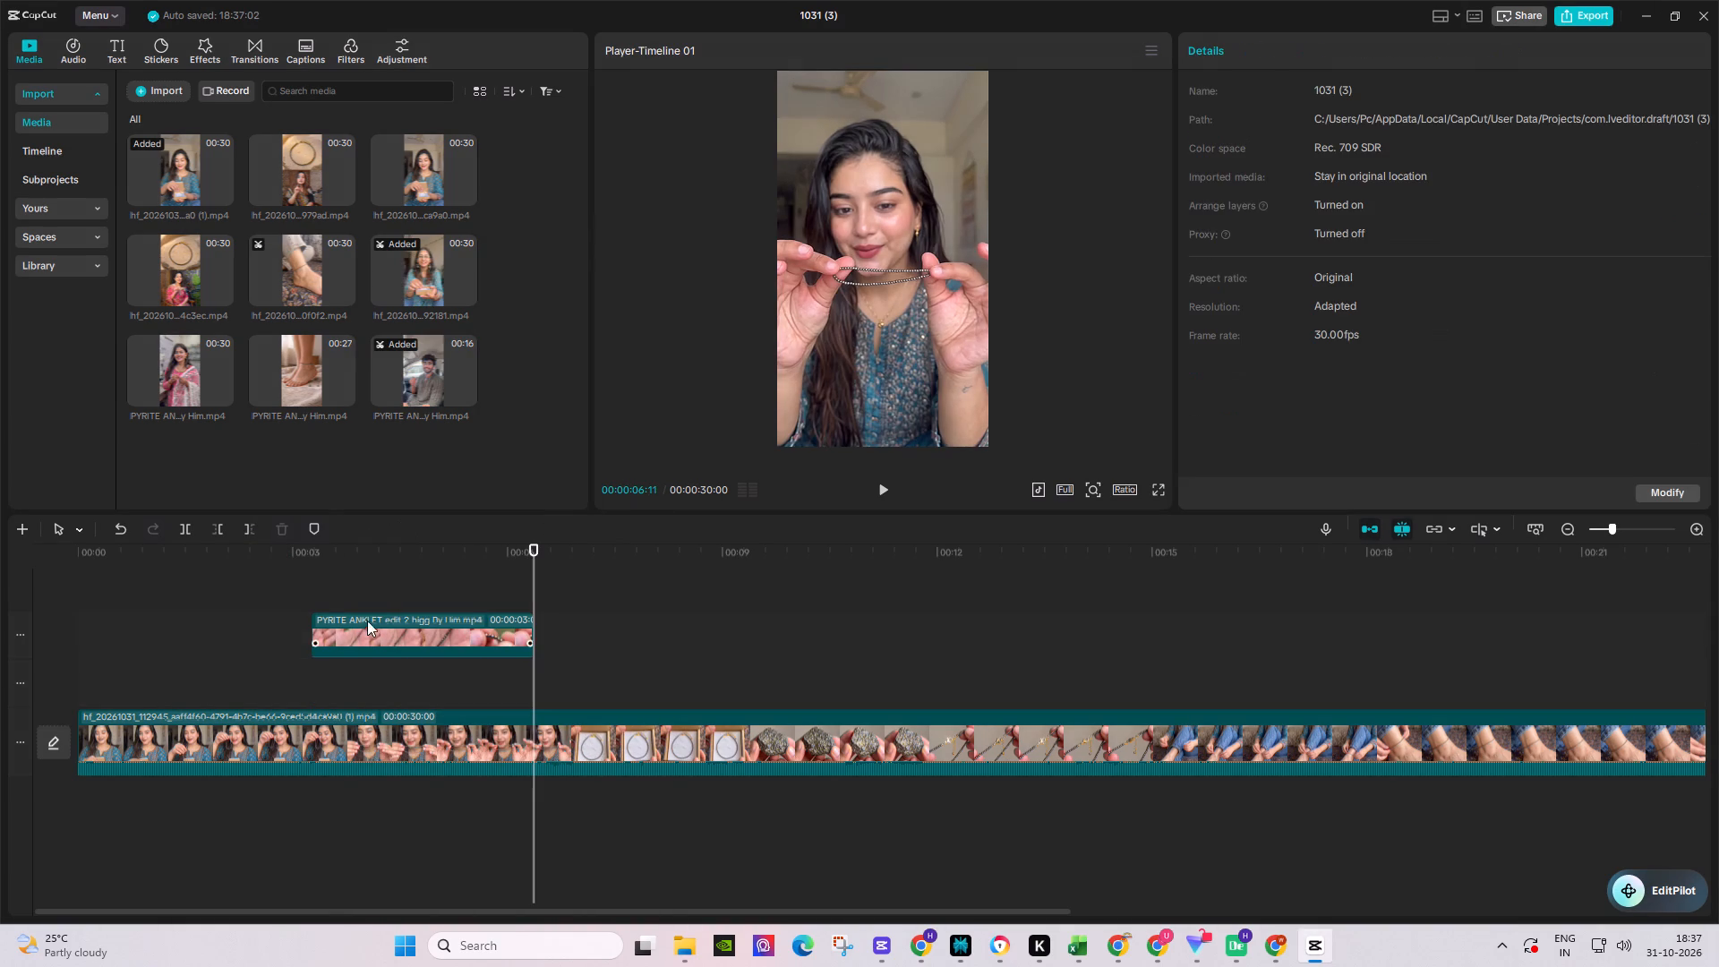
left_click(315, 560)
left_click_drag(341, 641, 339, 677)
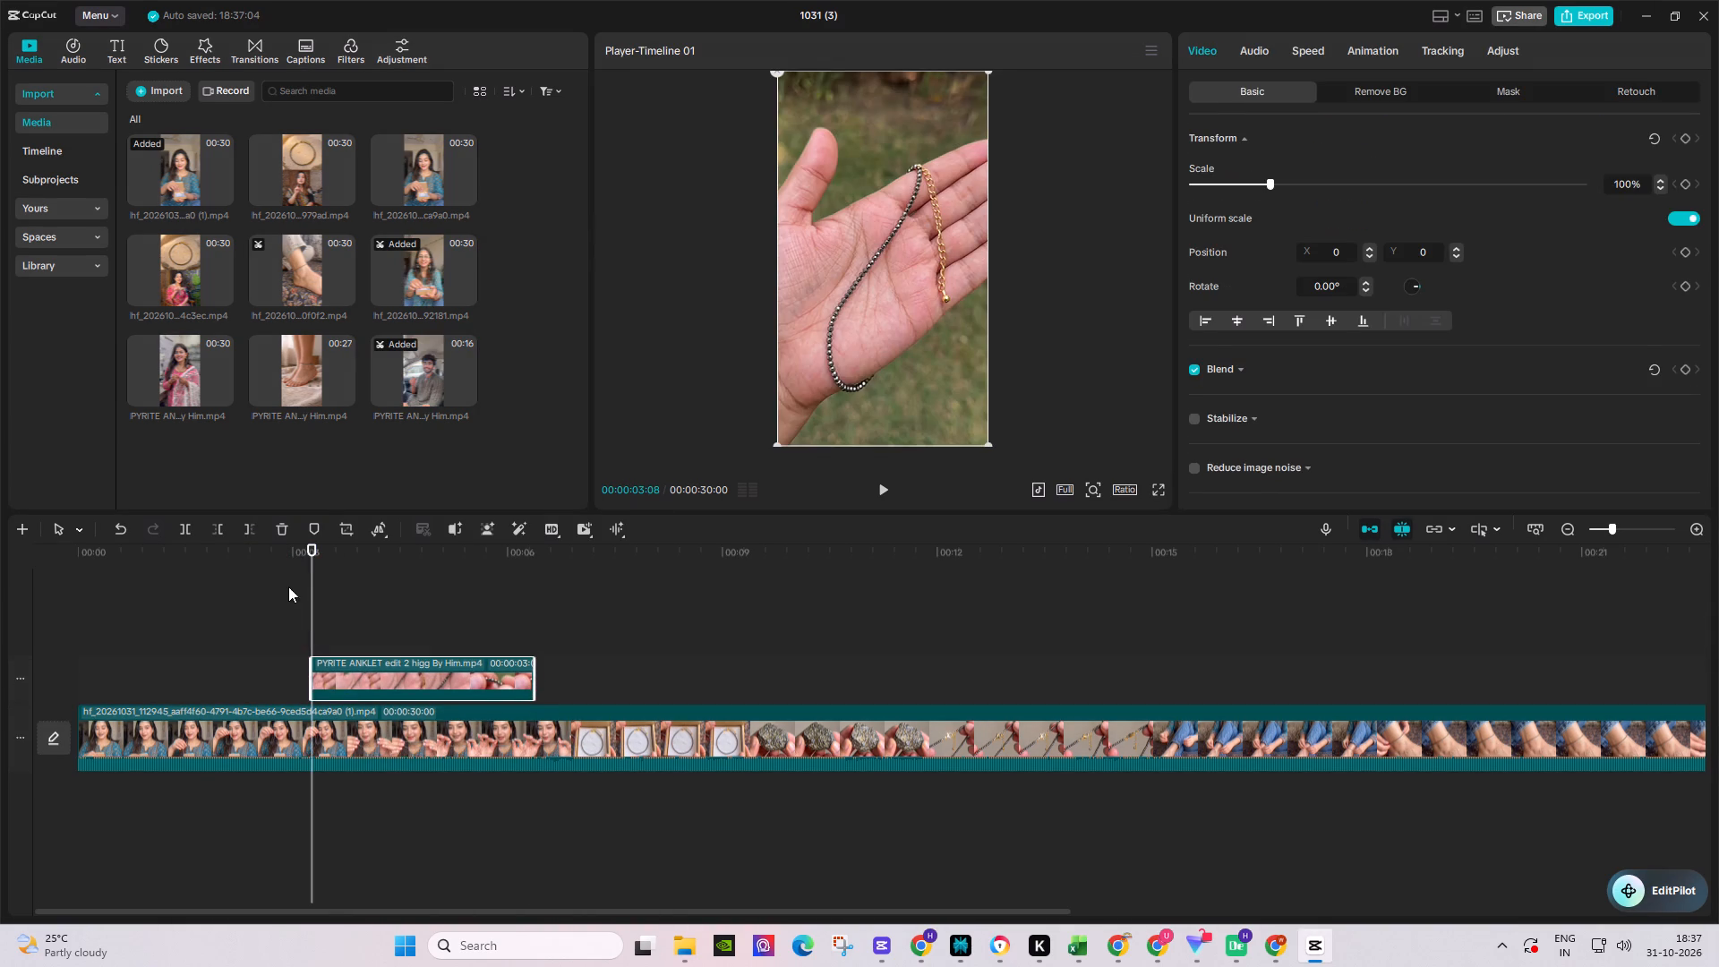
left_click(280, 577)
key("space")
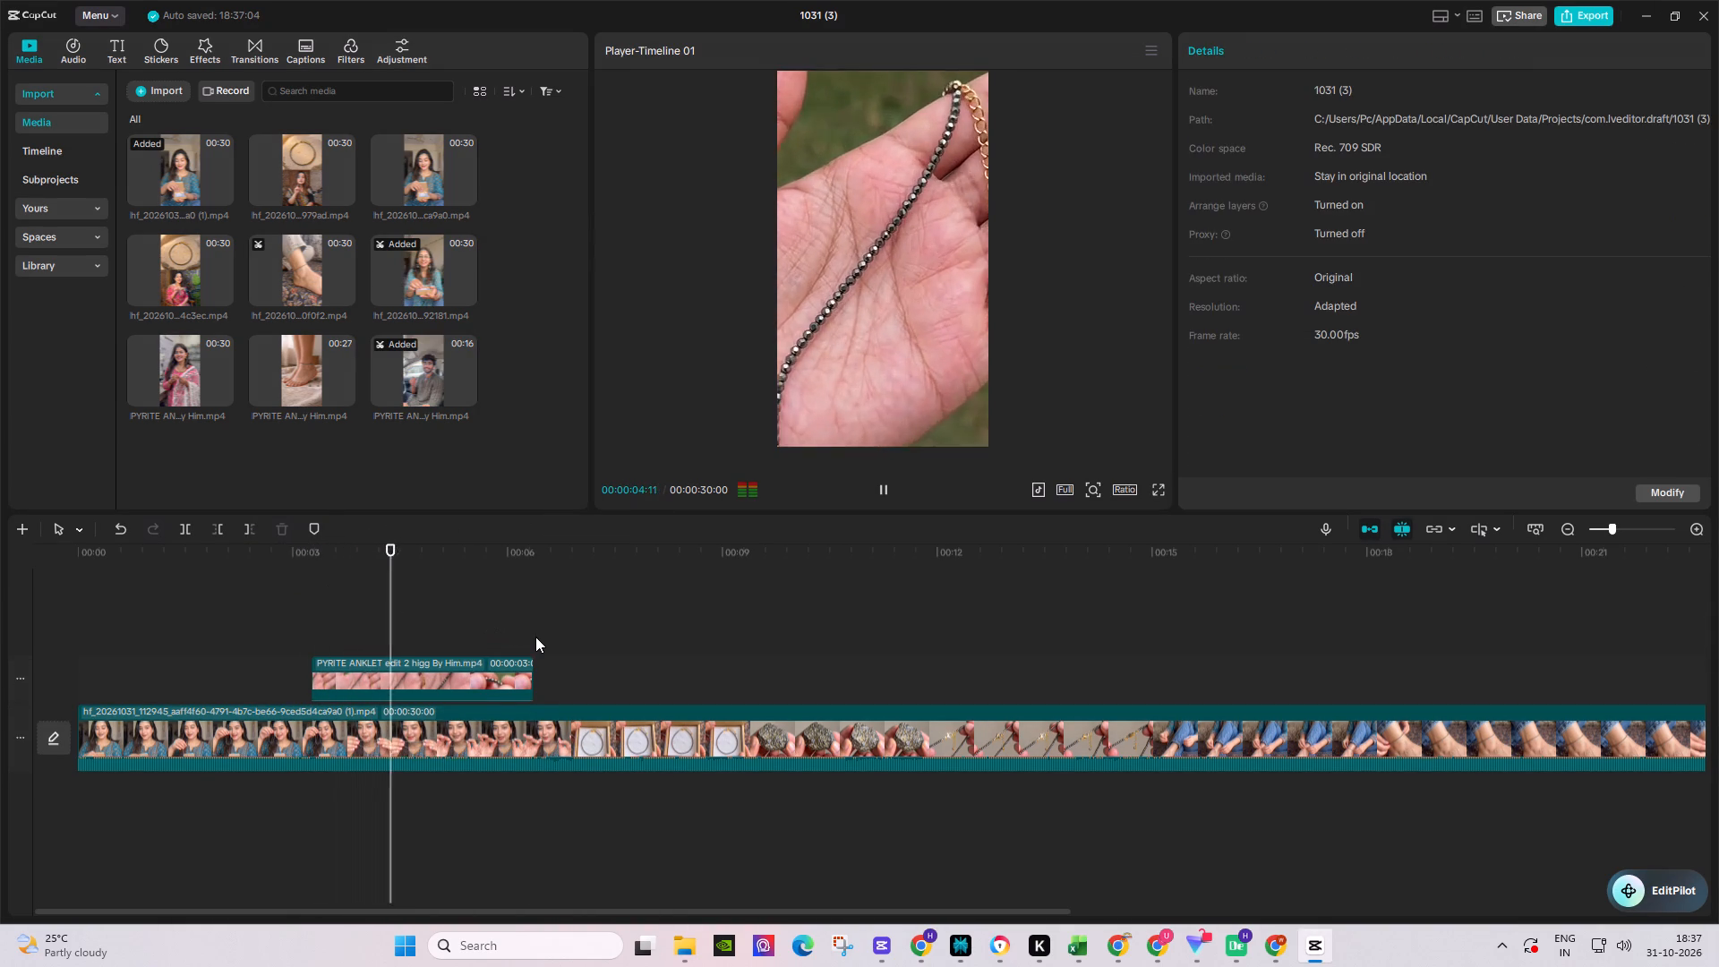
key("space")
key("space")
Slow the PYRITE ANKLET edit 2 overlay to 0.9x and play the timeline through and past it.
left_click(492, 682)
key("space")
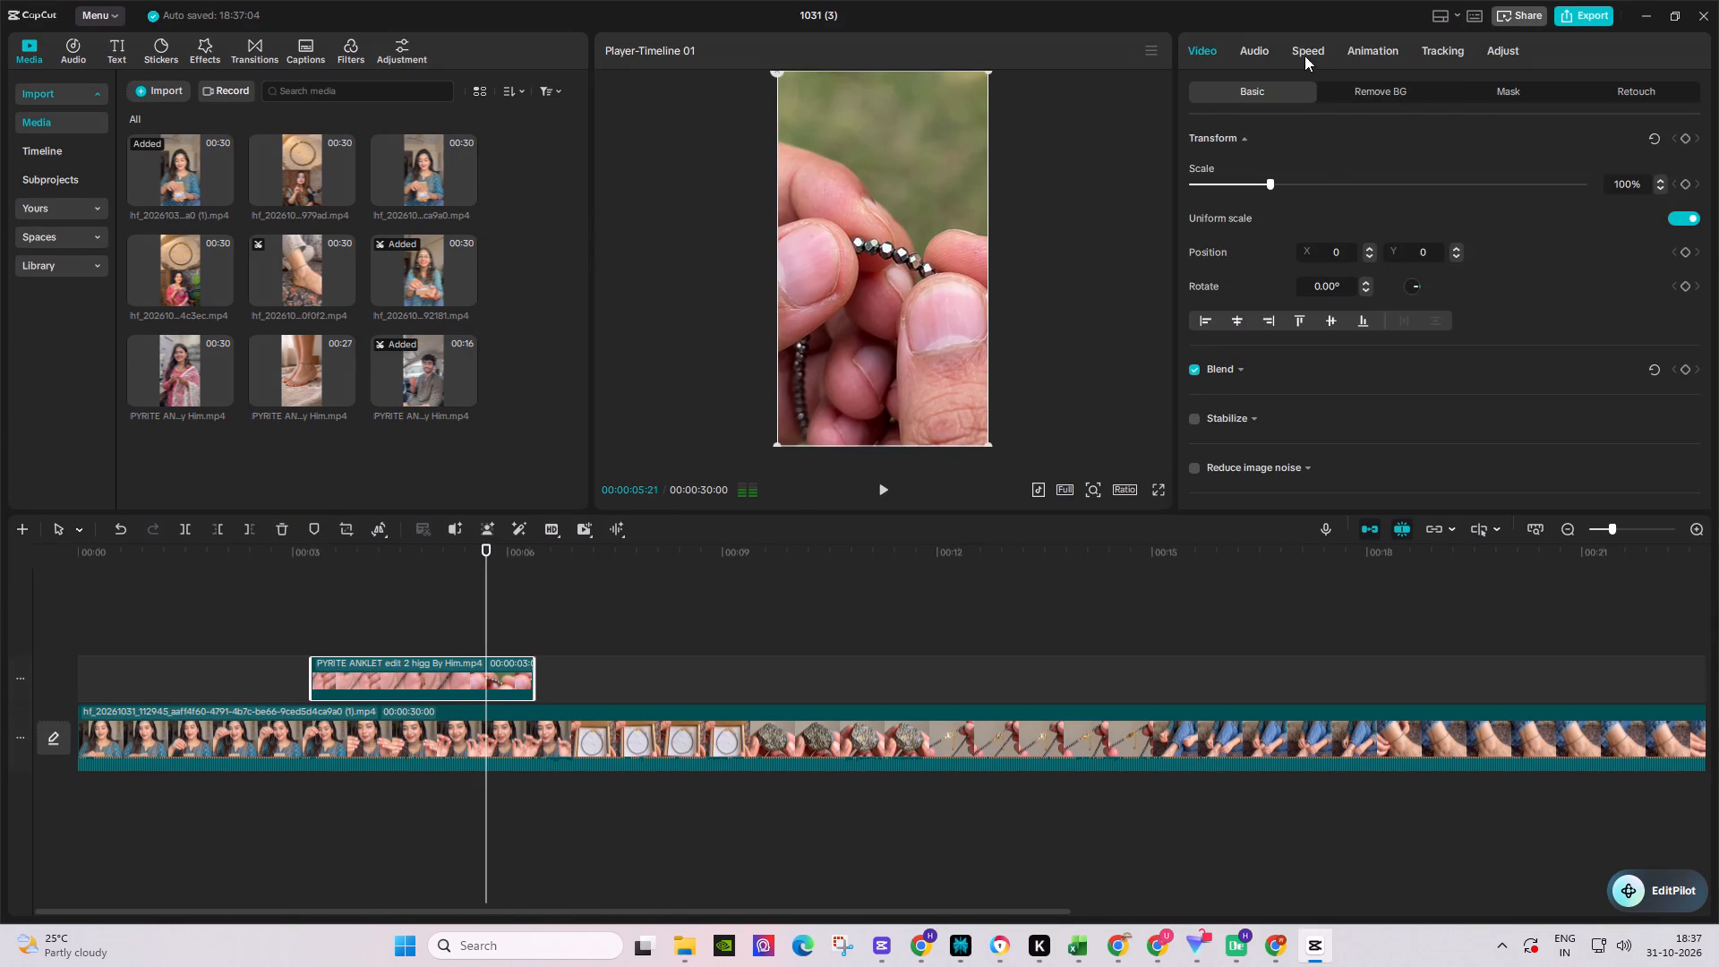
left_click(1304, 56)
left_click(1691, 169)
left_click(268, 576)
key("space")
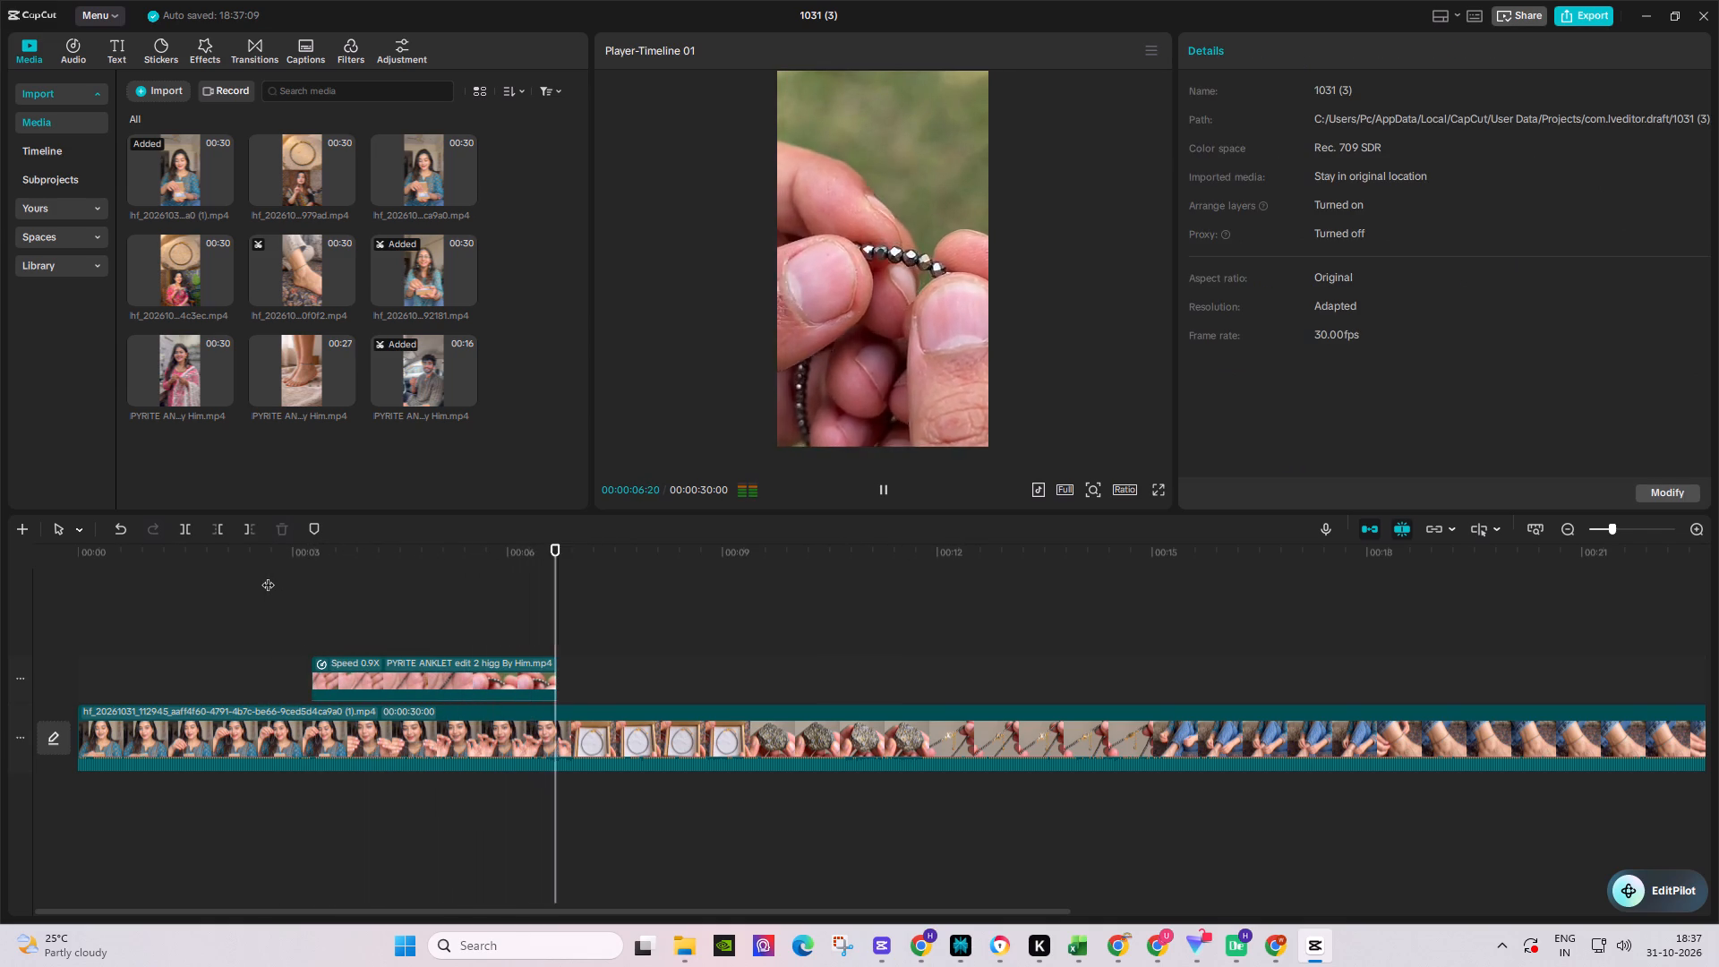
left_click_drag(691, 912, 798, 917)
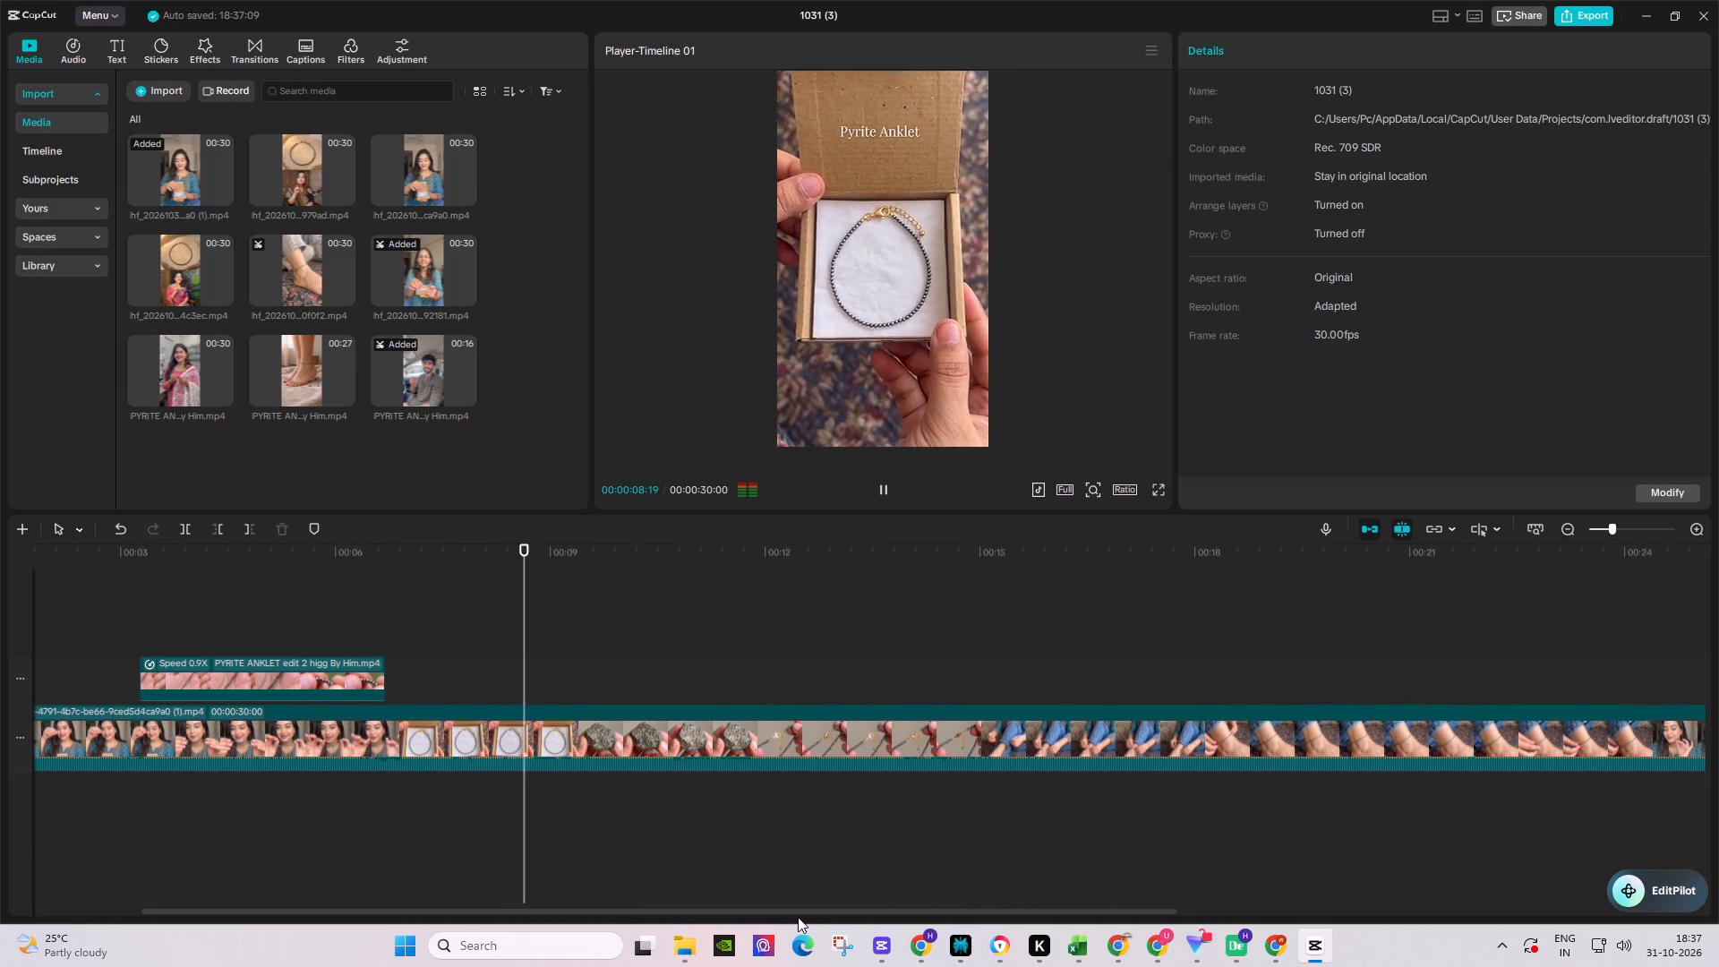
left_click_drag(798, 917, 798, 912)
Scrub through the source videos PYRITE ANKLET edit 3, edit 2 and edit 4 to look for further usable anklet shots.
left_click(296, 372)
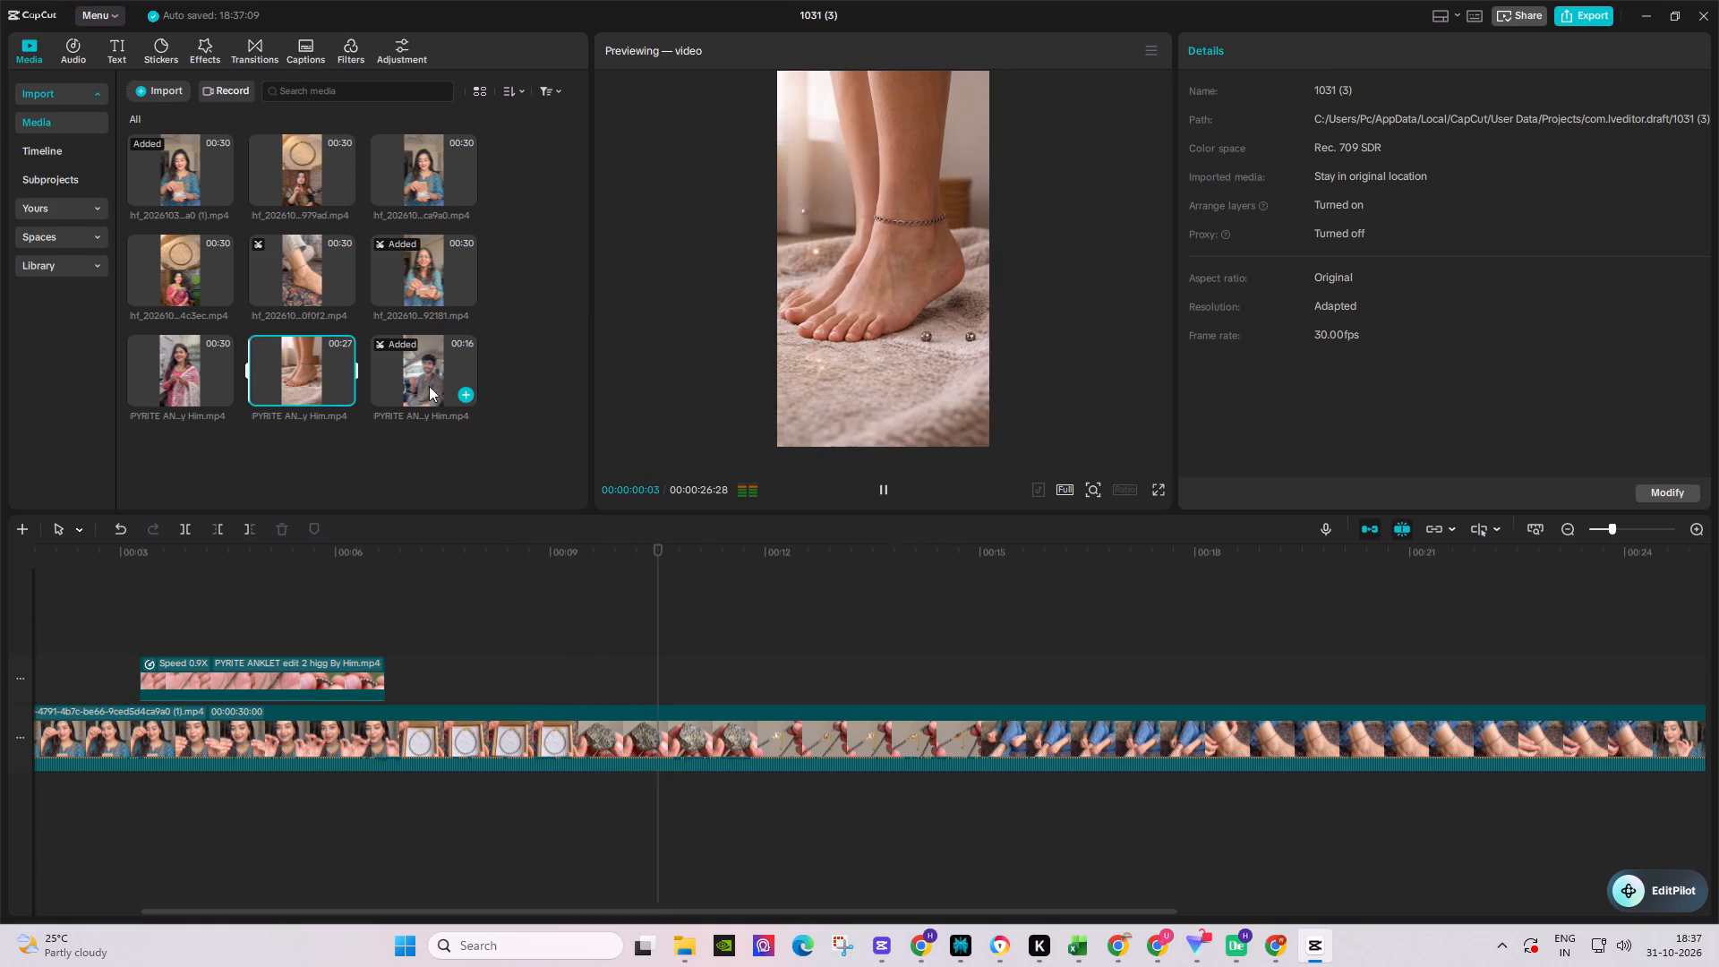
left_click(430, 386)
left_click_drag(448, 366, 465, 367)
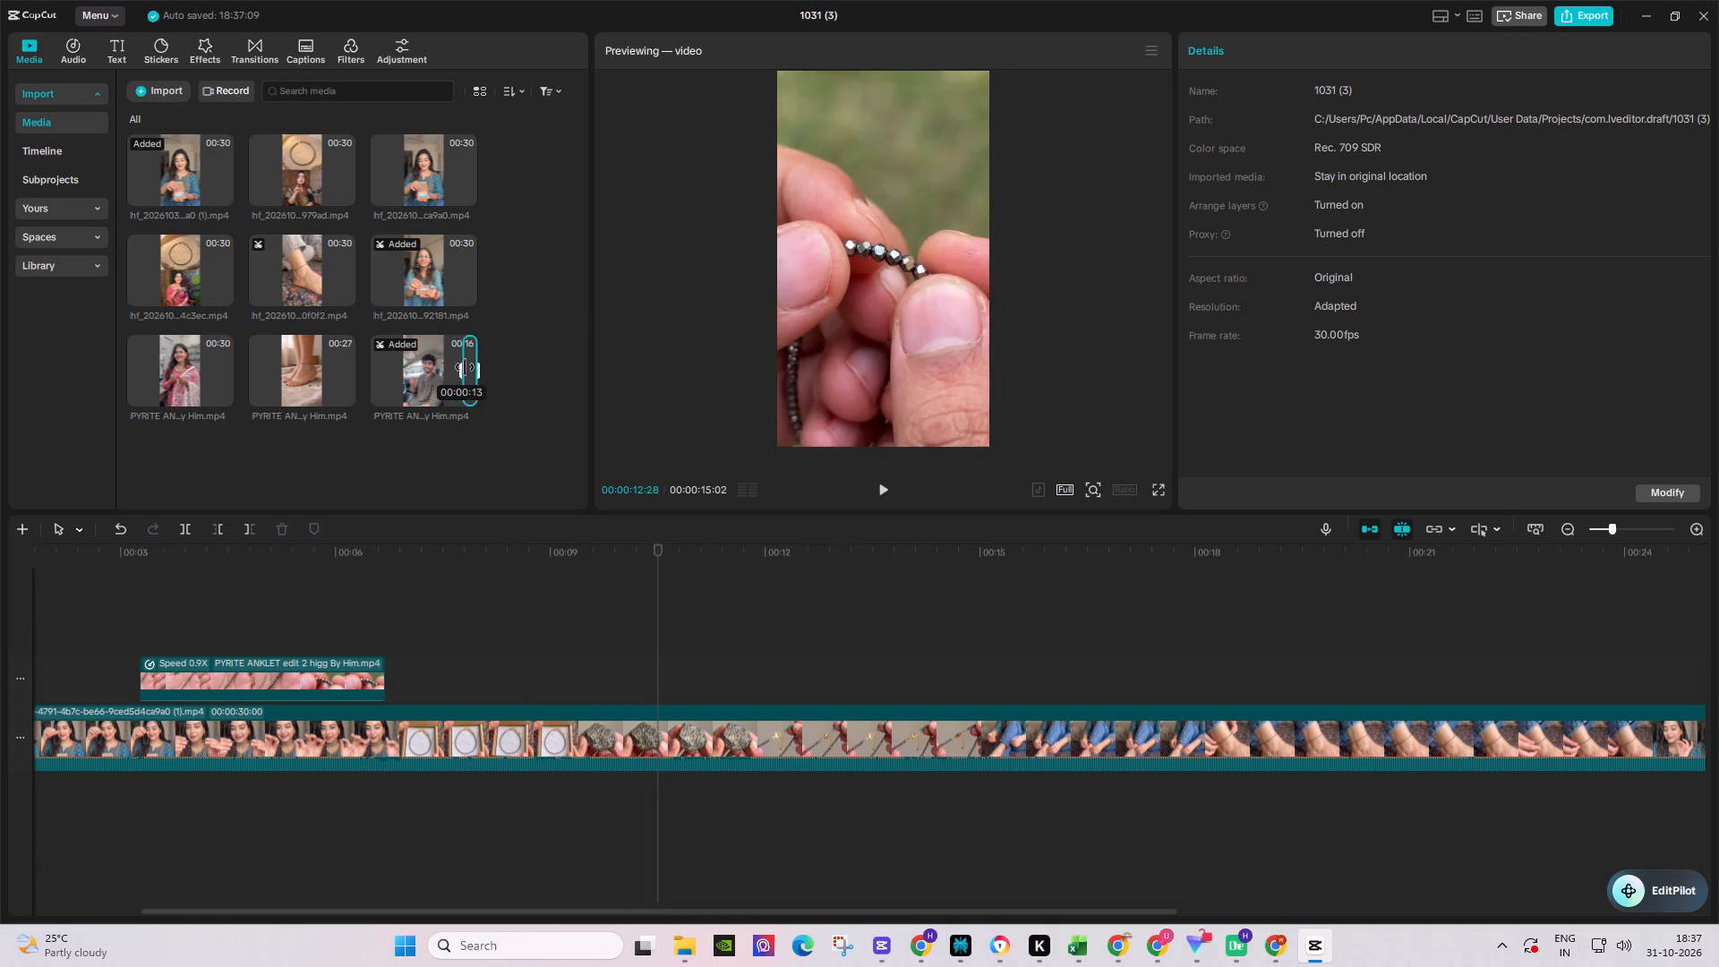
left_click_drag(465, 367, 413, 373)
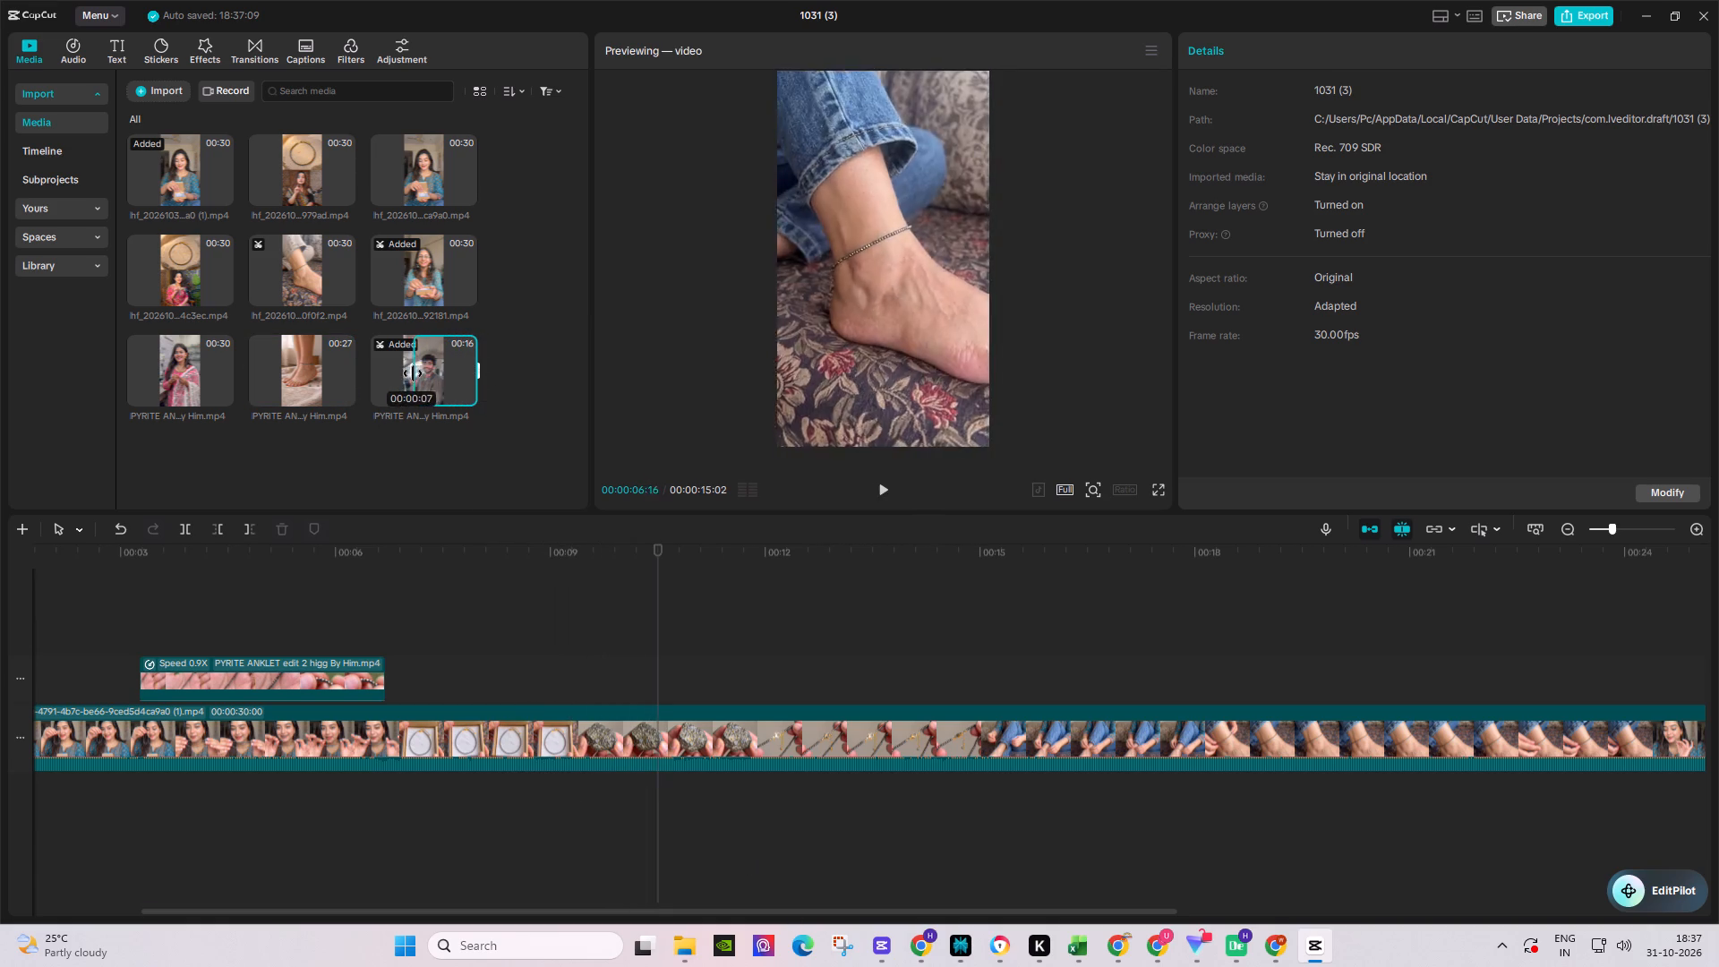
left_click_drag(413, 373, 431, 379)
left_click(269, 381)
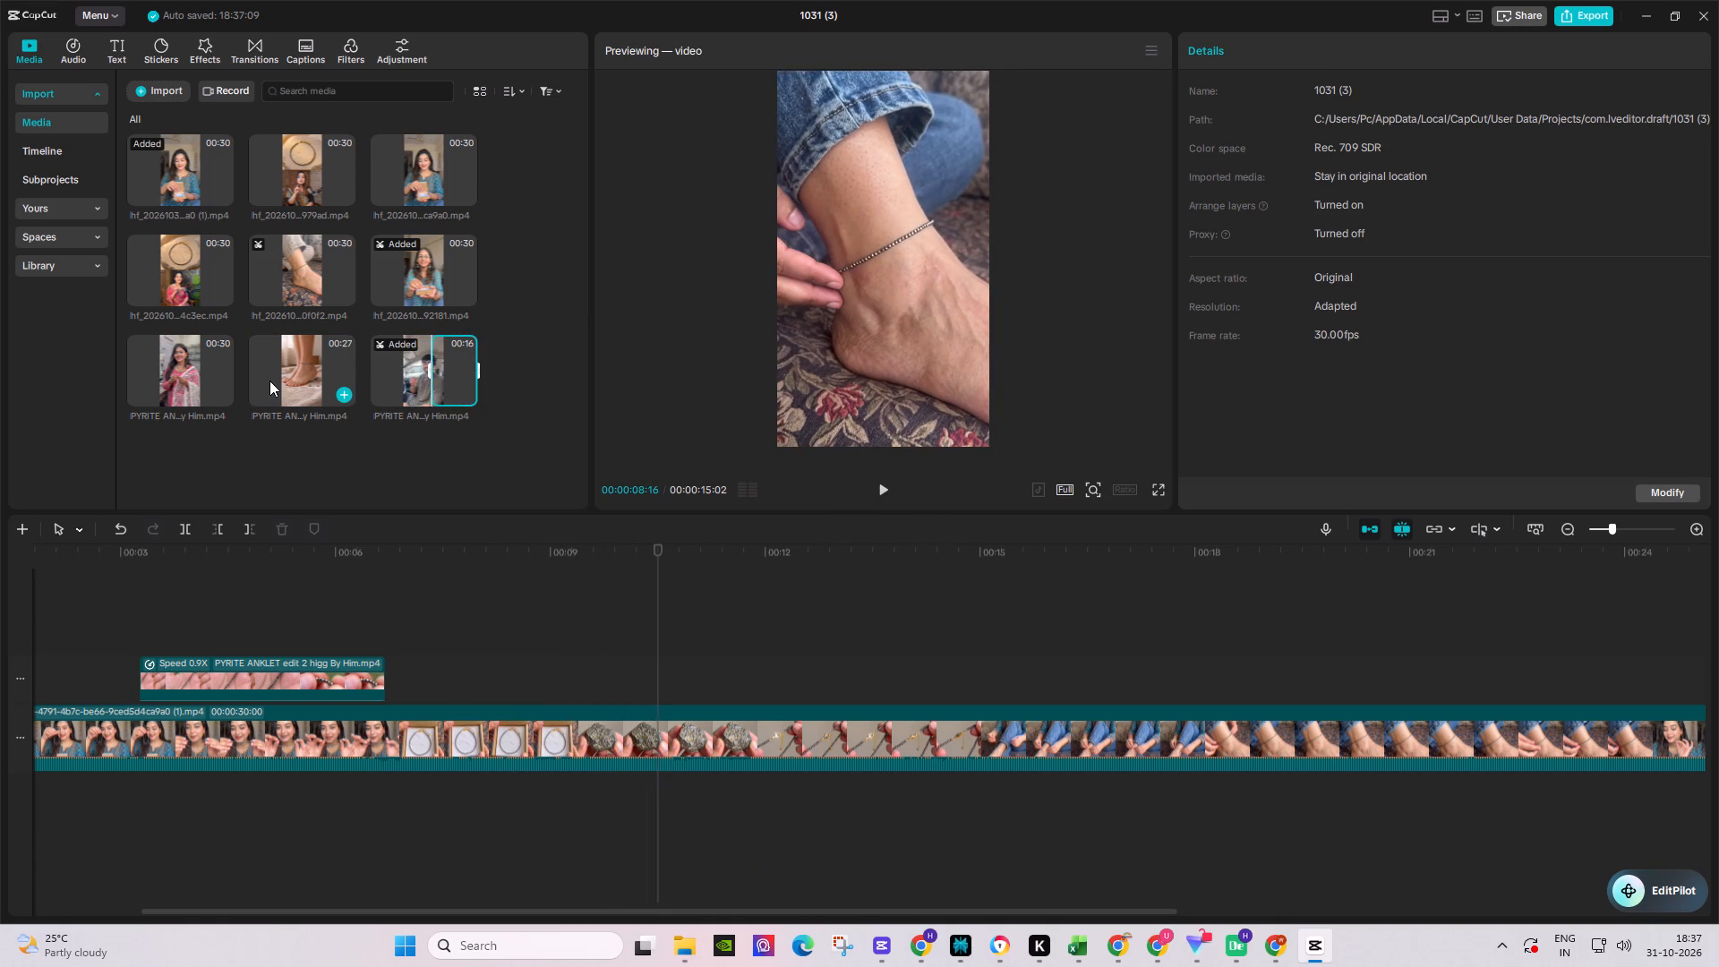
left_click_drag(251, 372, 320, 373)
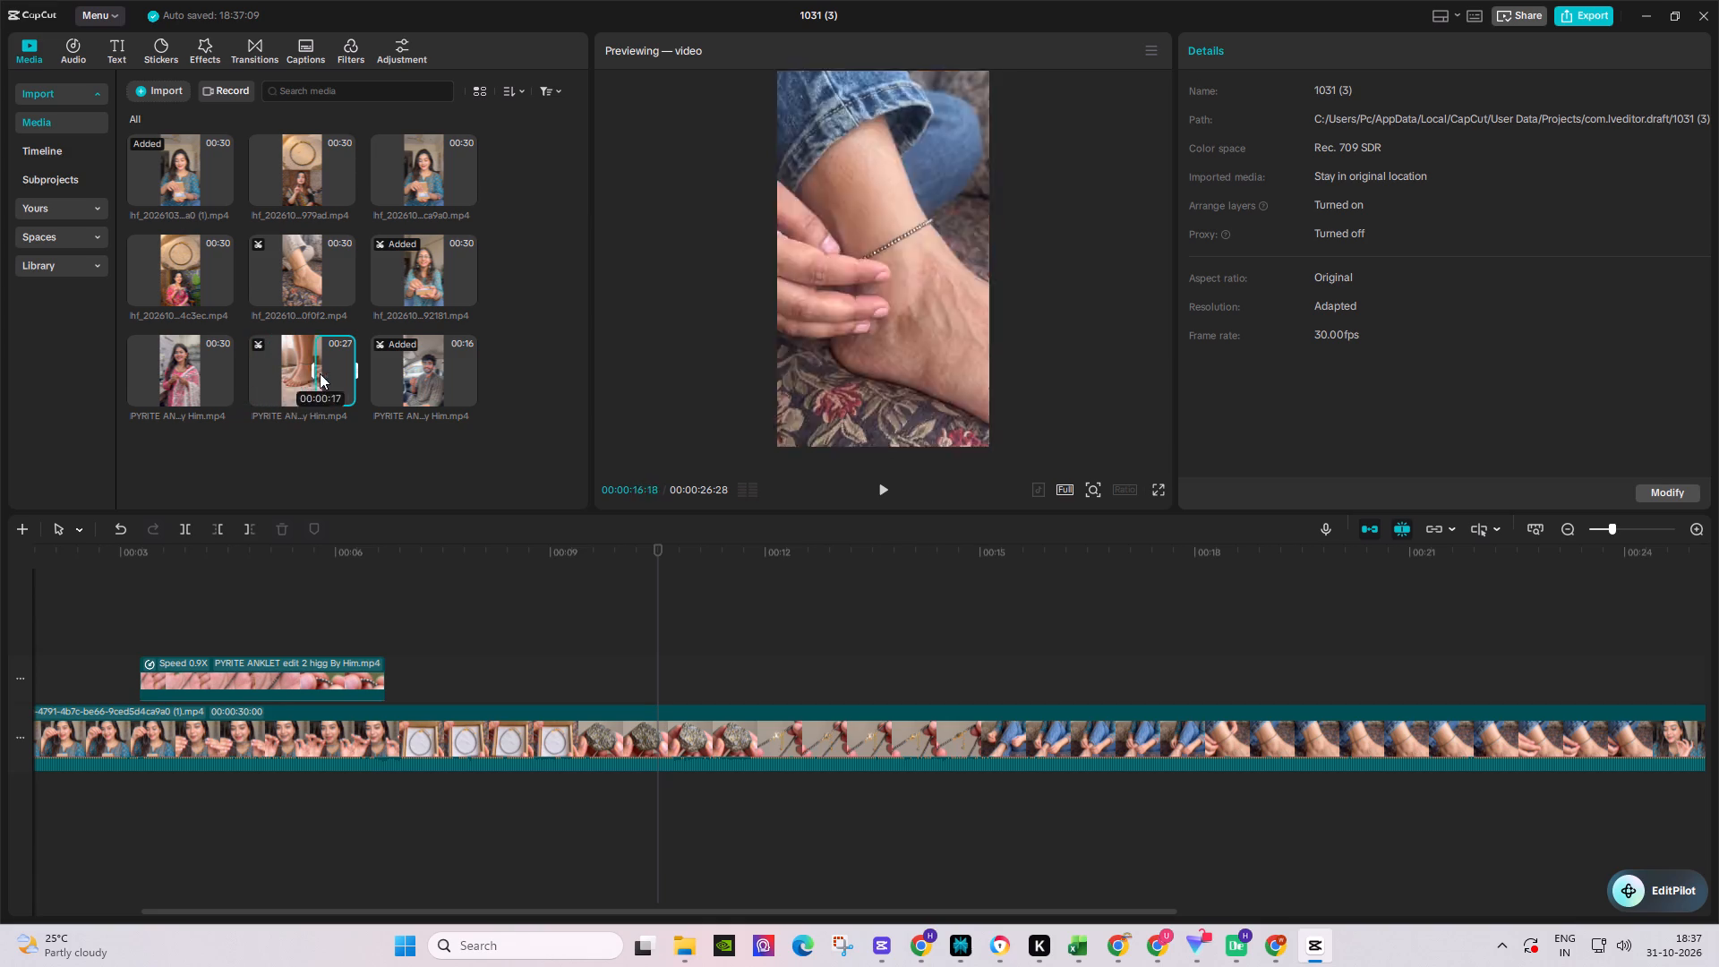
left_click_drag(320, 373, 173, 380)
left_click(171, 381)
left_click_drag(128, 365, 140, 366)
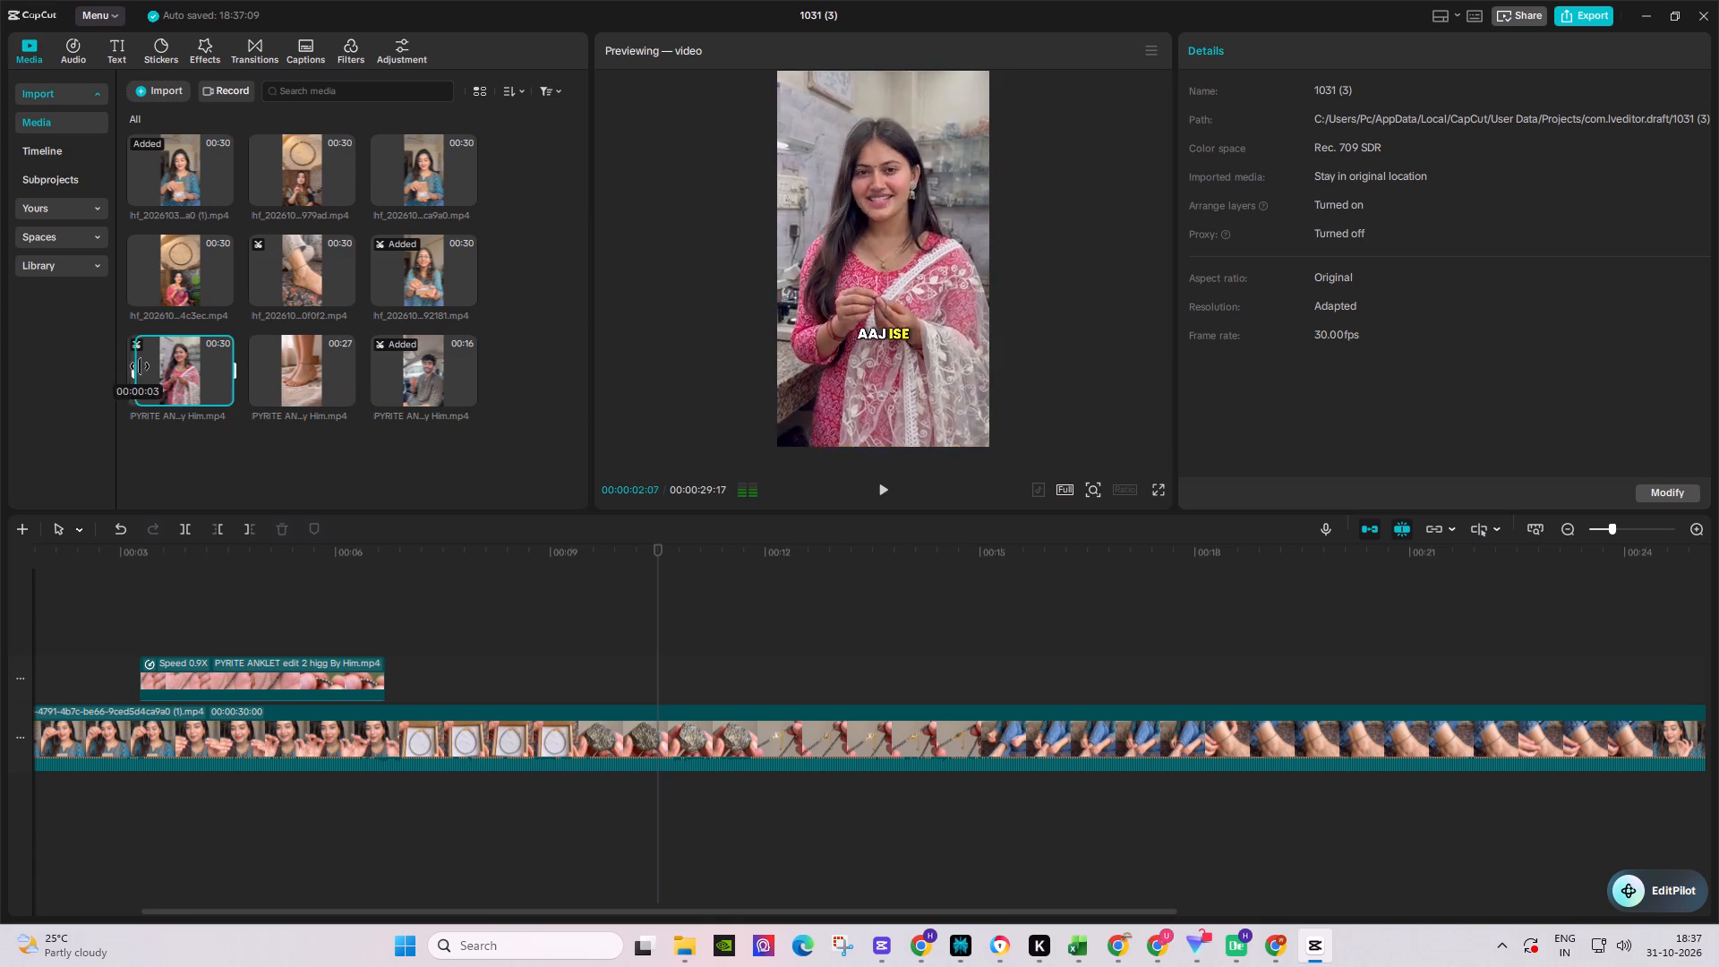
left_click_drag(140, 366, 198, 370)
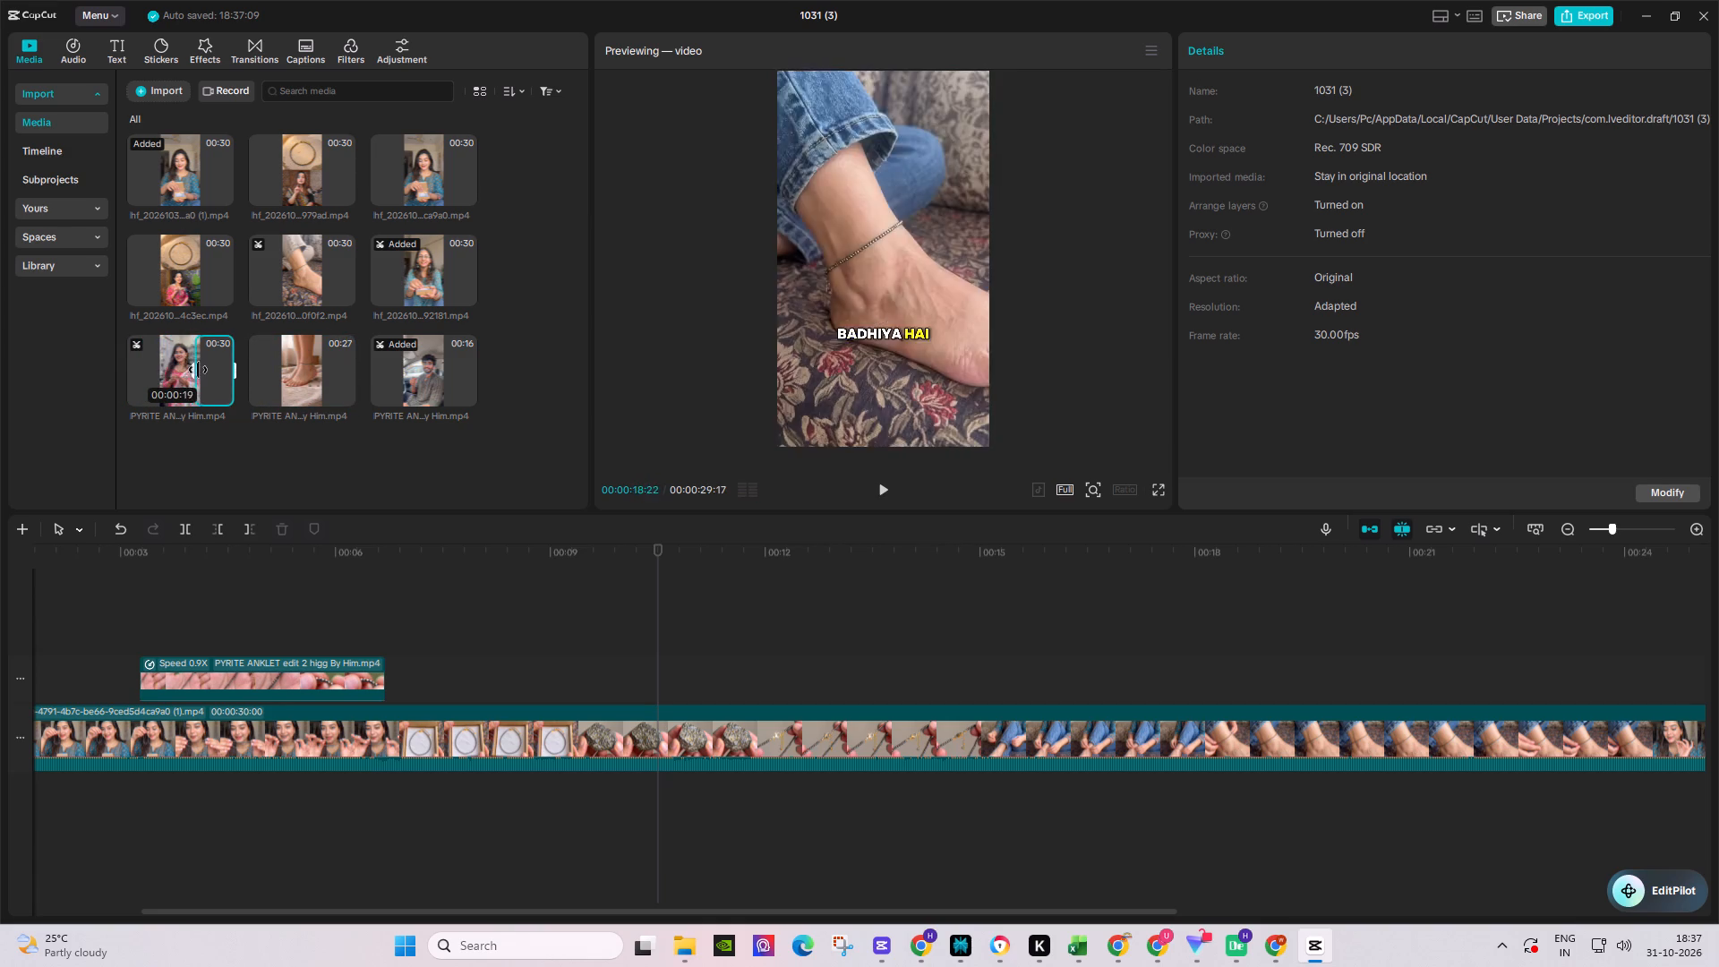
left_click_drag(198, 370, 237, 374)
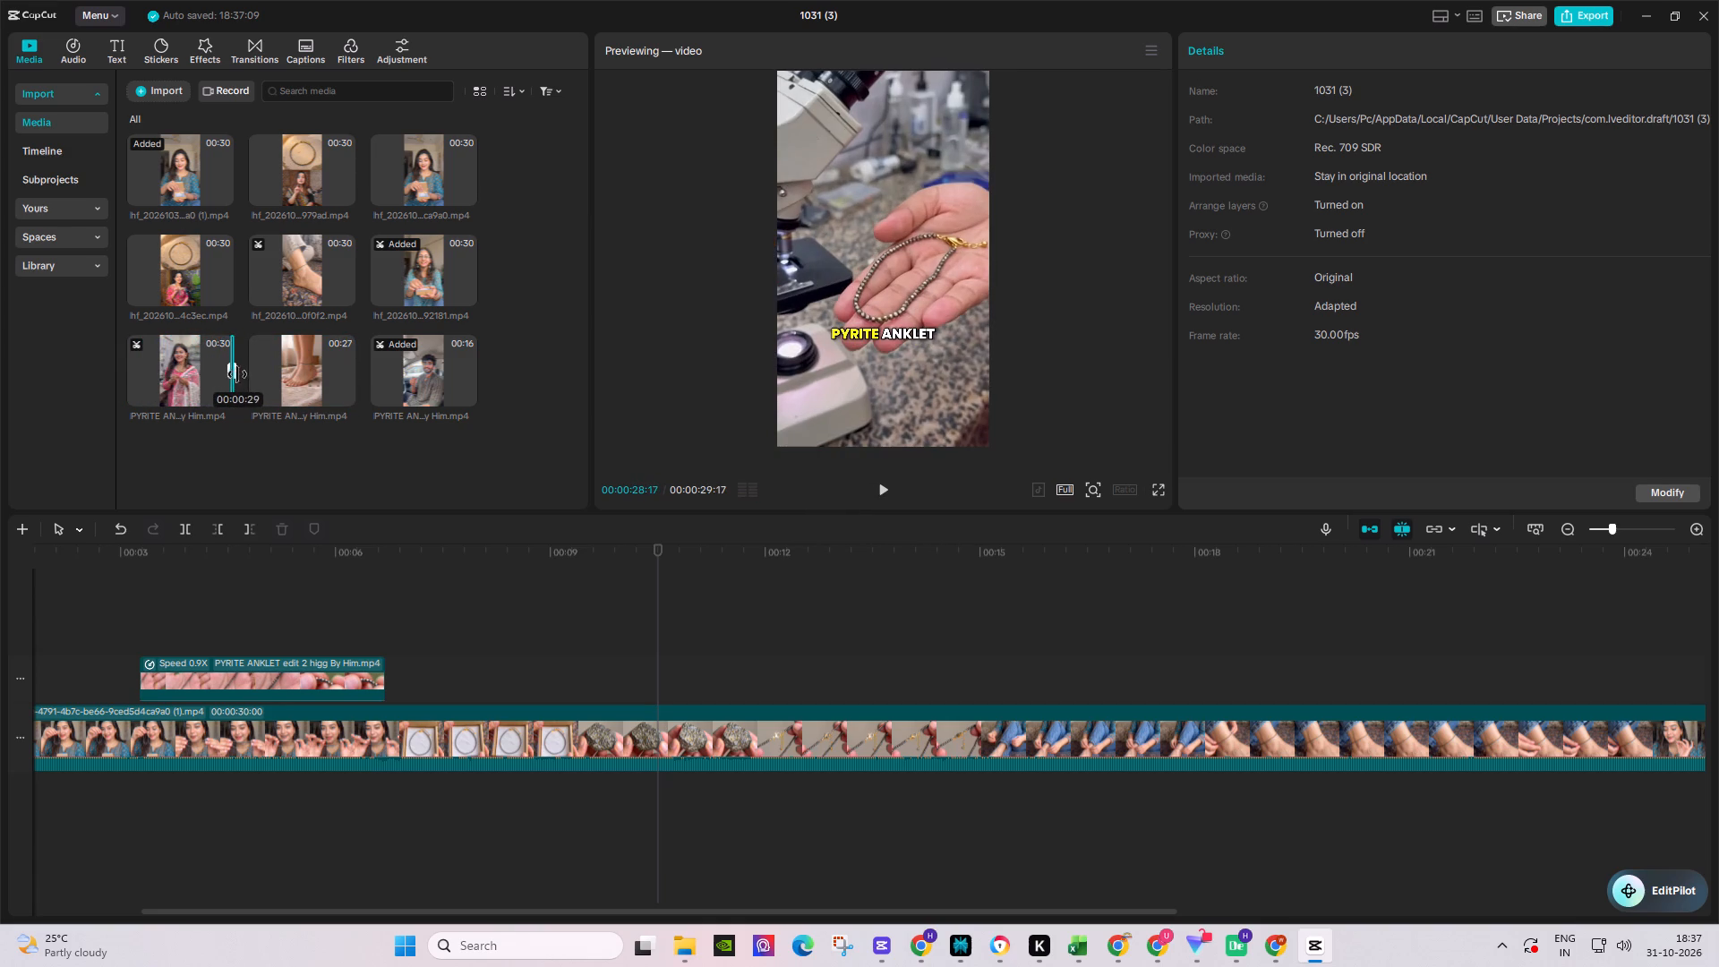
left_click_drag(237, 374, 89, 358)
Play the main clip from about 10.3 s and scrub the hf source clip ending in 92181 to compare their anklet-wearing shots.
left_click(661, 730)
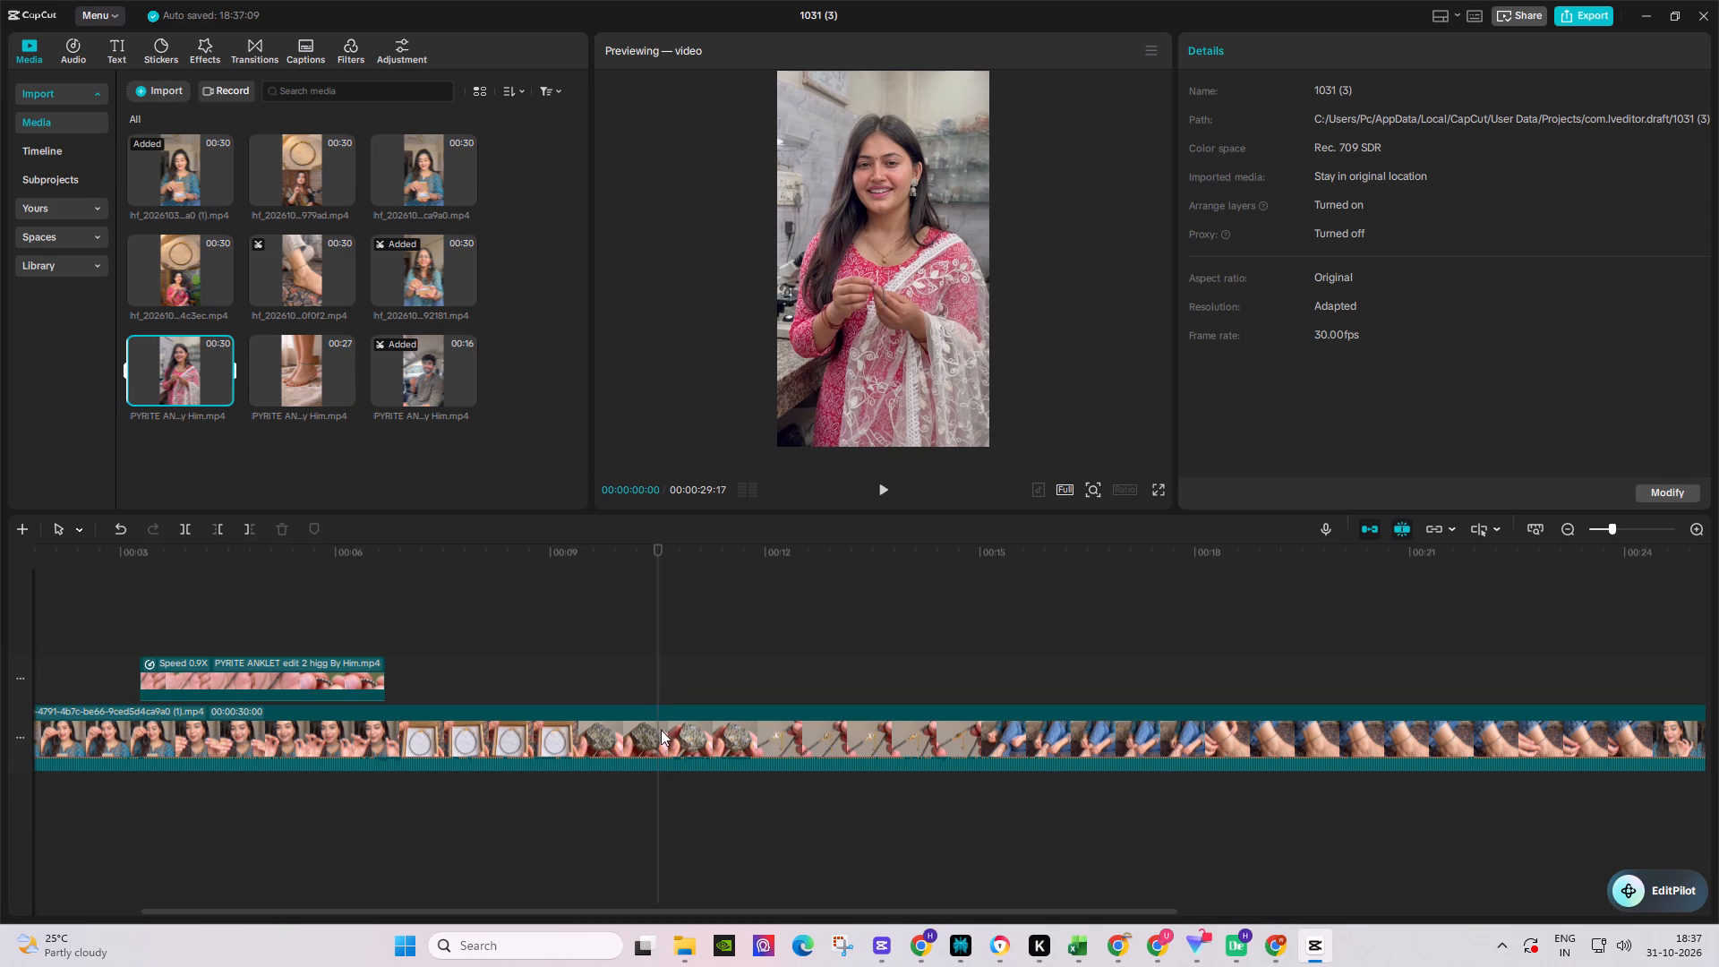
key("space")
left_click(640, 561)
key("space")
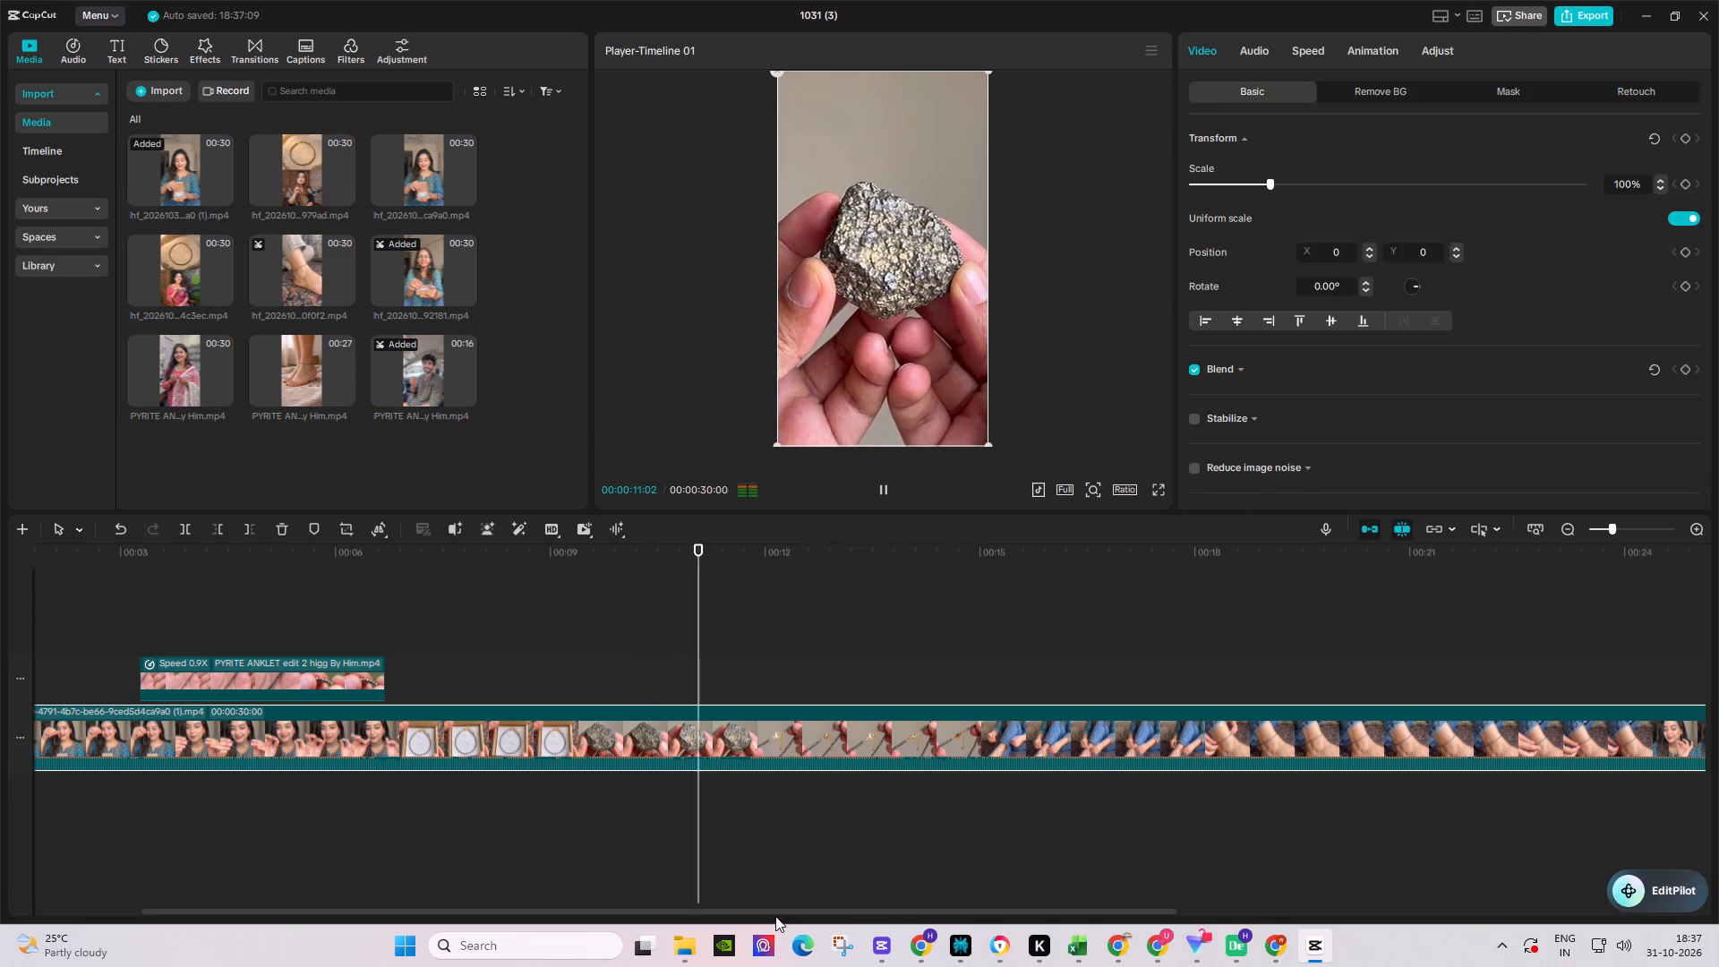
left_click_drag(776, 911, 1010, 893)
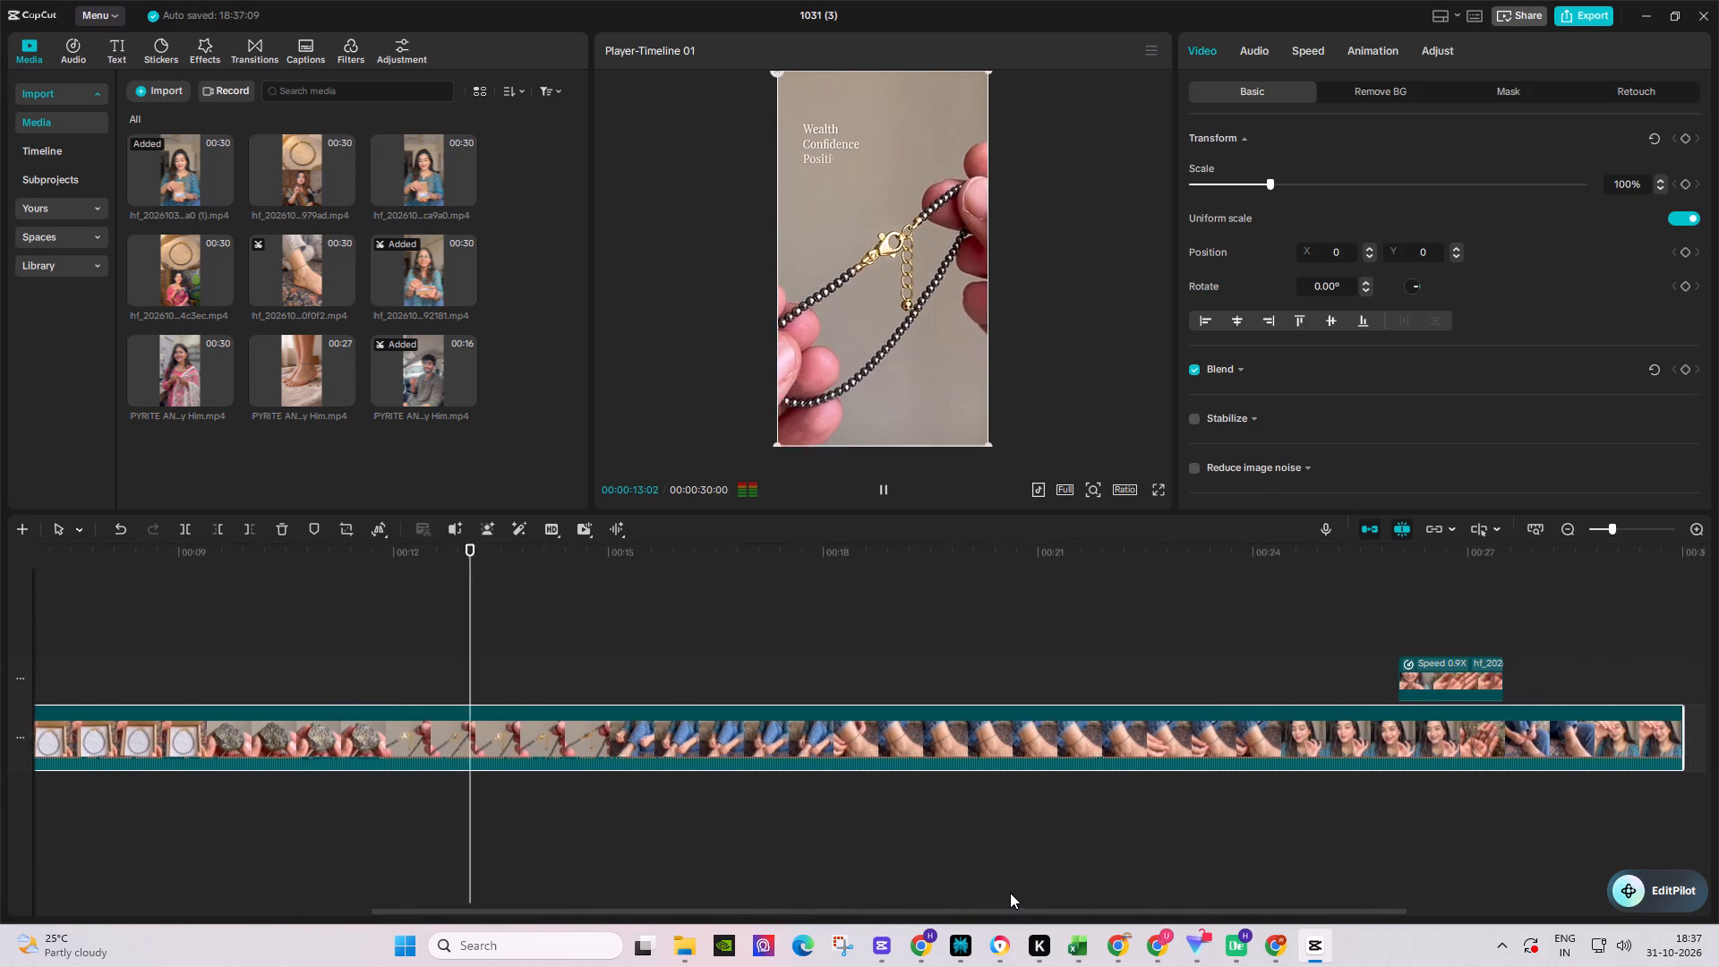
left_click_drag(1010, 893, 1044, 888)
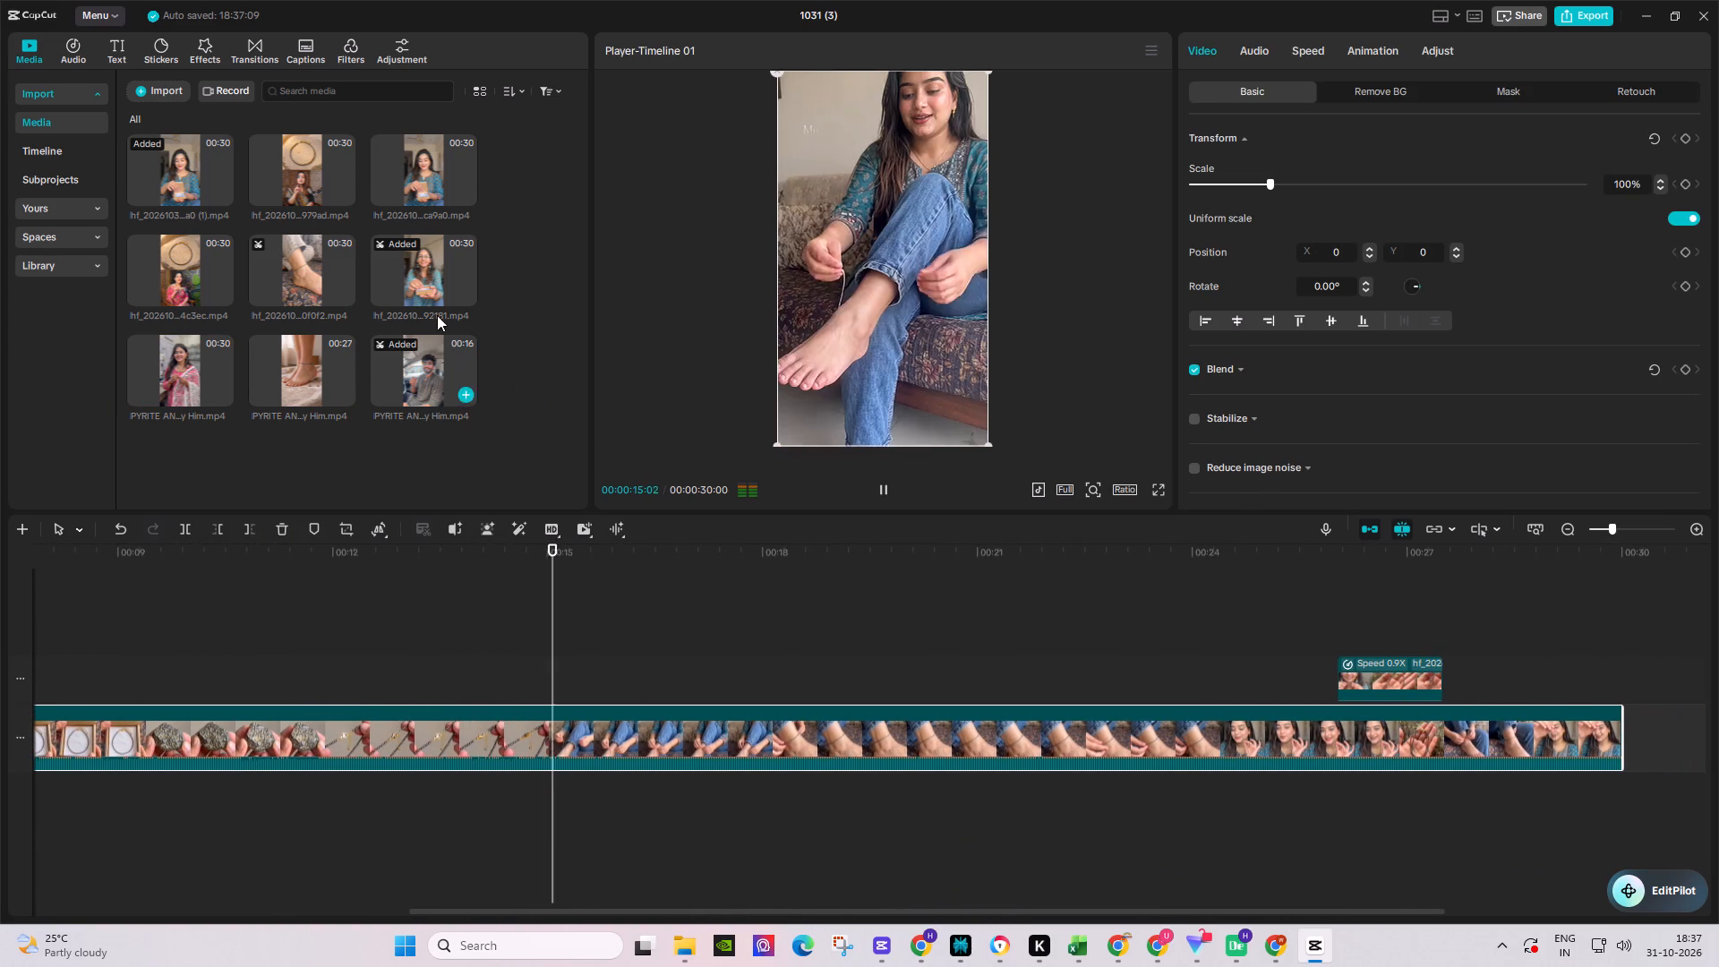
left_click(425, 272)
key("space")
left_click_drag(458, 267, 448, 267)
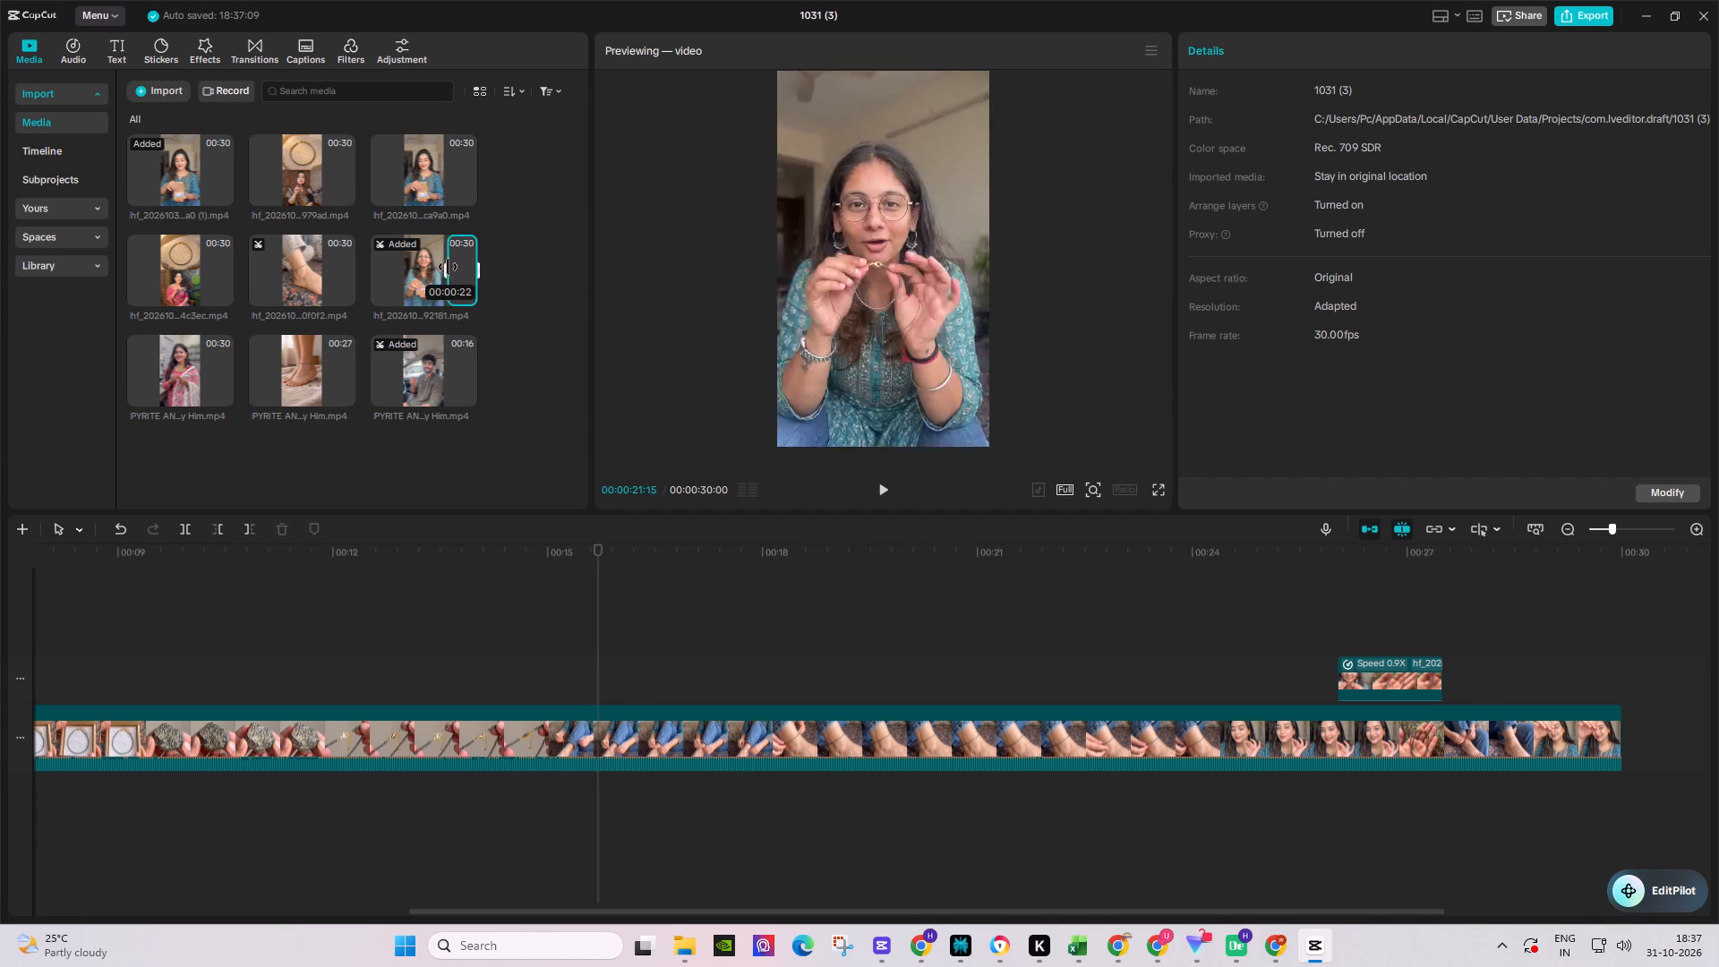
left_click_drag(448, 267, 426, 271)
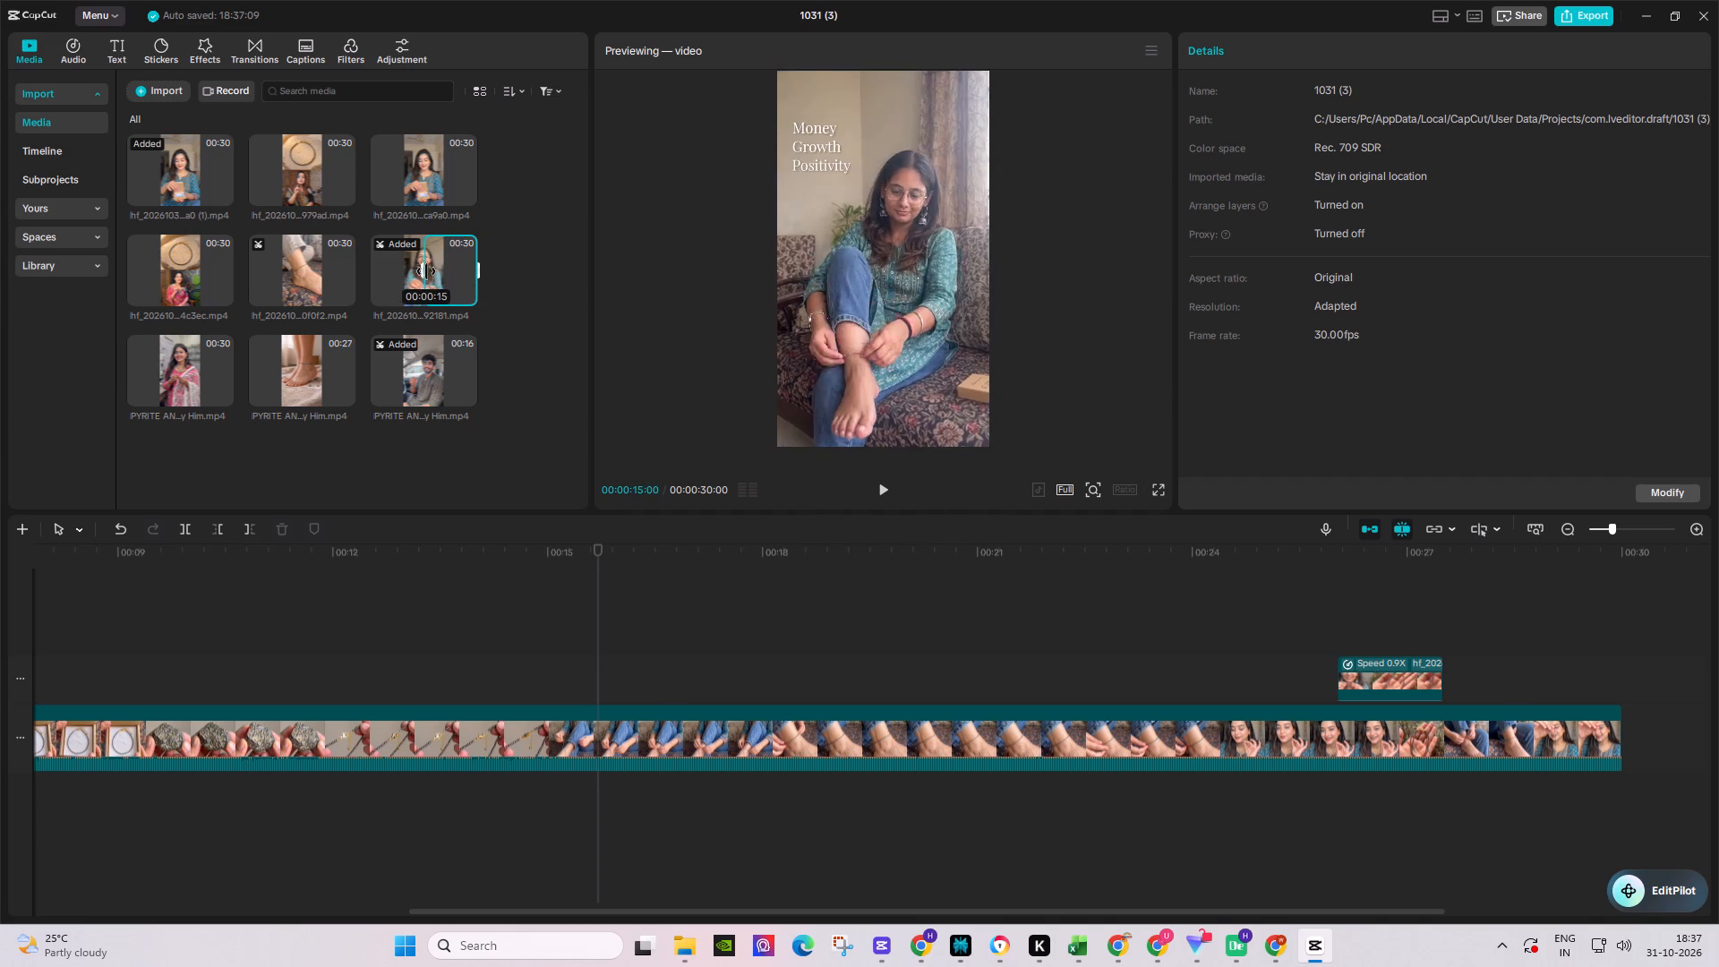
left_click_drag(426, 271, 430, 274)
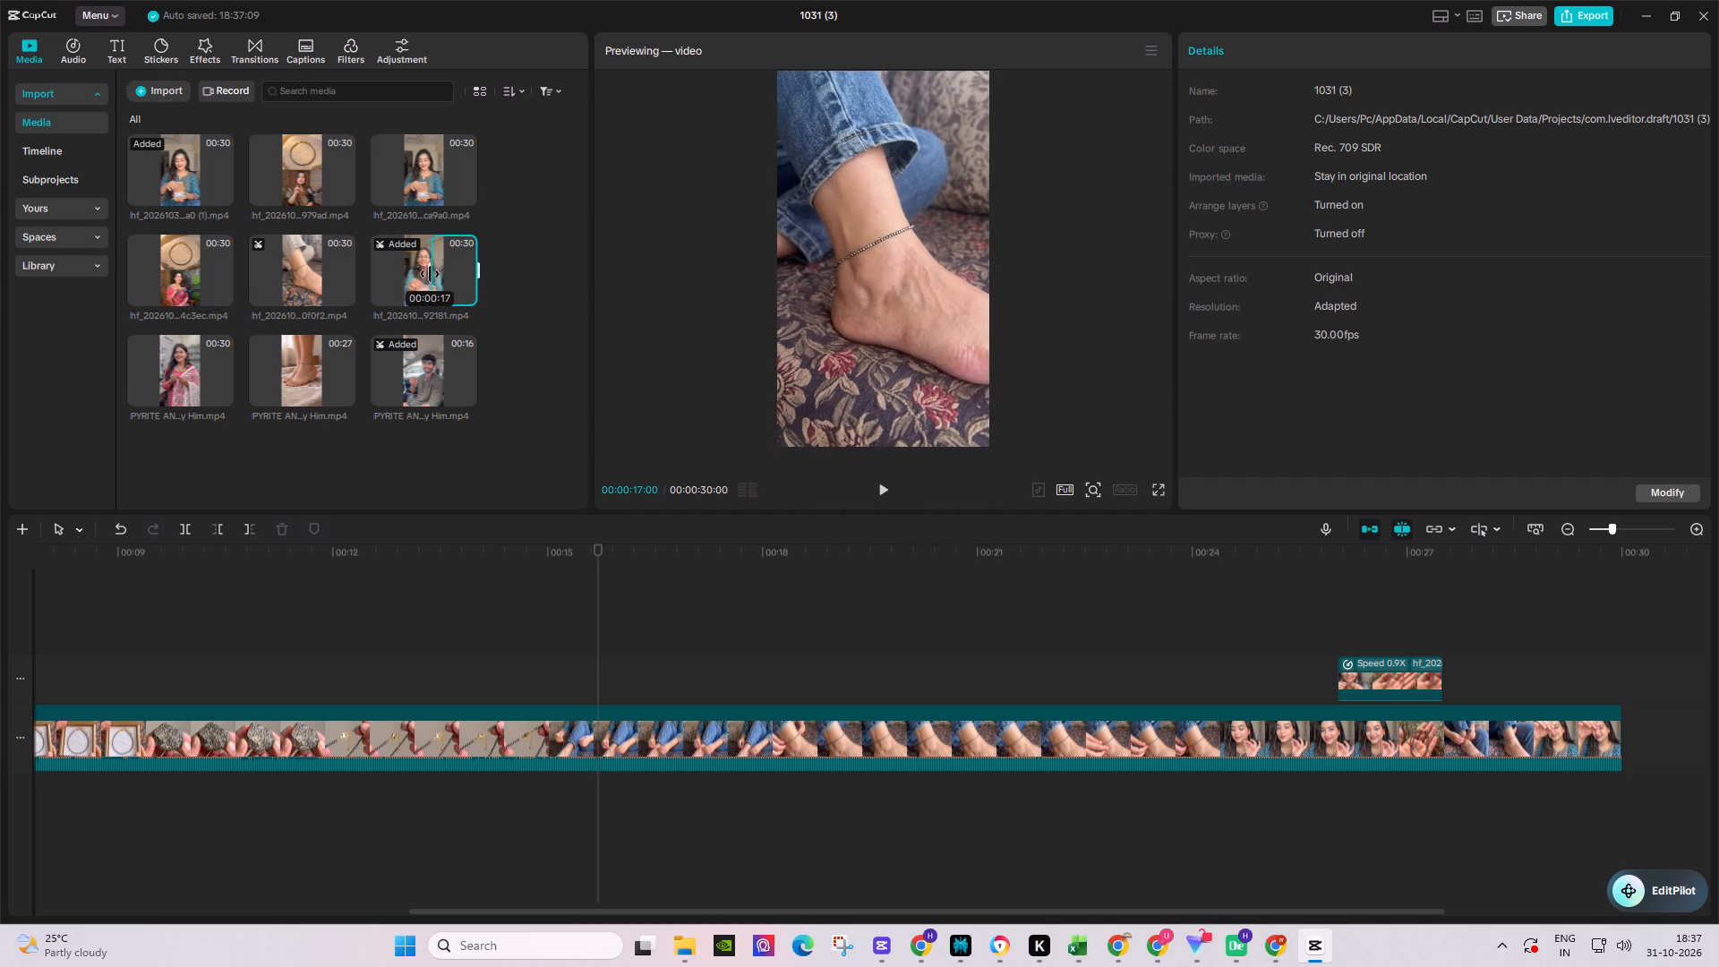
left_click_drag(430, 274, 429, 274)
left_click(539, 732)
key("space")
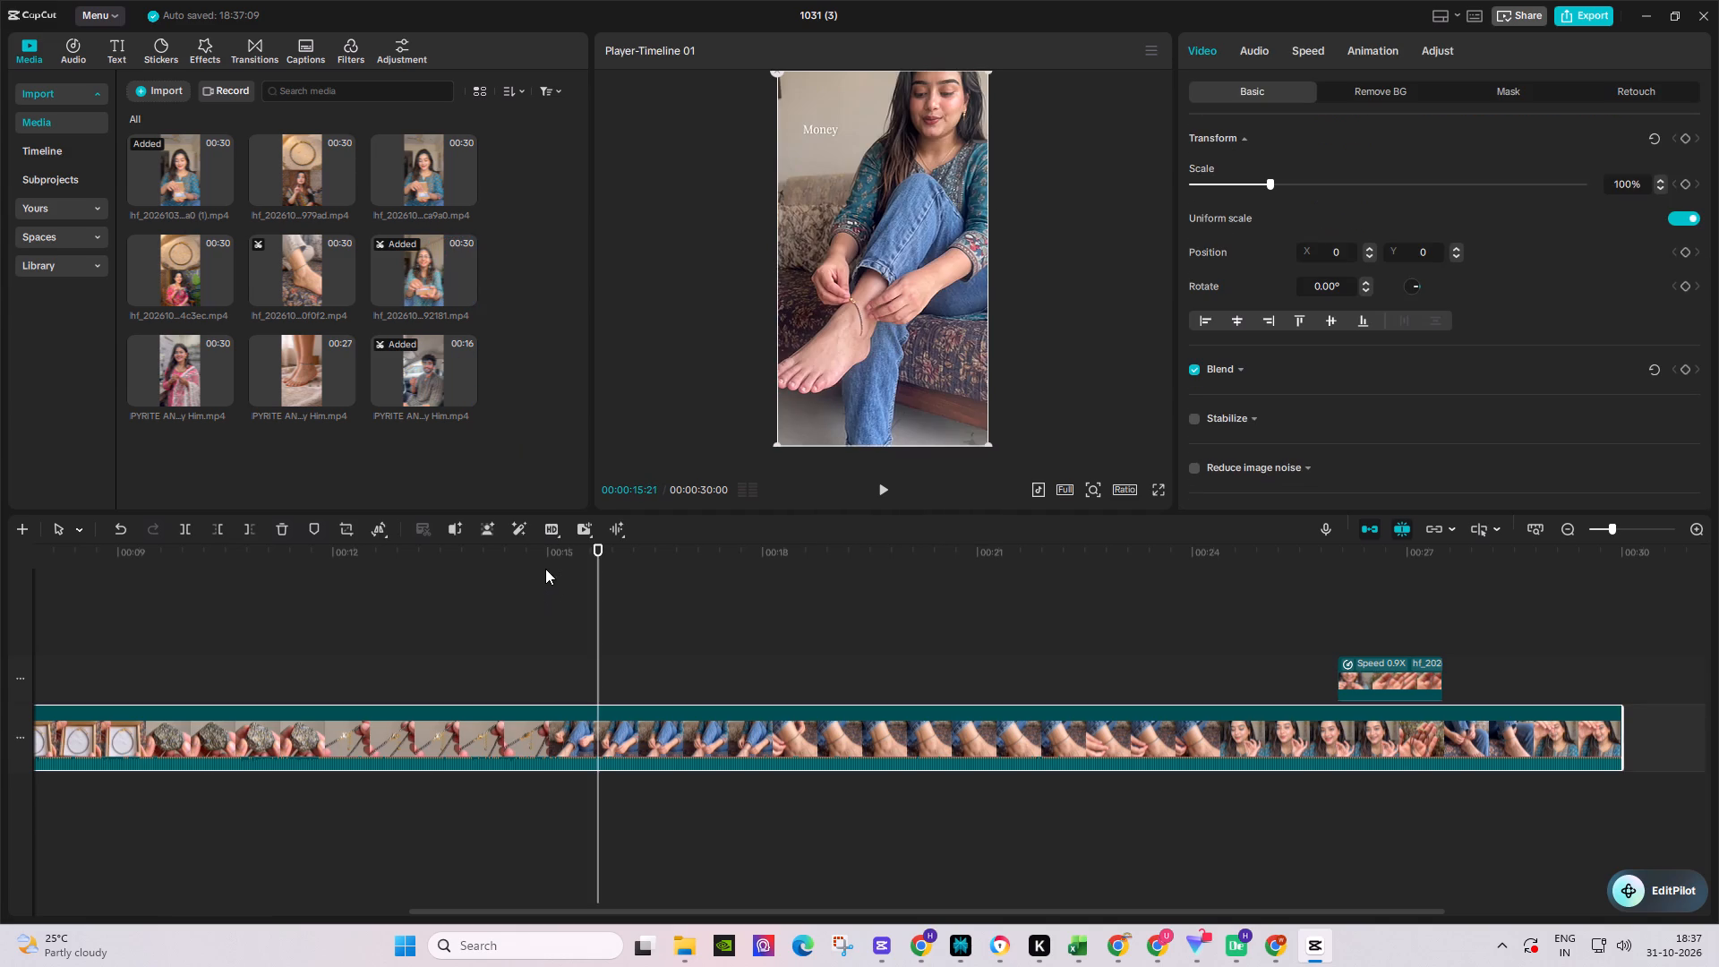
Play the main clip around the change from the held anklet to the seated shot and split it at 00:00:14:24.
left_click(544, 567)
key("space")
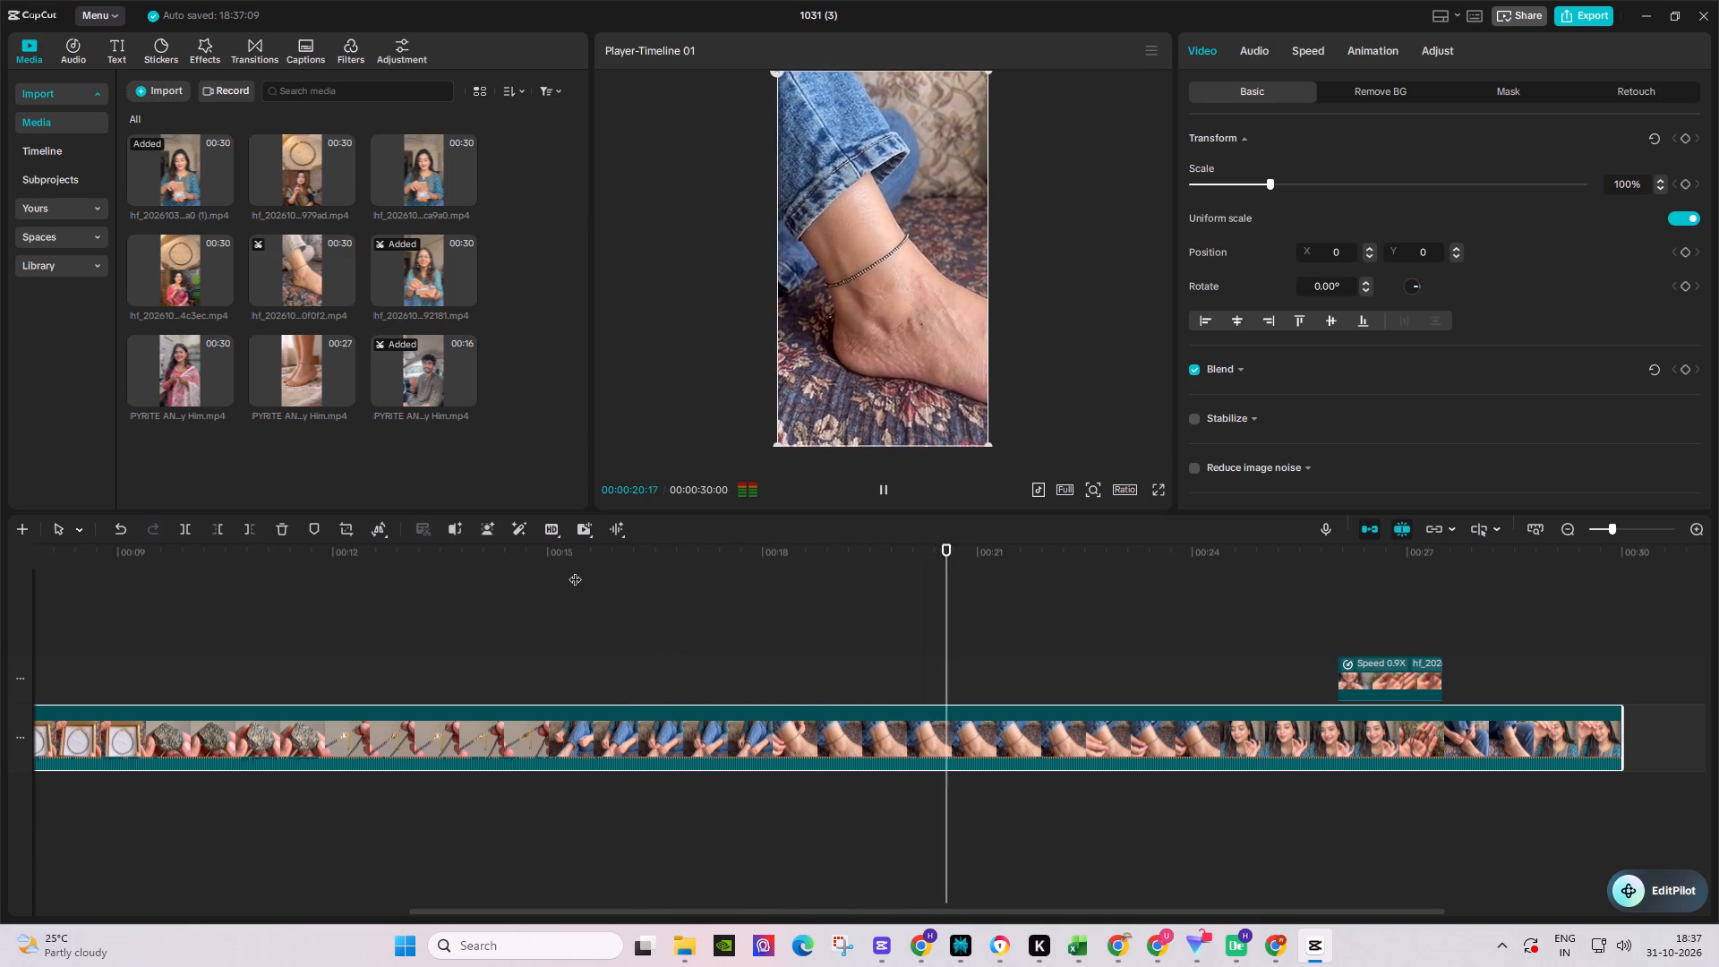
left_click(317, 569)
key("space")
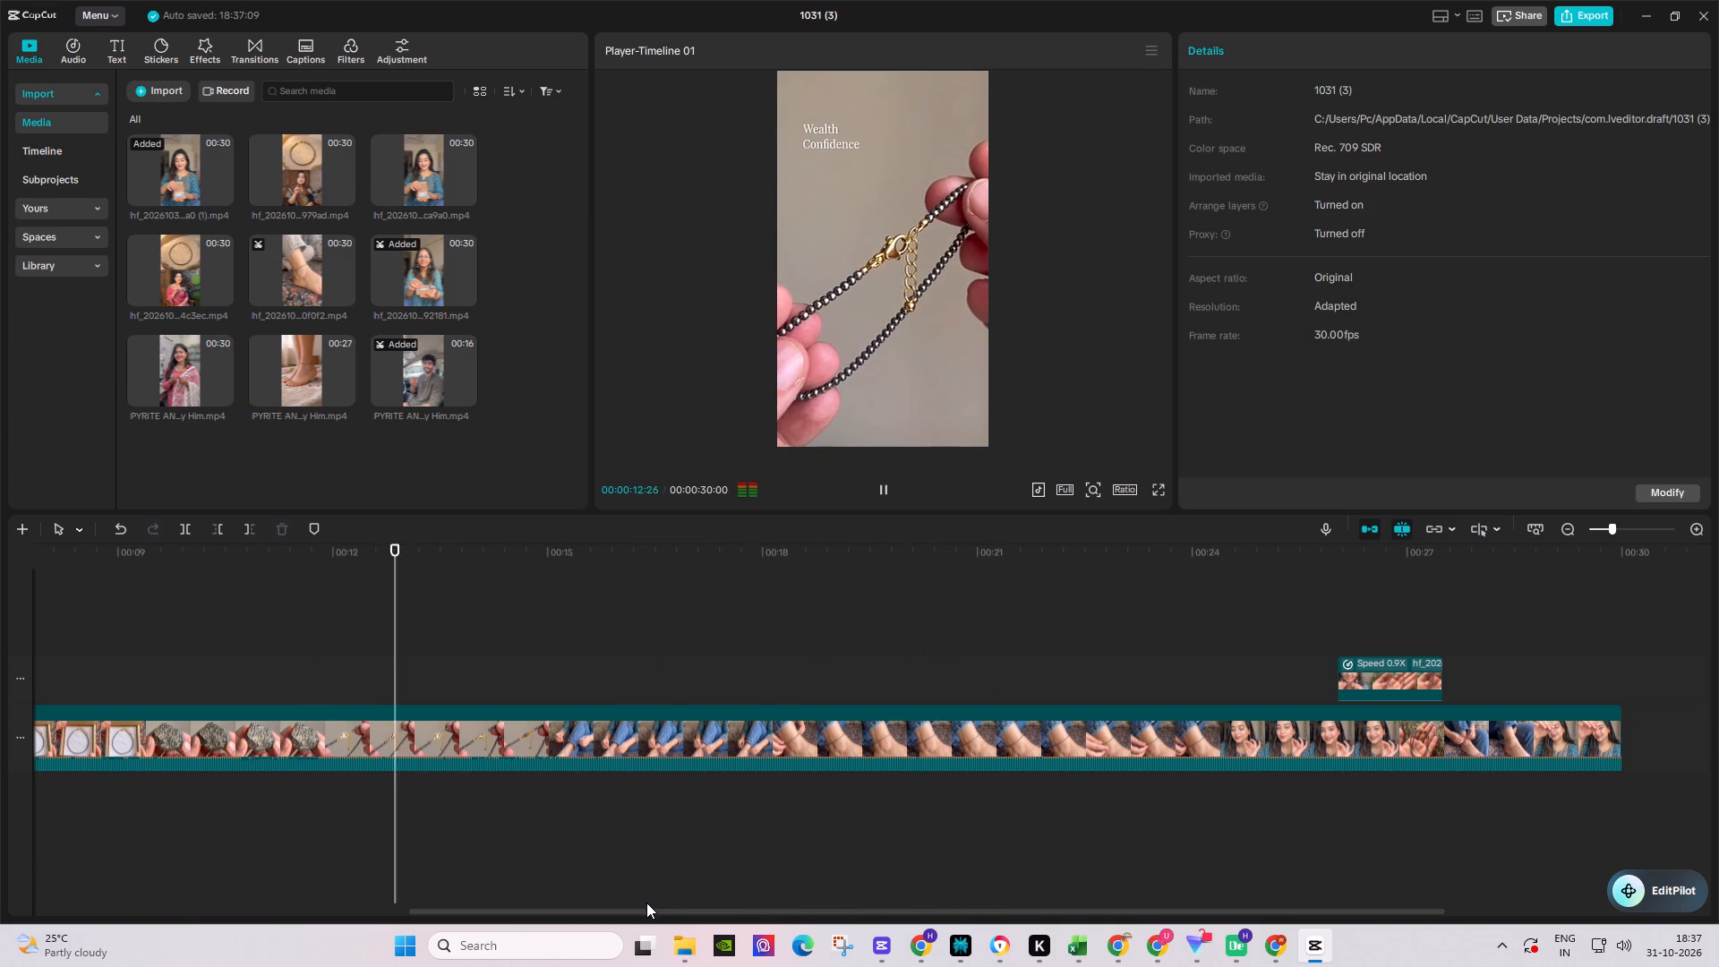
key("space")
key("space")
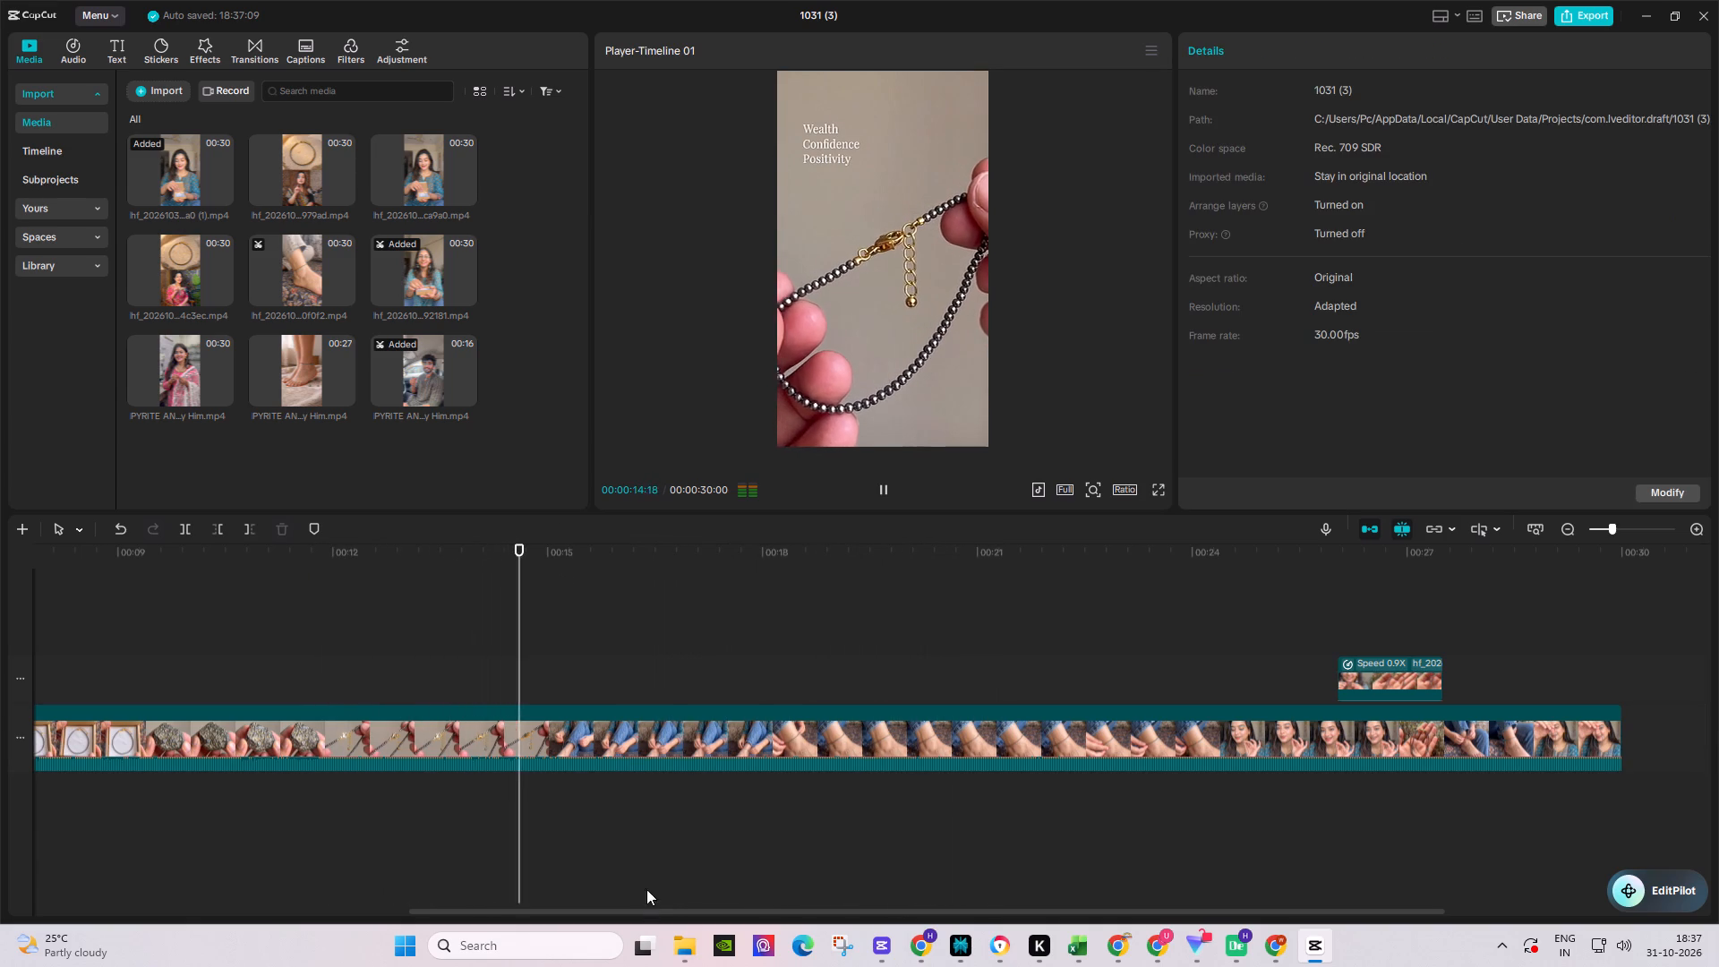
key("space")
key("space")
key("space")
left_click(500, 569)
key("space")
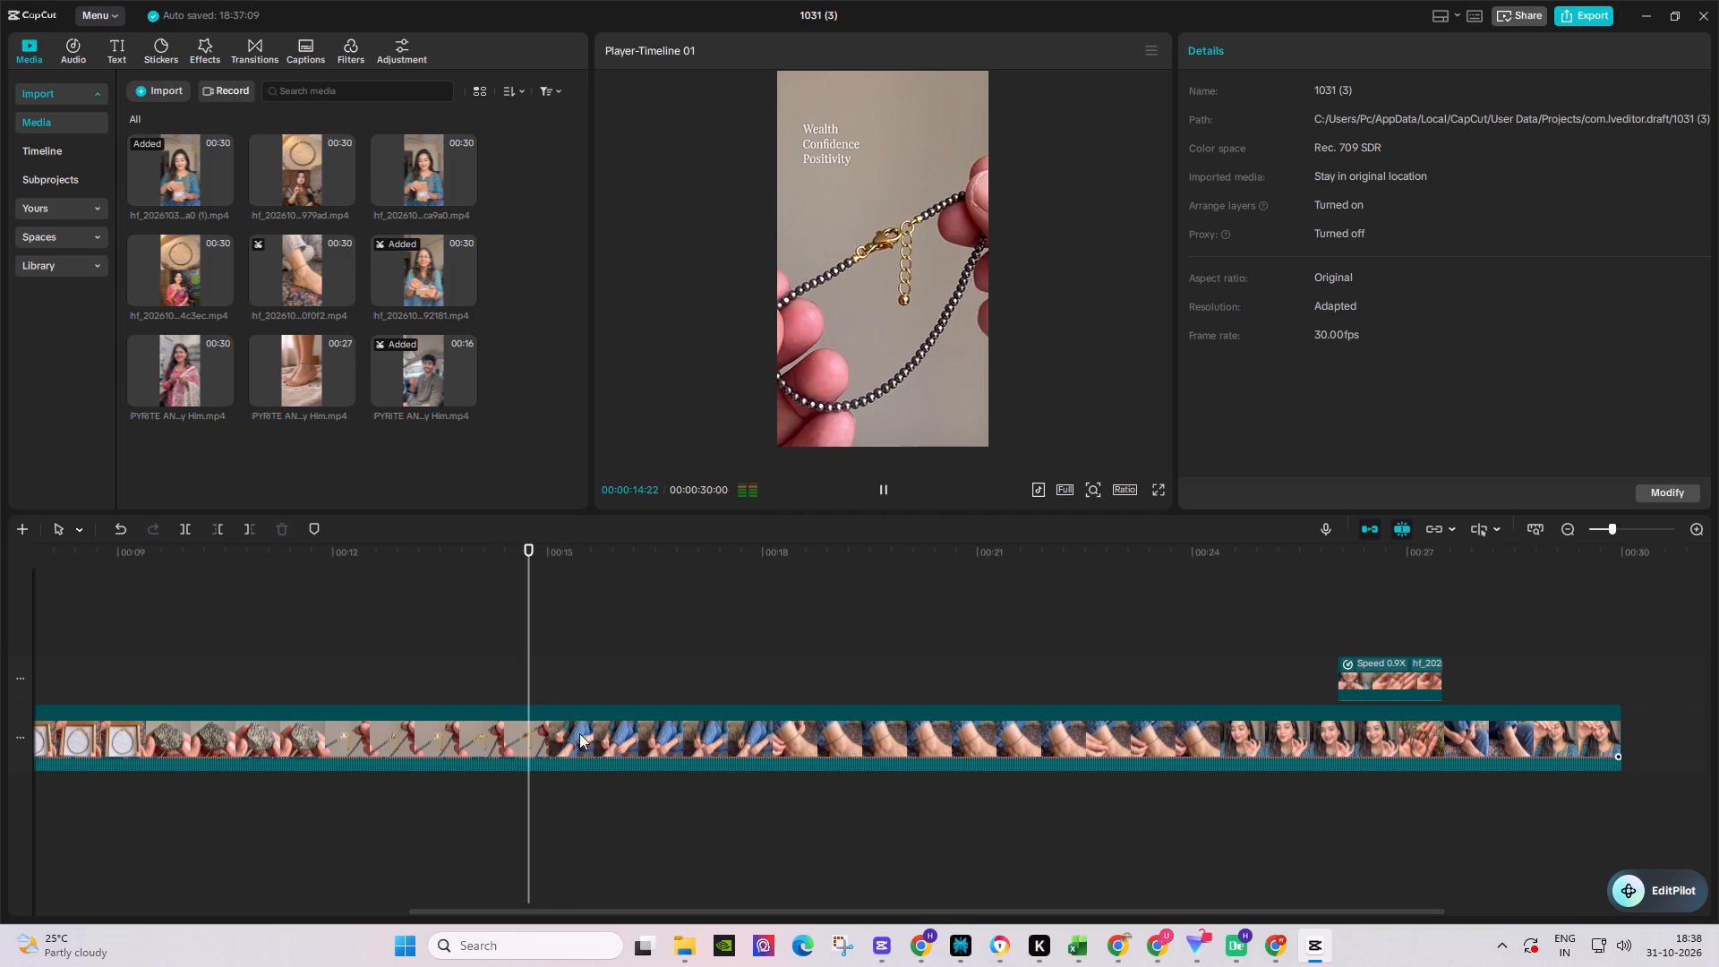
key("space")
left_click(584, 740)
left_click(186, 525)
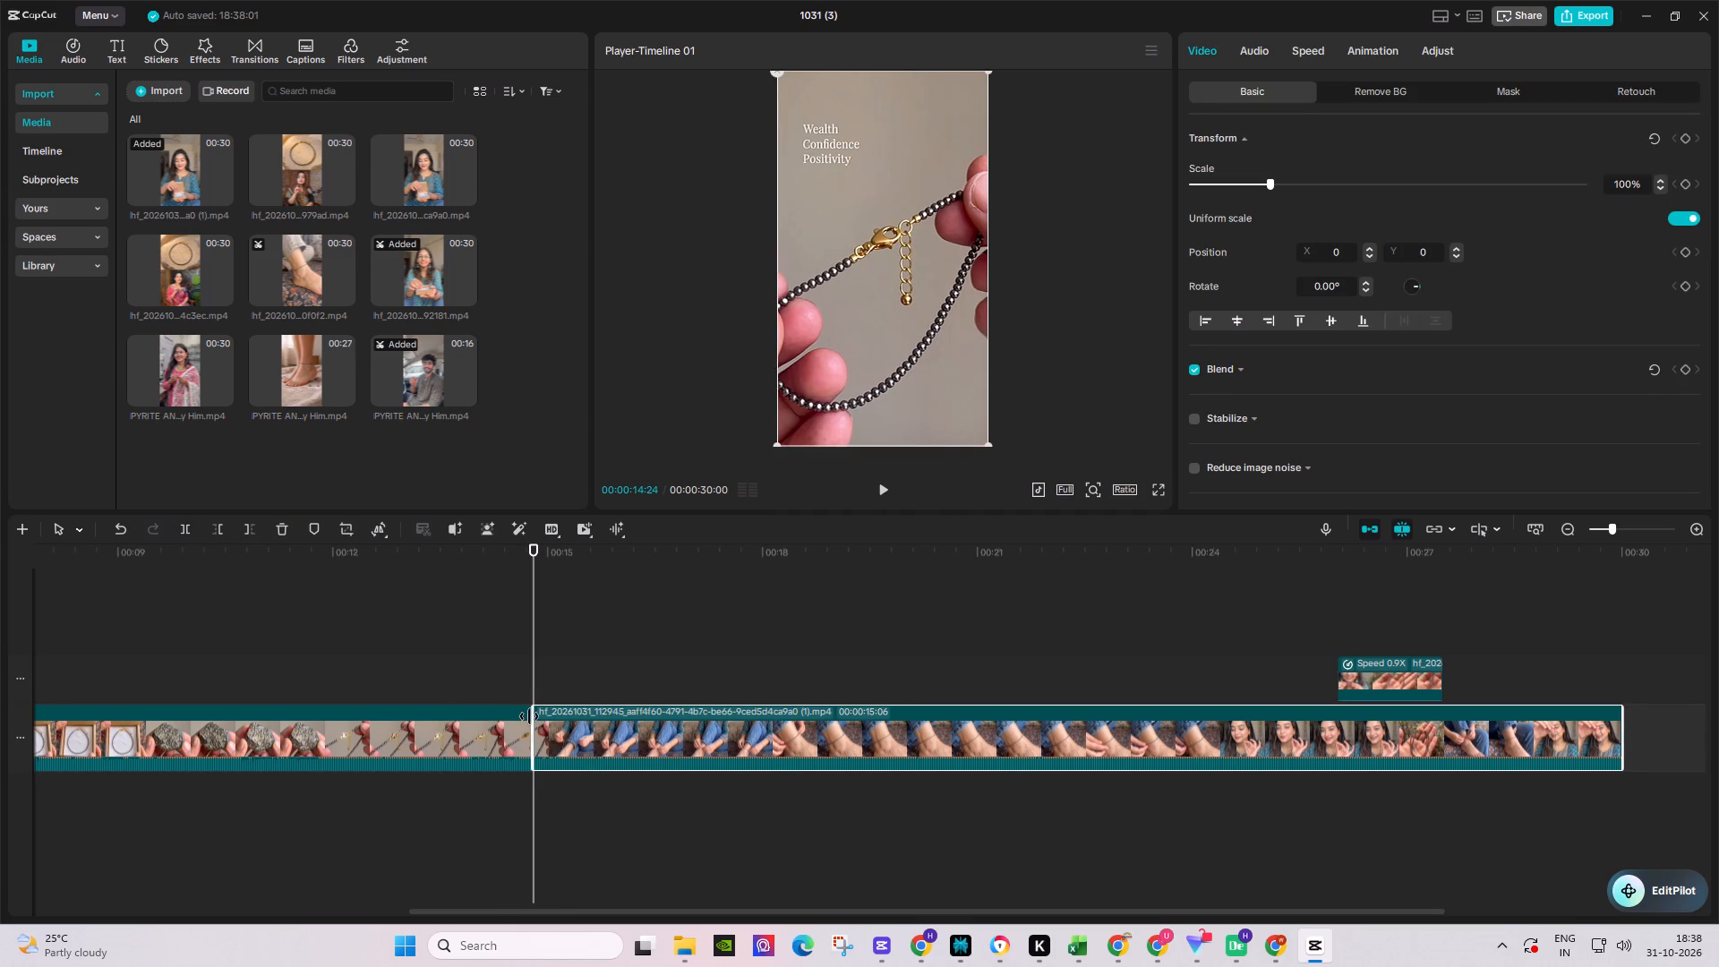
Trim the start of the second part of the main clip to a 00:00:12:02 length and play across the cut.
left_click_drag(529, 716, 811, 741)
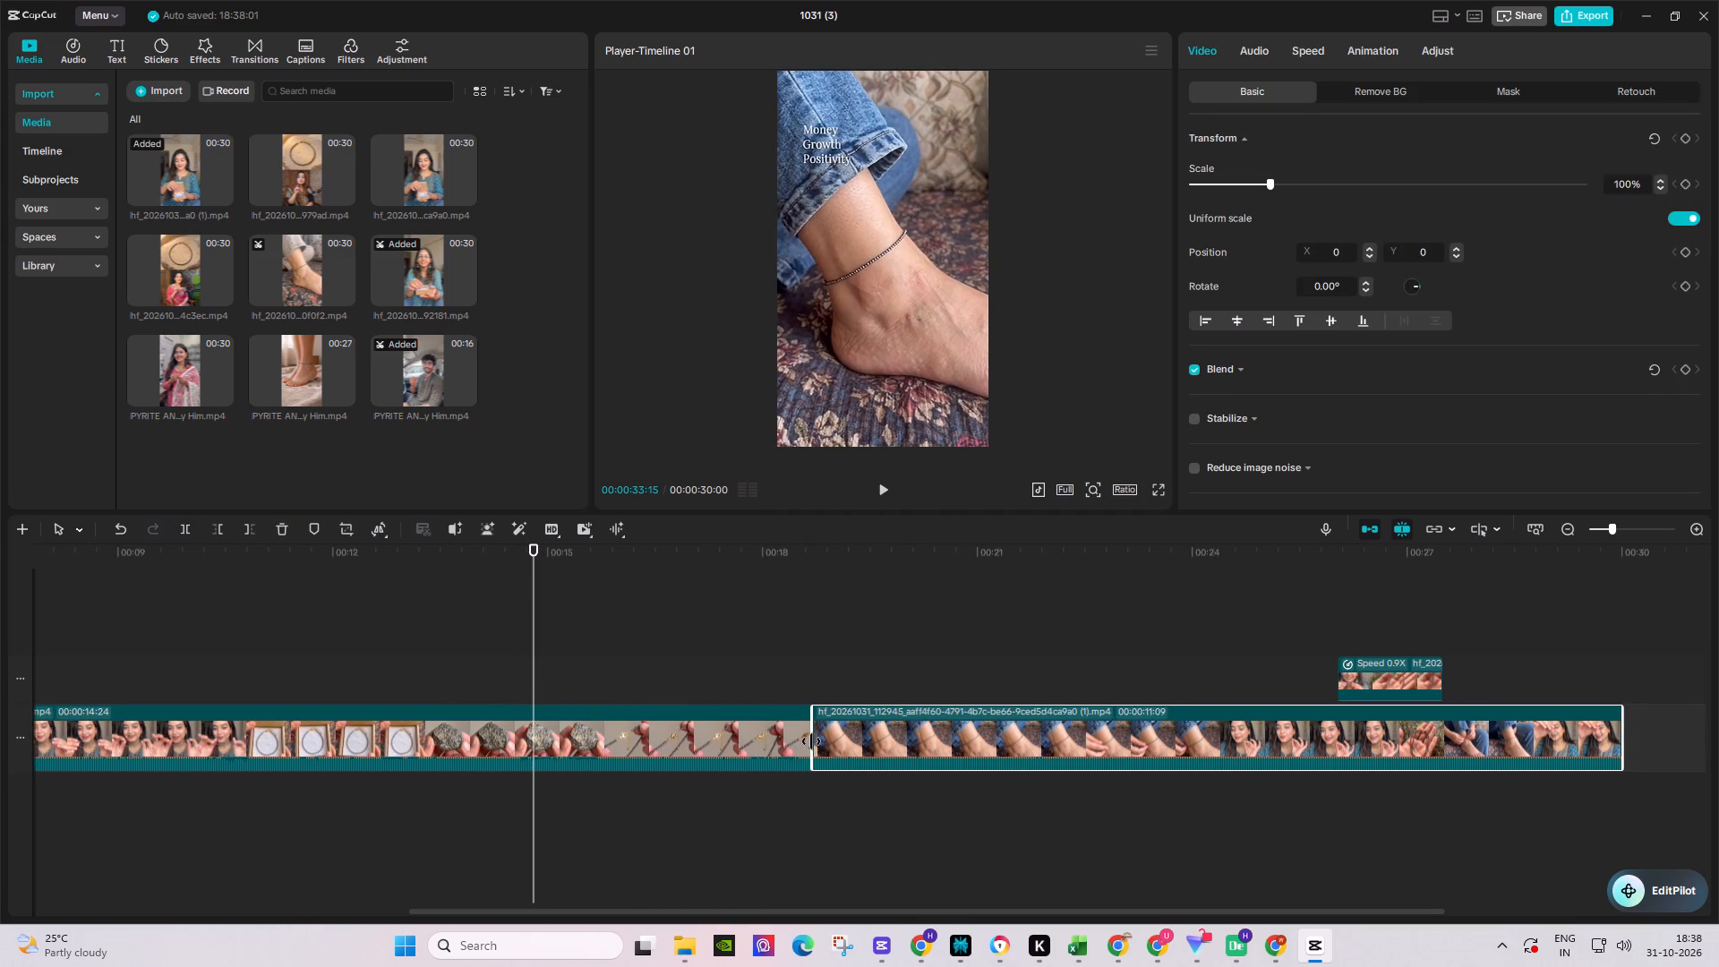
left_click_drag(811, 741, 750, 747)
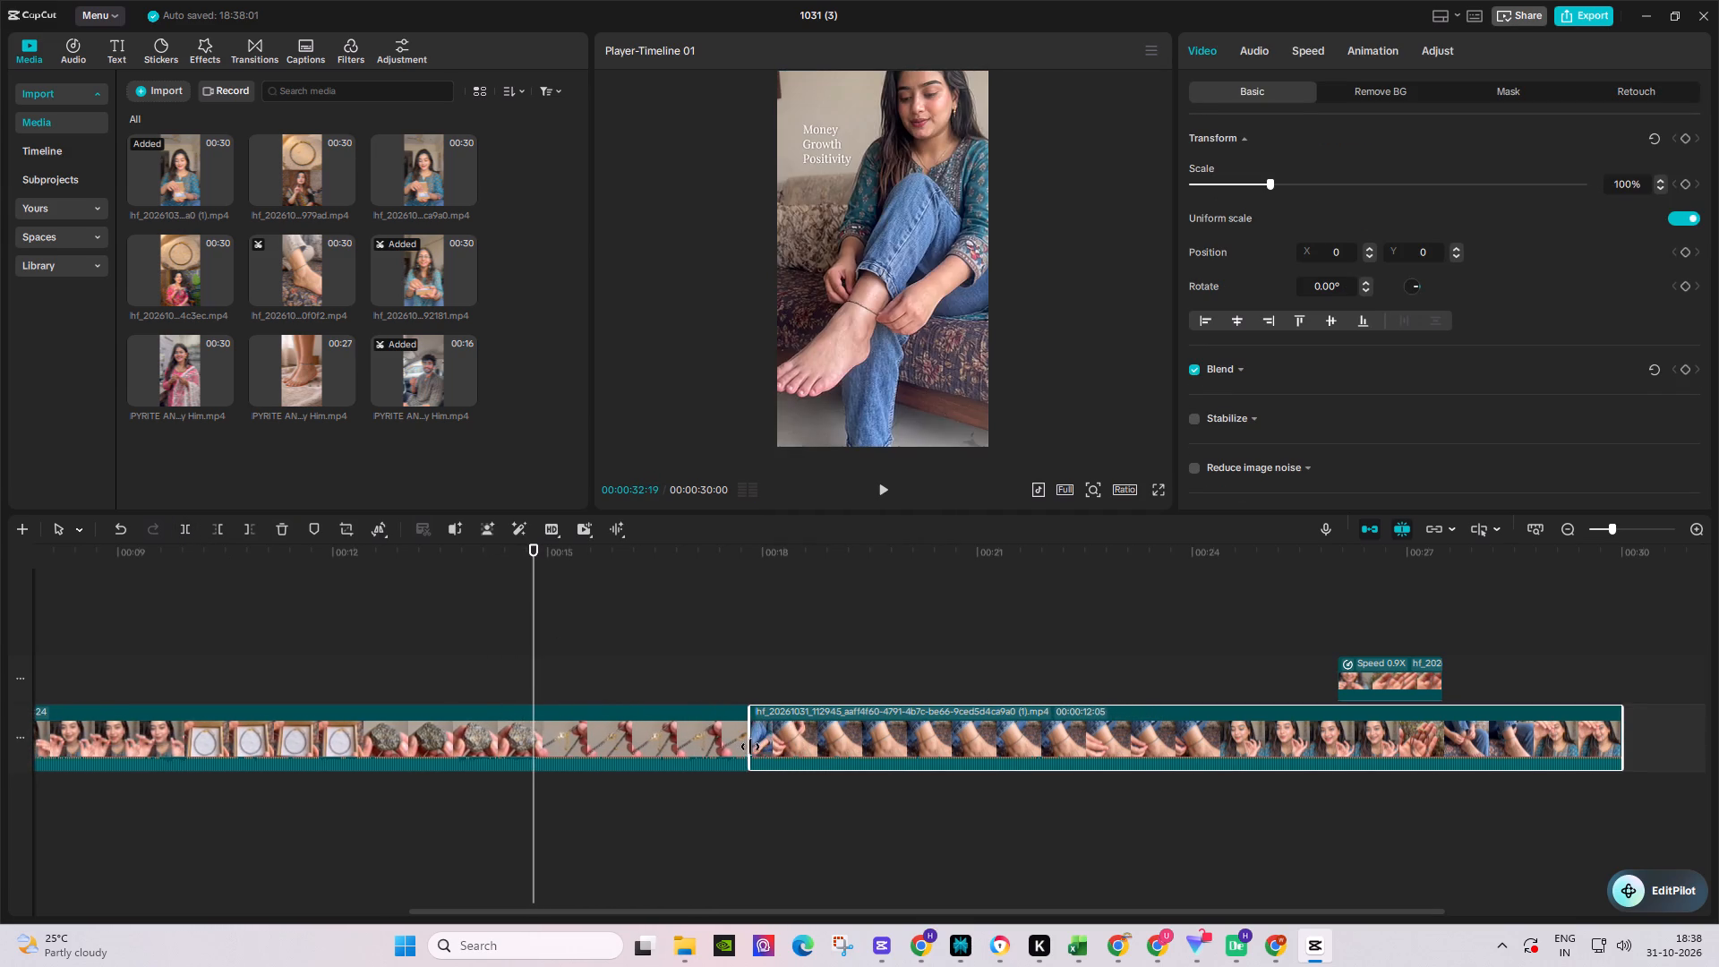
left_click_drag(750, 747, 757, 747)
left_click(489, 590)
key("space")
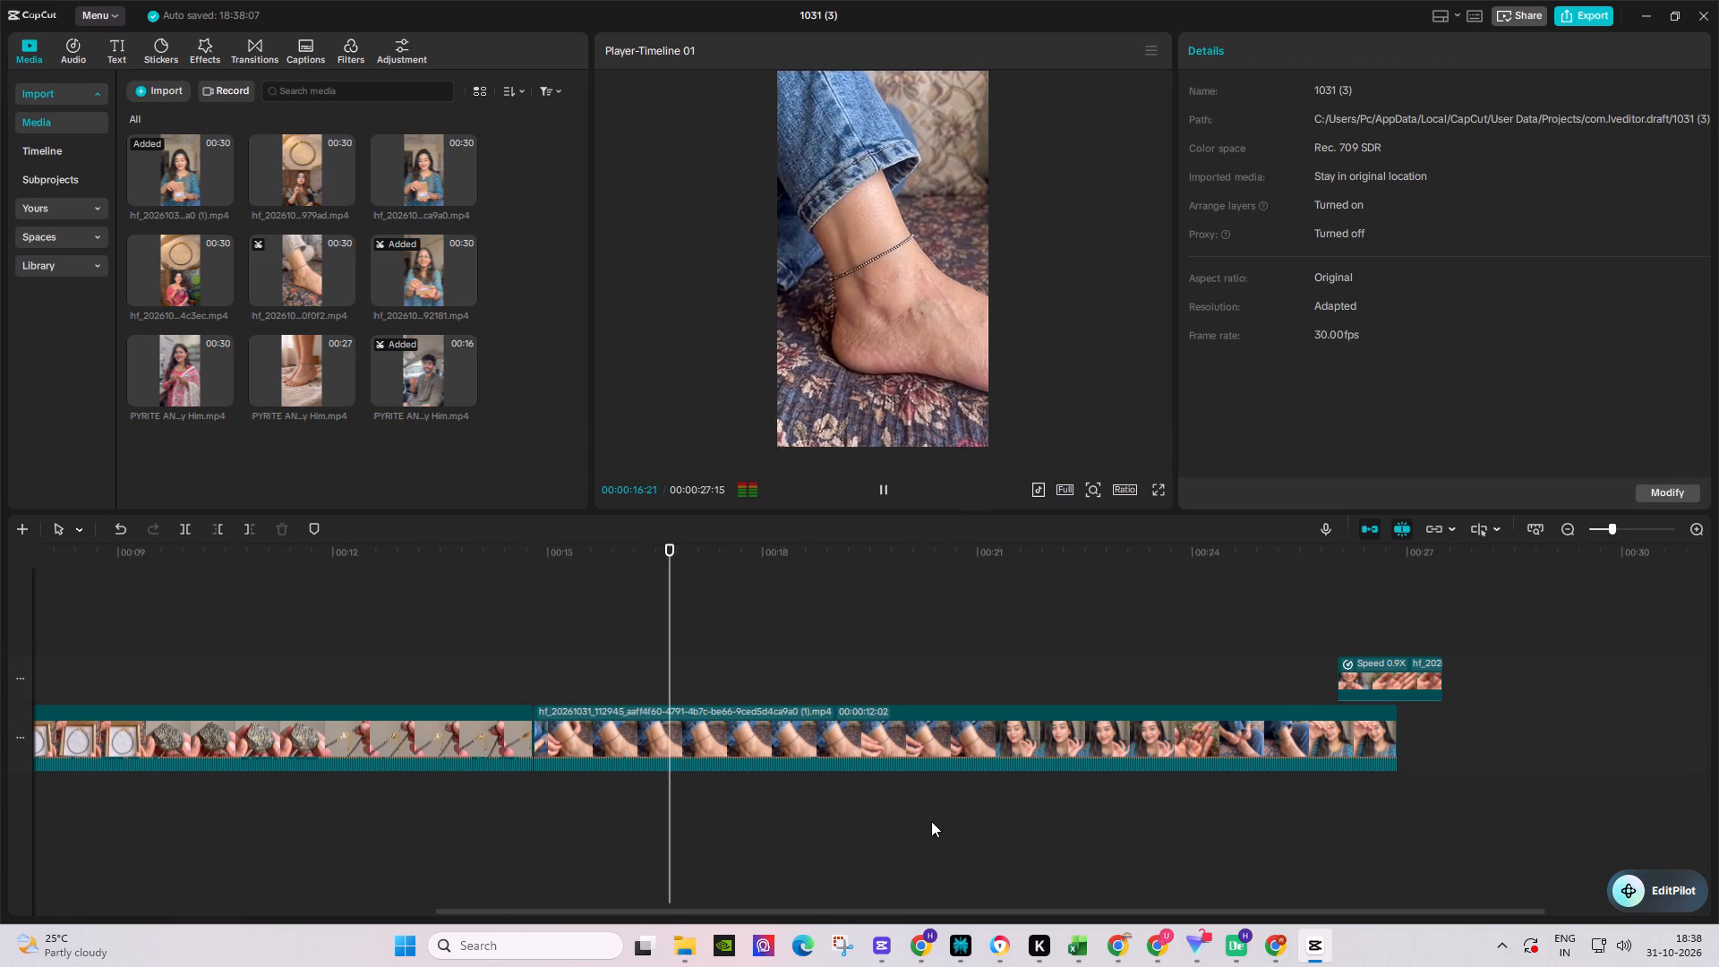
Move the 0.9x hf overlay near the end earlier on its track so it starts at about 22.9 s, checking it with playback.
left_click_drag(933, 912, 979, 920)
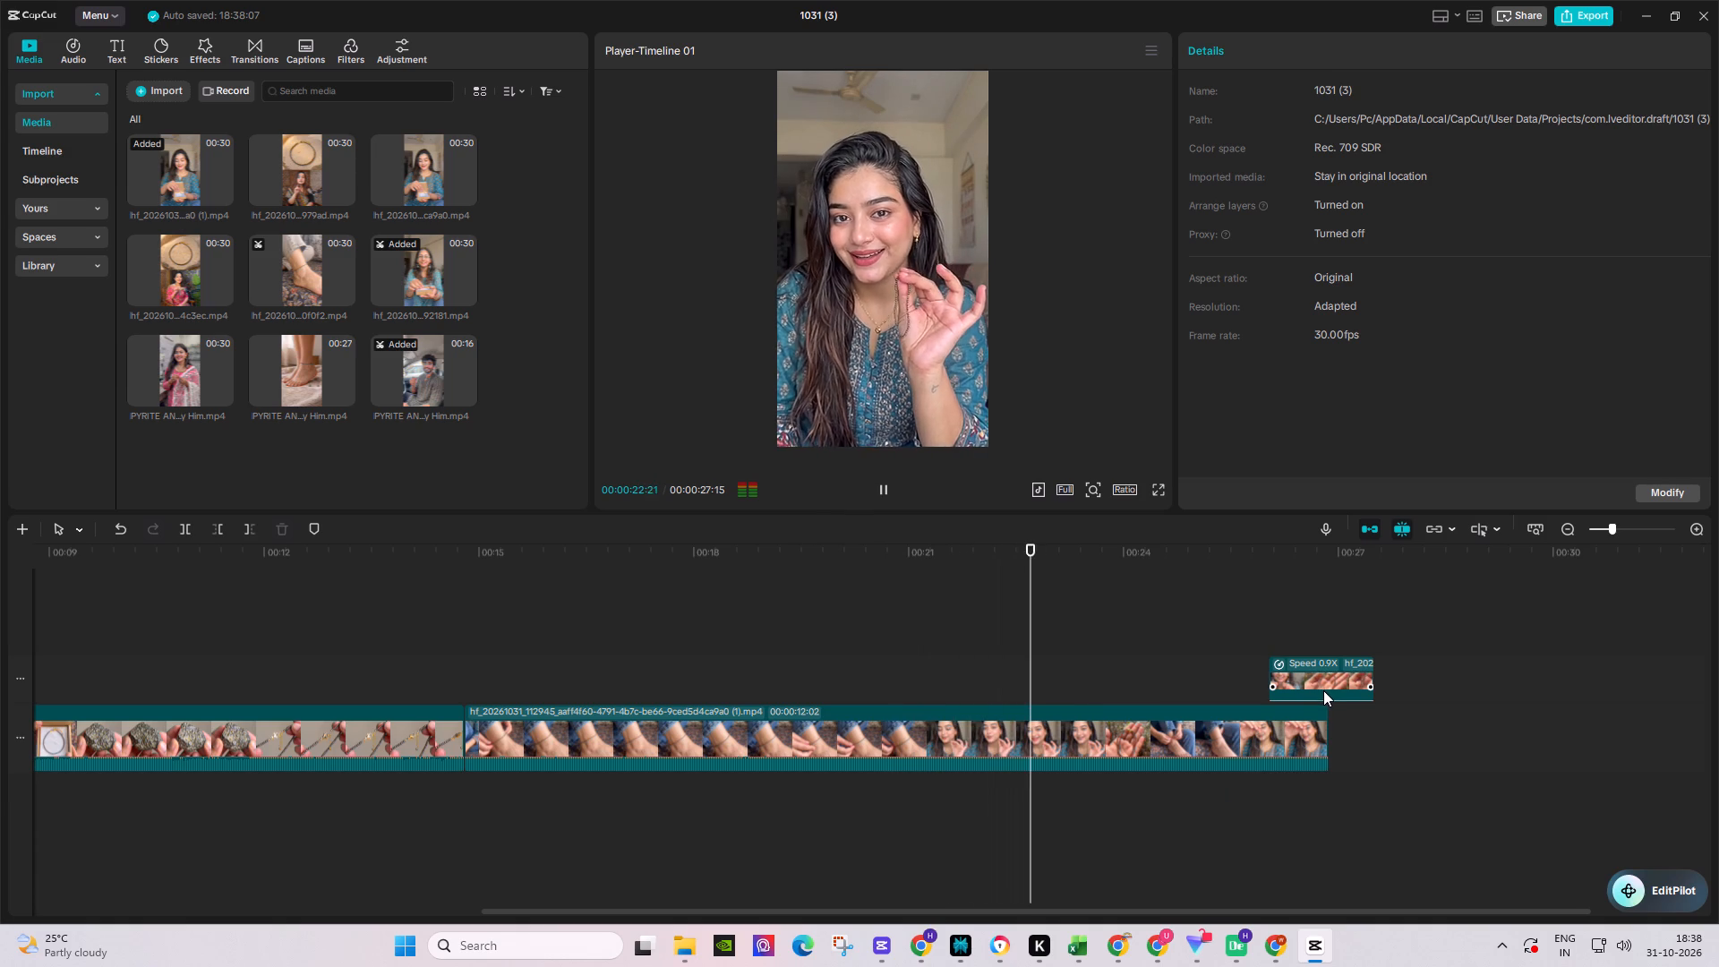
key("space")
left_click_drag(1330, 684, 1159, 691)
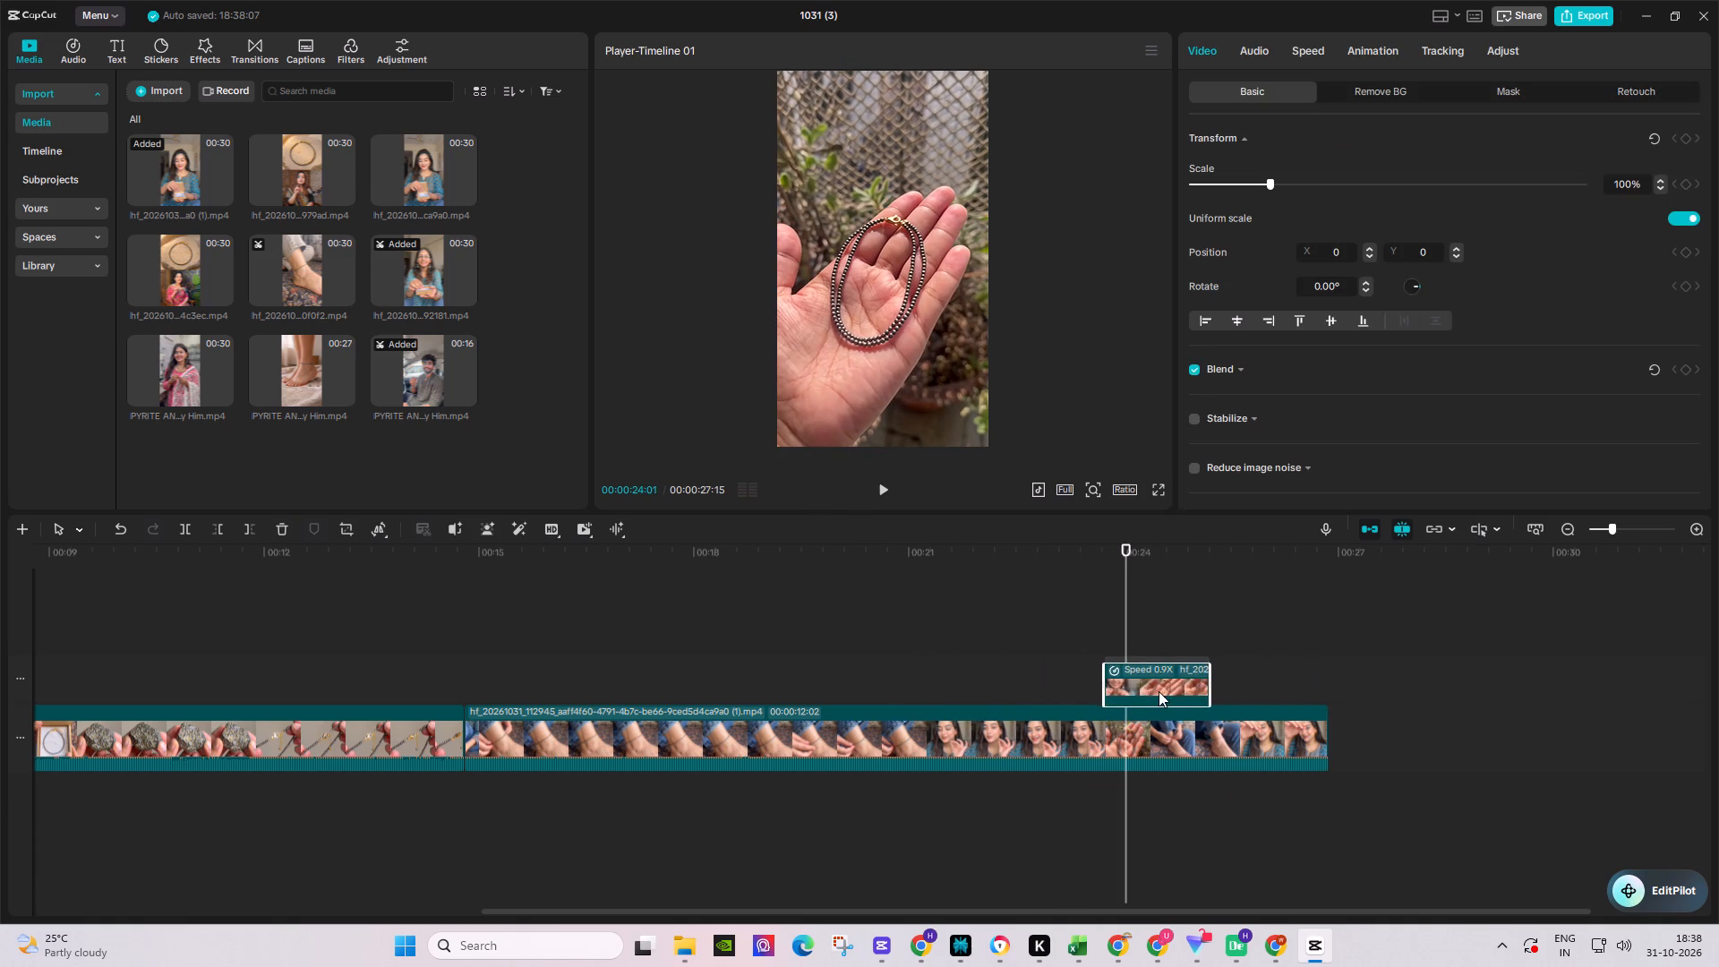
left_click_drag(1159, 691, 1131, 692)
left_click(979, 582)
key("space")
key("space")
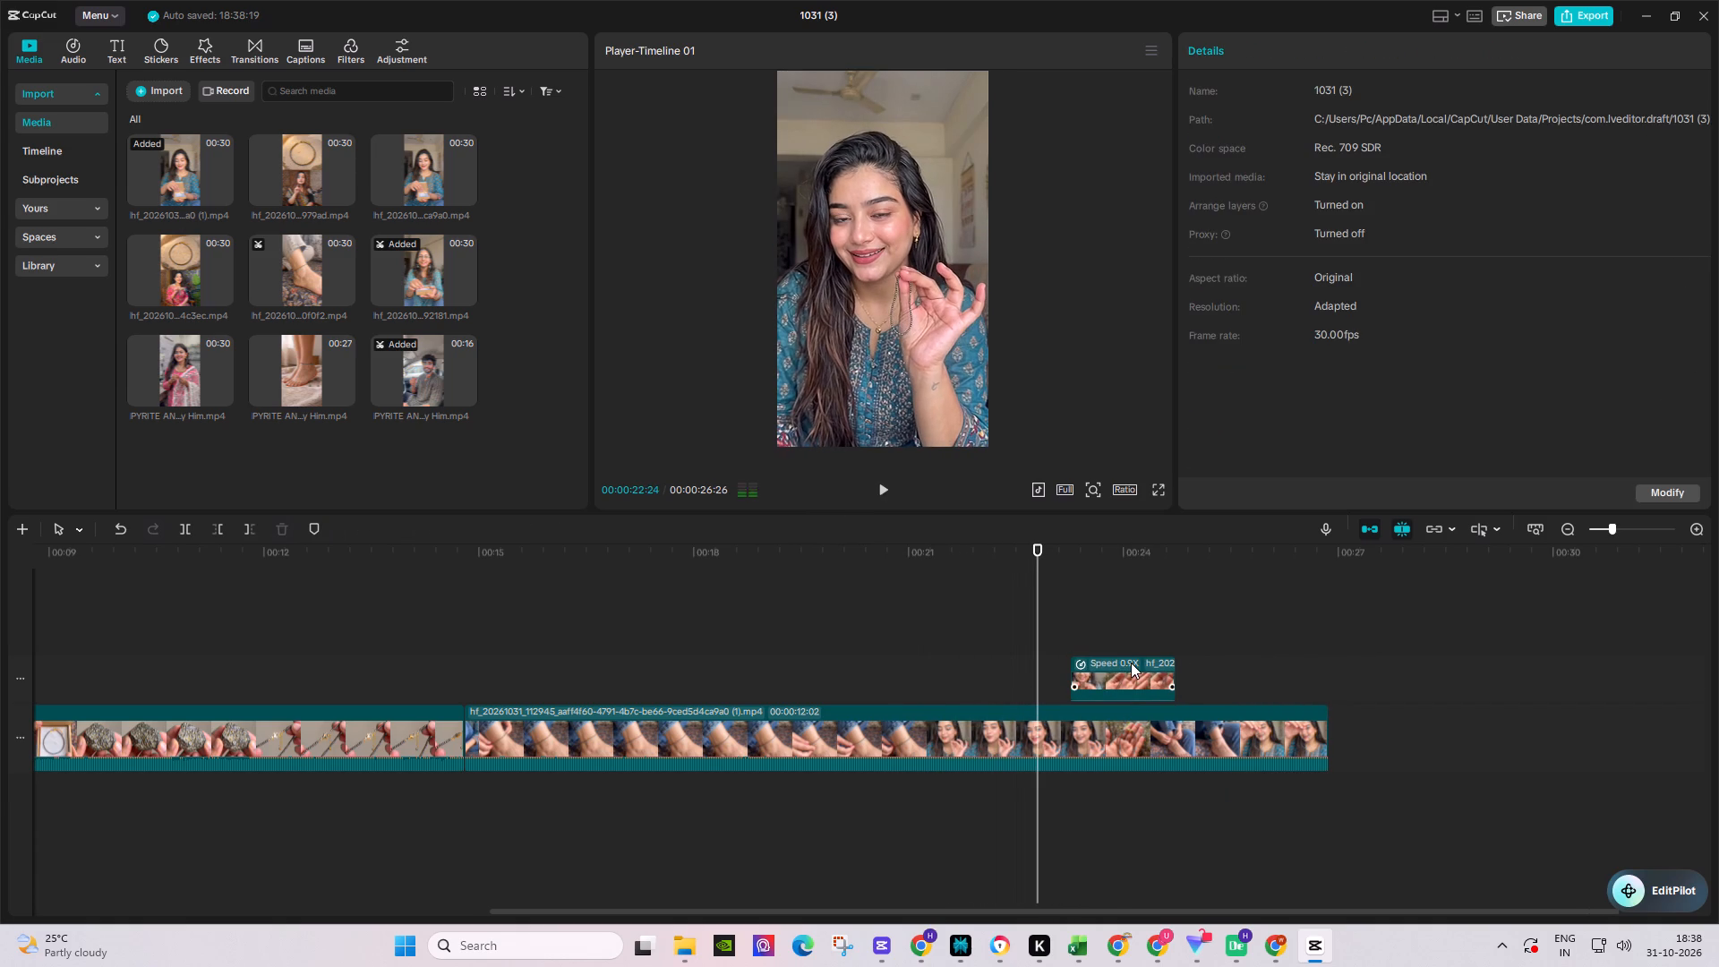
key("space")
key("space")
left_click_drag(1127, 666, 1106, 666)
key("space")
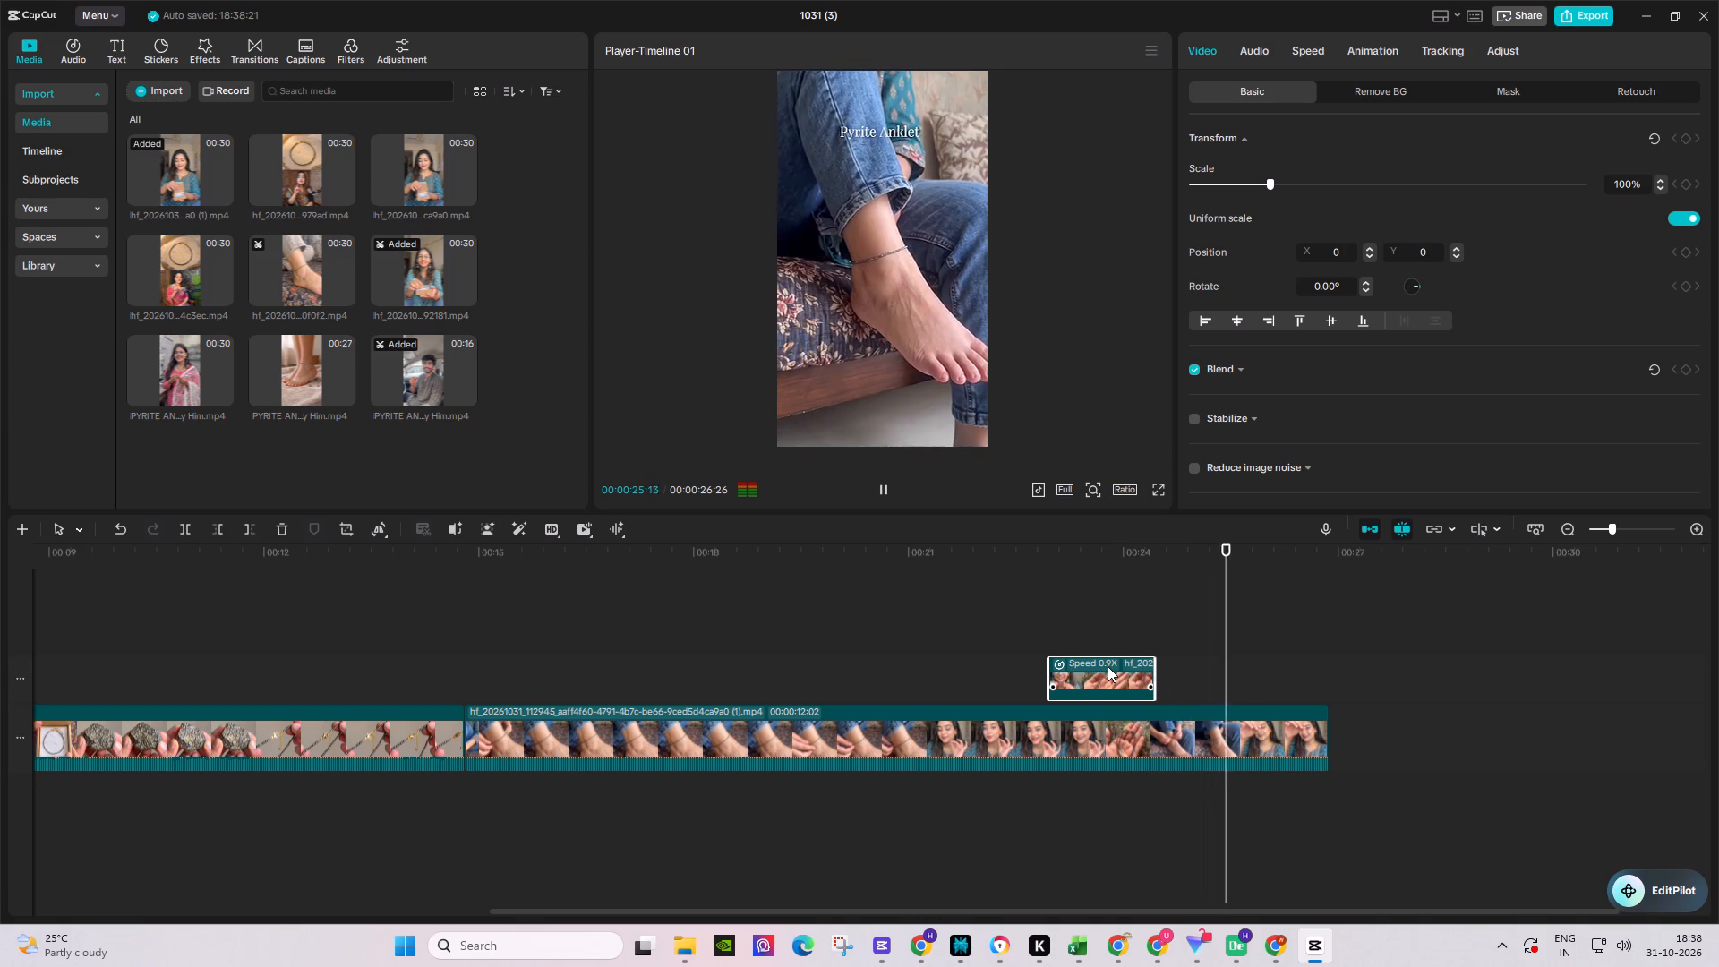
Play and scrub the overlay's end and the closing ankle shots to examine where the video should finish.
left_click(1158, 562)
key("space")
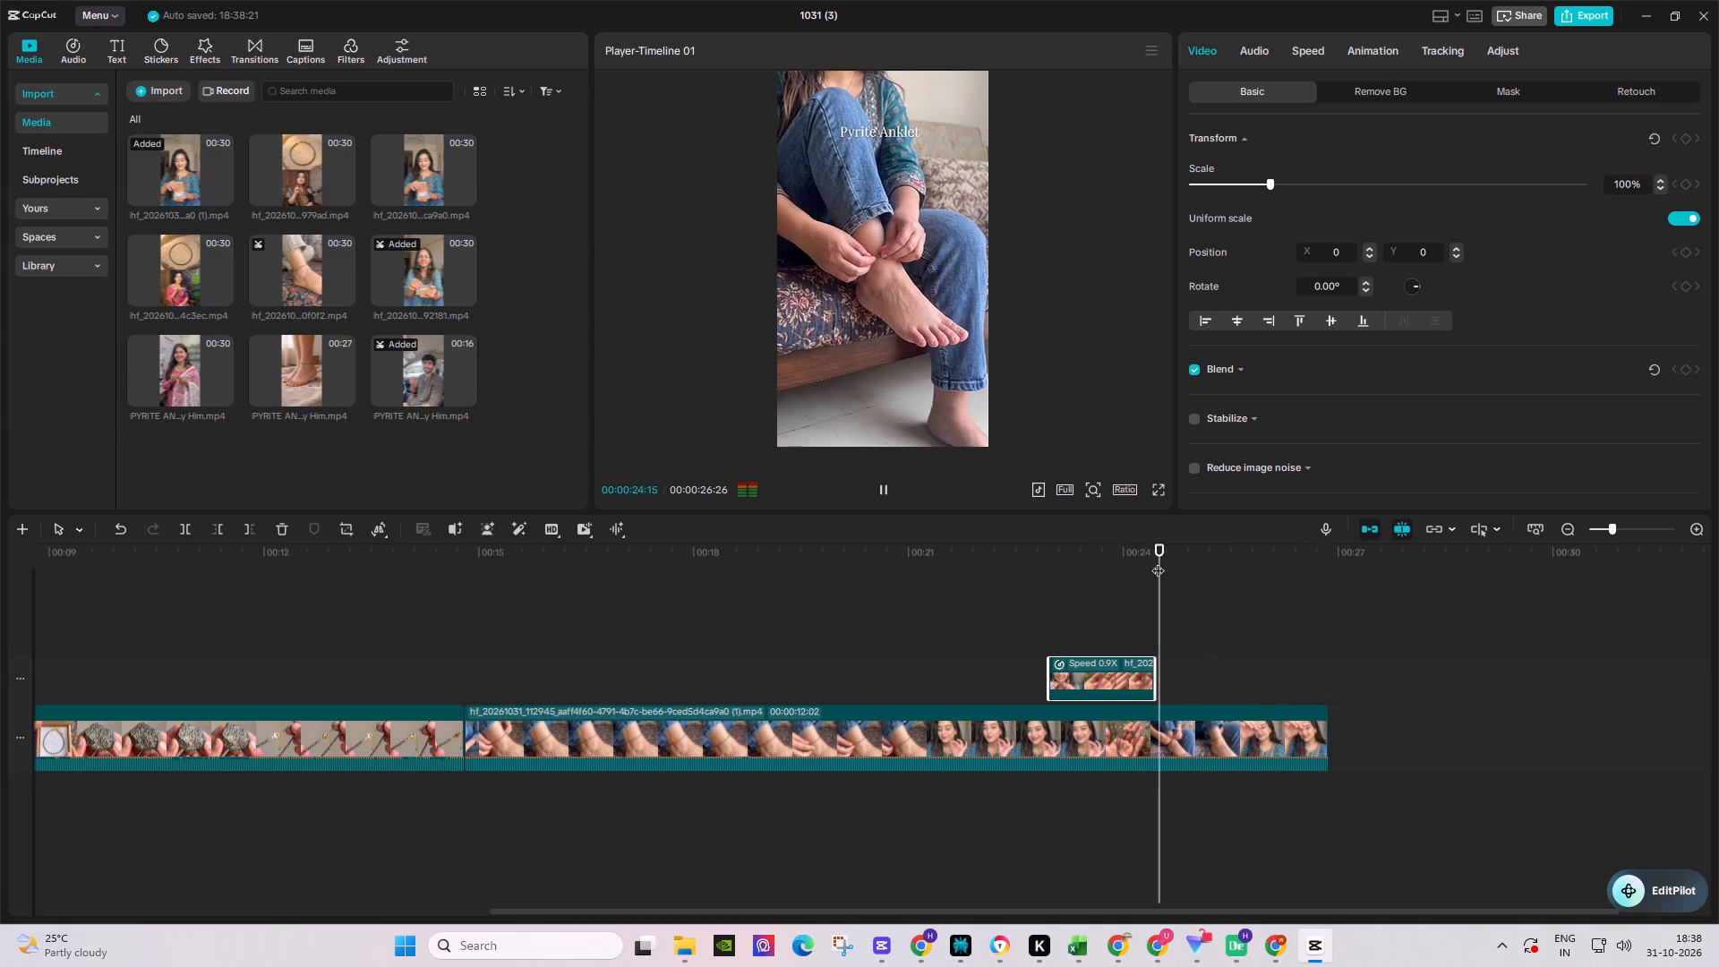
key("space")
left_click_drag(1163, 560, 1155, 560)
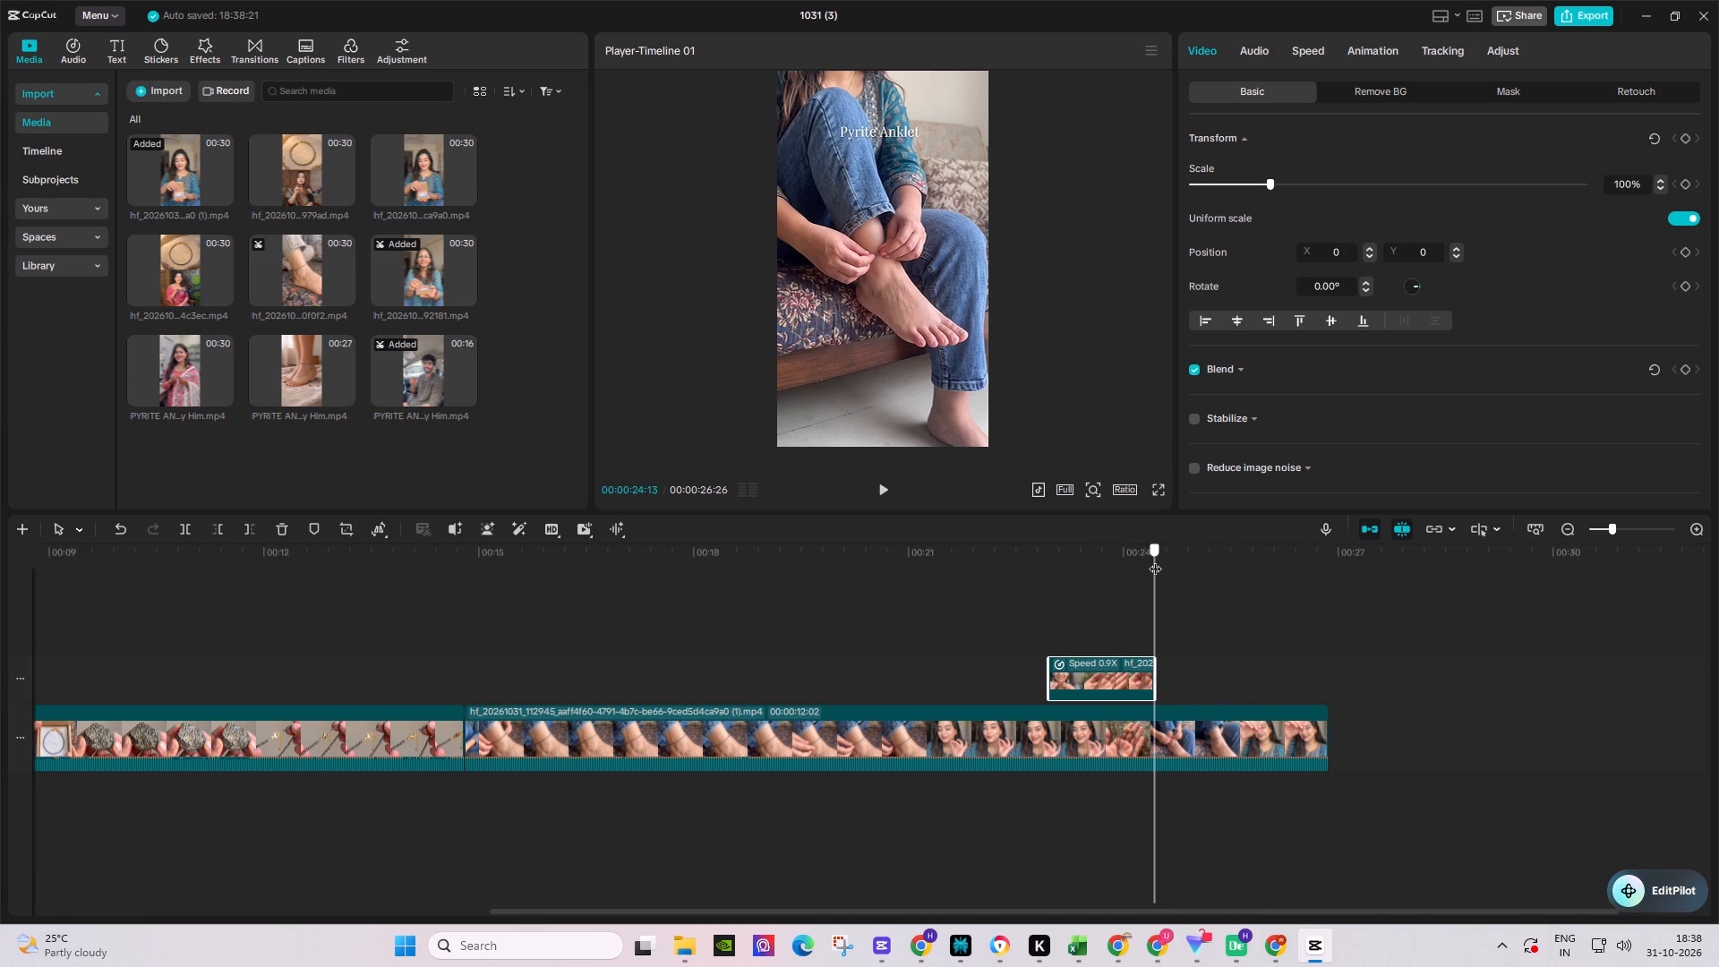
left_click_drag(1155, 560, 1131, 560)
key("space")
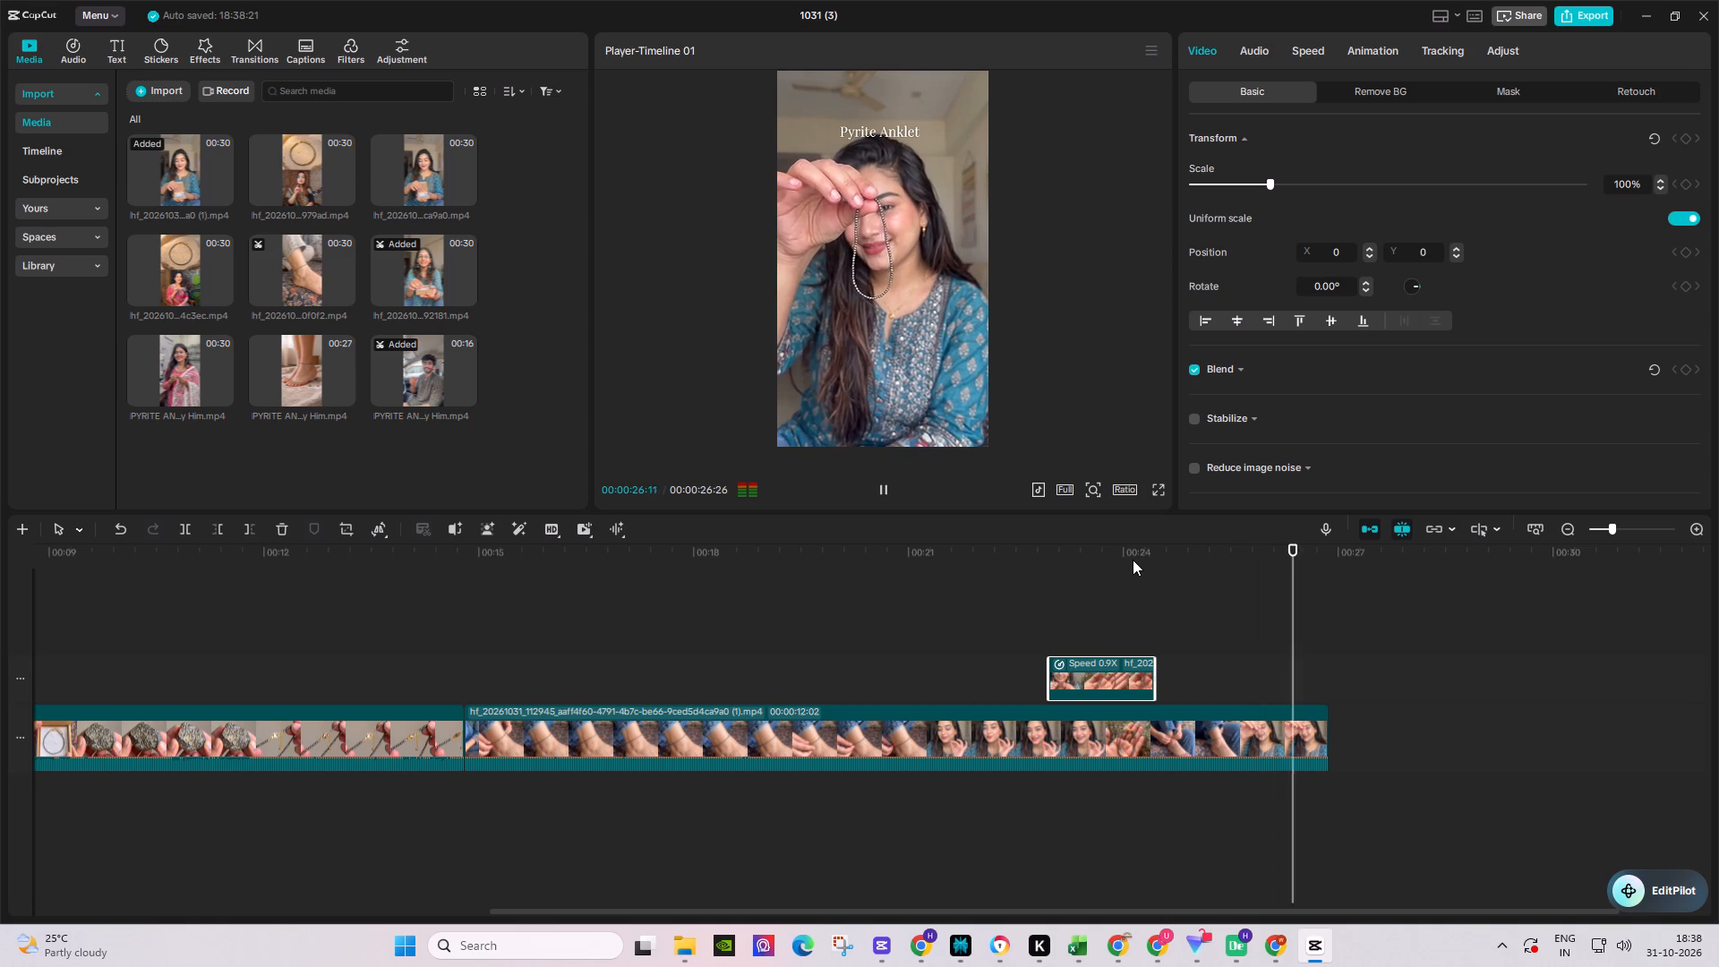
left_click(1154, 563)
key("space")
key("space")
left_click(1094, 559)
key("space")
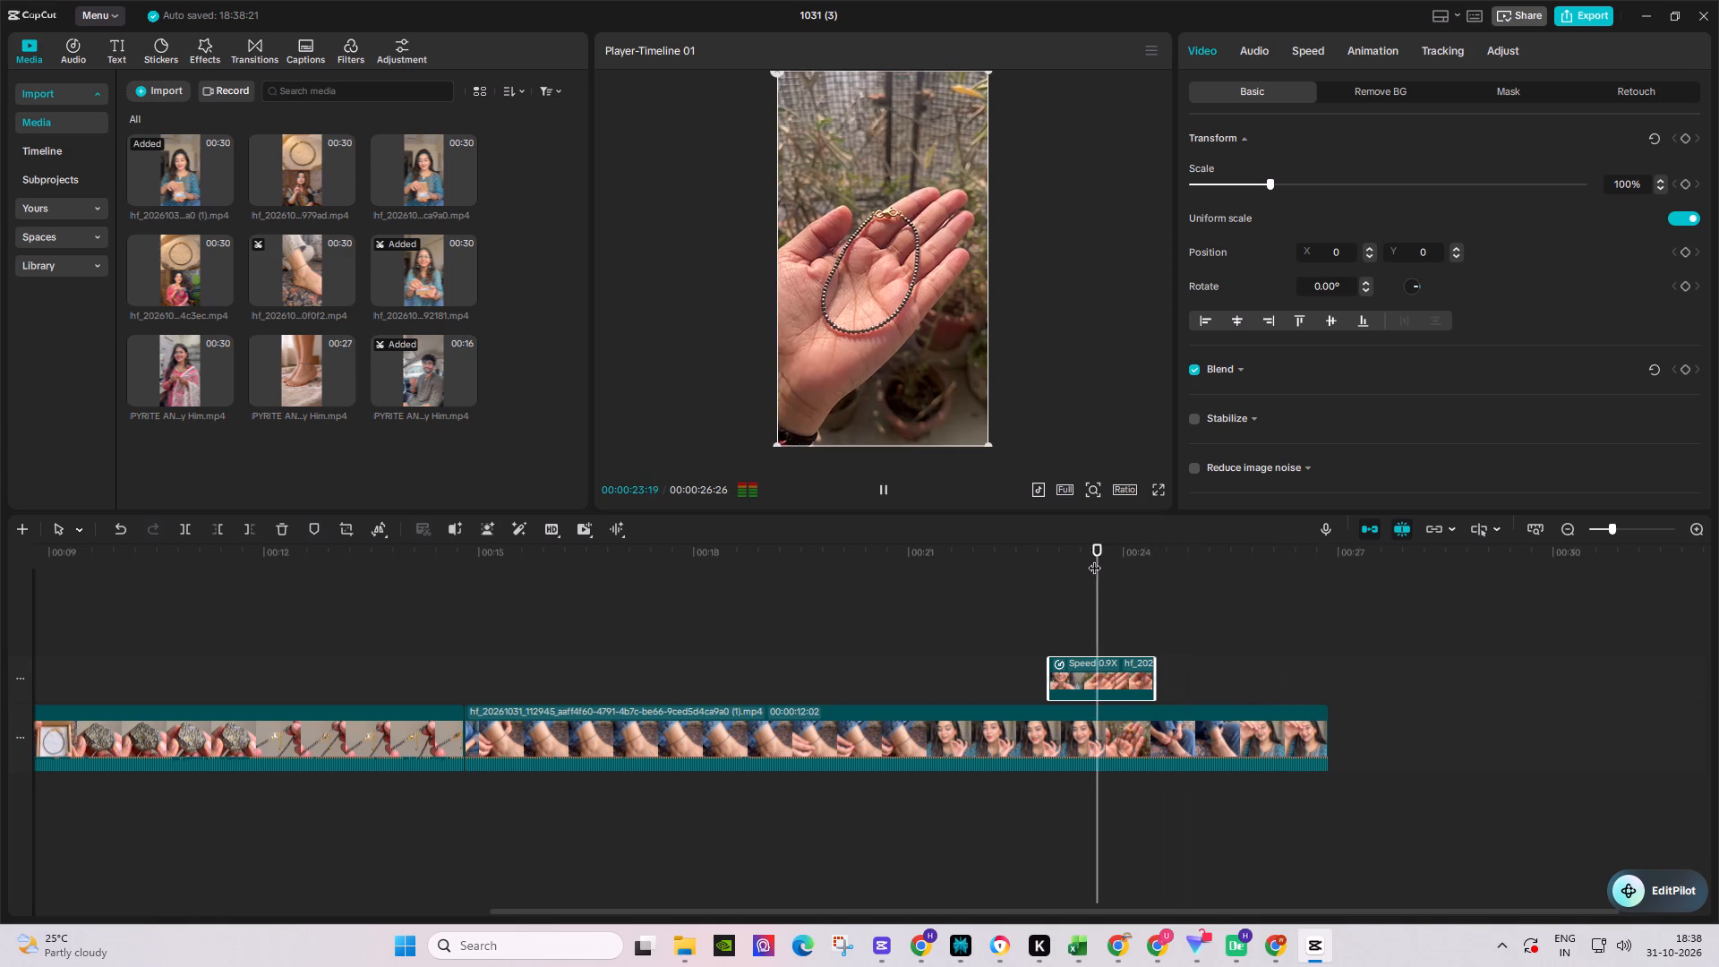
key("space")
left_click_drag(1142, 556, 1157, 561)
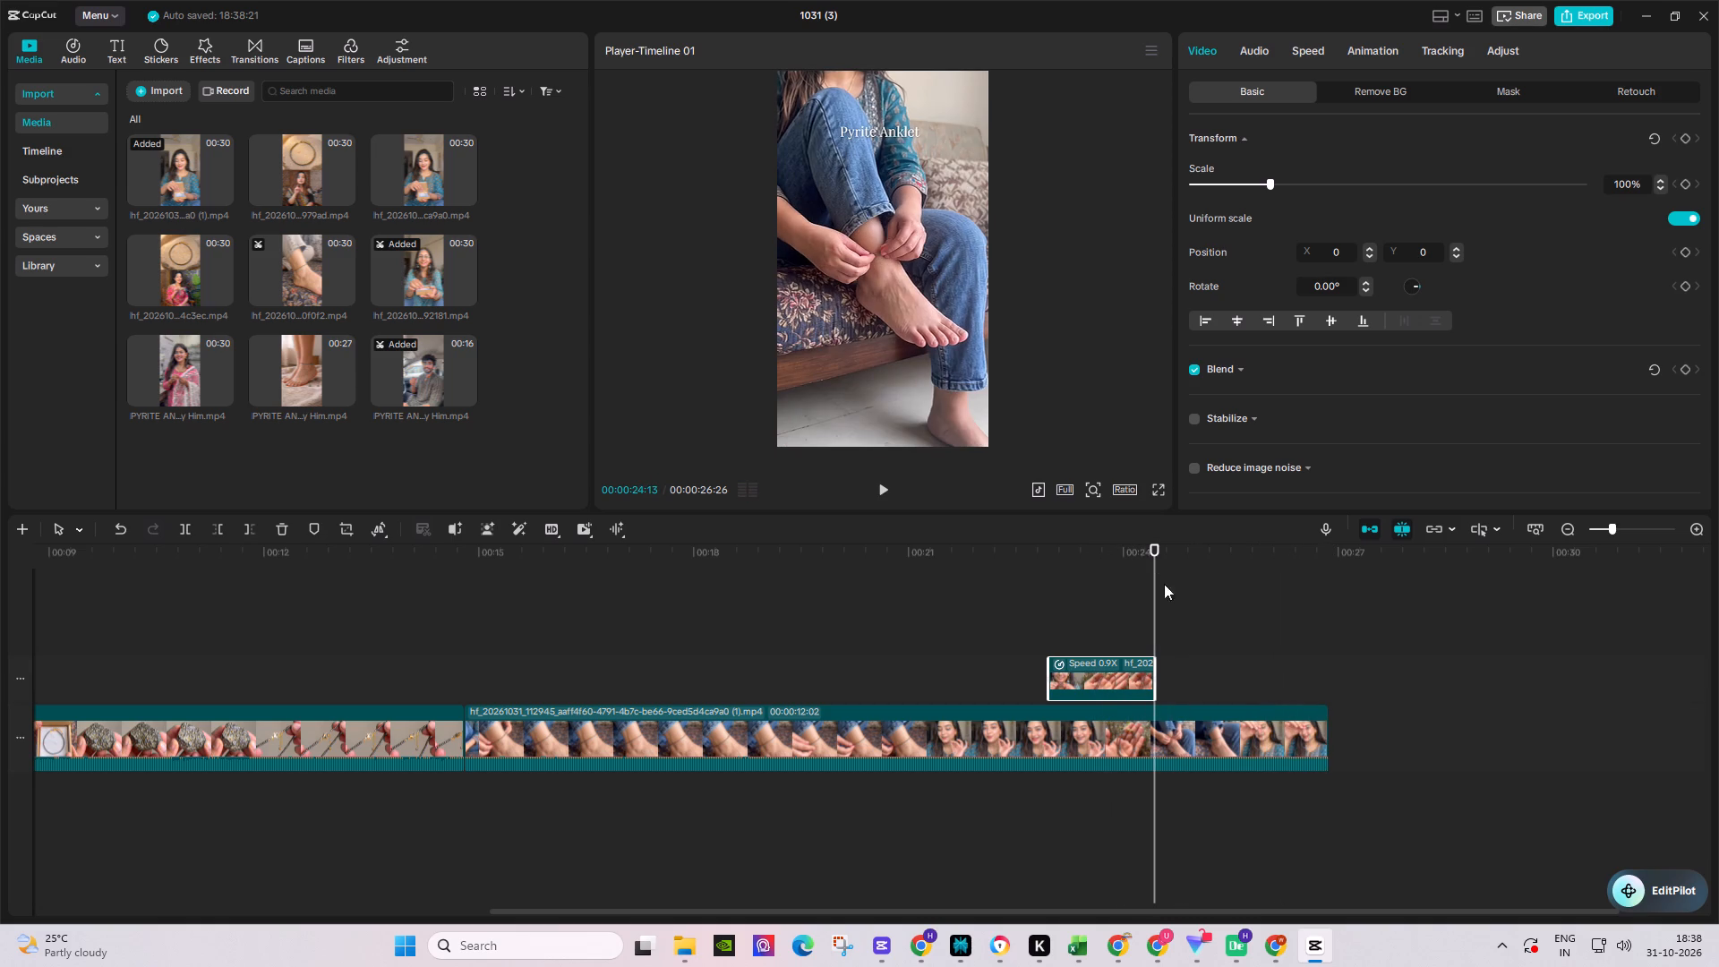
Cut off the main clip after 00:00:24:13 so it ends together with the hf overlay.
left_click(1209, 731)
left_click_drag(1212, 562, 1239, 562)
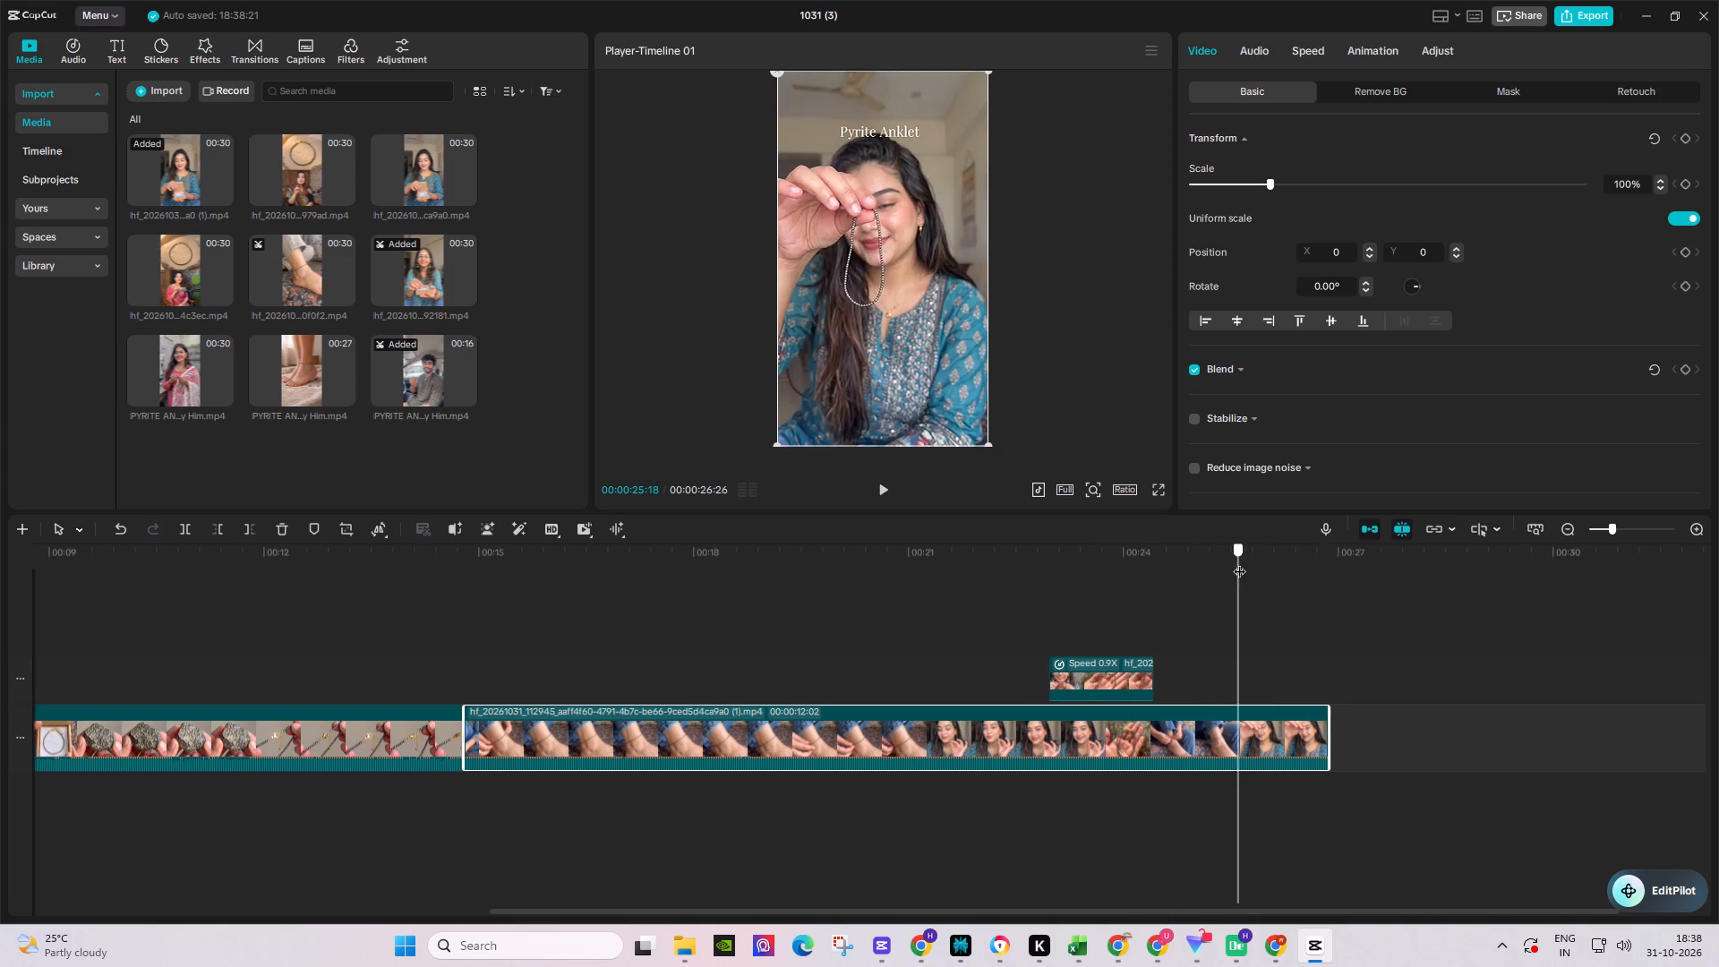
left_click_drag(1239, 562, 1238, 565)
left_click_drag(1238, 565, 1154, 569)
left_click(244, 526)
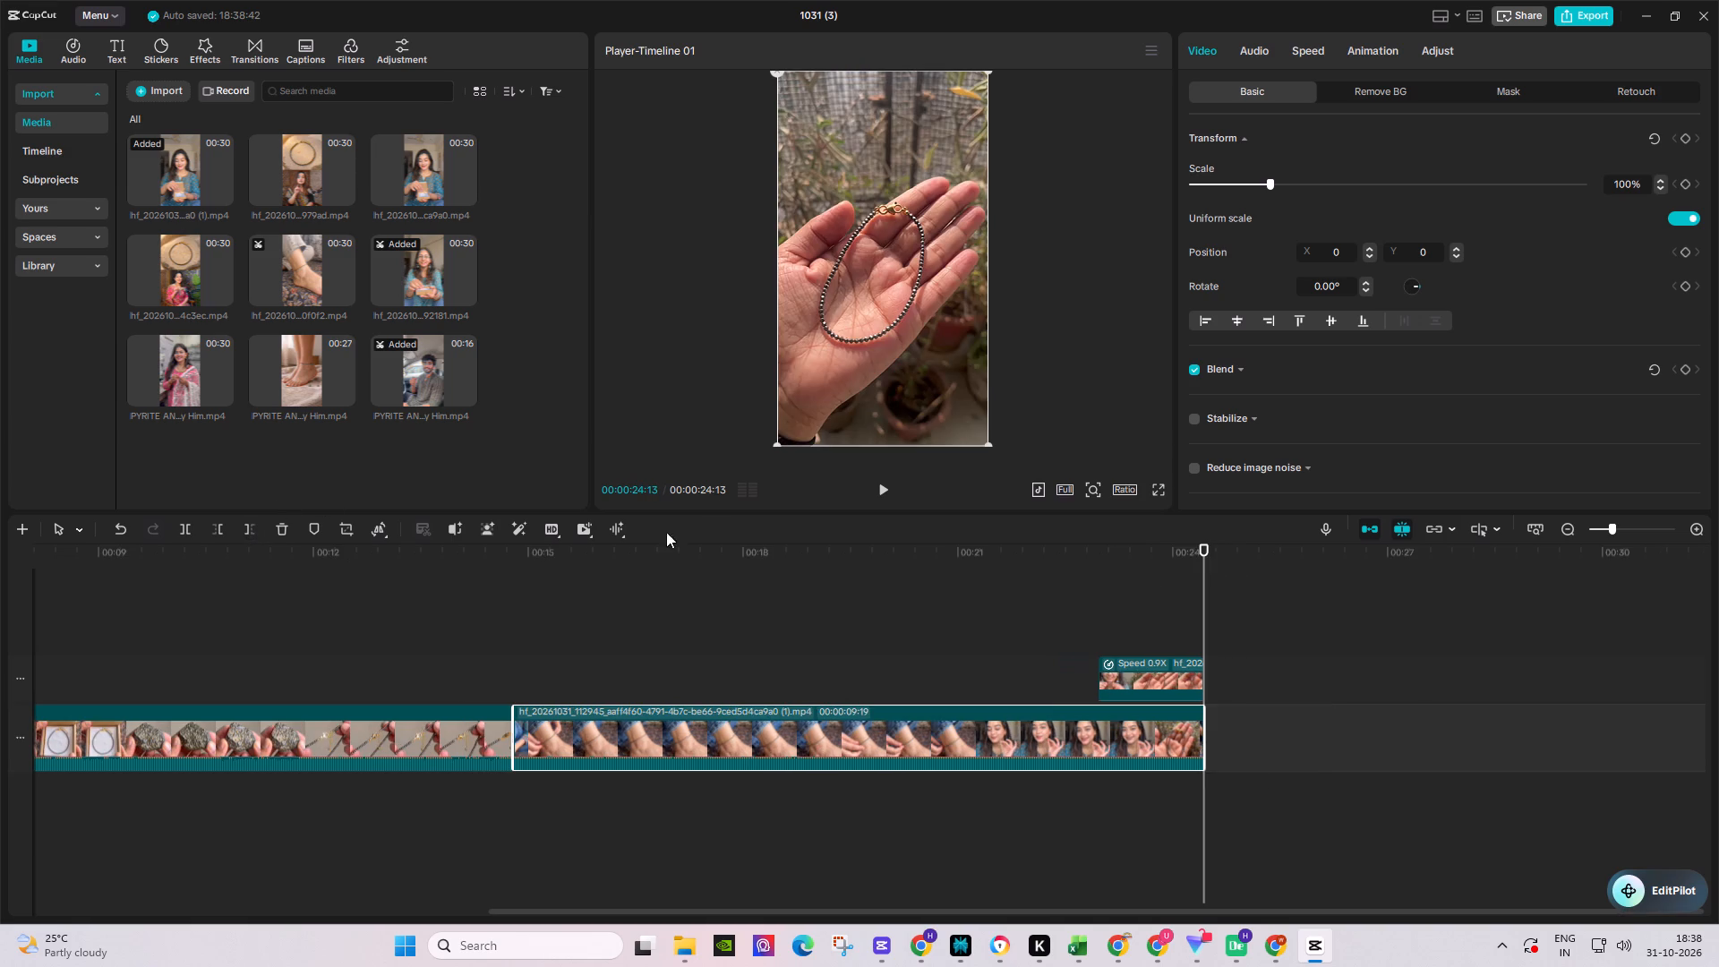
left_click(991, 570)
key("space")
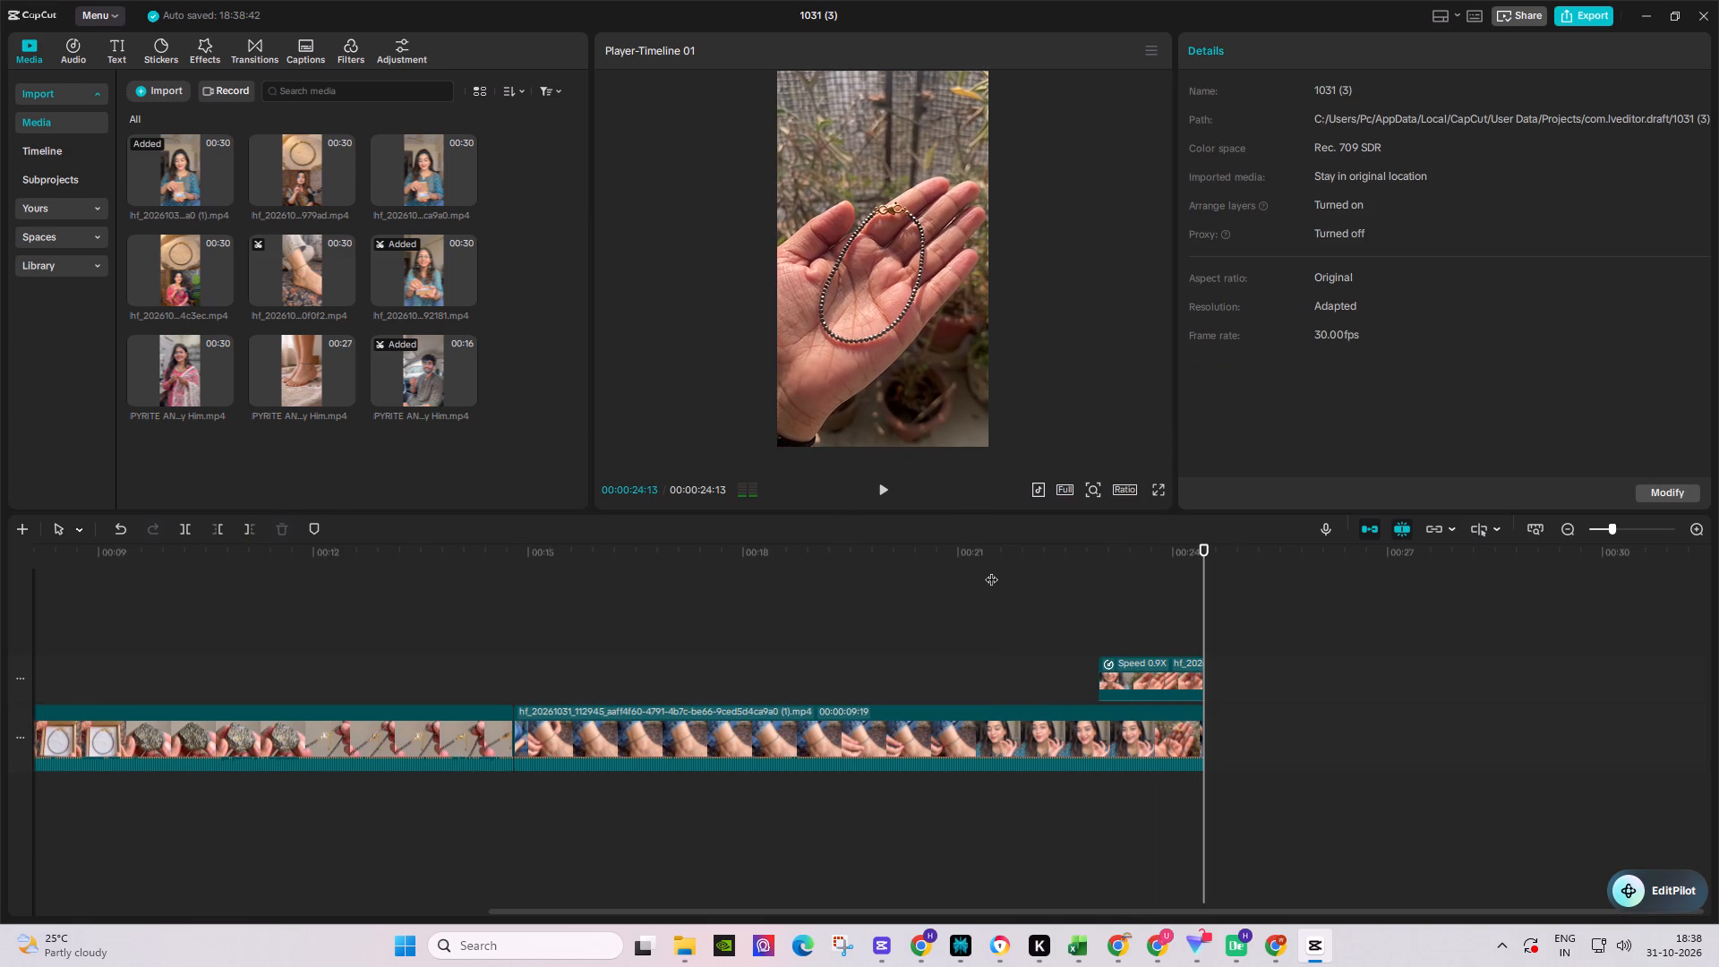
Open the video's export settings, switch to File Explorer and copy the file name "PYRITE ANKLET edit 2 higg By Him" from Downloads.
left_click(1582, 21)
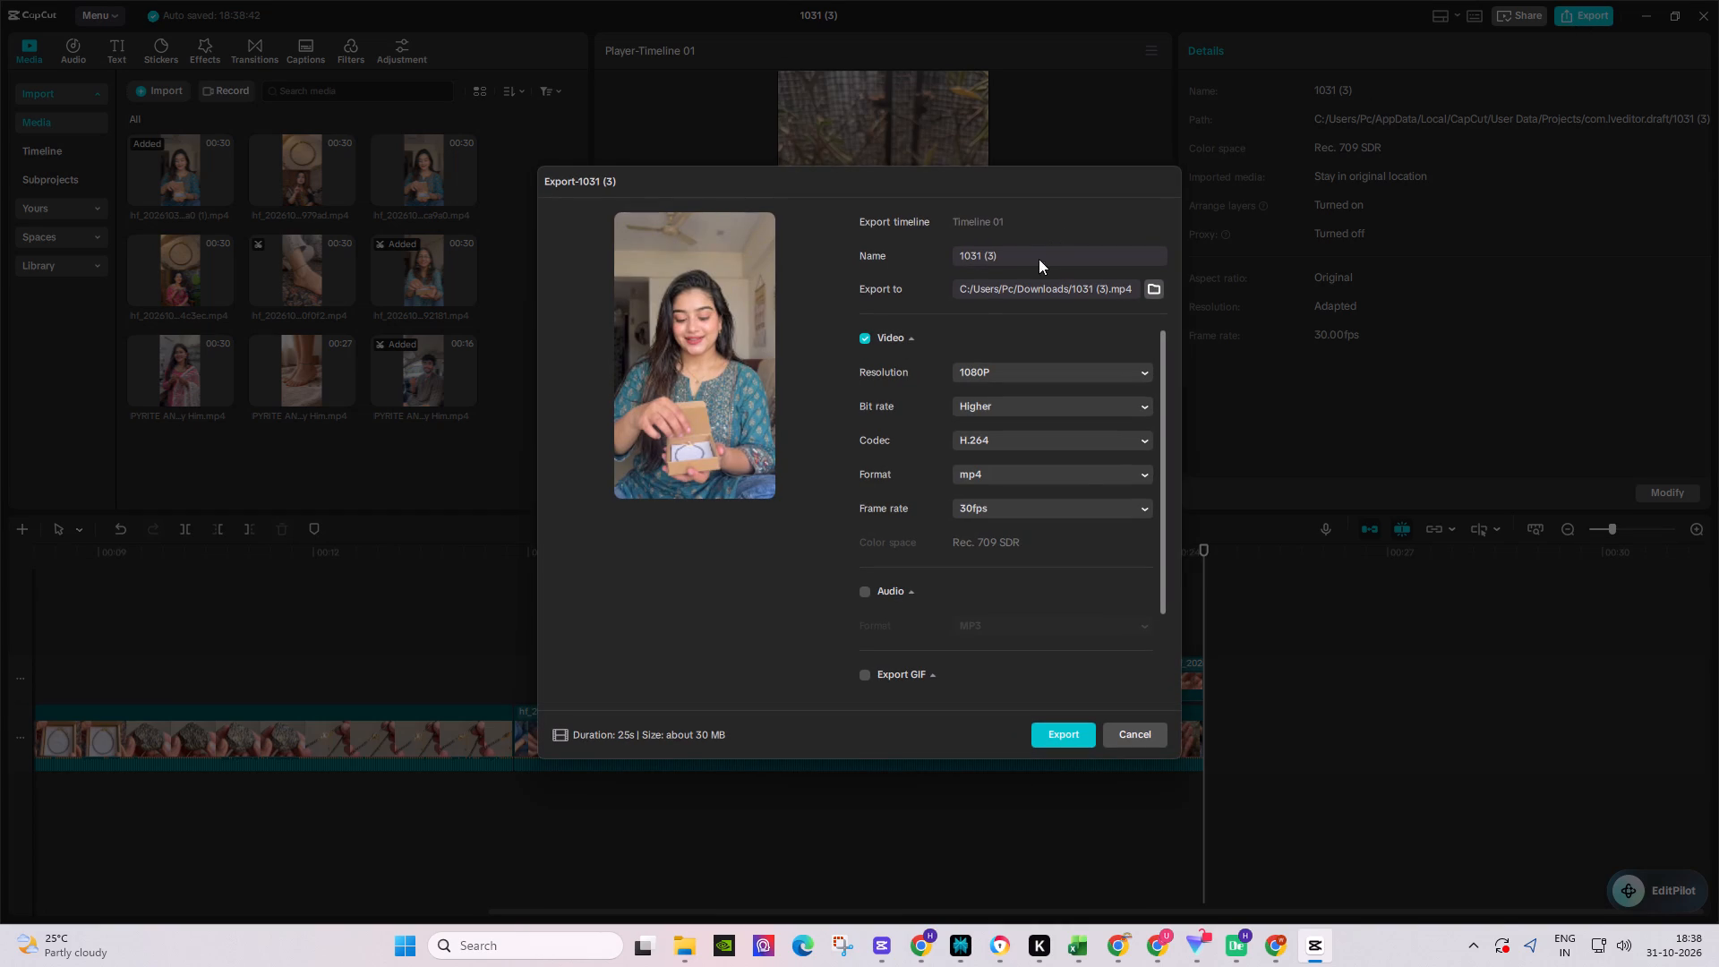
left_click_drag(1039, 259, 891, 258)
left_click(689, 949)
left_click(699, 854)
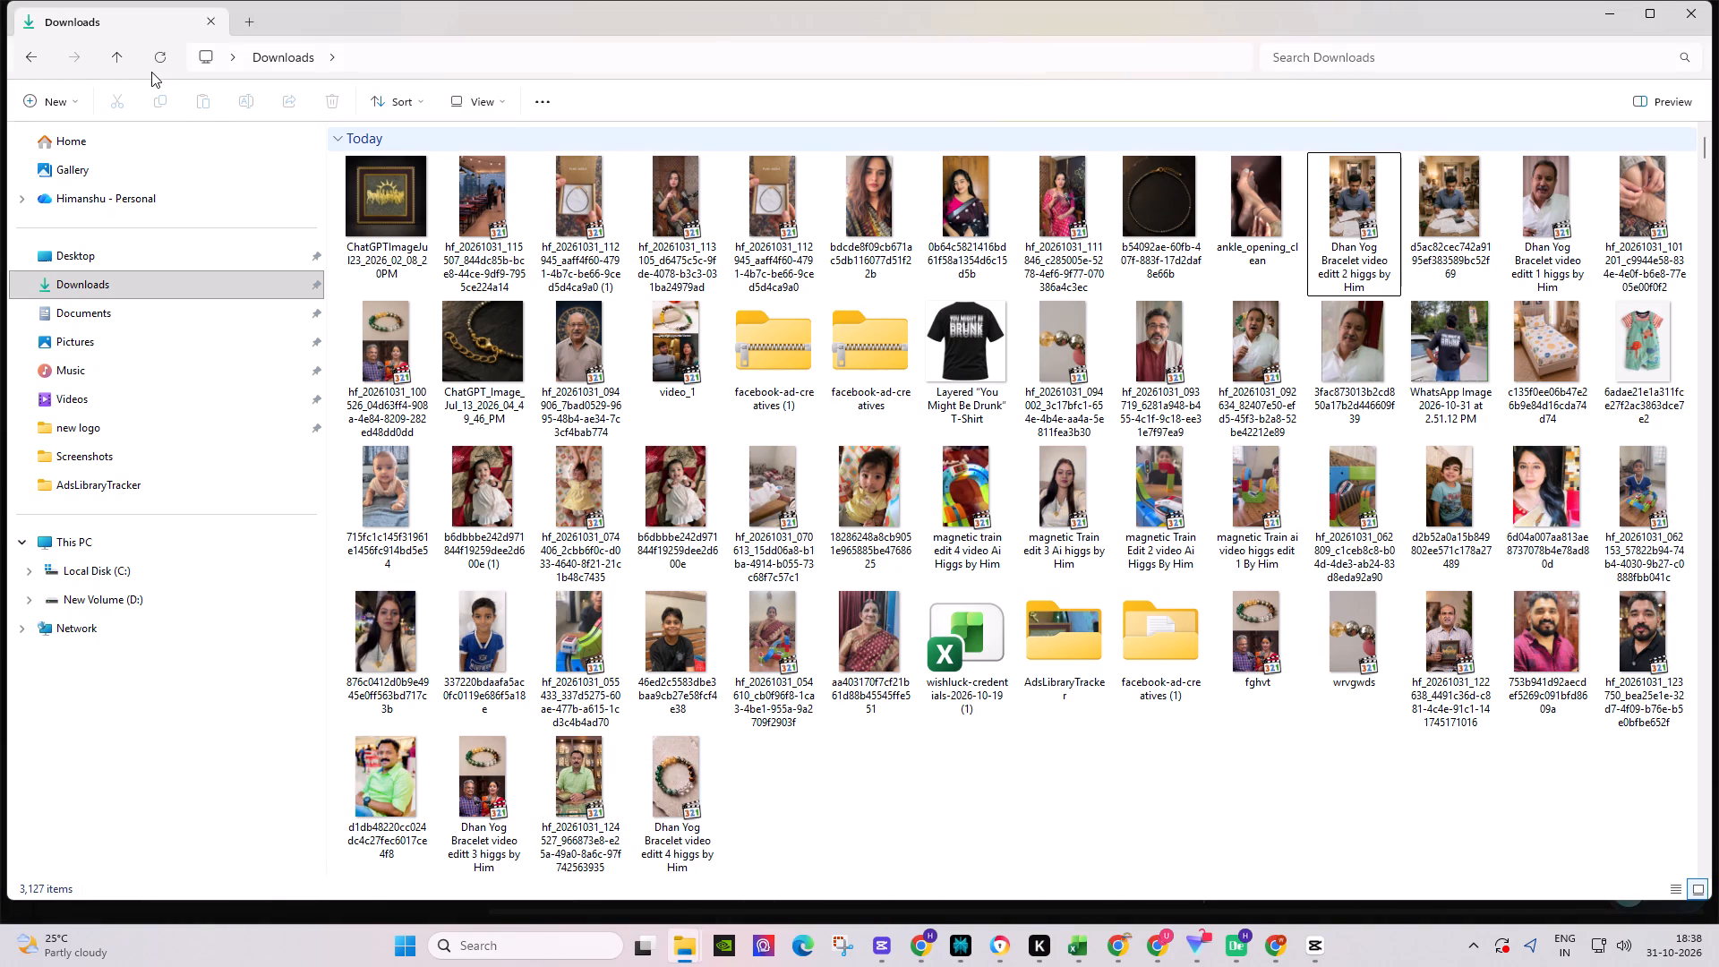
left_click(167, 56)
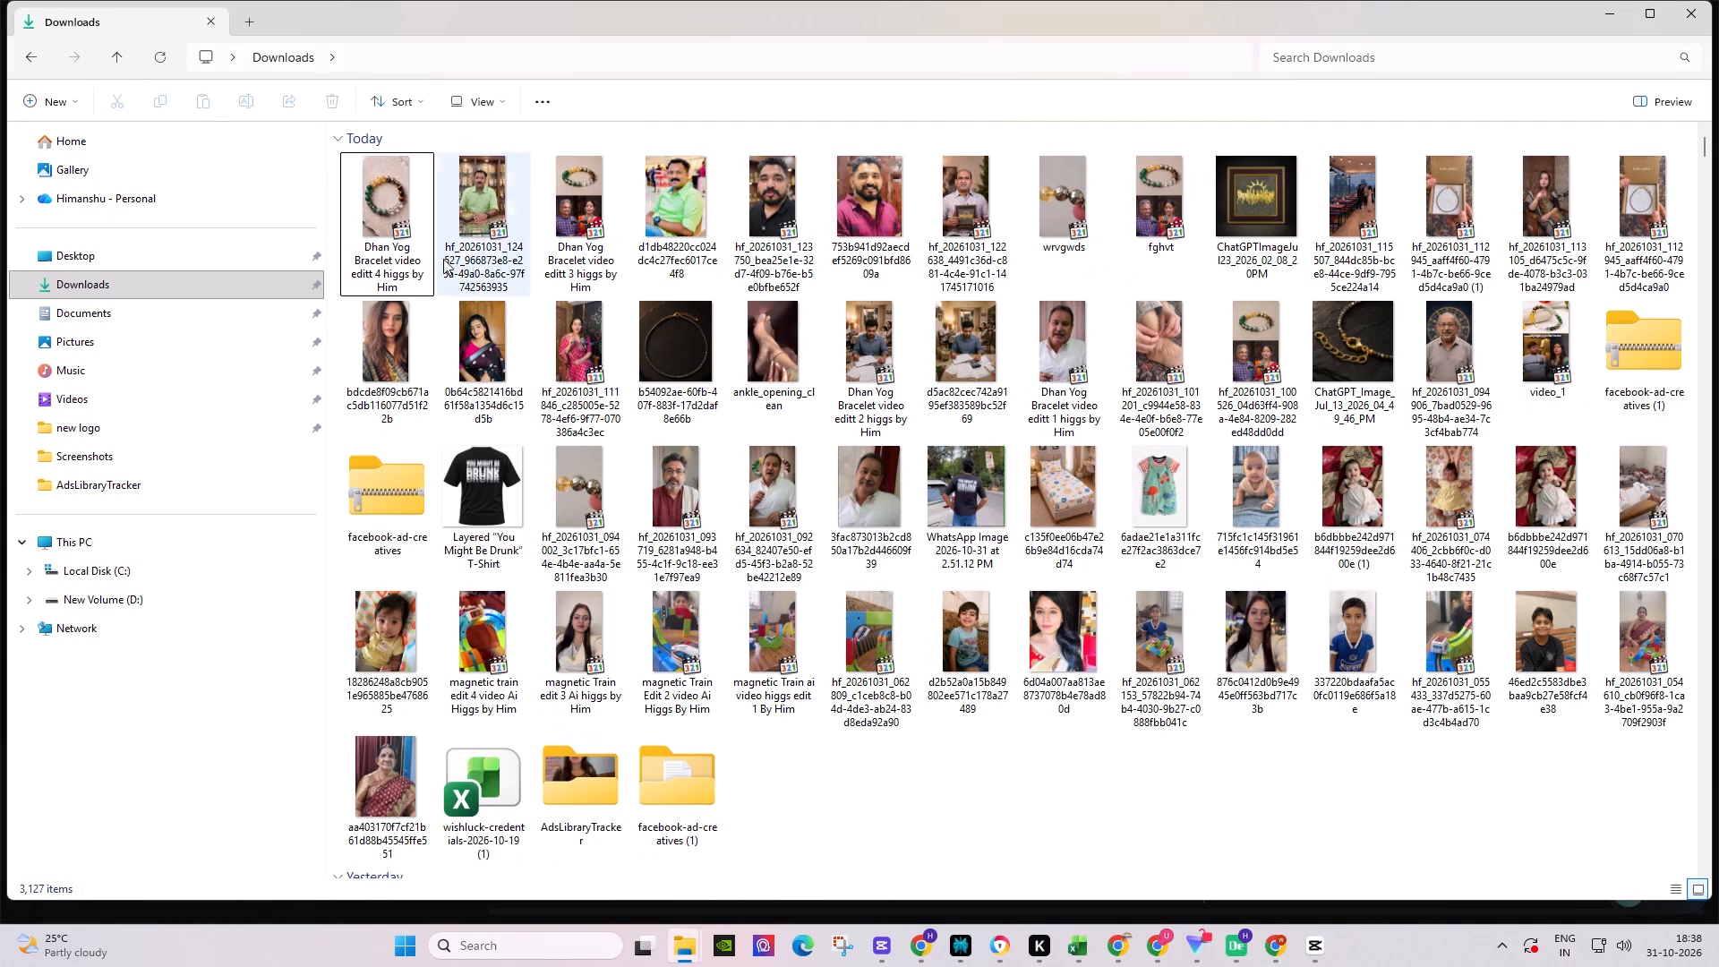
scroll(594, 389, "up", 3)
scroll(714, 489, "down", 3)
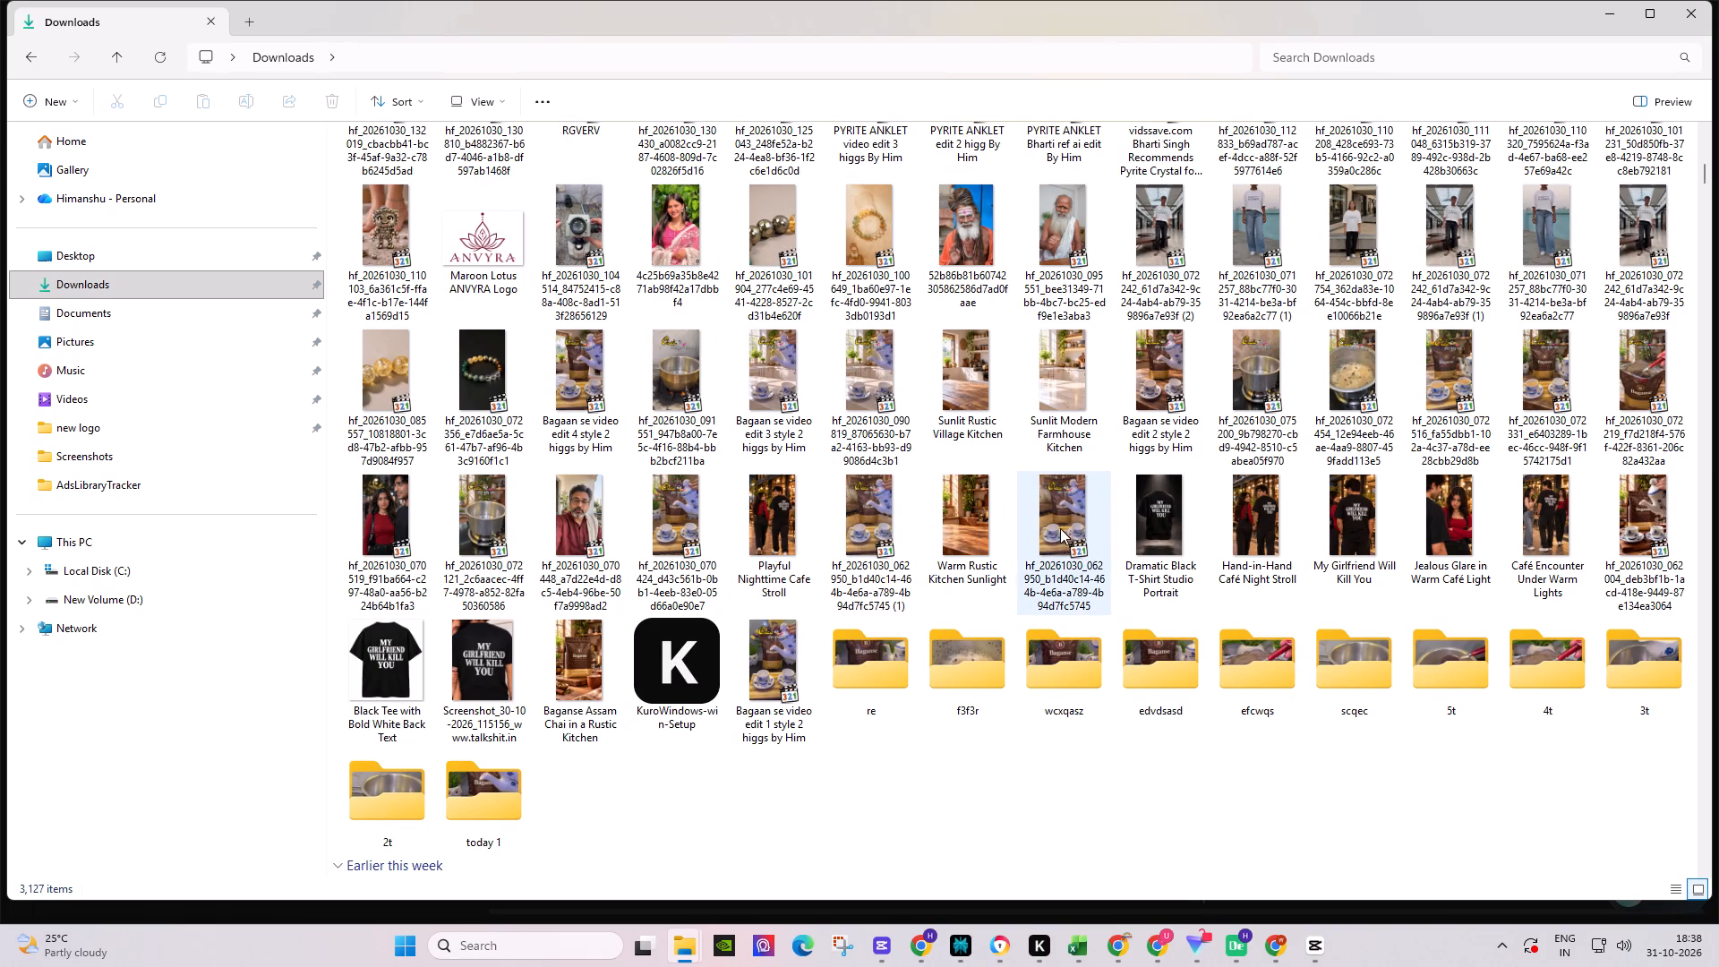
scroll(1260, 495, "up", 1)
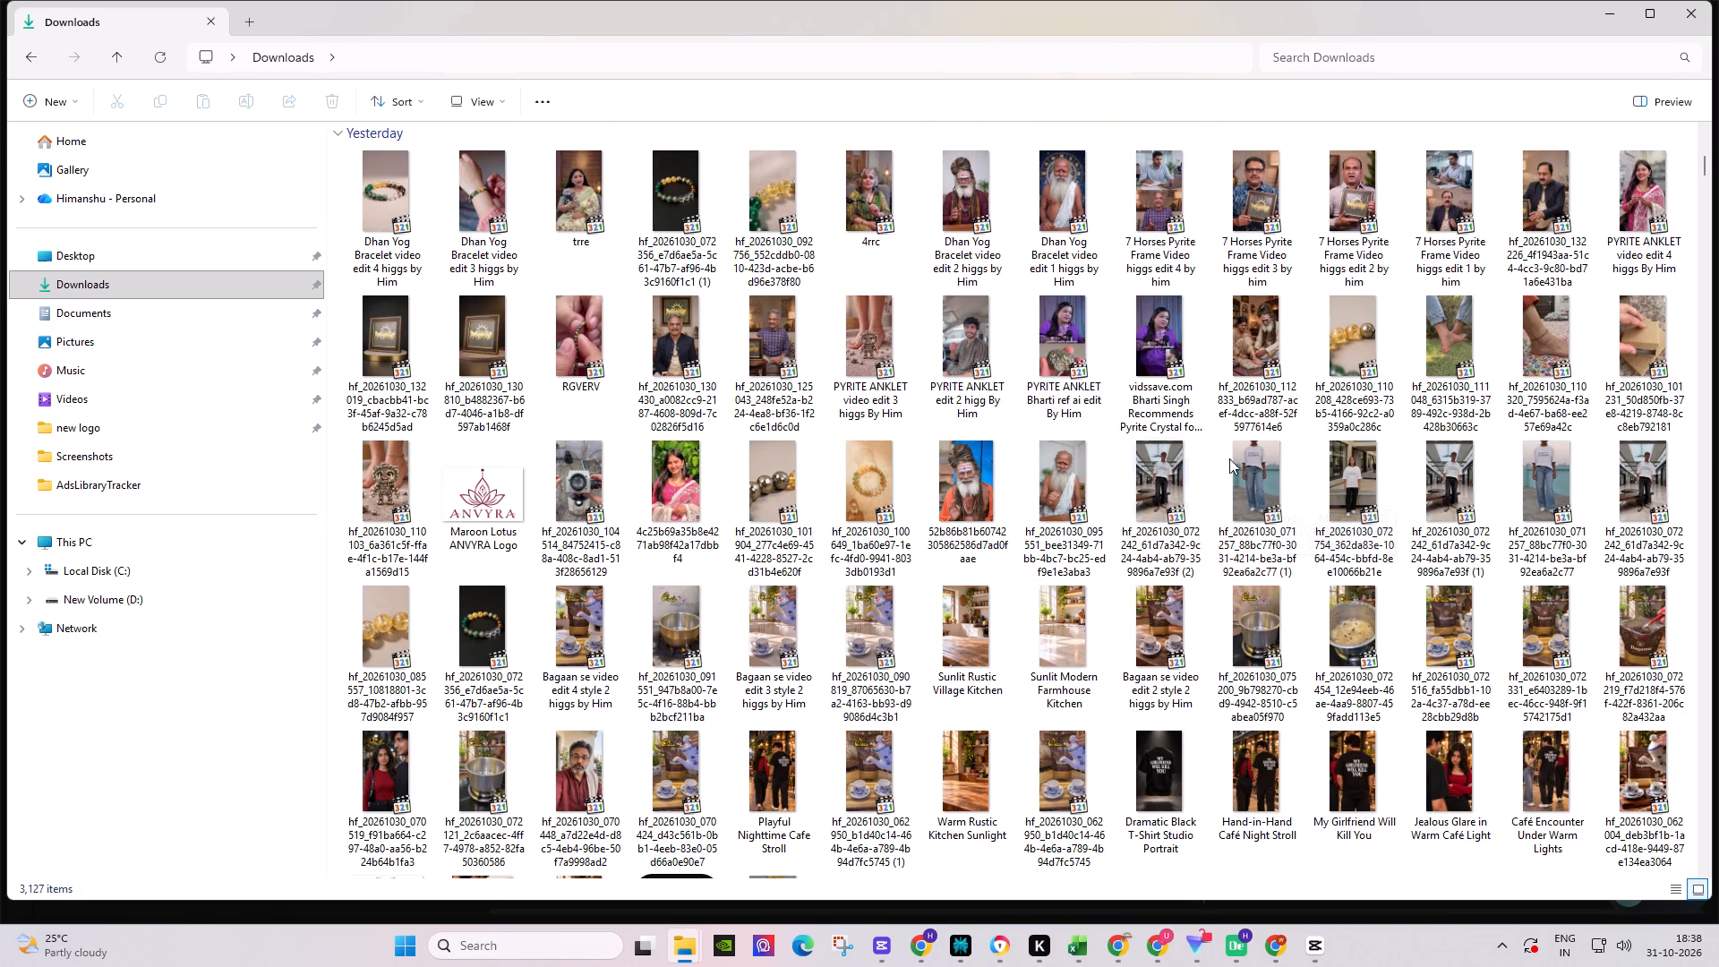
left_click(974, 340)
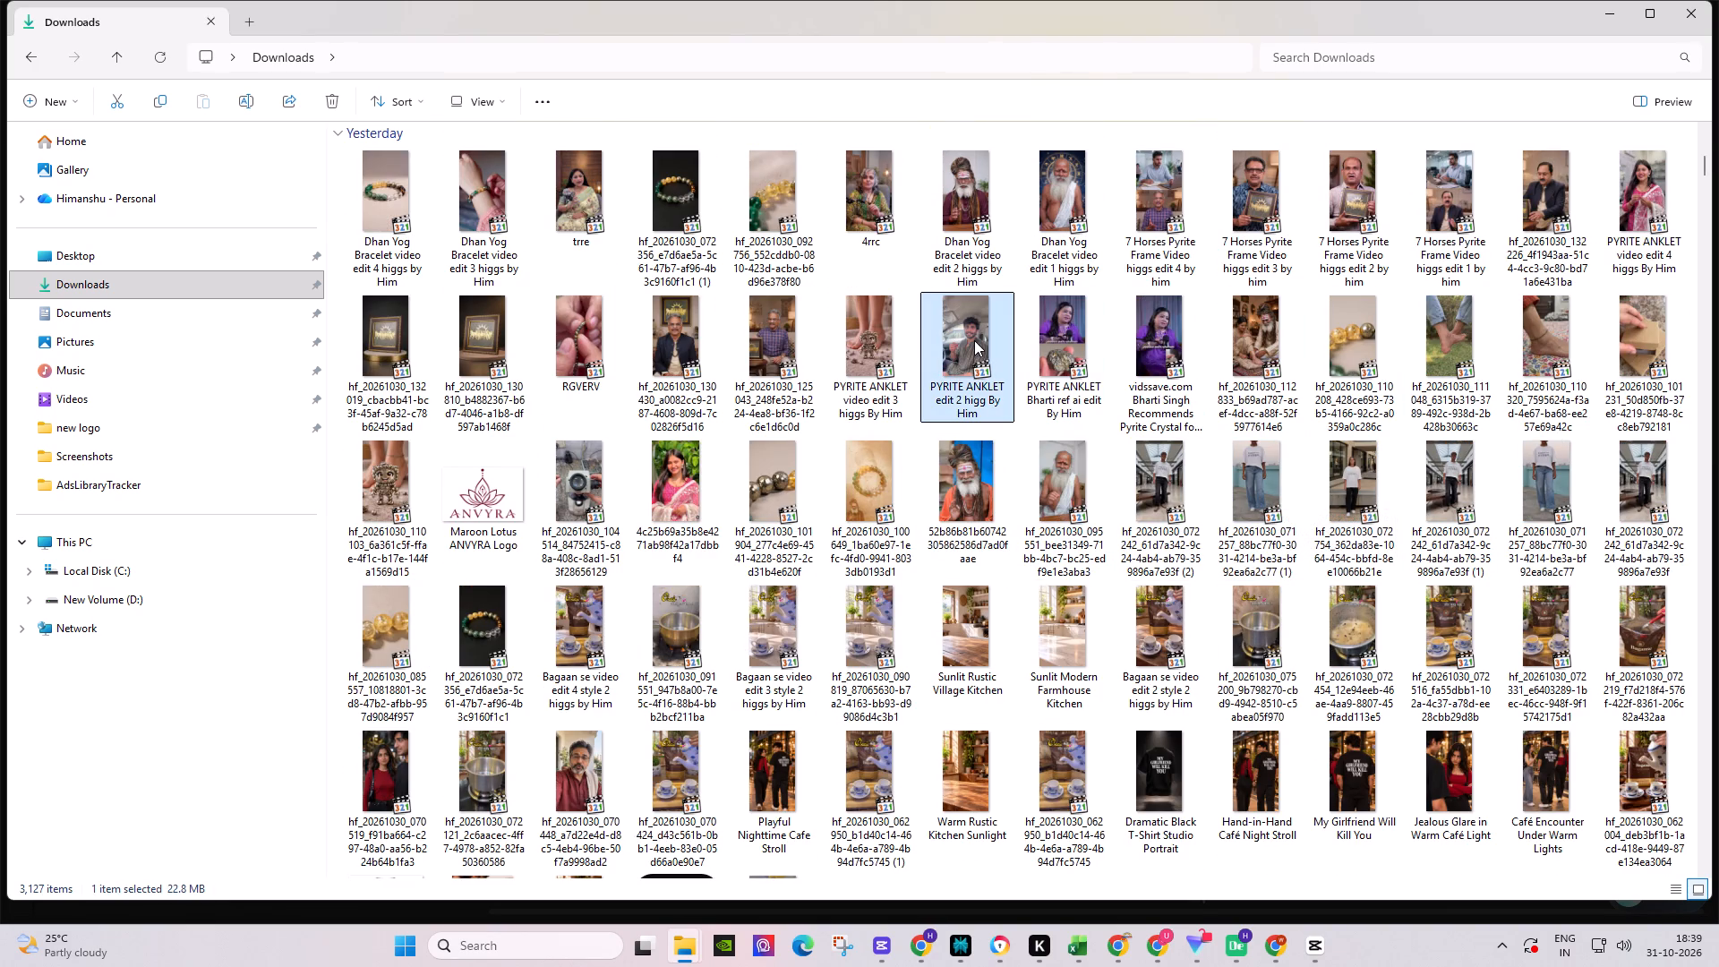
right_click(986, 352)
left_click(1129, 381)
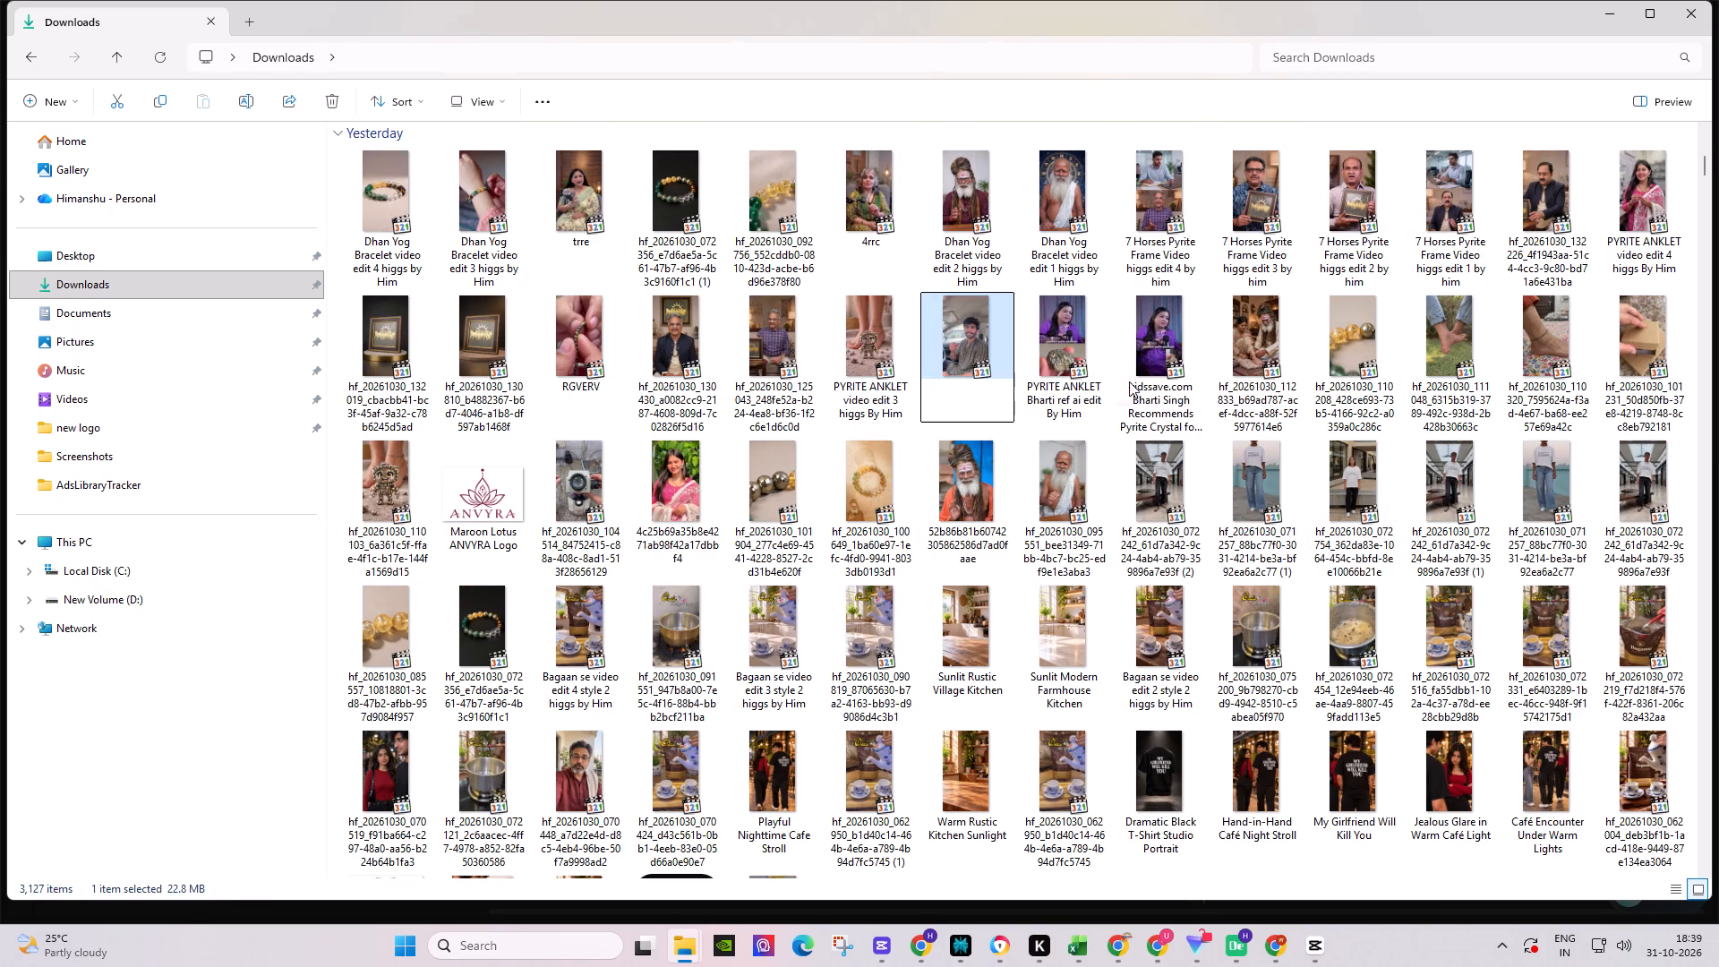
key("ctrl+c")
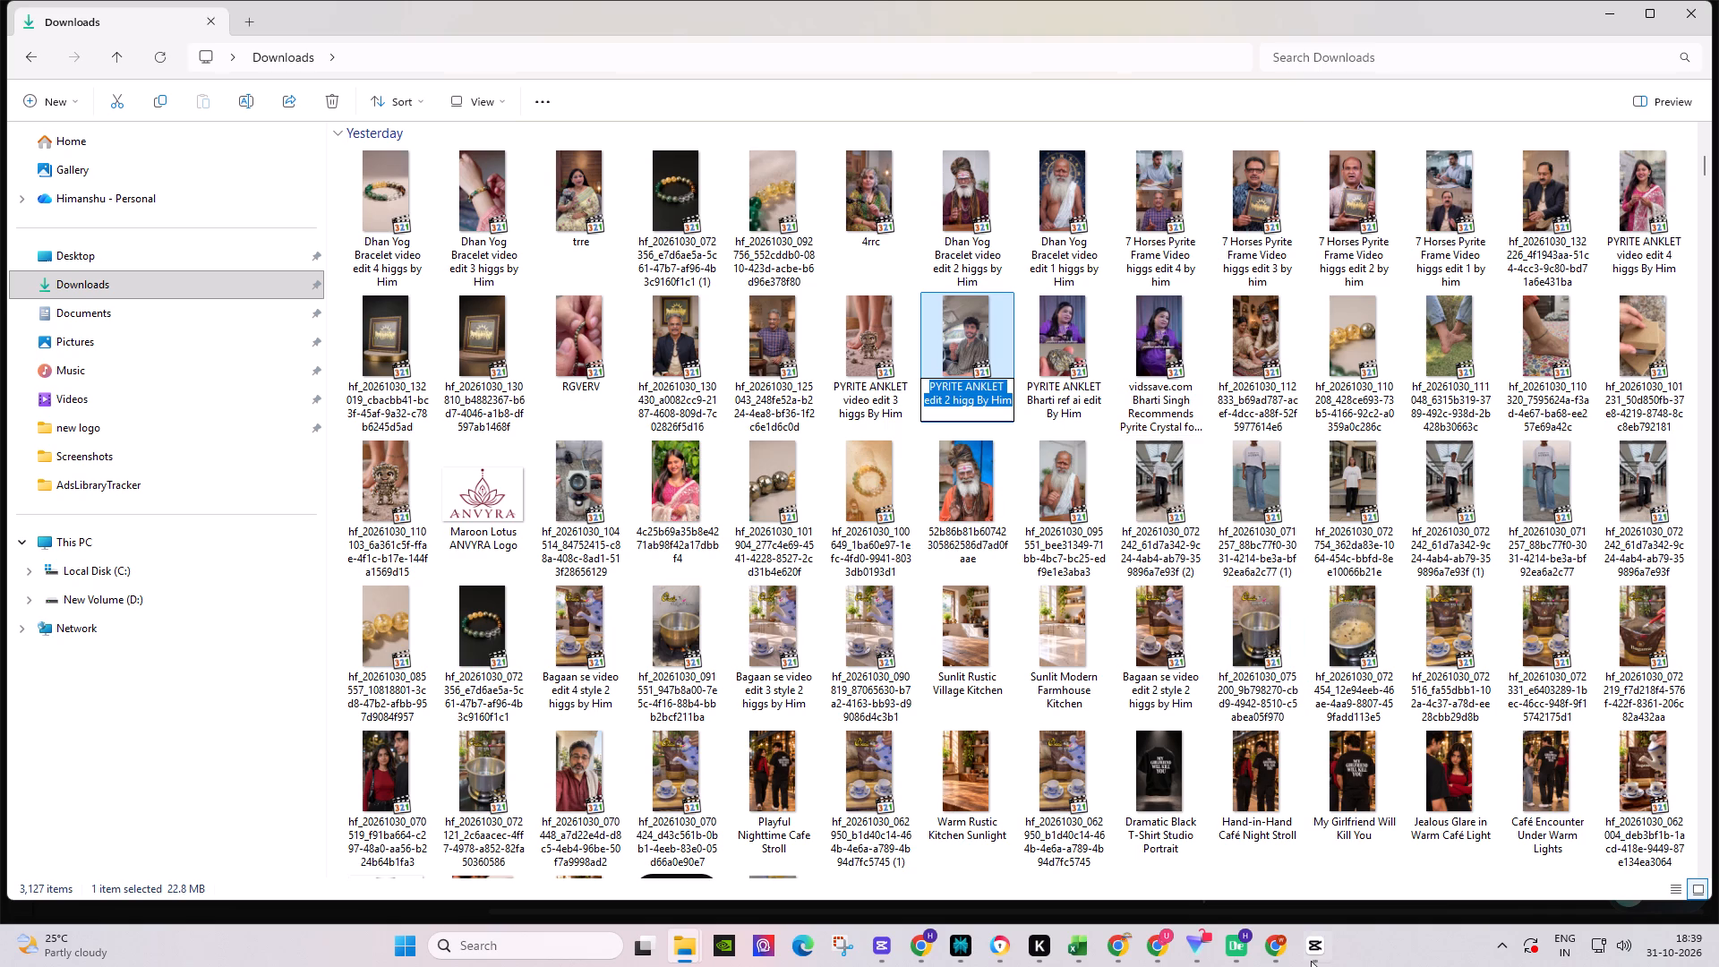
Back in CapCut, name the export "PYRITE ANKLET edit 1 higg By Him", export the video and close the export window.
left_click(1308, 961)
left_click_drag(1010, 252, 889, 252)
key("ctrl+v")
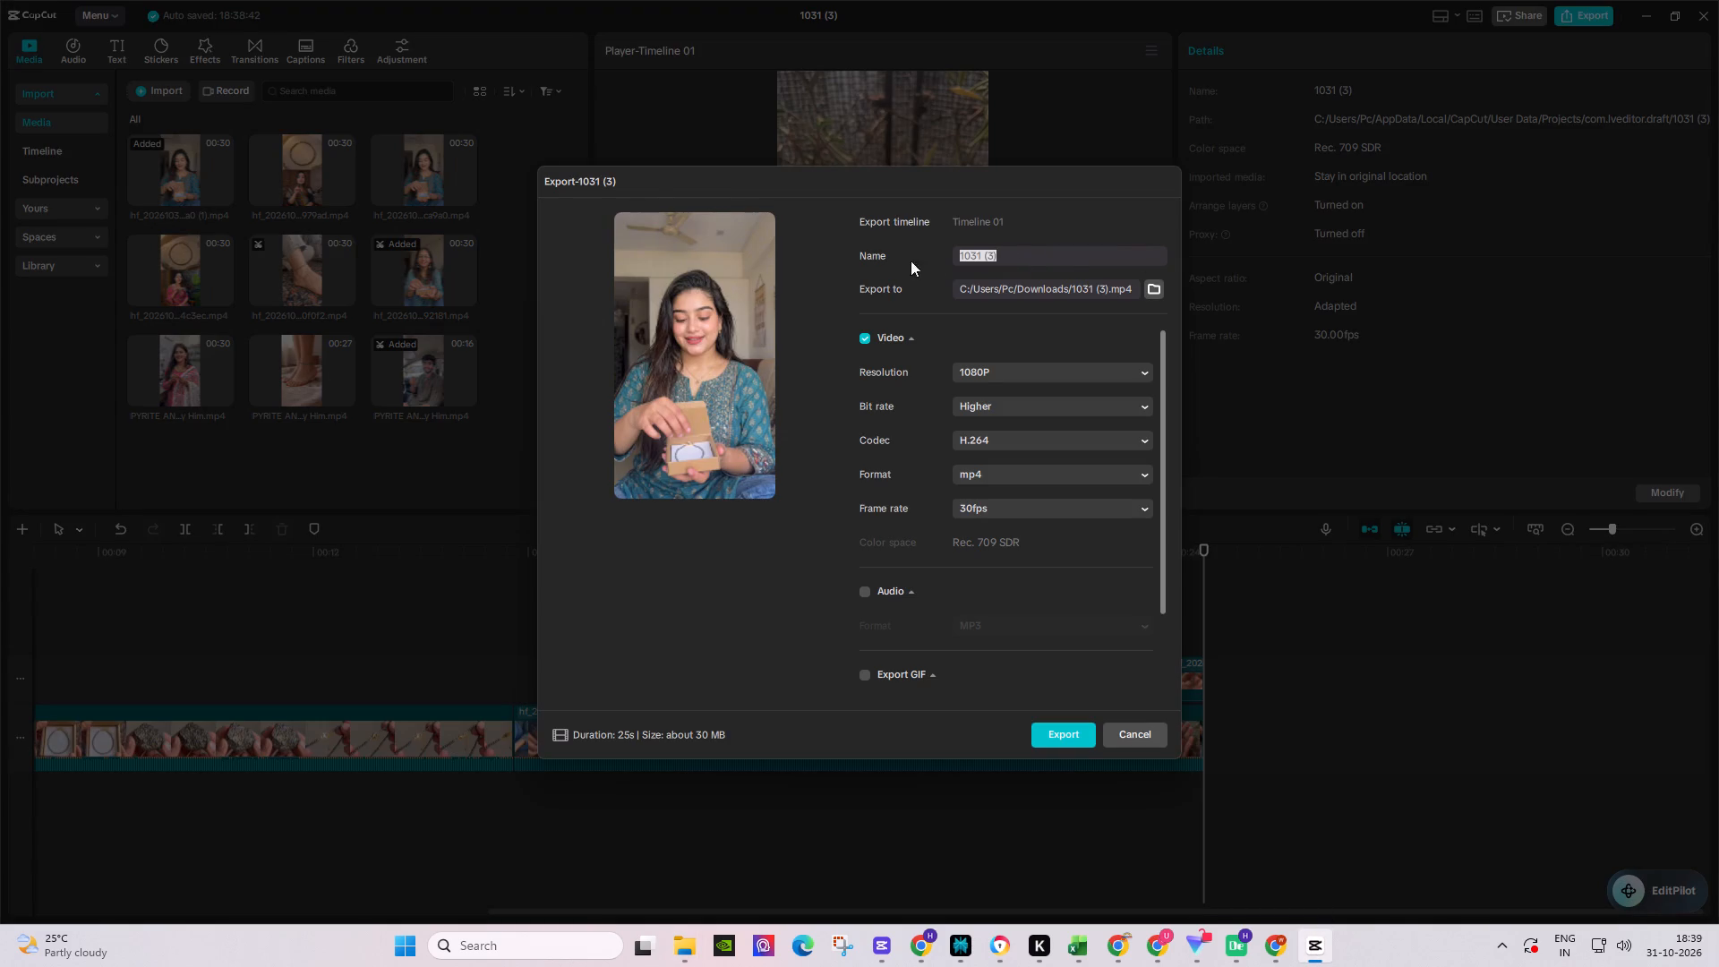
left_click(1059, 259)
key("1")
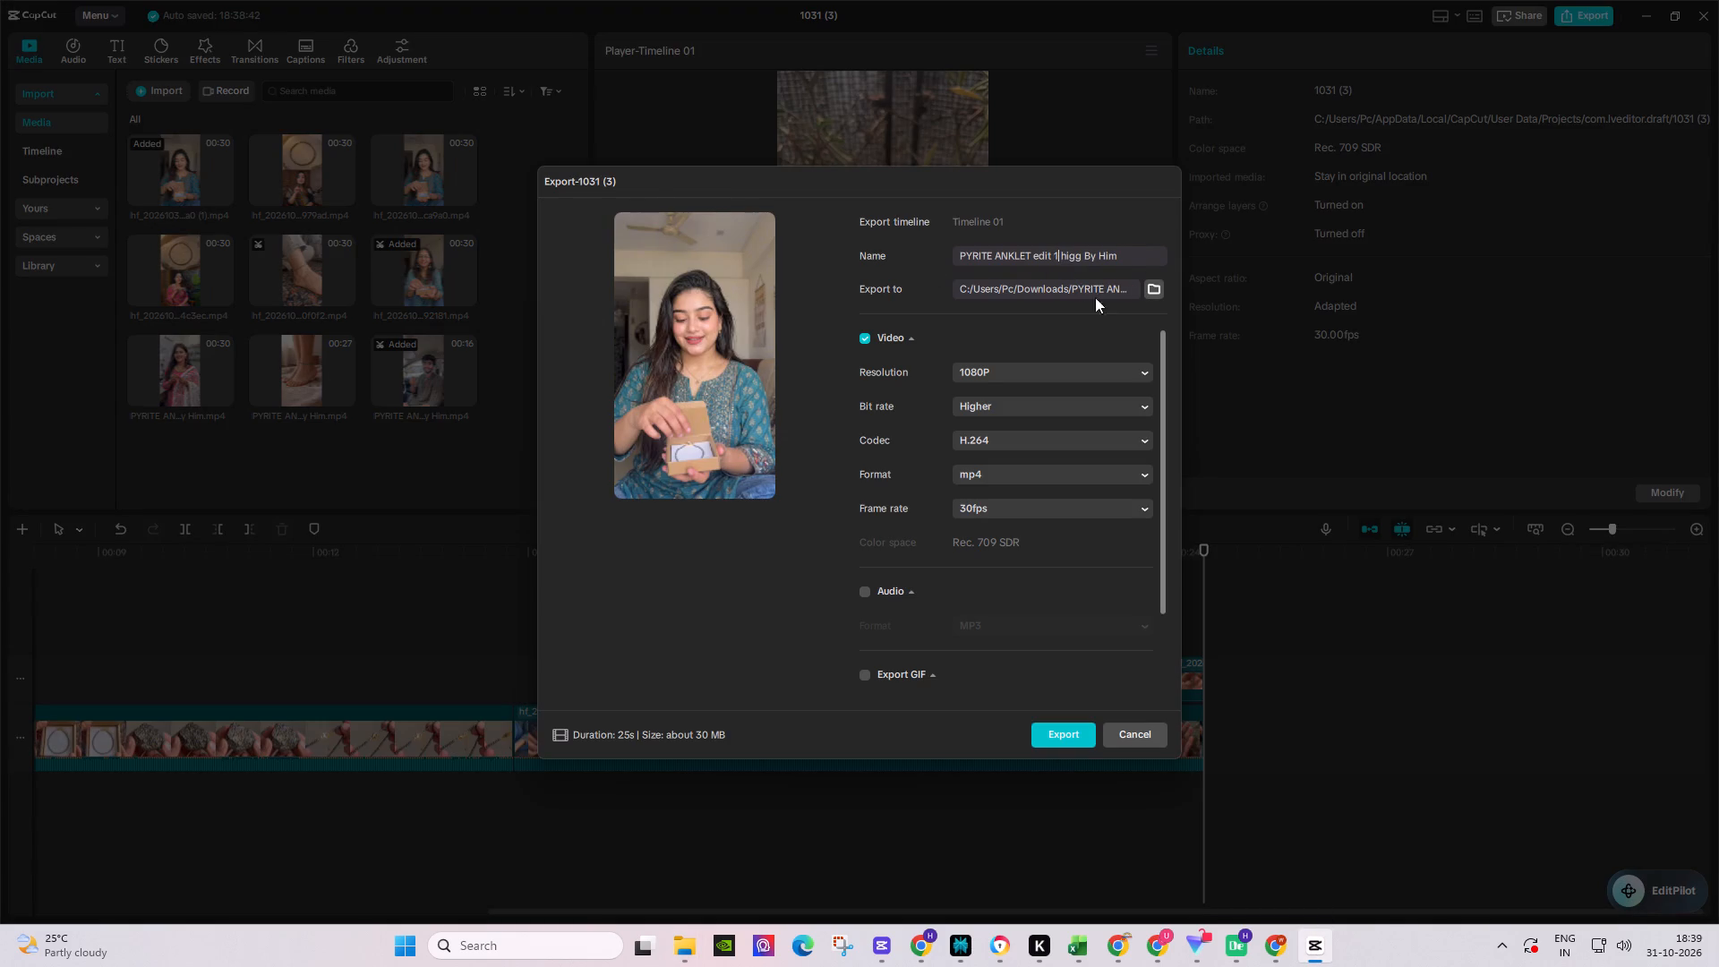
left_click(1056, 728)
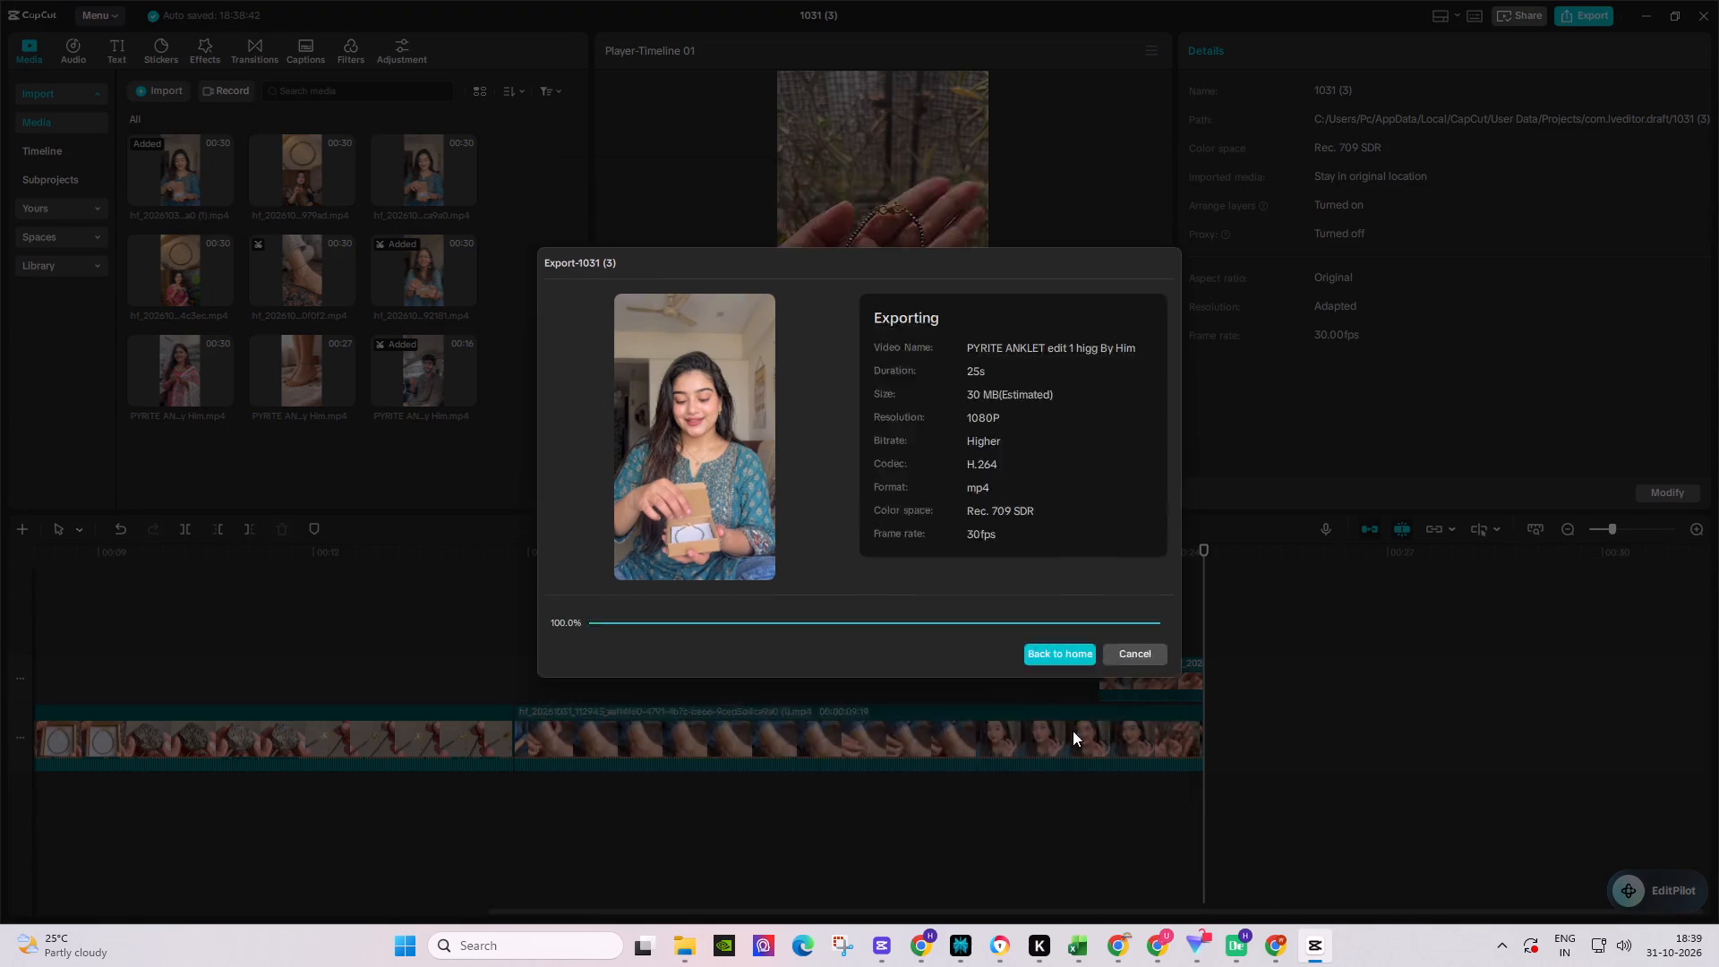
left_click(1127, 721)
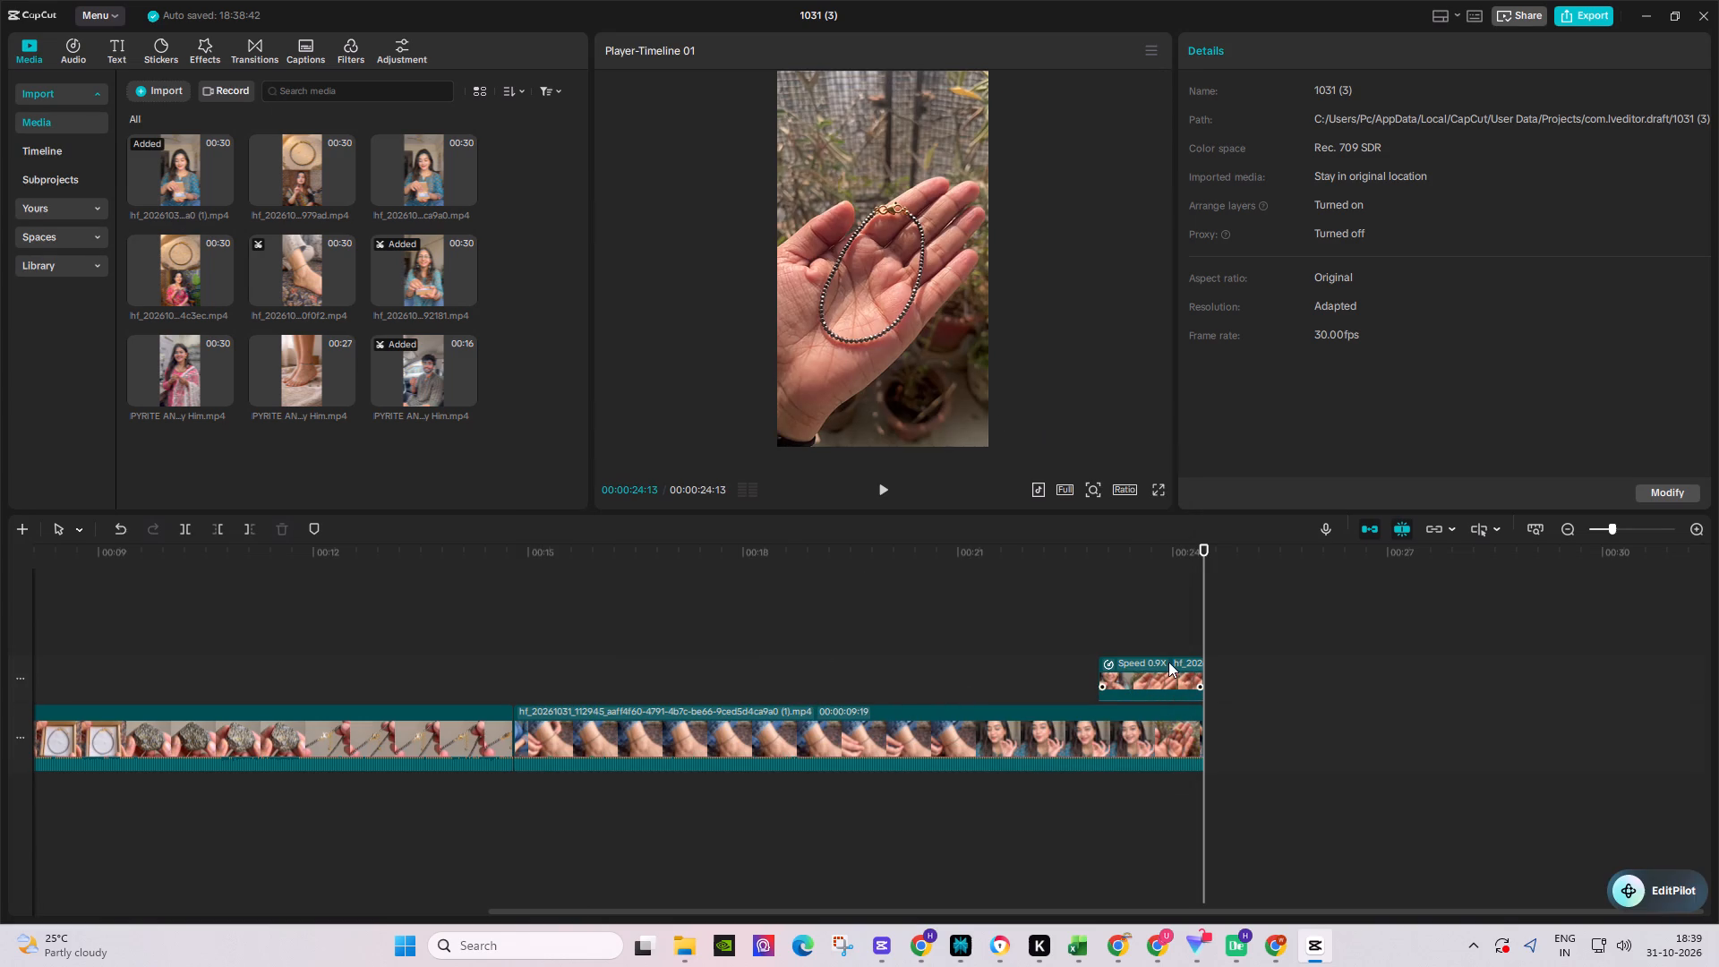
Delete all the clips of the finished edit, main track and overlays, to empty the timeline.
double_click(1563, 524)
left_click_drag(634, 747, 492, 747)
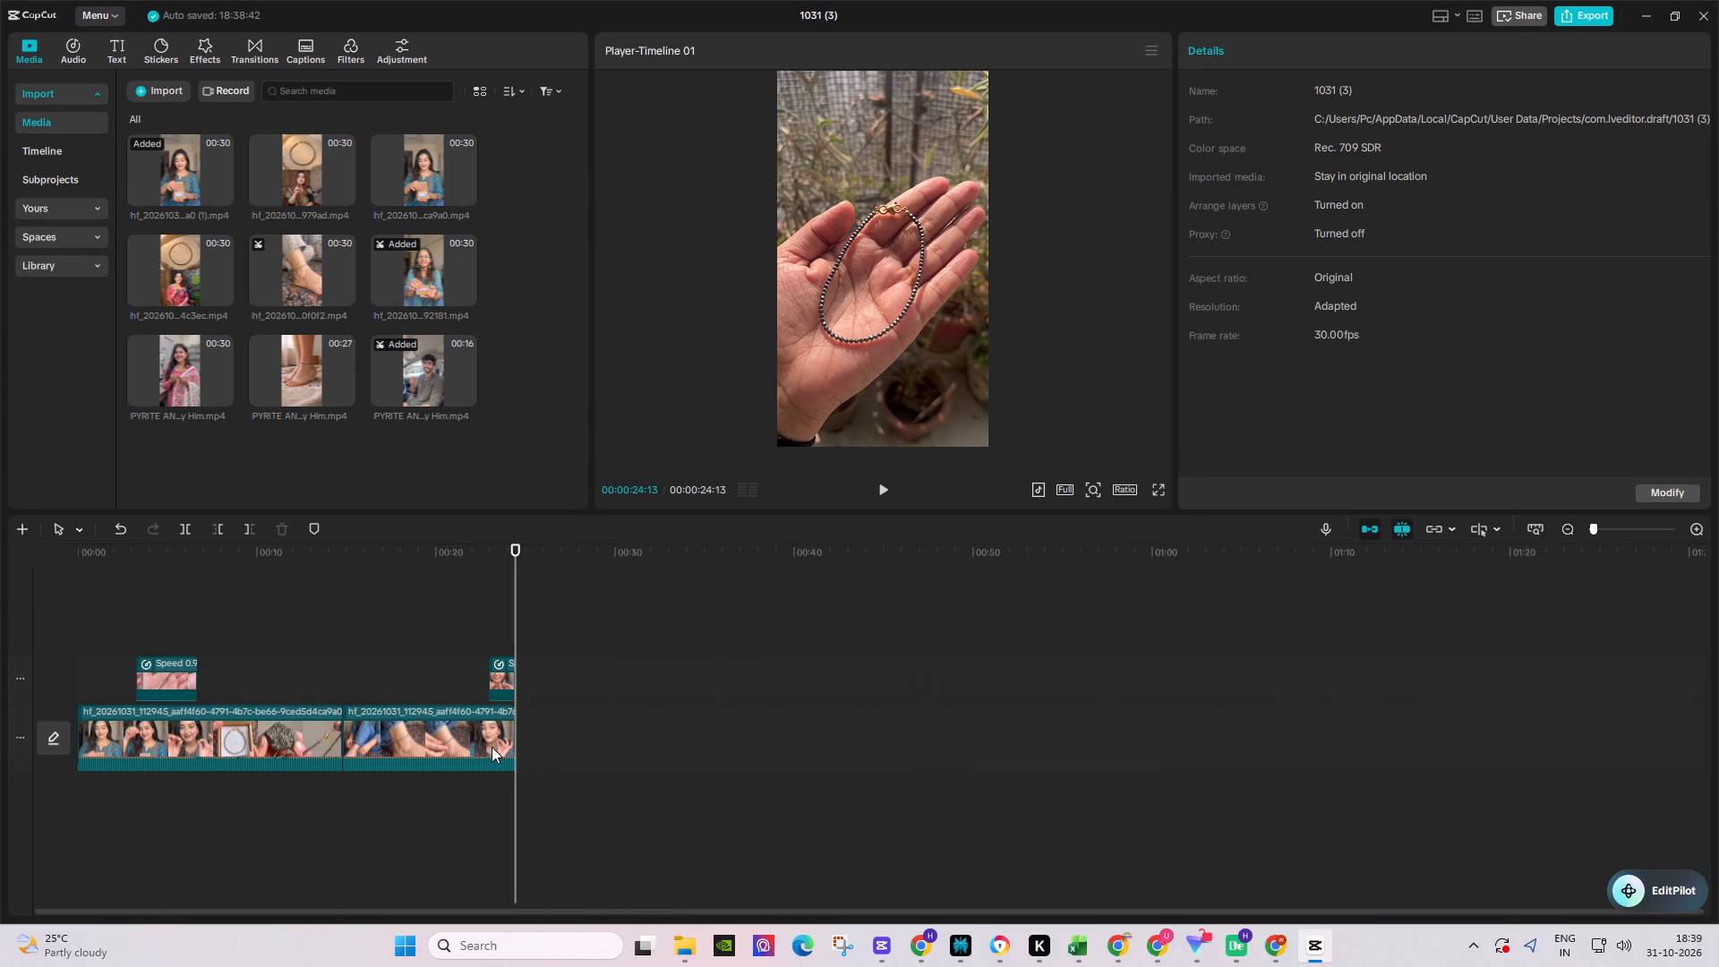
left_click_drag(492, 747, 56, 640)
right_click(153, 731)
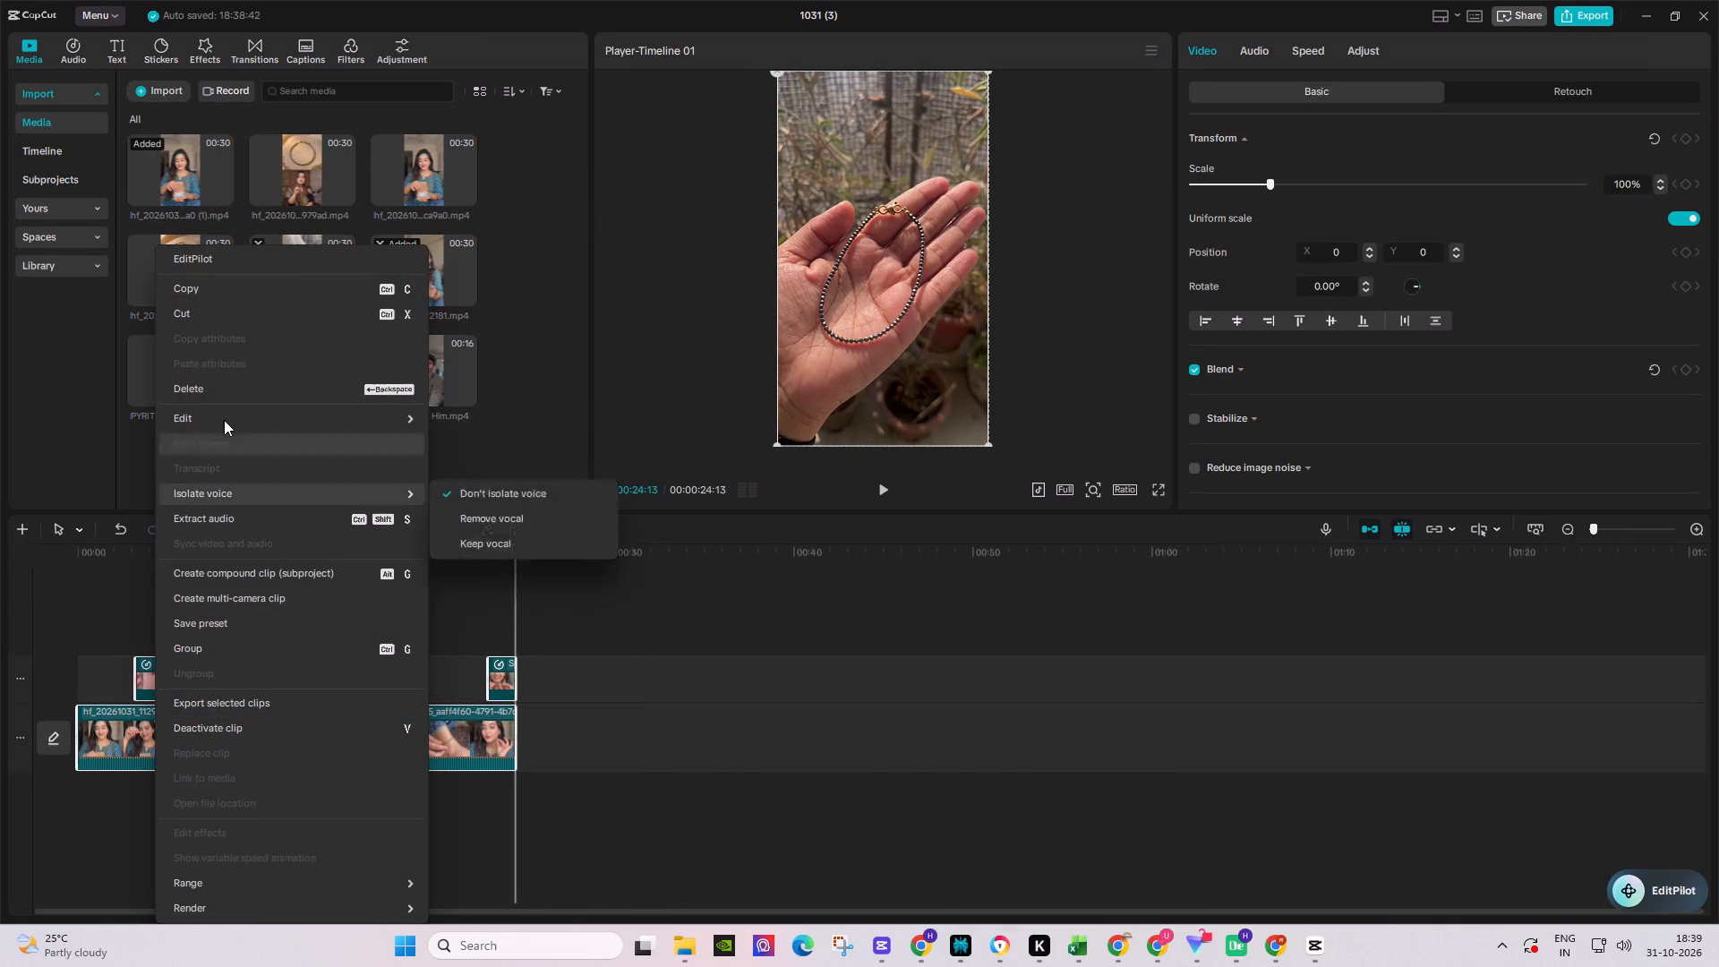
left_click(218, 386)
Add the split-screen hf clip ending in 979ad, with the seated woman at the microphone, to the start of the empty timeline.
left_click(301, 175)
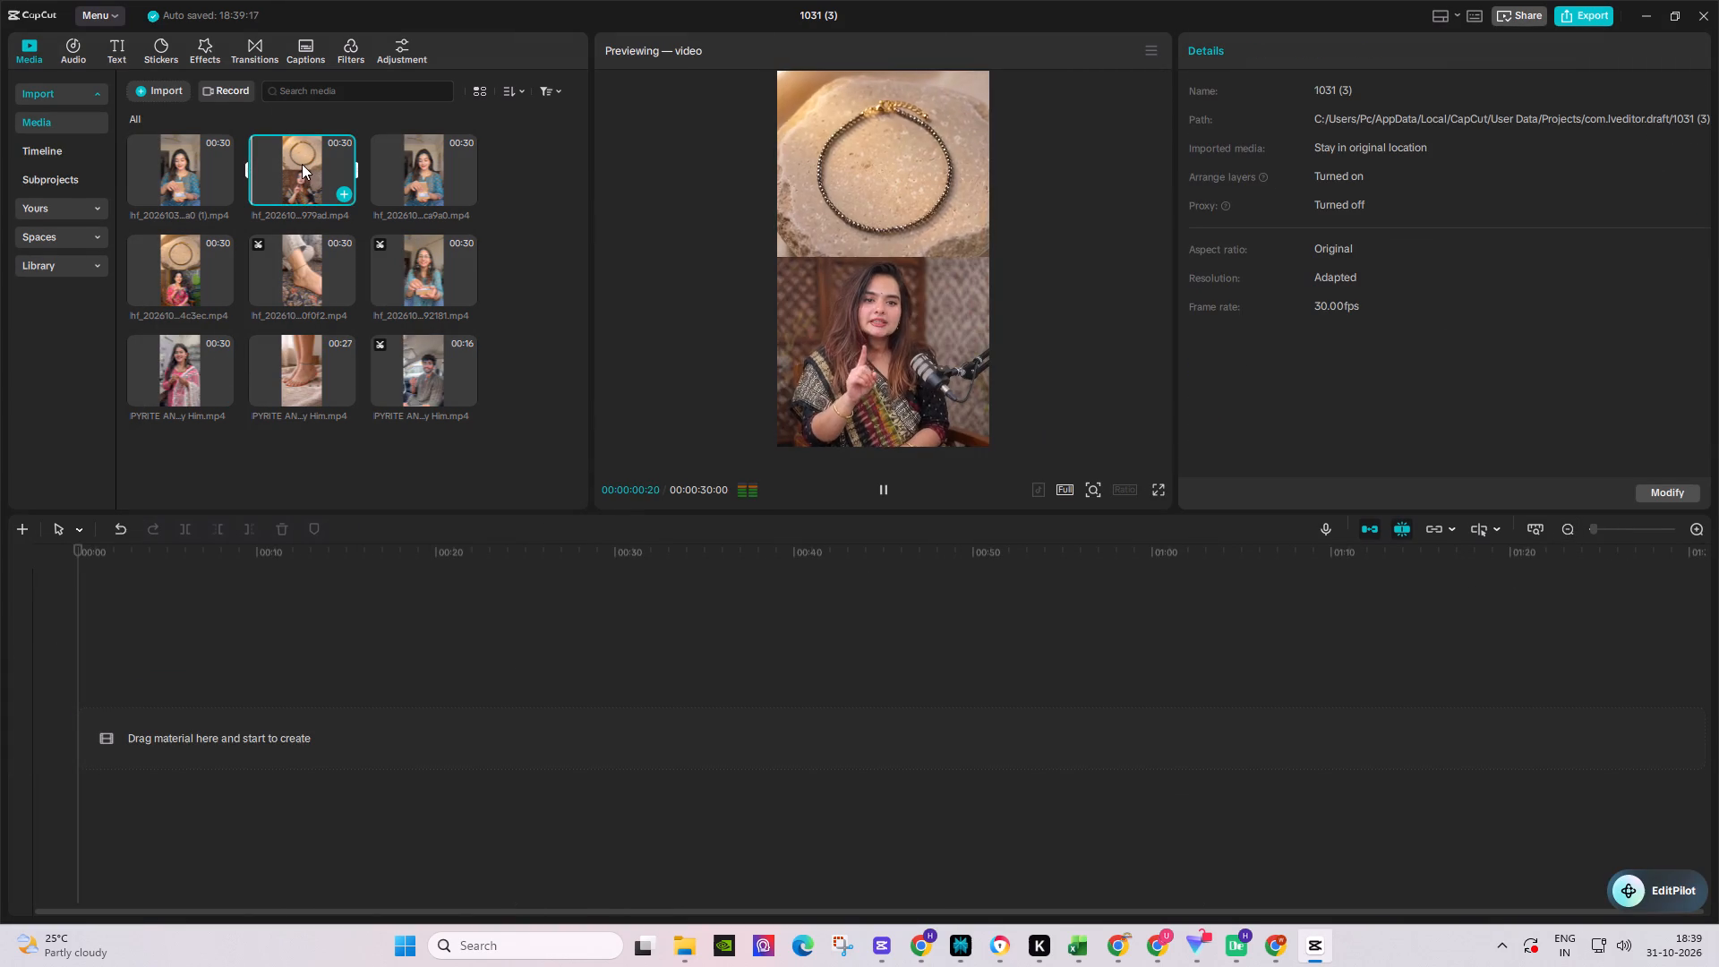
left_click_drag(302, 164, 70, 783)
key("space")
key("space")
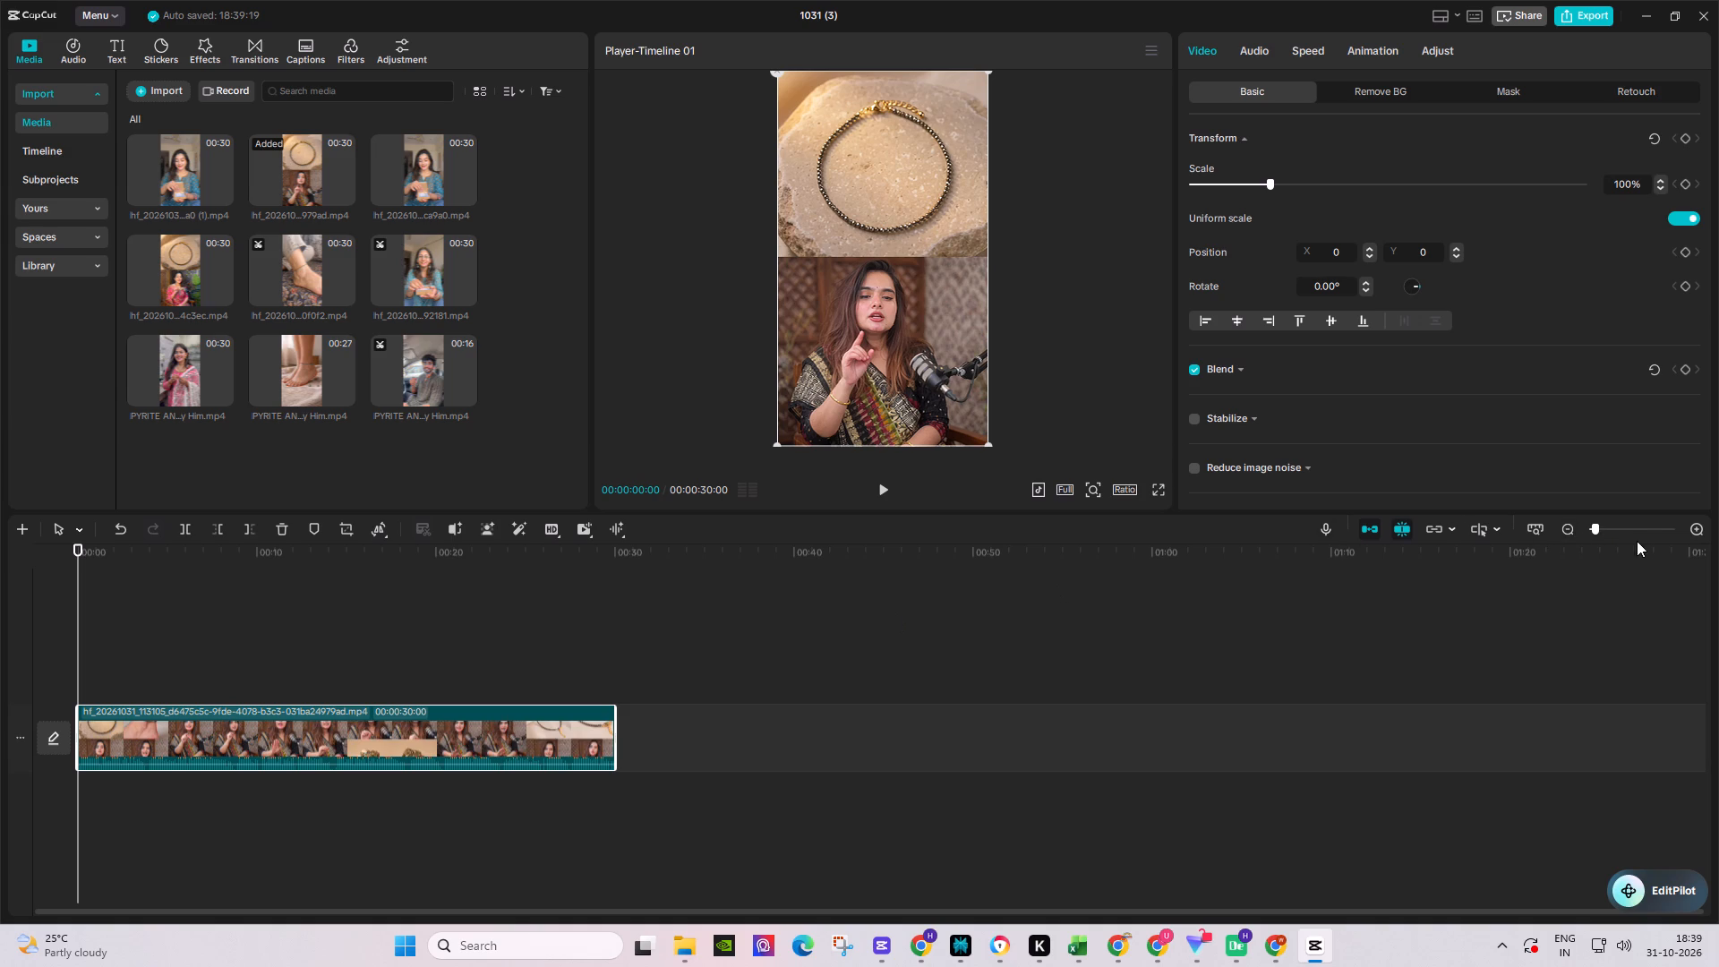
Play through the new main clip and replay the section around 00:00:21 to 00:00:24 to examine its speech and shot changes.
left_click(1697, 530)
left_click(883, 490)
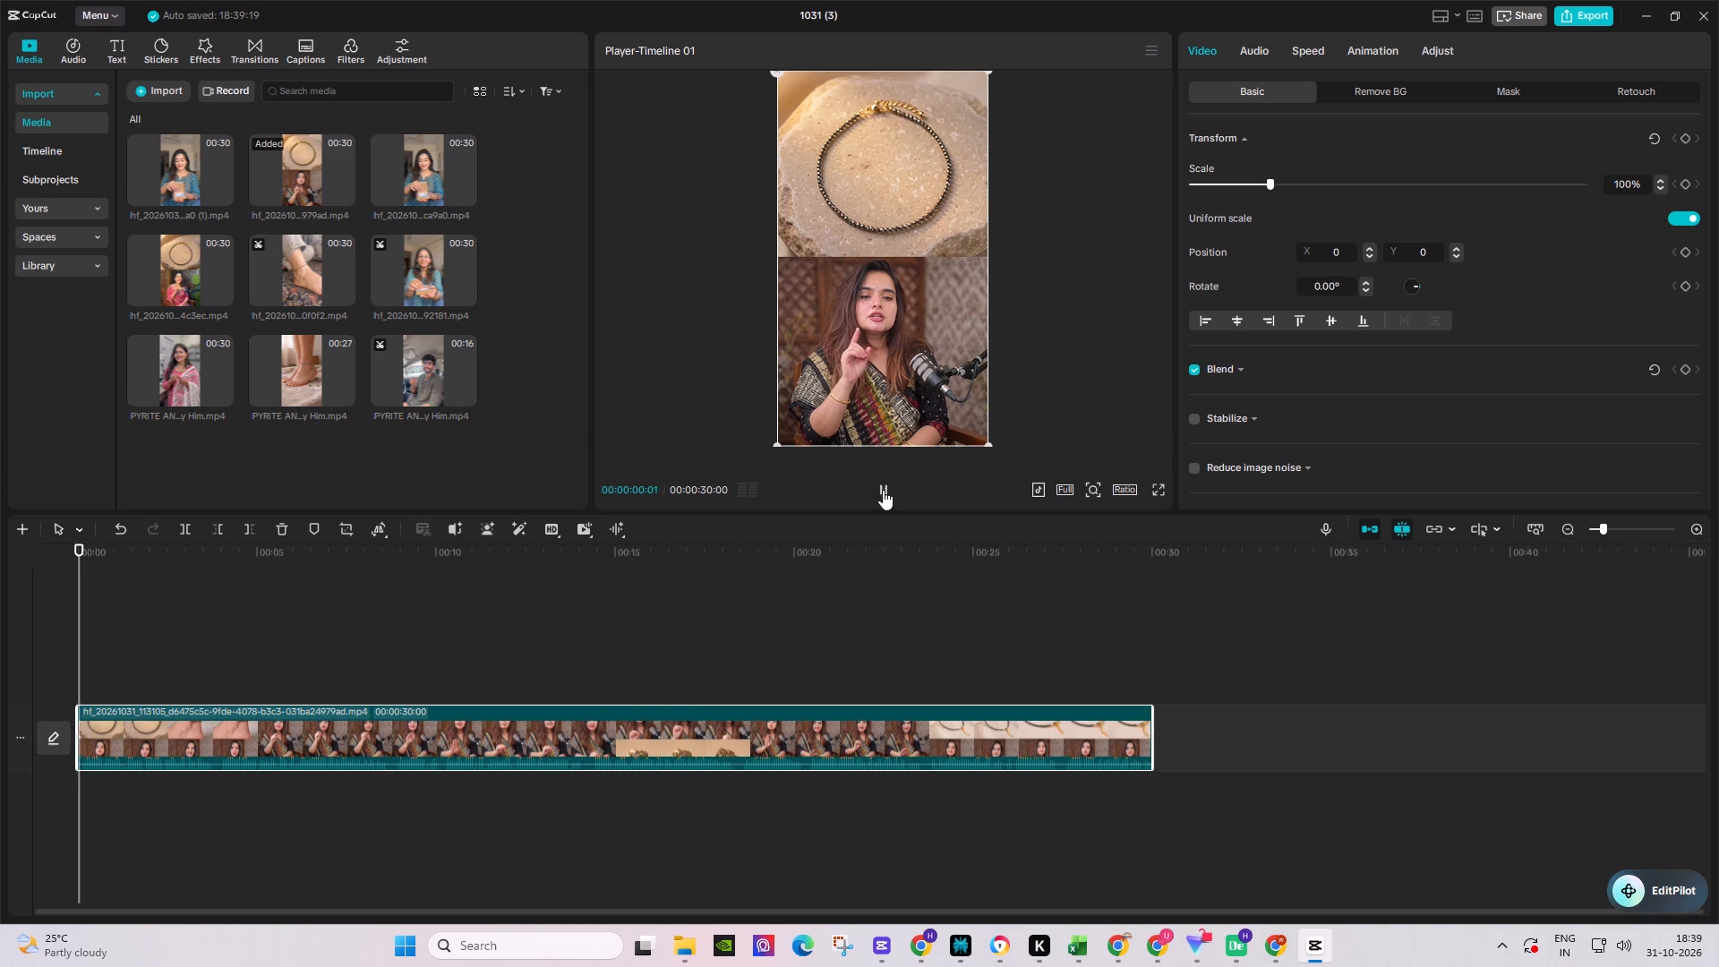
left_click(372, 764)
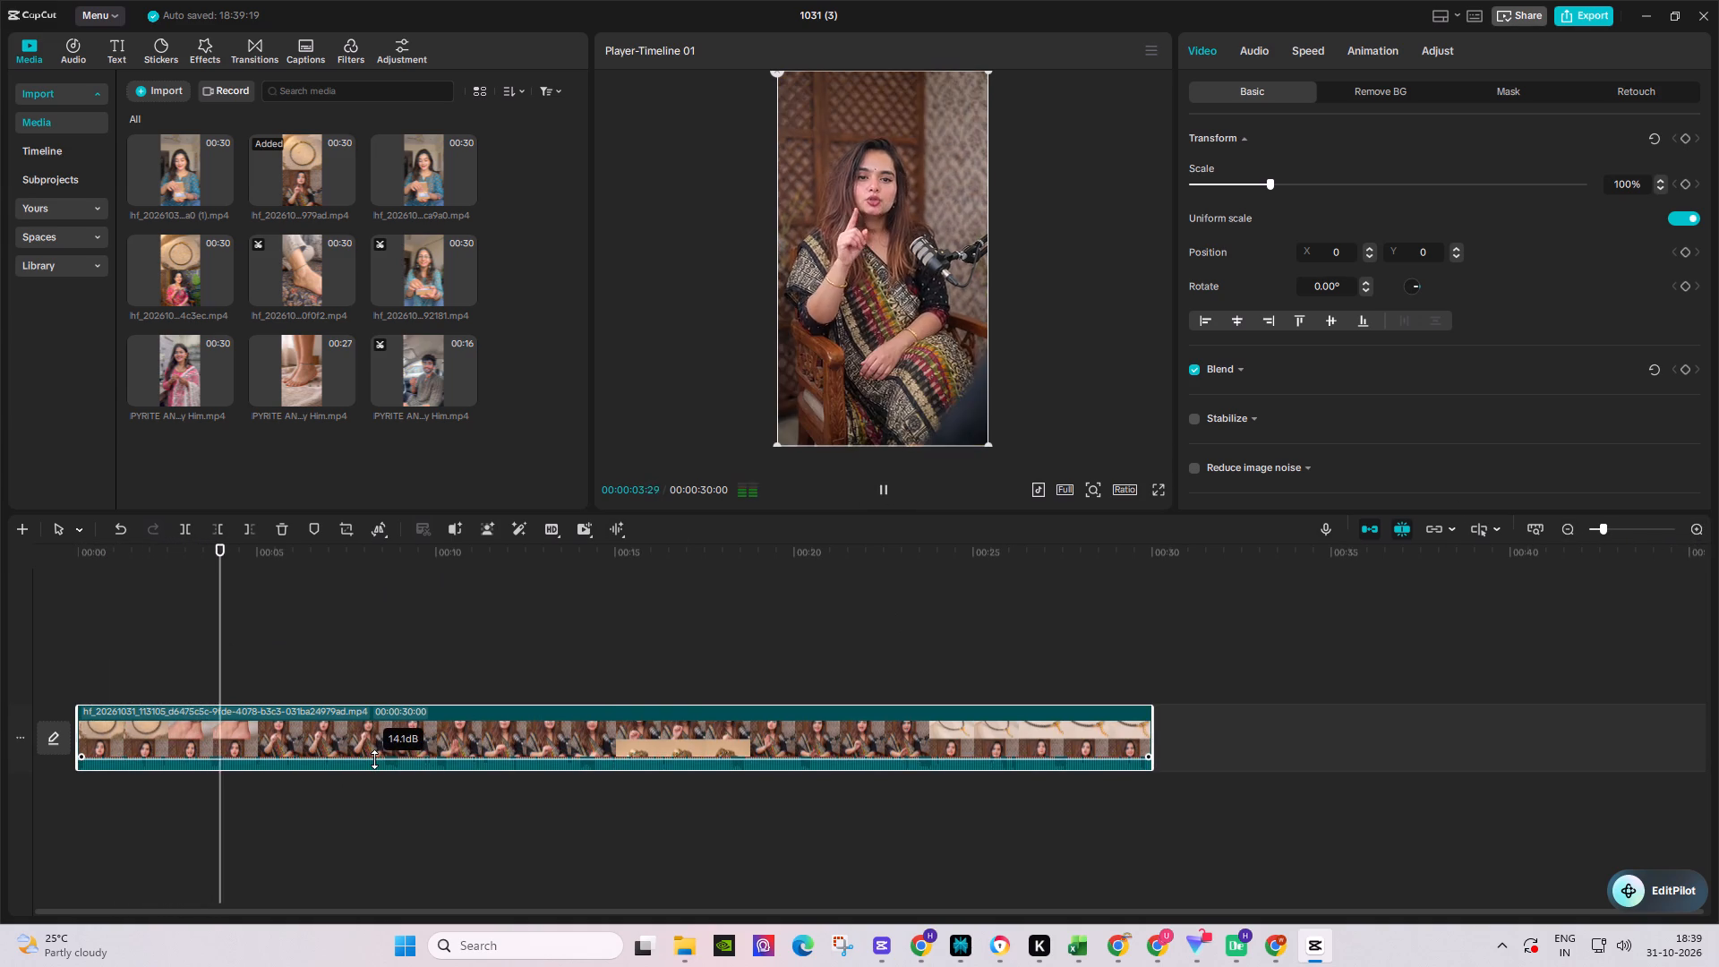
left_click(1698, 528)
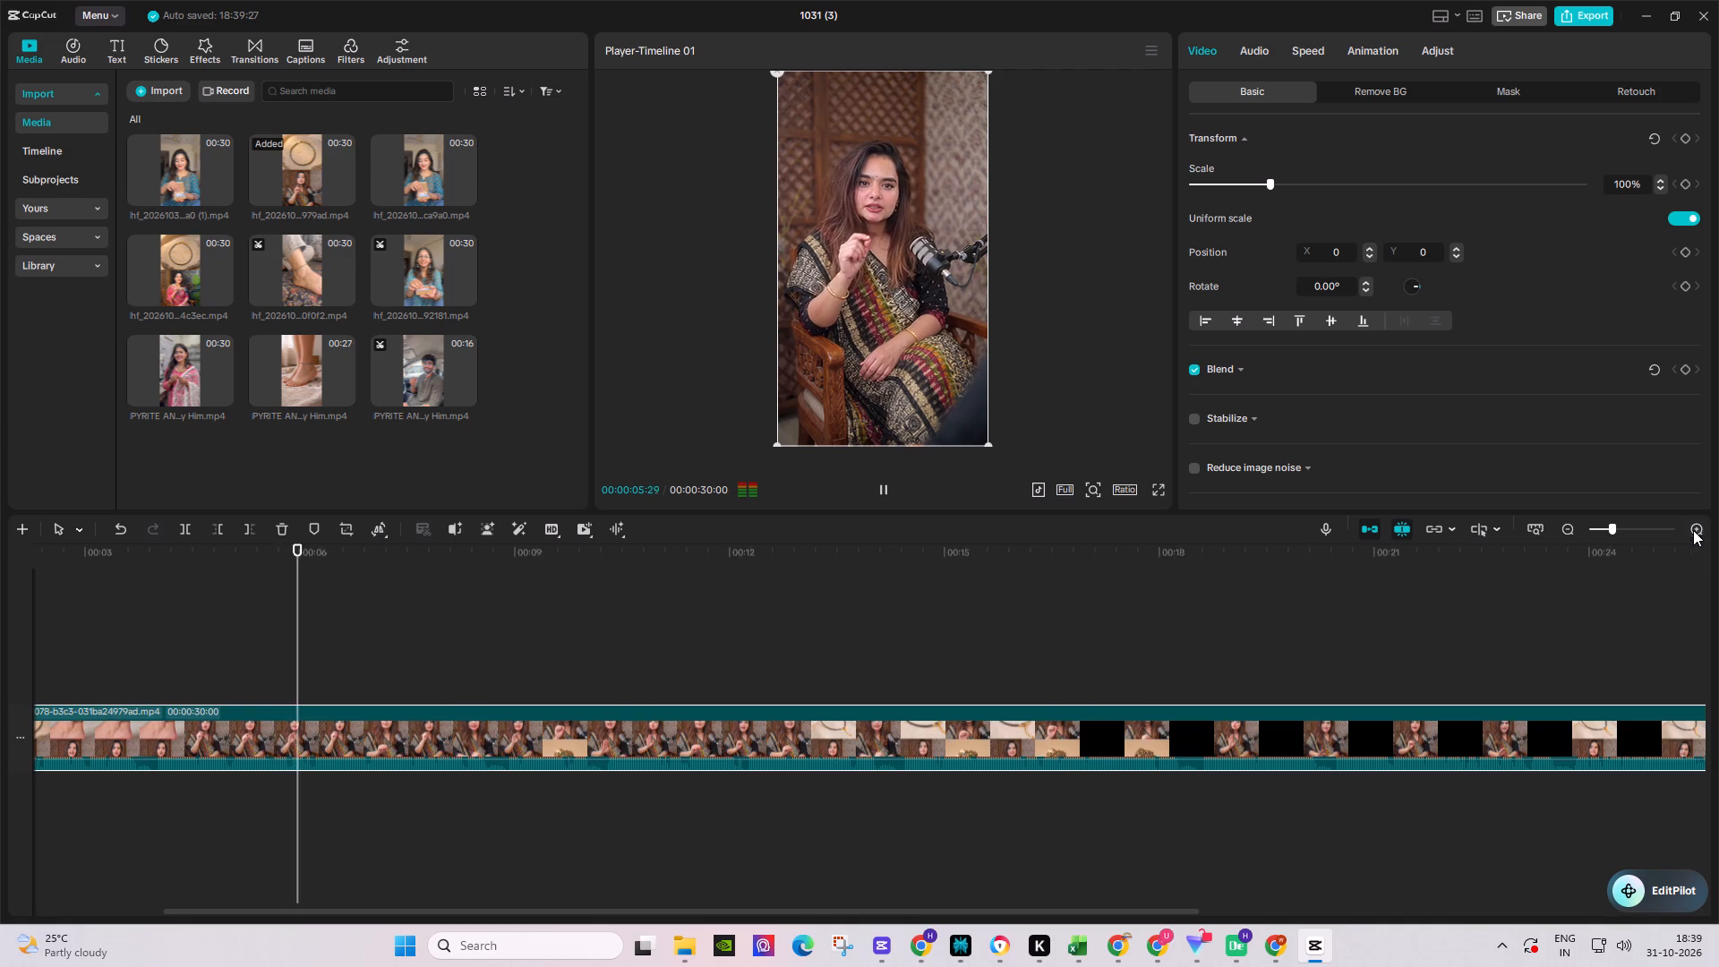
left_click(1569, 526)
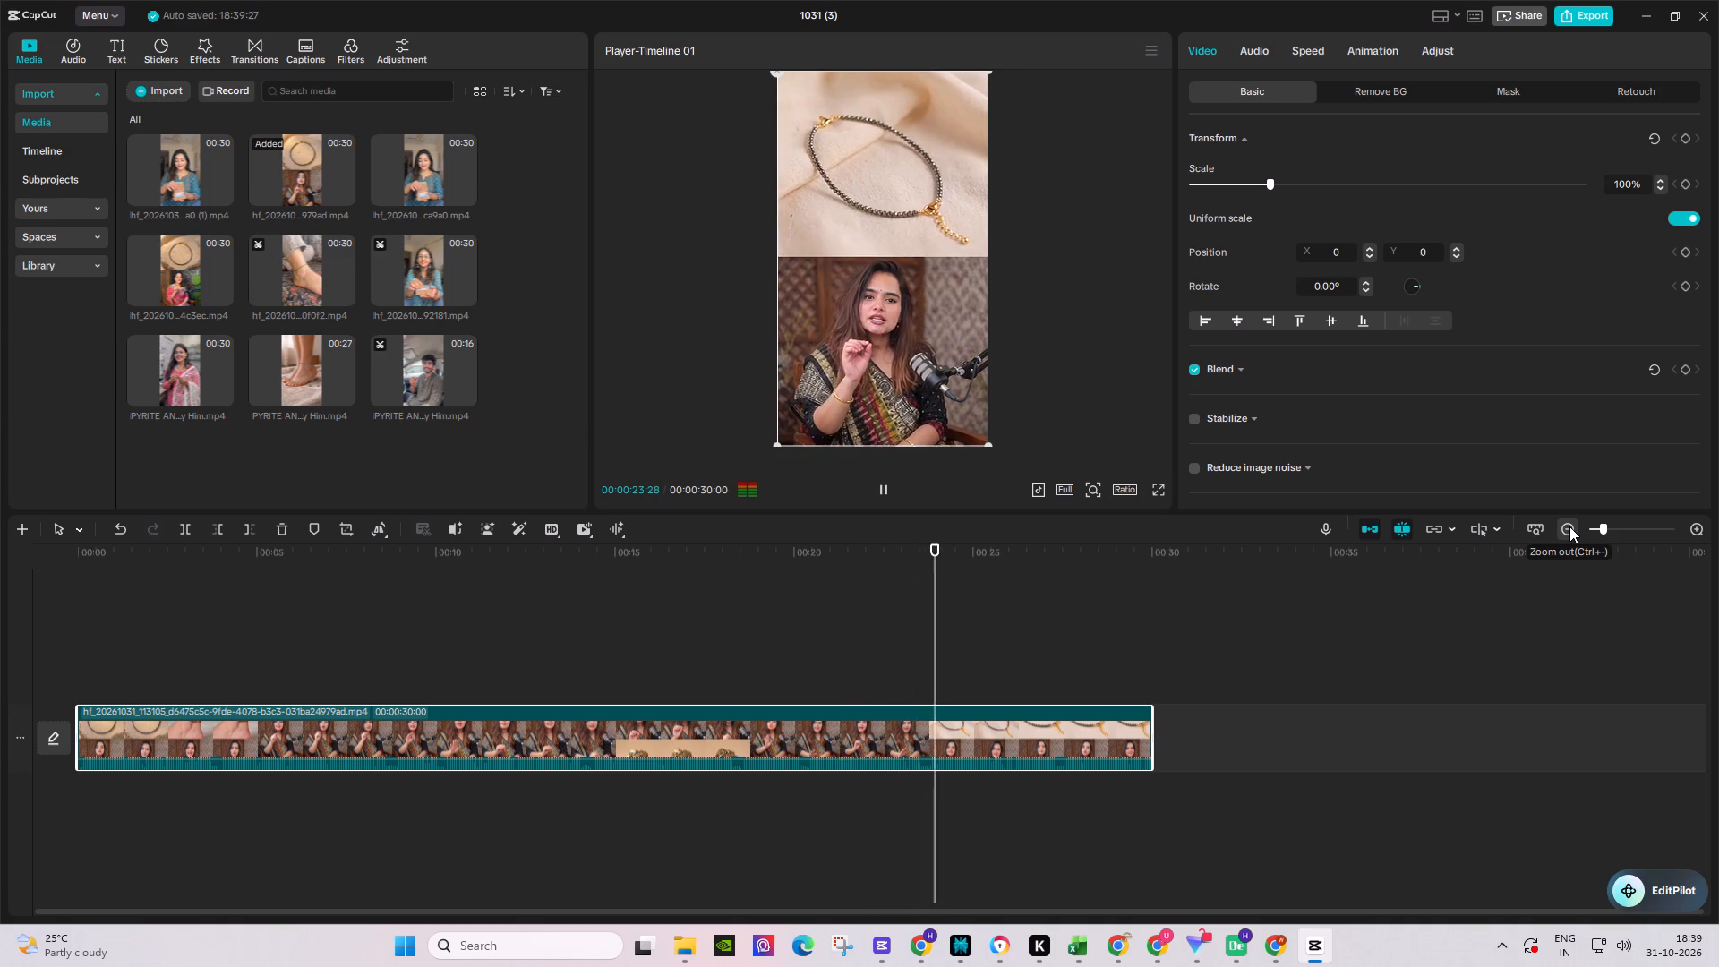
left_click(843, 546)
key("space")
key("space")
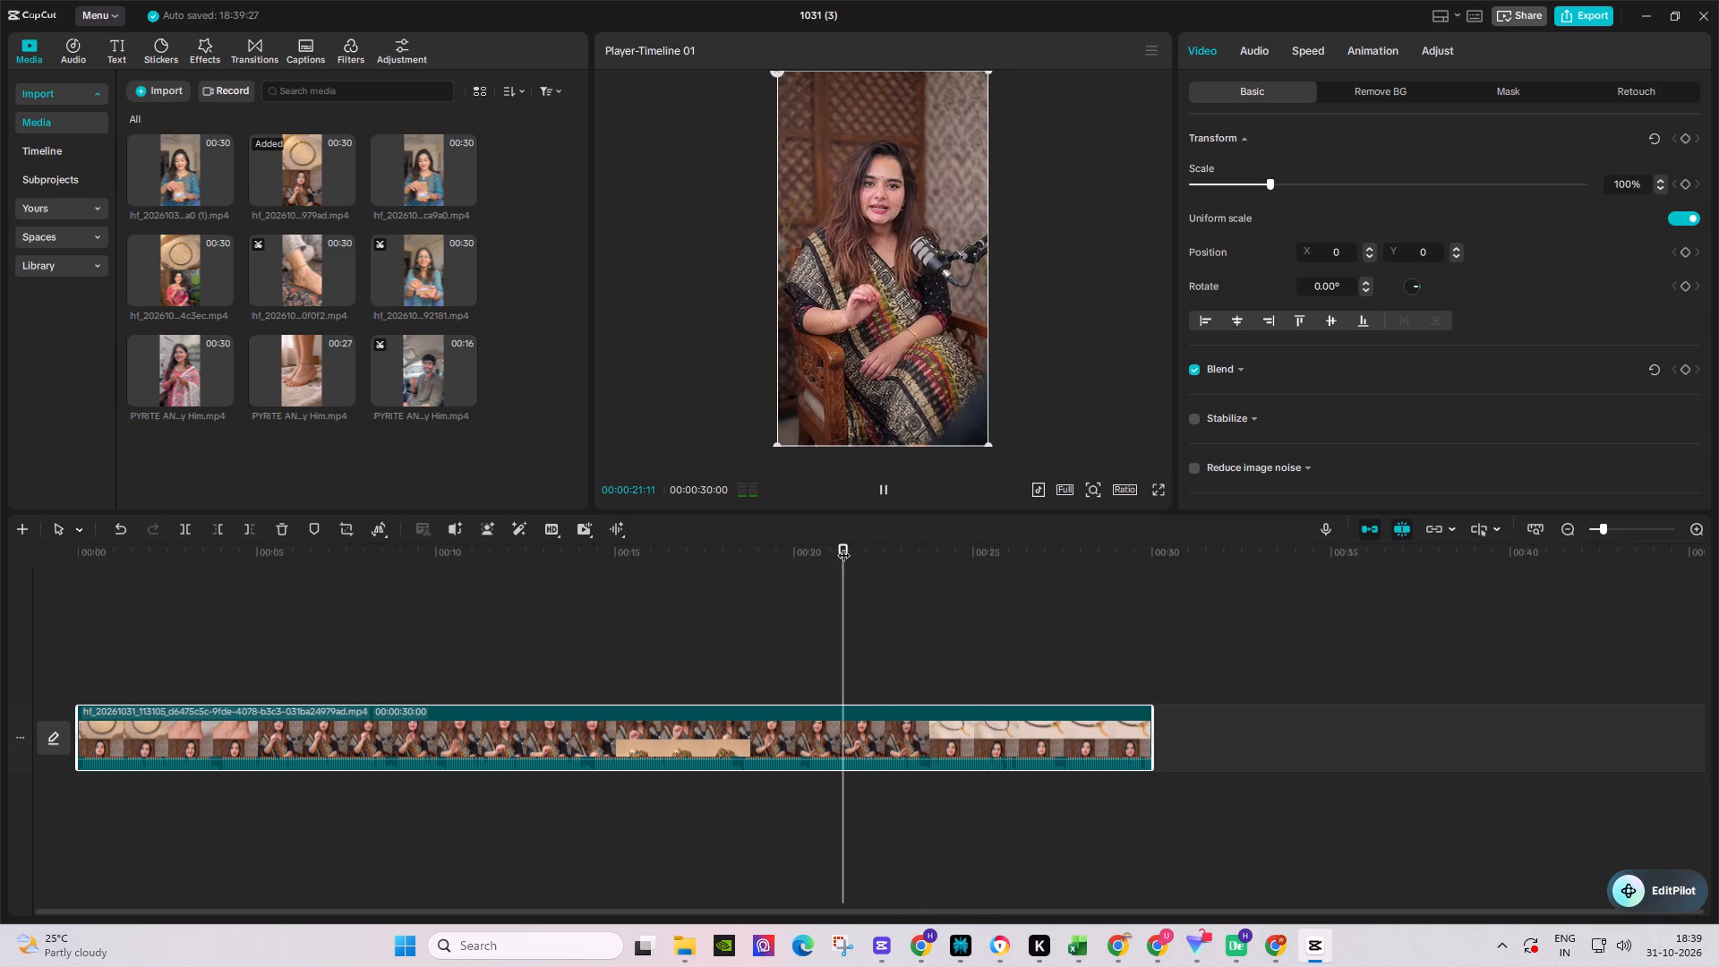
key("space")
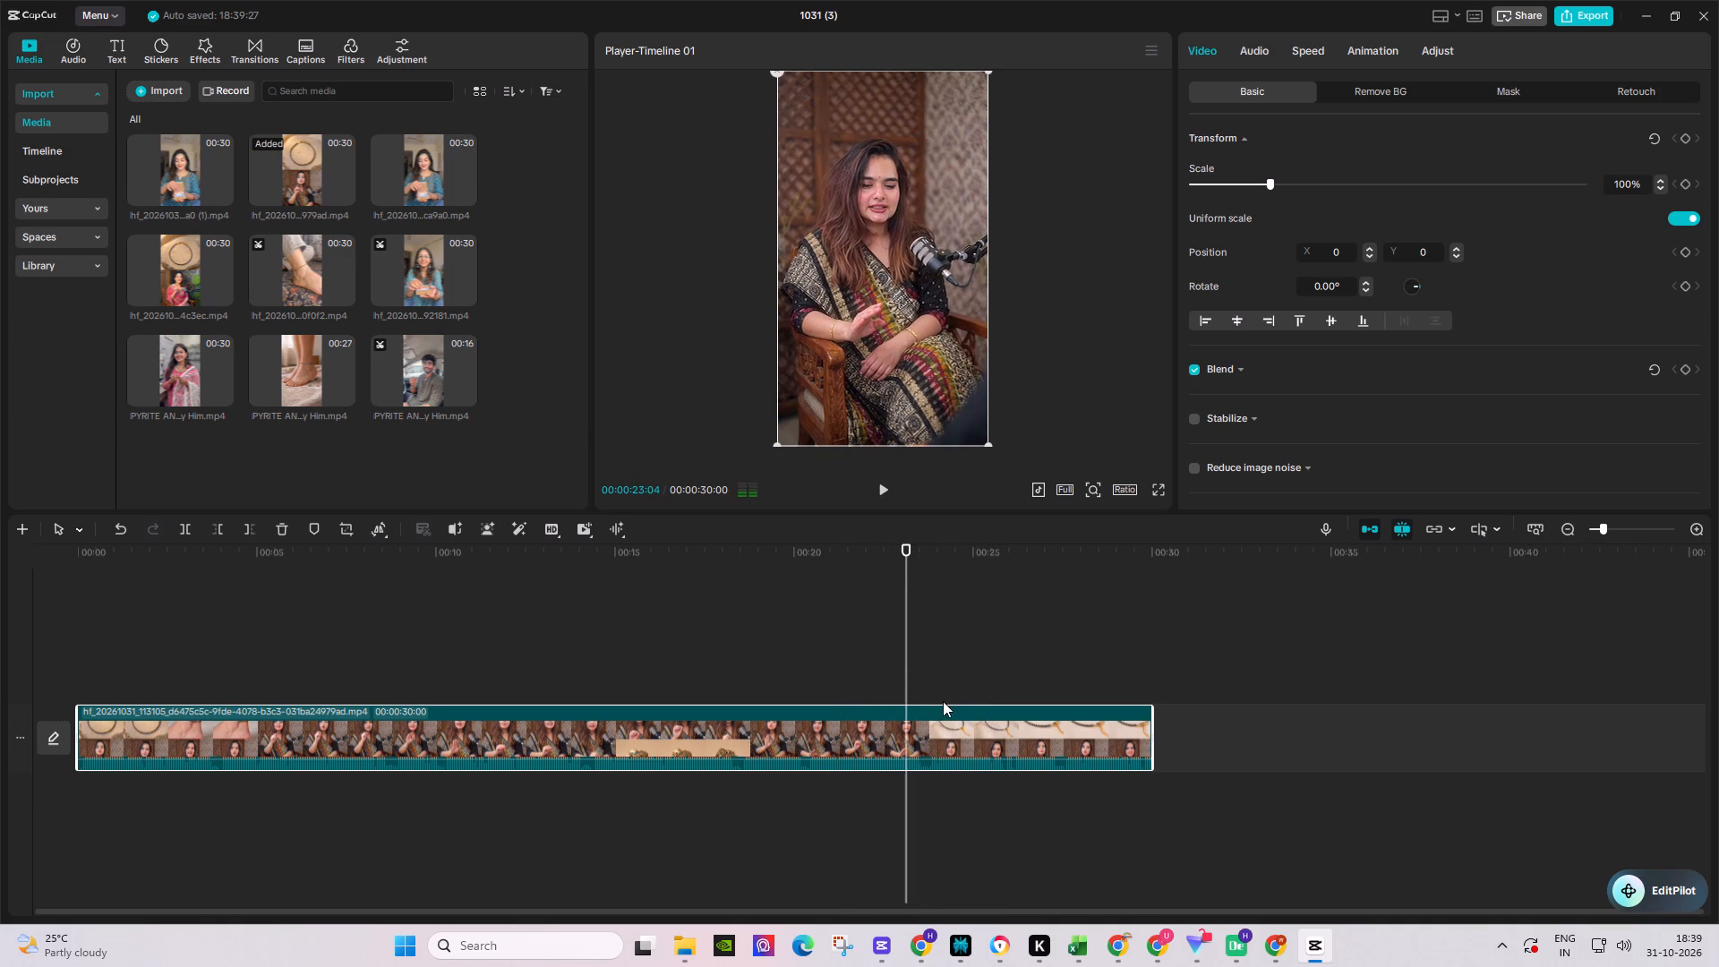
left_click(868, 563)
key("space")
key("space")
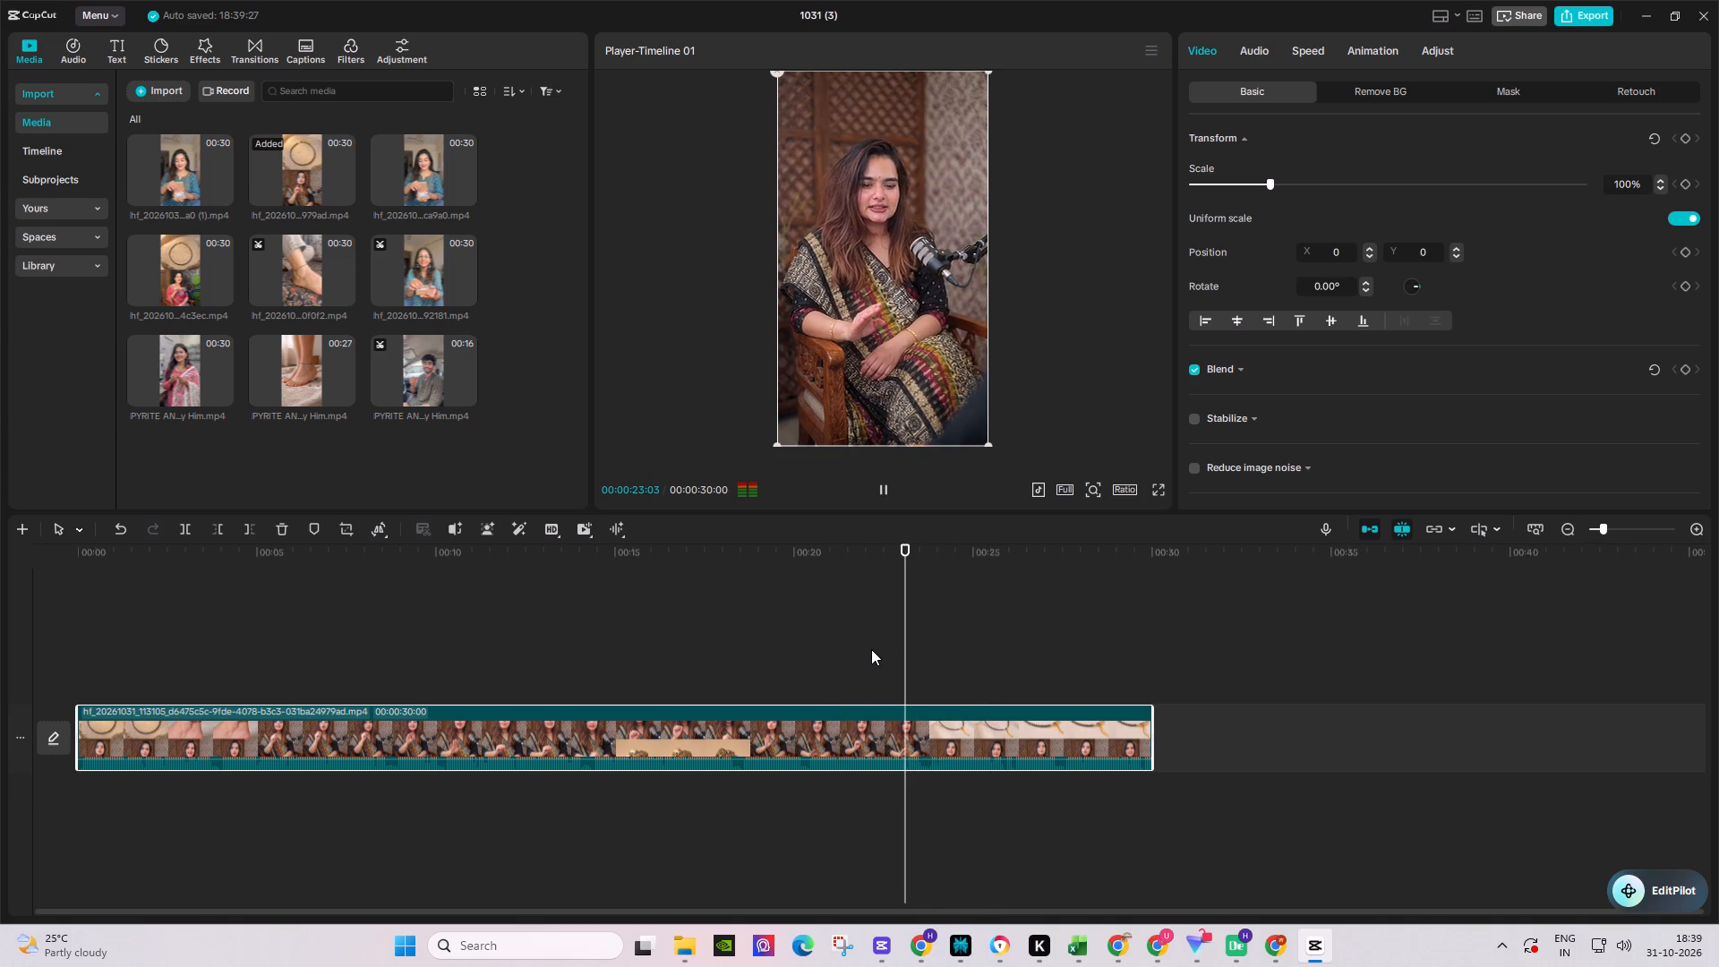
key("space")
key("space")
left_click(767, 567)
key("space")
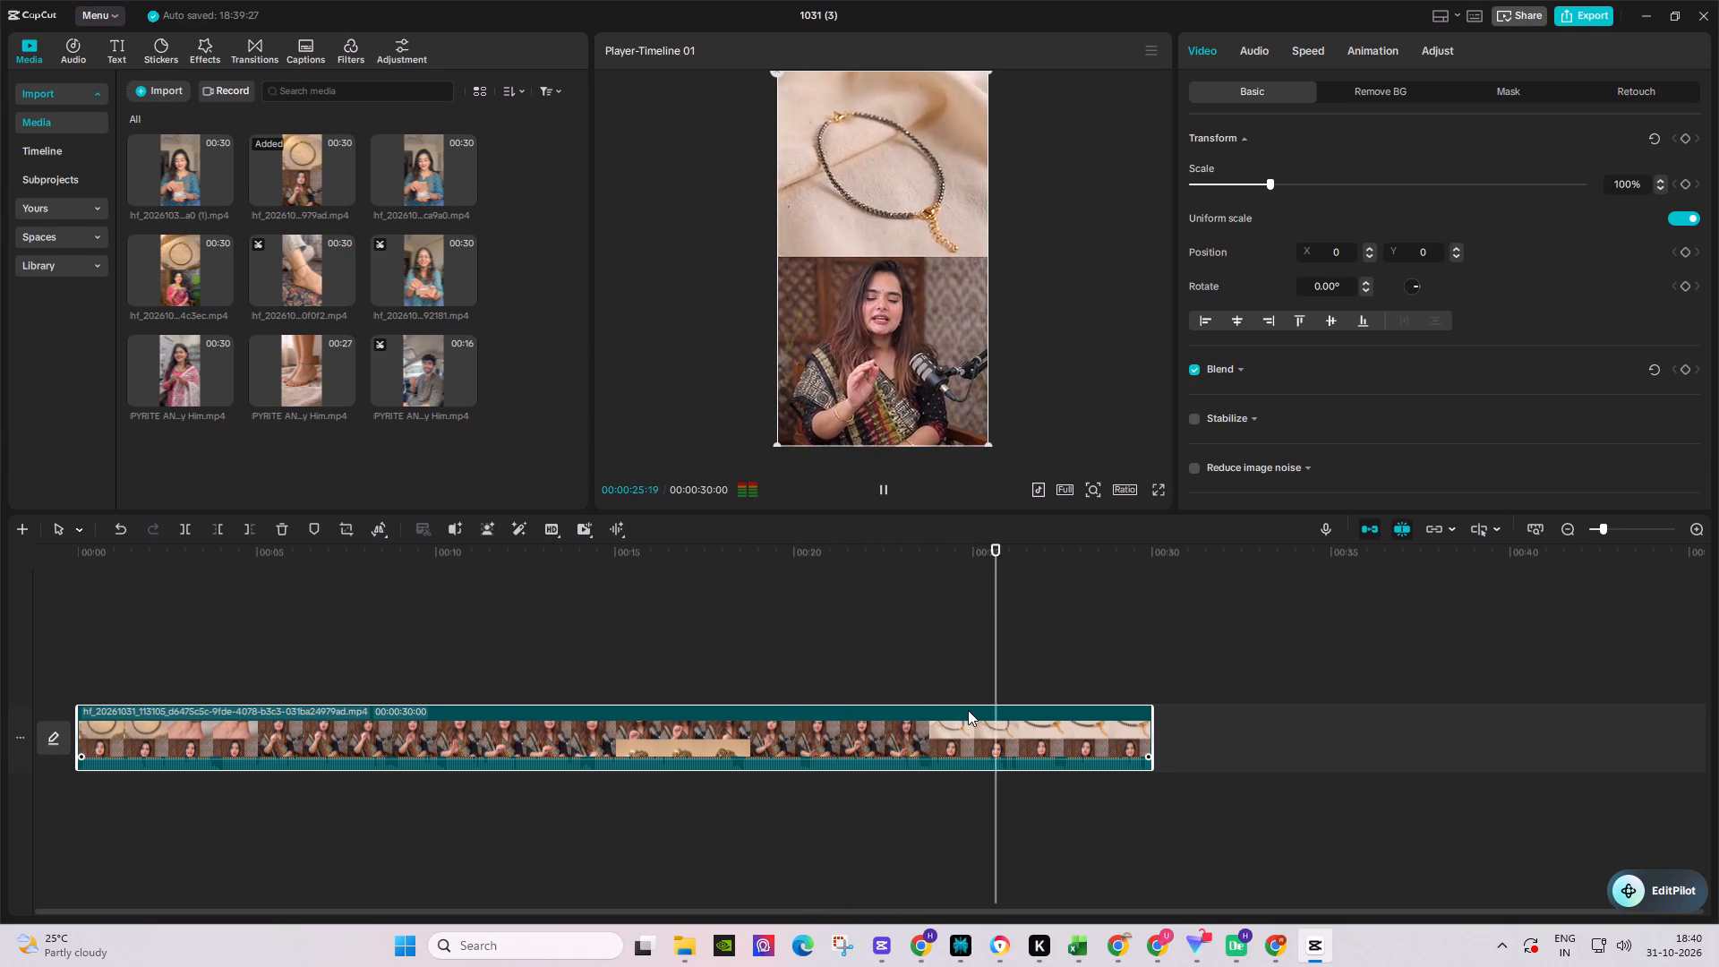
left_click(919, 558)
key("space")
key("space")
key("space")
Mark the PYRITE ANKLET edit 2 higg By Him source from about 00:00:11 onward and place it as an overlay at about 00:00:23.
left_click(296, 395)
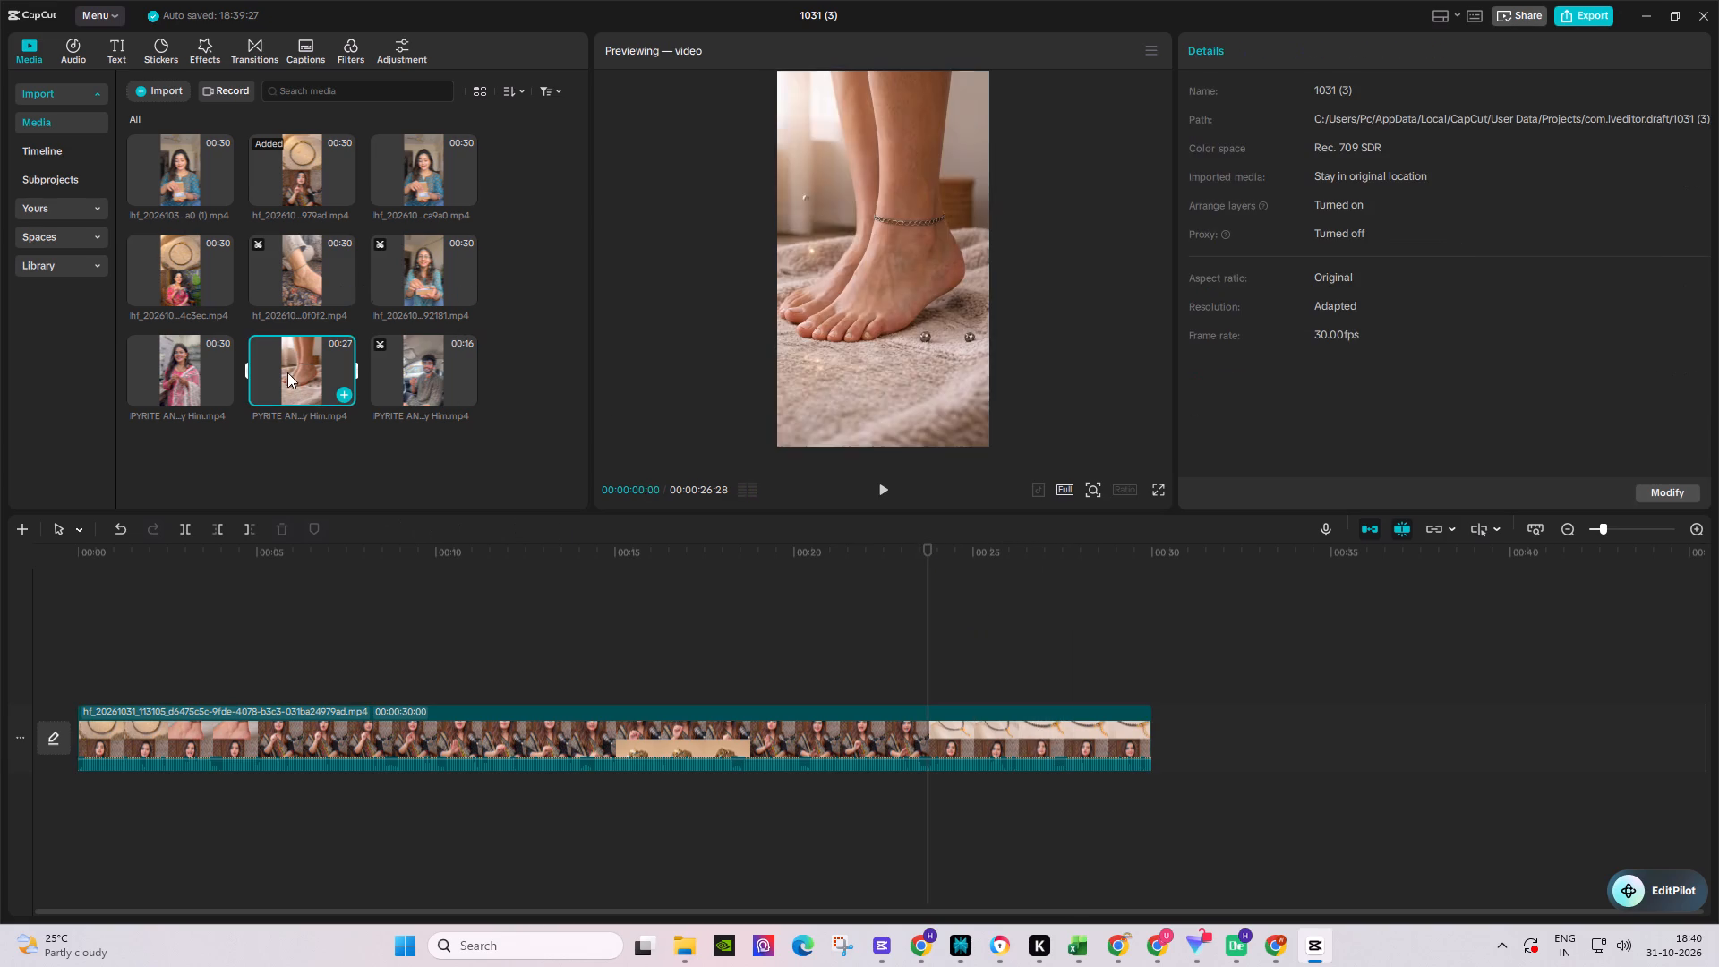
left_click(434, 371)
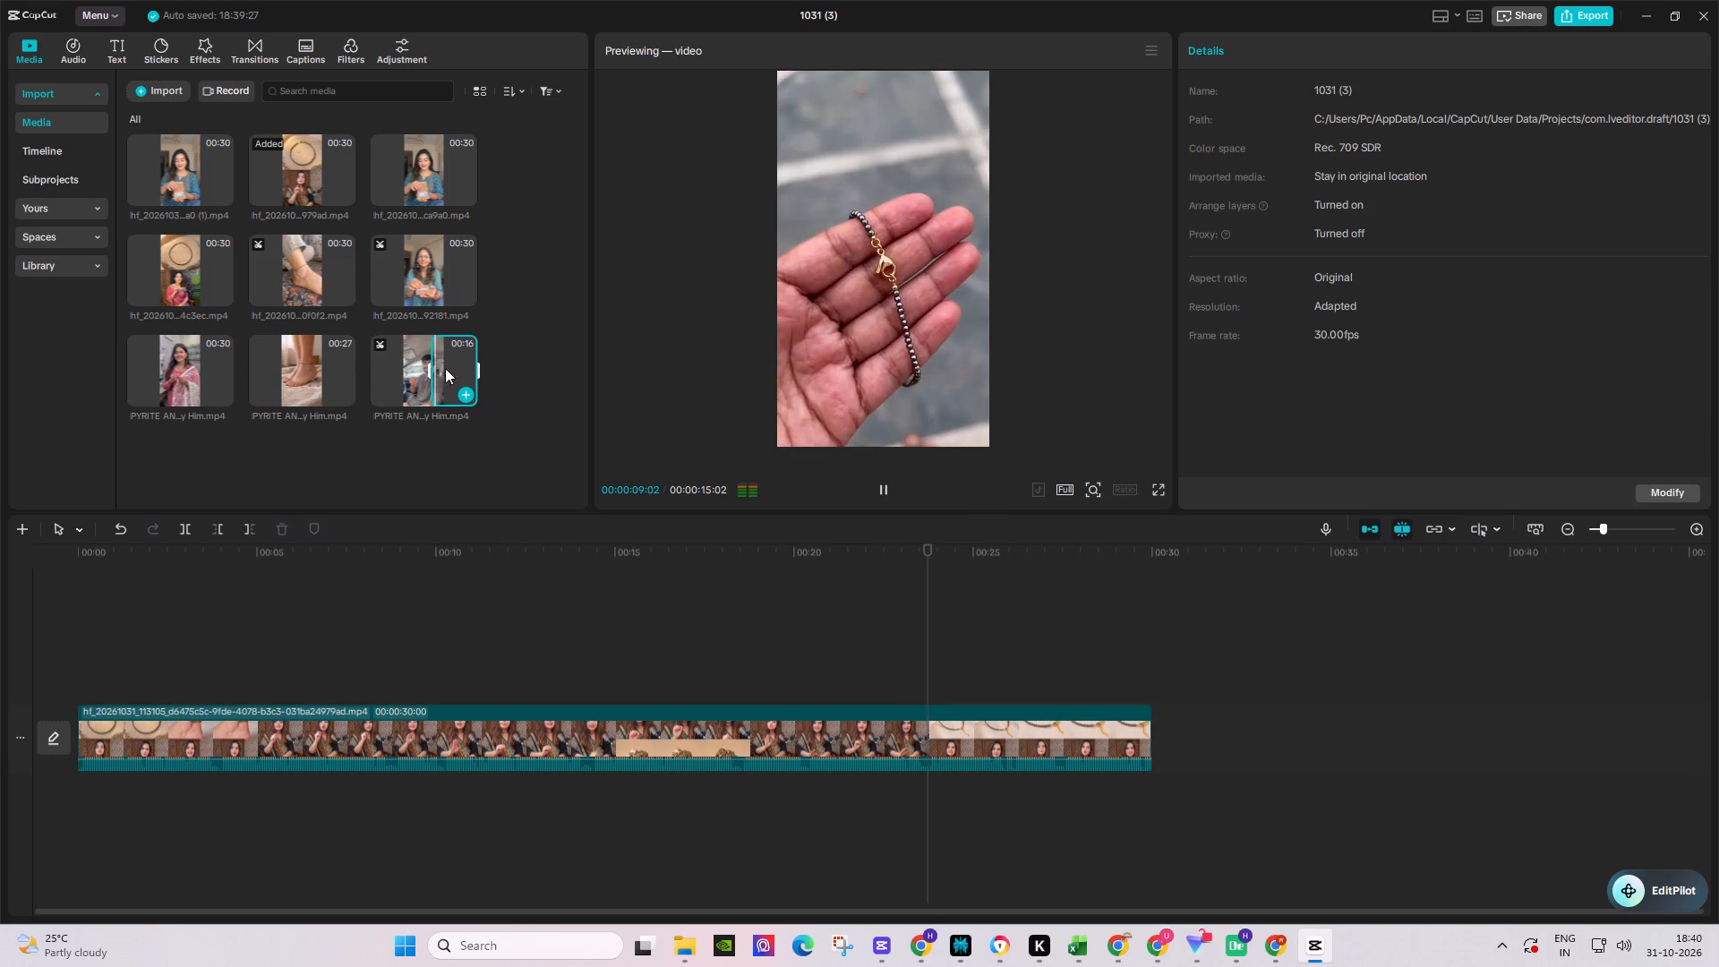
left_click_drag(429, 366, 420, 366)
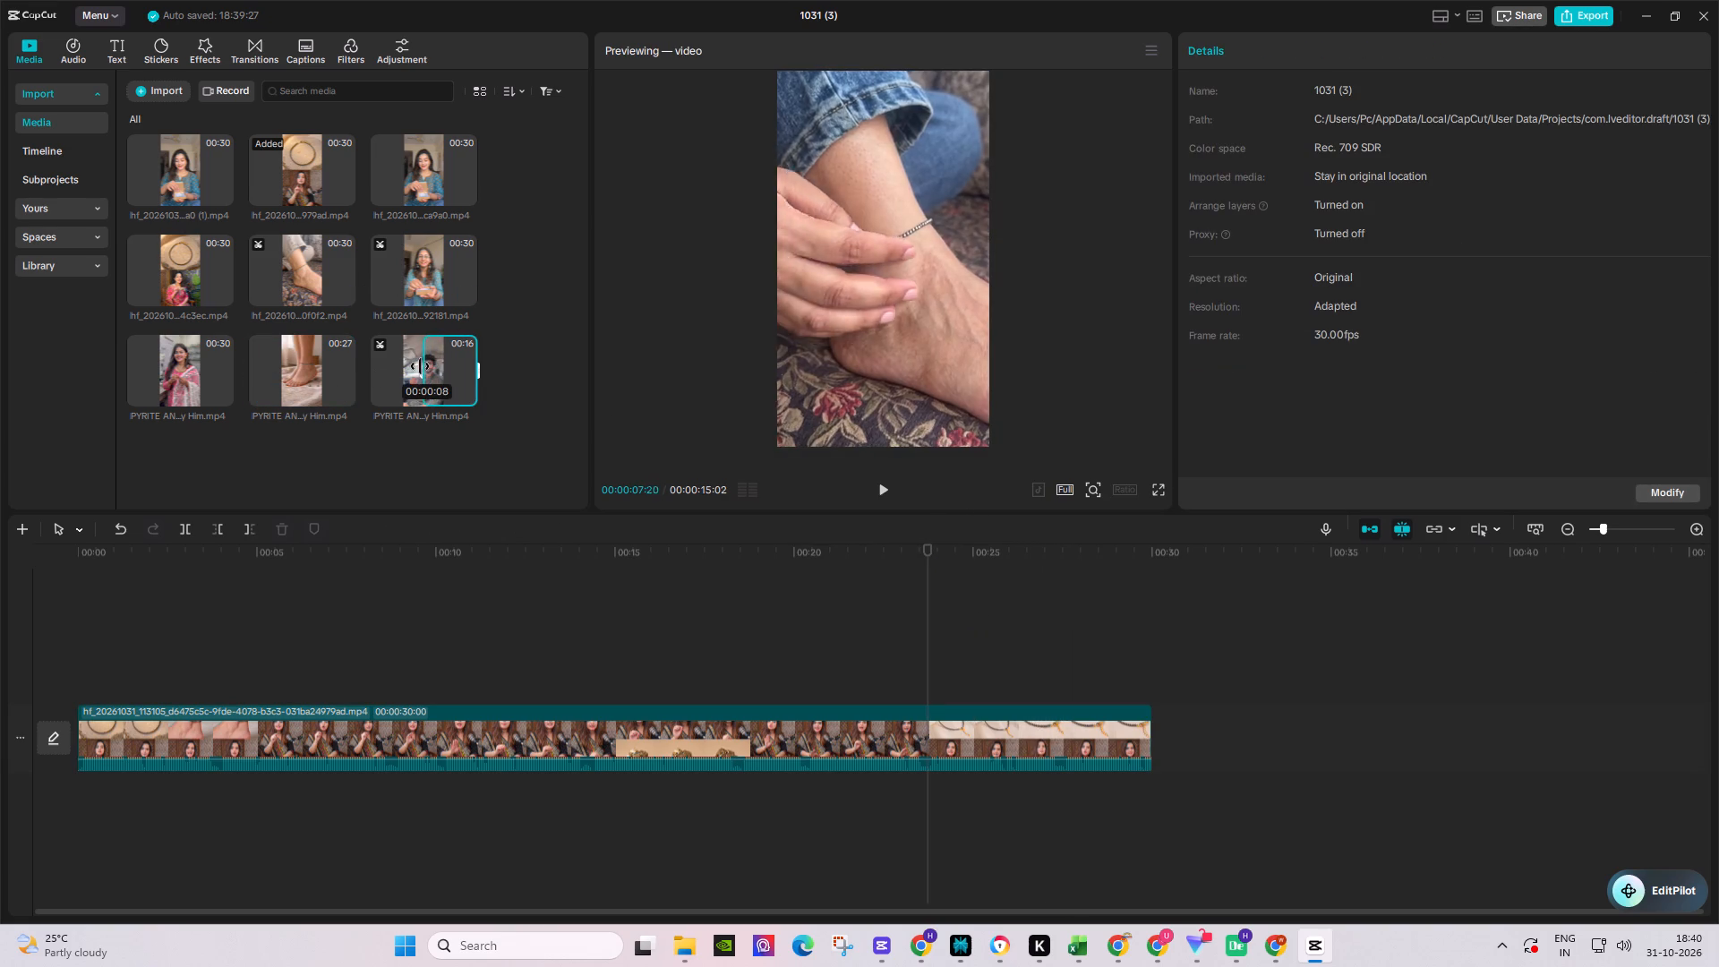
left_click_drag(420, 366, 350, 366)
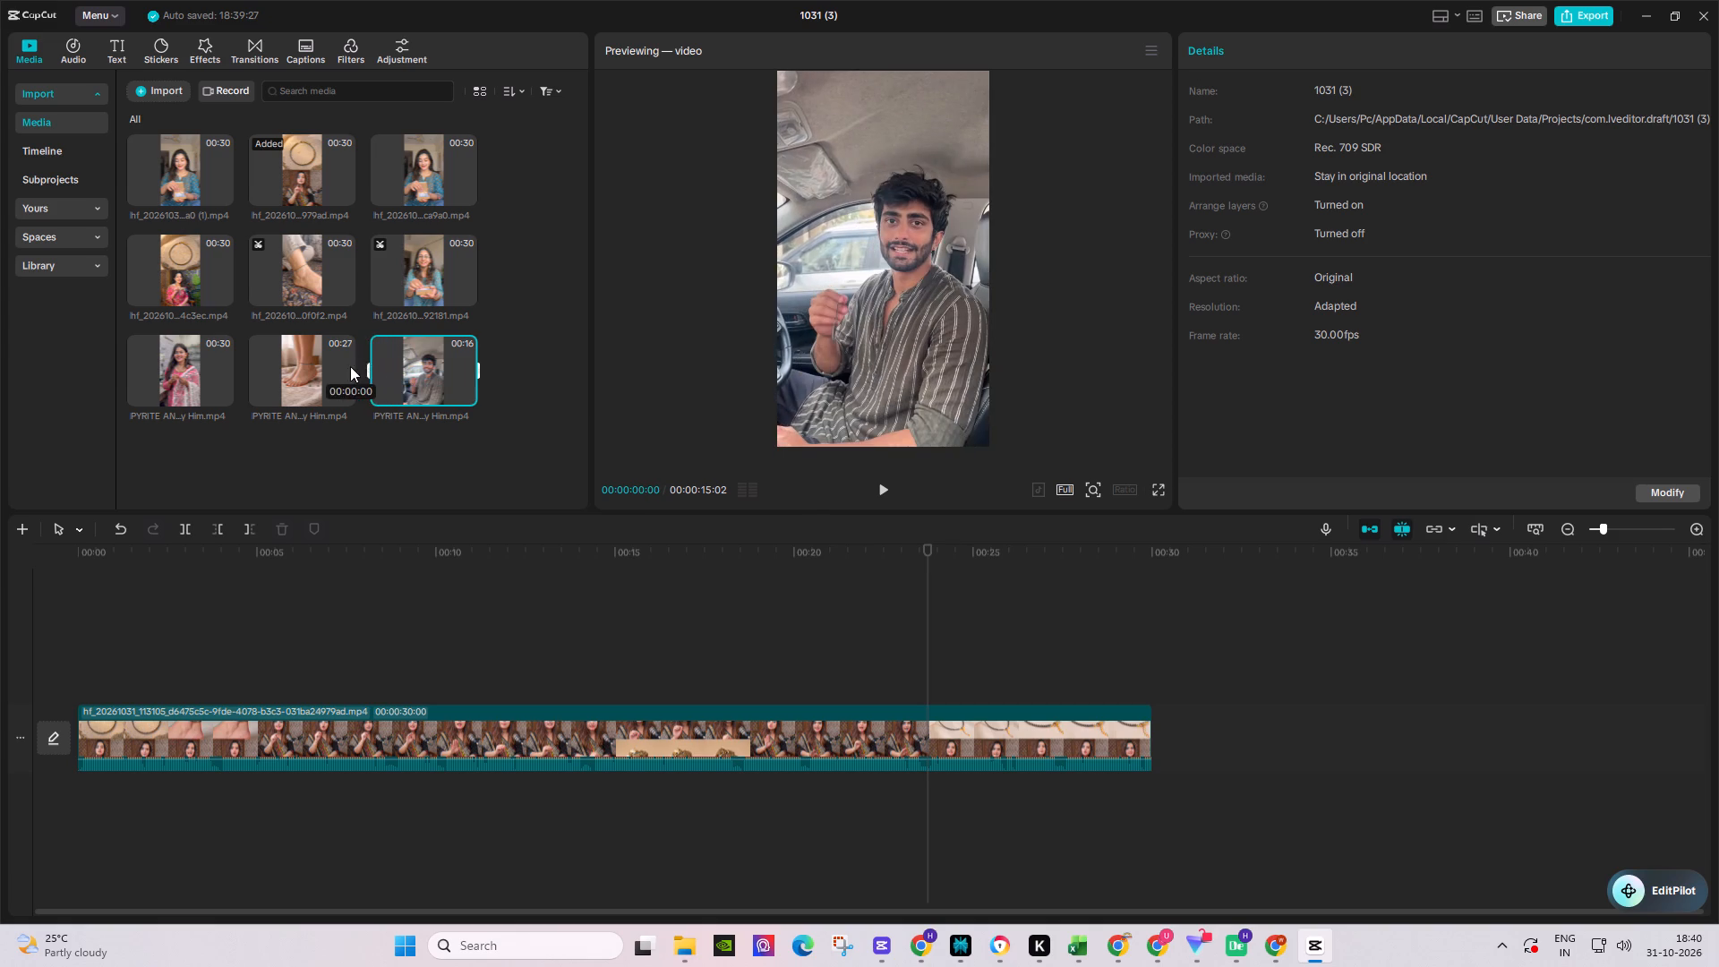
left_click_drag(350, 366, 442, 376)
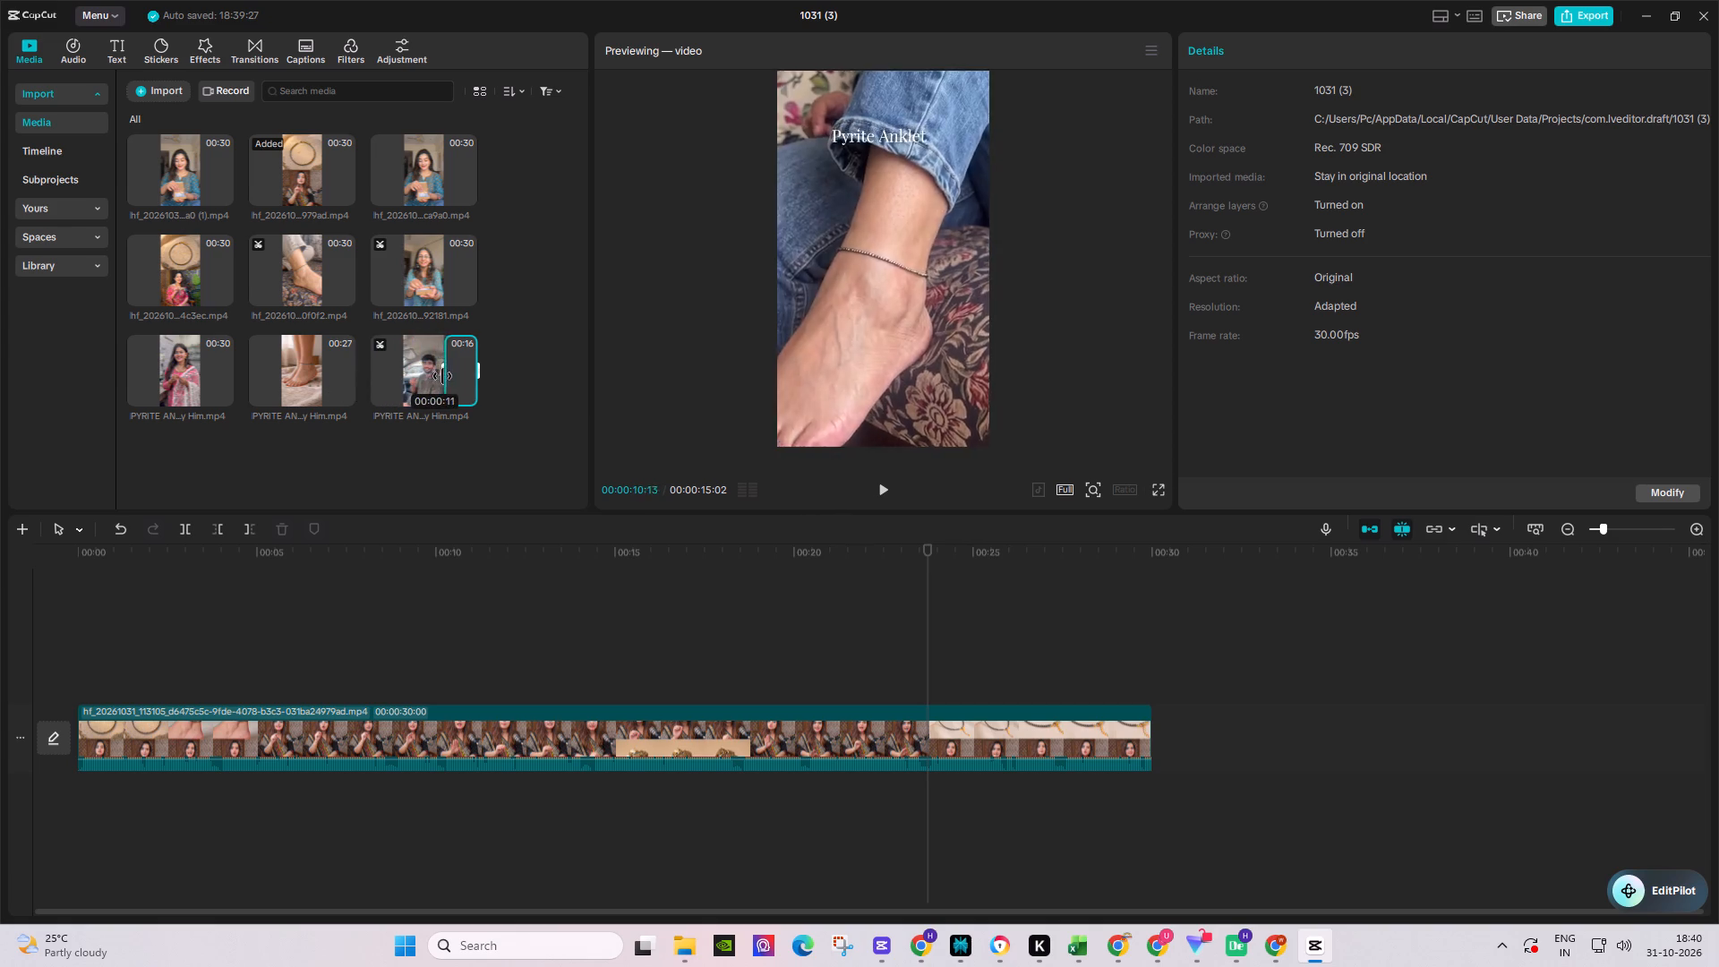
left_click_drag(442, 376, 444, 378)
left_click_drag(453, 373, 911, 675)
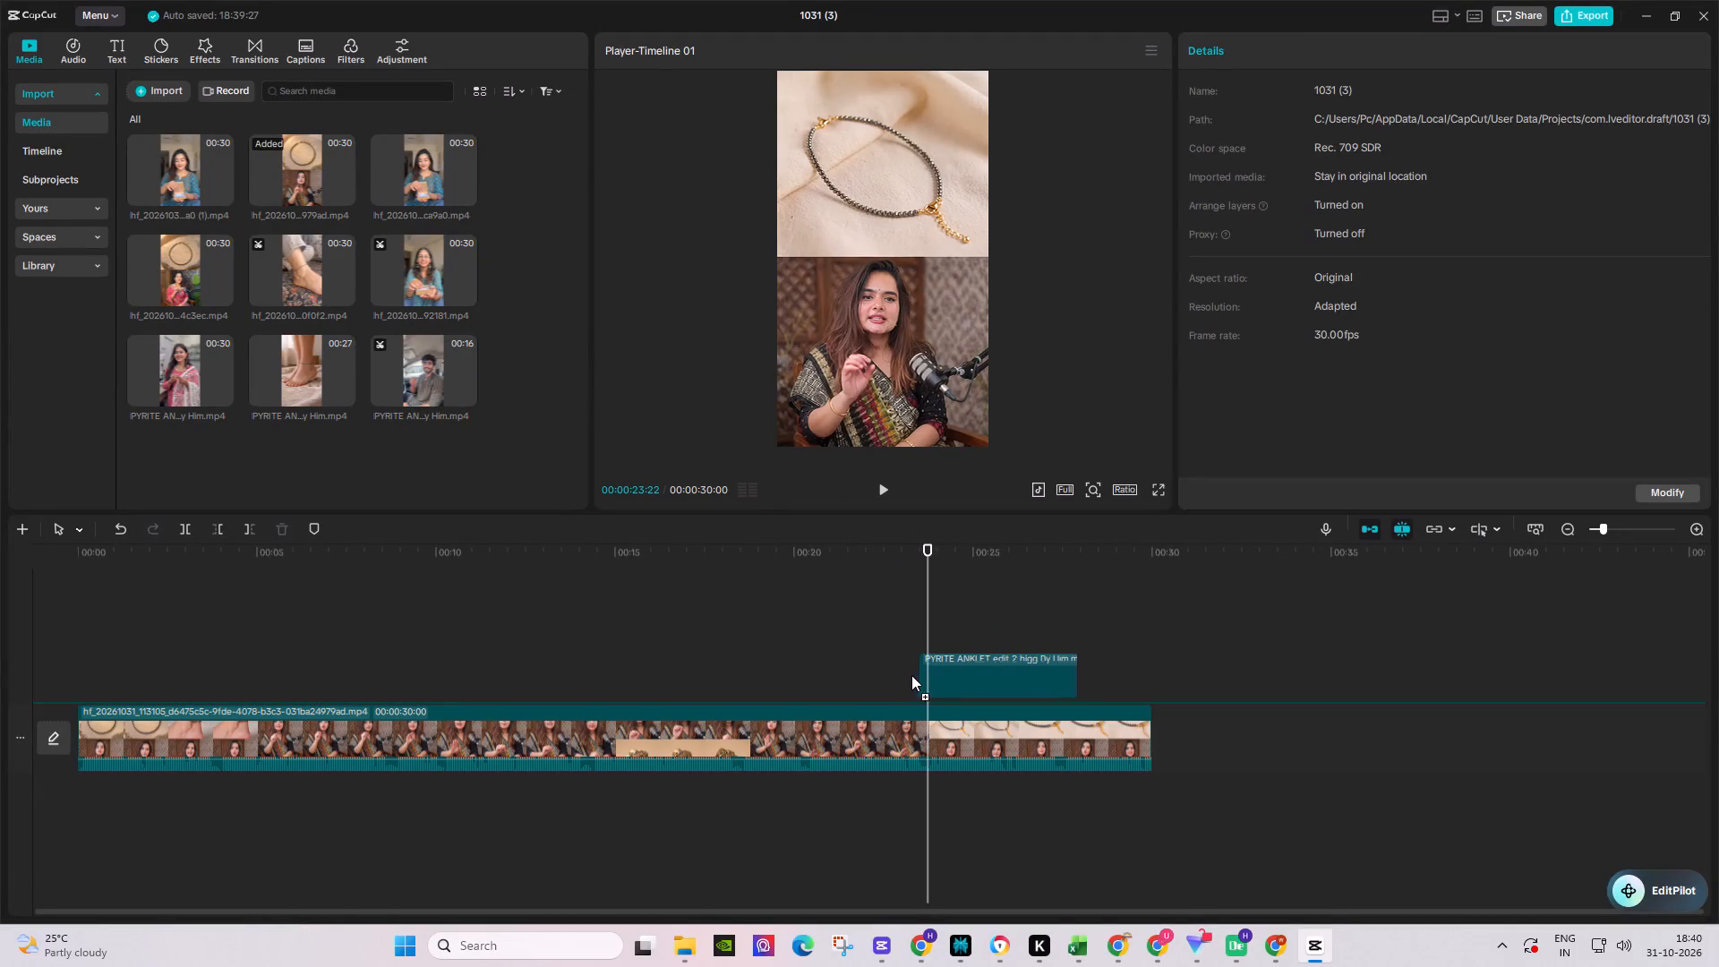
left_click_drag(911, 675, 908, 675)
left_click_drag(967, 696, 961, 713)
Shift the anklet overlay slightly later so it starts at about 00:00:23:19, and play it back.
left_click(878, 570)
key("space")
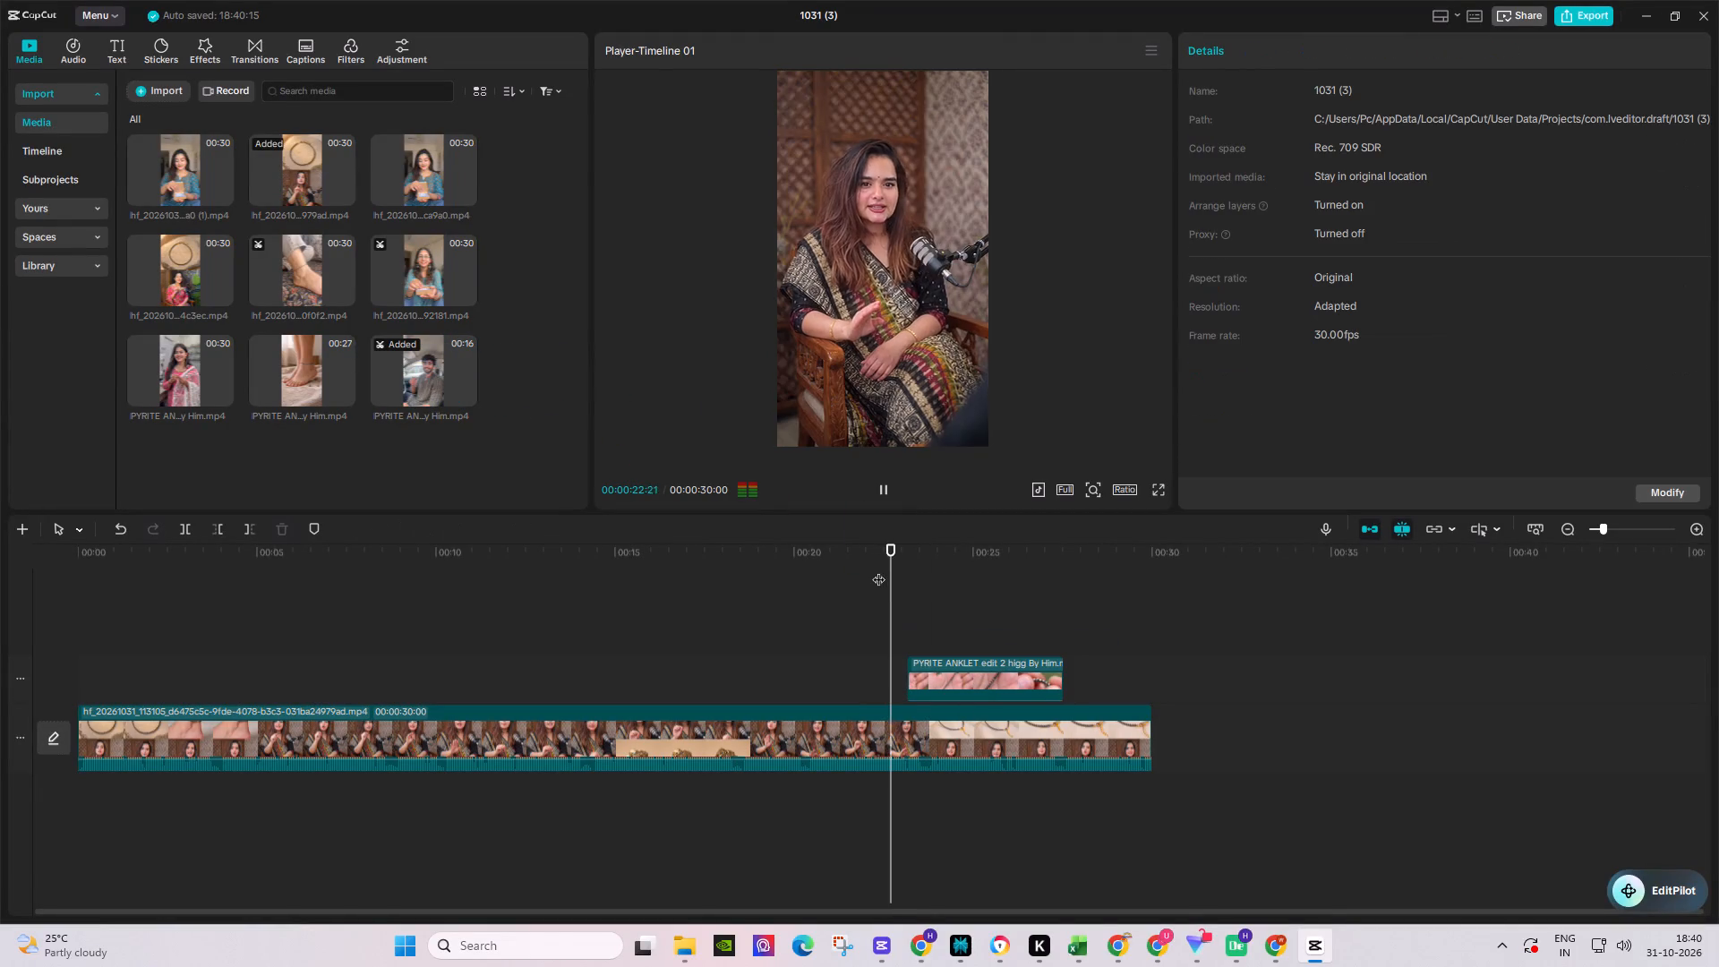
key("space")
left_click_drag(936, 677, 948, 675)
key("space")
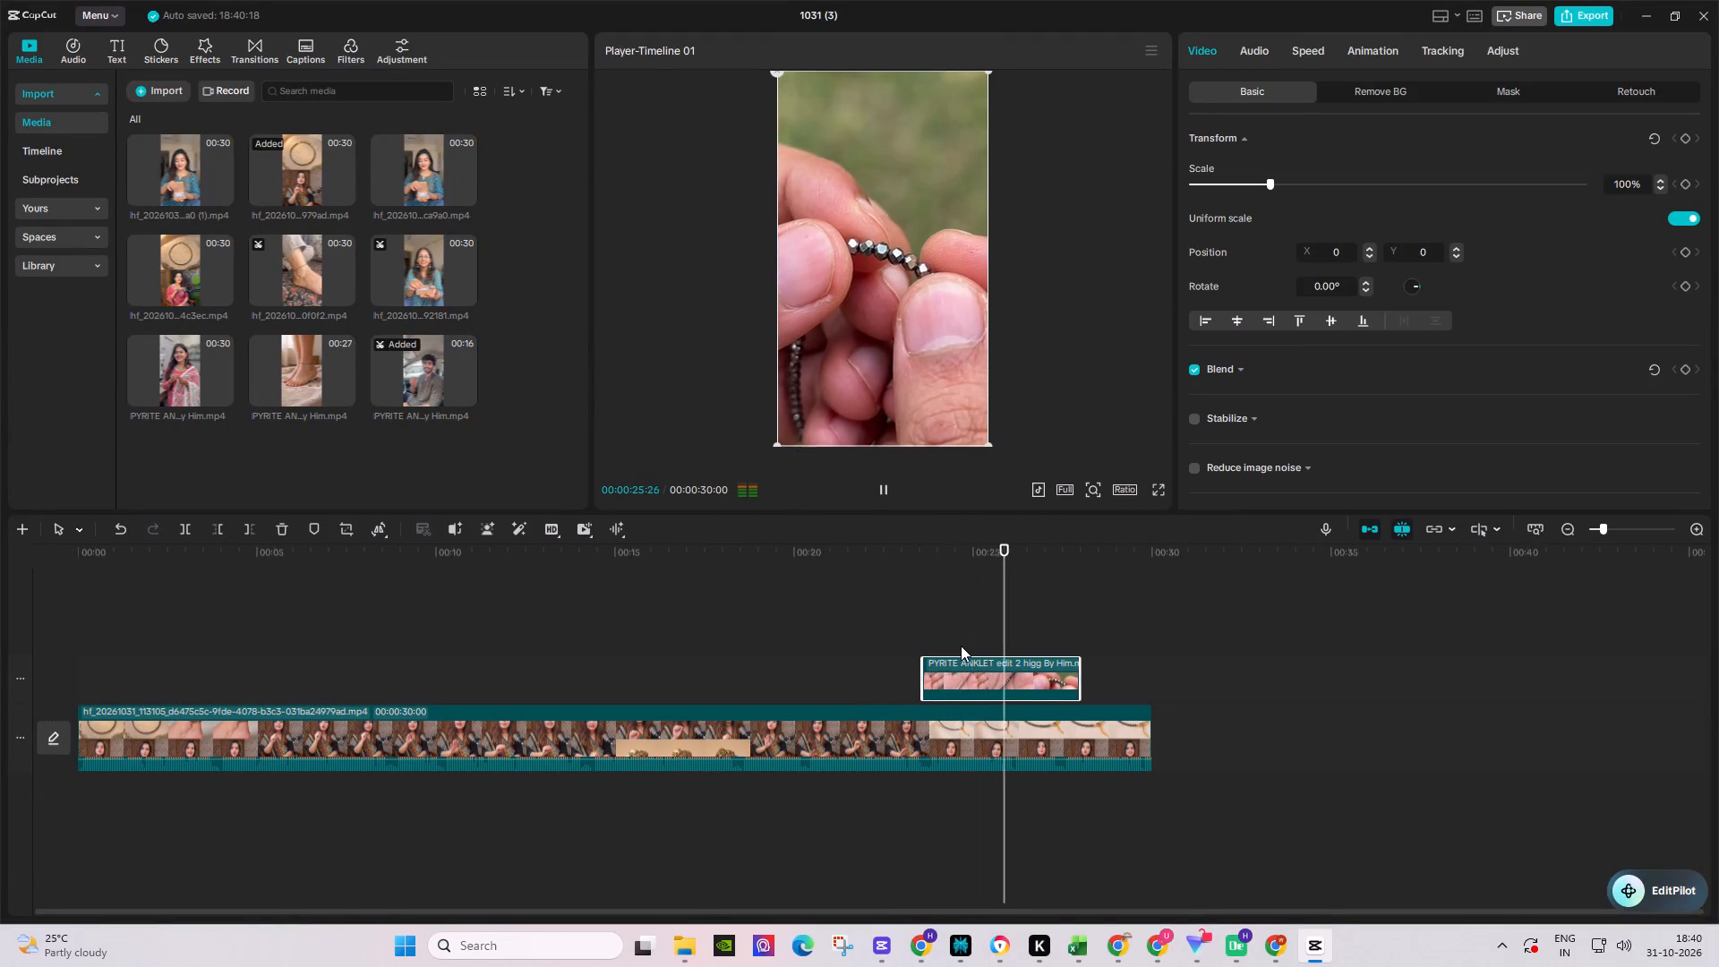
key("space")
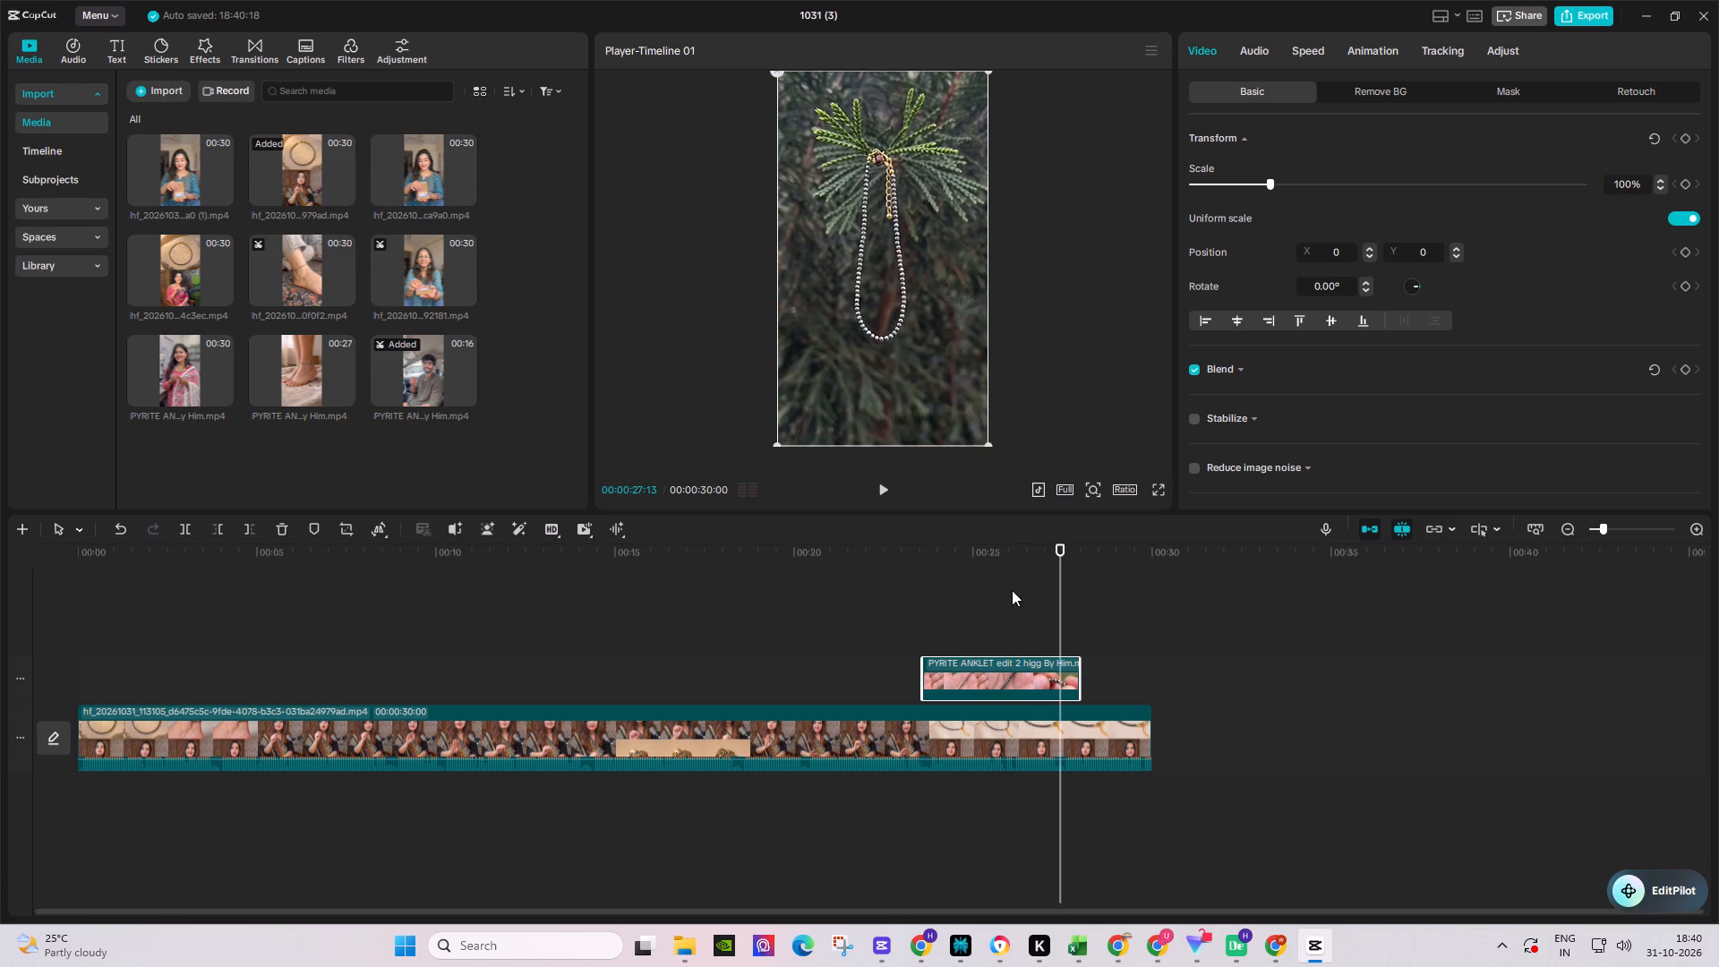
Cut off the anklet overlay's end after about 00:00:26:11 and play on towards the video's end.
left_click(990, 565)
key("space")
key("space")
key("space")
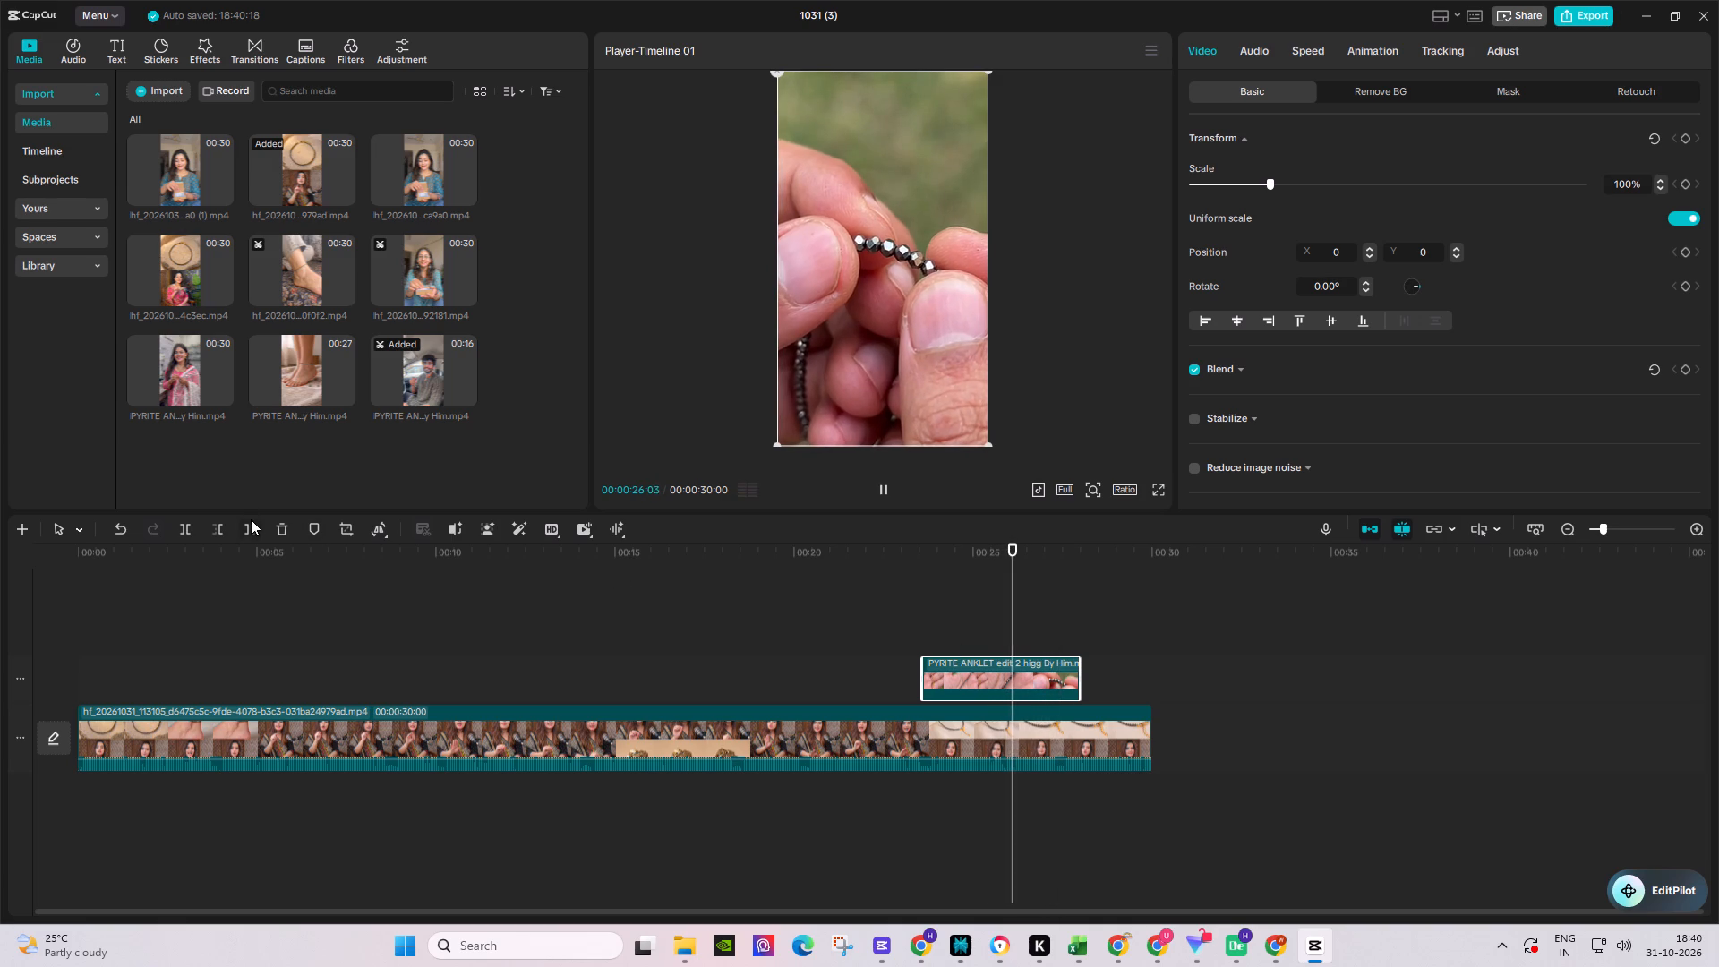
key("space")
left_click(251, 523)
key("space")
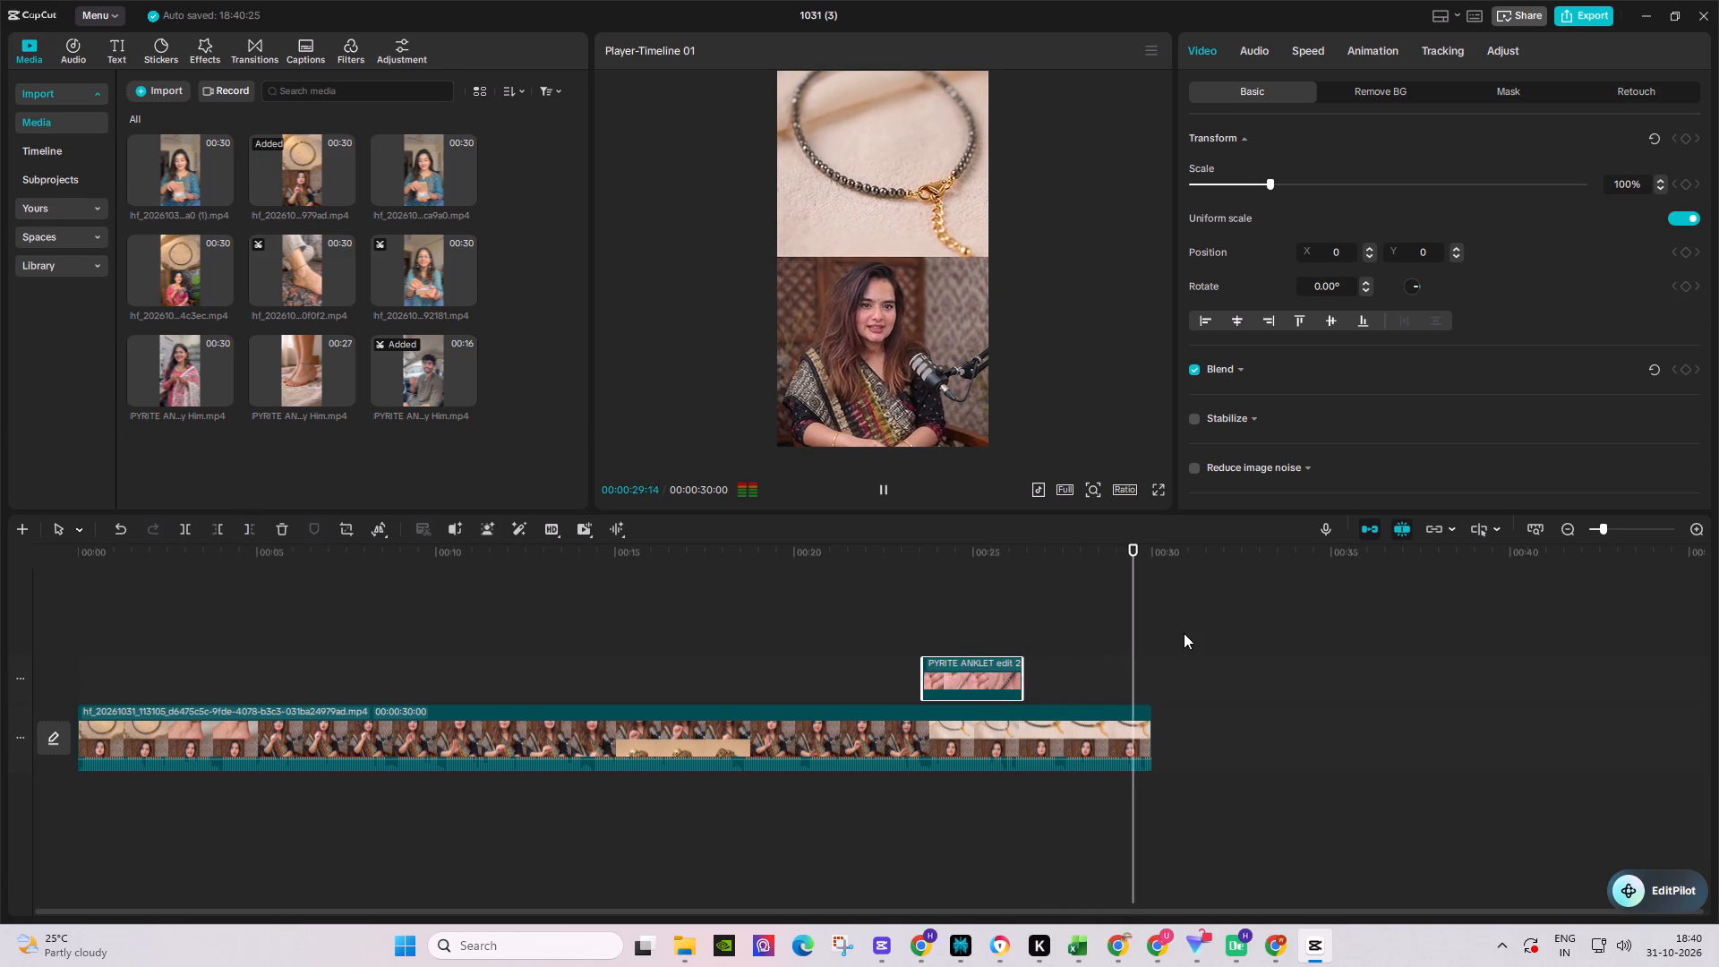
Review the part following the pyrite stone shot and split the main clip at 00:00:18:16.
left_click(650, 579)
key("space")
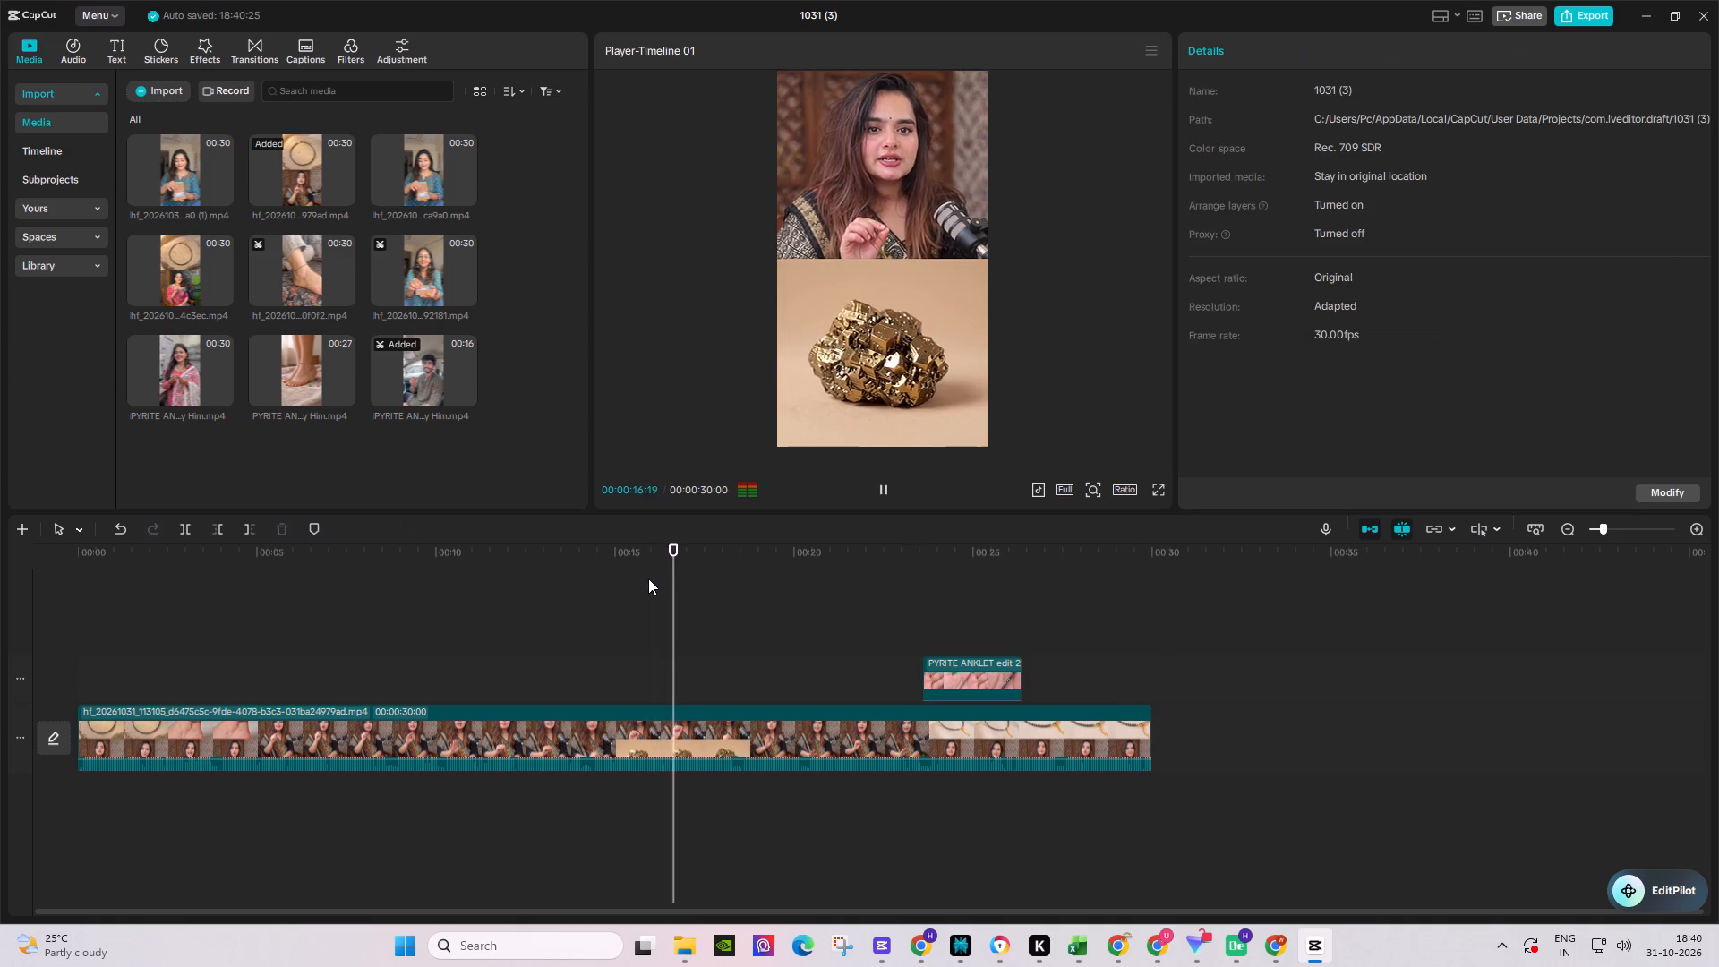
key("space")
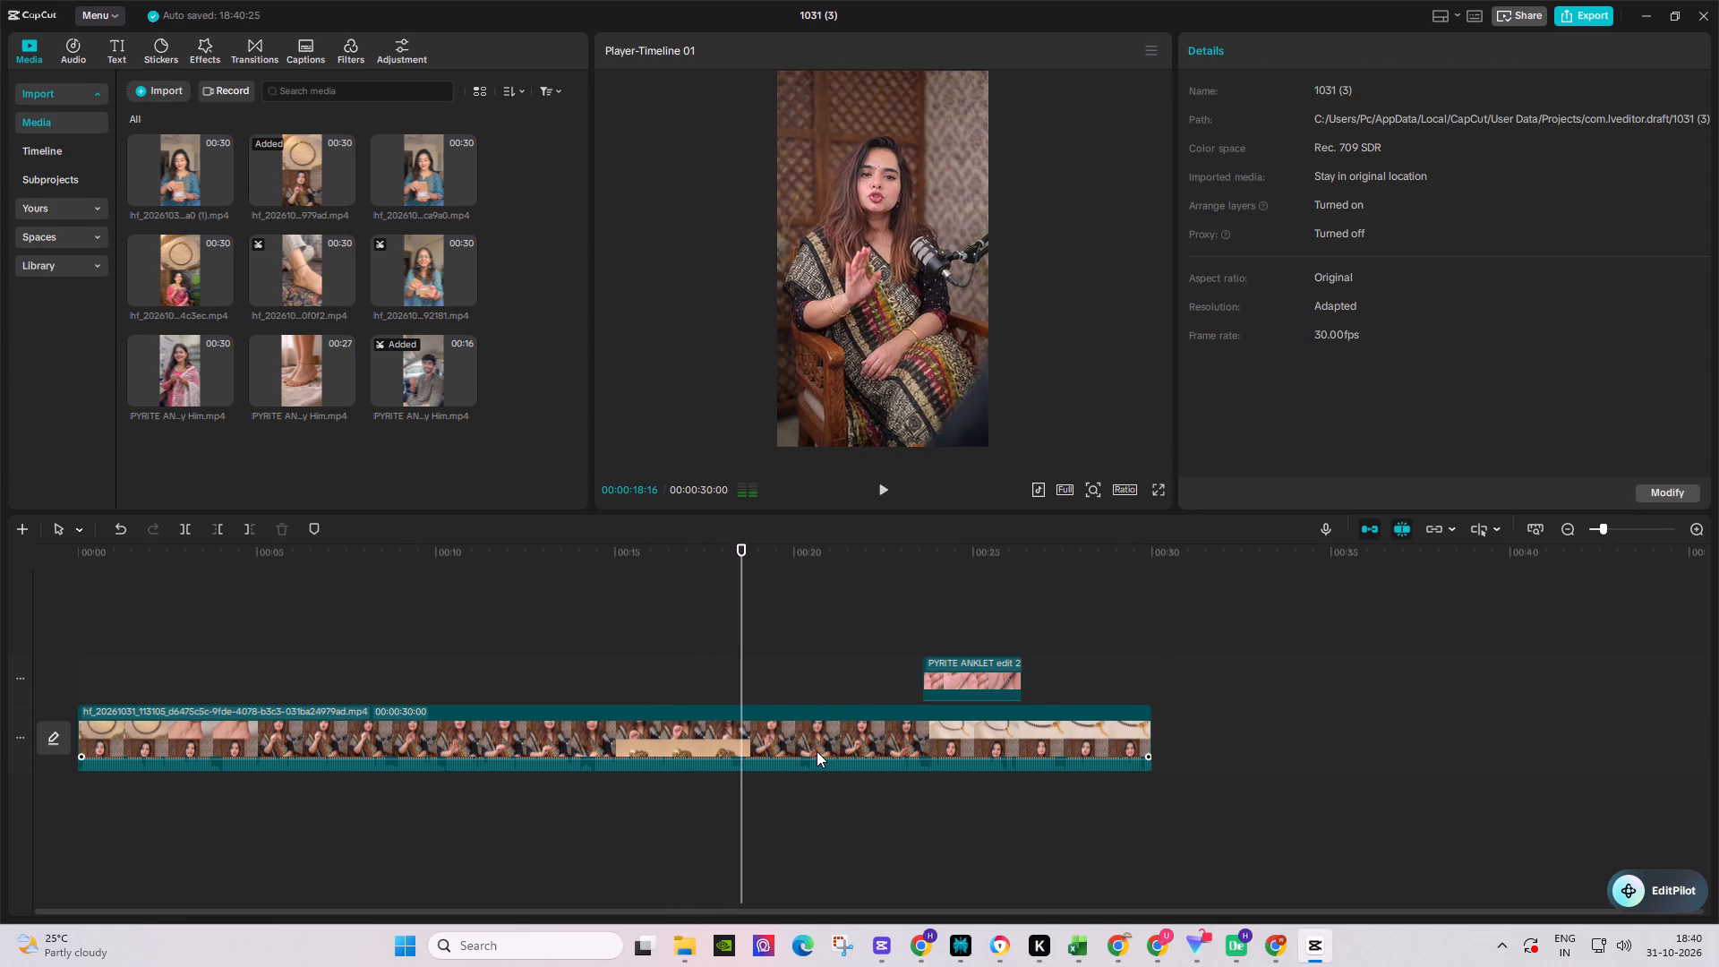
left_click(817, 751)
left_click(191, 524)
Remove the start of the second main piece up to about 00:00:23:18, just before the overlay begins.
key("space")
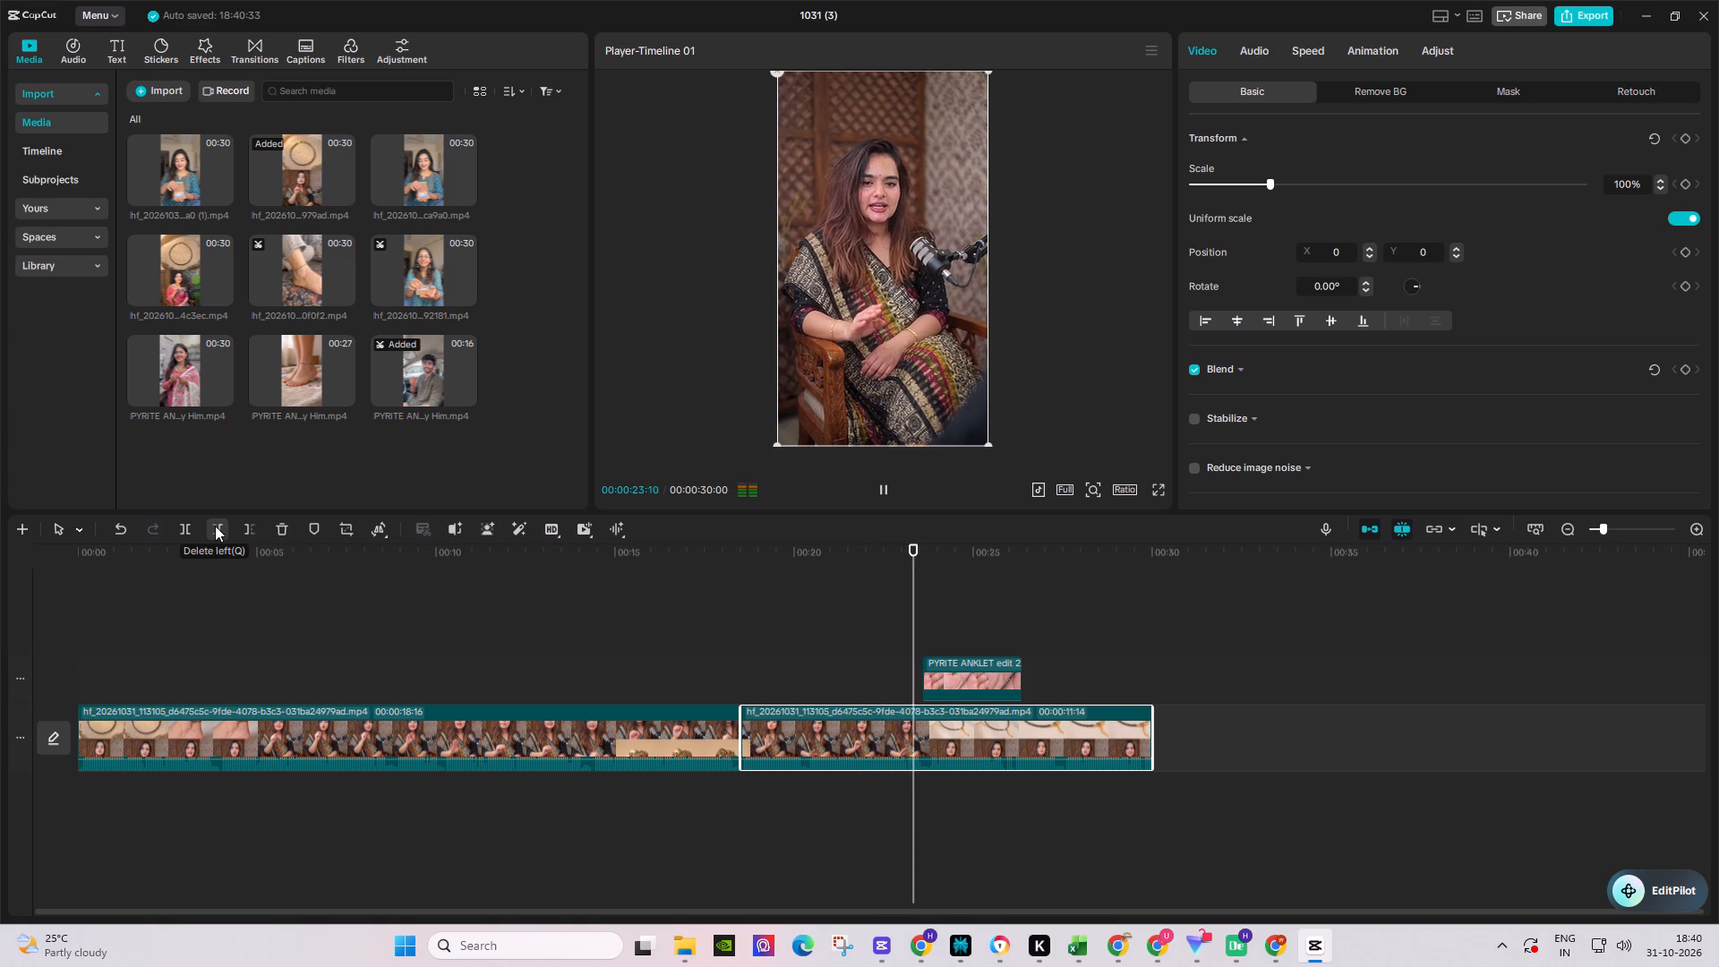
key("space")
key("space")
key("space")
key("Left")
key("Left")
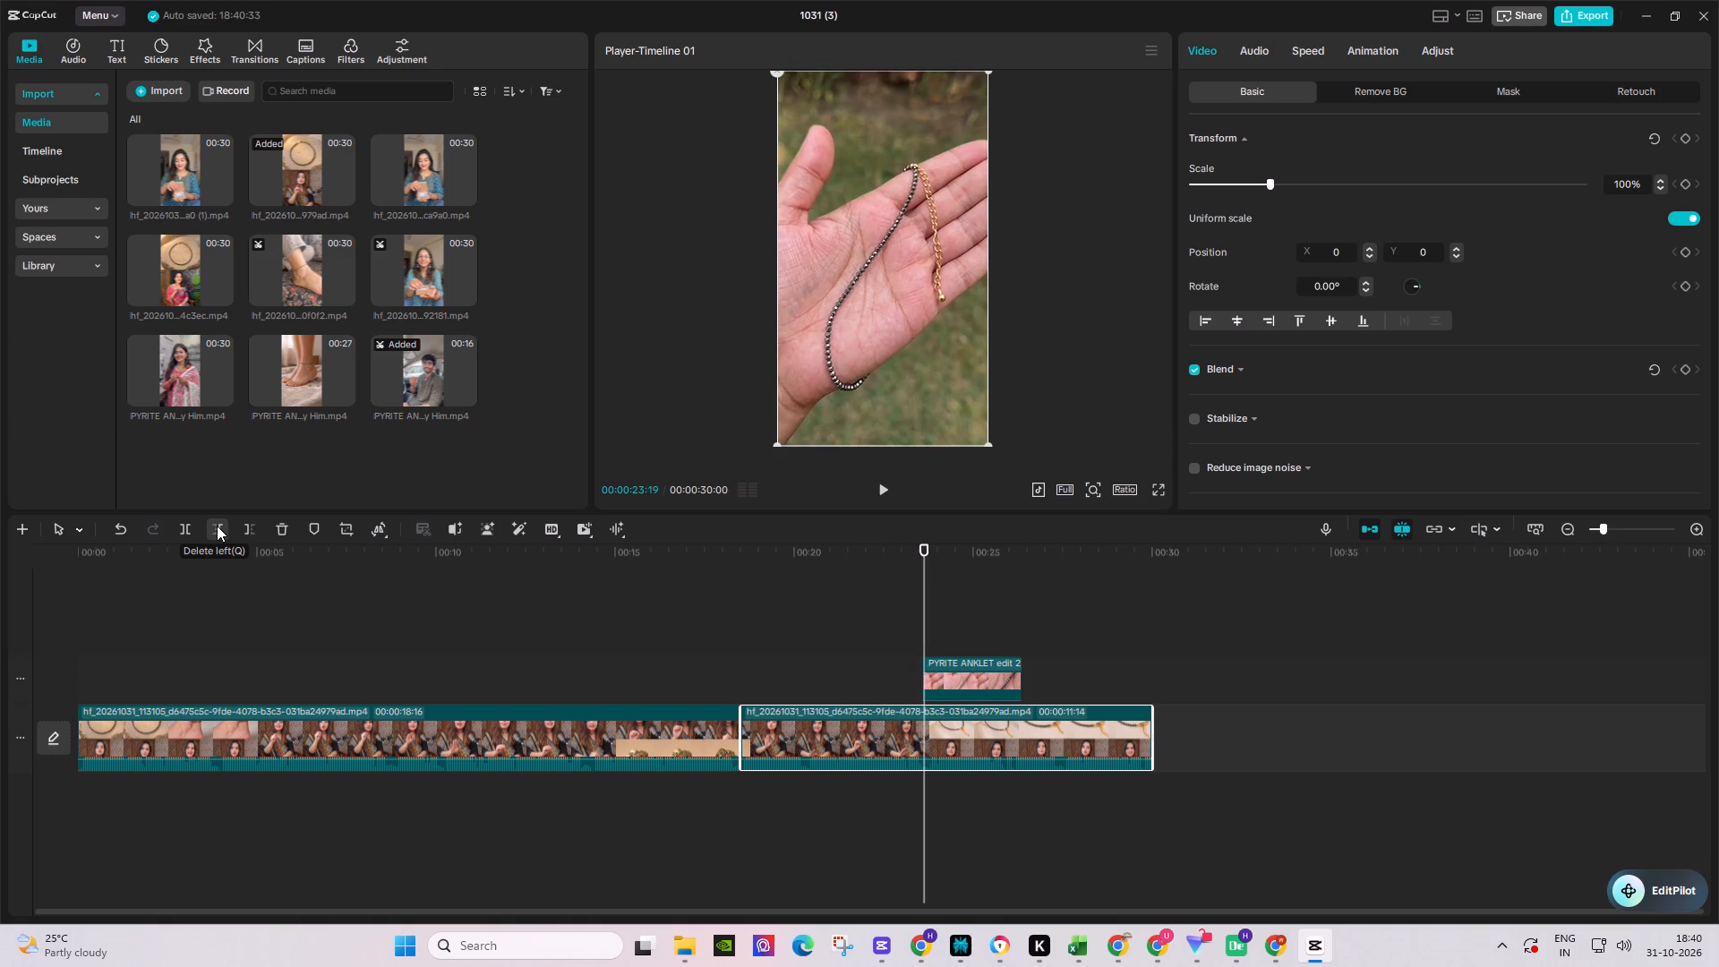
key("Left")
left_click(217, 526)
Move the anklet overlay over the join of the two main pieces, starting at about 00:00:18:10, checking it in playback.
left_click_drag(977, 674, 802, 675)
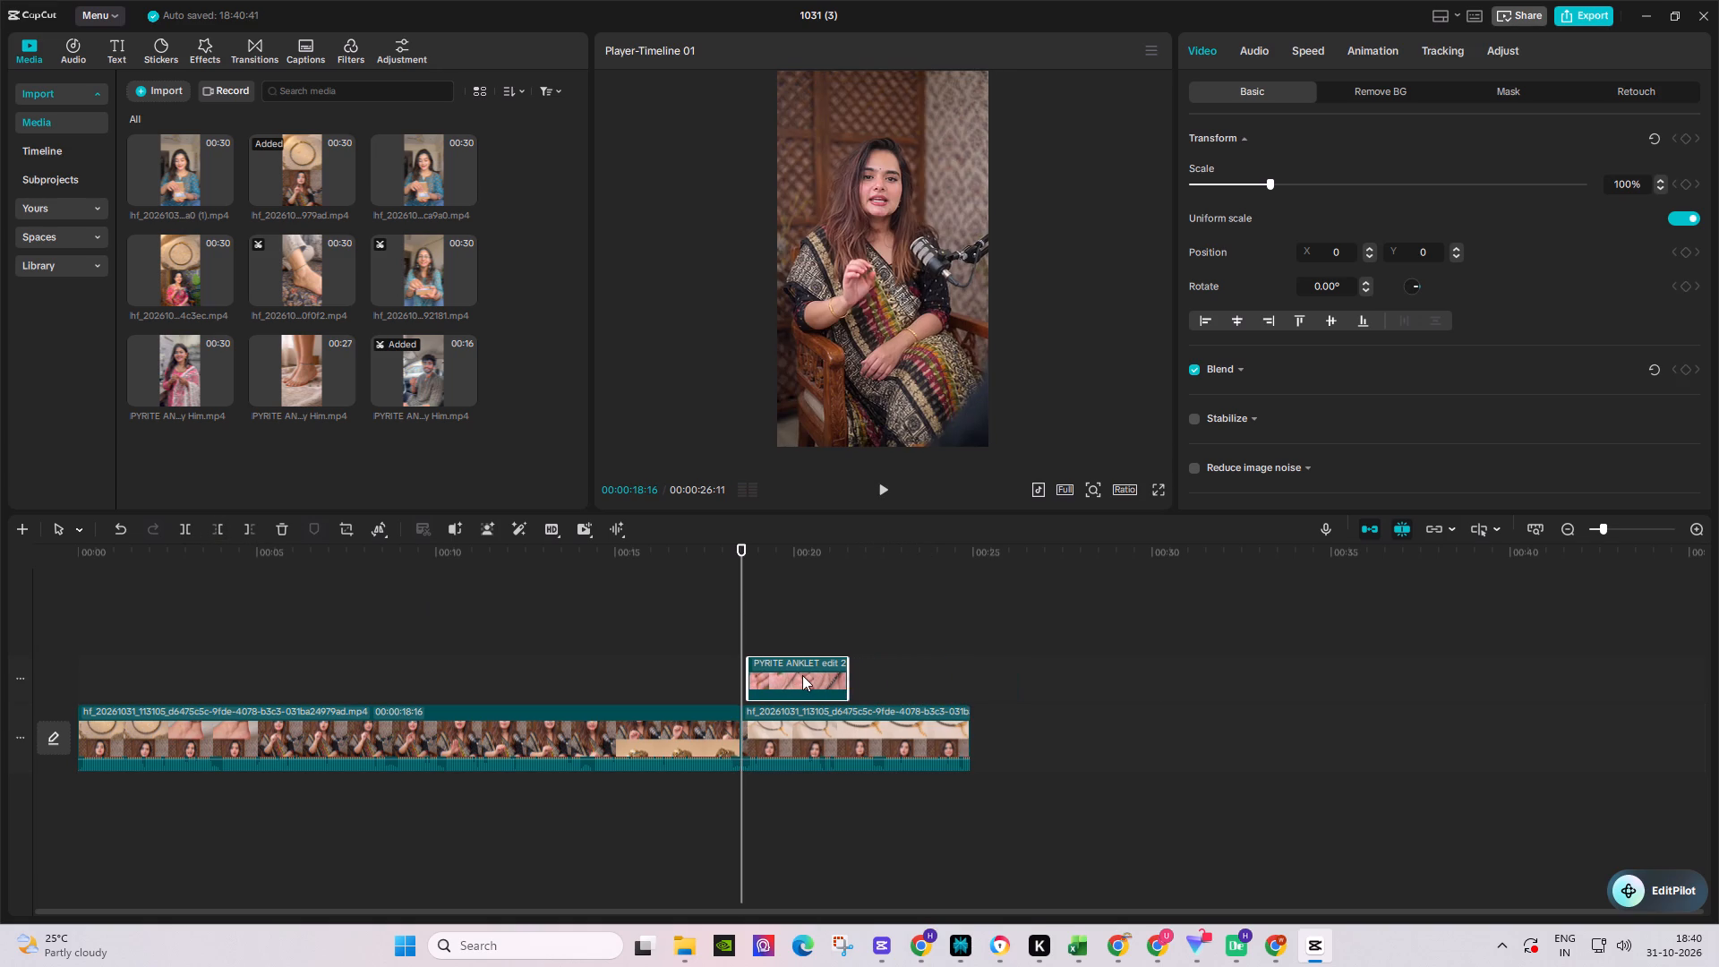
left_click_drag(802, 675, 797, 675)
left_click(653, 592)
key("space")
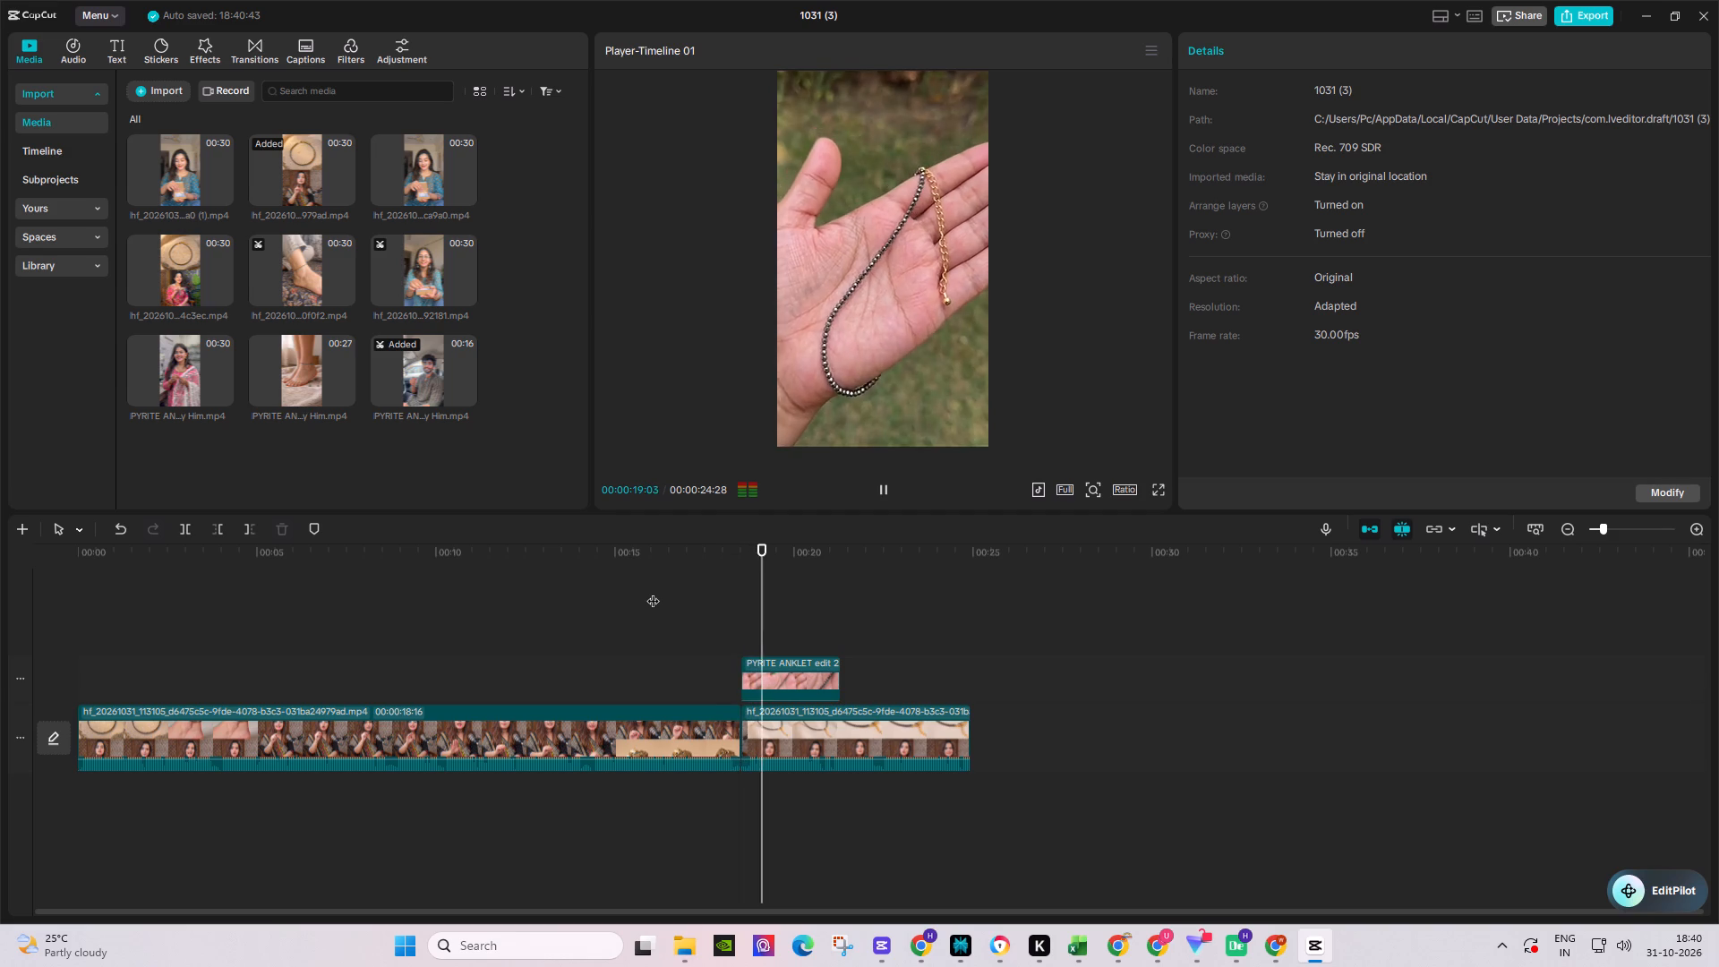
left_click(719, 564)
key("space")
key("space")
key("space")
left_click_drag(776, 670, 768, 672)
key("space")
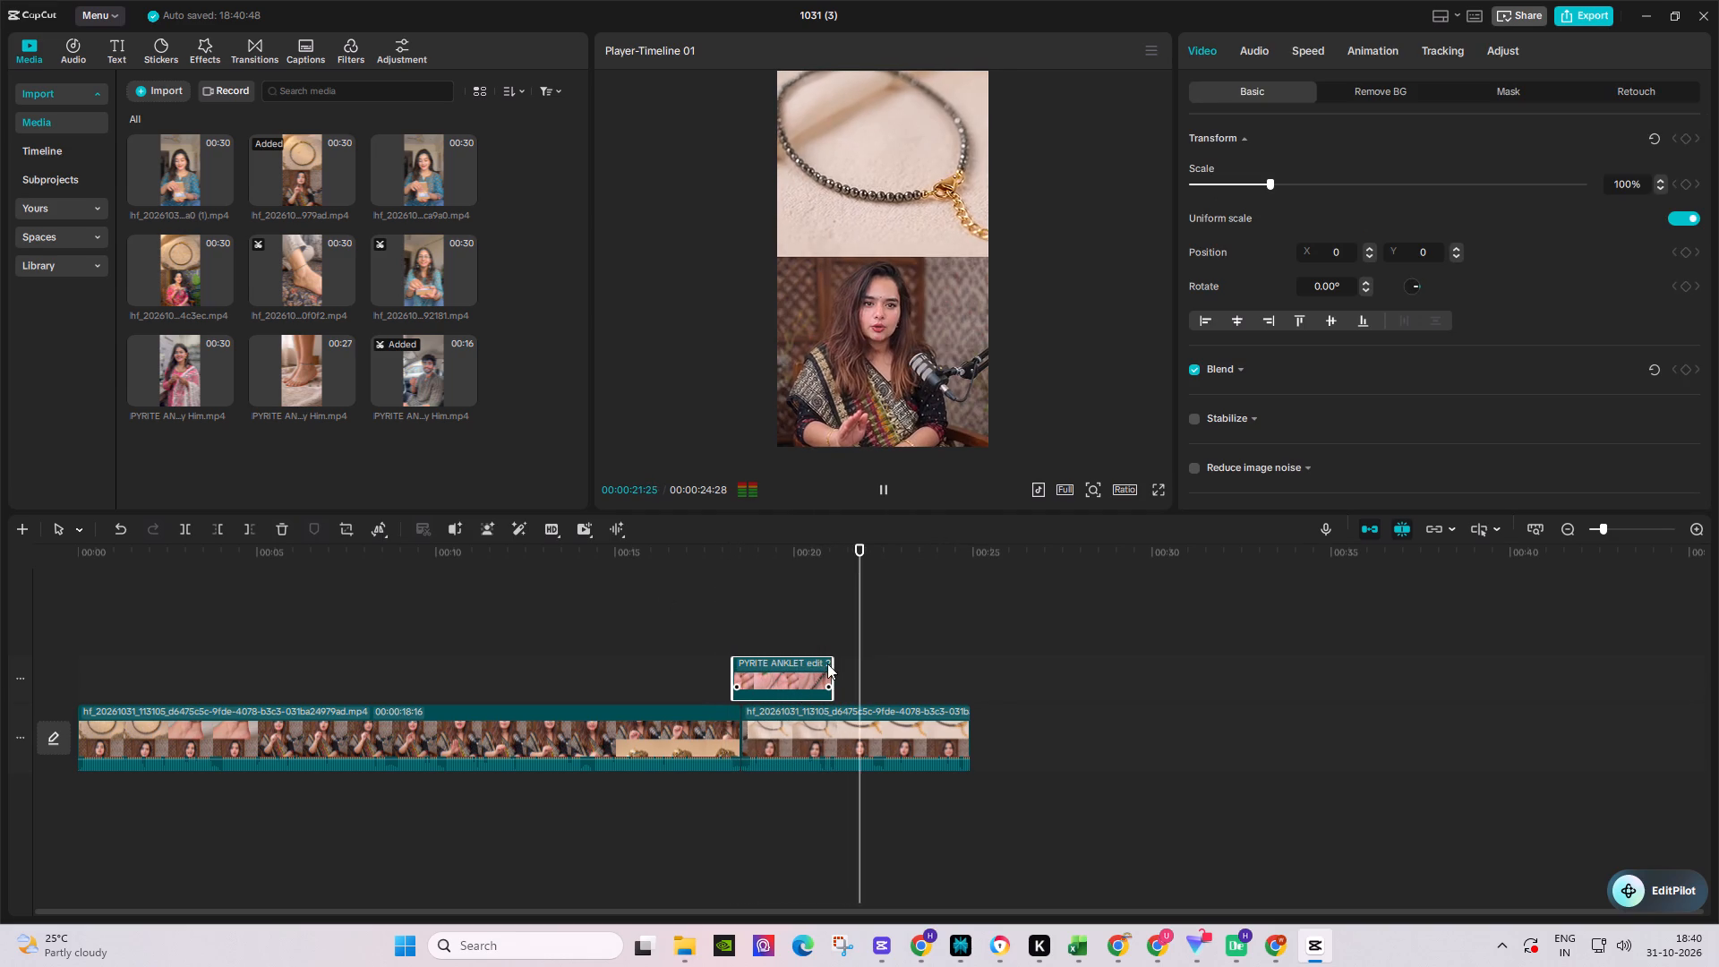
key("space")
key("space")
Audition Afrobeats and Classical tracks and add Motivational Inspiring Cinematic Epic under the video, starting at 00:00:00:00.
left_click_drag(445, 569, 0, 552)
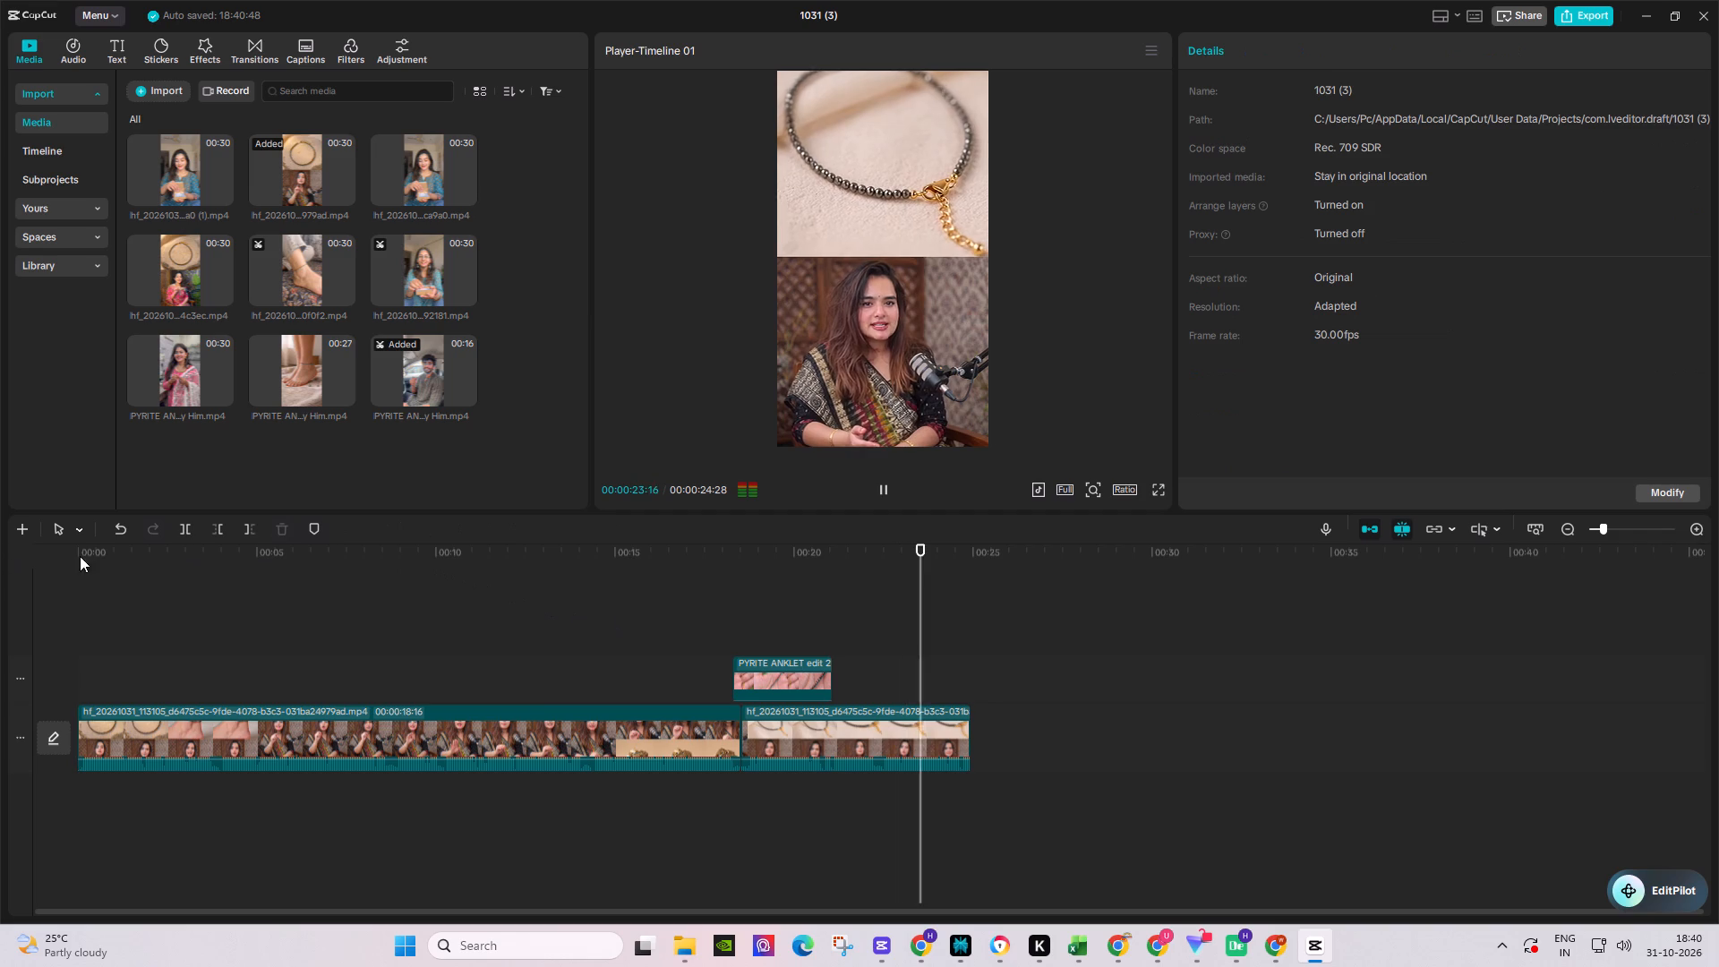
left_click_drag(124, 563, 25, 554)
left_click(72, 46)
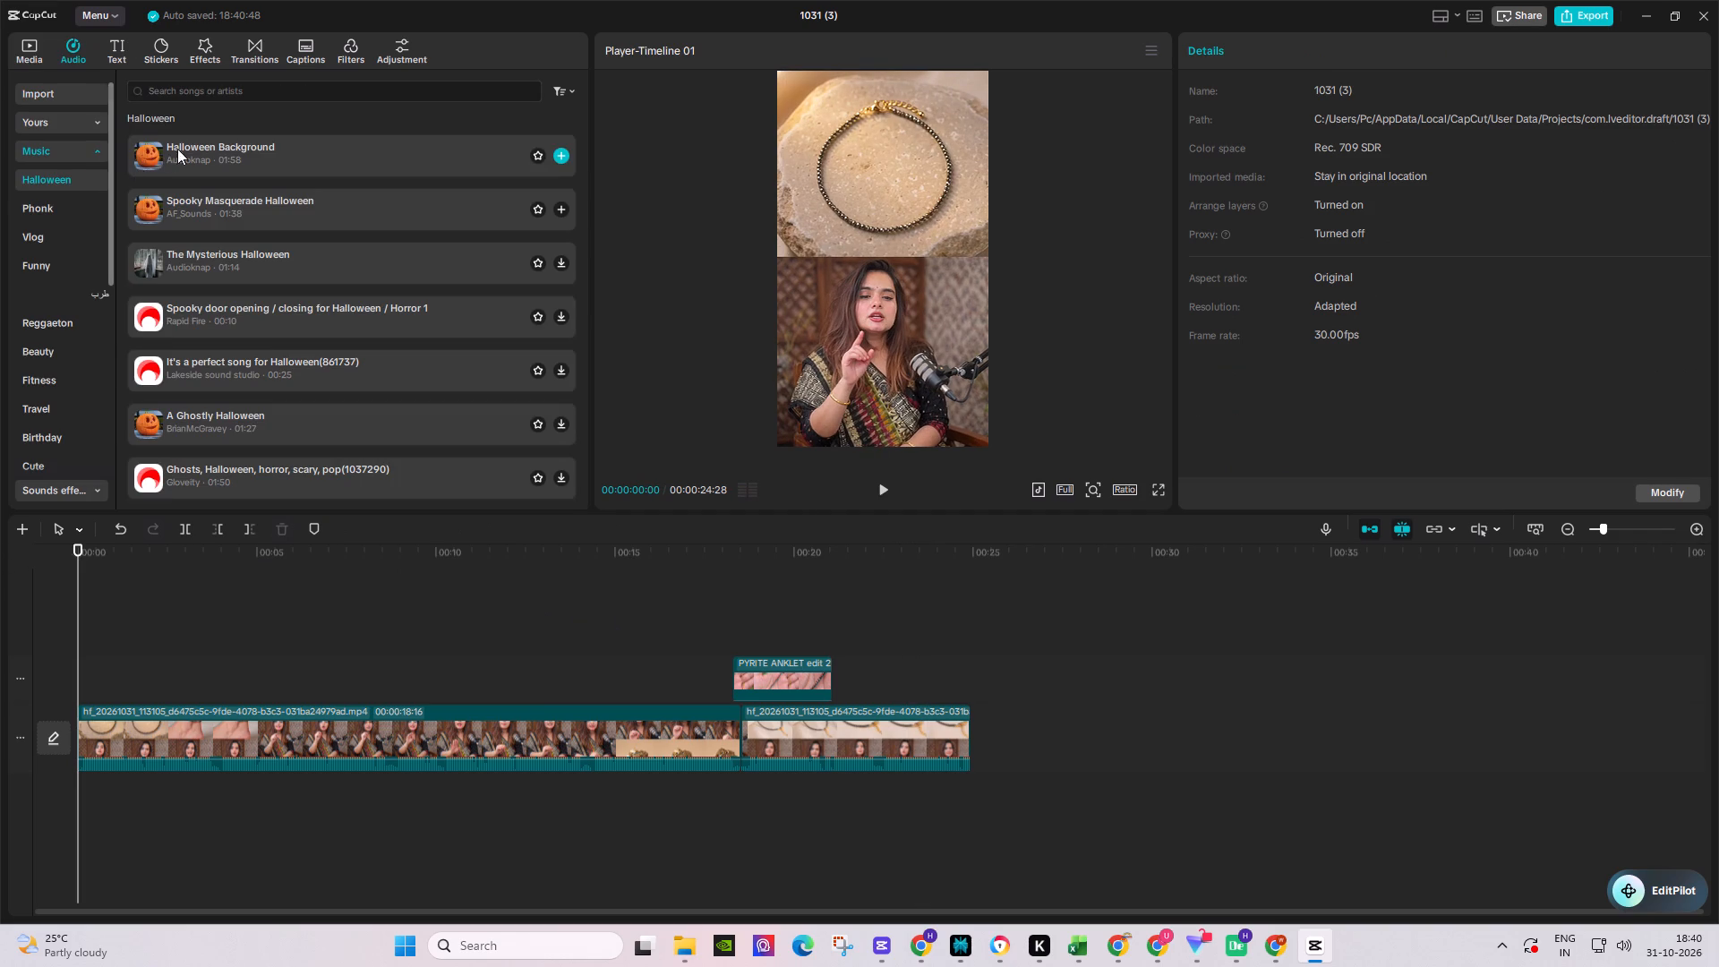
scroll(62, 348, "down", 5)
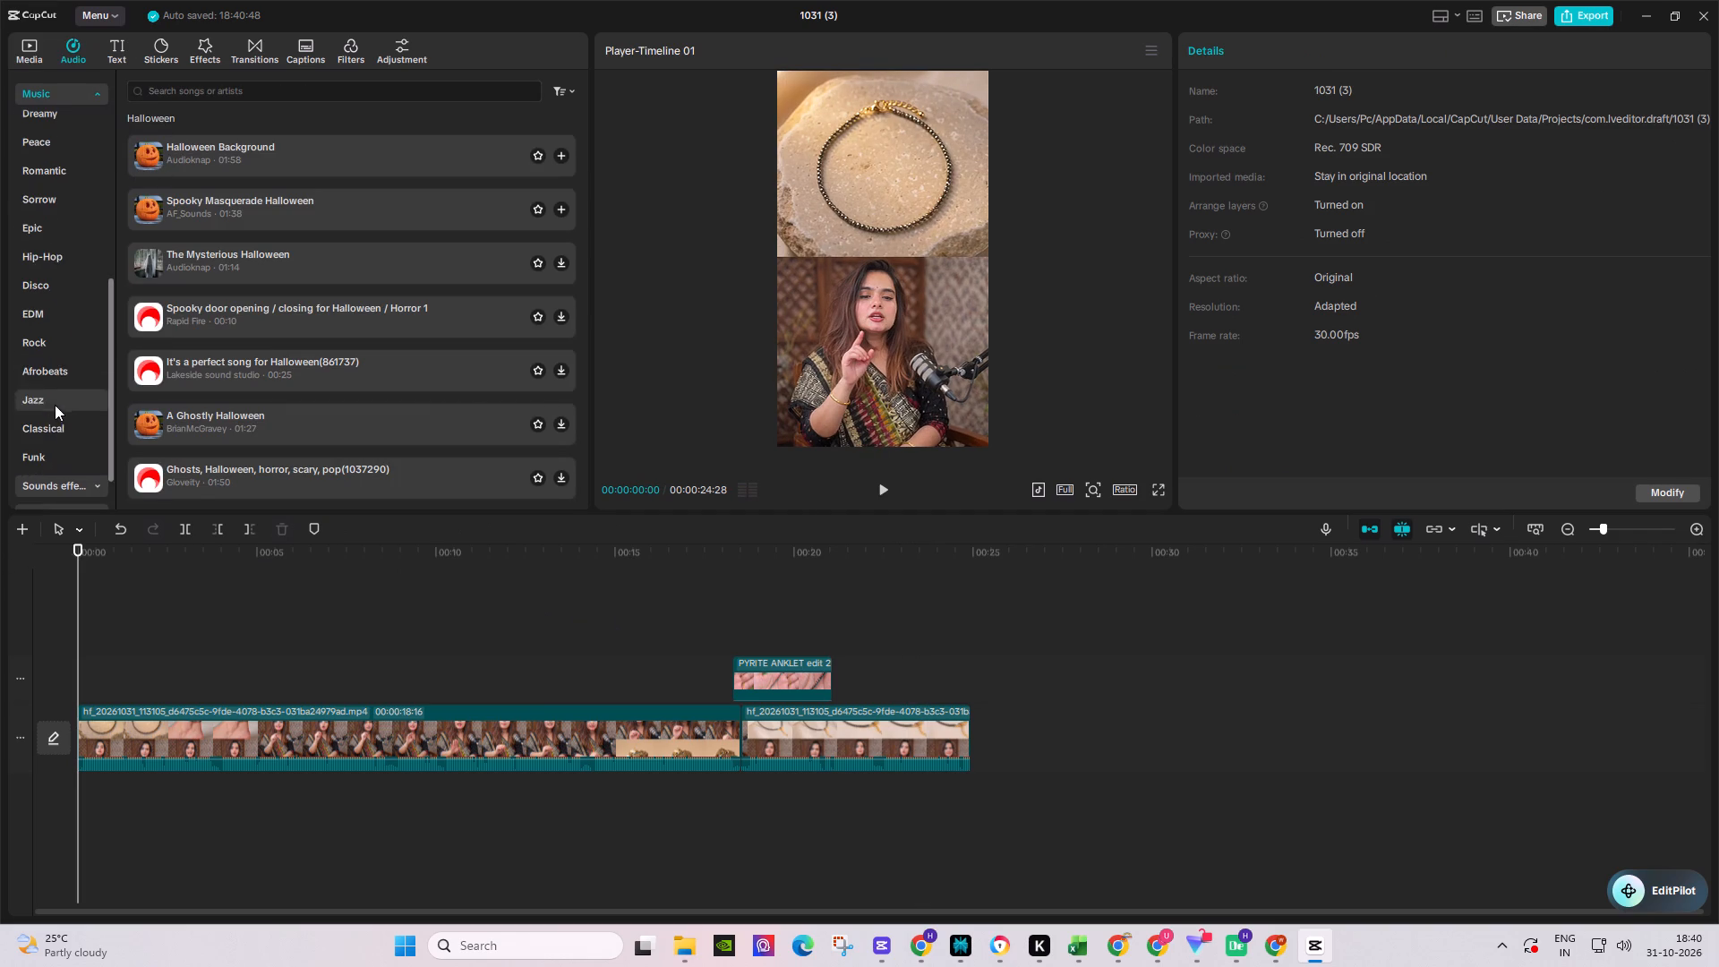
scroll(55, 405, "down", 1)
left_click(59, 347)
left_click(162, 261)
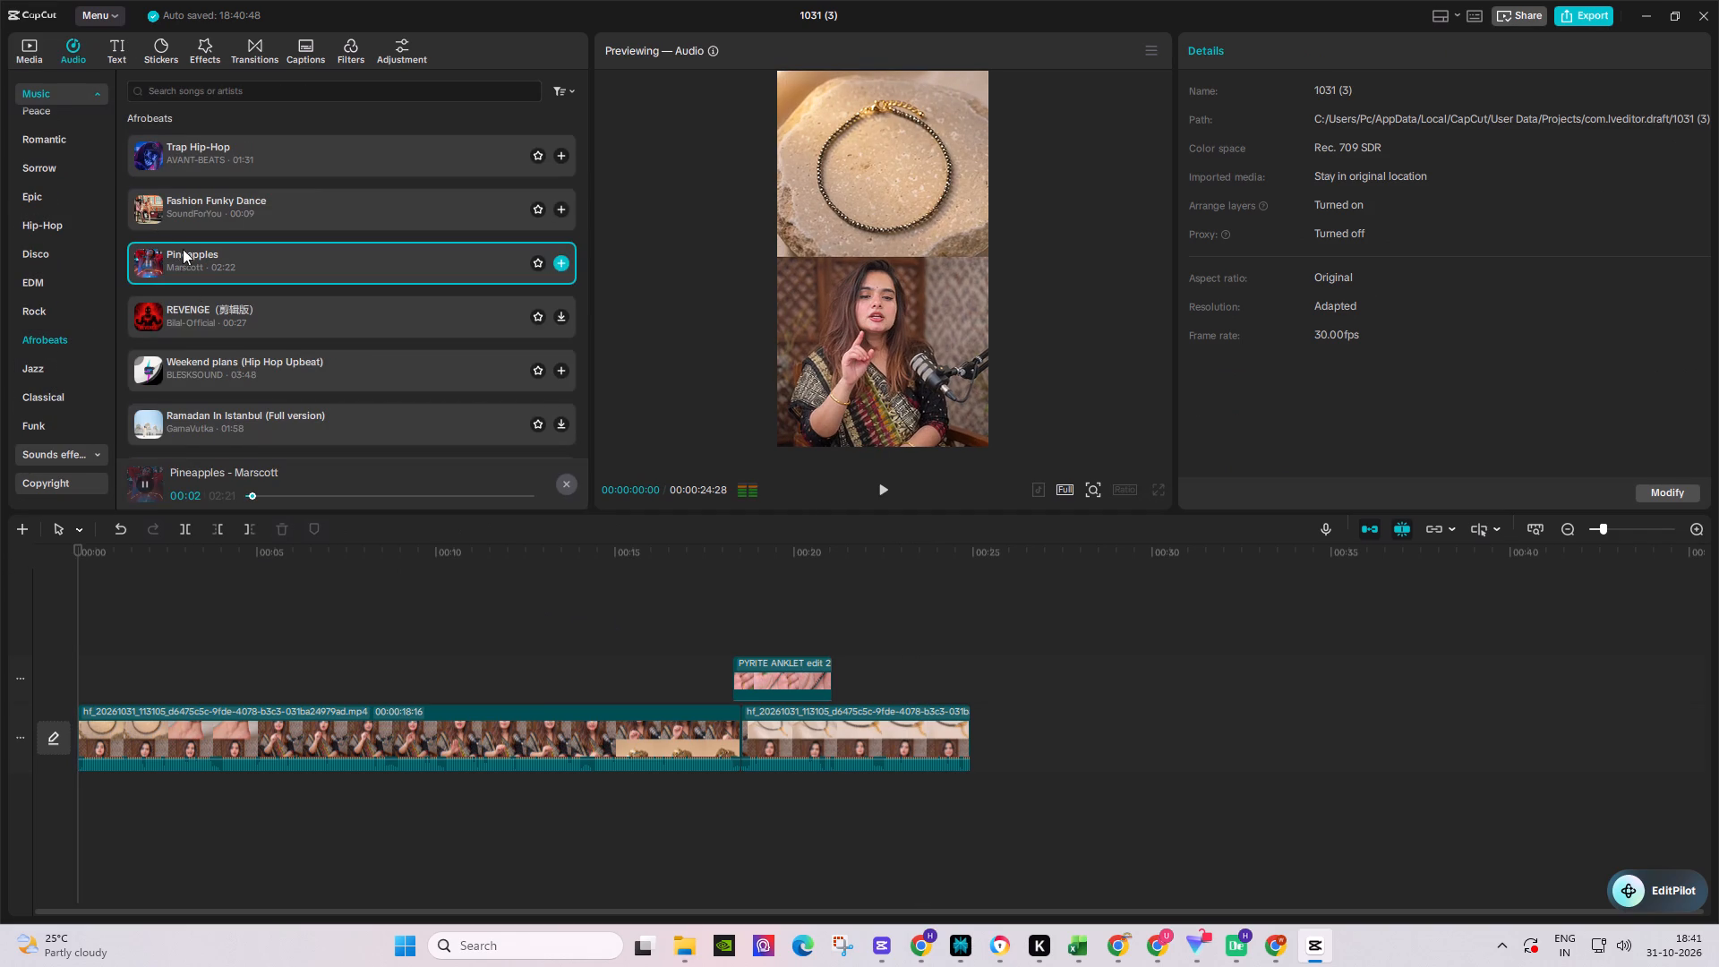
left_click(159, 210)
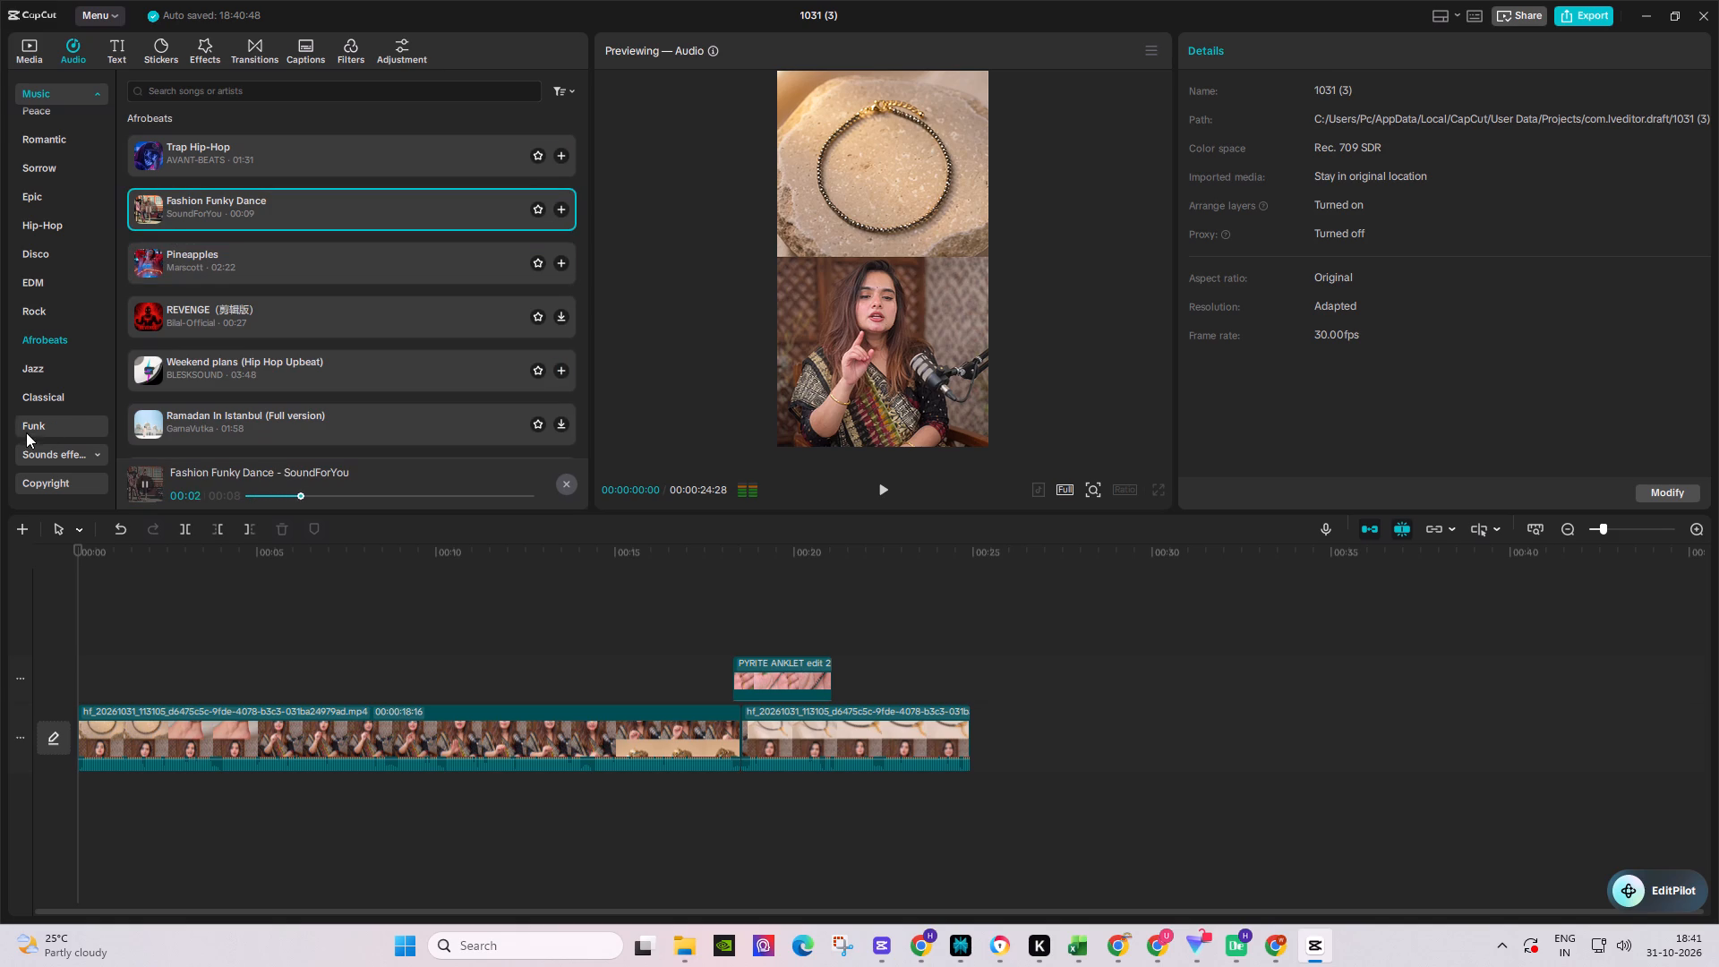
left_click(28, 431)
left_click(37, 398)
left_click(152, 264)
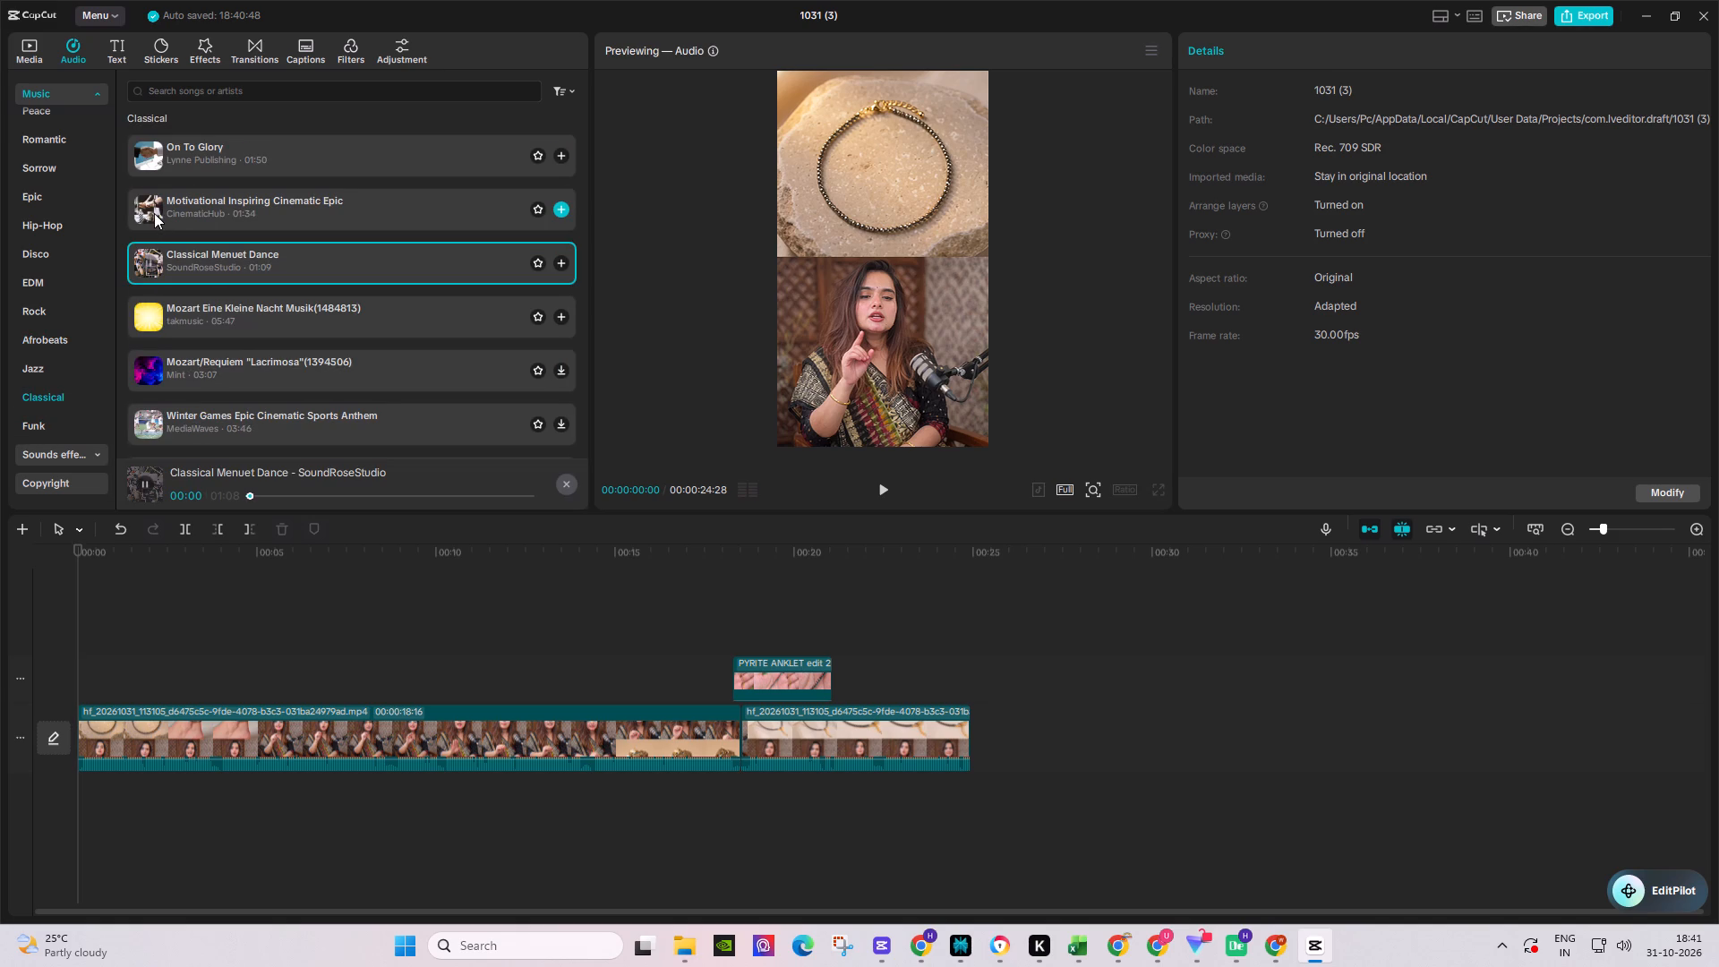
left_click(152, 210)
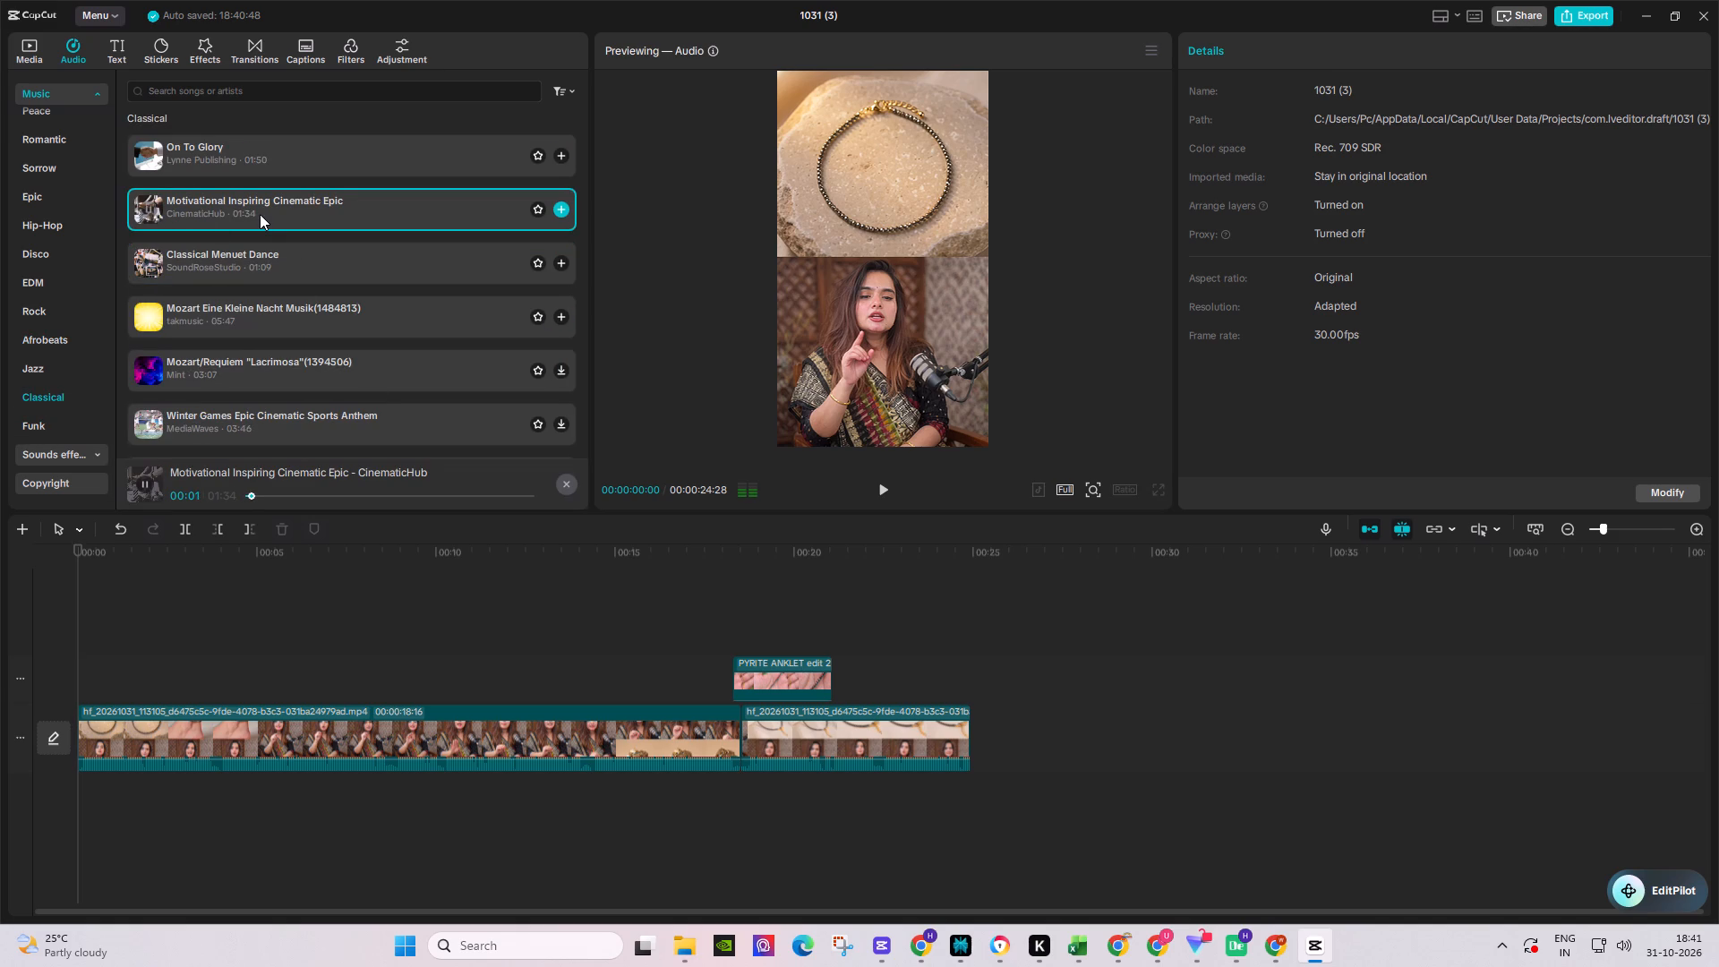
left_click_drag(288, 209, 45, 655)
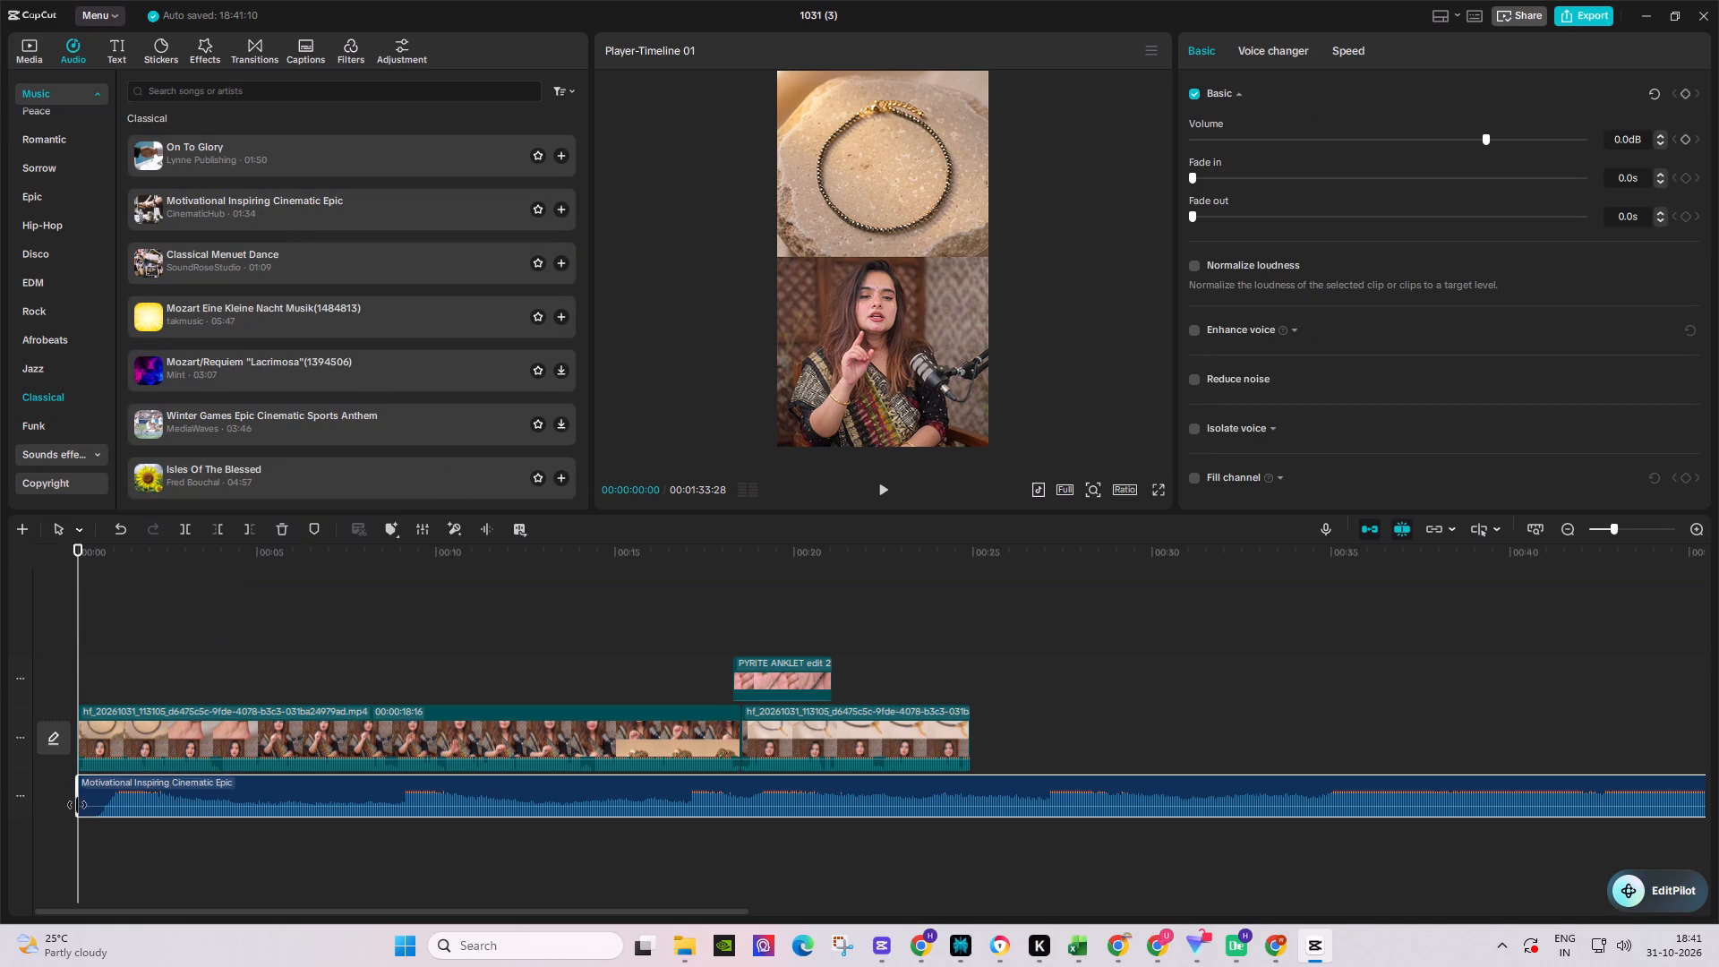
Trim about 22 frames off the music's opening and align it with the start of the video.
left_click_drag(79, 782, 106, 788)
left_click_drag(187, 790, 84, 783)
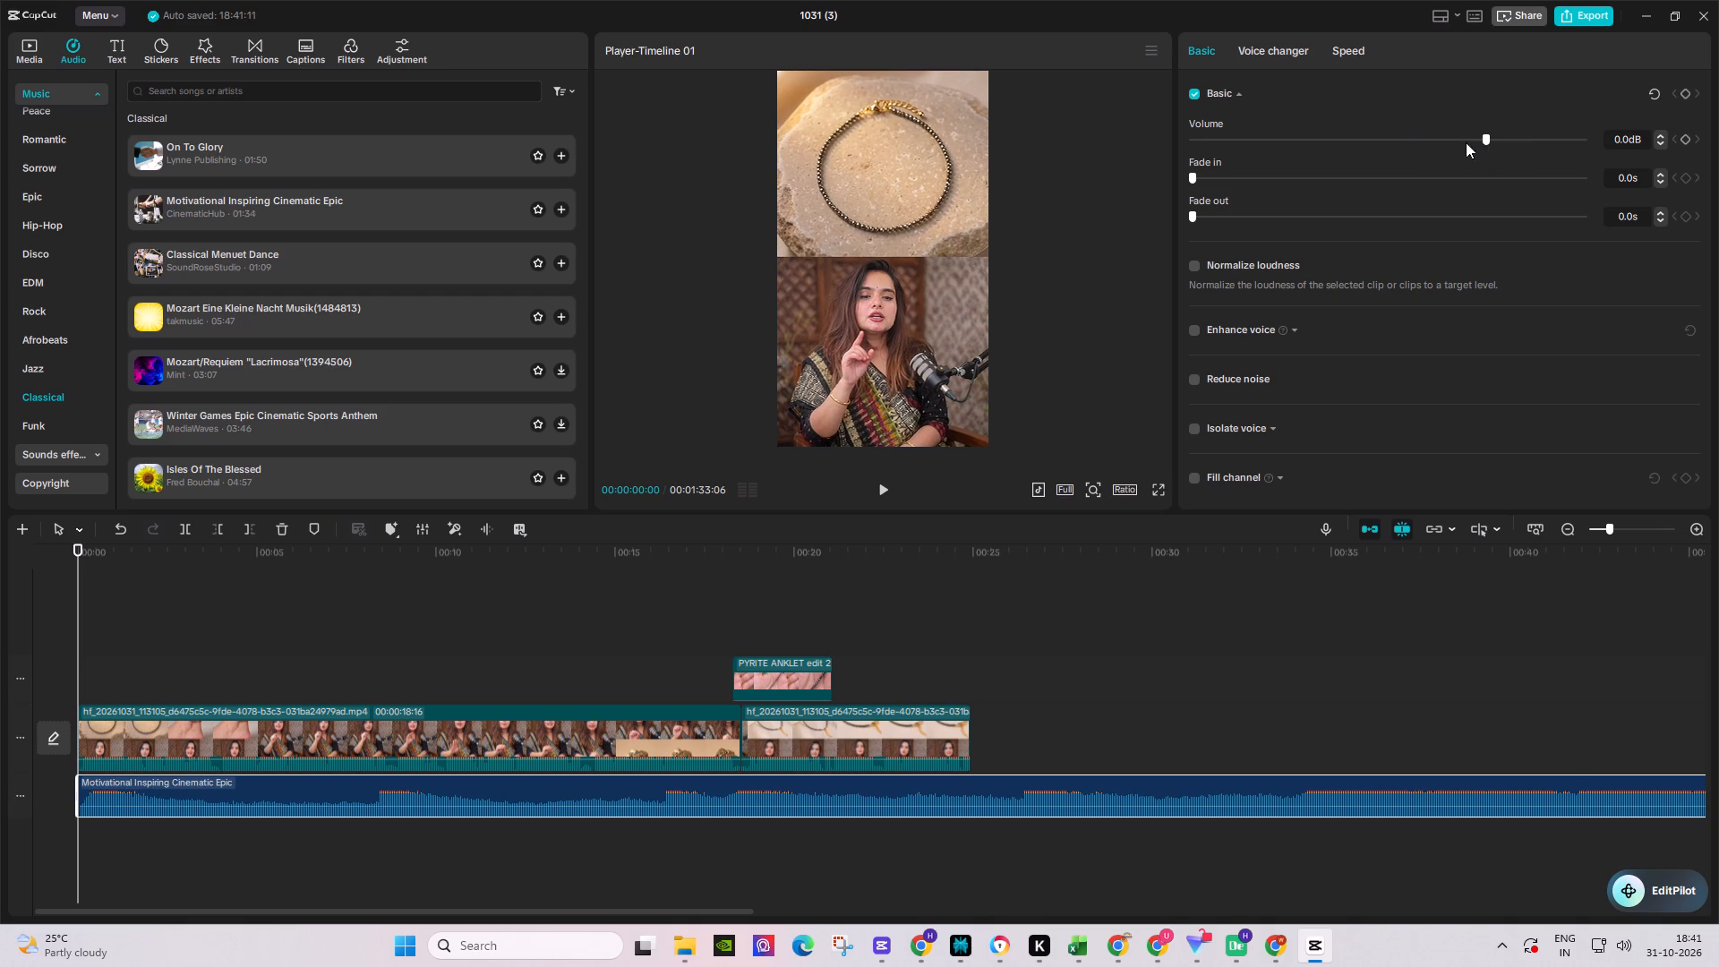
Set the music's volume to -15.3 dB and check the mix in full-screen playback to the end of the video.
left_click_drag(1470, 142, 1407, 150)
key("space")
left_click(1156, 484)
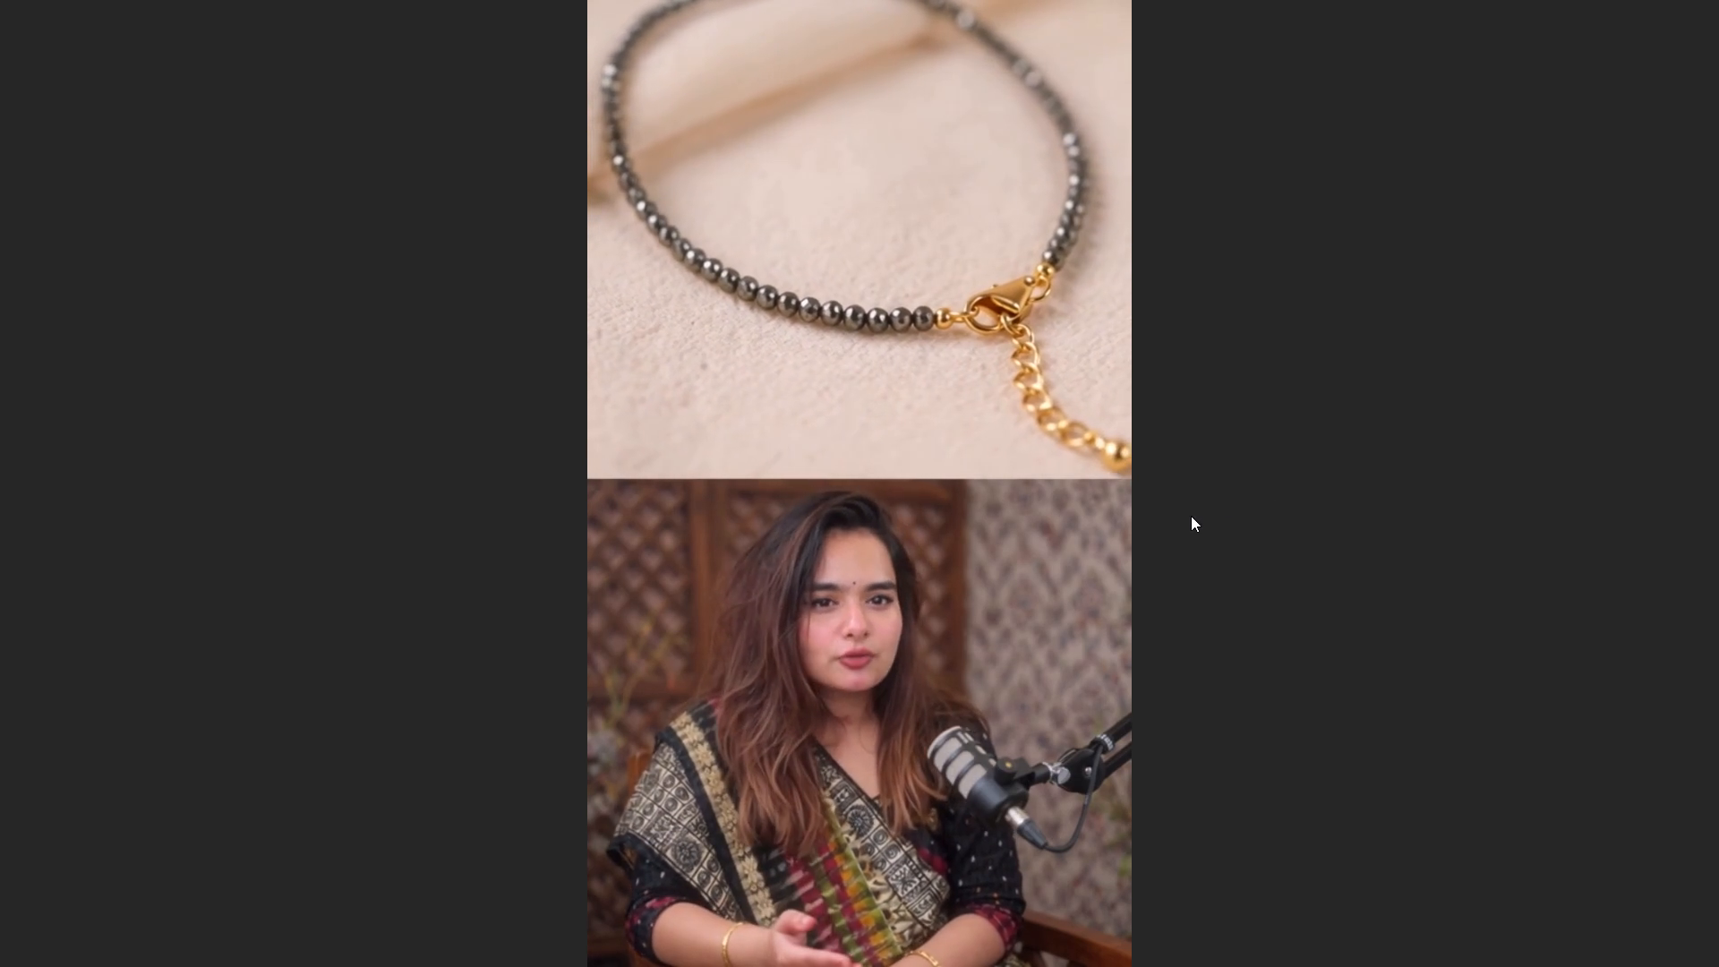
left_click(1137, 603)
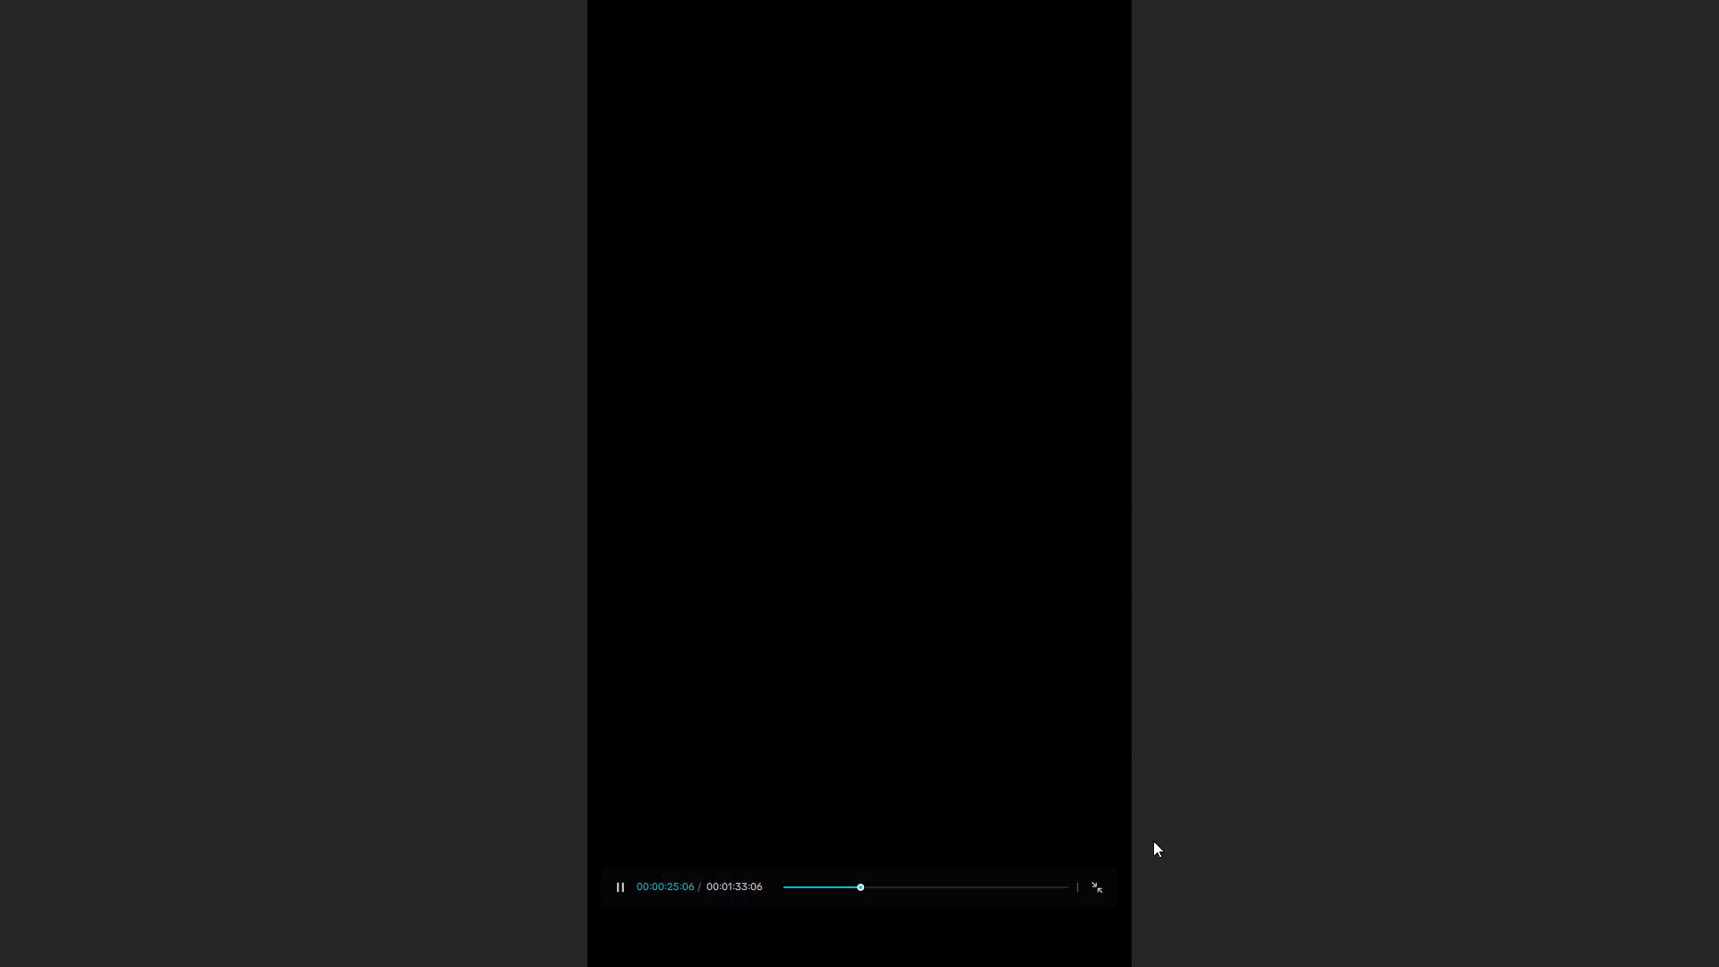
left_click(1099, 887)
key("space")
Cut off the rest of the music at 00:00:24:28, where the main video ends.
left_click_drag(979, 561, 973, 560)
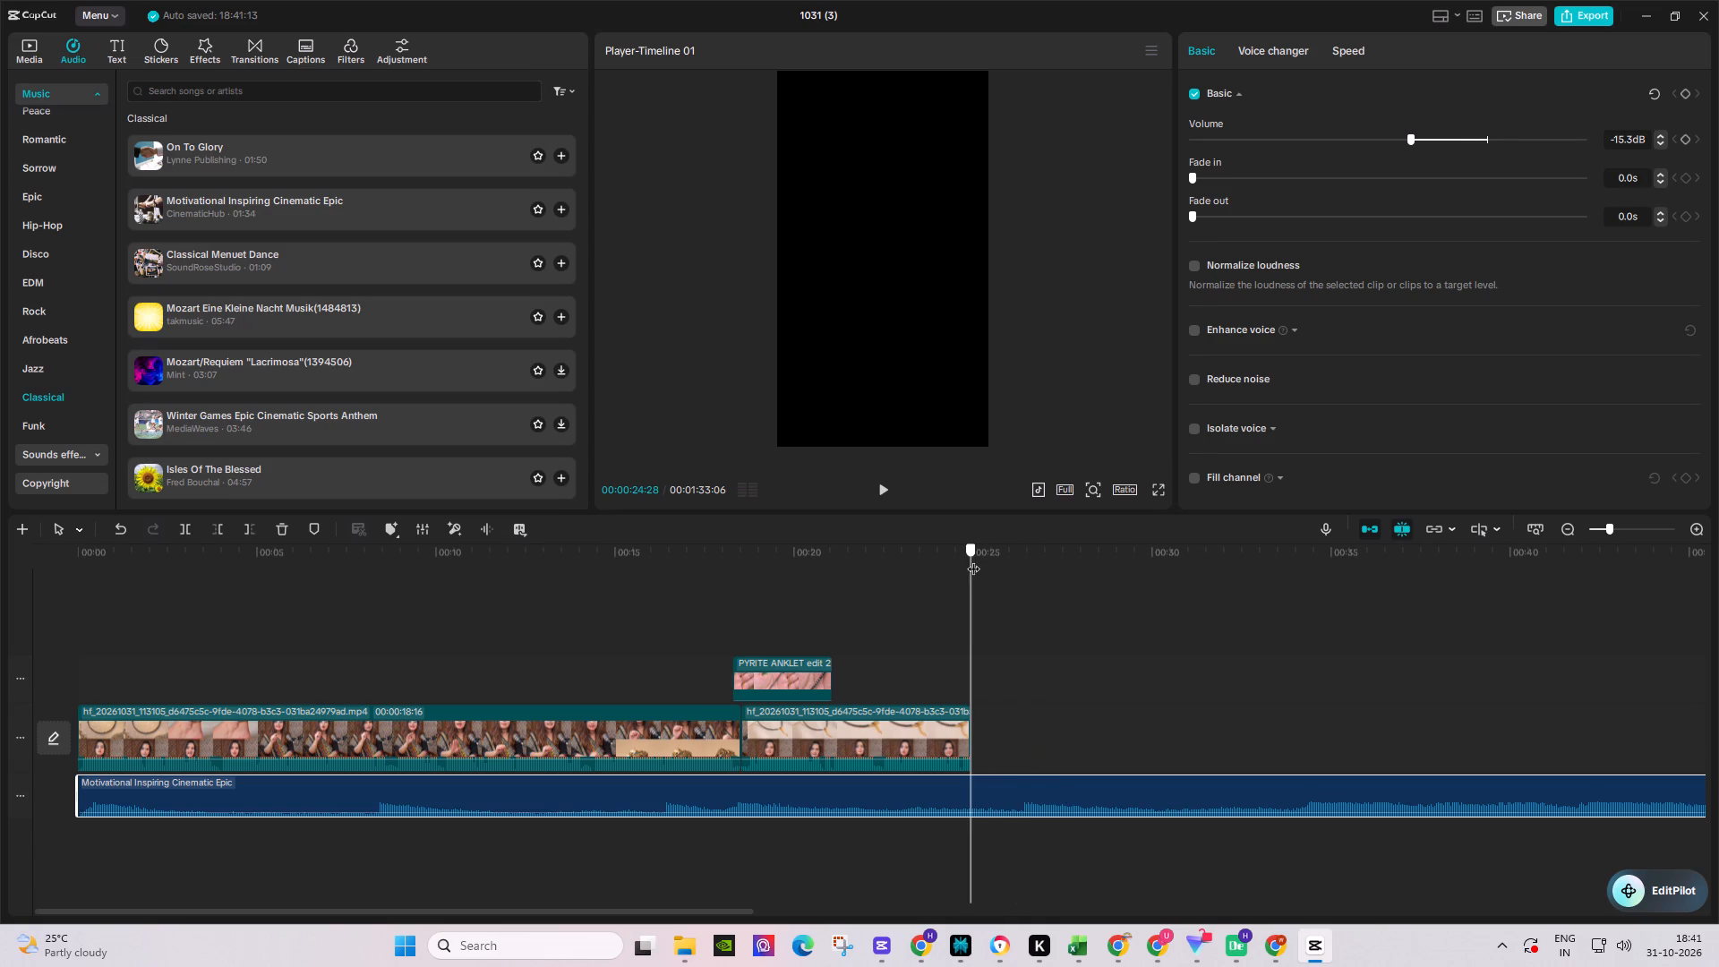
left_click_drag(973, 560, 970, 558)
left_click(243, 527)
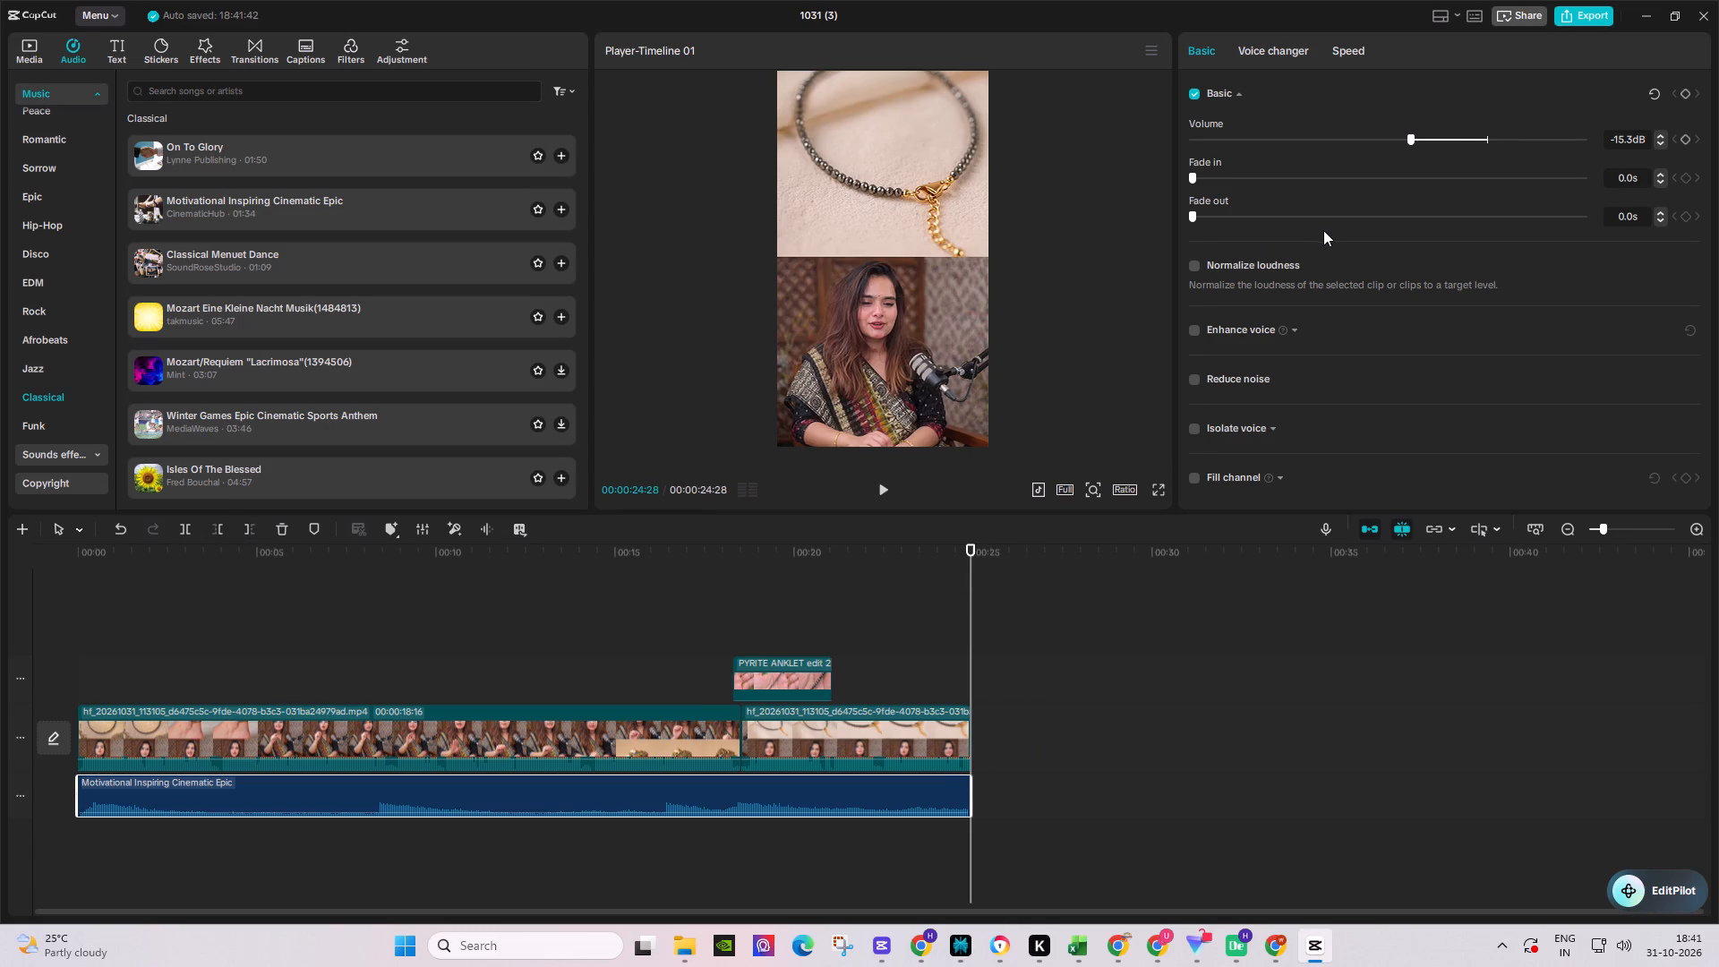
Export the video to Downloads under the name PYRITE ANKLET edit 2 higgs By Him, with 1080P resolution, mp4 format and 30fps.
left_click(1597, 12)
left_click_drag(1053, 256, 920, 252)
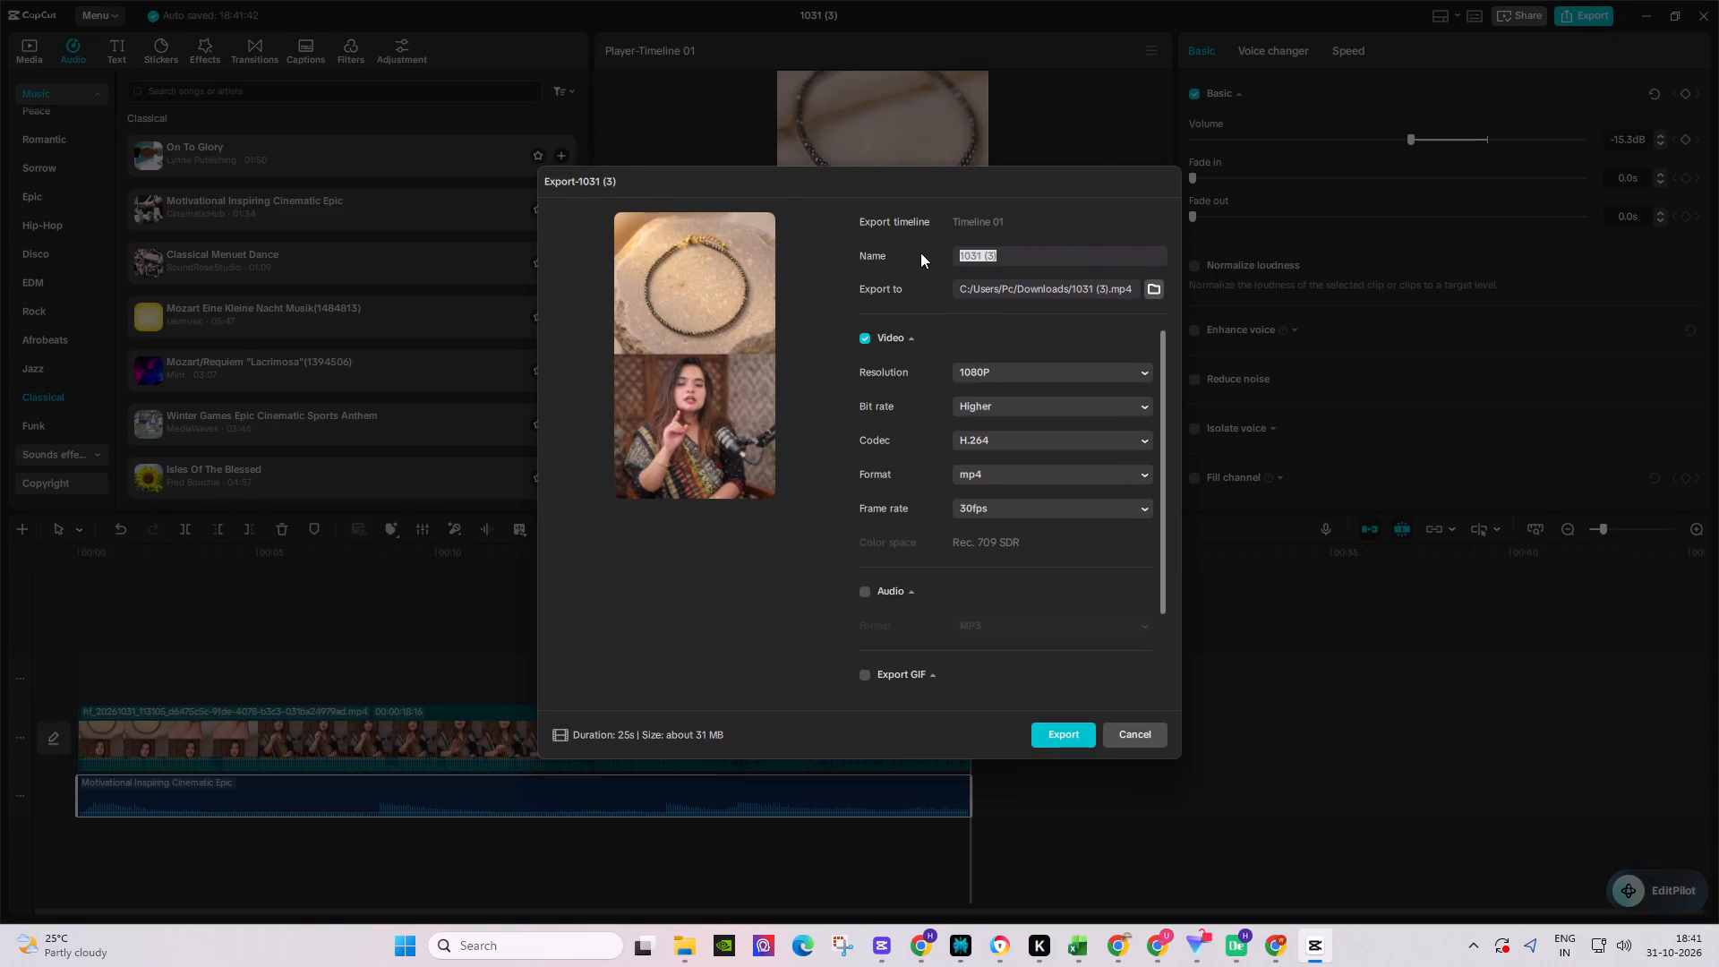
key("g")
type("reg")
left_click_drag(995, 267, 953, 258)
left_click_drag(1000, 256, 951, 253)
key("ctrl+v")
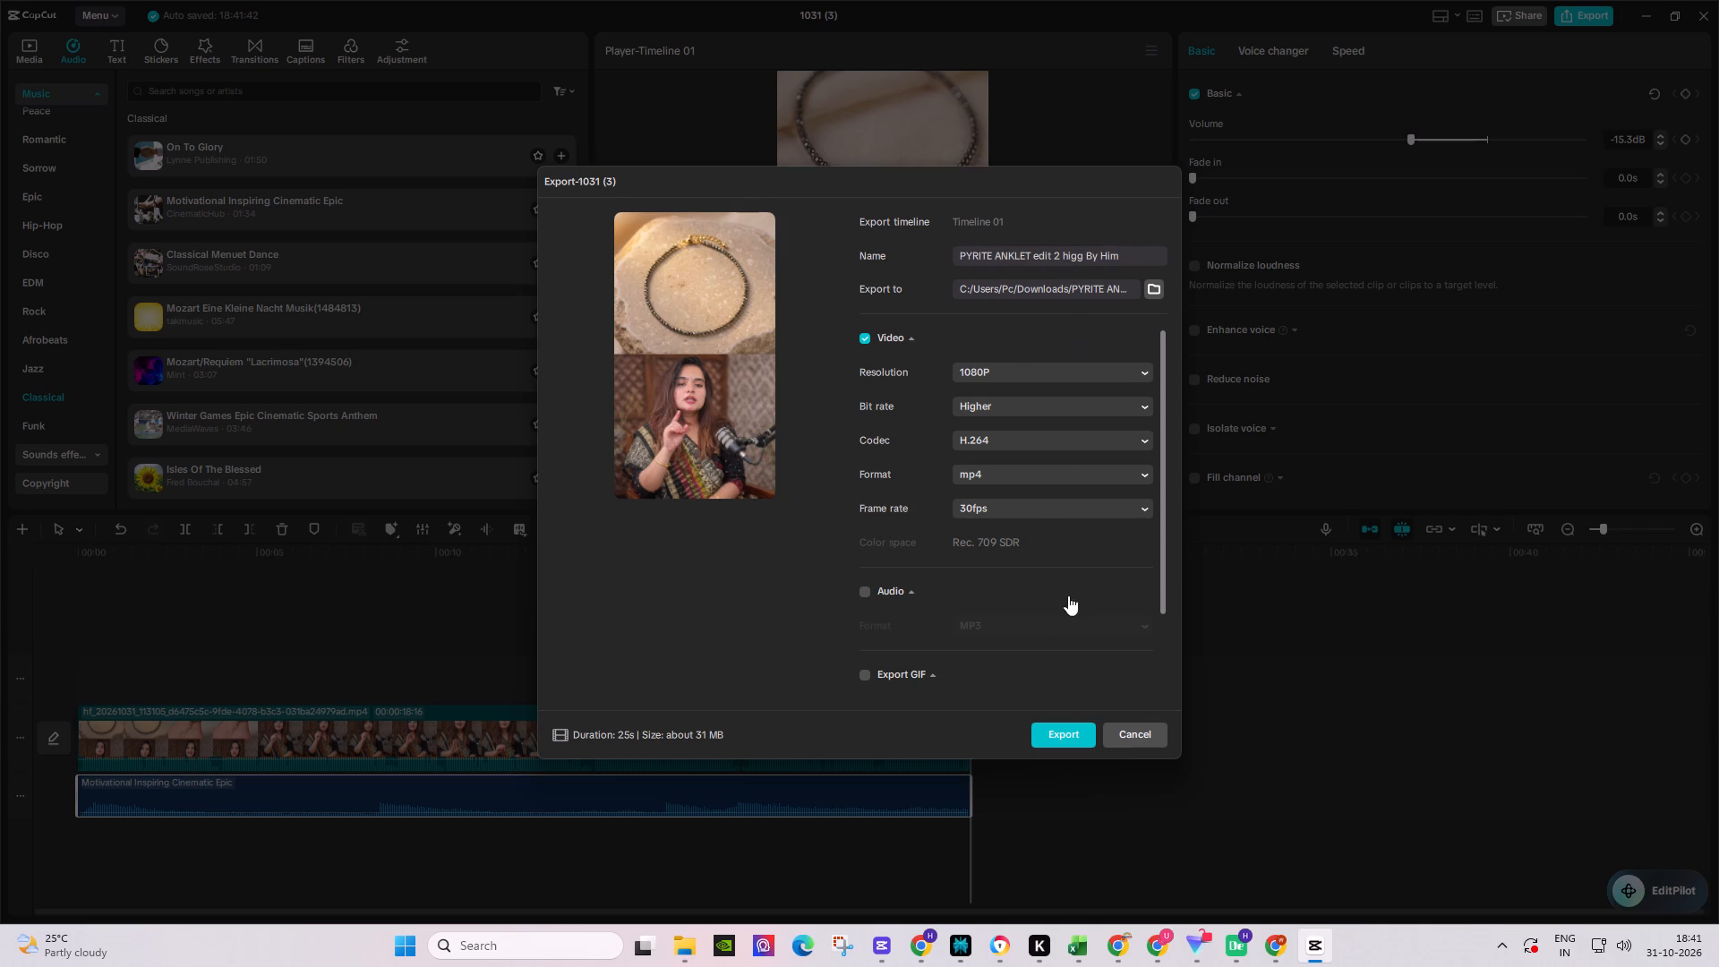
left_click(1048, 732)
left_click(914, 533)
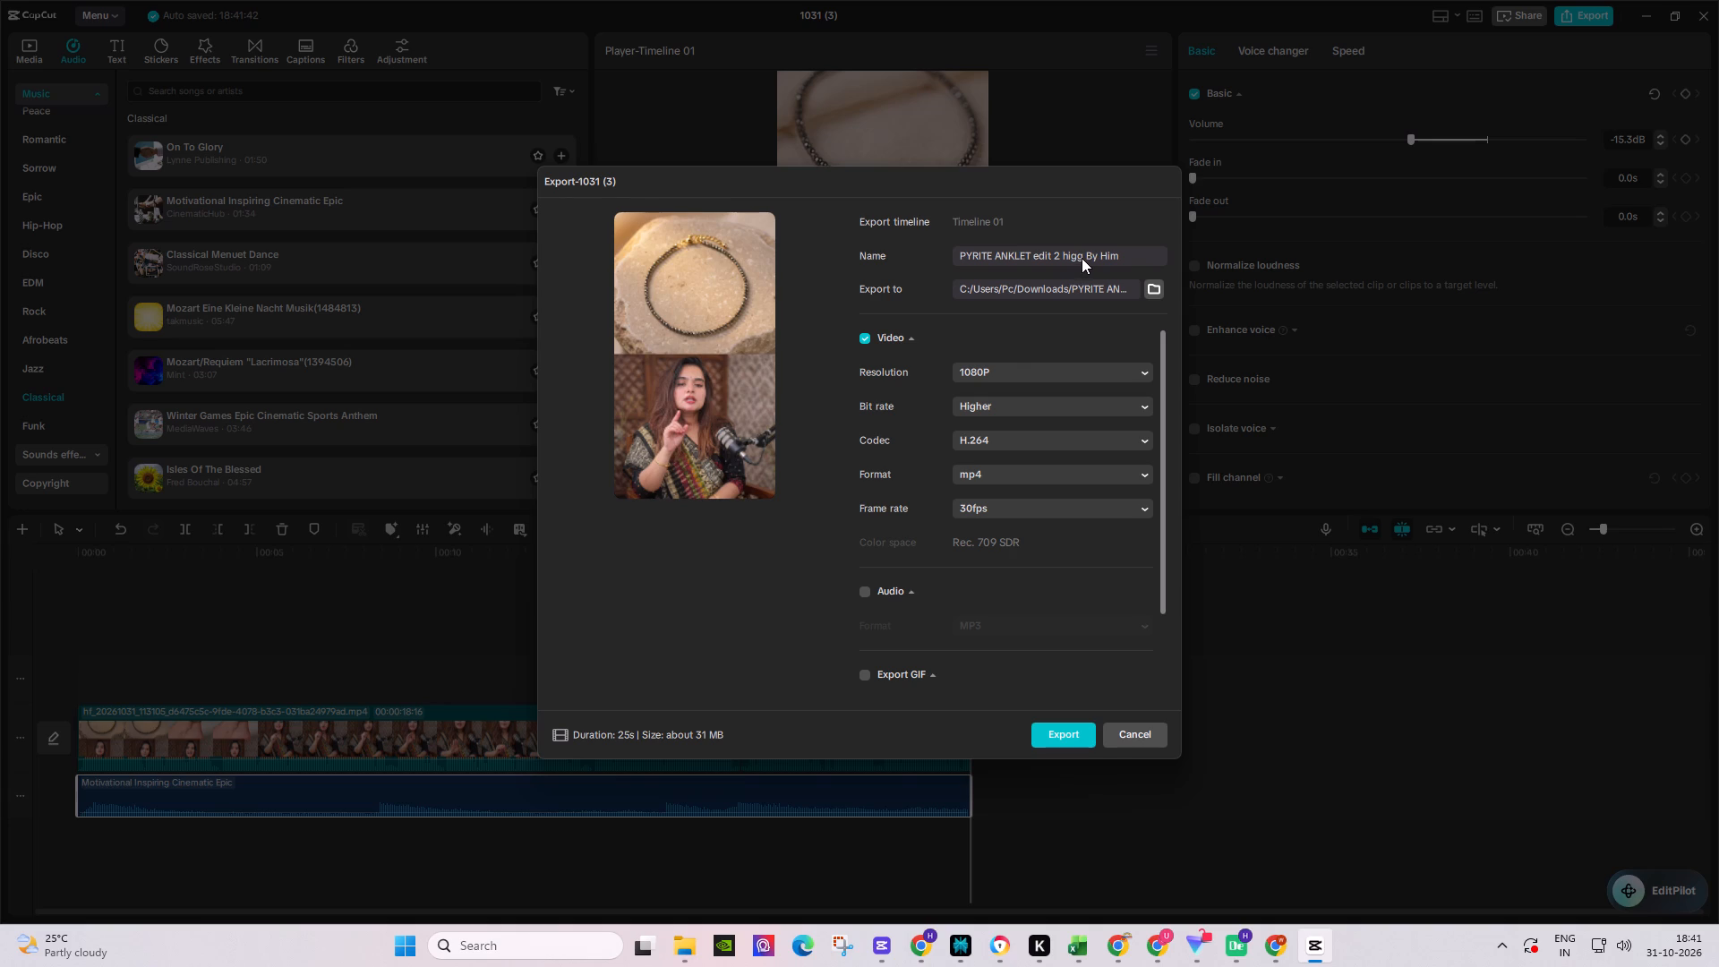
left_click(1082, 259)
key("s")
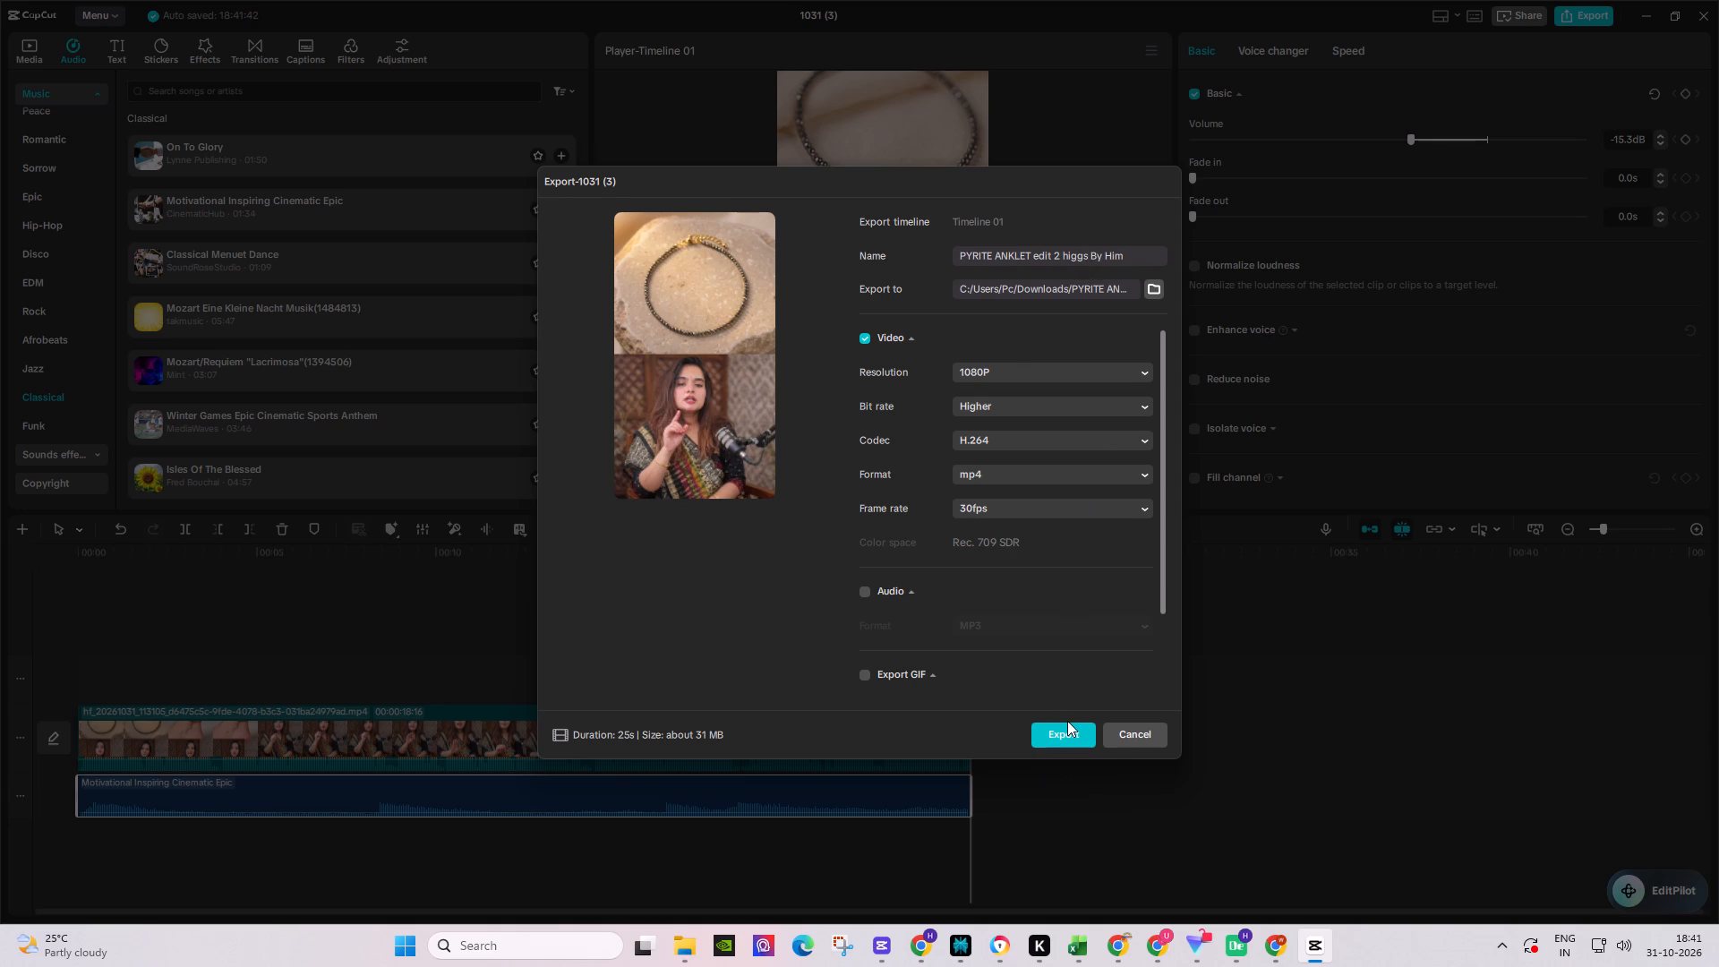
left_click(1069, 716)
left_click(1074, 738)
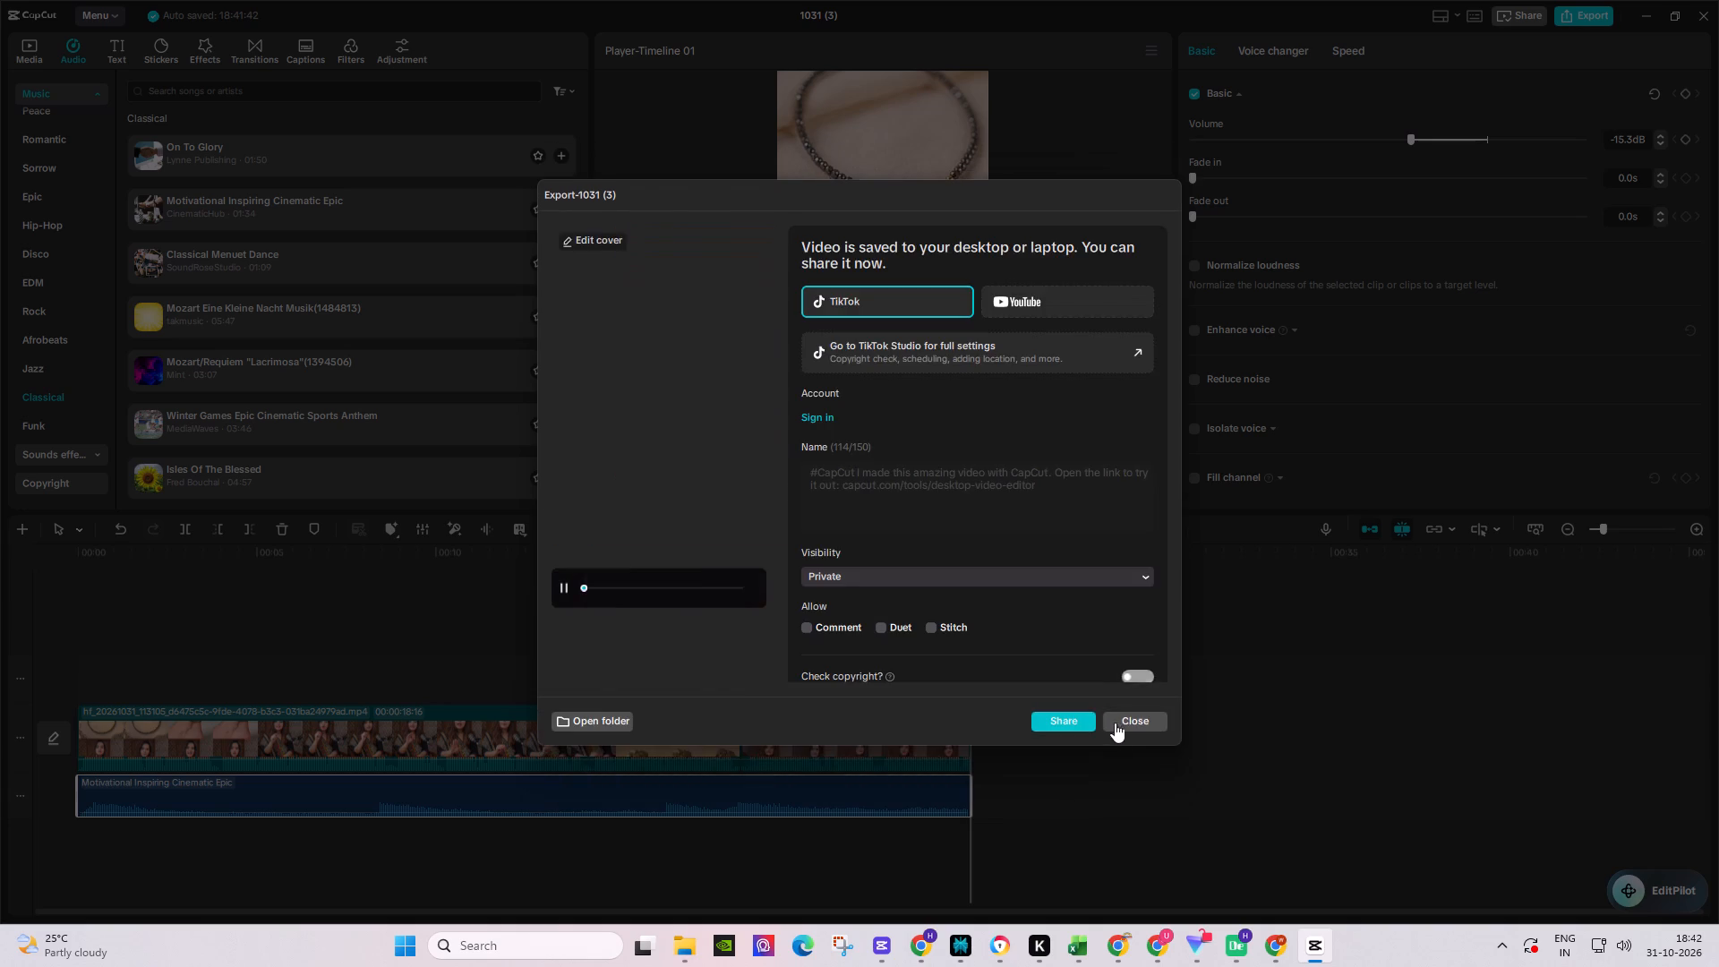
left_click(1118, 716)
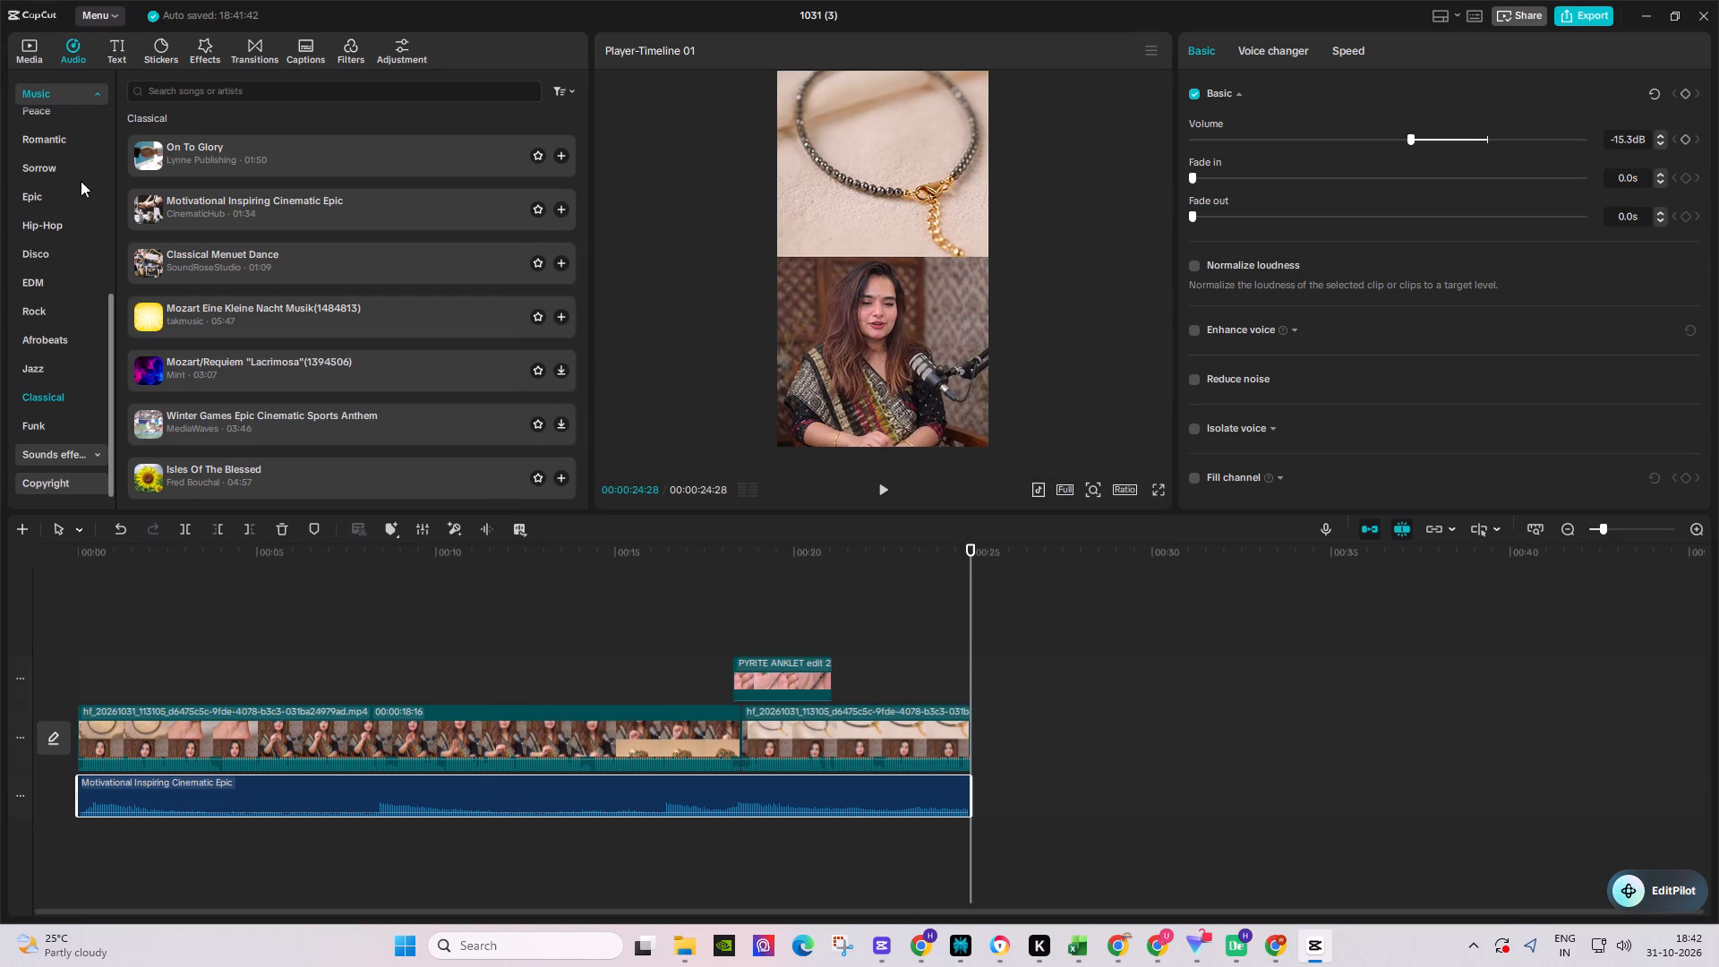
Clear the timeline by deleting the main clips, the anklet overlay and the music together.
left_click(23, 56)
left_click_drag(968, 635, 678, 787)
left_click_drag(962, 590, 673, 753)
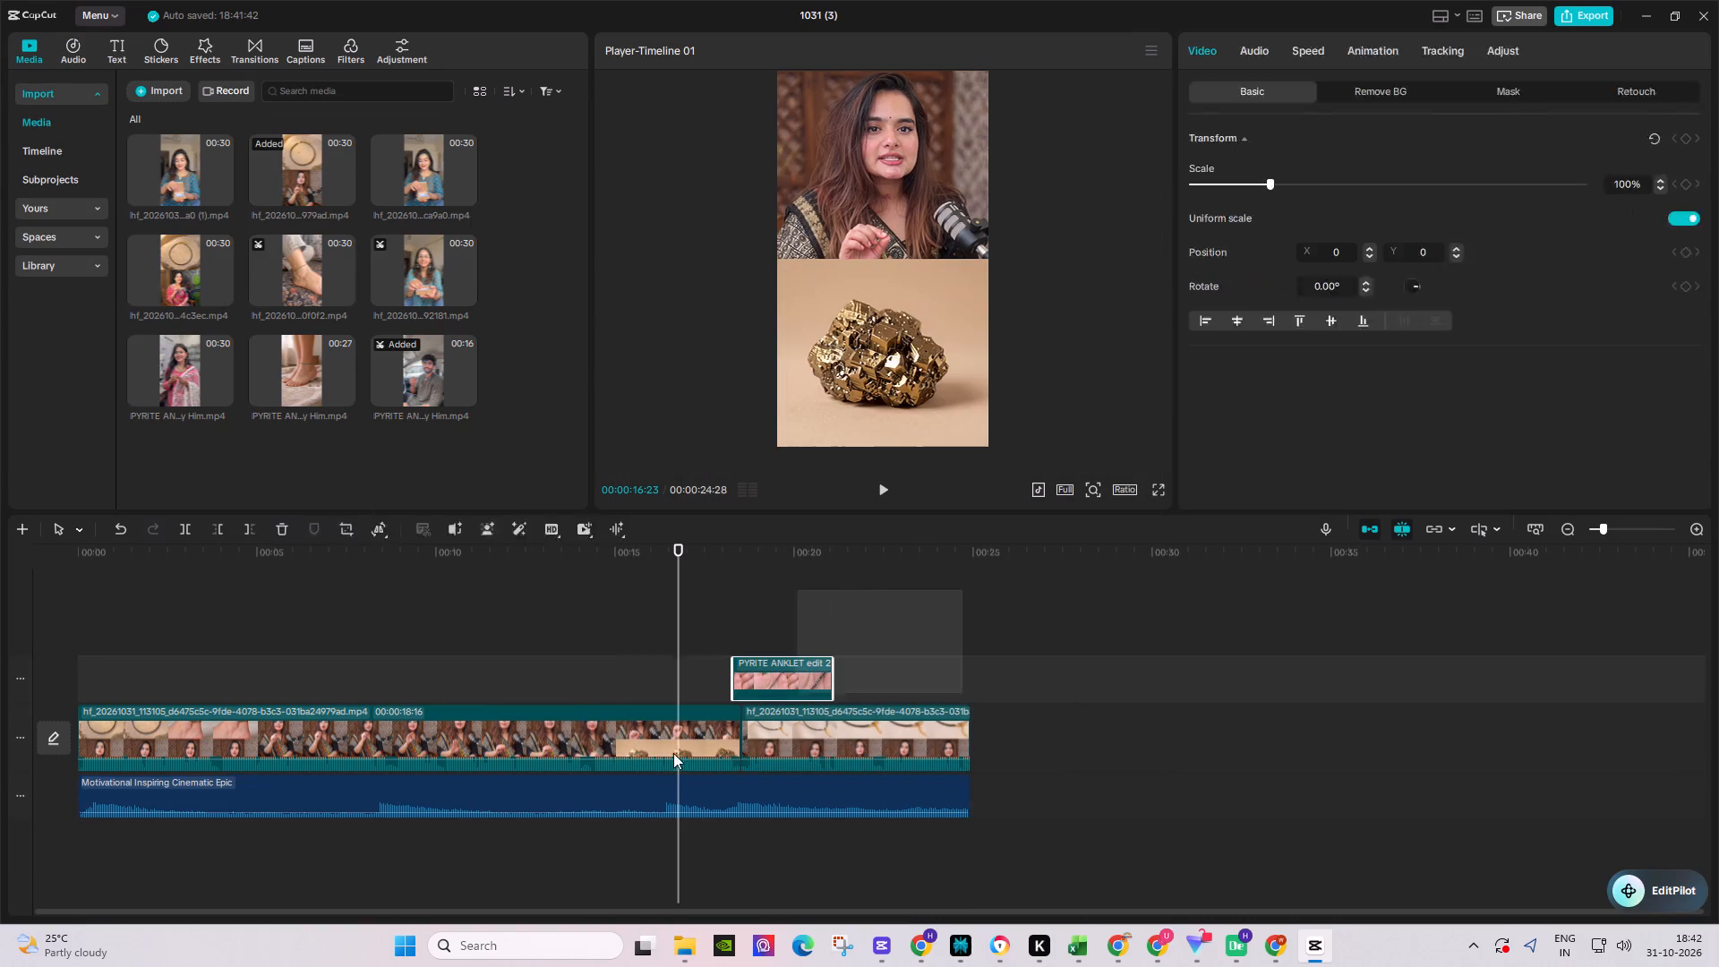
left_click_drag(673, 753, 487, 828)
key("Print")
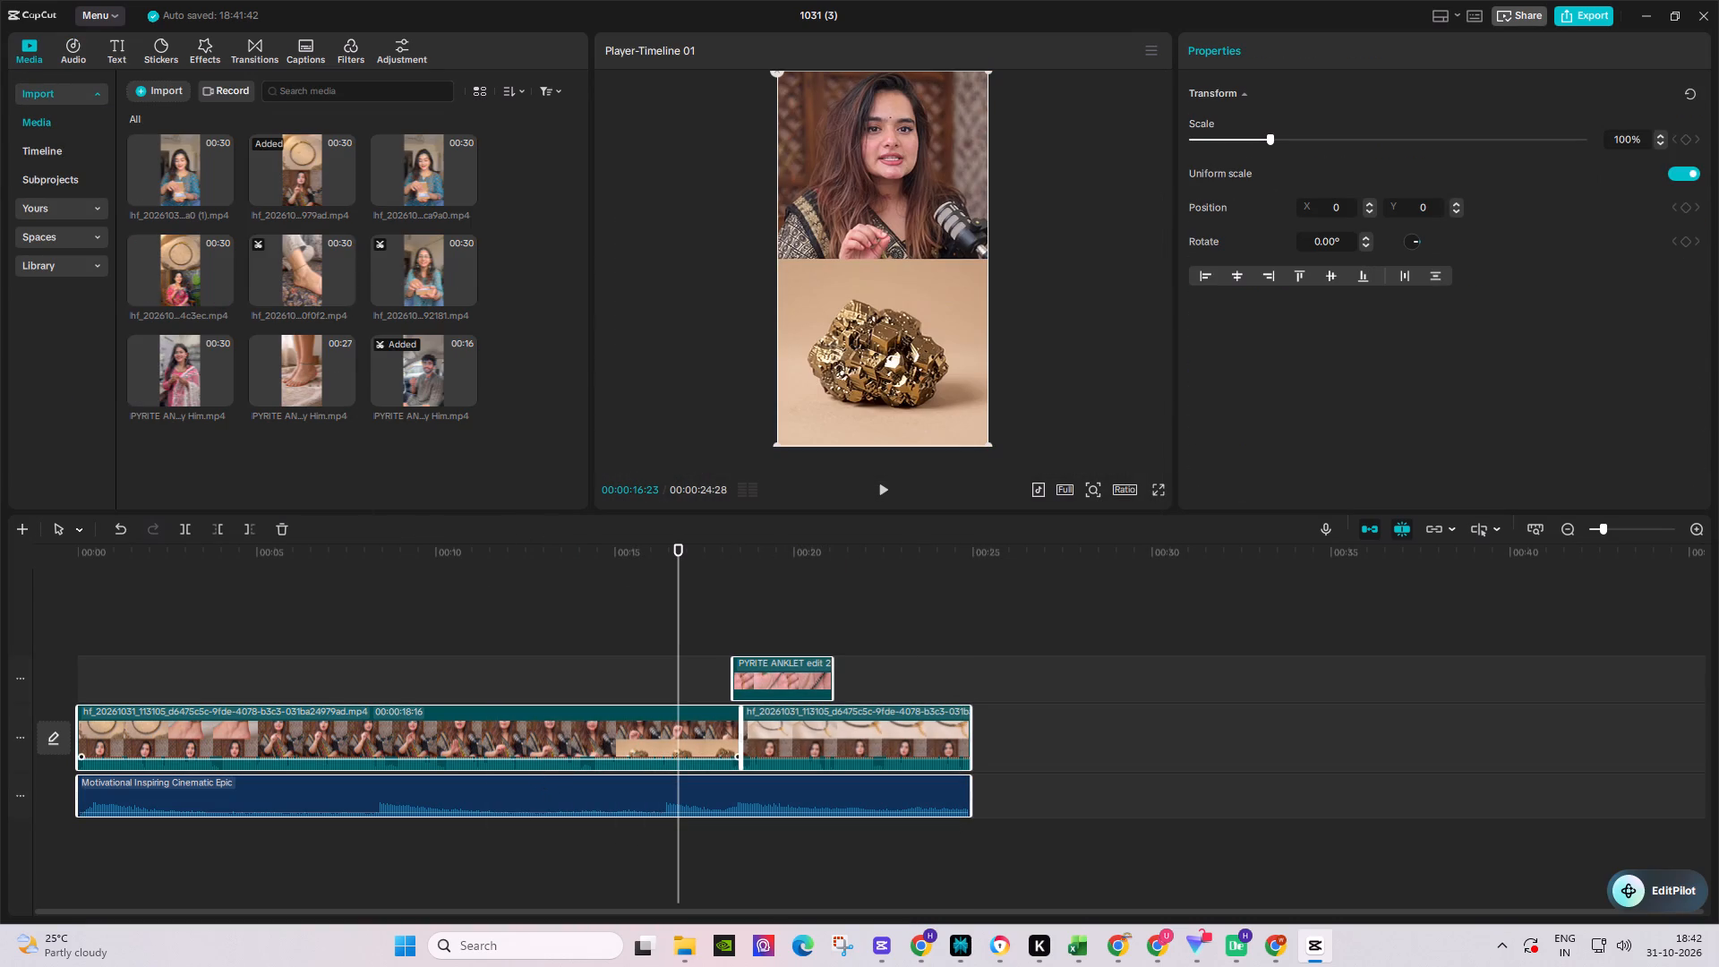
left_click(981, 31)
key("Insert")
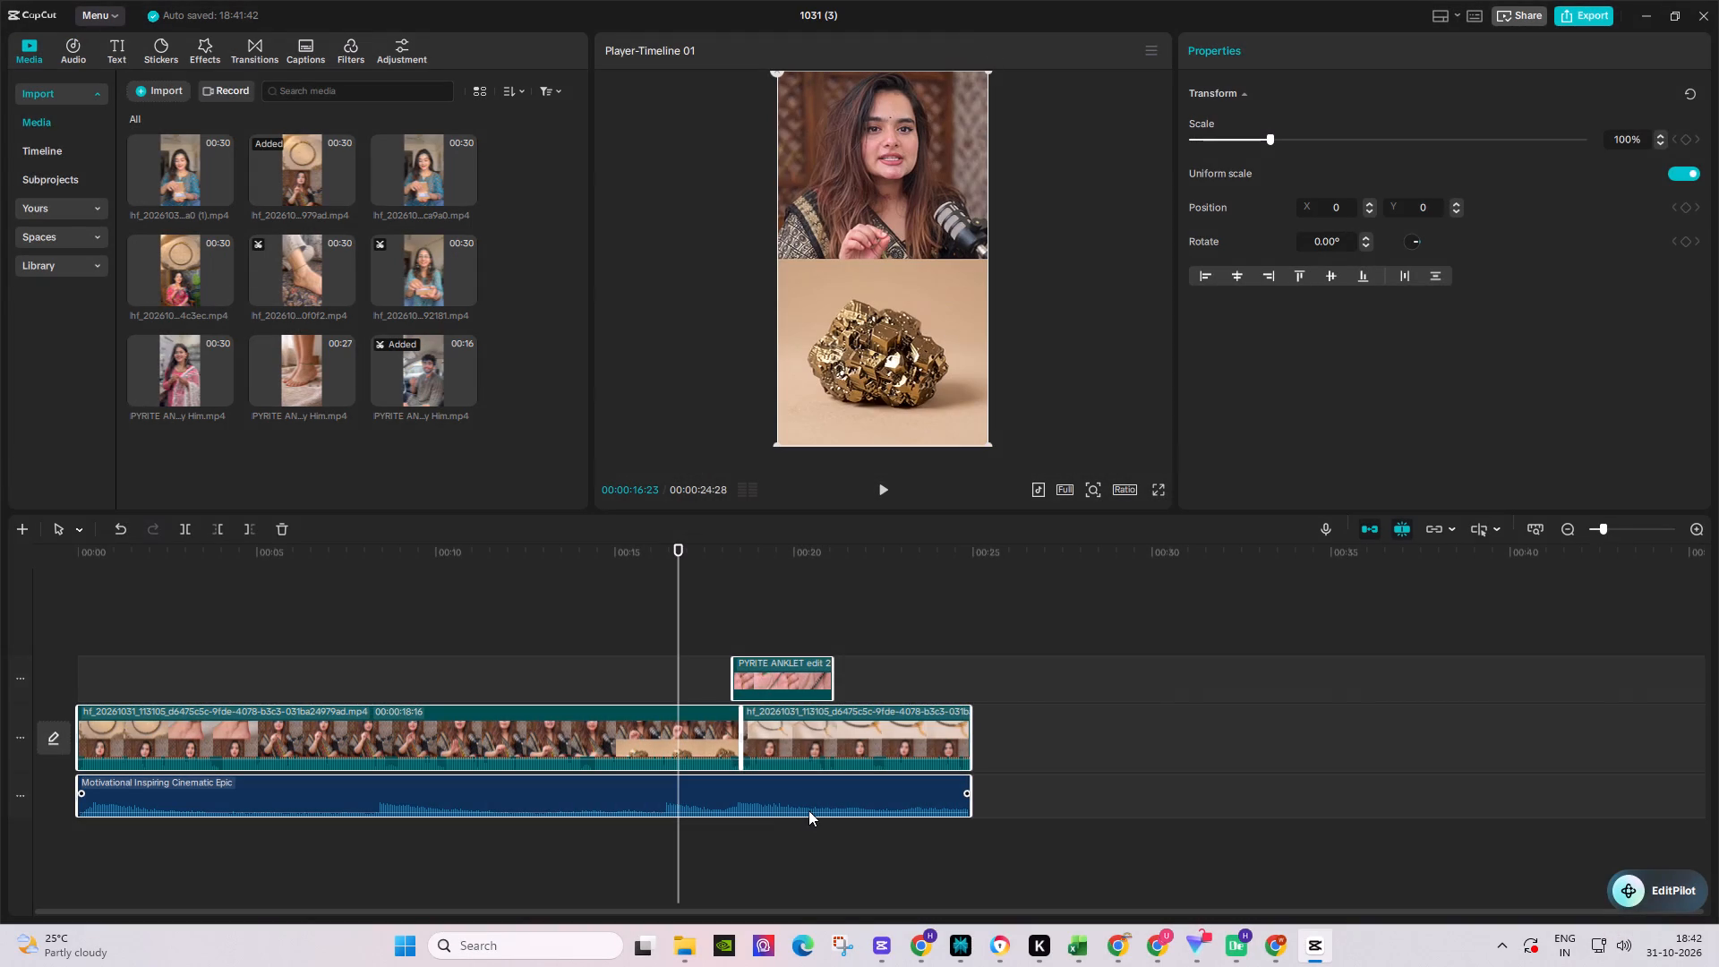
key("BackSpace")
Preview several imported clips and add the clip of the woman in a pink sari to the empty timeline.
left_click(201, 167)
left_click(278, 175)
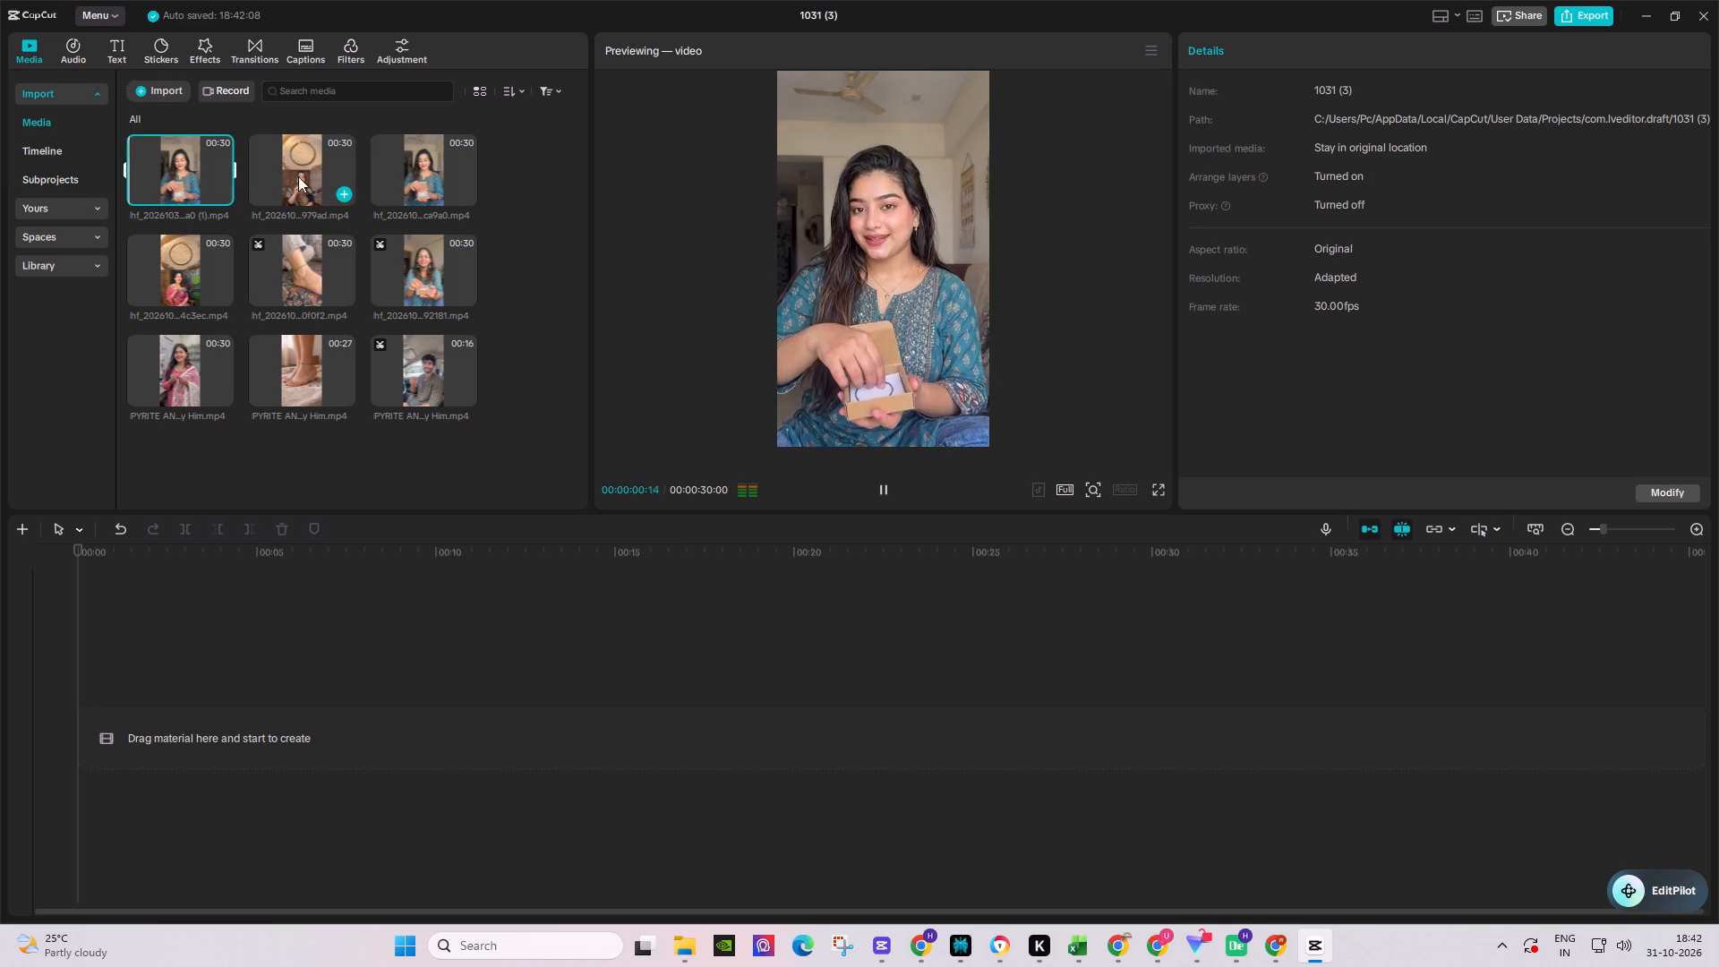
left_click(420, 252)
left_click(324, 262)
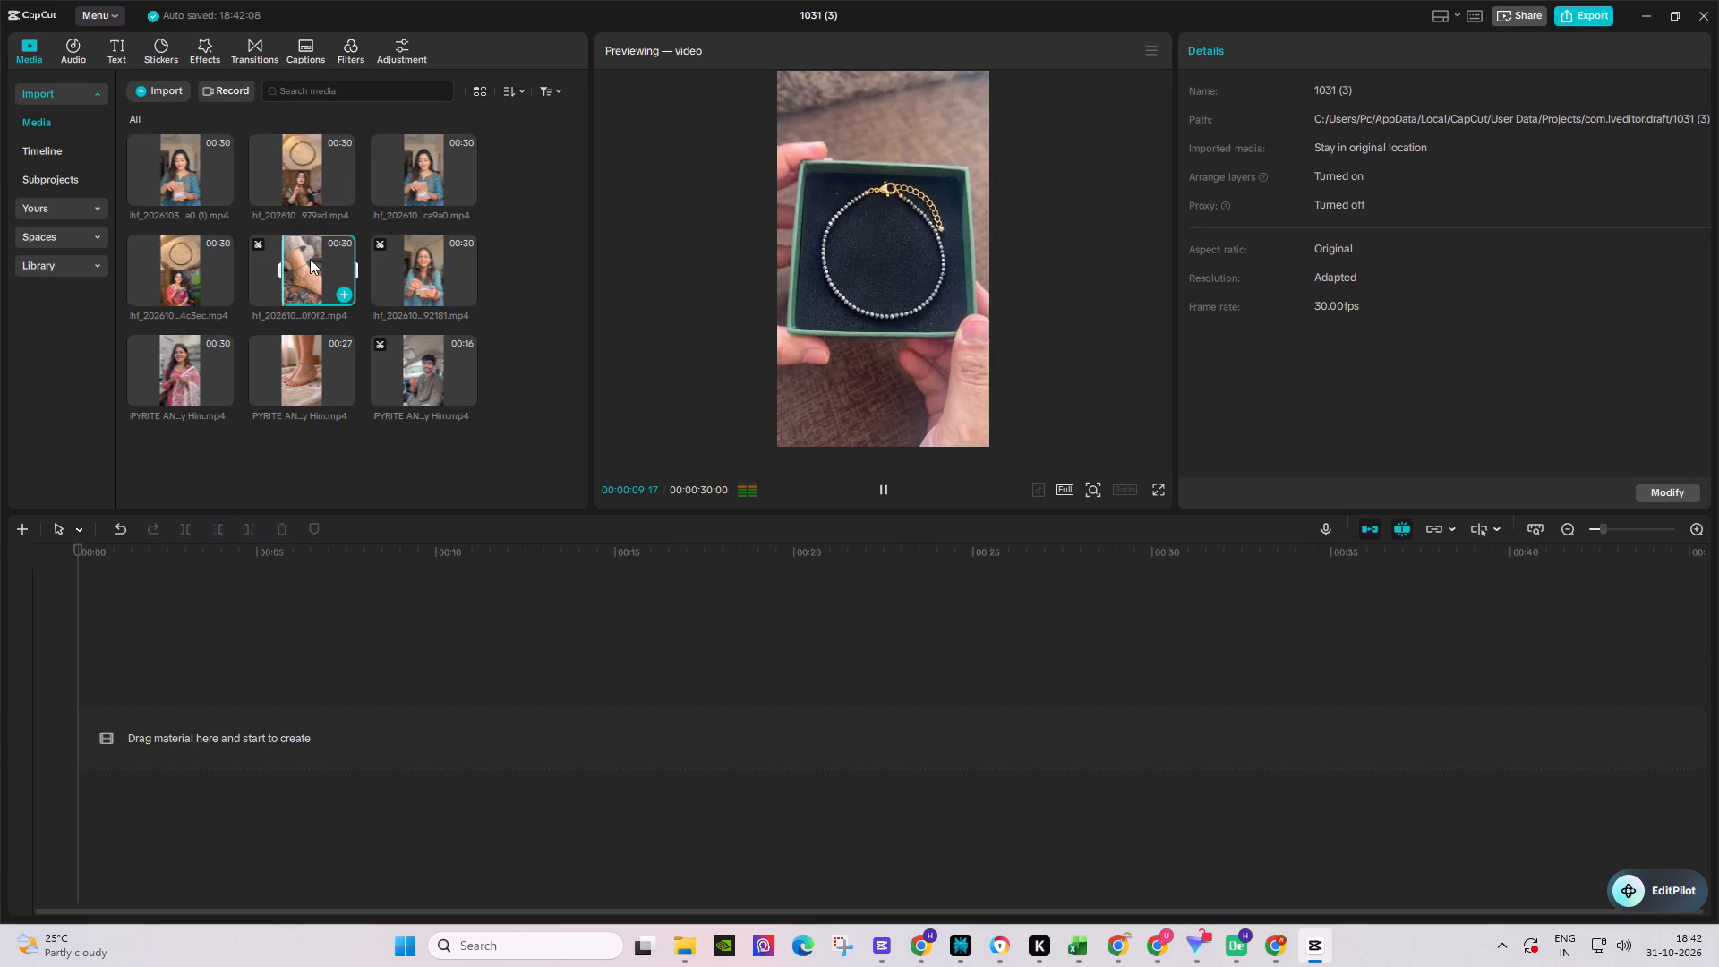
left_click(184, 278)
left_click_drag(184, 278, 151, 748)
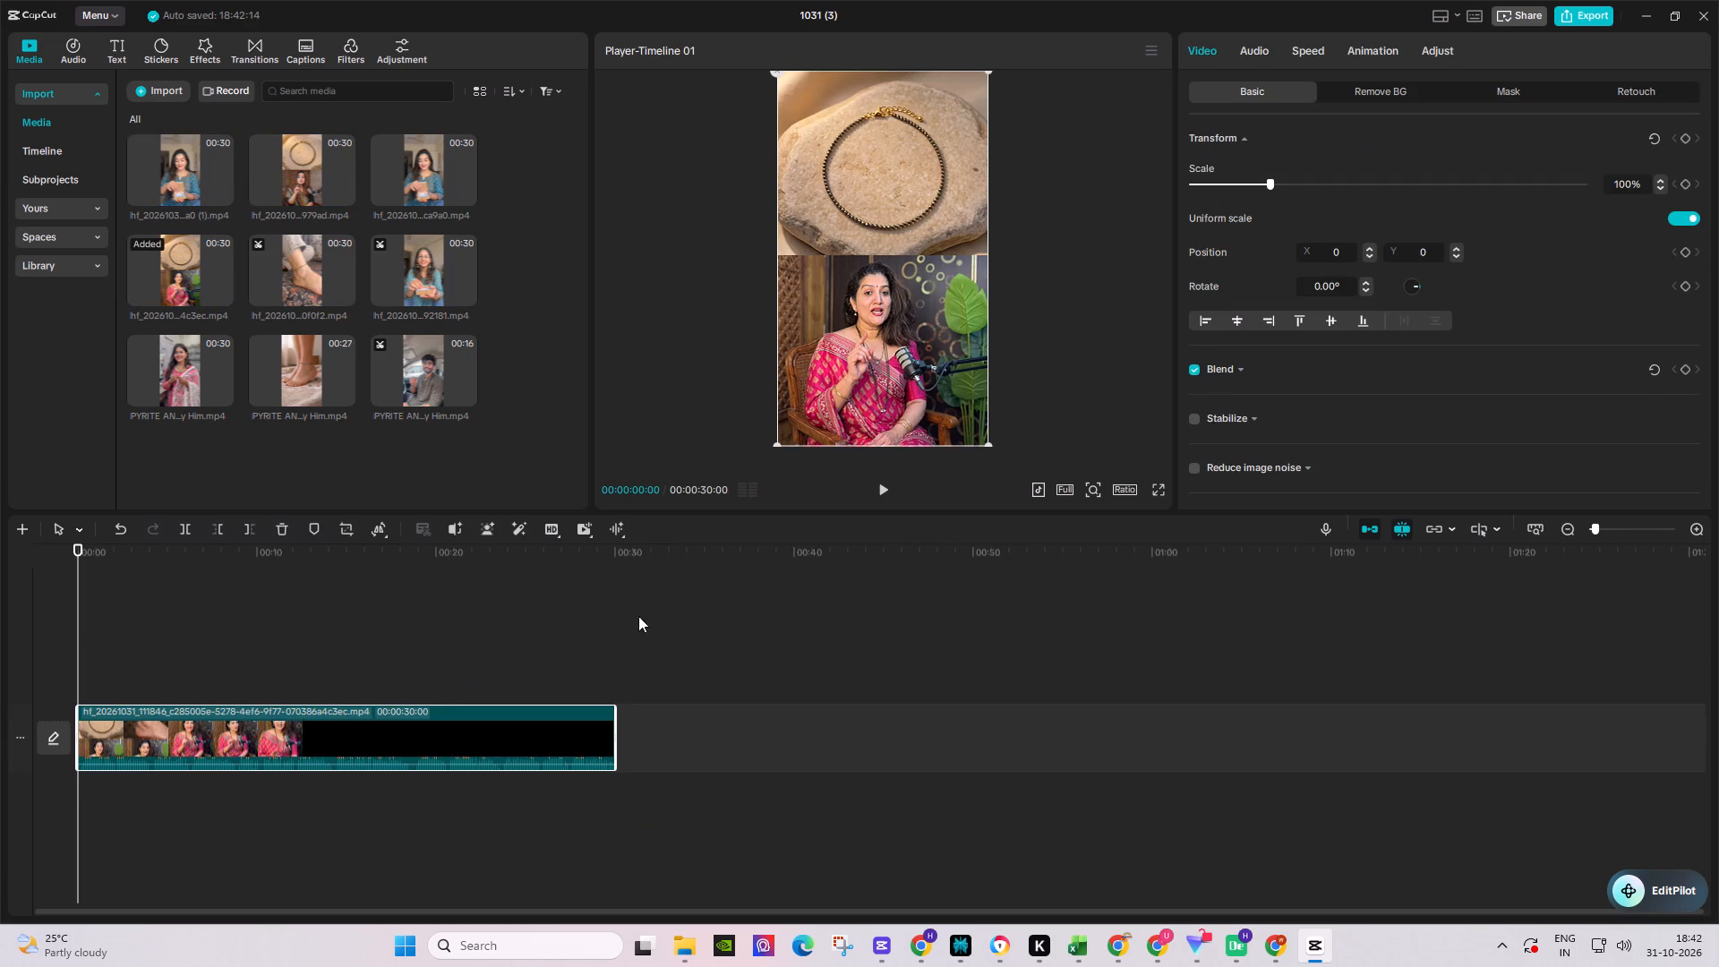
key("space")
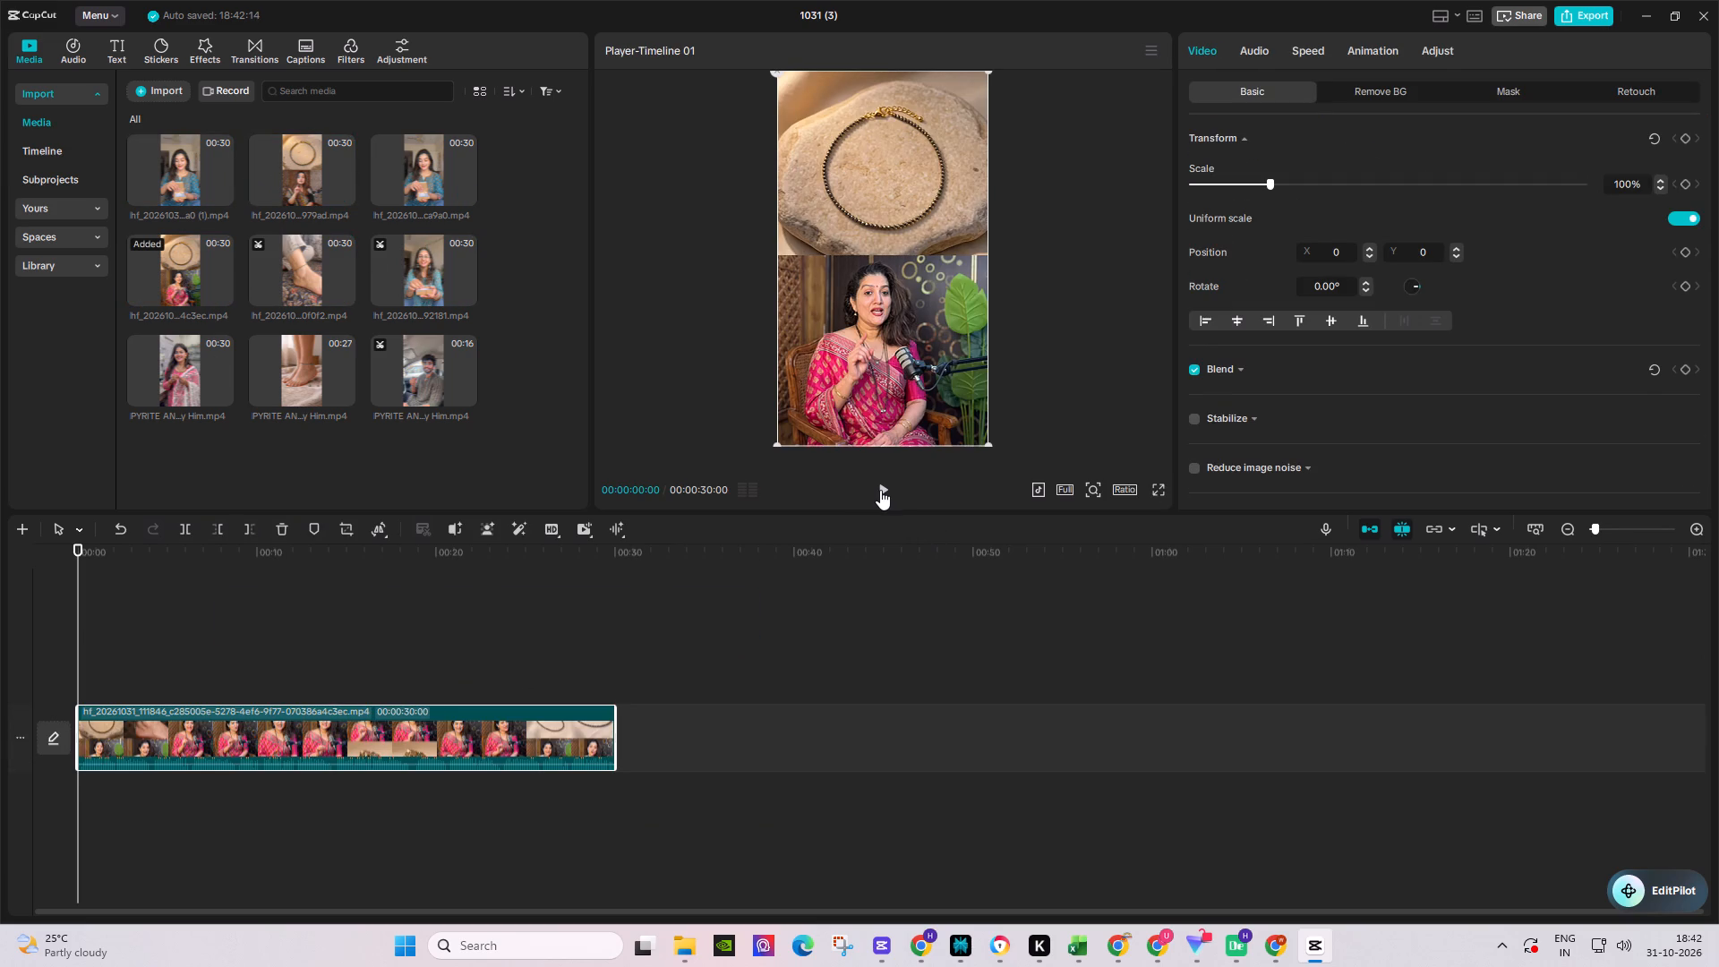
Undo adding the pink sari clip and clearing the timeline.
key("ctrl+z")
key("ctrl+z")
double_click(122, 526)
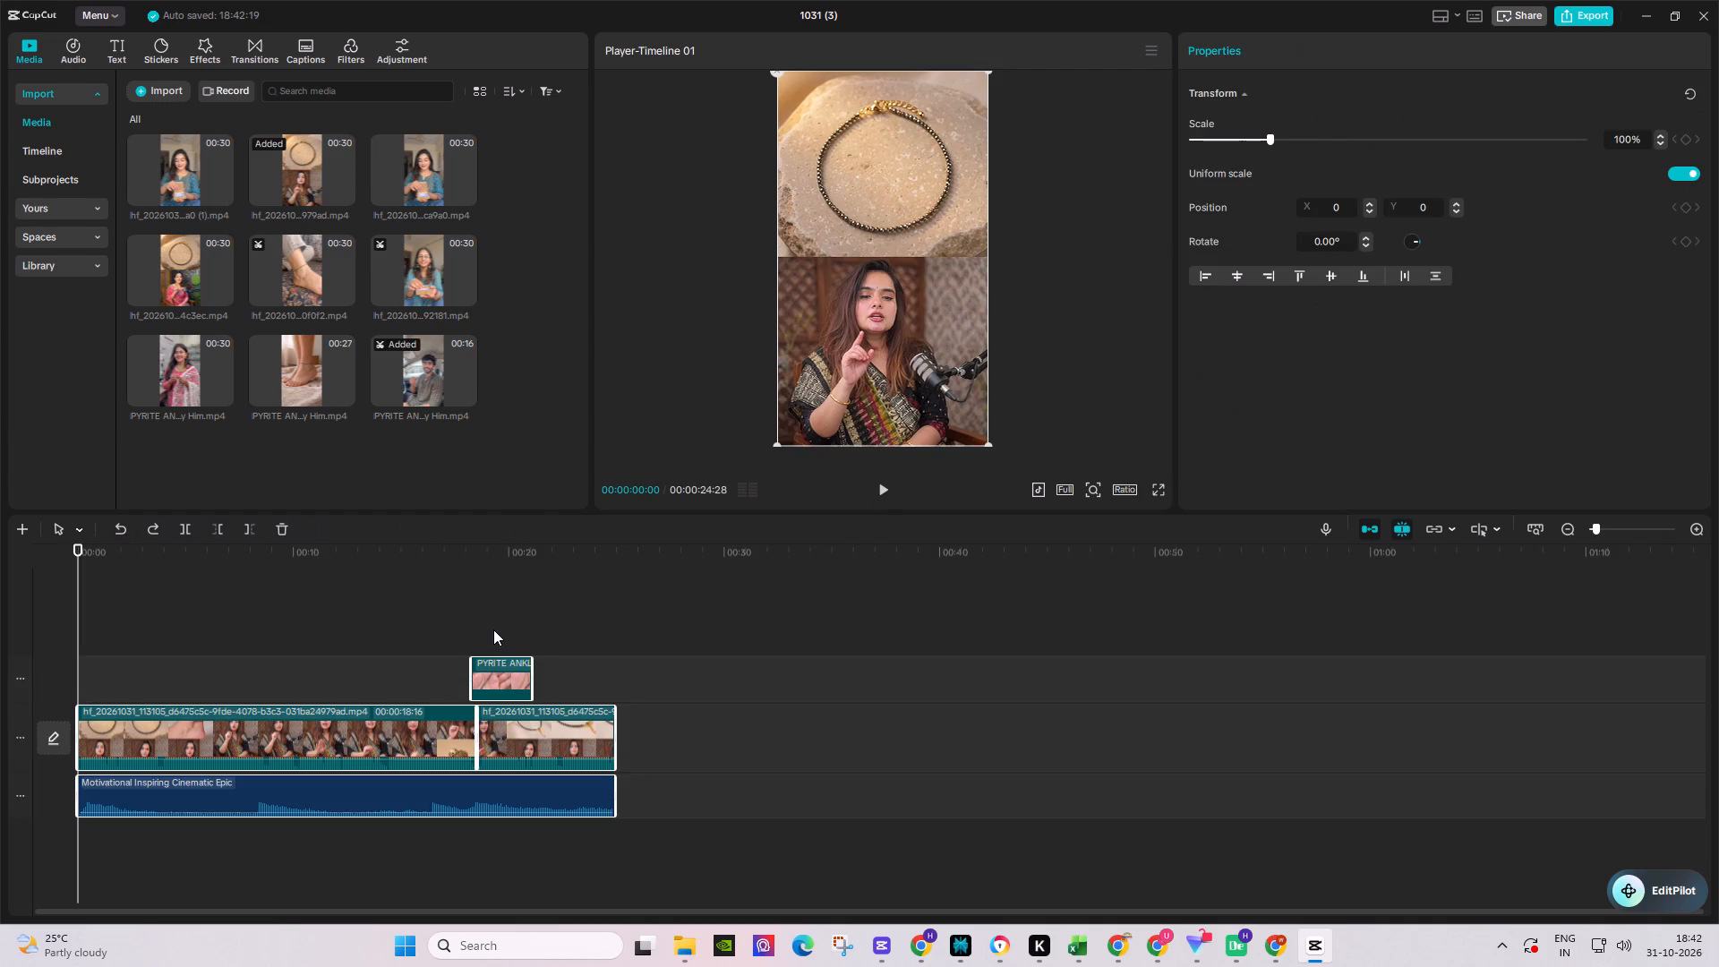
Replace both main clips with the pink sari clip starting at 00:00:00:00, keeping the anklet overlay and the music.
left_click(493, 629)
left_click_drag(667, 712, 364, 738)
right_click(364, 738)
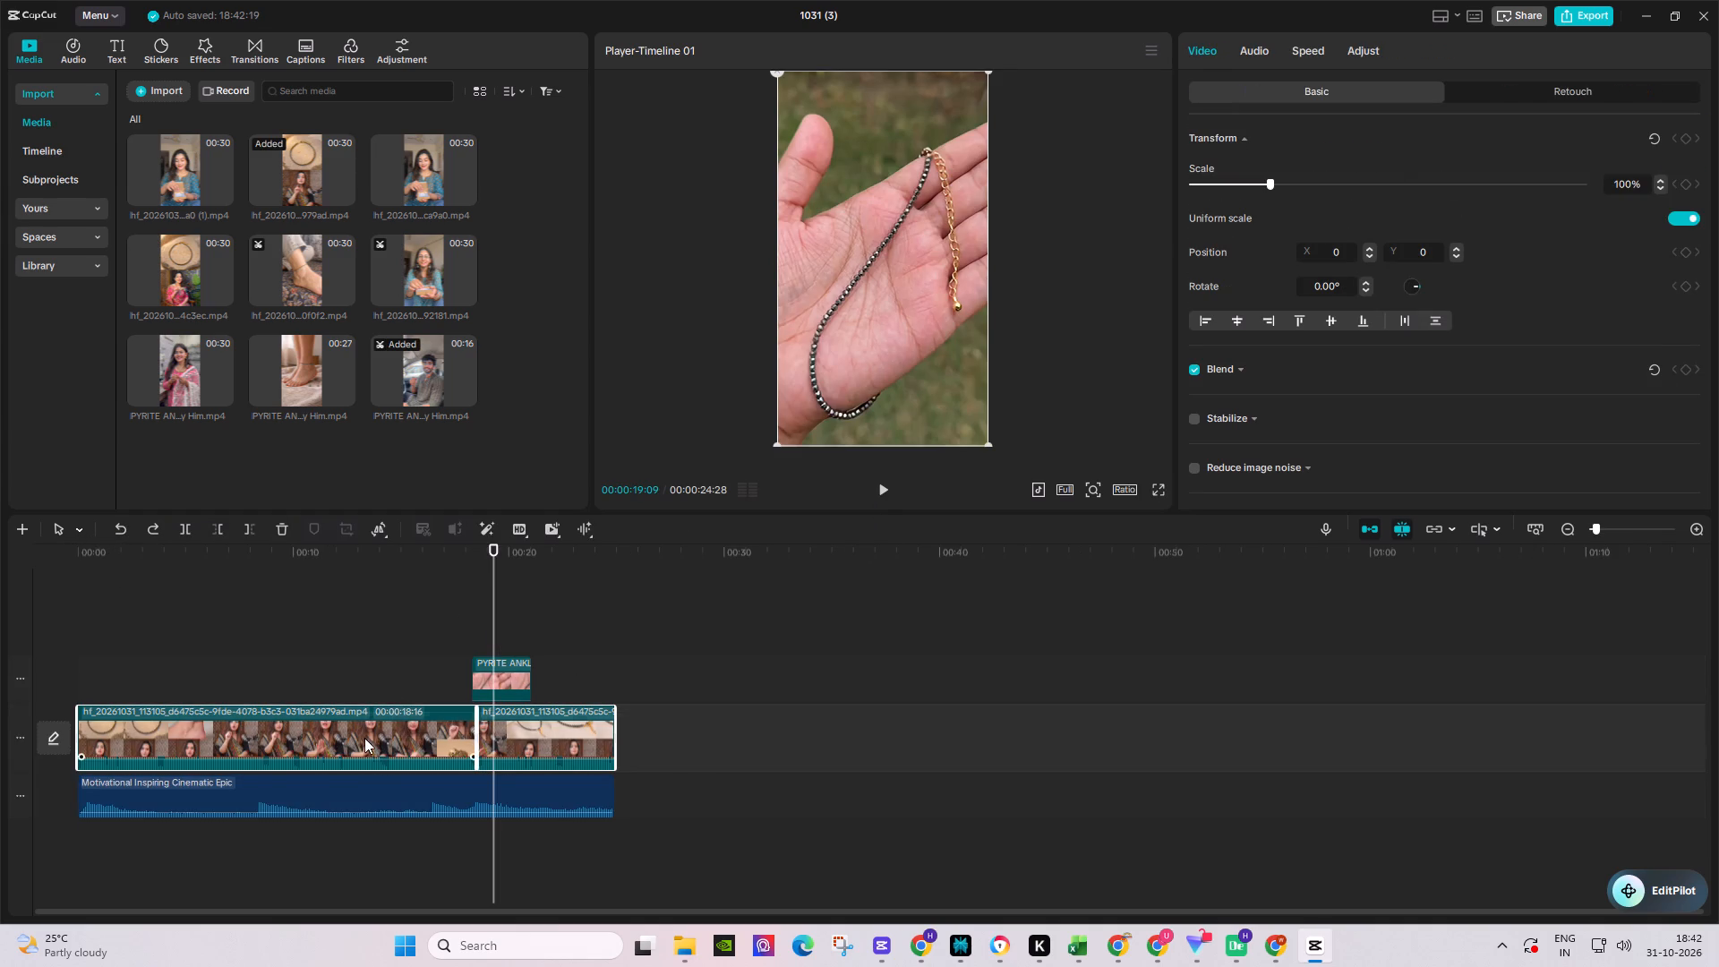
left_click(512, 379)
left_click_drag(190, 274, 134, 666)
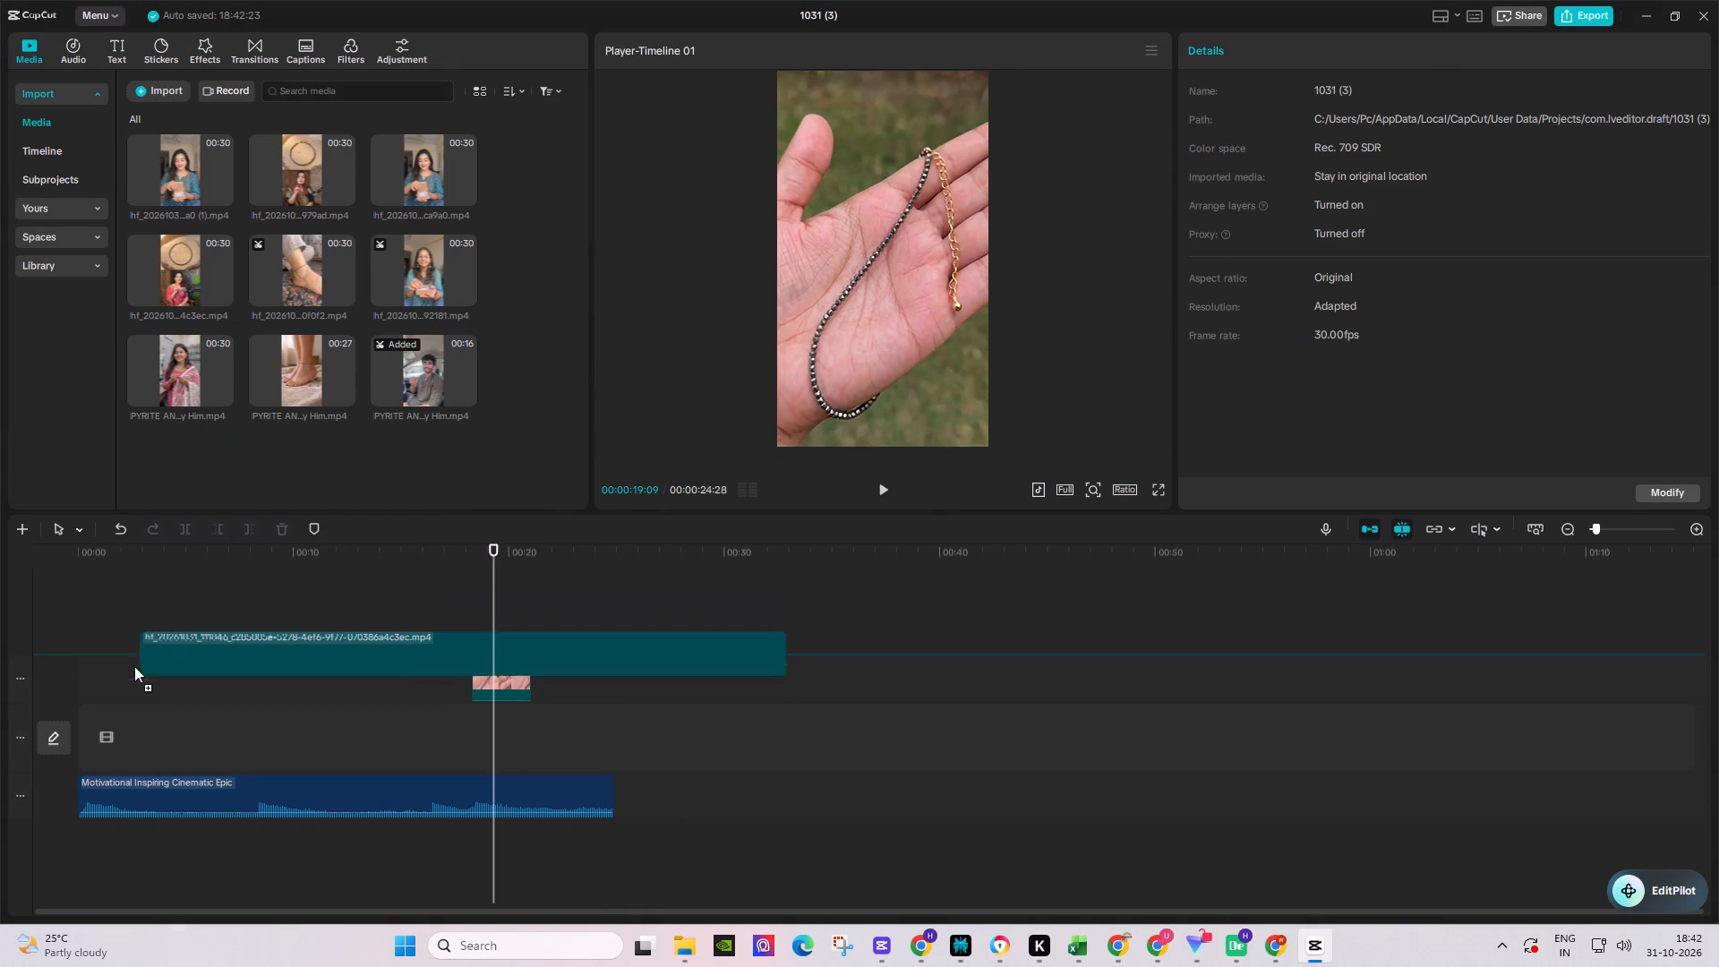
left_click_drag(134, 666, 98, 726)
Play the edit from the beginning, including in full screen, to check the pink sari clip against the anklet overlay.
left_click_drag(93, 561, 58, 555)
key("space")
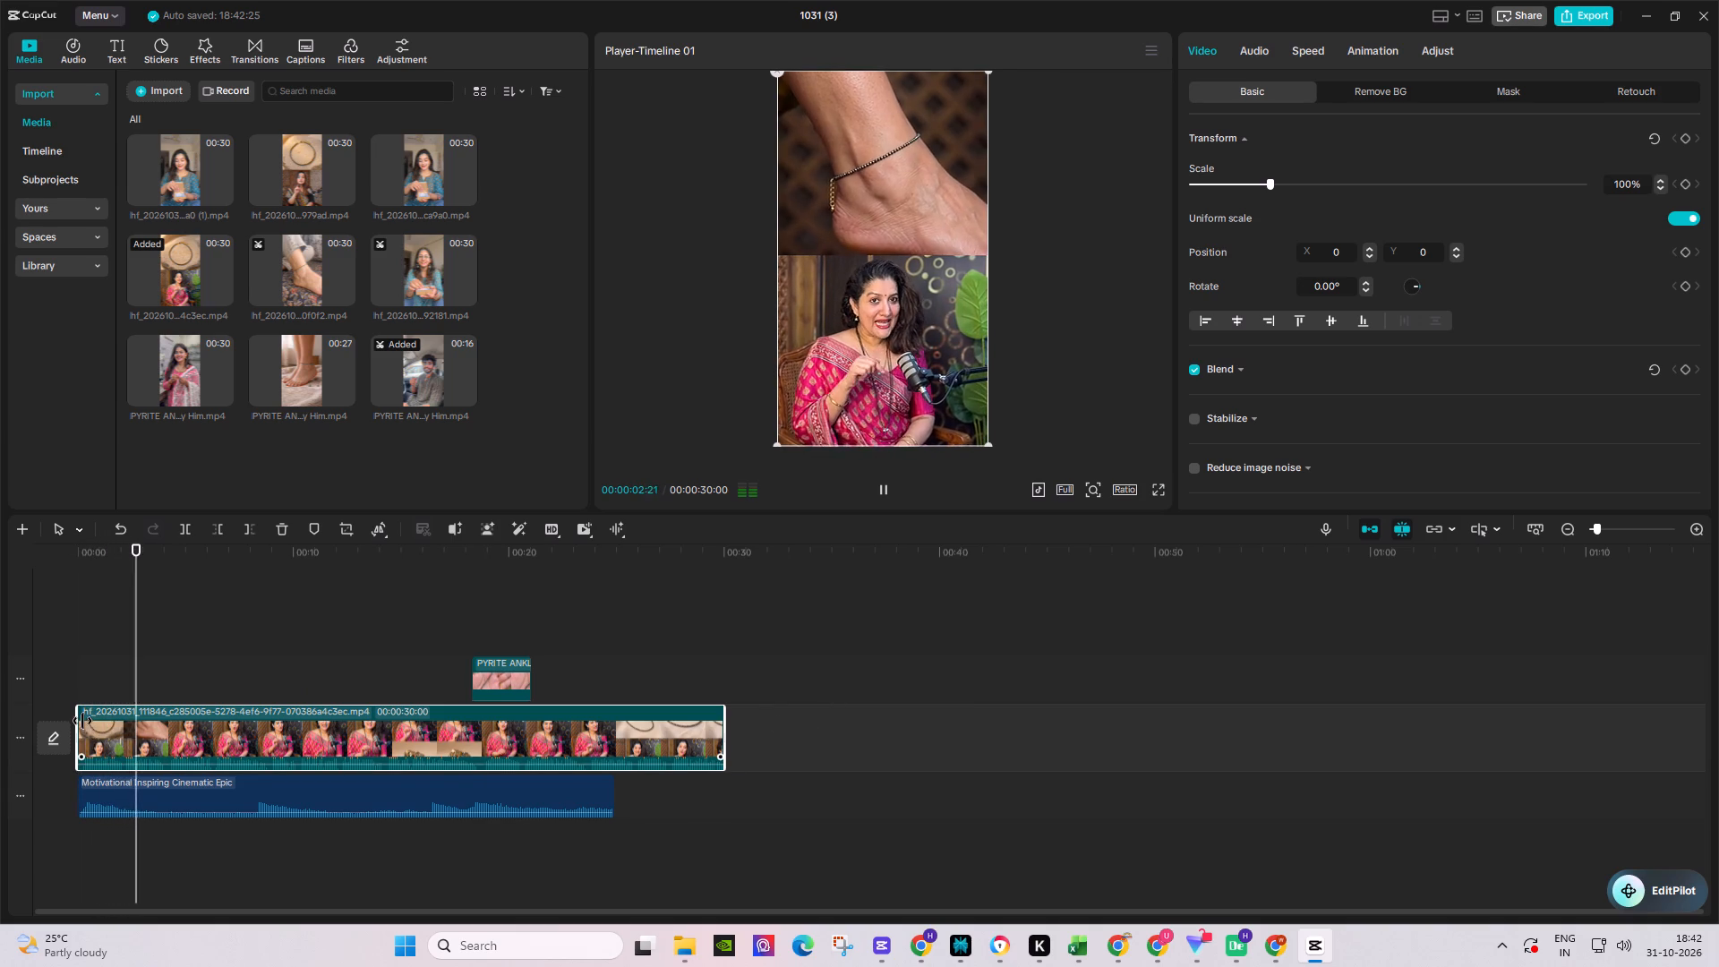
left_click_drag(108, 764, 108, 754)
left_click_drag(97, 563, 20, 549)
key("space")
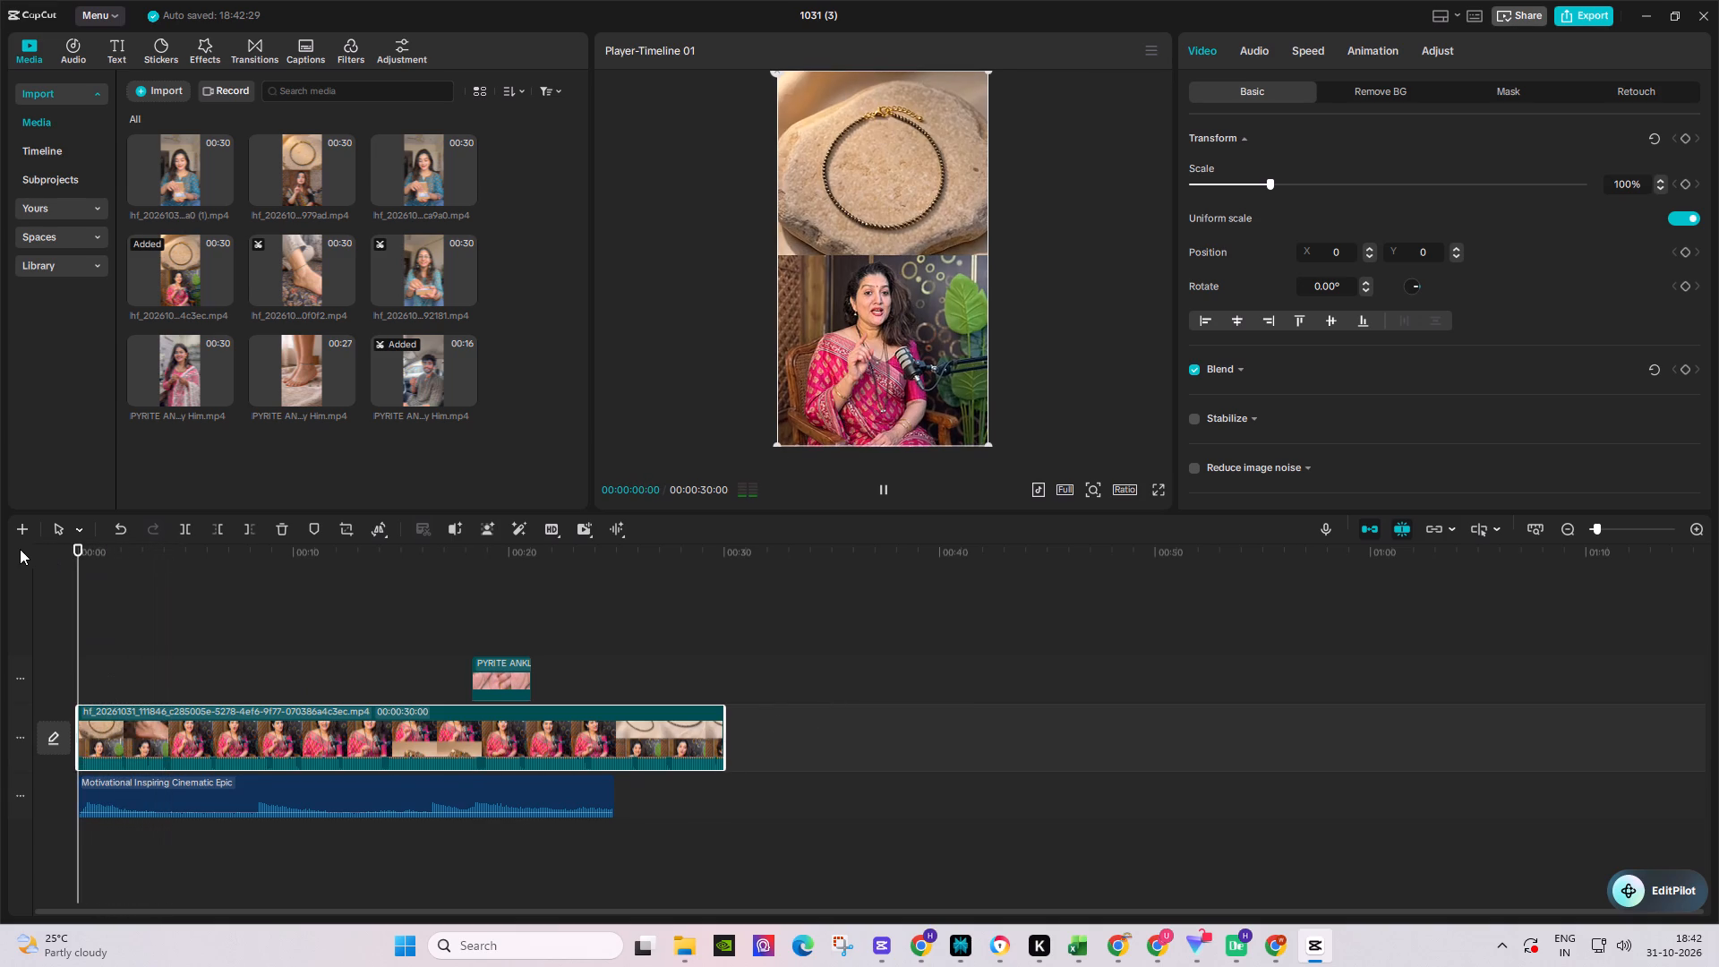
key("space")
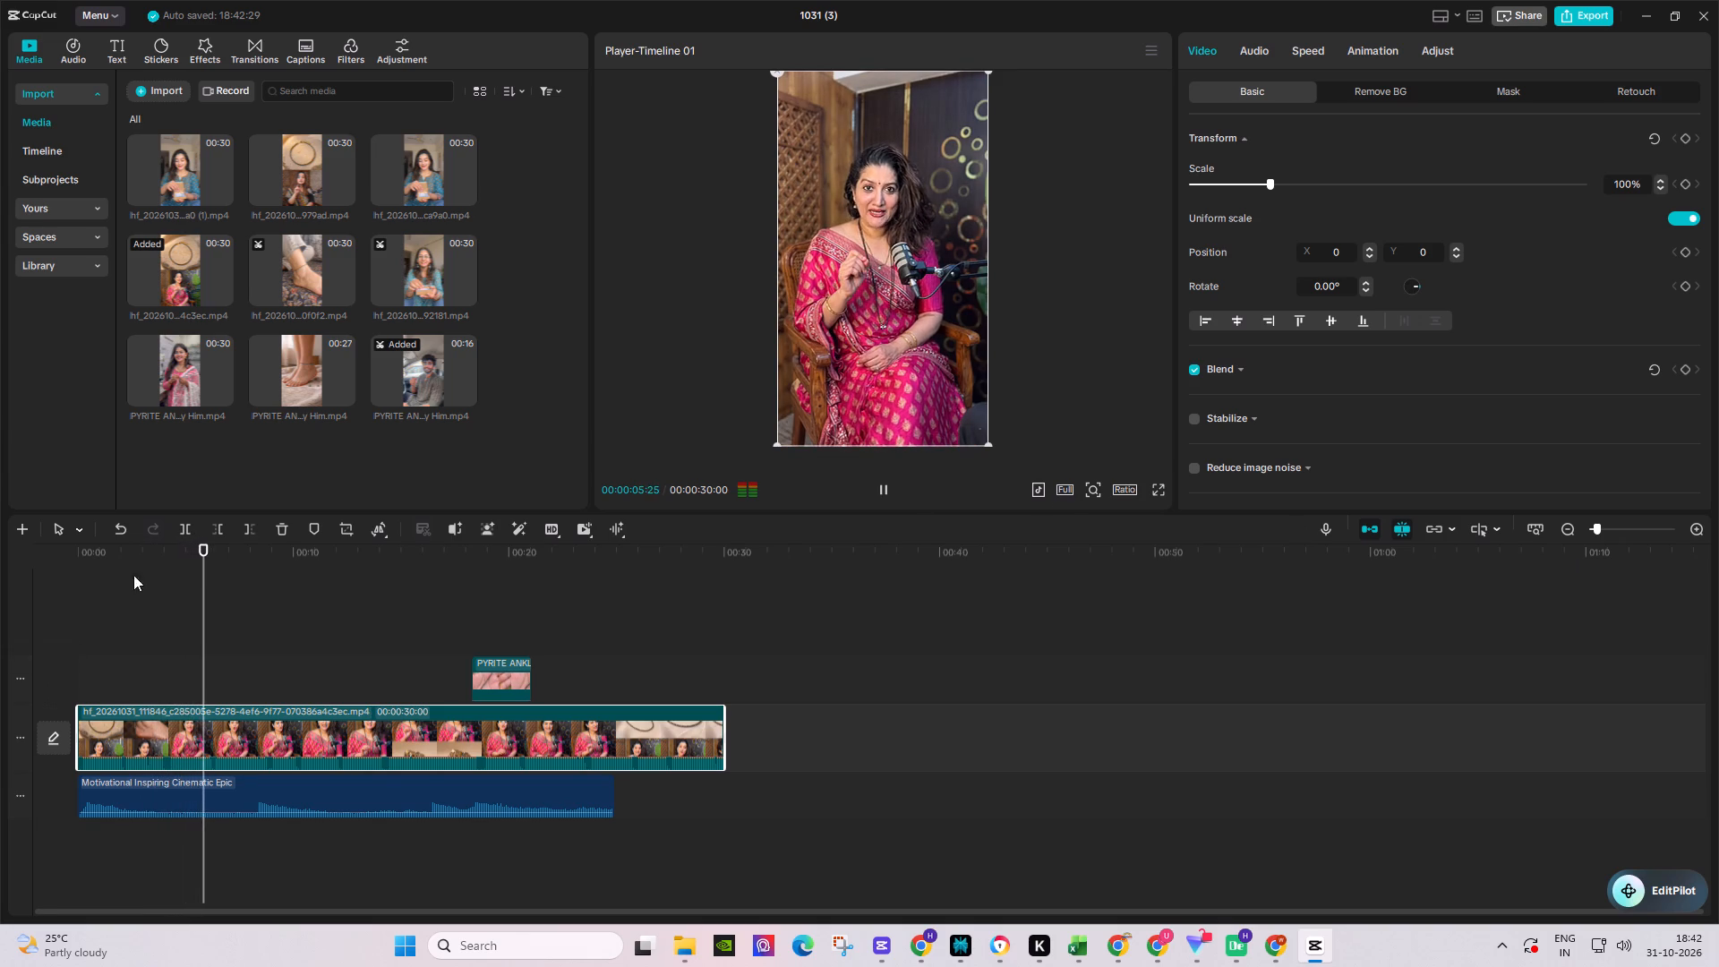
left_click_drag(236, 550, 0, 550)
key("space")
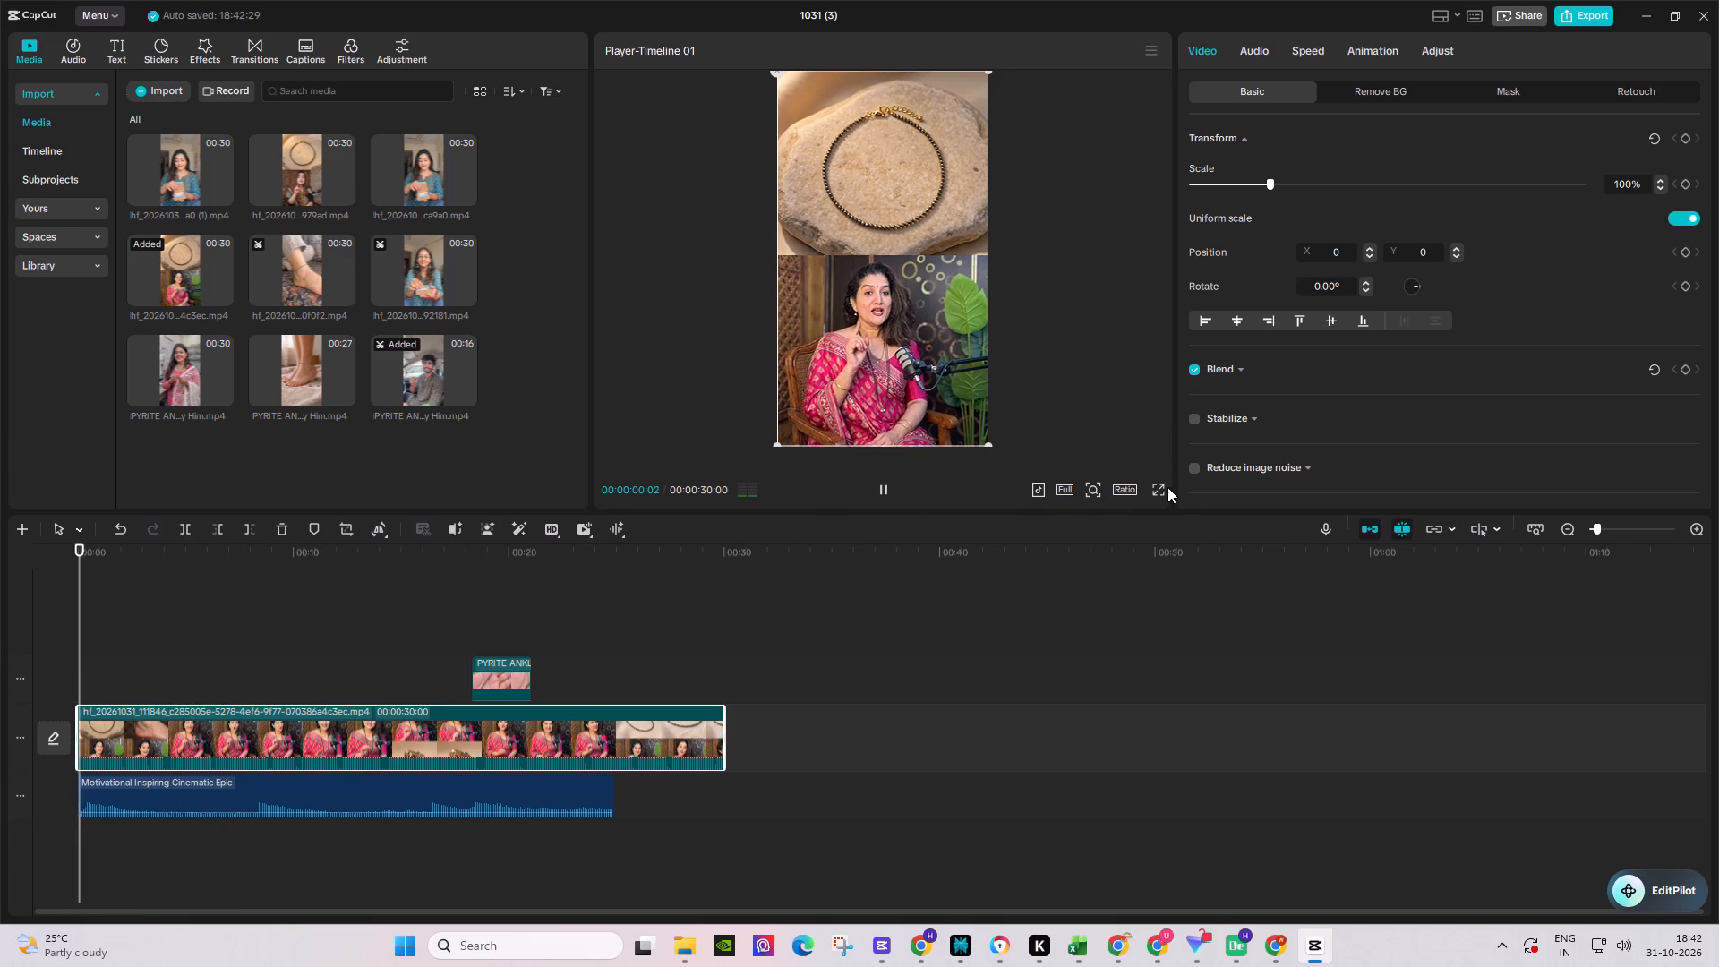
left_click(1155, 489)
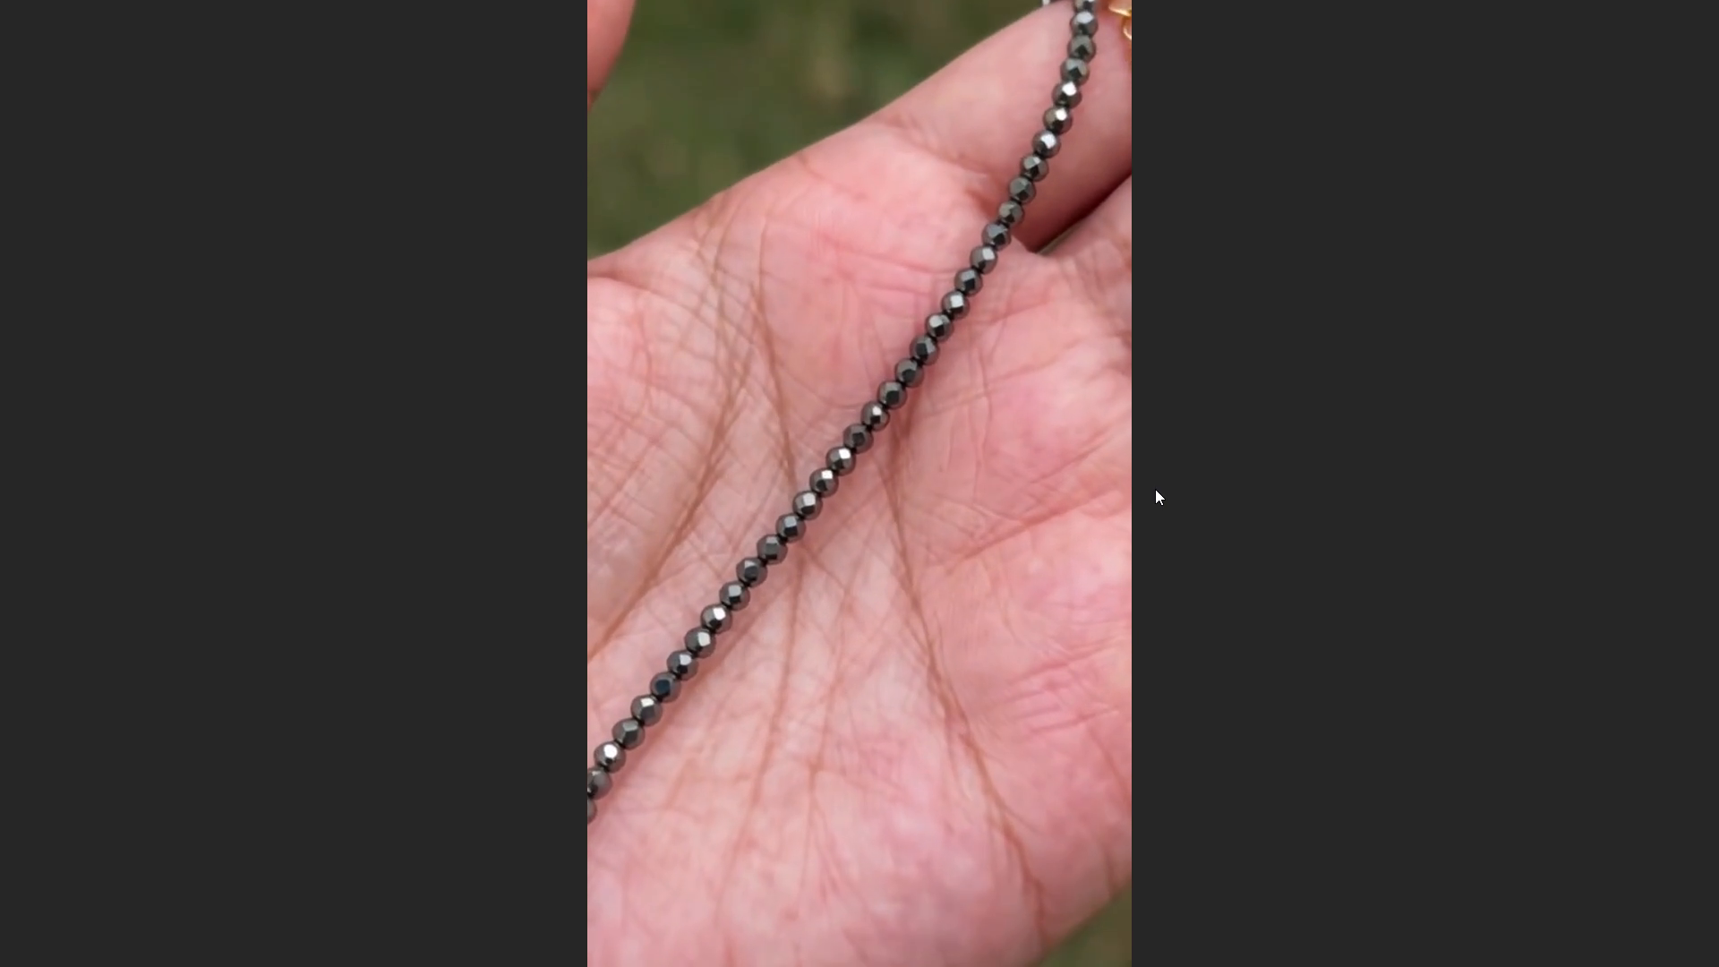
left_click(1150, 491)
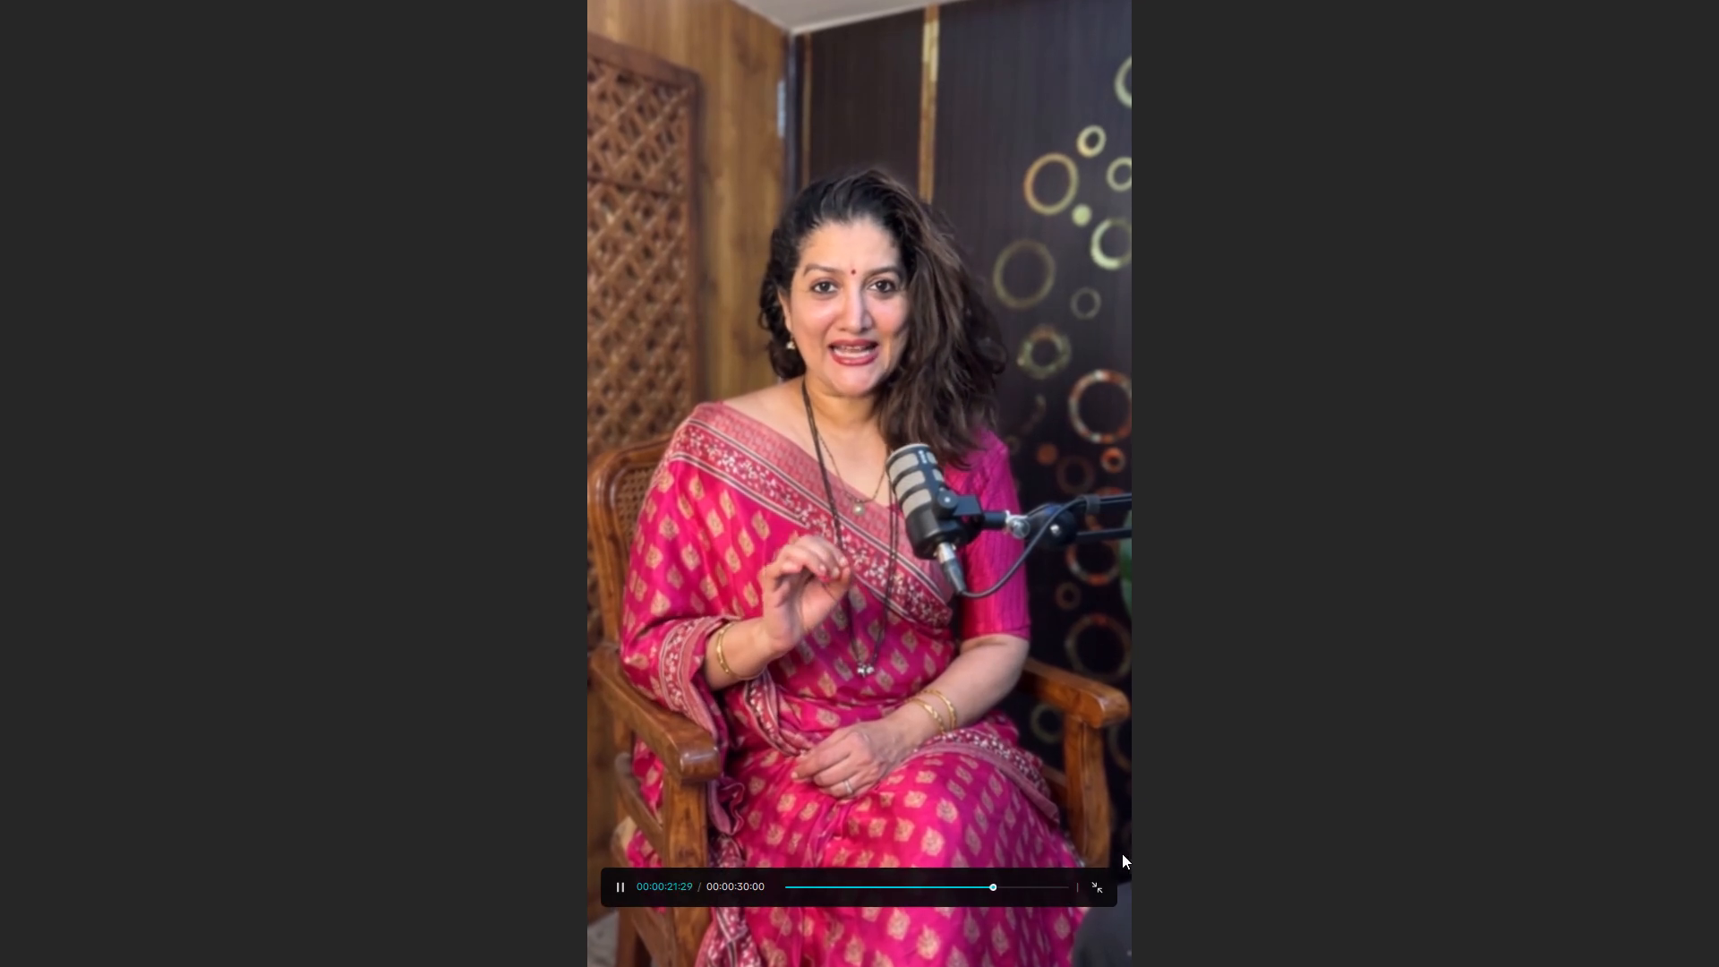
left_click(1099, 883)
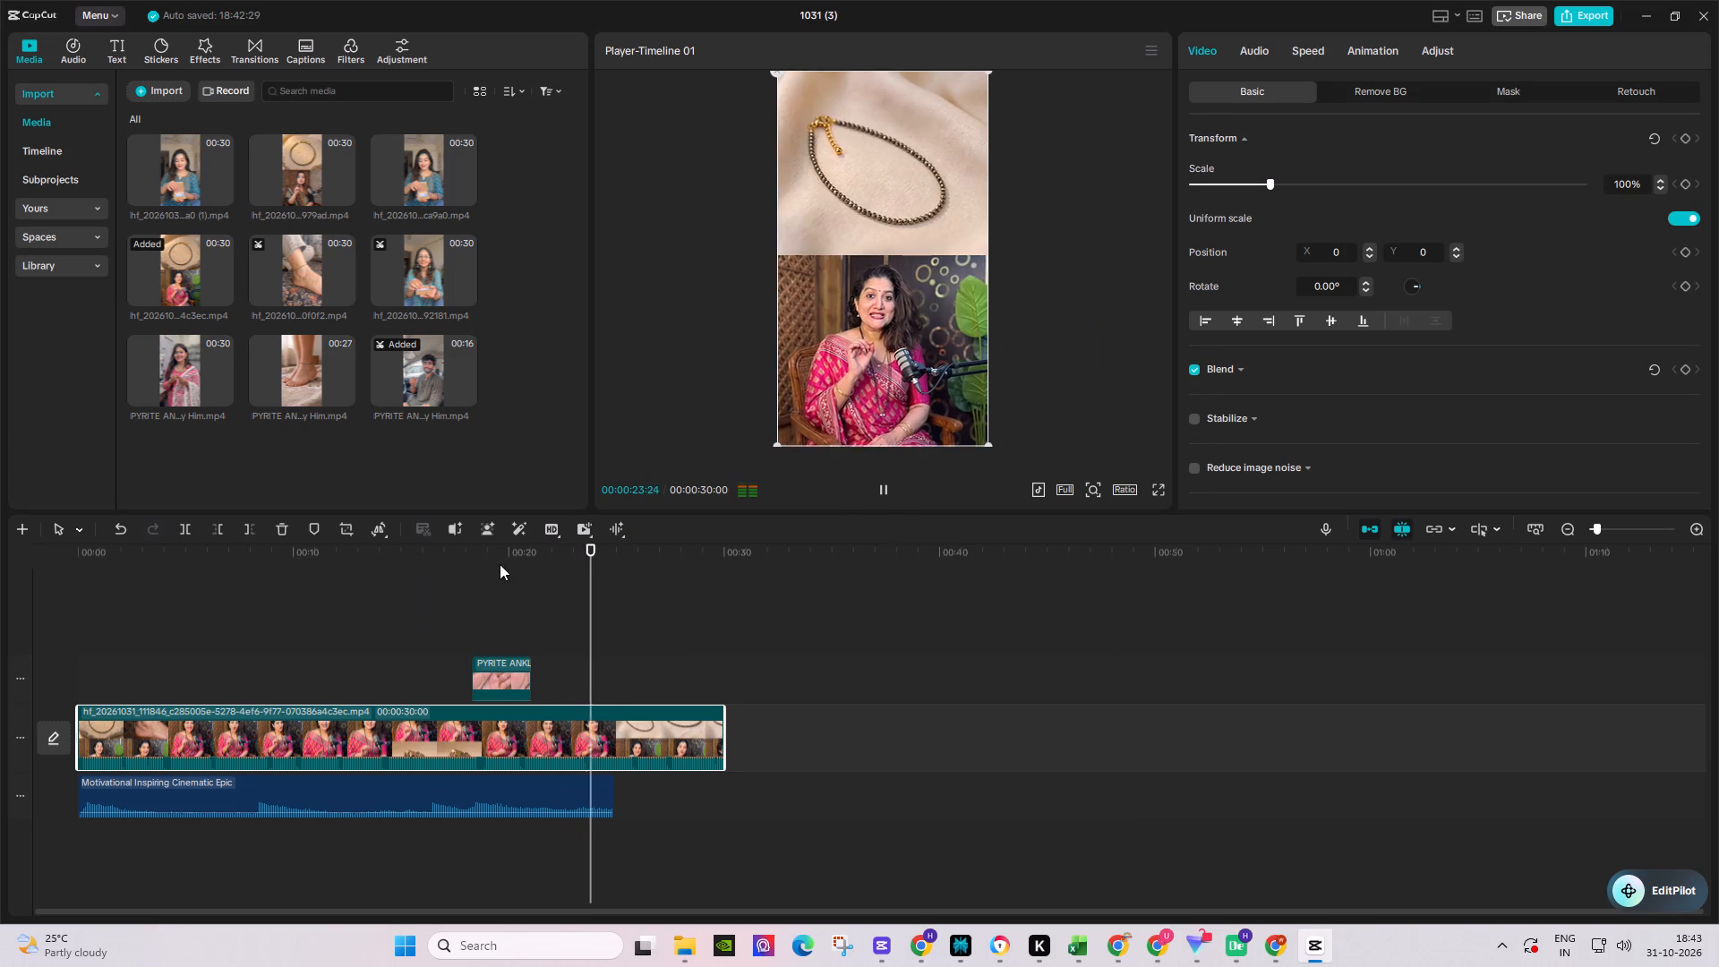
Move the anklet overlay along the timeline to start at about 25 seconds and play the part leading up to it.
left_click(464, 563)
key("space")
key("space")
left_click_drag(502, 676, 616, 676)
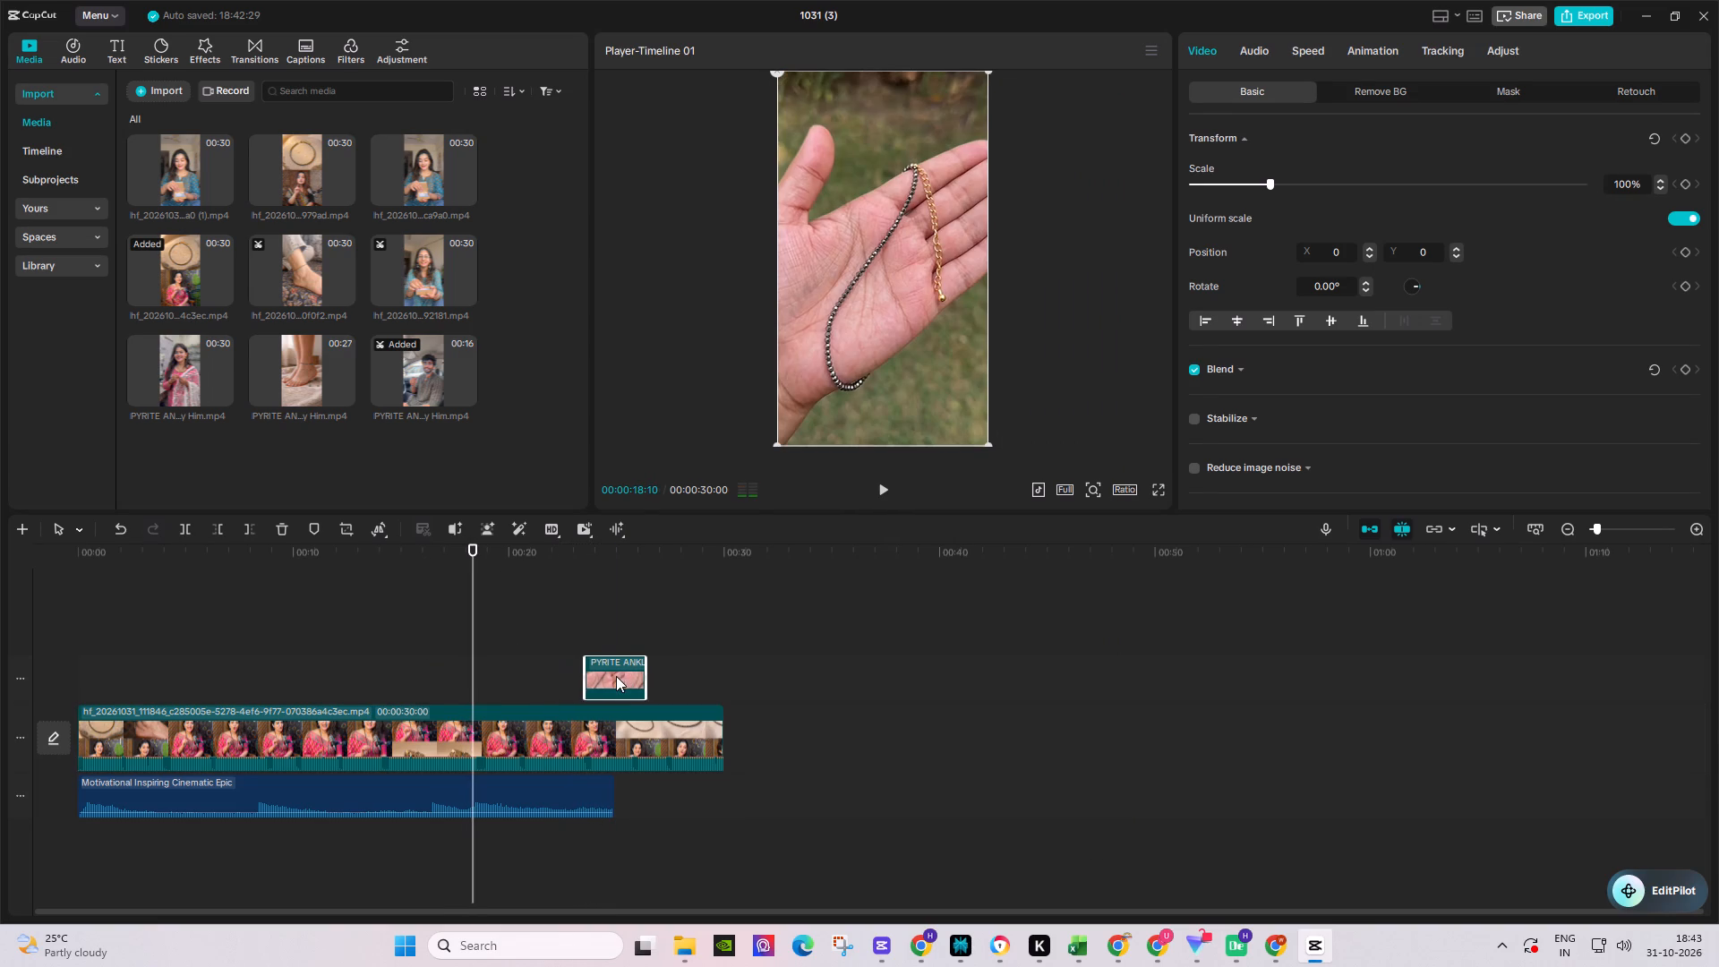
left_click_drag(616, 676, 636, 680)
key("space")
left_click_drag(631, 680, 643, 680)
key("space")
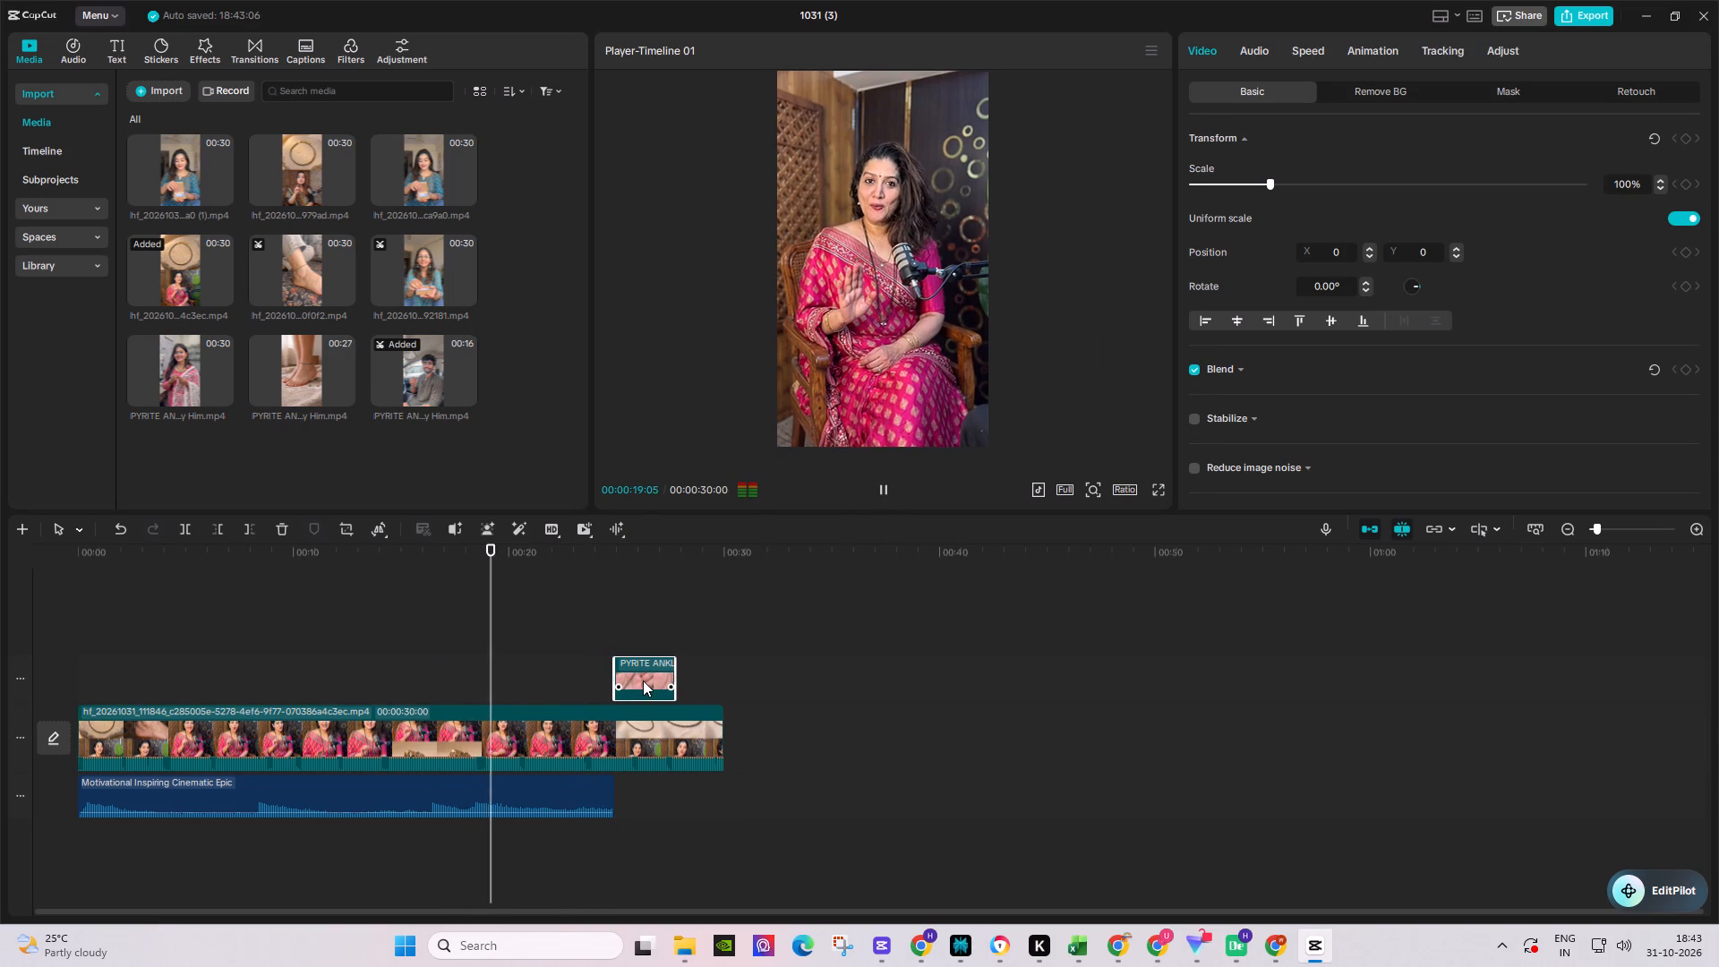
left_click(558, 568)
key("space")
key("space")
Extend the background music to end with the main clip at 00:00:30:00.
left_click(604, 794)
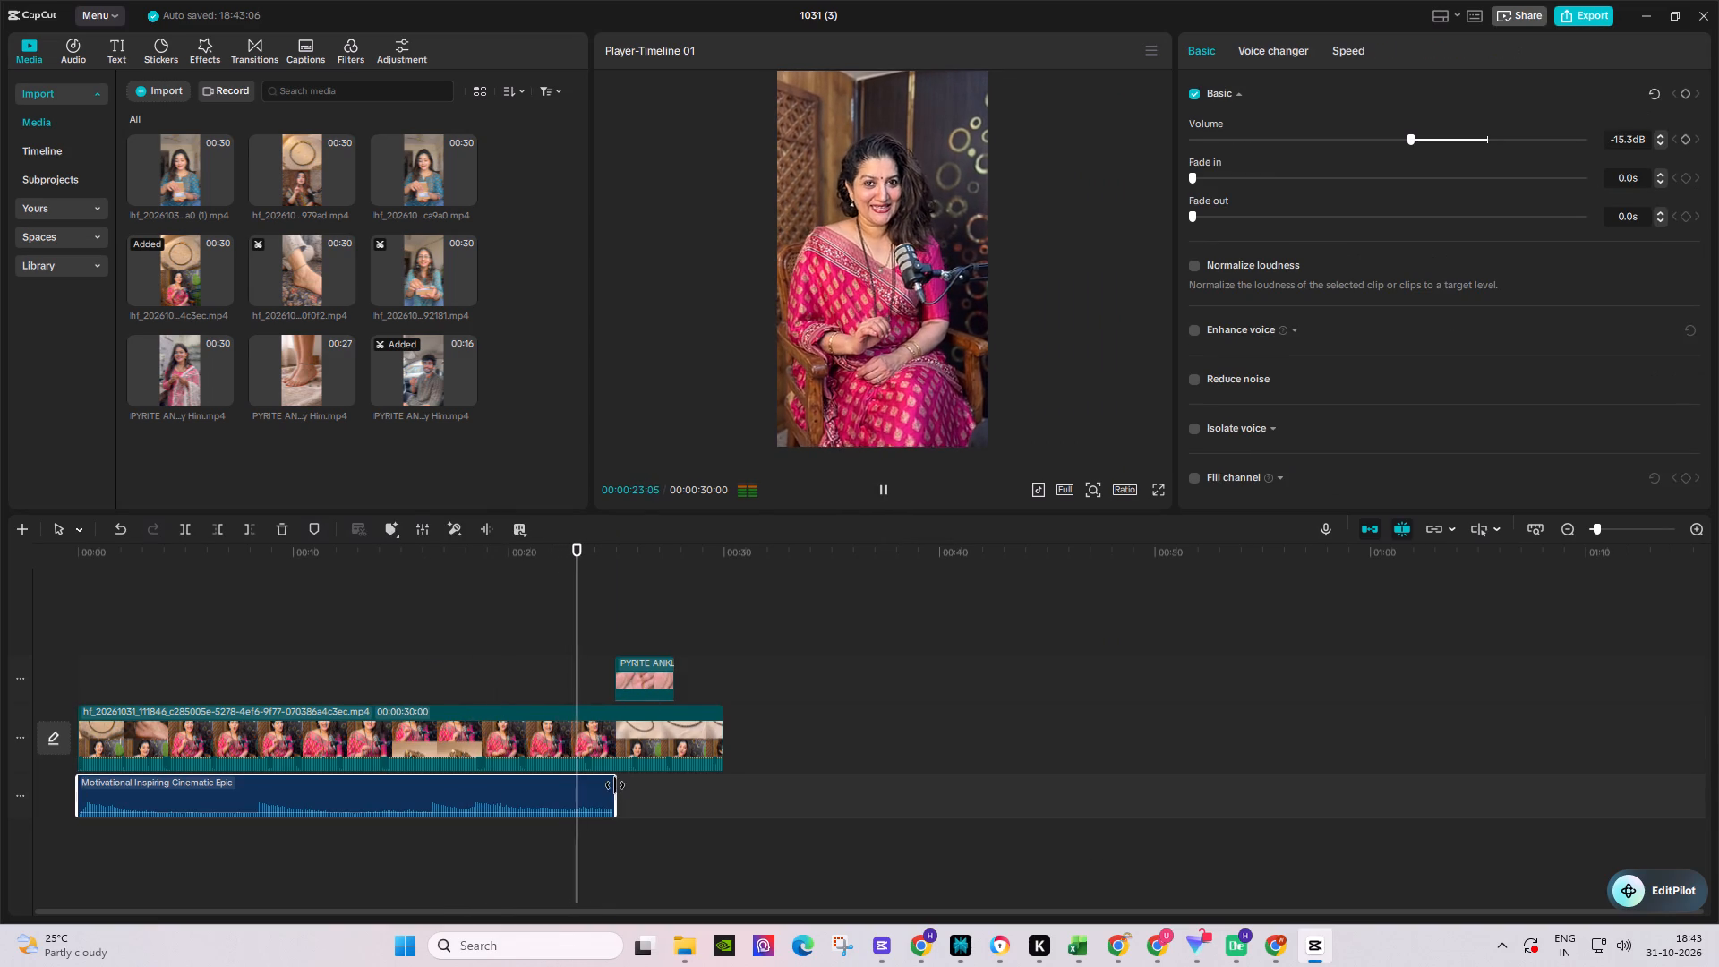
left_click_drag(615, 785, 723, 793)
key("space")
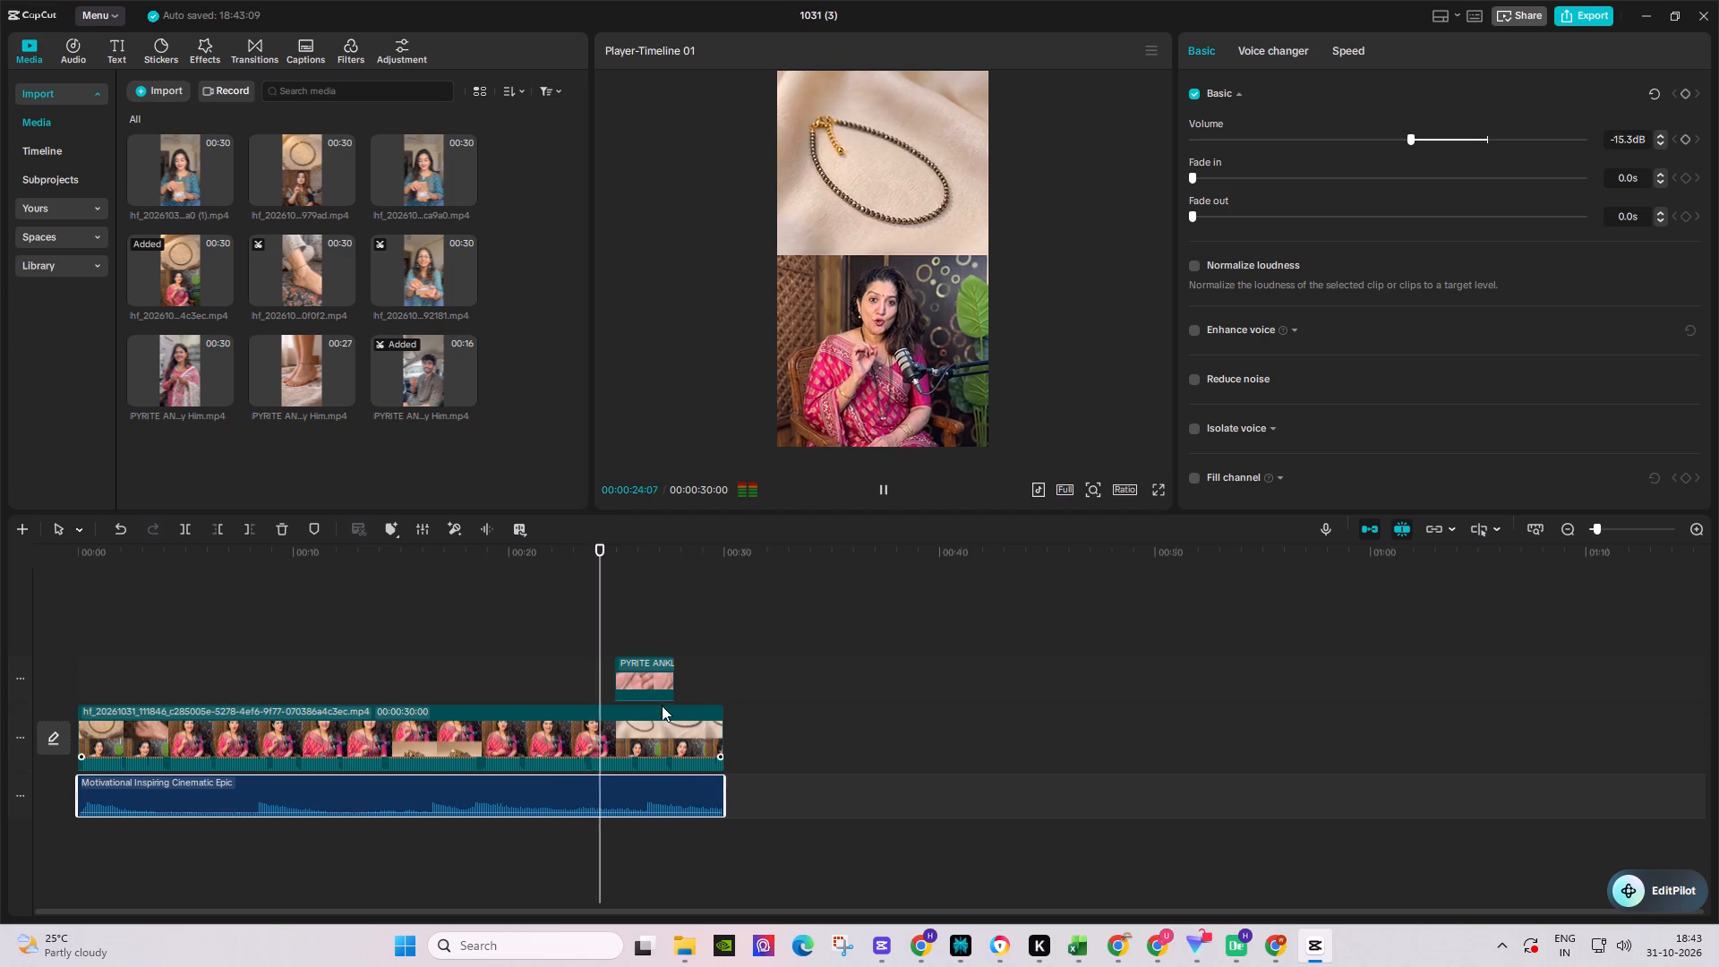
Reposition the anklet overlay near the end of the pink sari clip, starting at about 24 seconds, checking playback between placements.
key("space")
left_click(544, 575)
key("space")
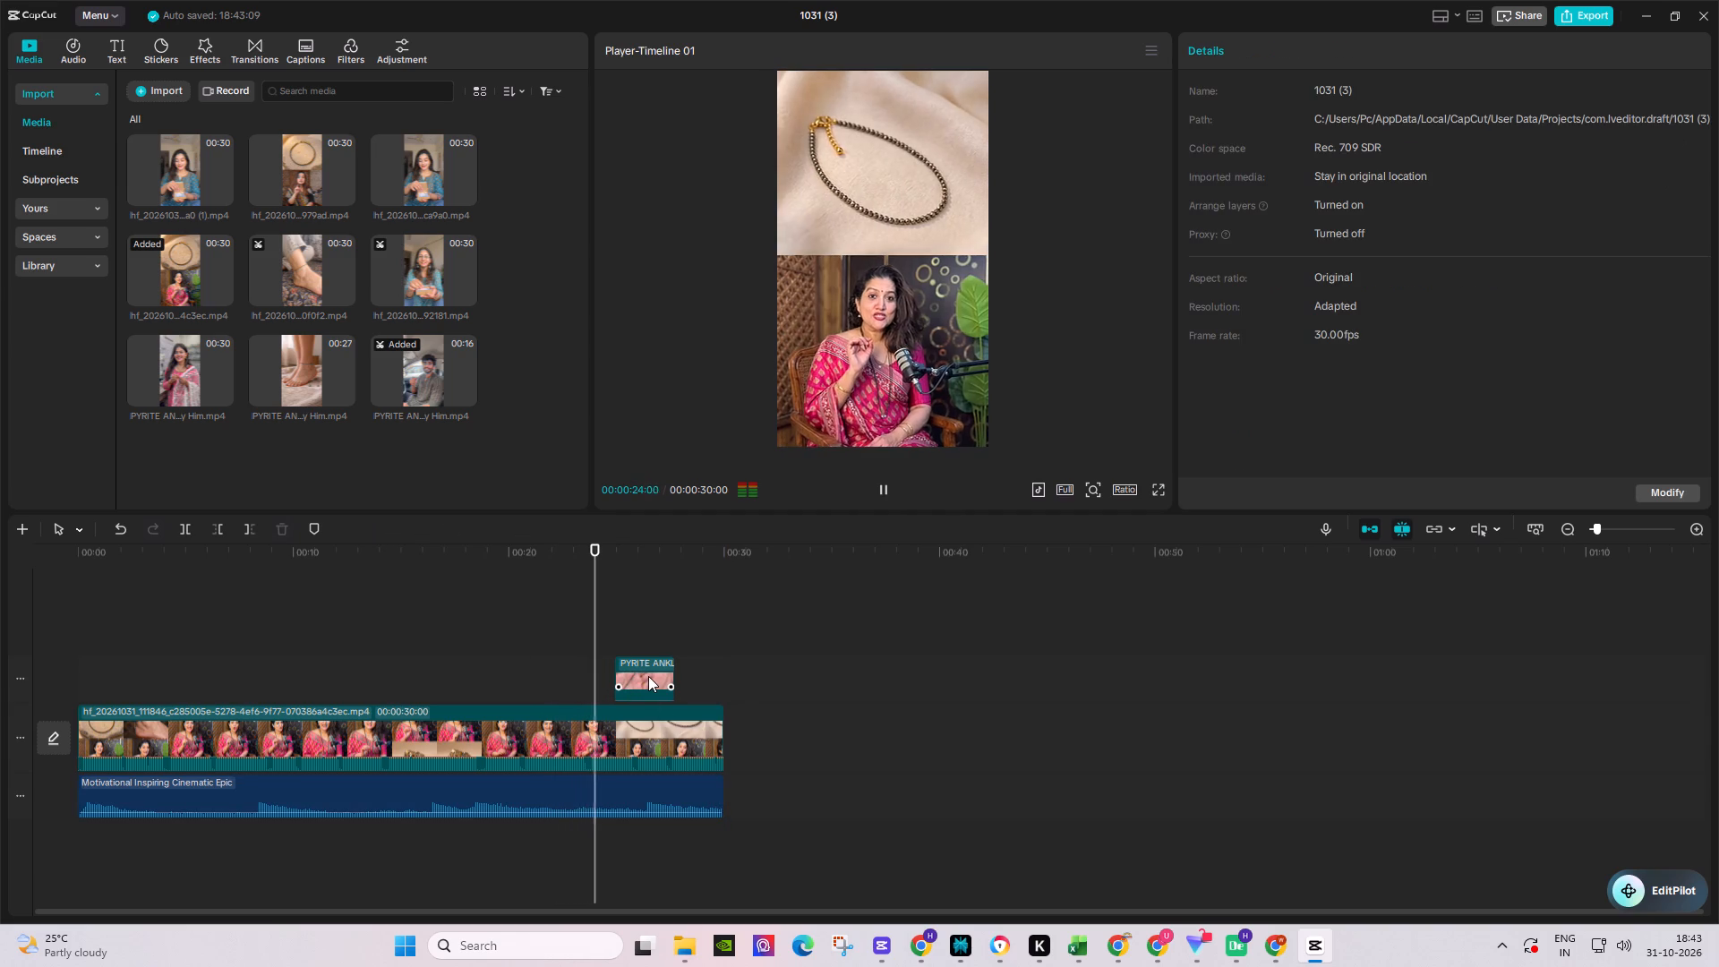
left_click_drag(645, 673, 746, 680)
key("space")
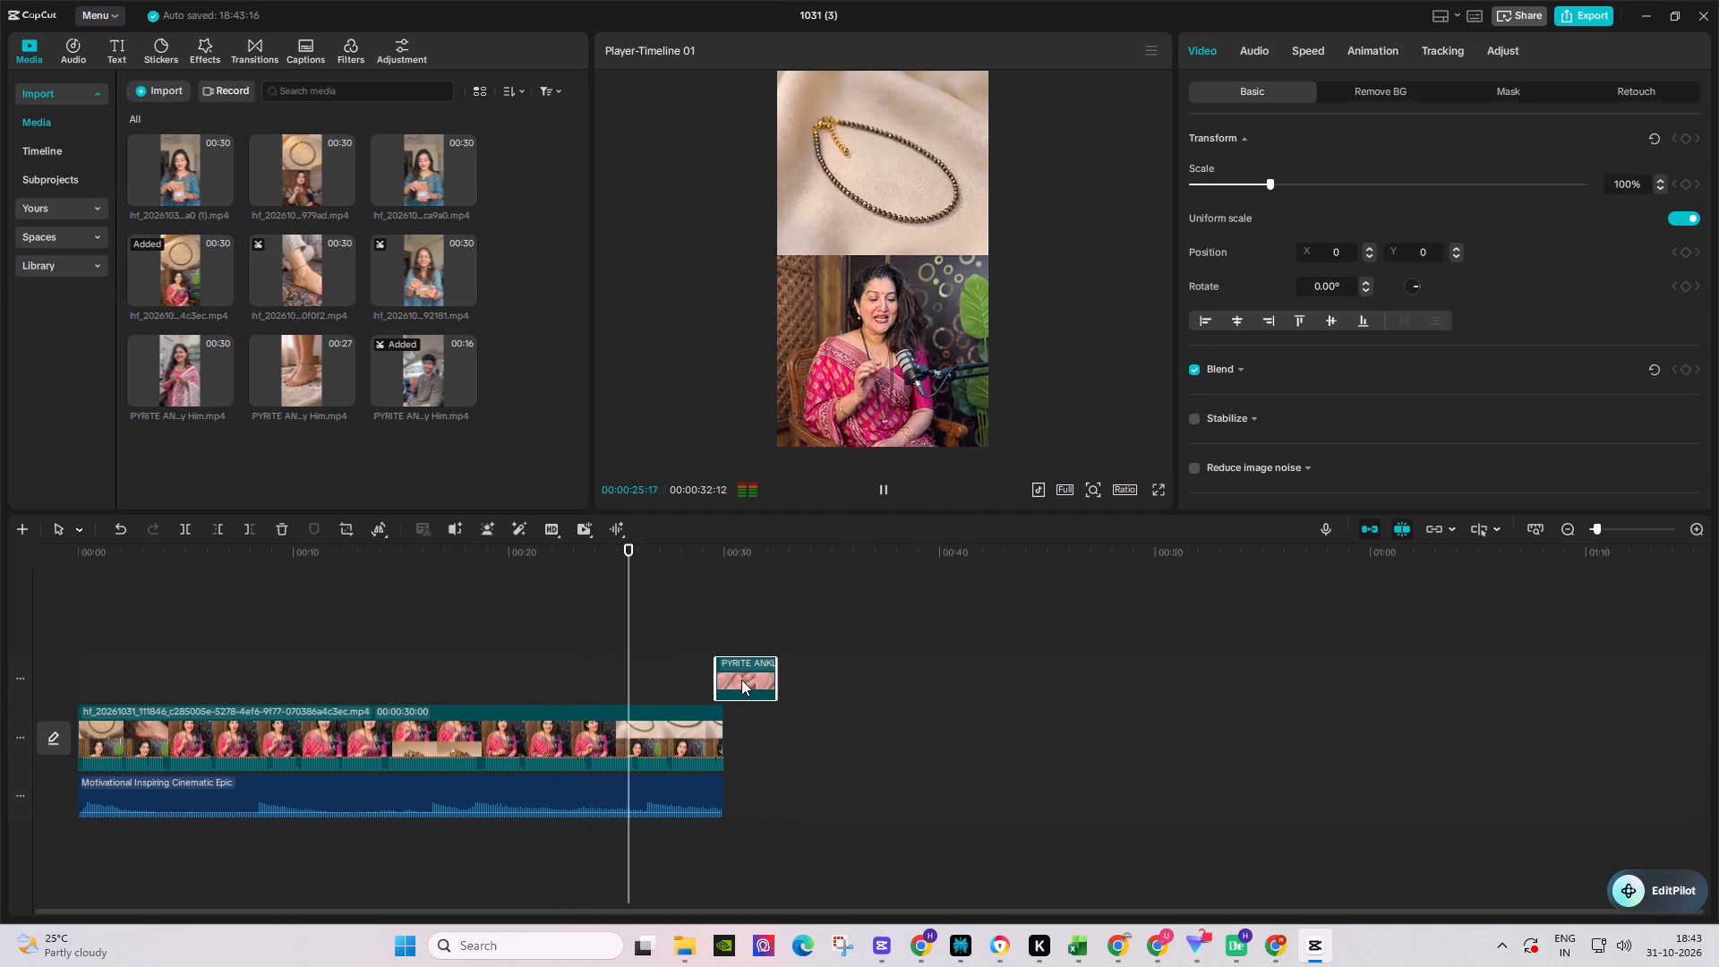
left_click_drag(741, 680, 664, 673)
key("space")
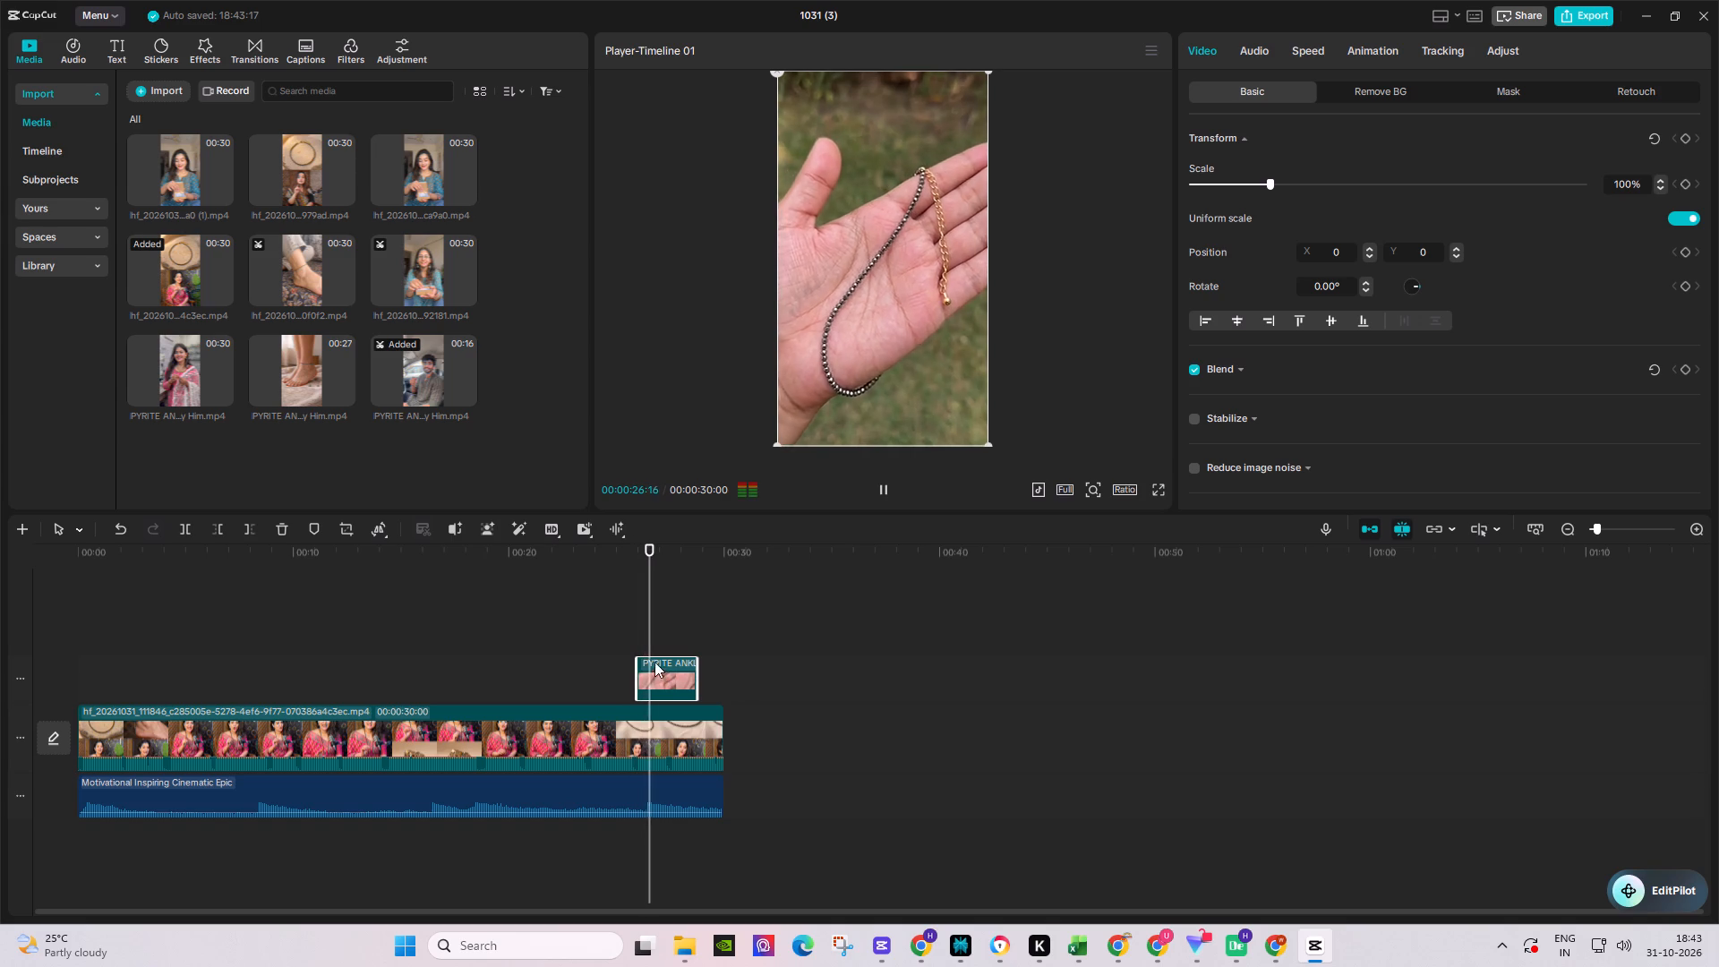
left_click(527, 575)
key("space")
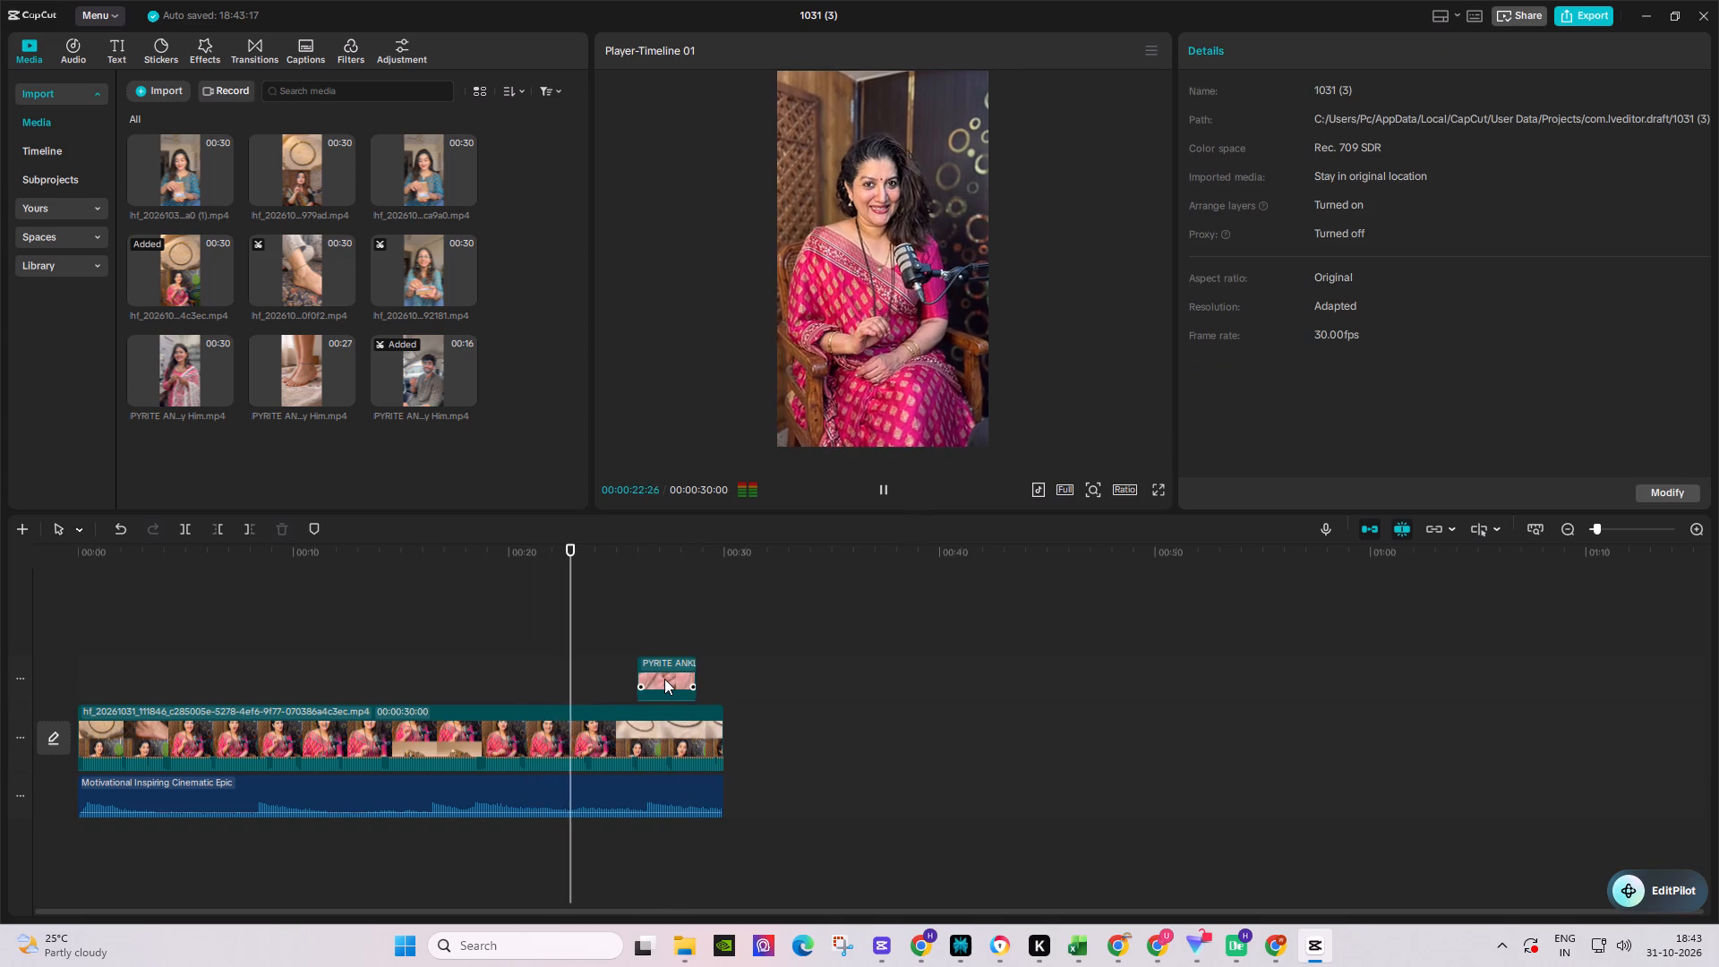
key("space")
left_click_drag(664, 679, 626, 676)
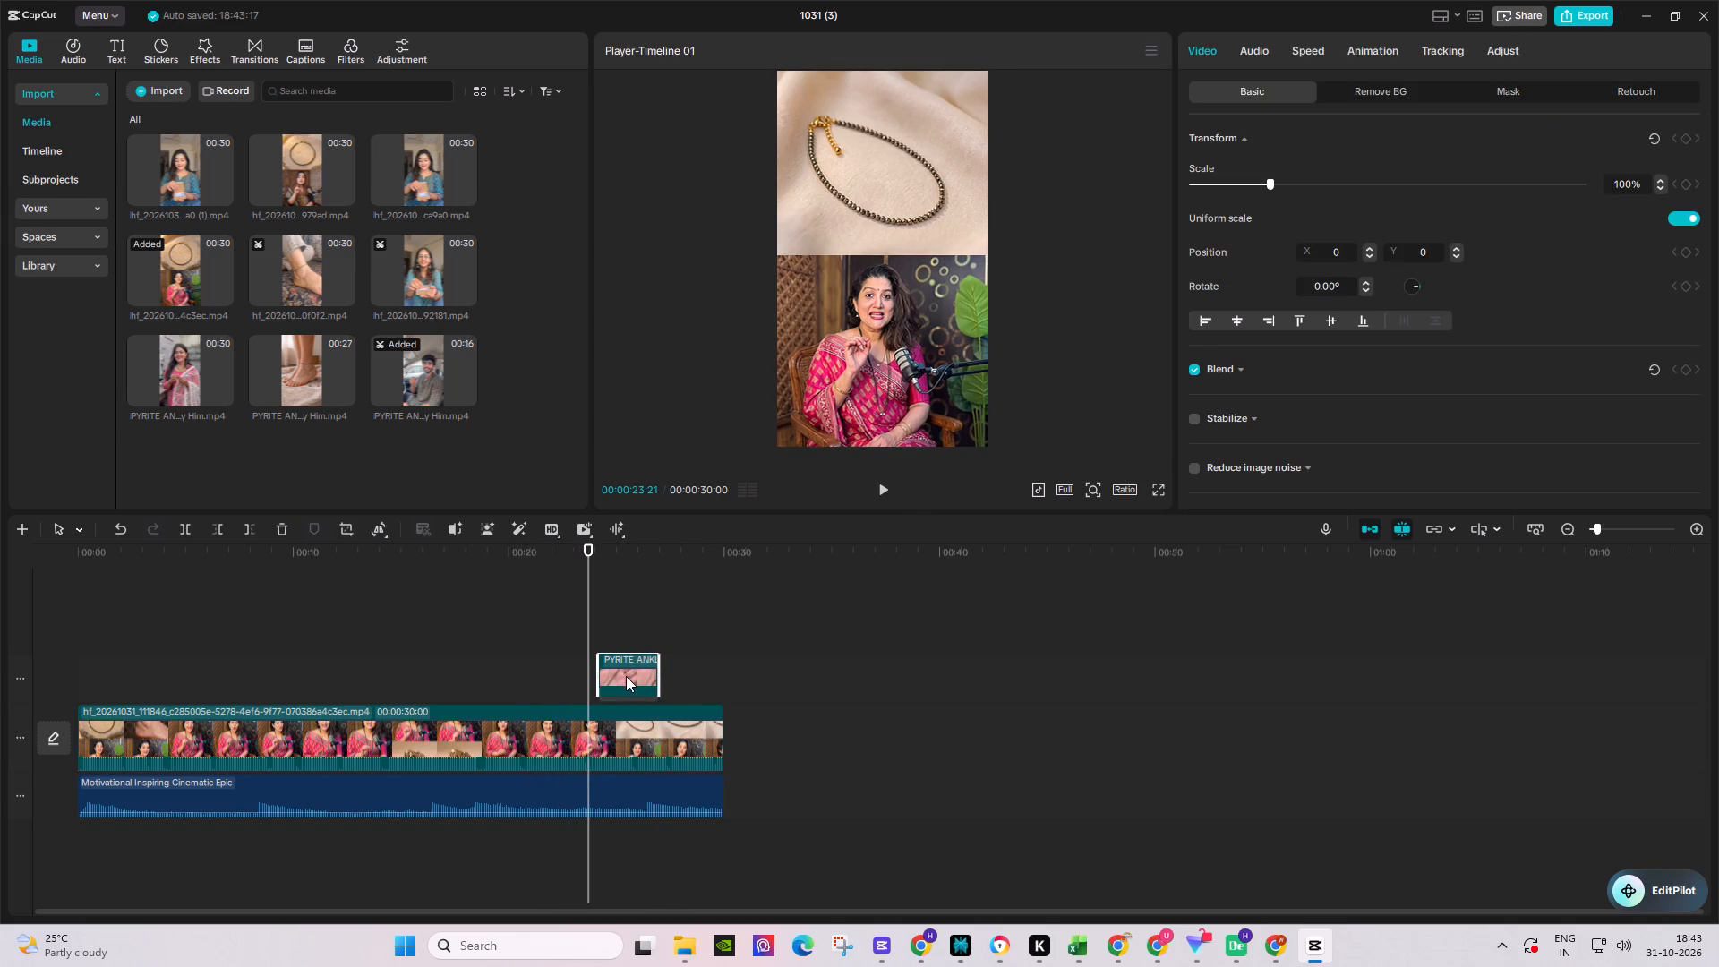
left_click_drag(626, 676, 616, 674)
key("space")
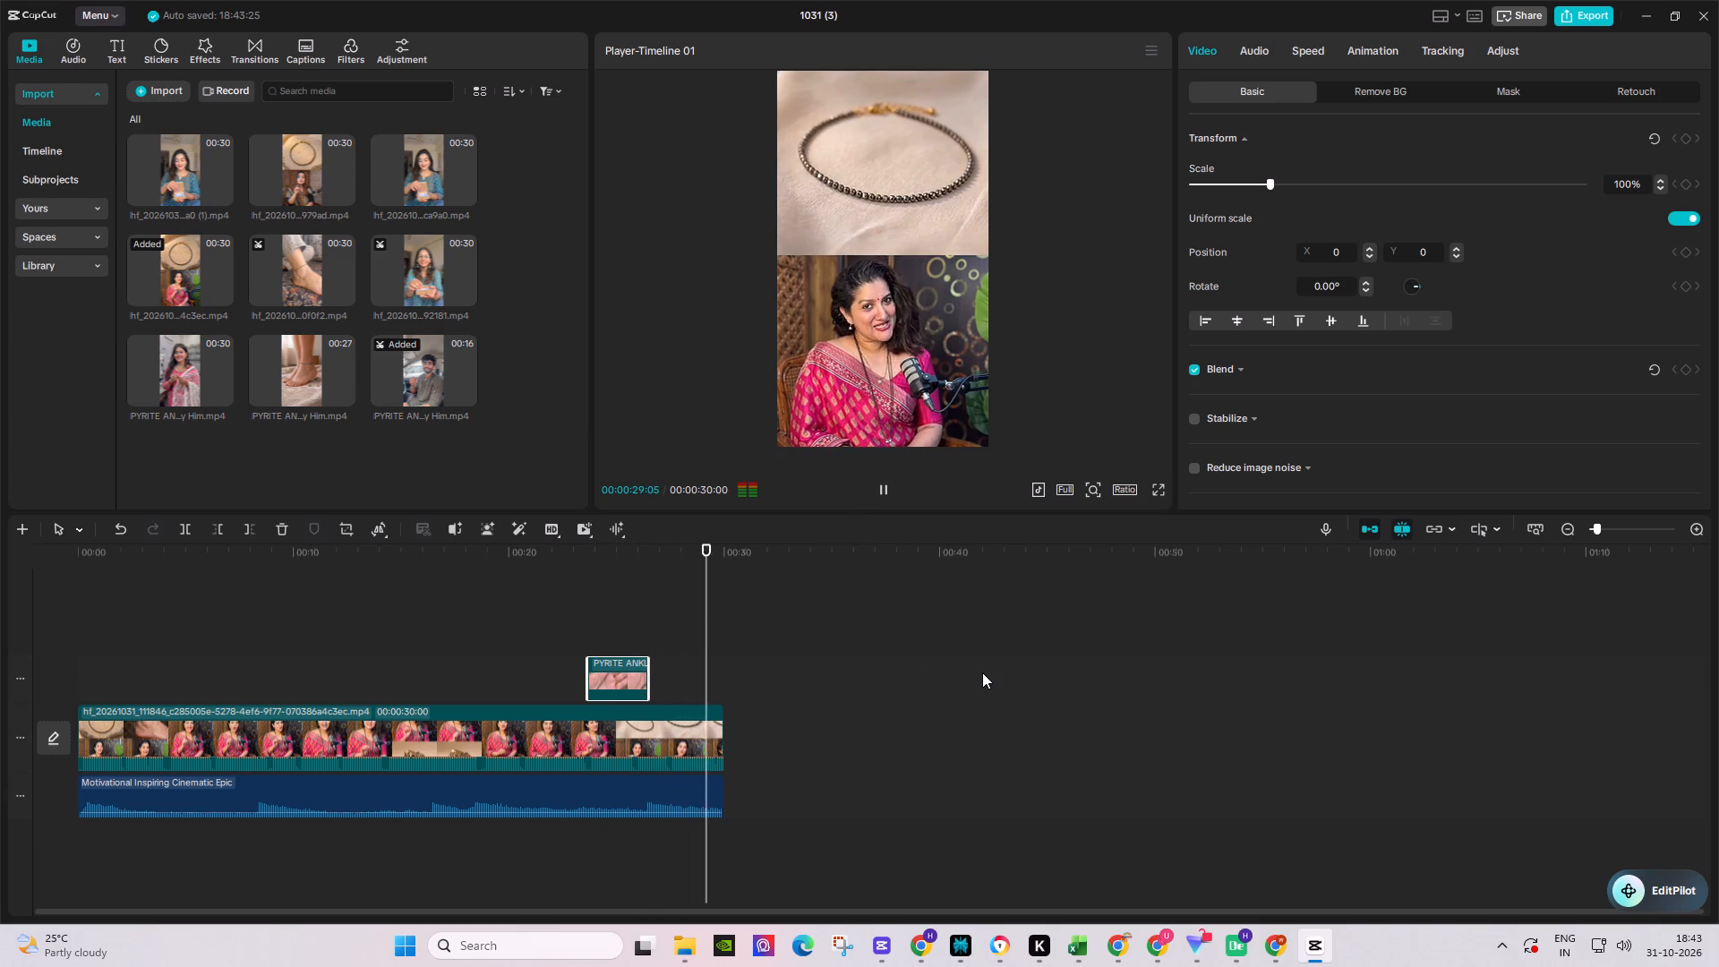
Export the finished video with the name brybrt and close the export window.
left_click(1568, 20)
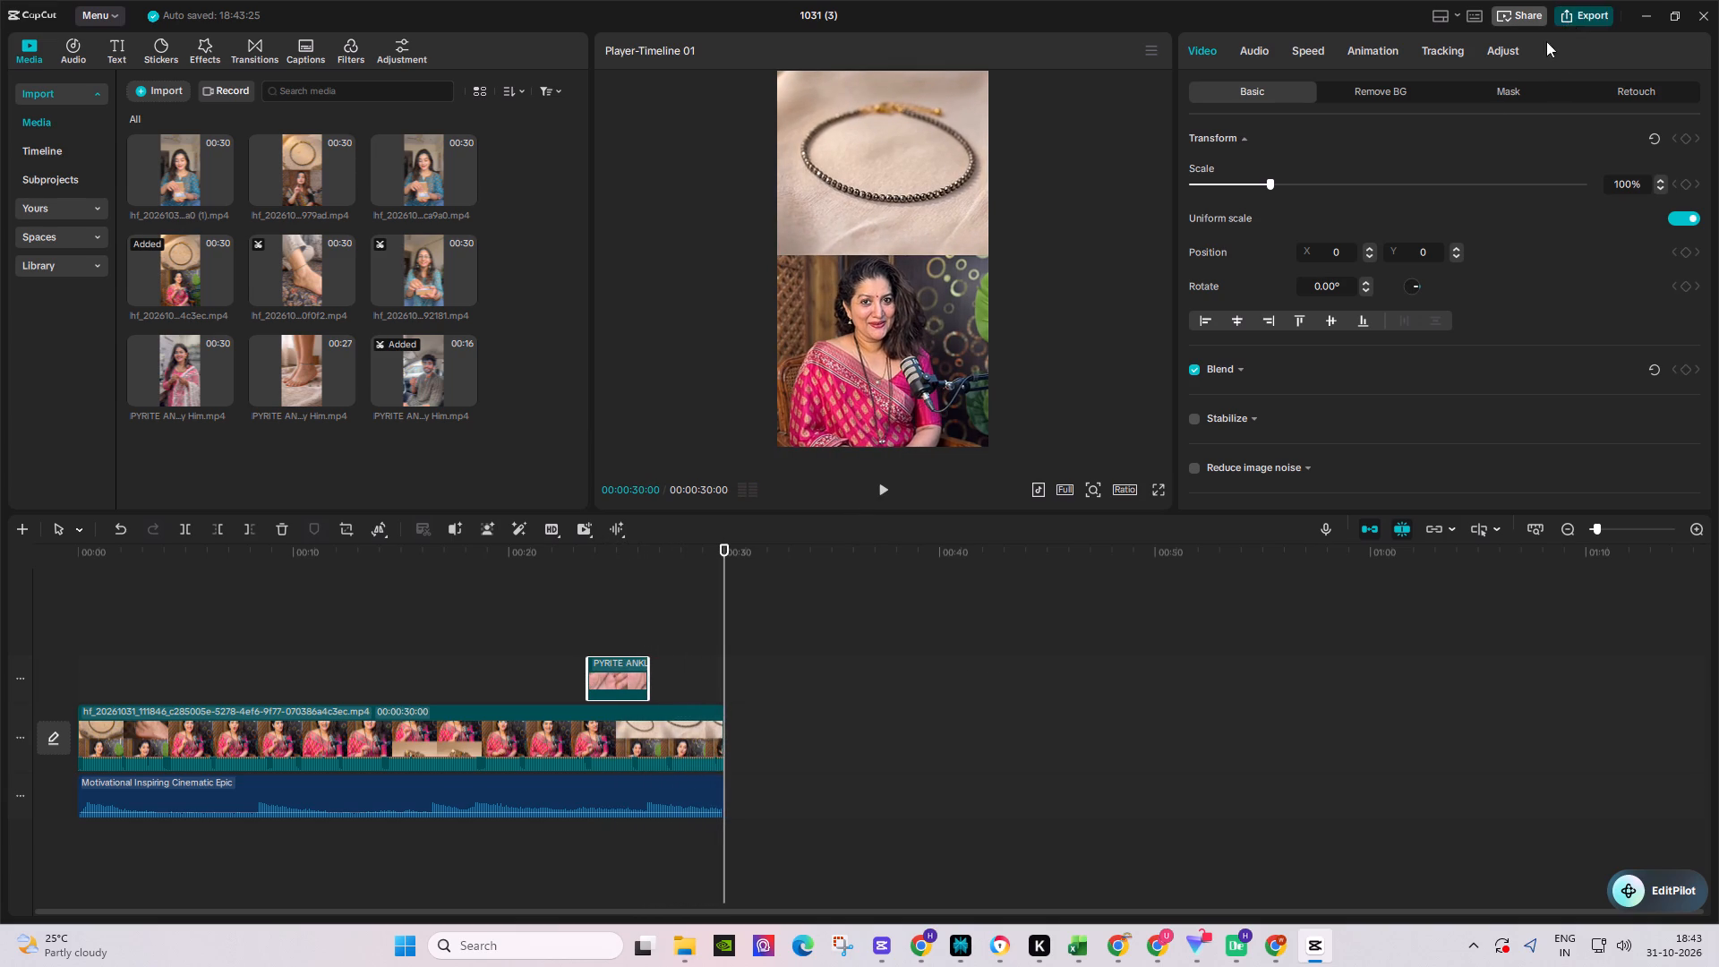
left_click_drag(1030, 257, 912, 255)
key("b")
key("r")
key("y")
key("b")
key("r")
key("t")
left_click(1066, 736)
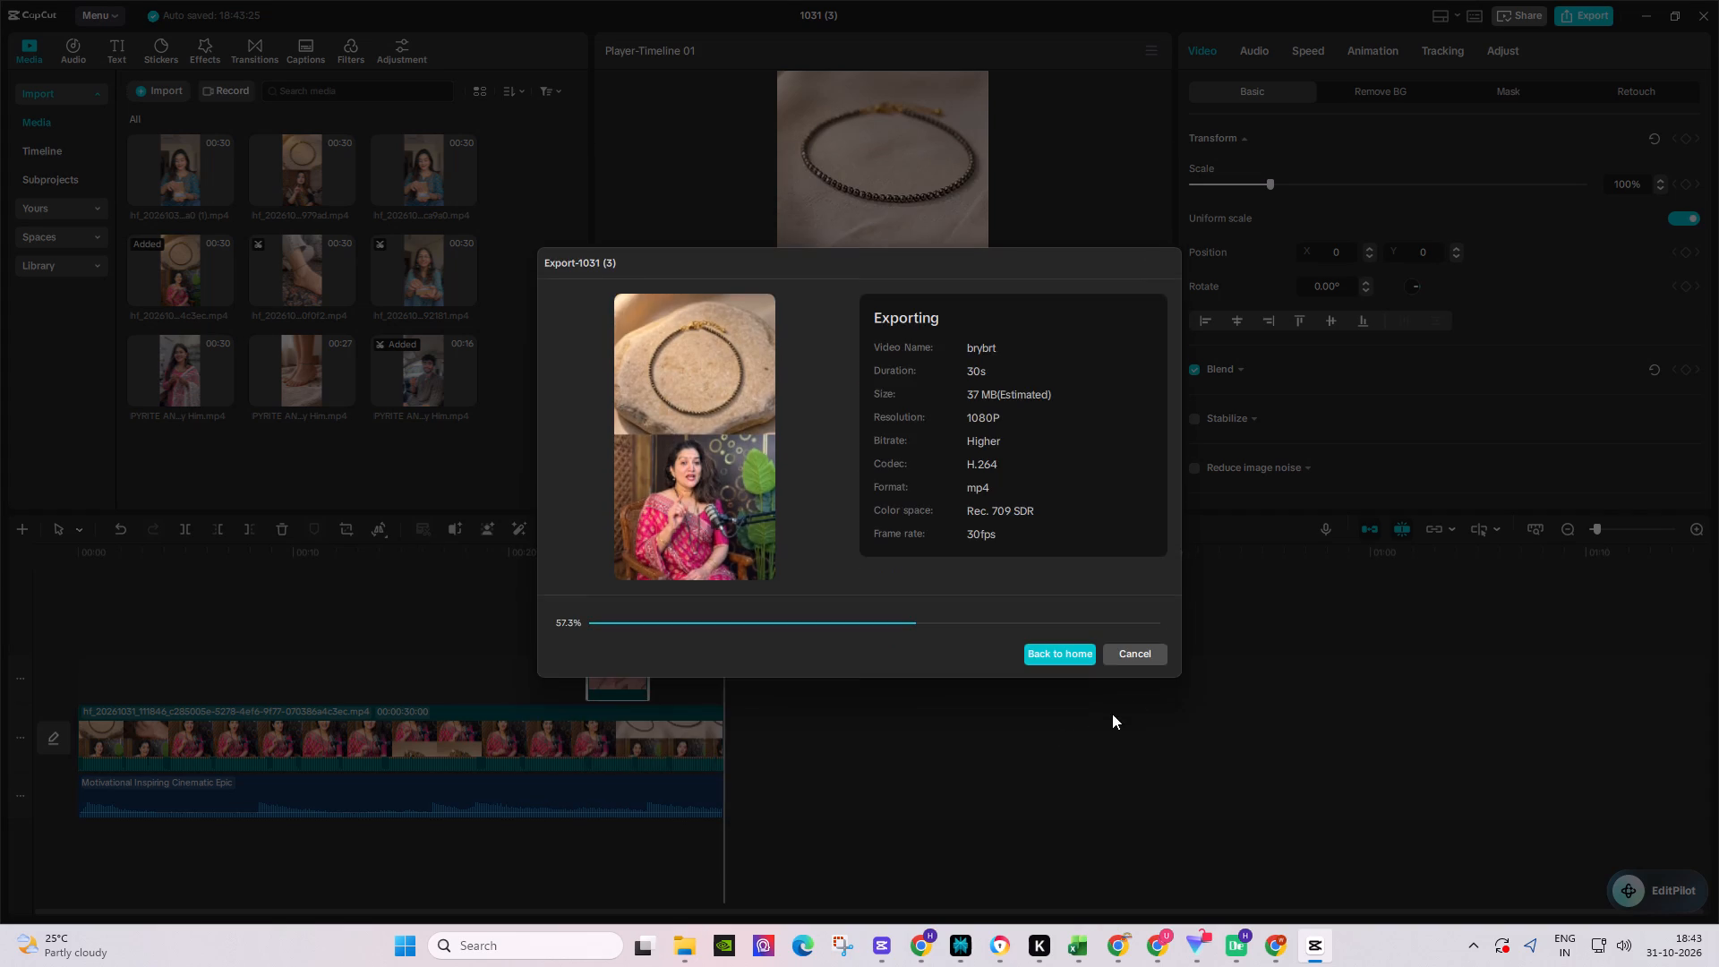
left_click(1142, 720)
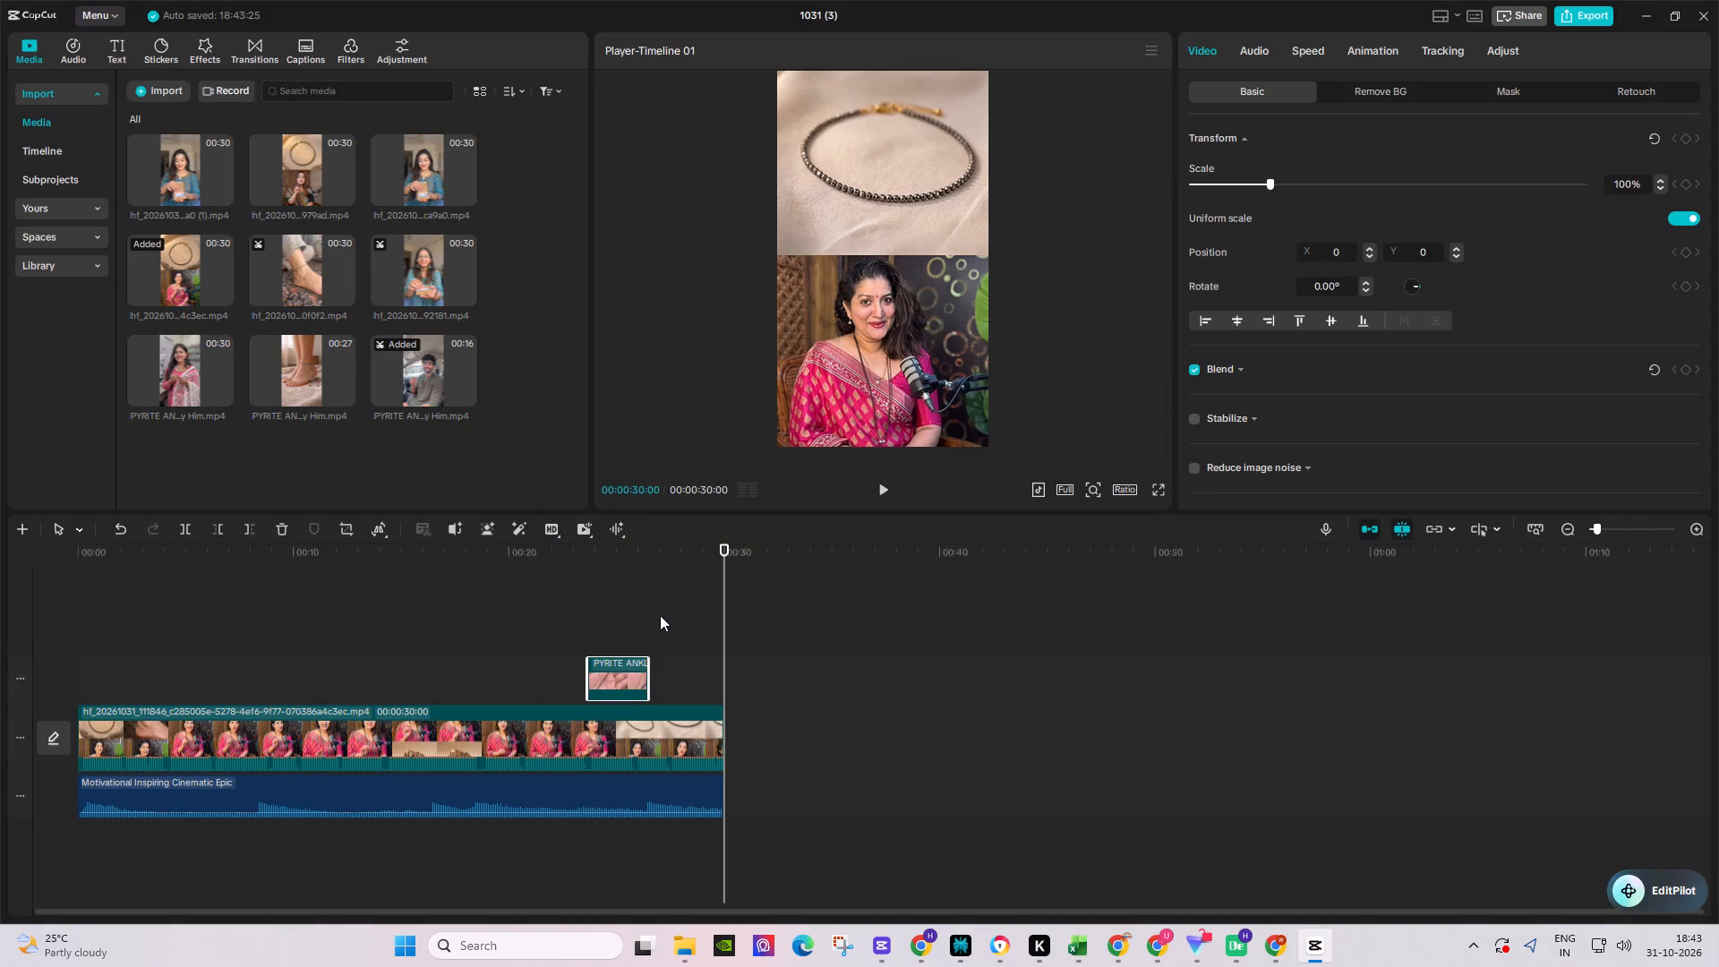
Switch to VEED in Chrome, start a new video edit and upload the exported video.
left_click(1125, 943)
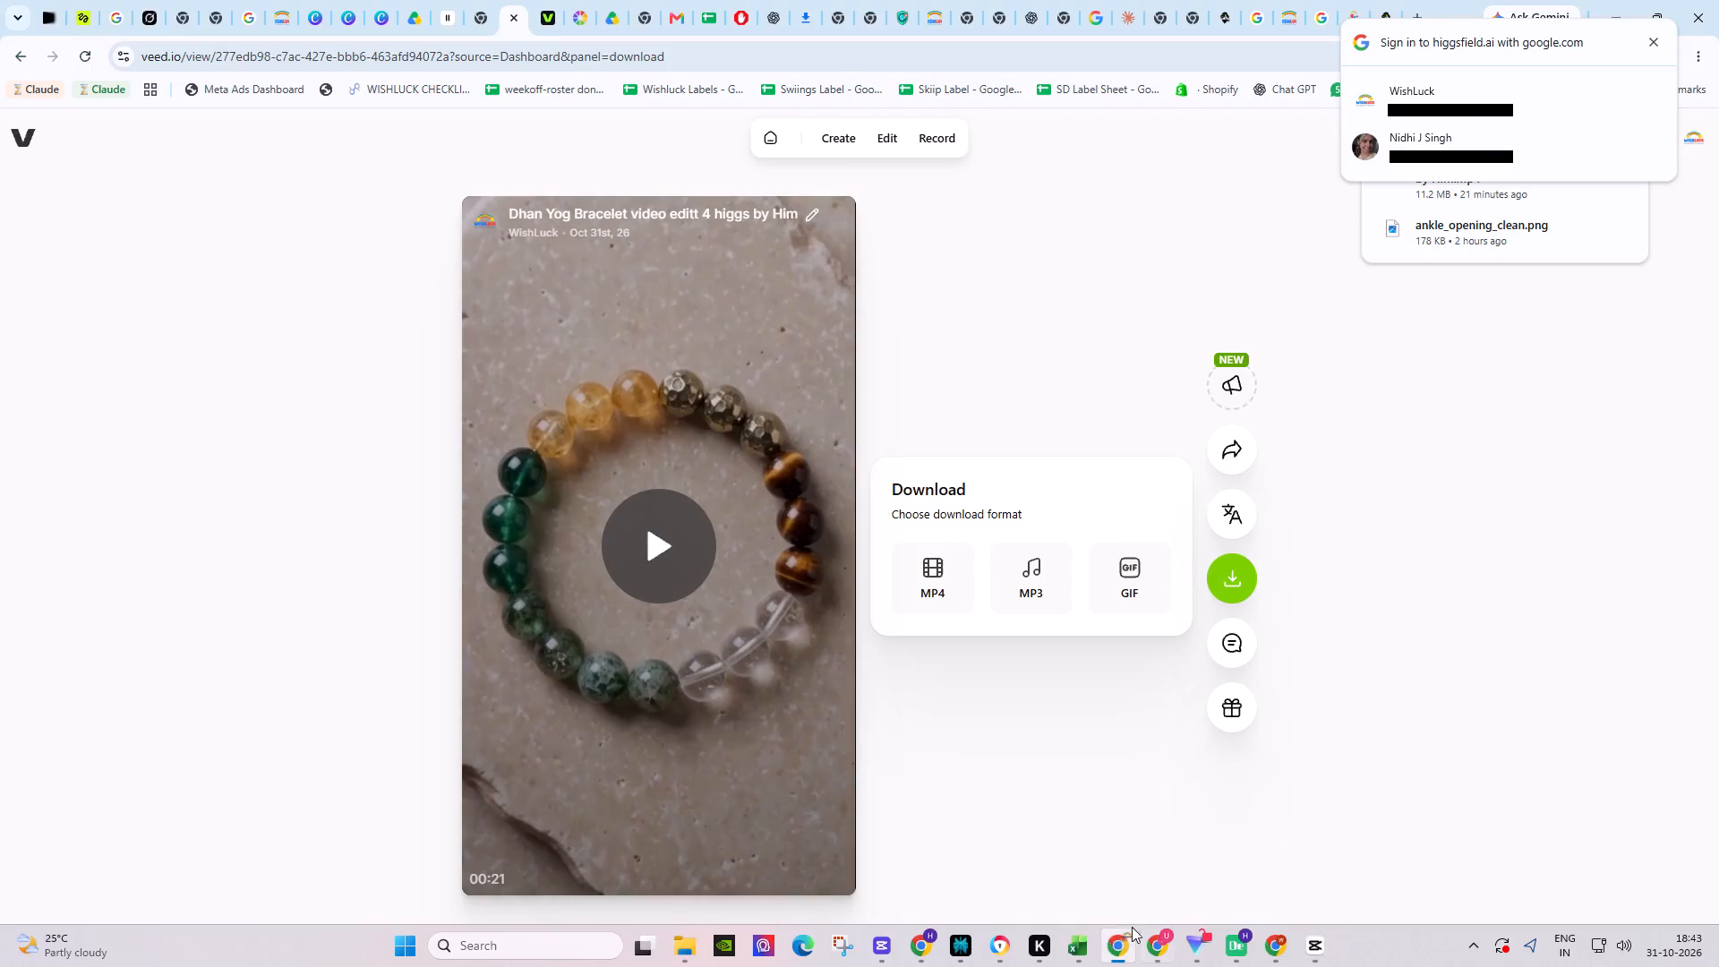
left_click(20, 133)
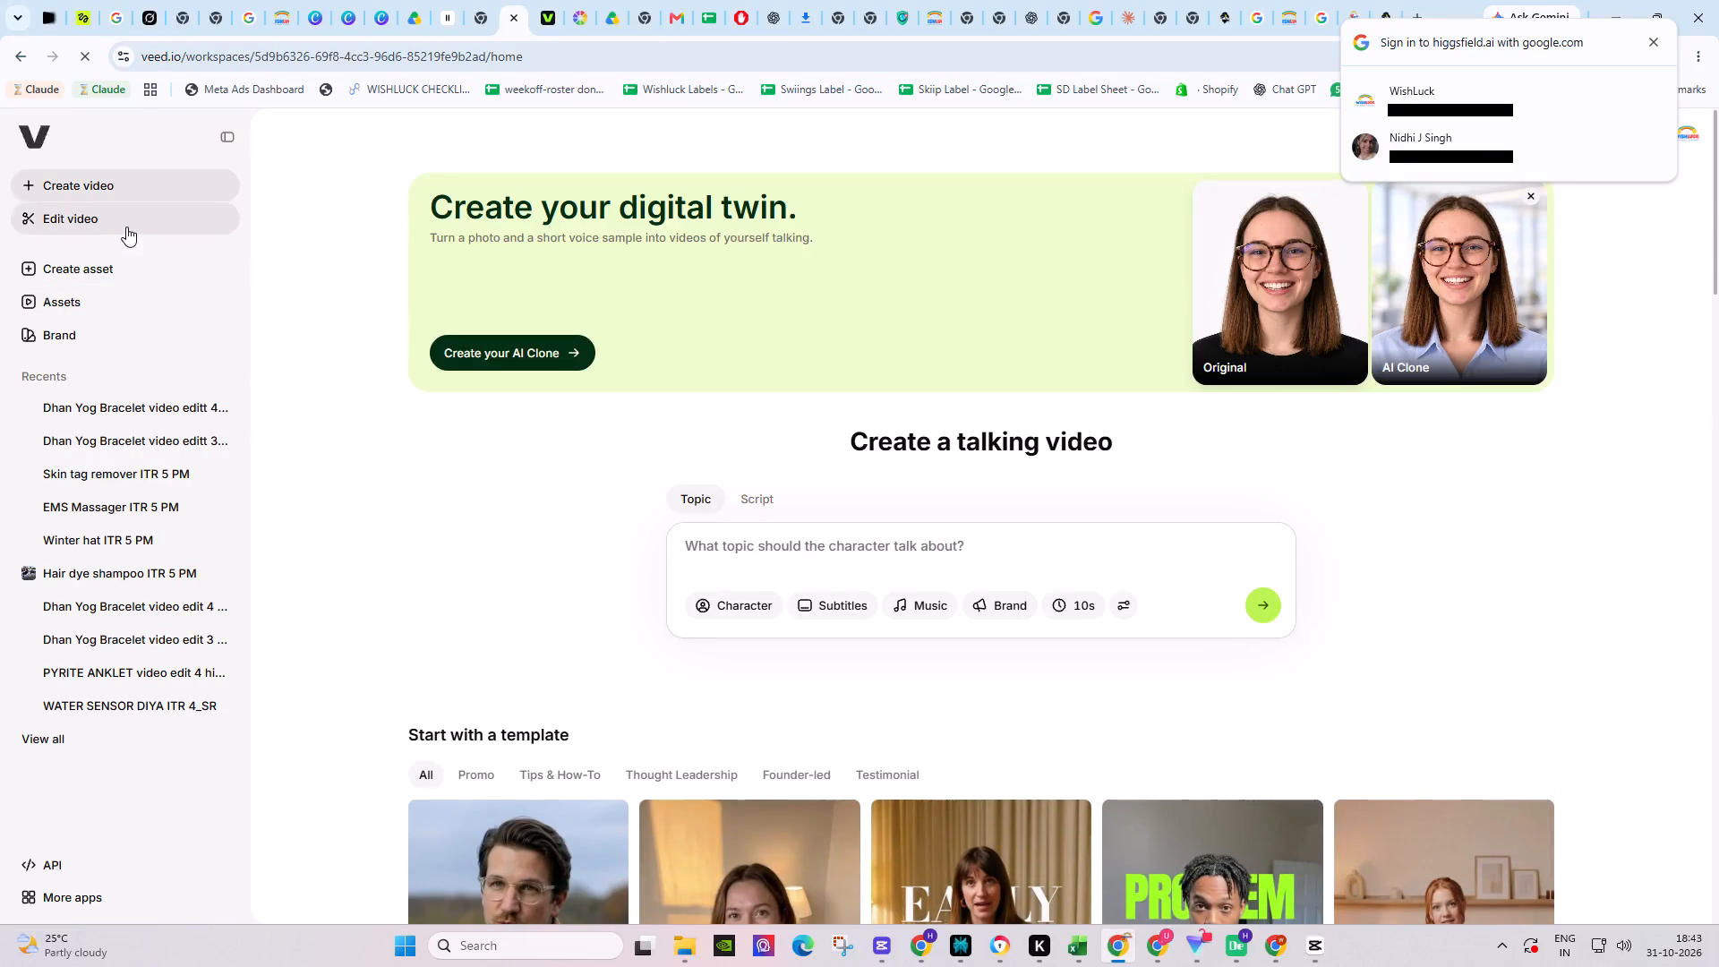
left_click(126, 227)
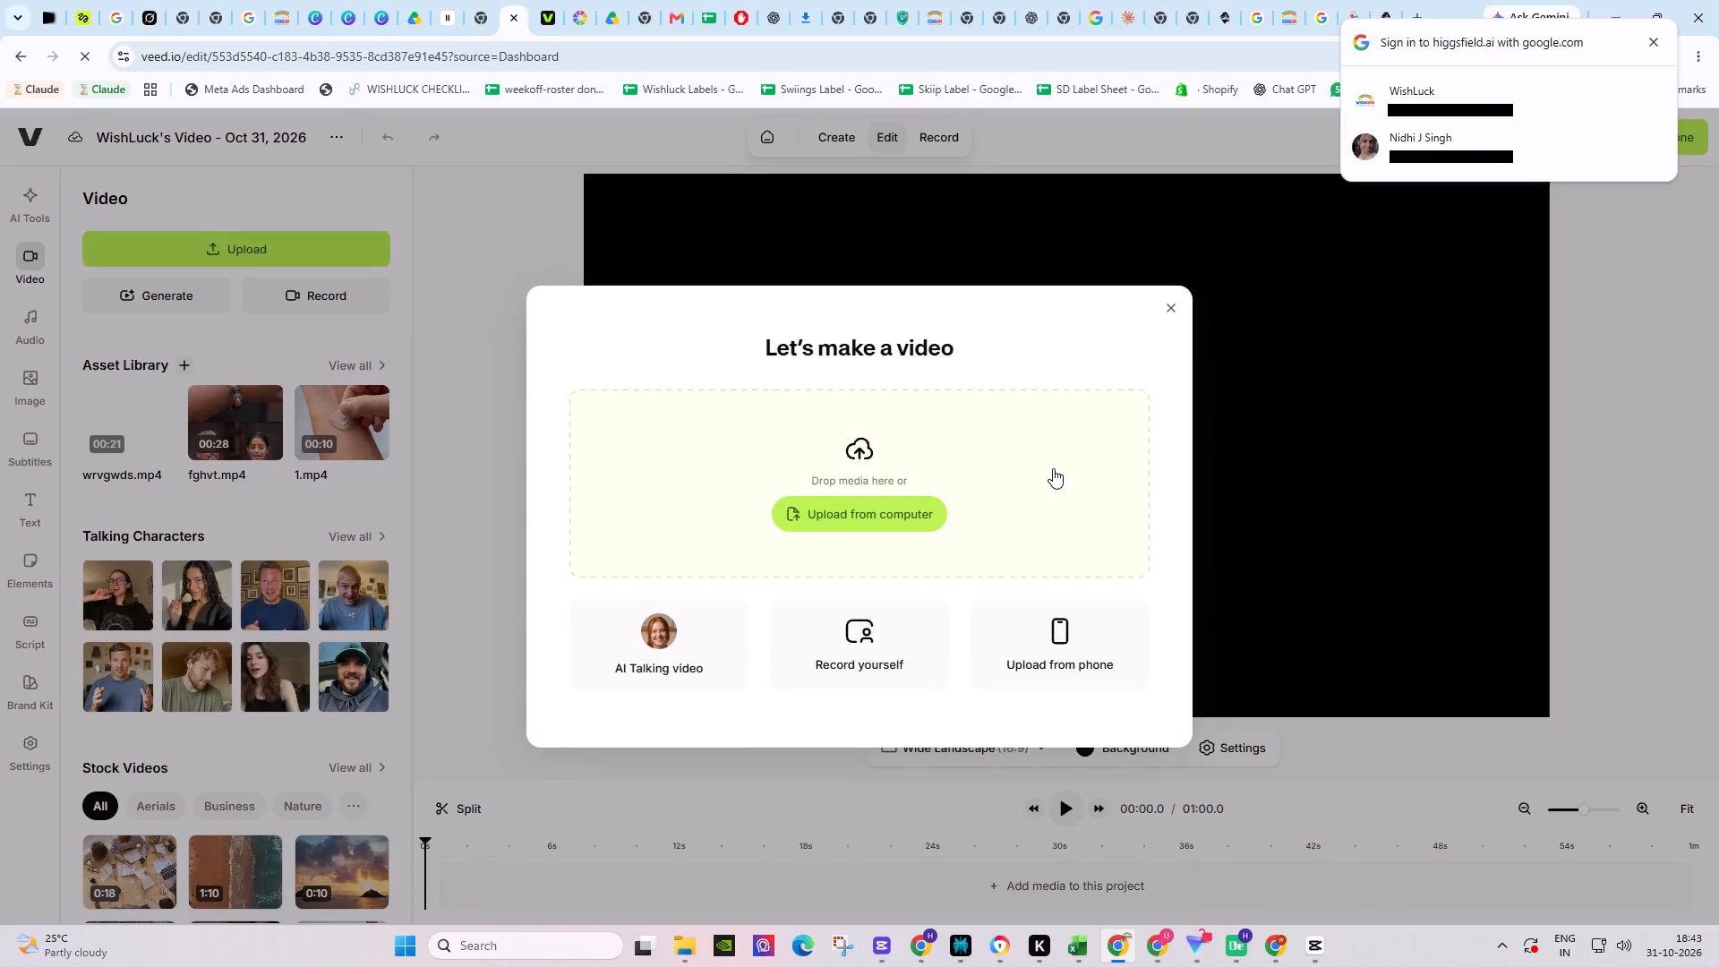
left_click(1021, 458)
double_click(589, 340)
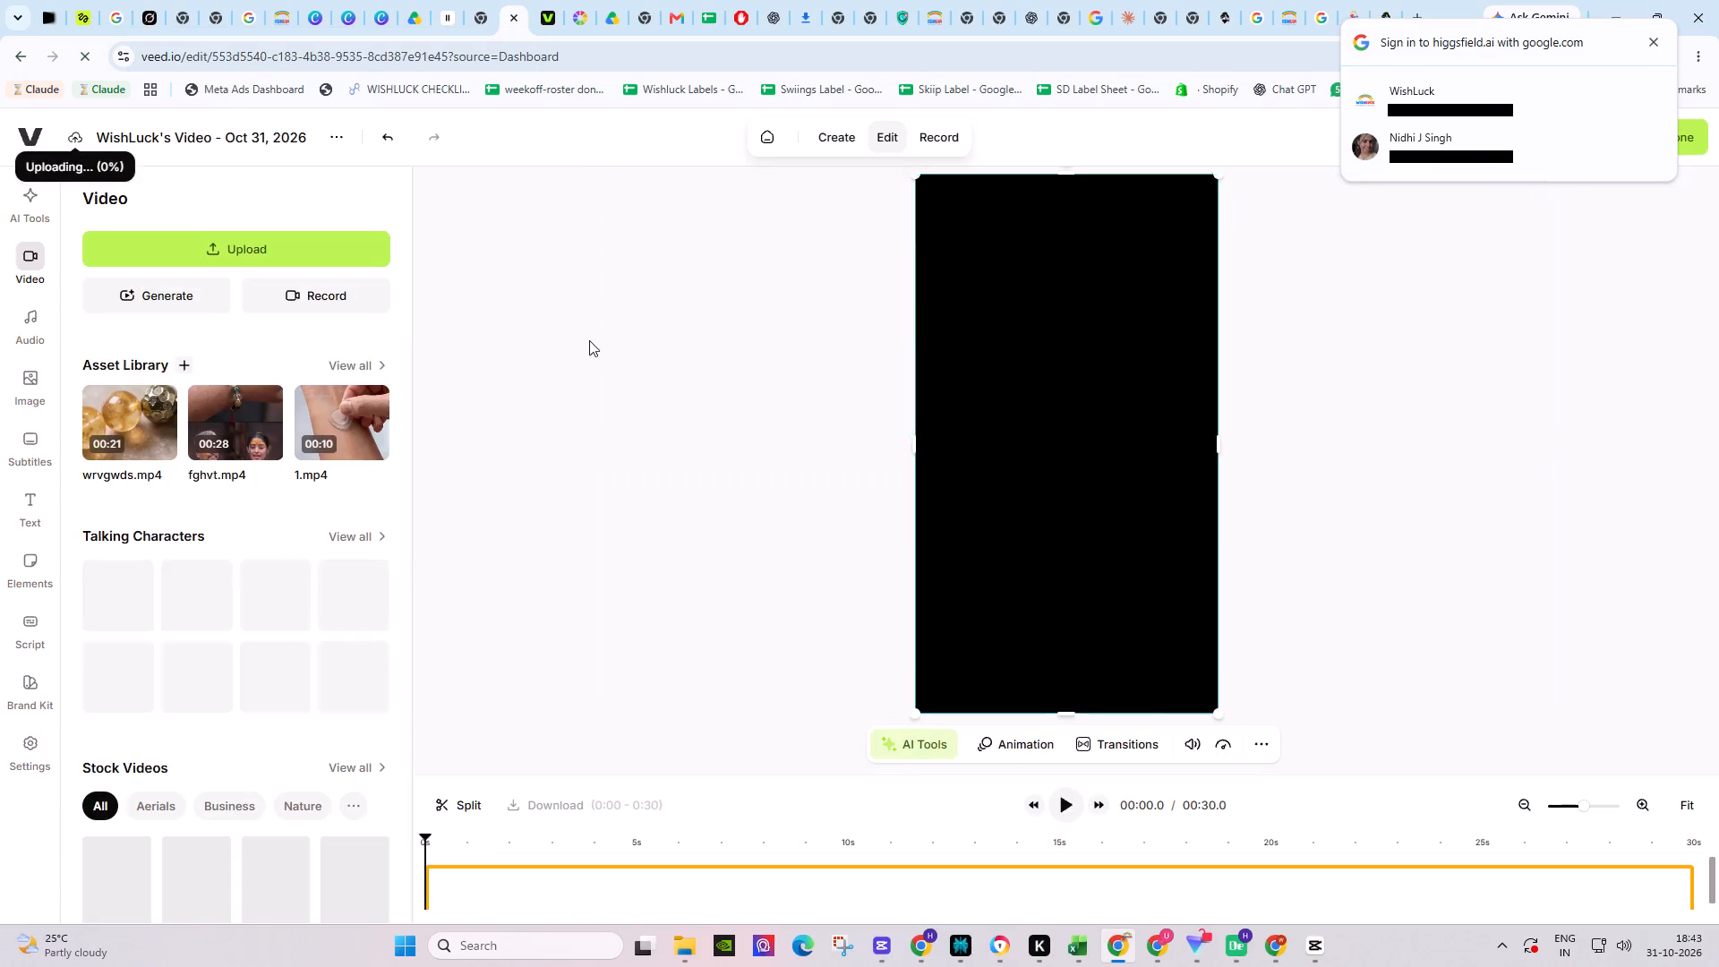
Generate automatic subtitles for the uploaded video in Hindi (Hinglish).
left_click(36, 453)
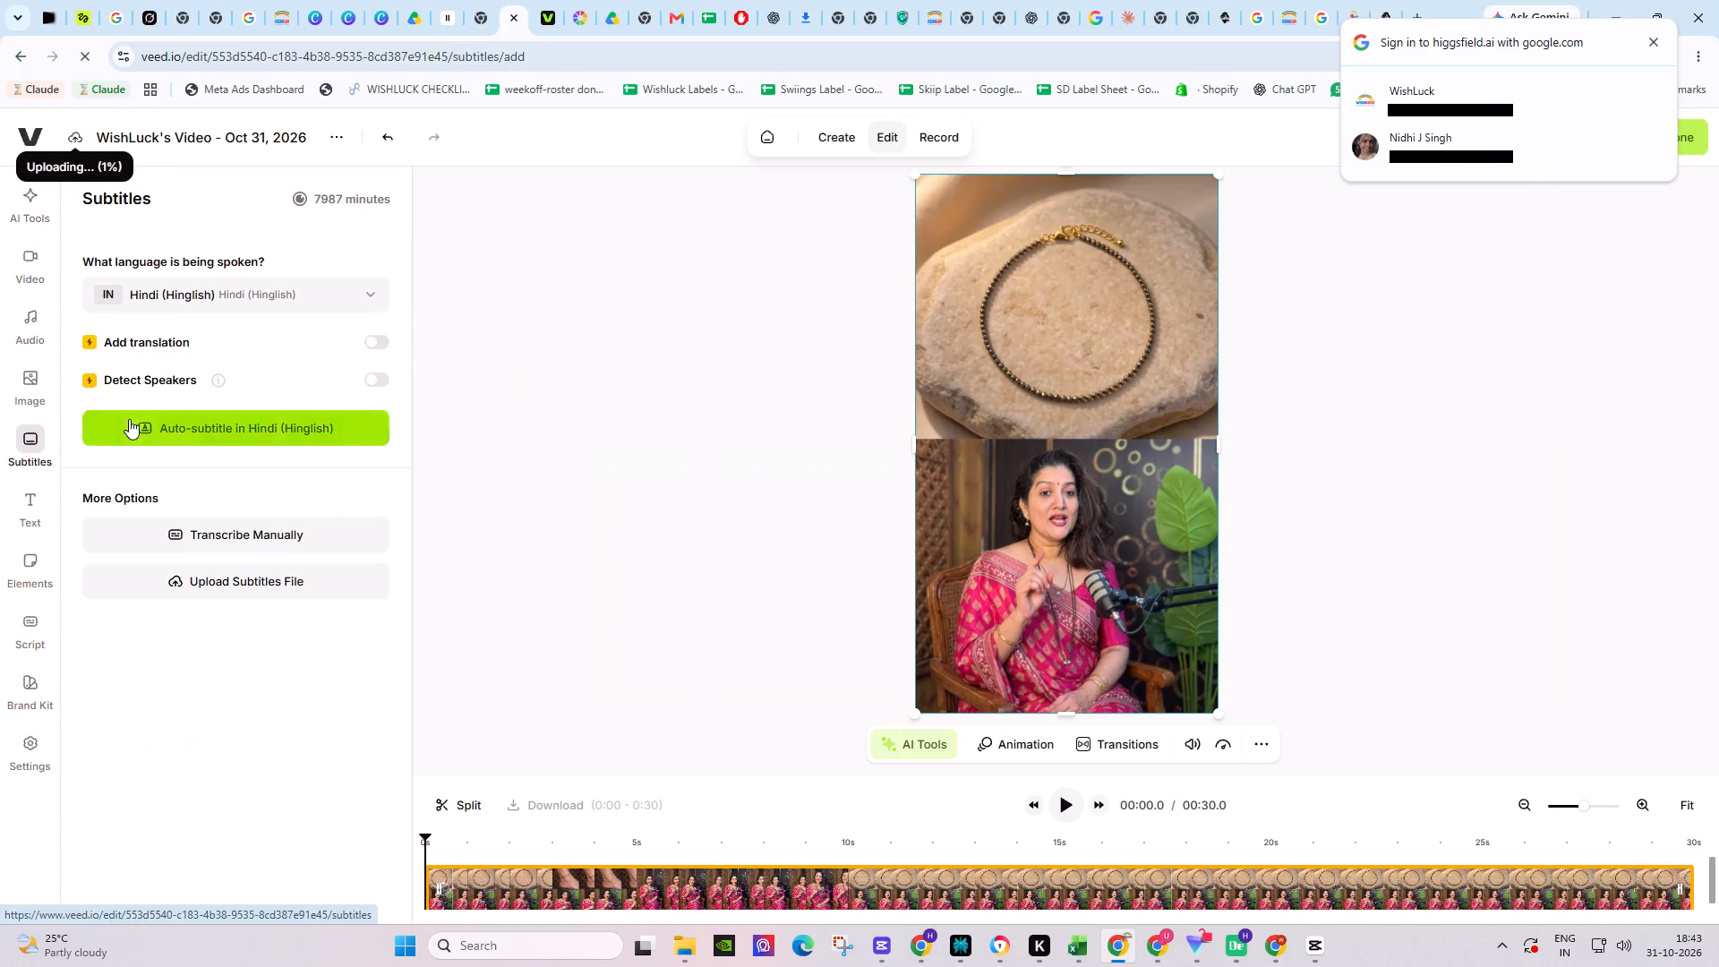
left_click(167, 422)
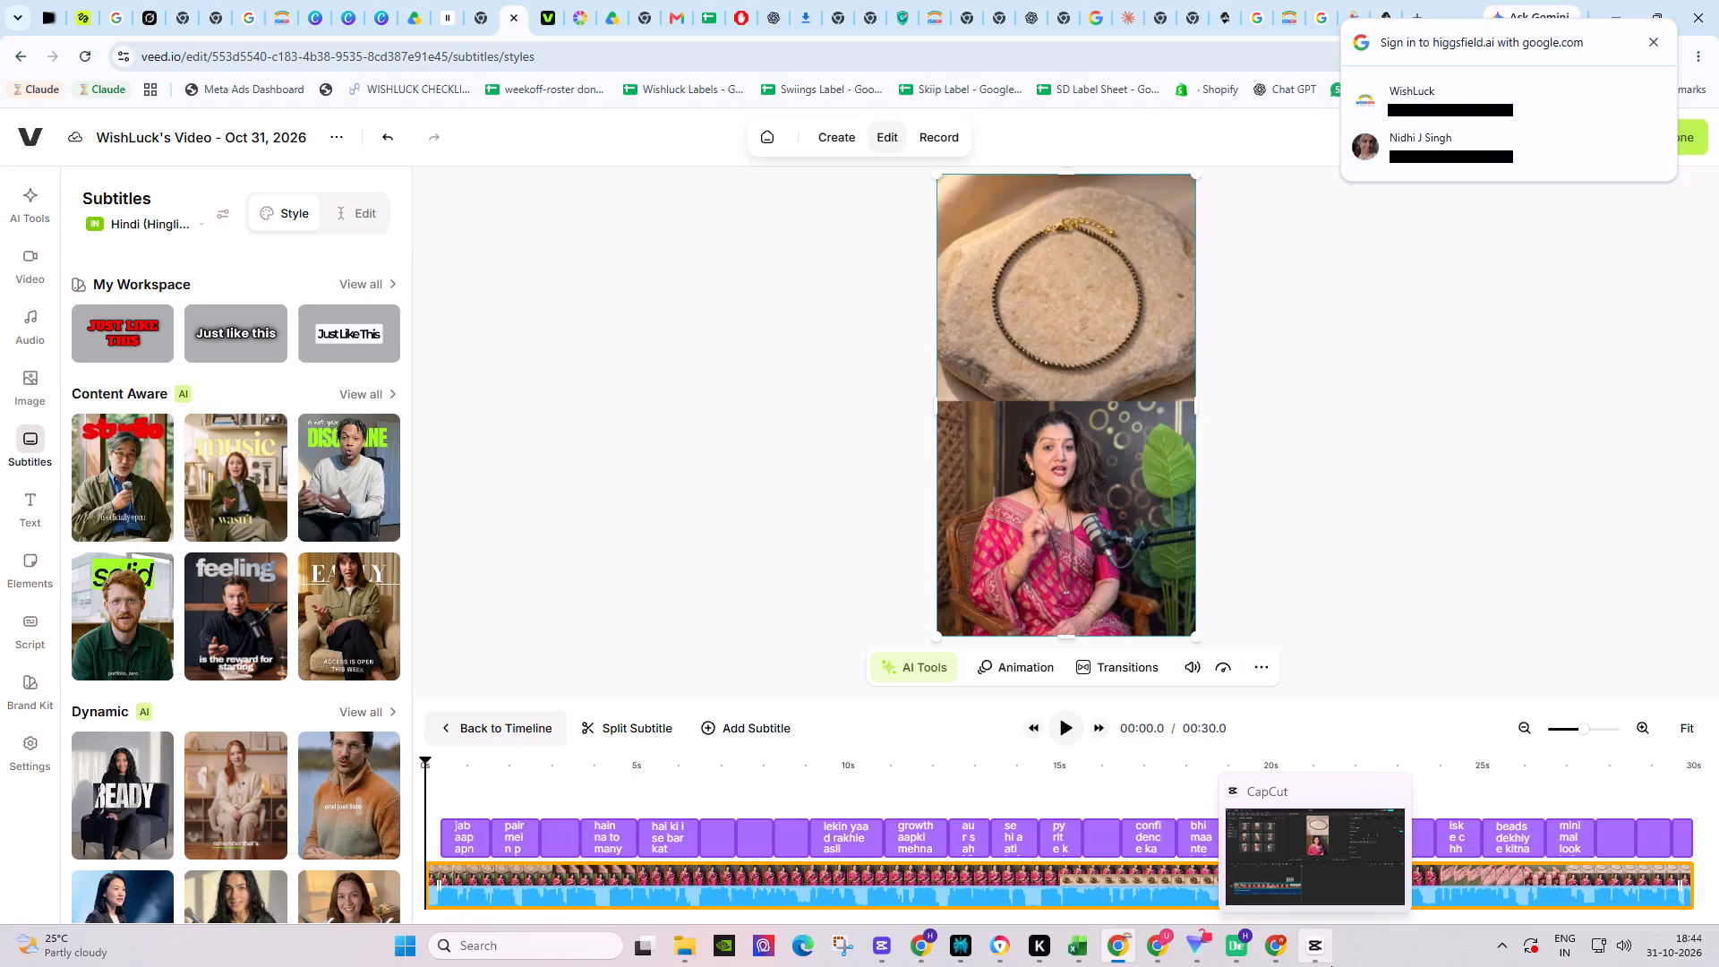
Shorten the first subtitle to "jab aap apne" and join "left" to the start of "pair mein pyrite".
left_click(460, 834)
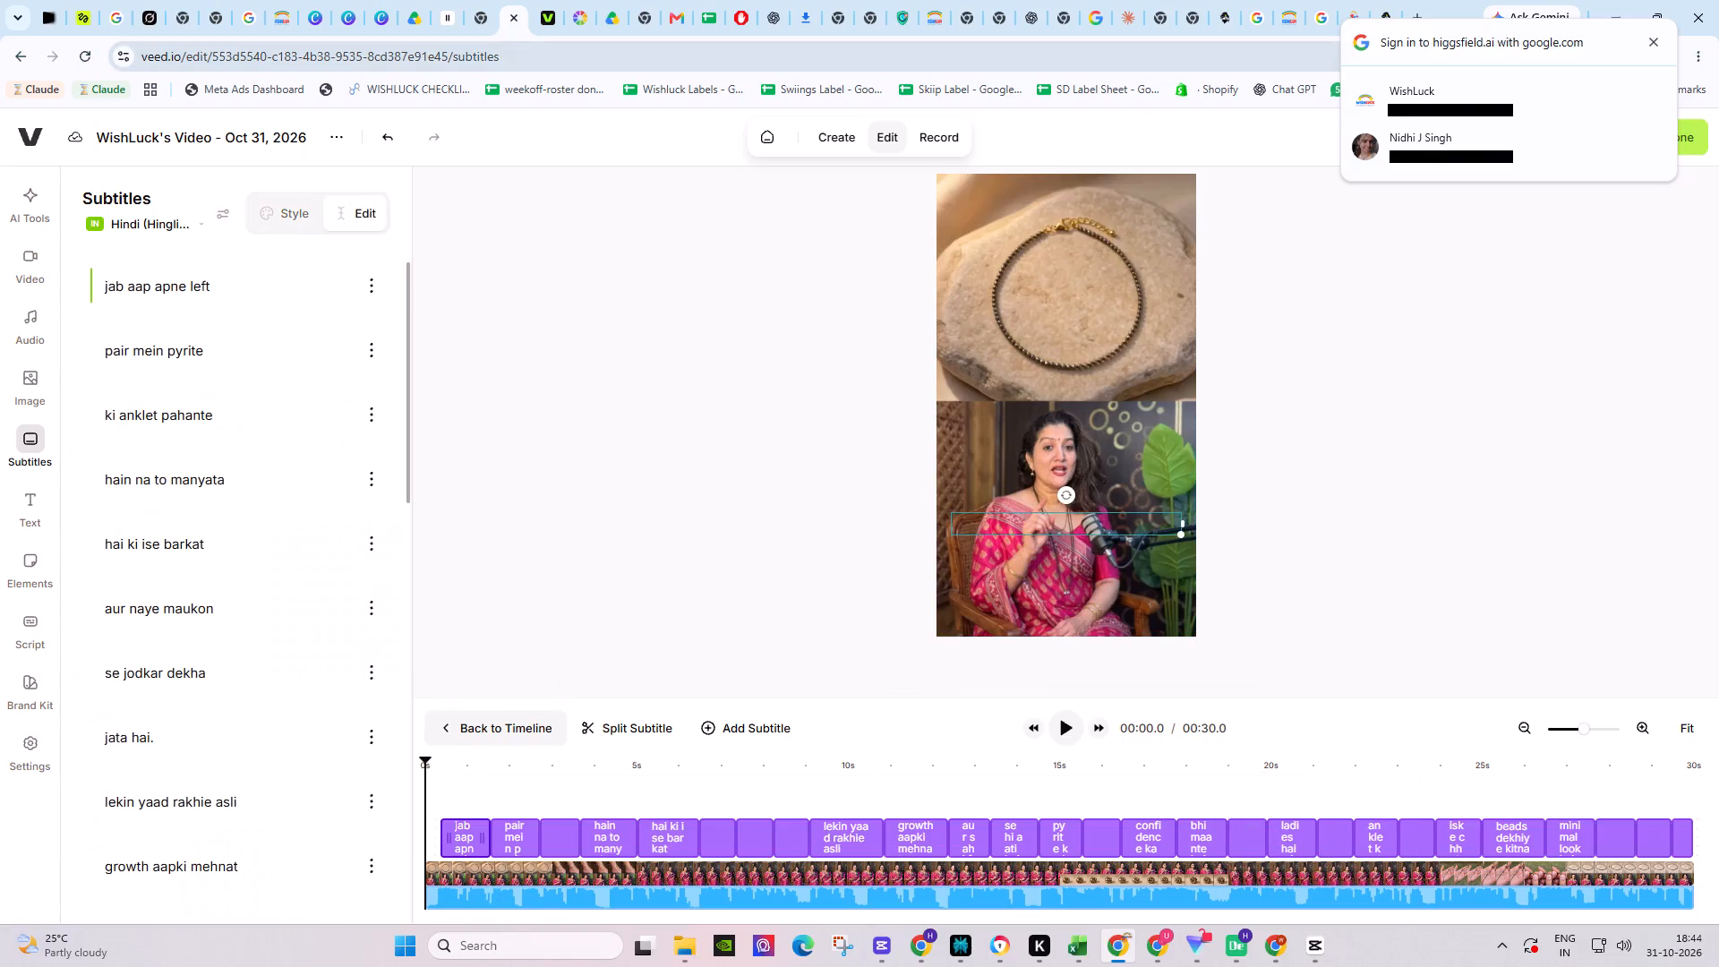
left_click(189, 275)
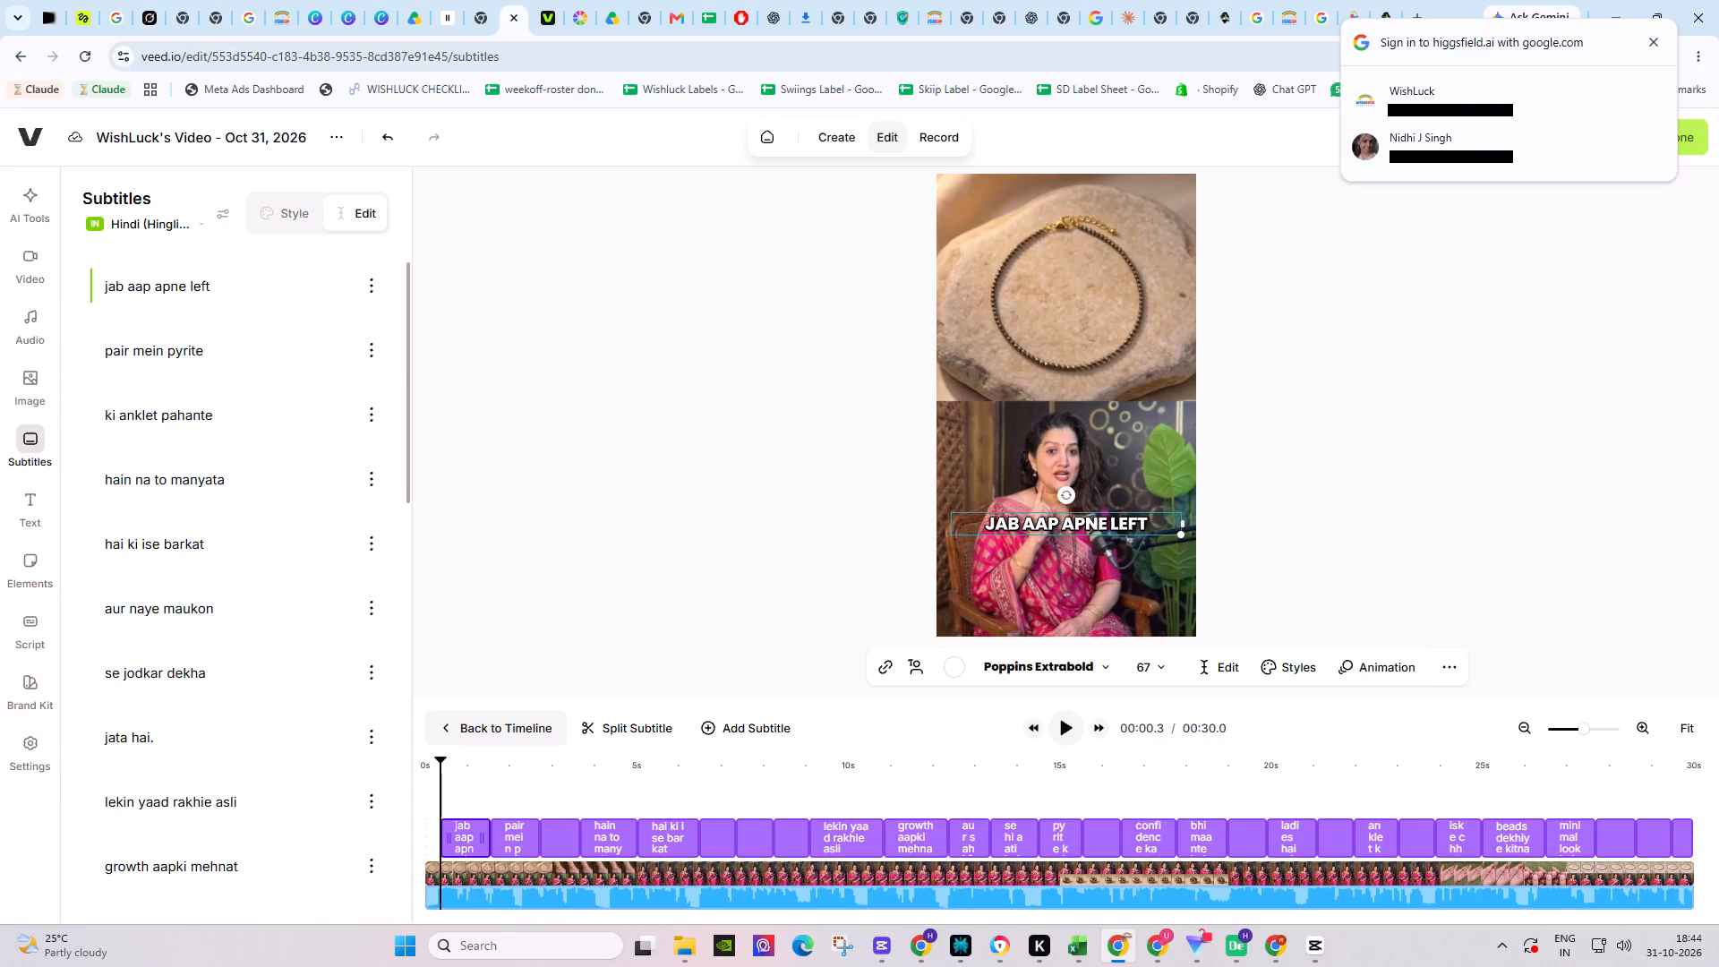
key("Return")
left_click(100, 450)
key("BackSpace")
key("space")
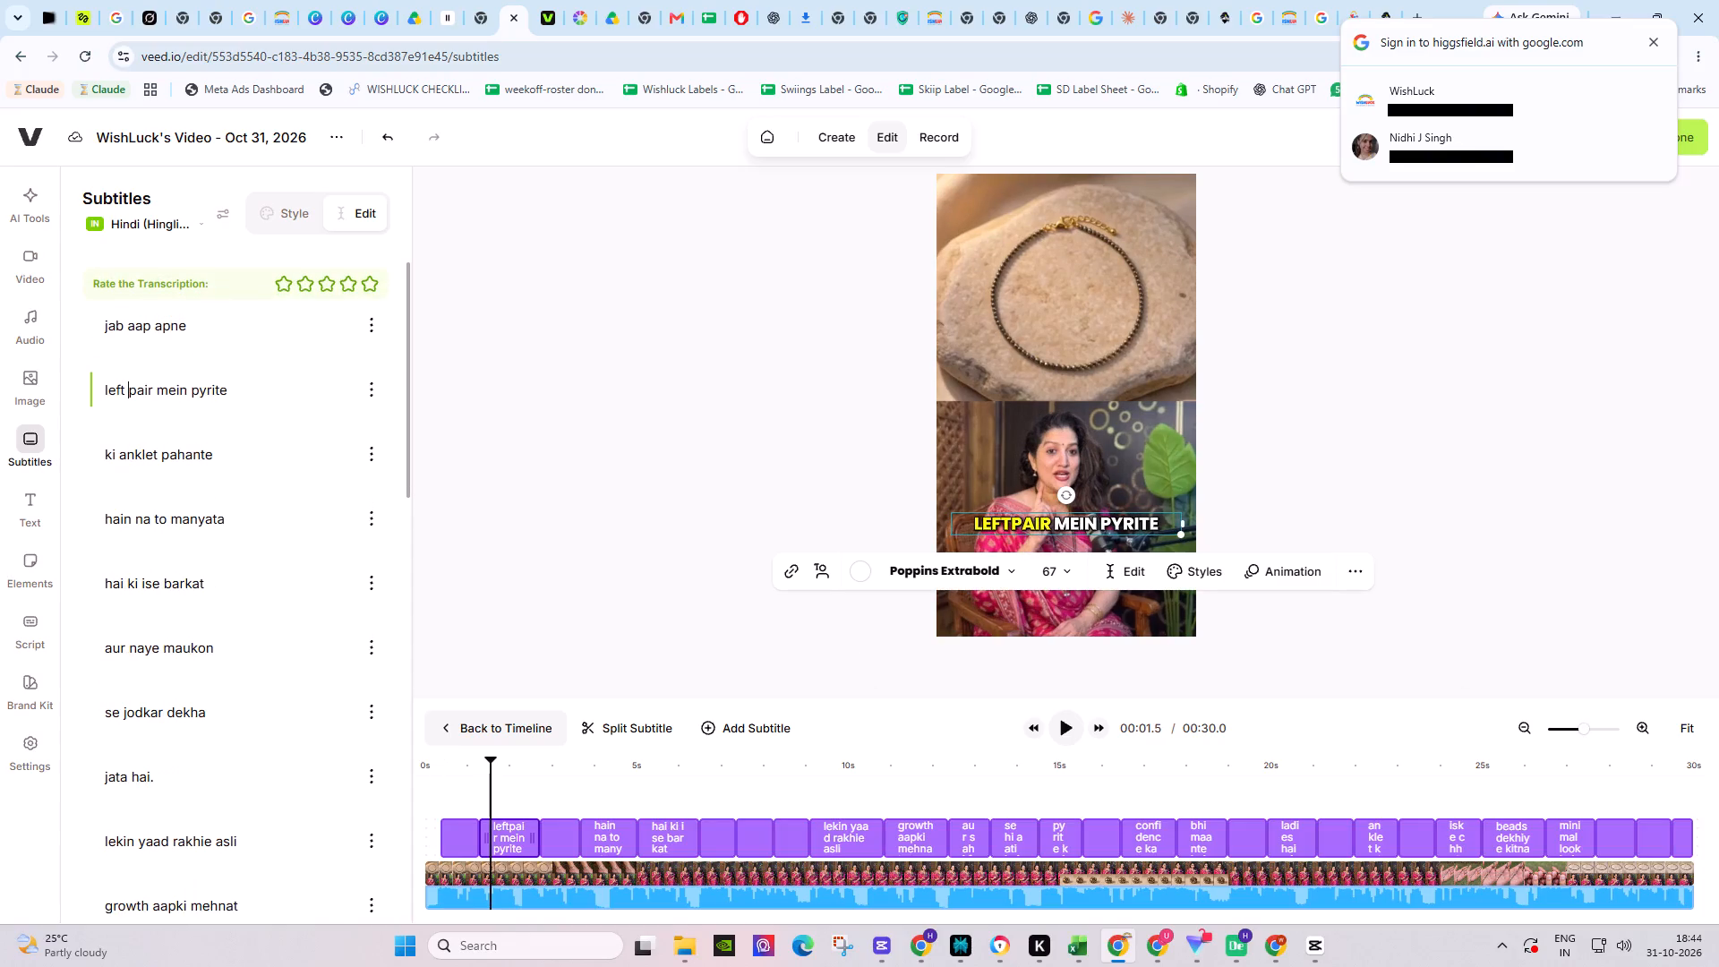
Reduce the second subtitle to "left pair mei" and join "pyrite" to the start of "ki anklet pahante".
left_click(184, 390)
key("BackSpace")
key("Return")
left_click(96, 523)
key("BackSpace")
key("space")
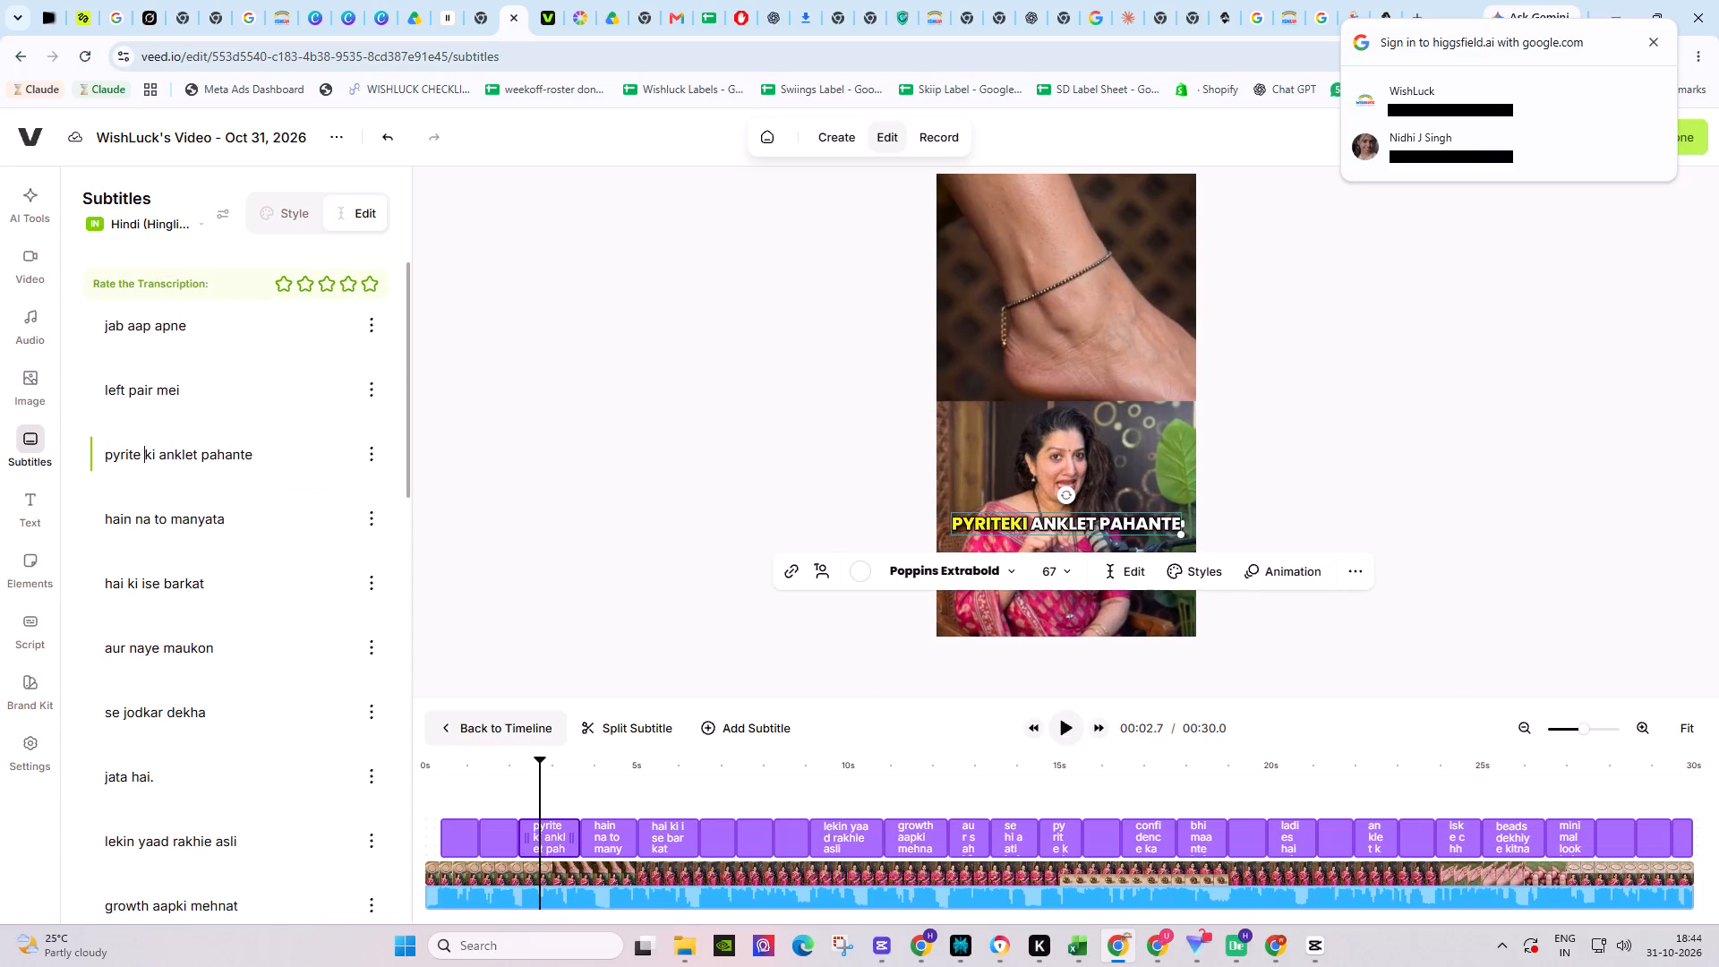
Re-break the following subtitles into the lines "pyrite ki anklet", "pahante hai" and "na to manyata".
left_click(195, 459)
key("Return")
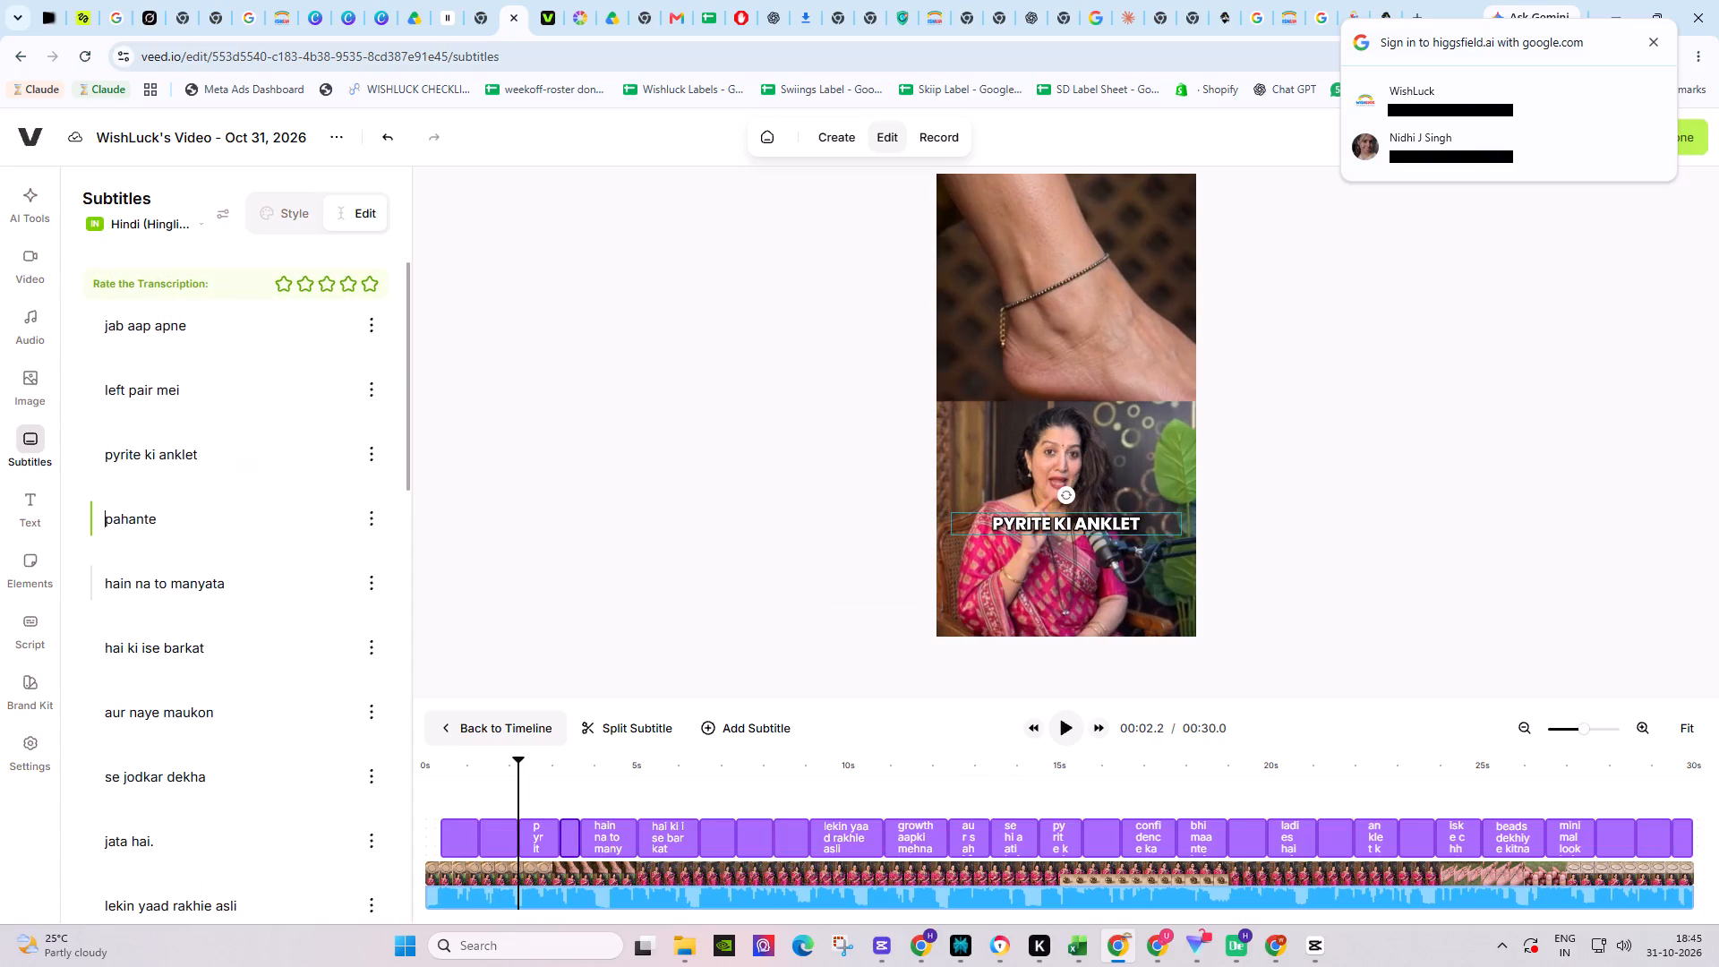
left_click(106, 579)
key("BackSpace")
key("space")
left_click(186, 526)
key("BackSpace")
key("Return")
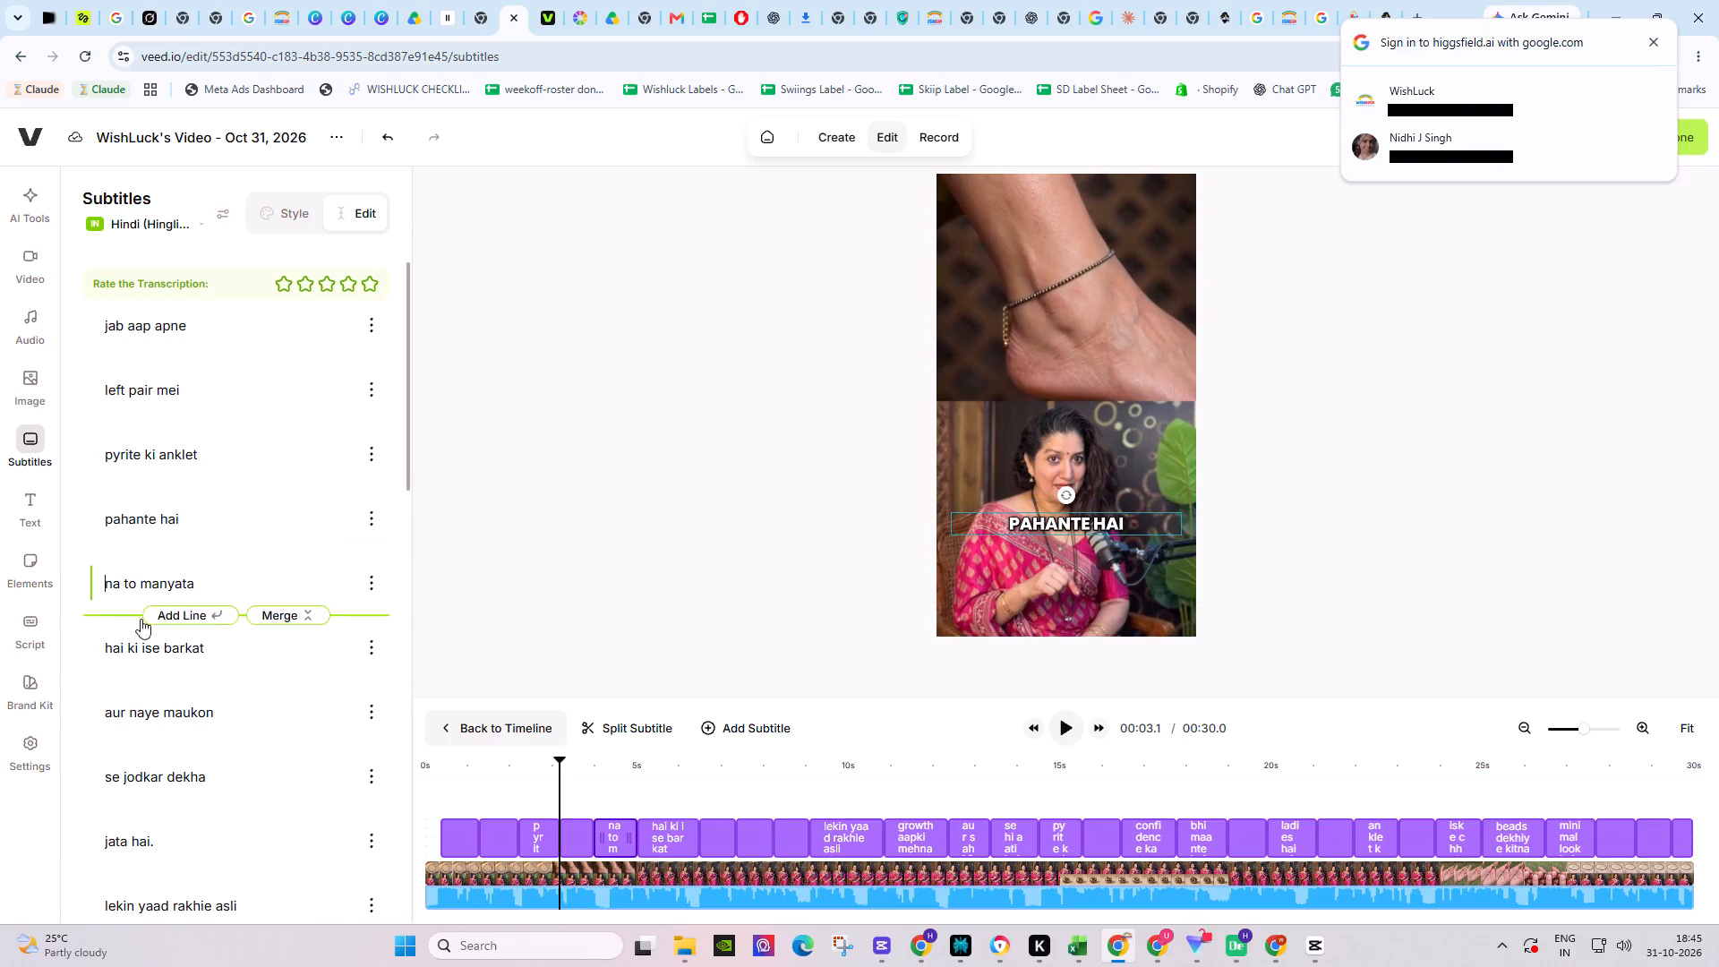
Merge "hai ki ise barkat" into the "na to manyata" subtitle and correct "manyata" to "maante".
scroll(221, 596, "down", 2)
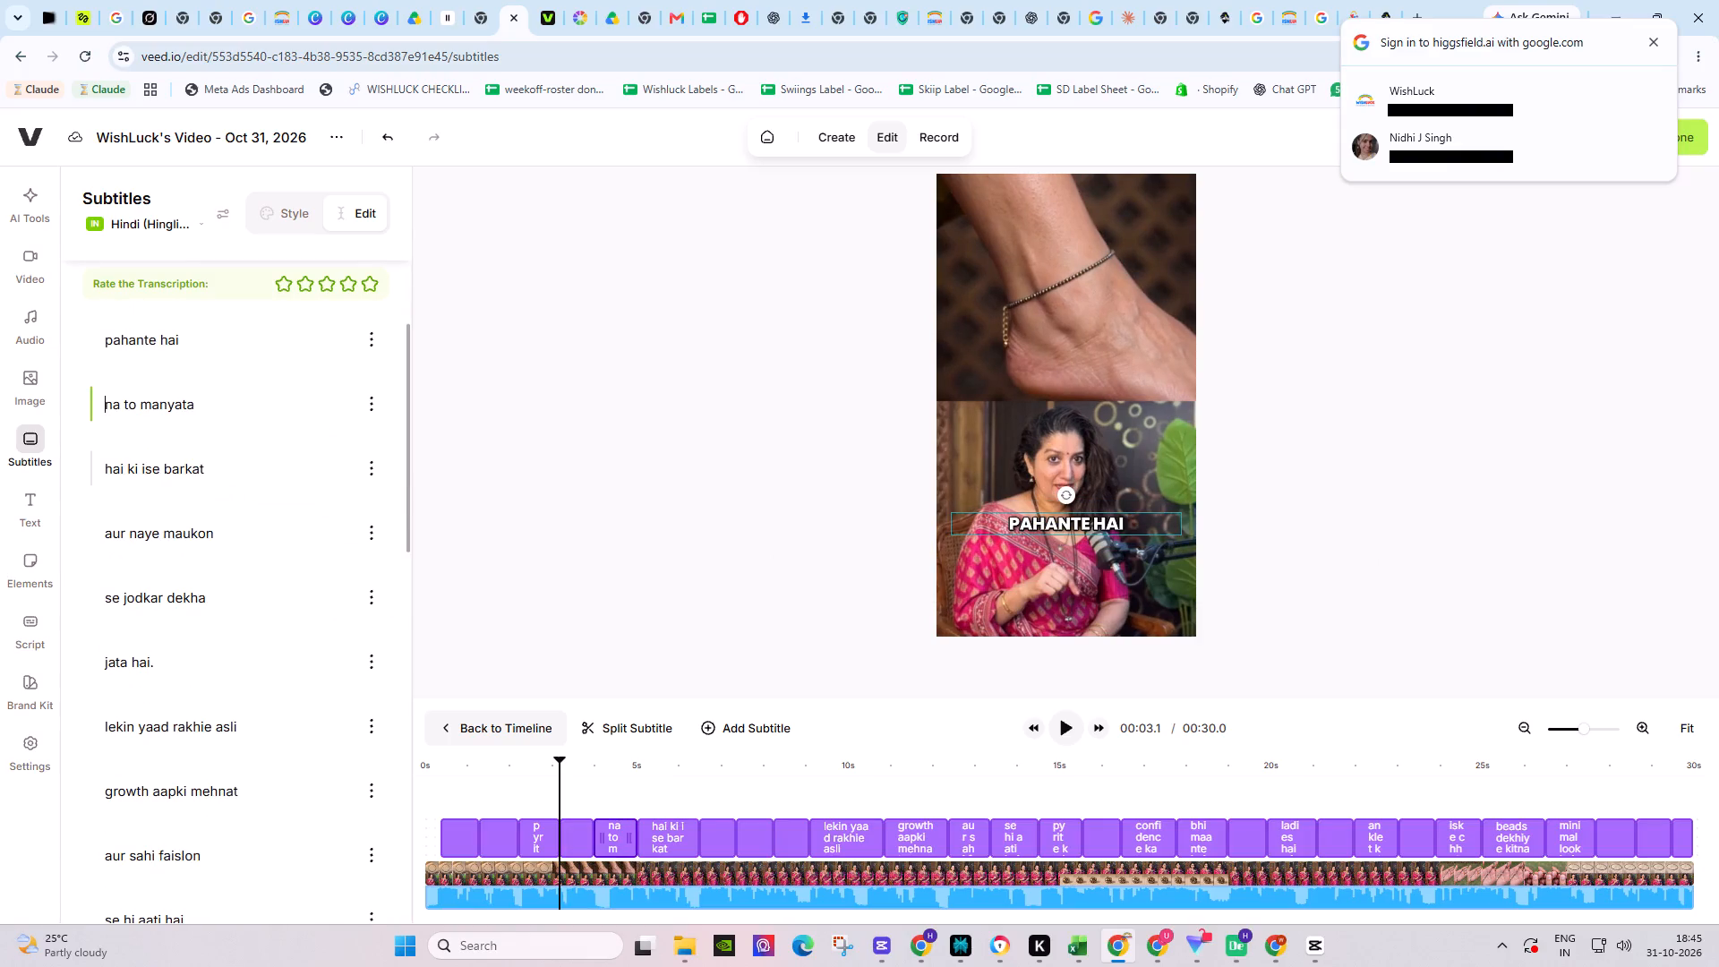
left_click(104, 474)
key("BackSpace")
key("space")
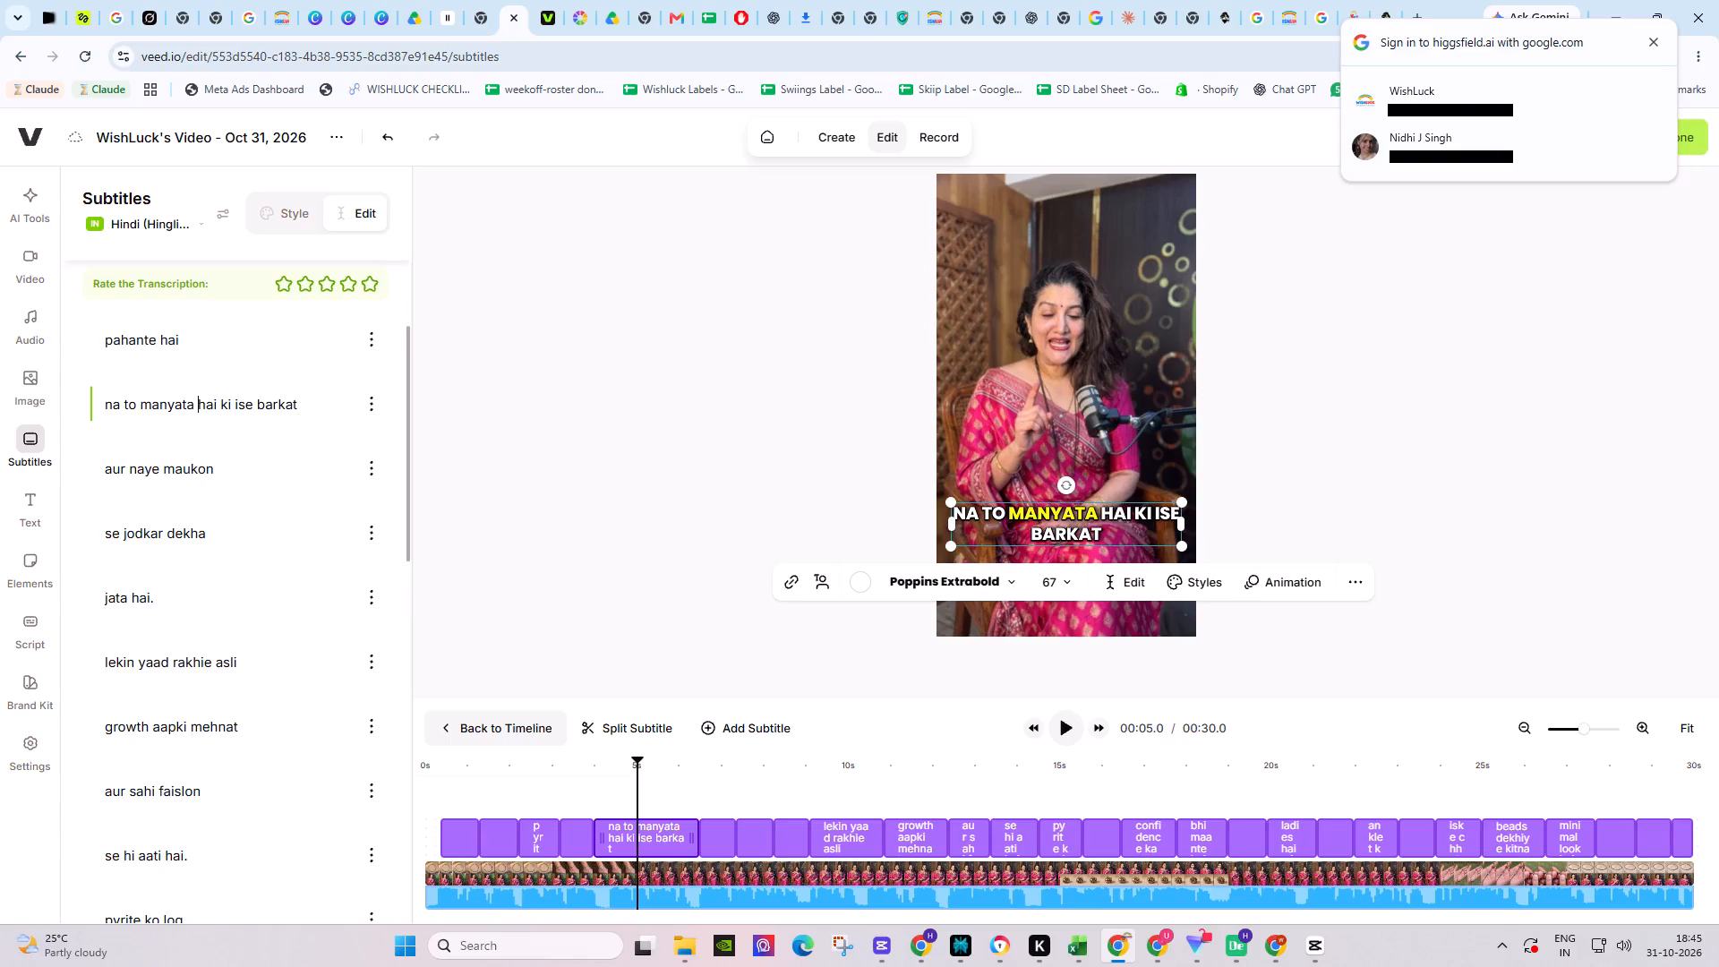
left_click_drag(194, 405, 168, 408)
type("te")
left_click(154, 413)
key("a")
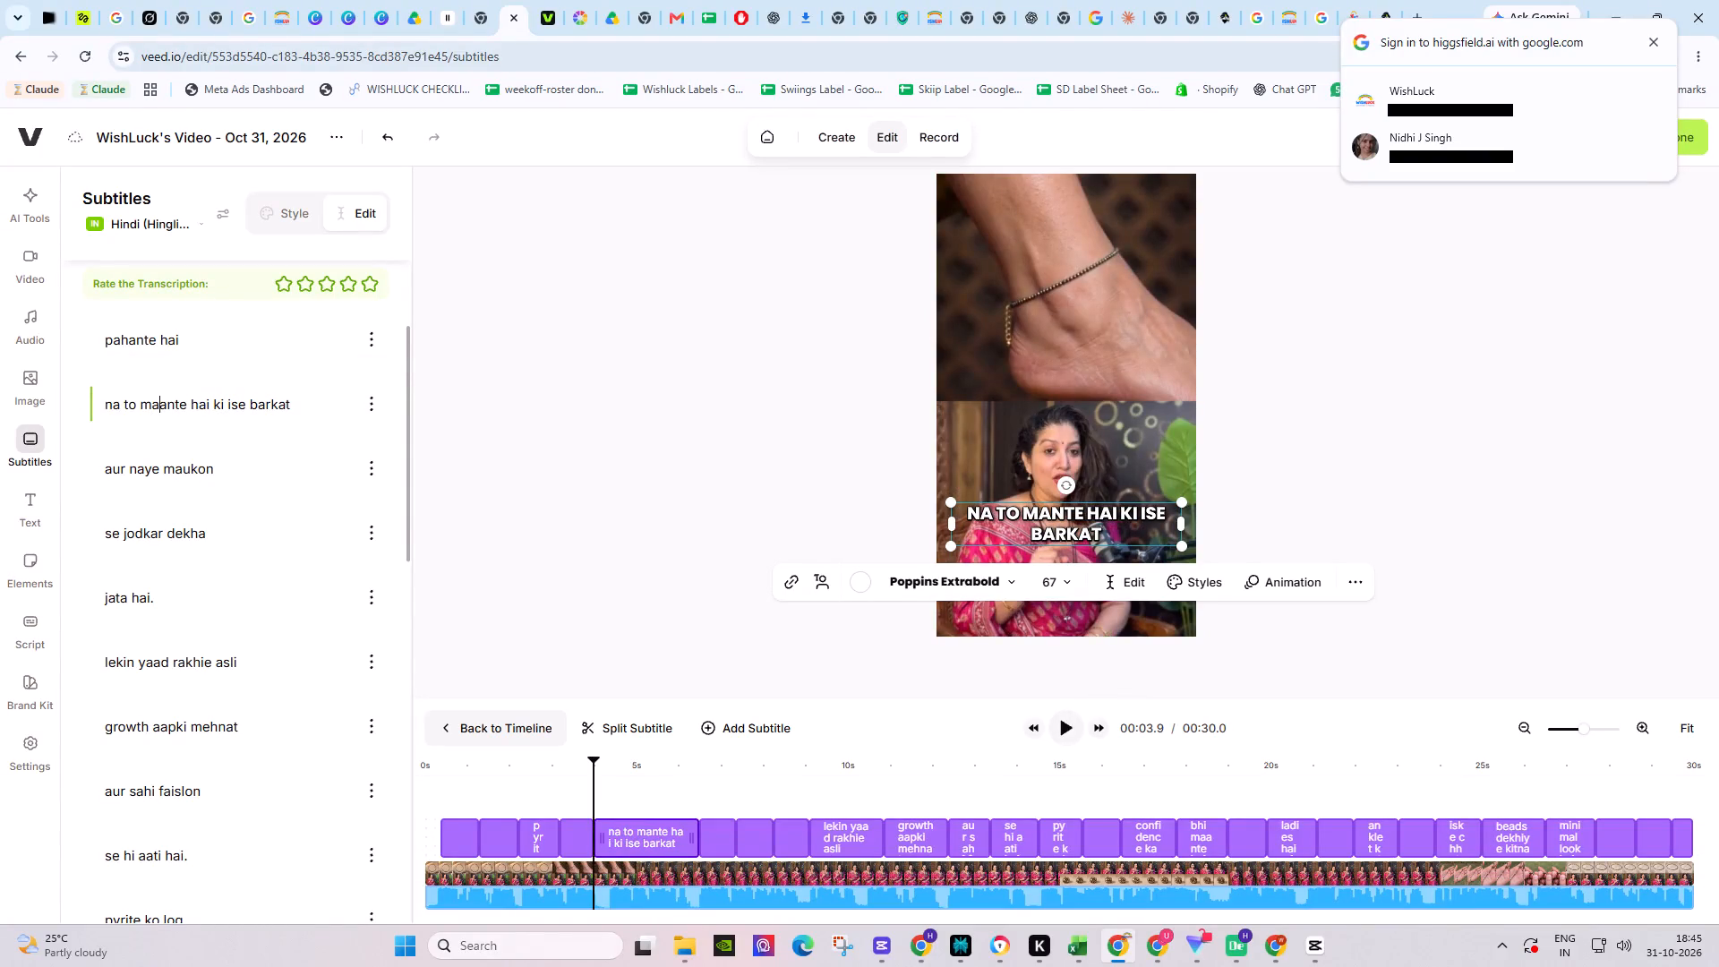
Split the "na to maante hai ki ise barkat" subtitle into "na to maante hai" and "ki ise barkat".
left_click(211, 404)
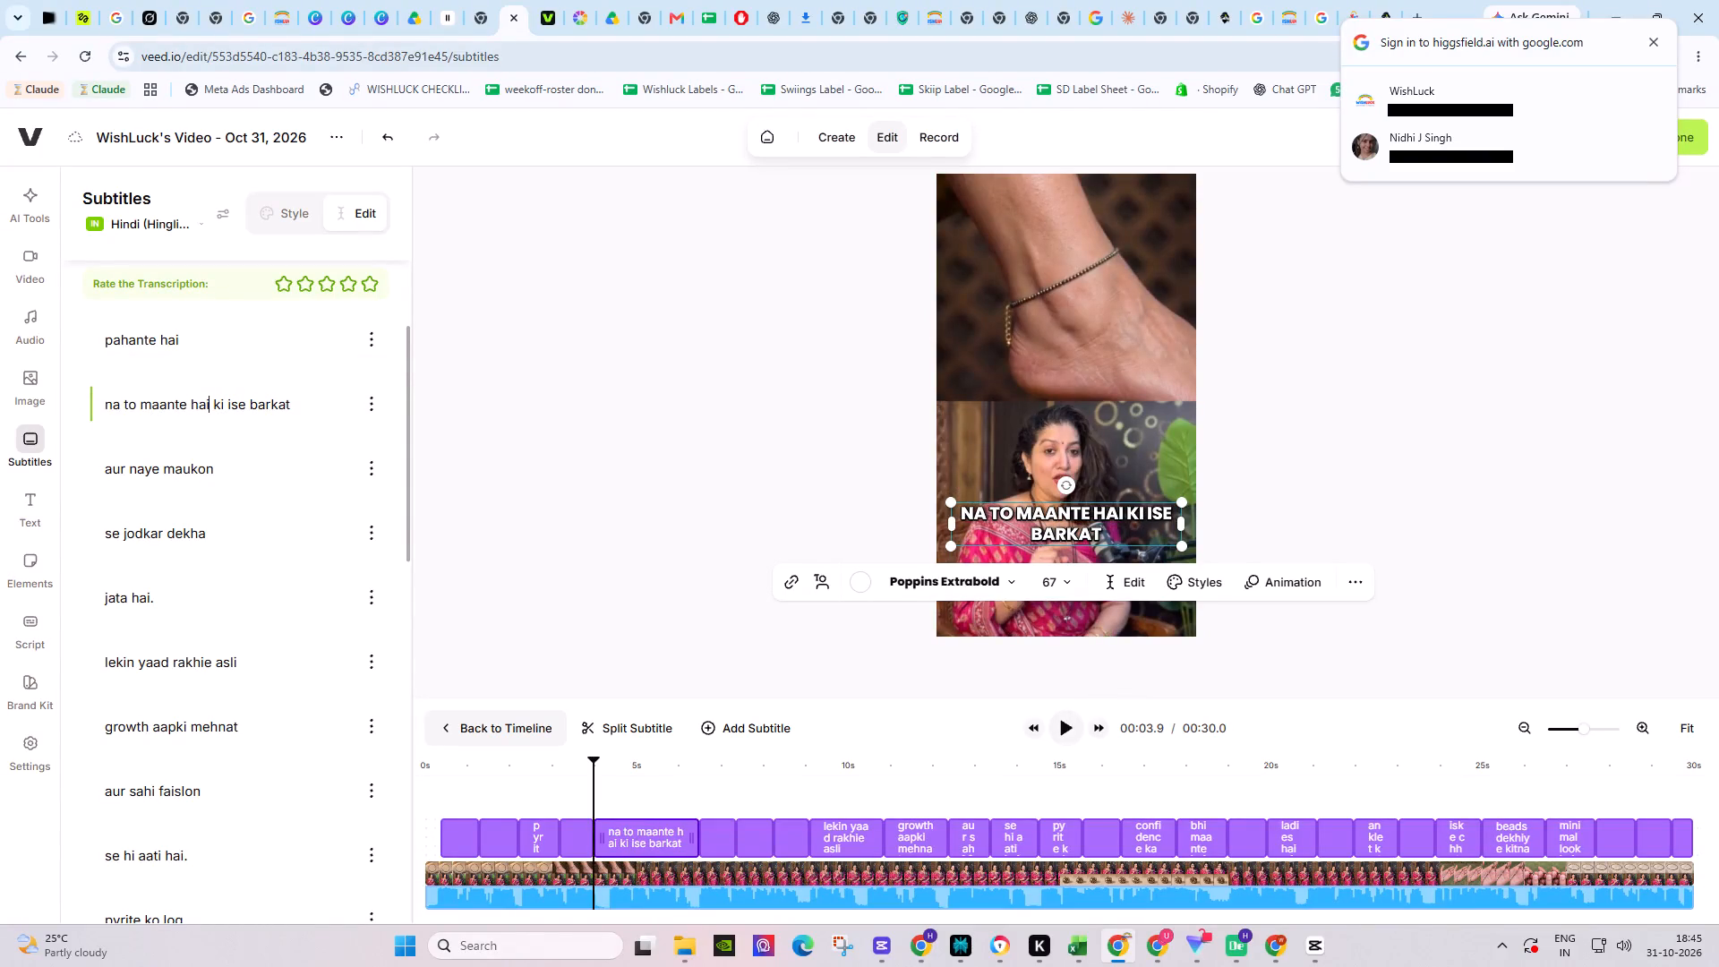
key("Return")
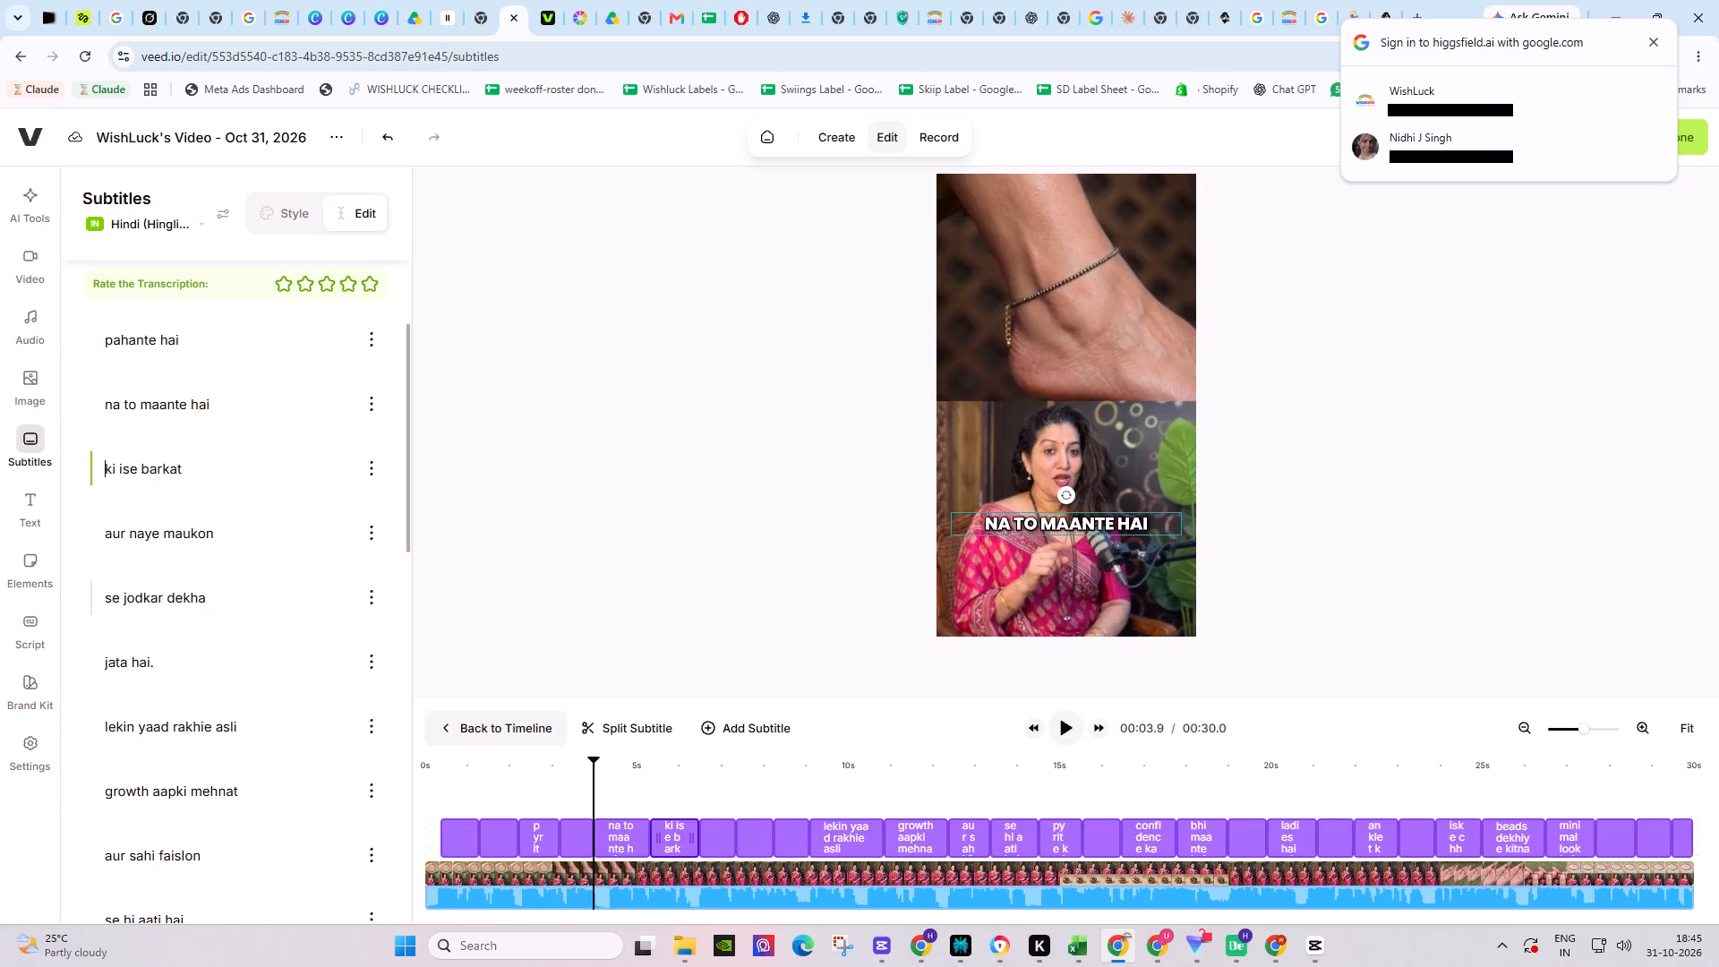
Re-break "se jodkar dekha" and "jata hai." into "se jodkar" and "dekha jata hai", without the full stop.
left_click(167, 599)
key("Return")
left_click(99, 723)
key("BackSpace")
key("space")
left_click(210, 661)
key("BackSpace")
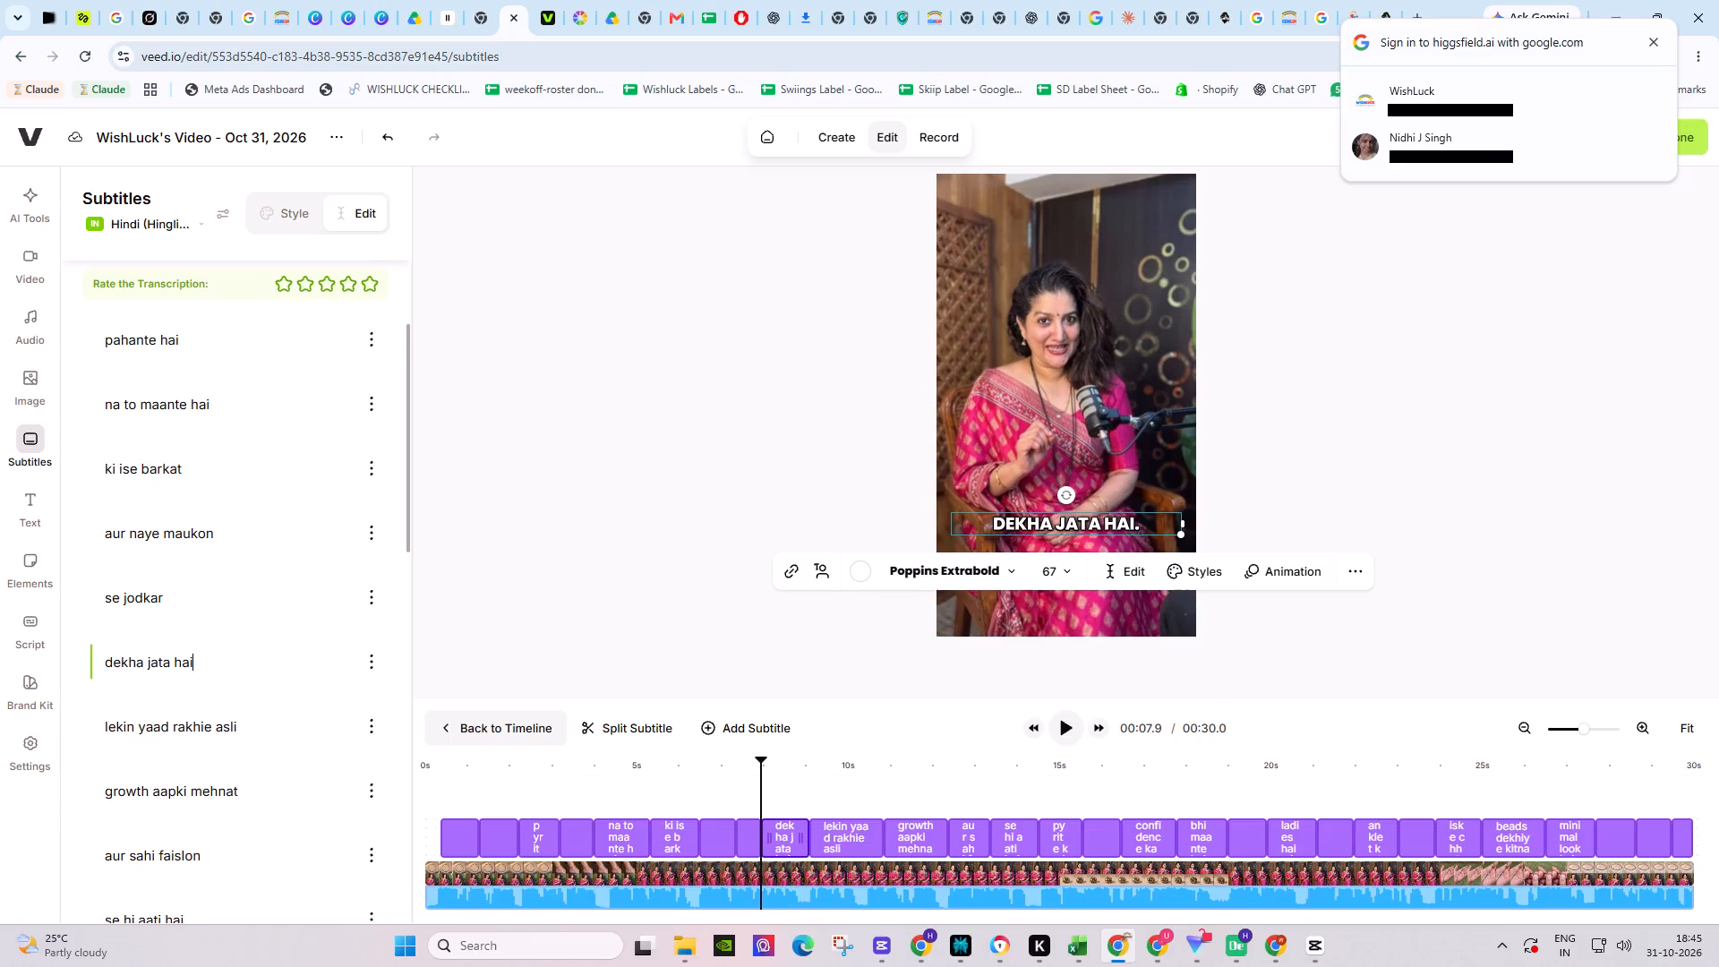
Re-break and correct the subtitles from "lekin yaad rakhie asli" onward into "lekin yaad rakhiye", "asli growth" and "aapki mehnat".
left_click(172, 728)
left_click(212, 728)
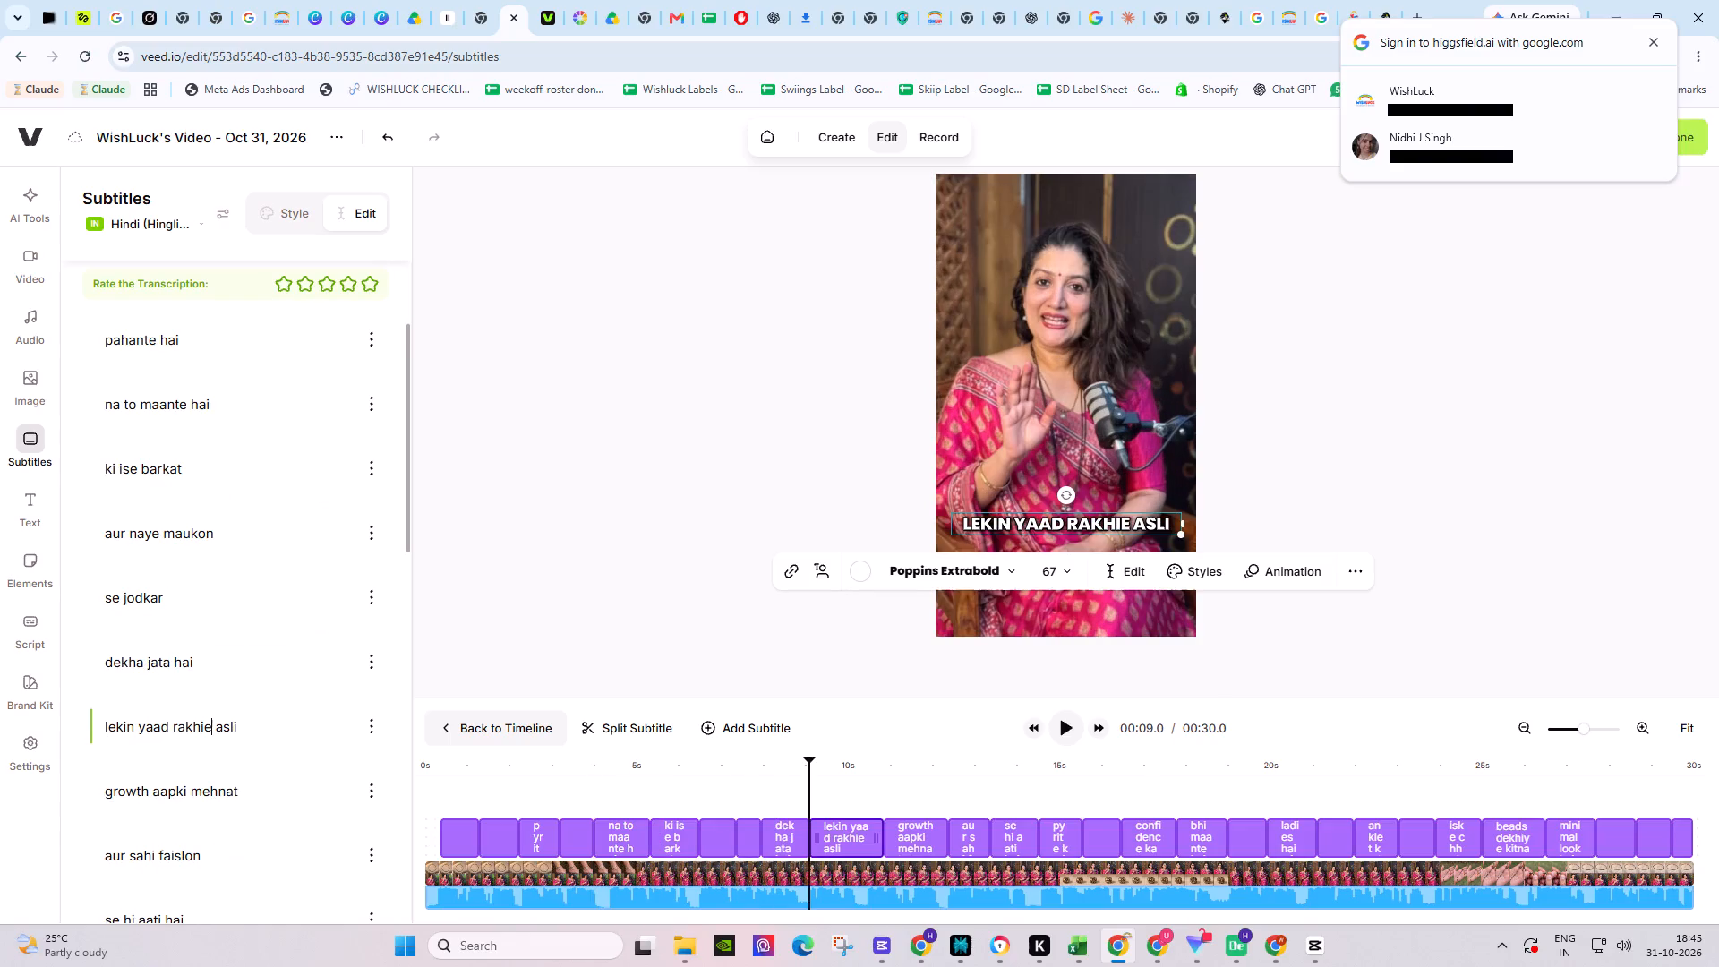
key("Return")
scroll(278, 710, "down", 1)
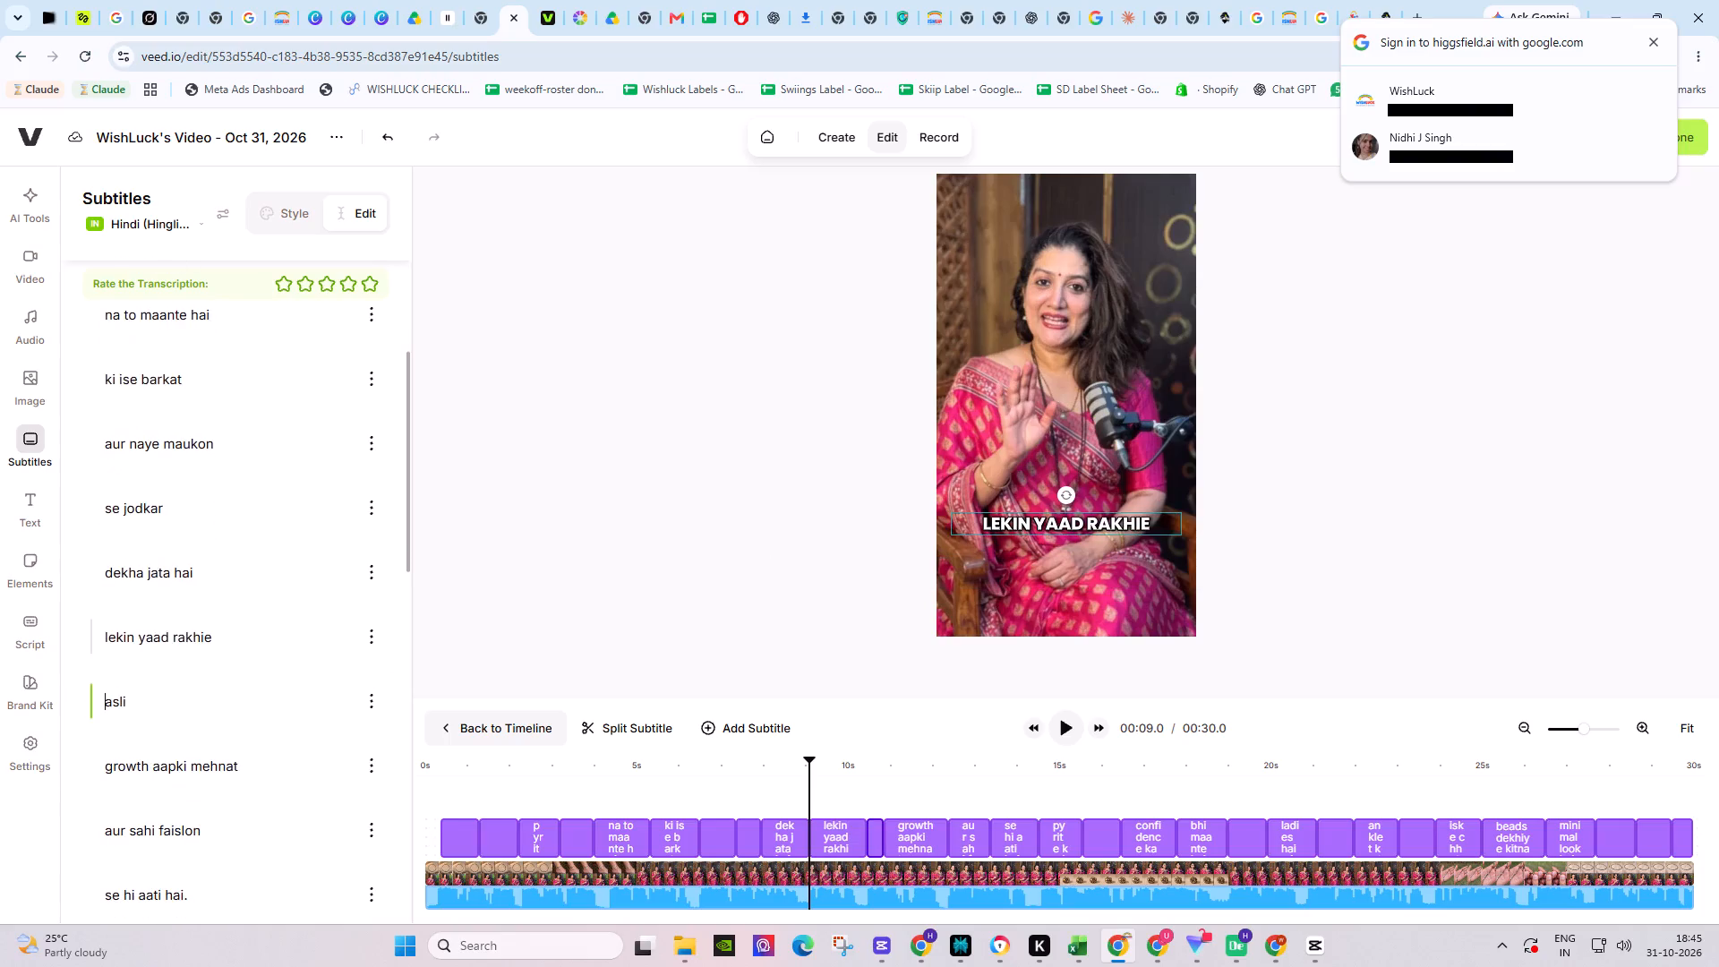
left_click(205, 639)
key("y")
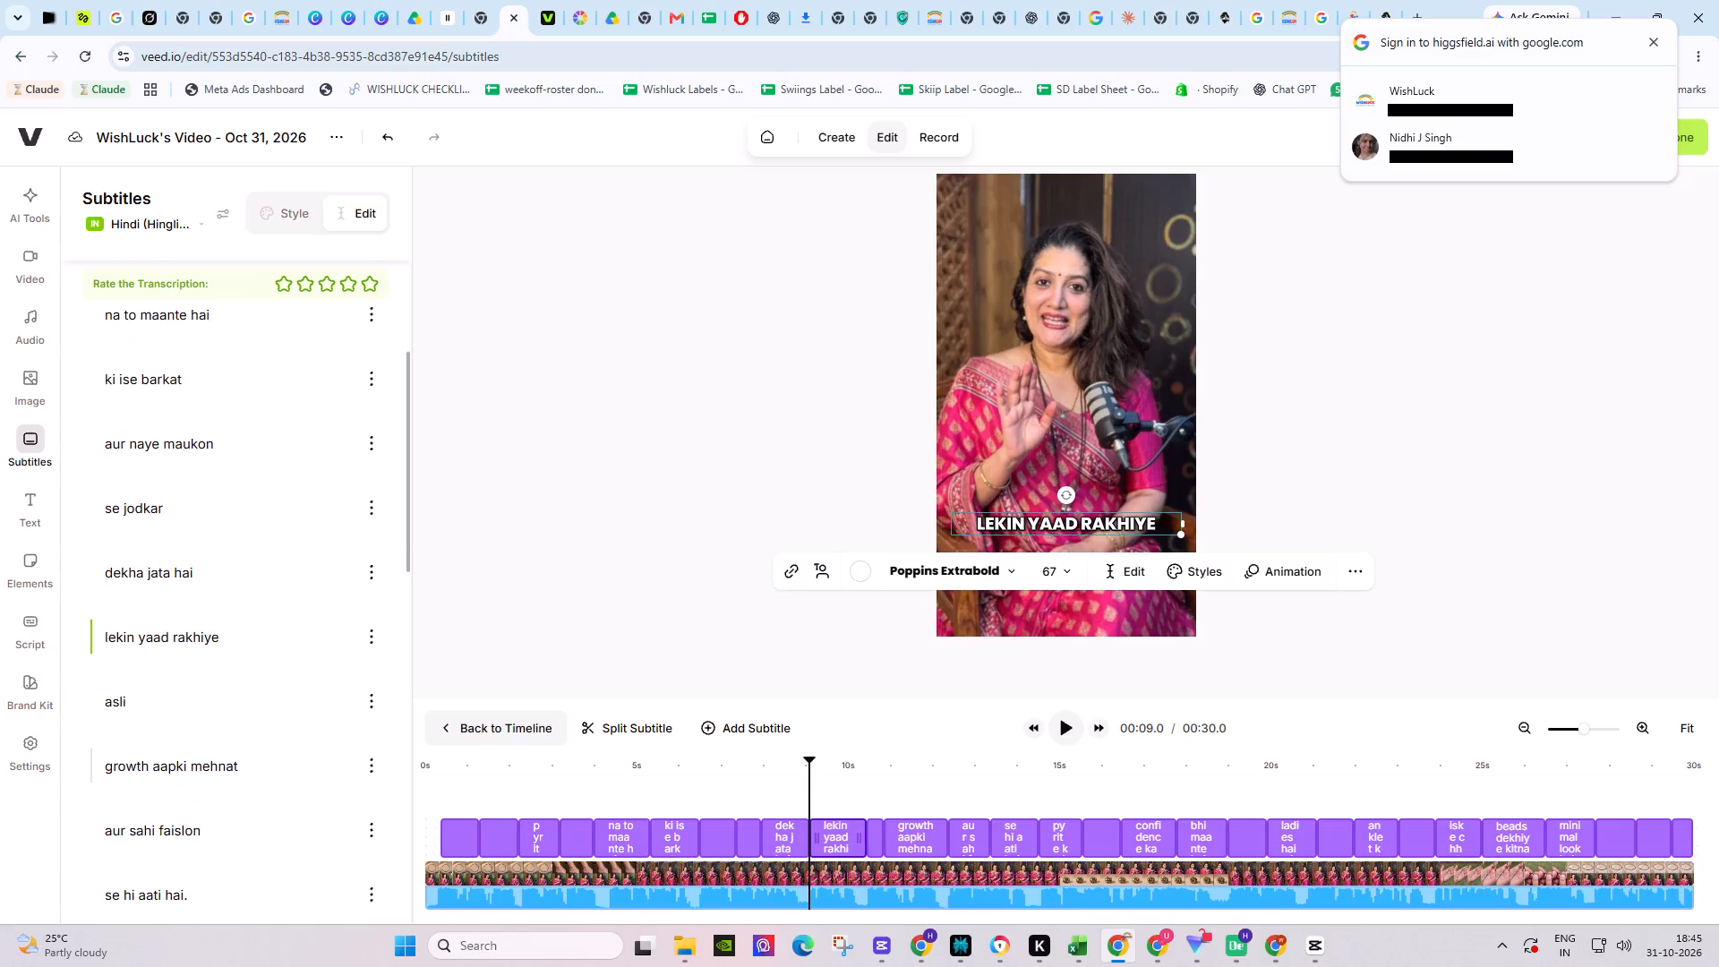
left_click(107, 759)
key("BackSpace")
key("space")
left_click(175, 701)
key("Return")
Remove the full stop from the "se hi aati hai." subtitle.
scroll(205, 762, "down", 2)
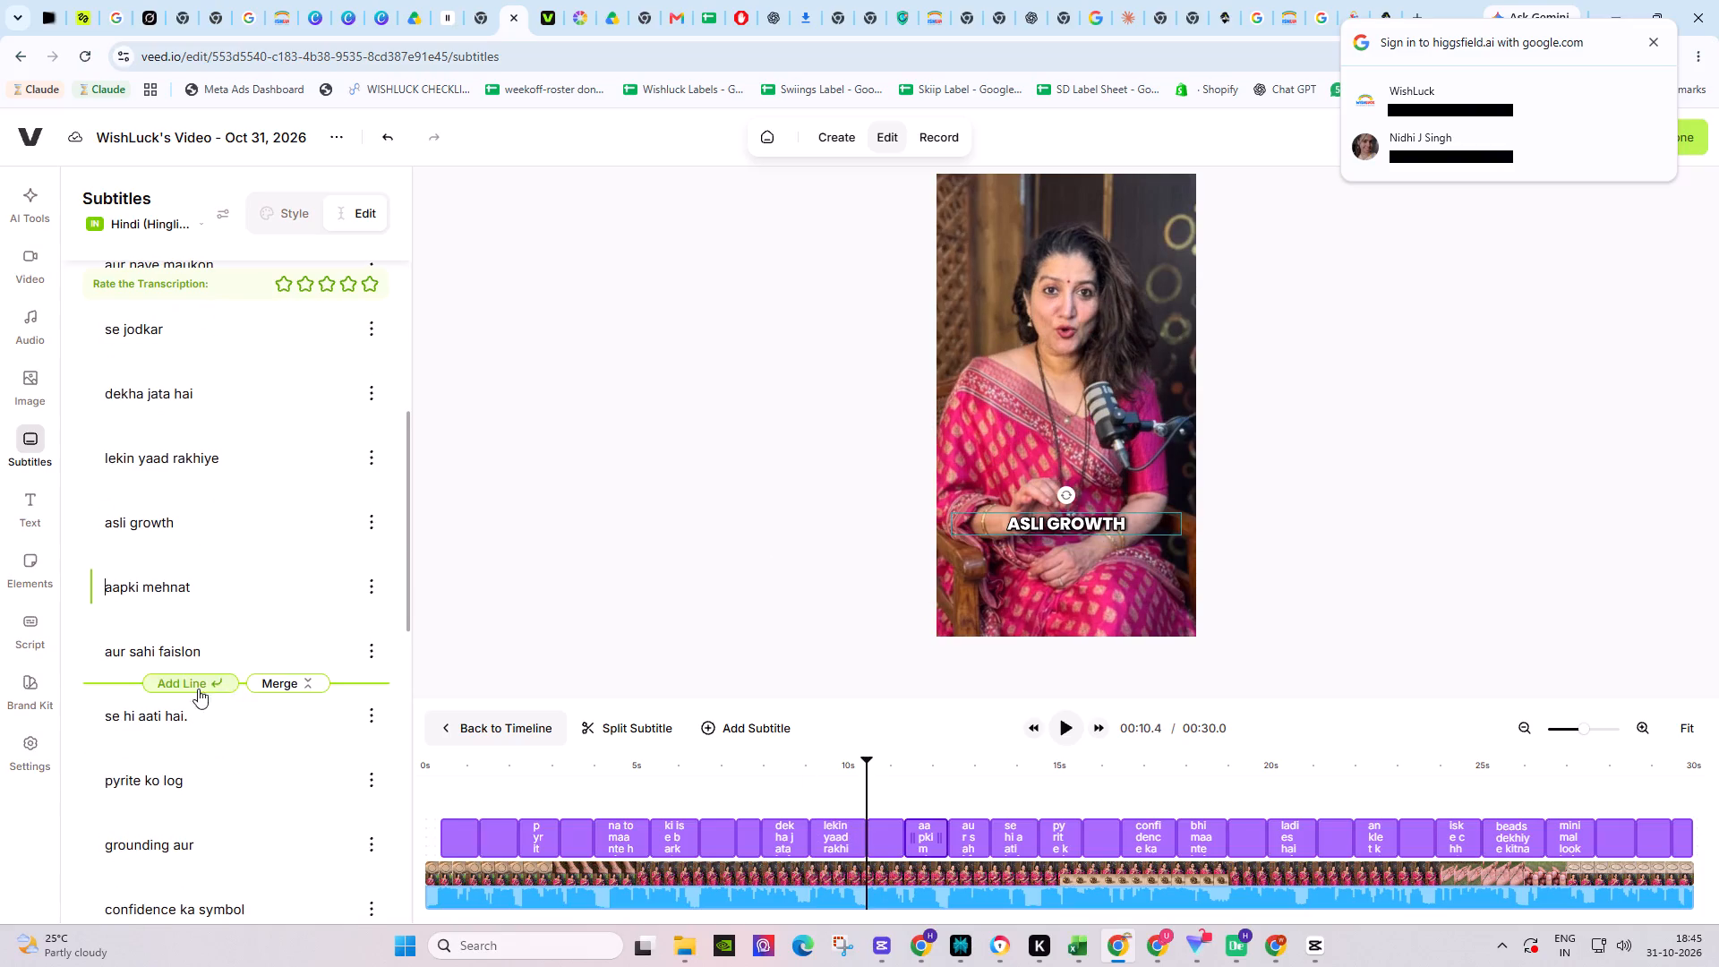
left_click(191, 723)
key("BackSpace")
Re-break "confidence ka symbol" and "bhi maante hain." into "confidence ka", "symbol bhi" and "maante hai".
scroll(191, 723, "down", 1)
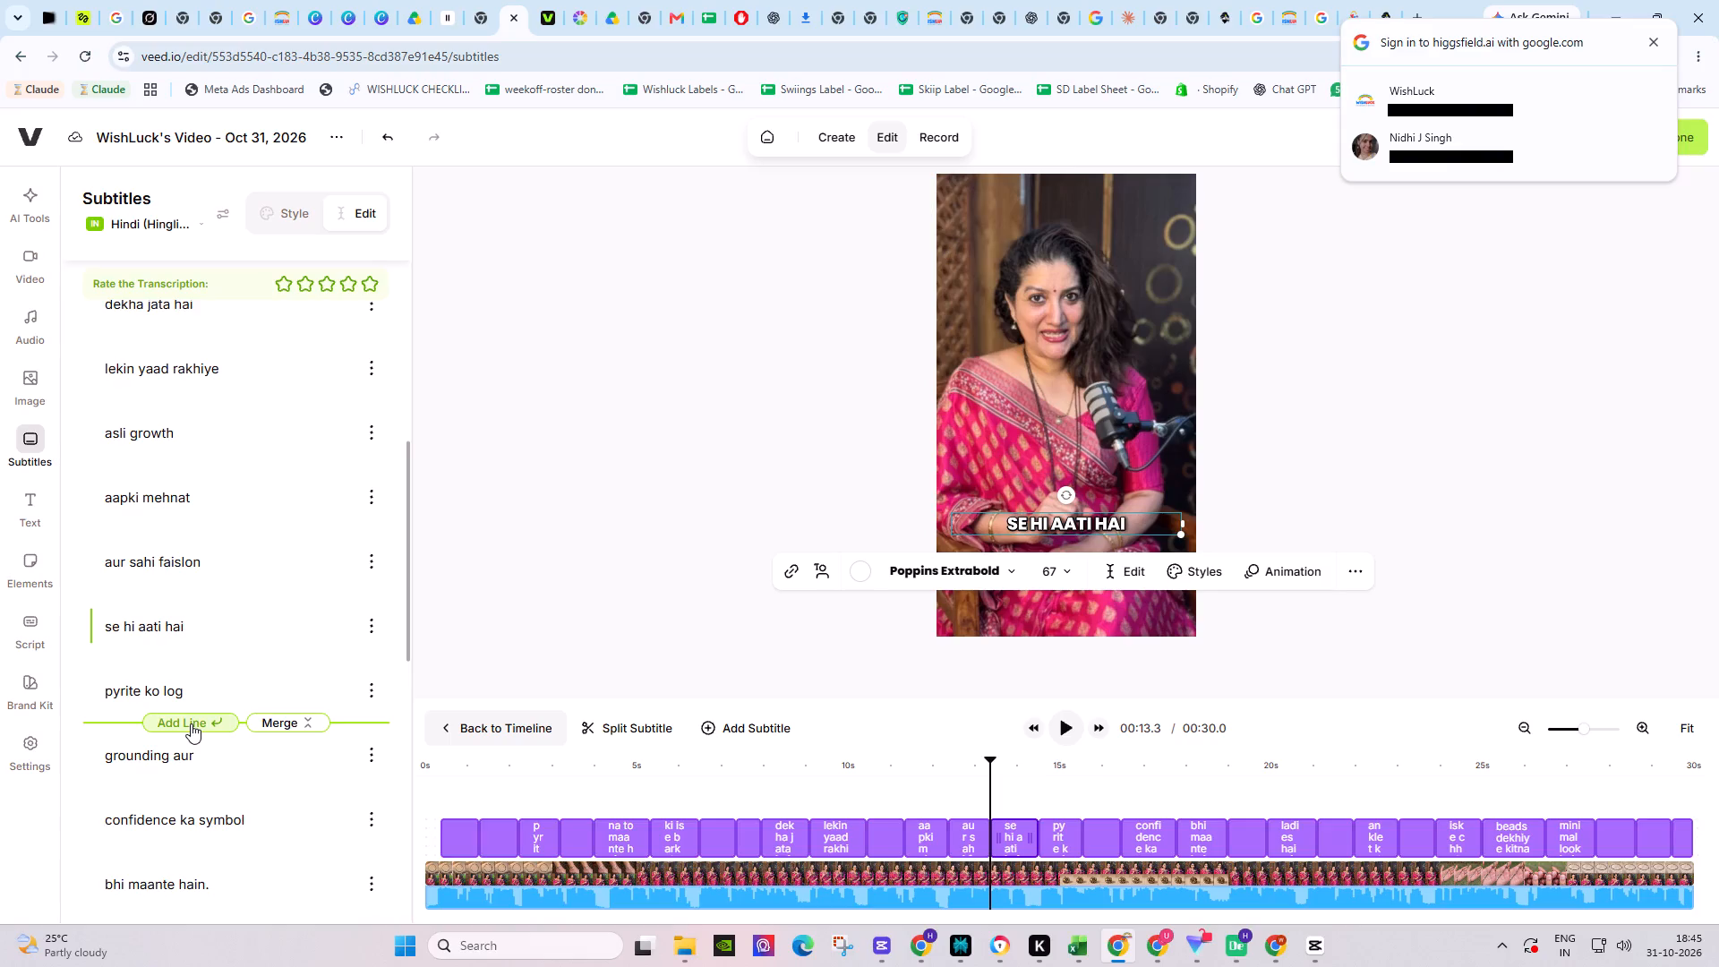
scroll(191, 723, "down", 2)
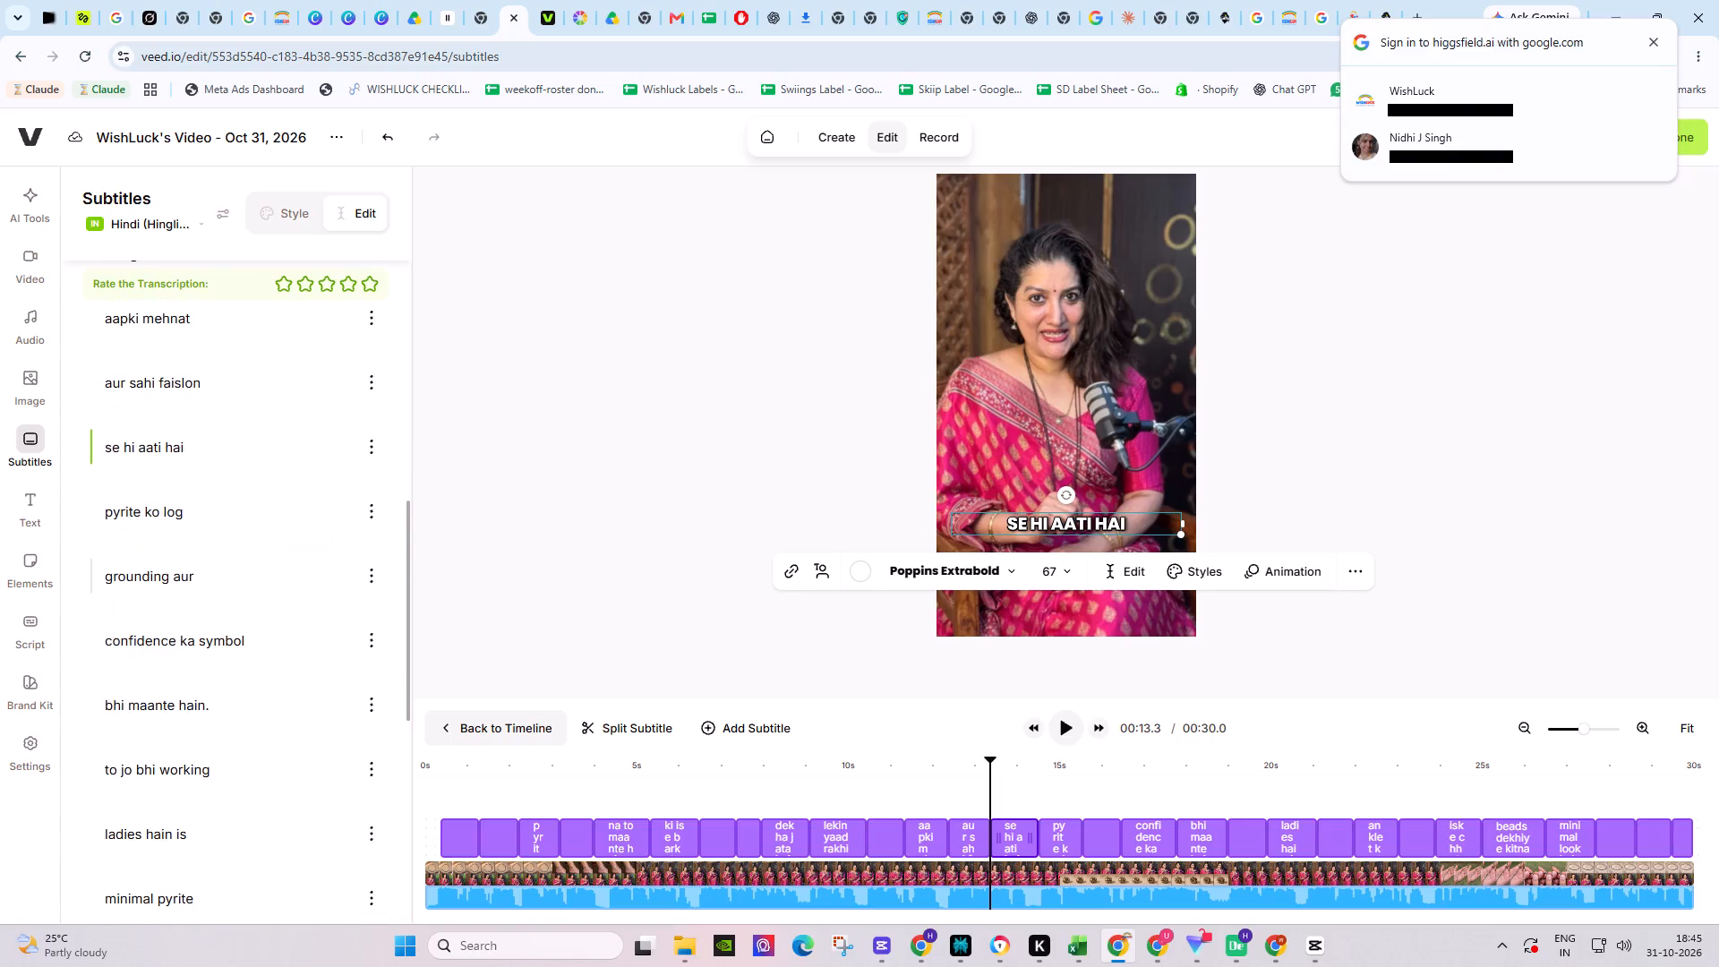
scroll(229, 586, "down", 1)
left_click(198, 552)
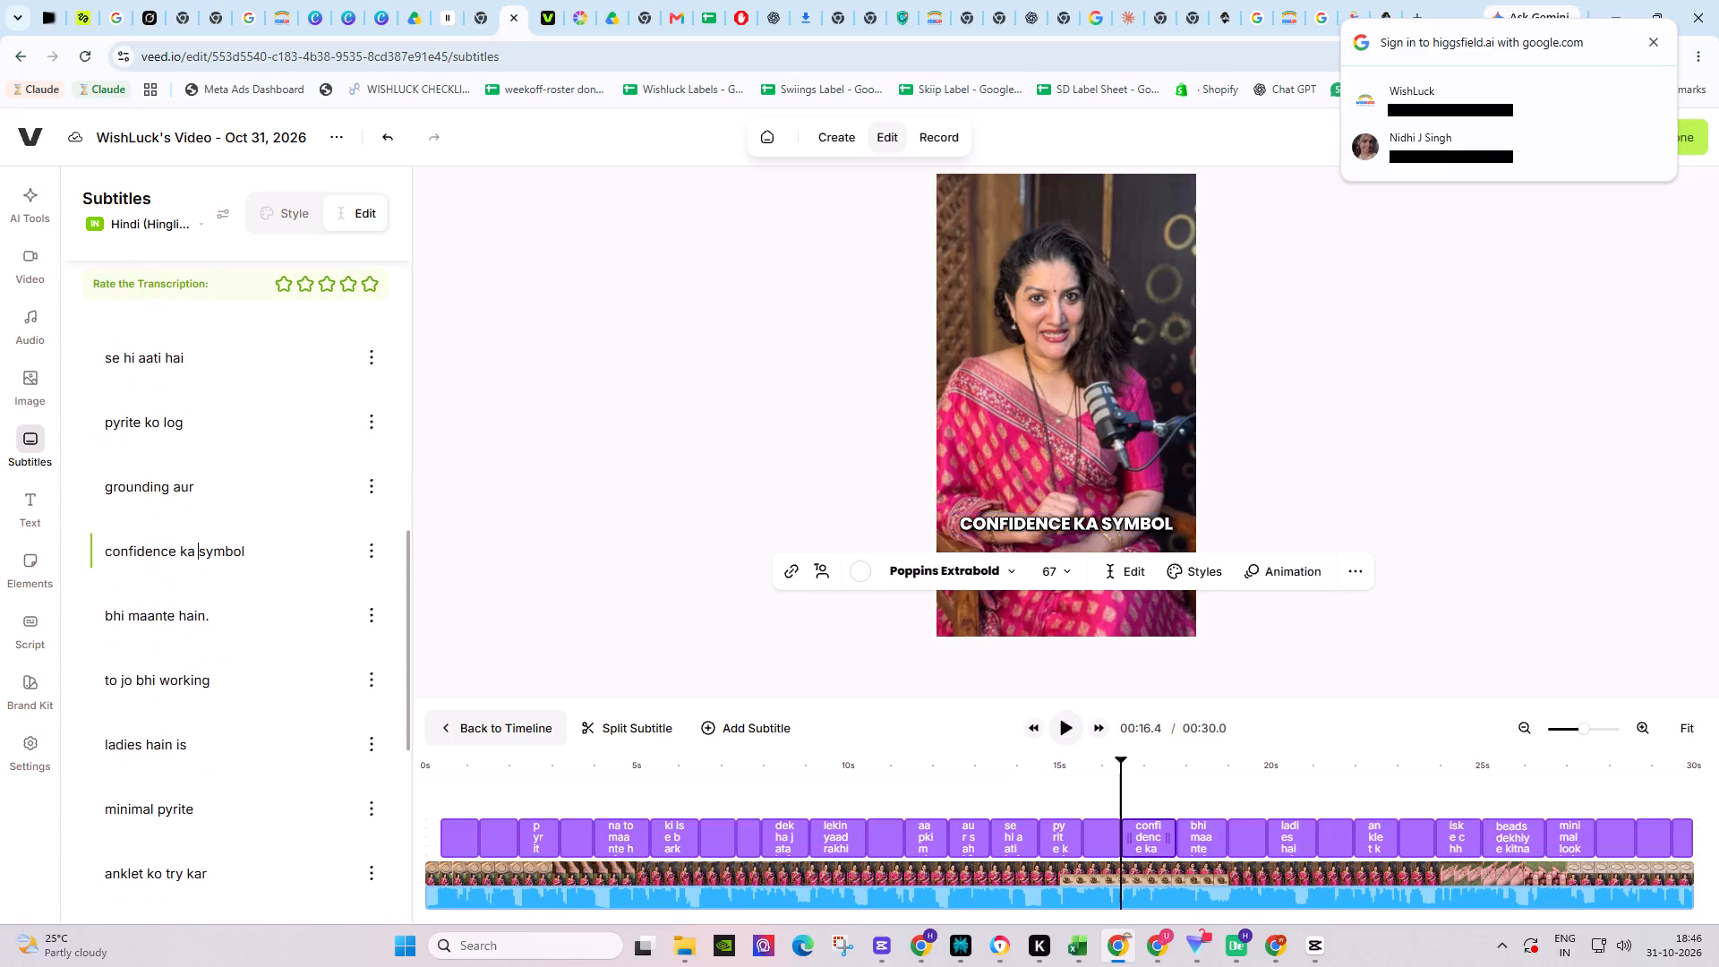
key("Return")
left_click(100, 685)
key("BackSpace")
key("space")
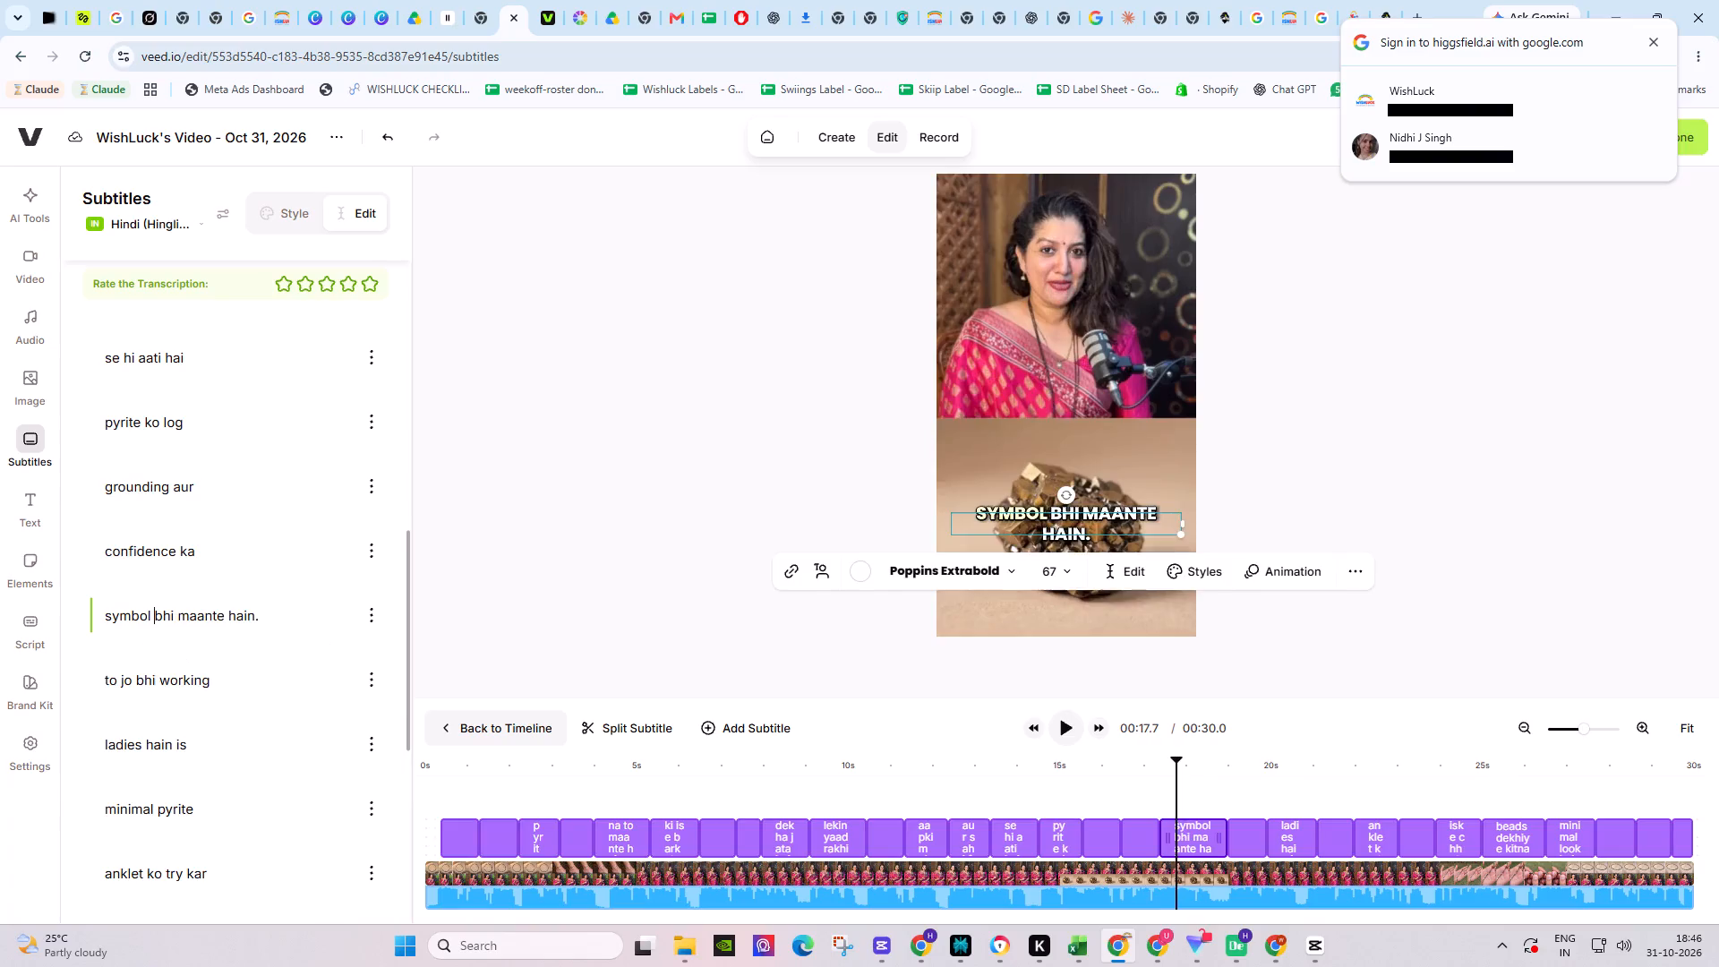
left_click(177, 615)
key("Return")
left_click(219, 684)
key("BackSpace")
key("BackSpace")
Re-break "to jo bhi working" and "ladies hain is" into "to jo bhi" and "working ladies hai", leaving "is" on its own line.
scroll(219, 684, "down", 2)
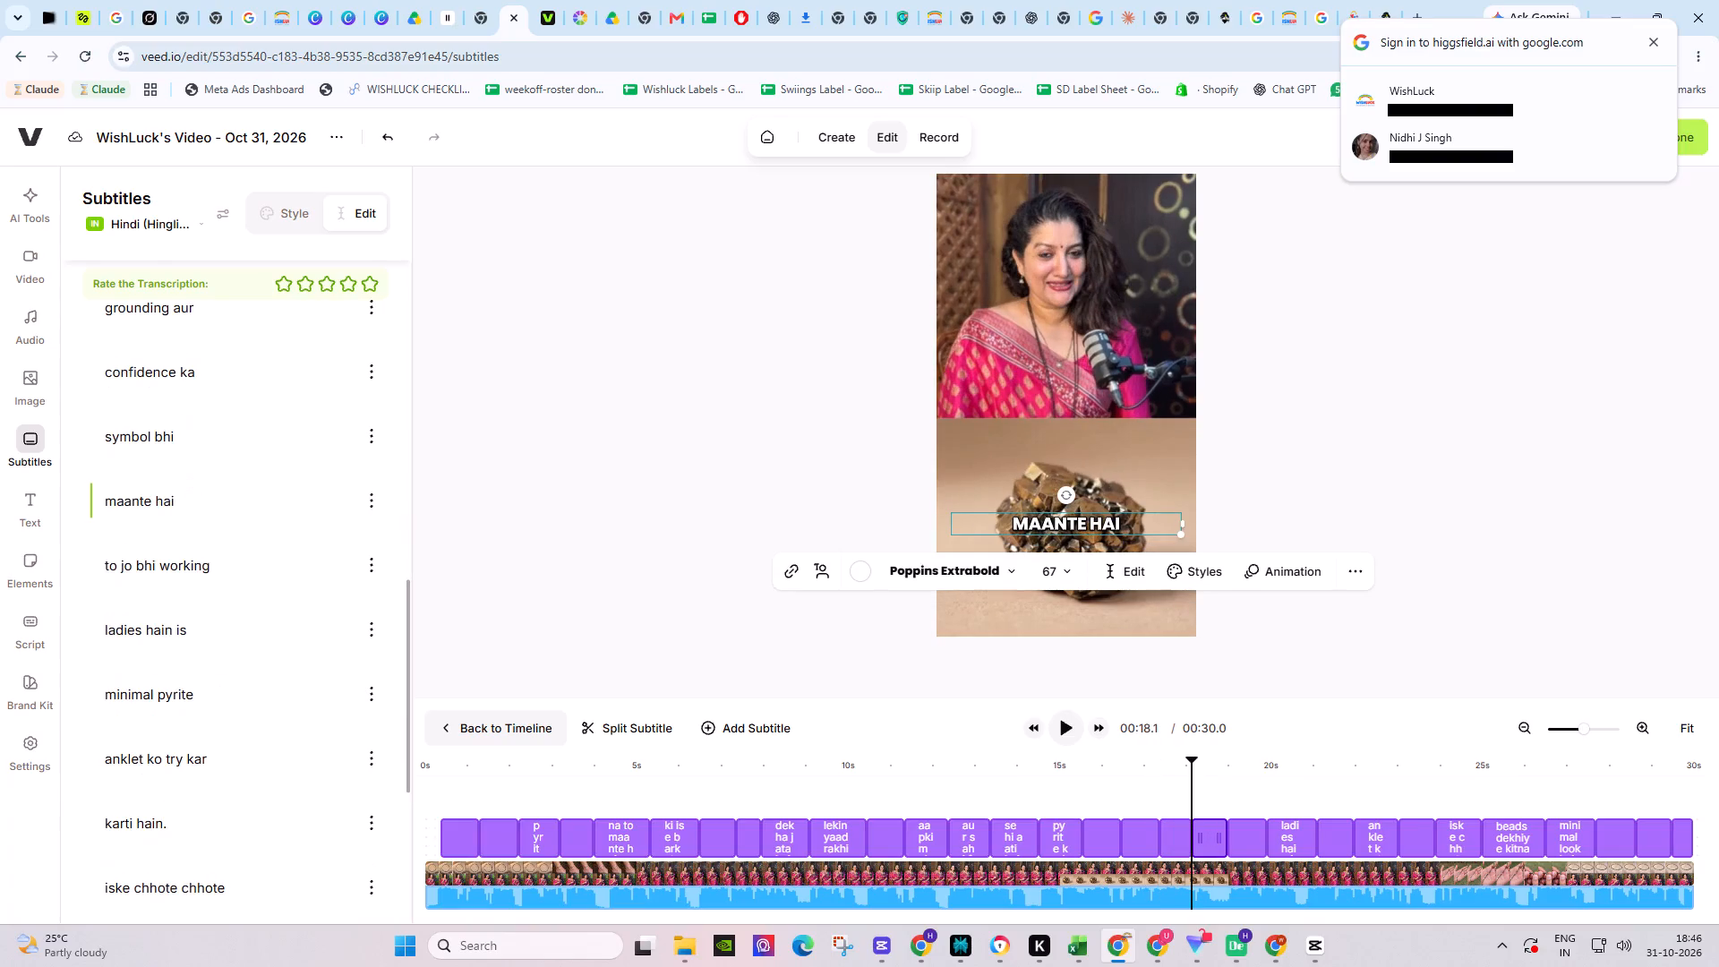
left_click(158, 569)
key("Return")
left_click(102, 697)
key("BackSpace")
key("space")
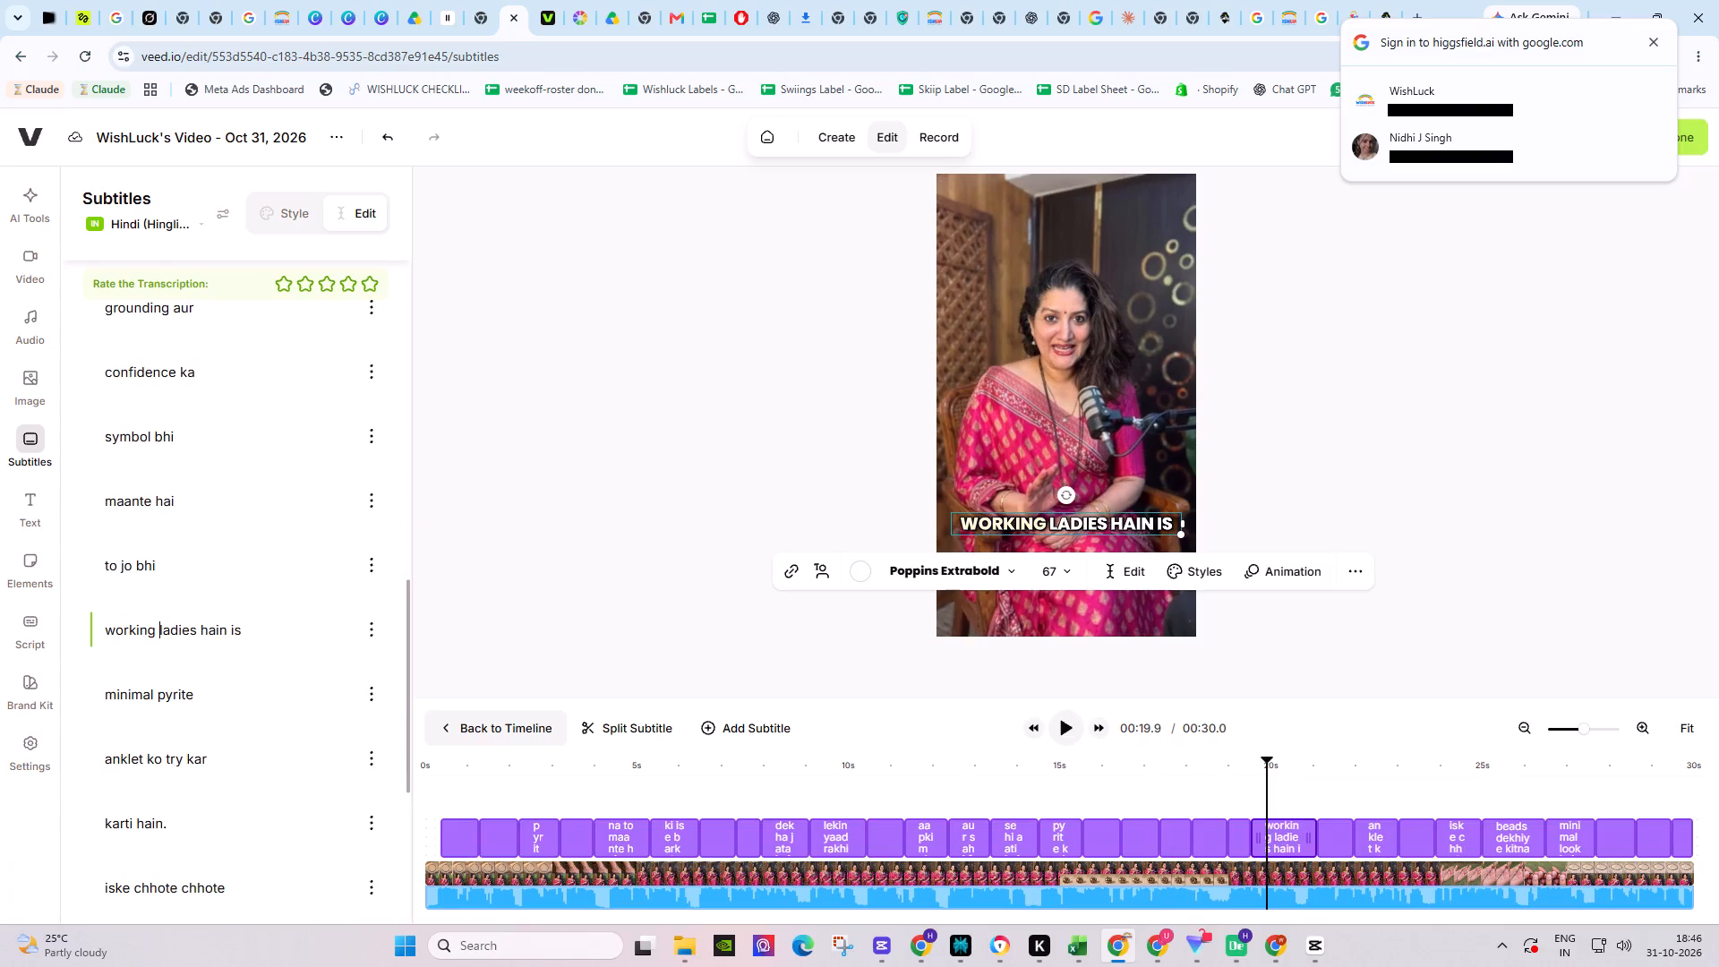
left_click(224, 631)
key("BackSpace")
key("Return")
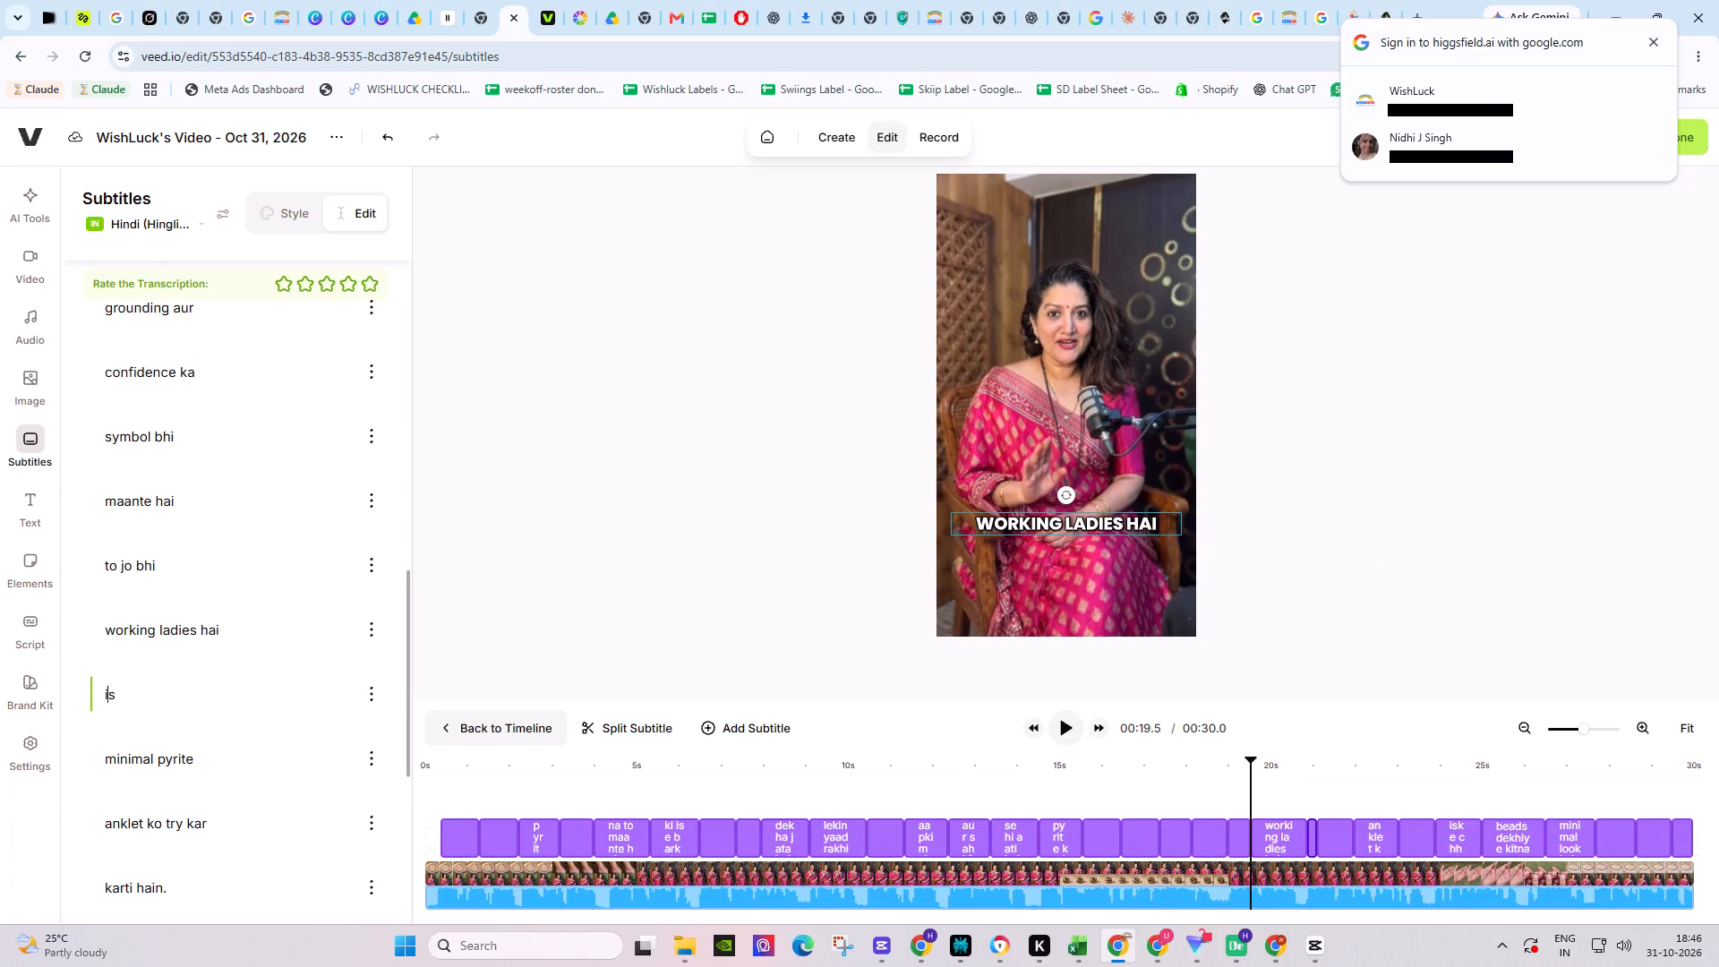
Change "is" to "es" and join it with "minimal", splitting "pyrite" off as a separate line.
left_click(108, 694)
key("e")
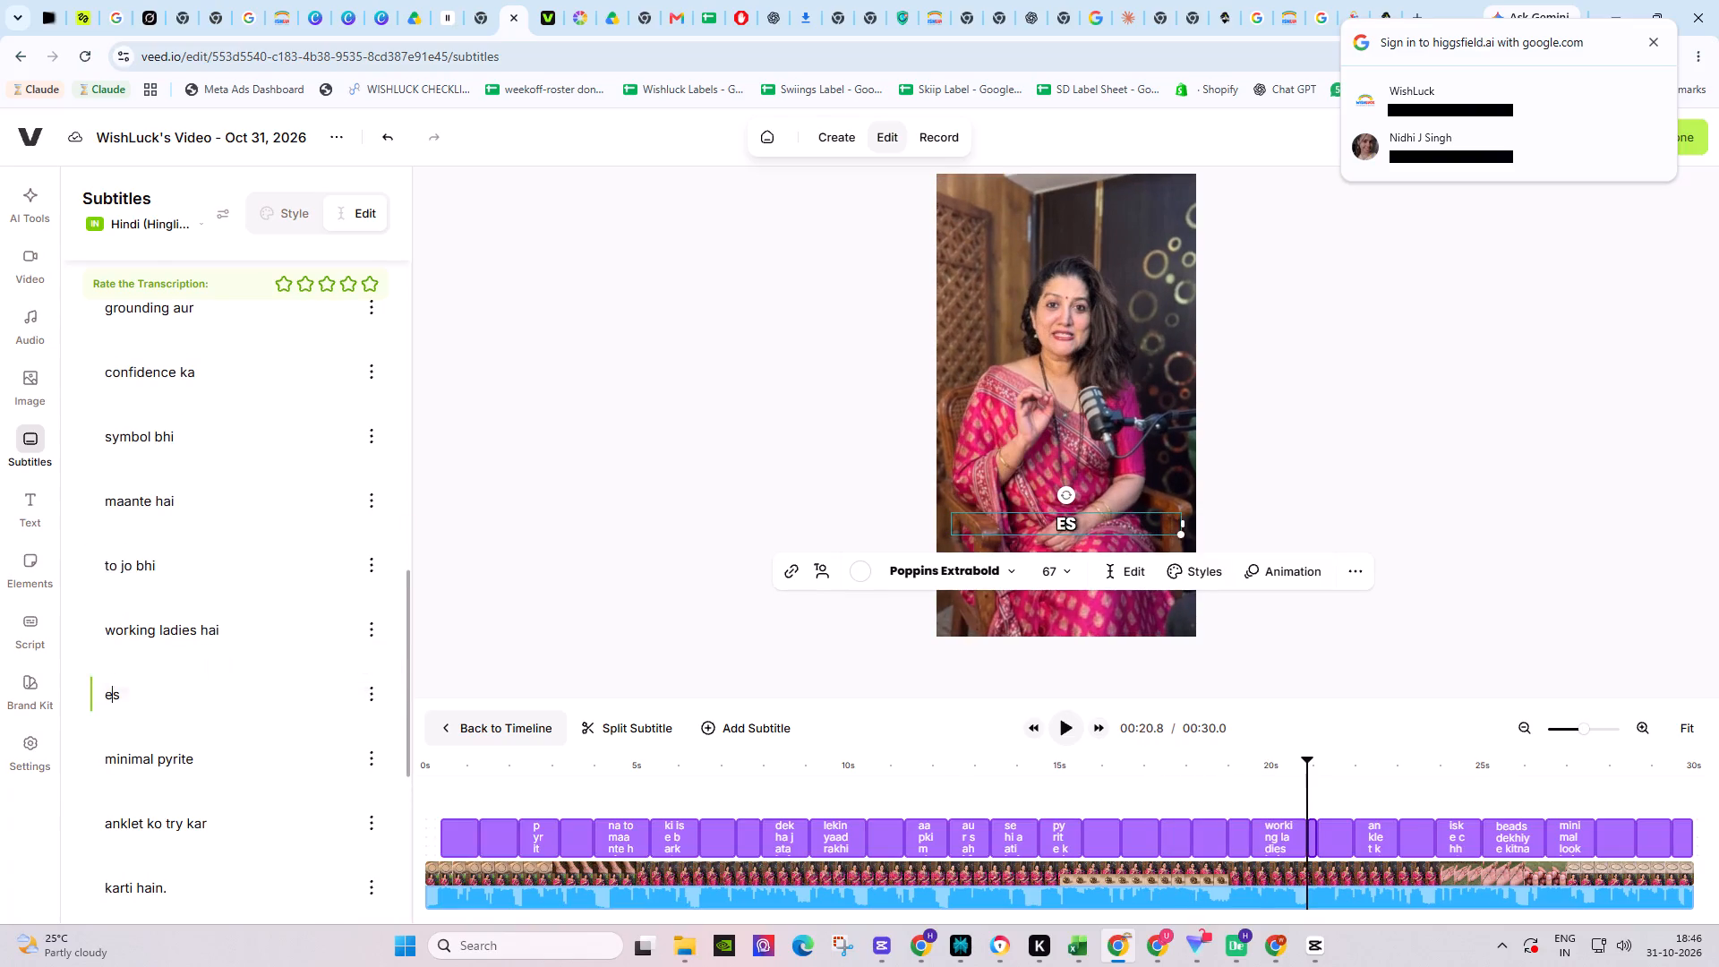
left_click(105, 749)
key("BackSpace")
key("space")
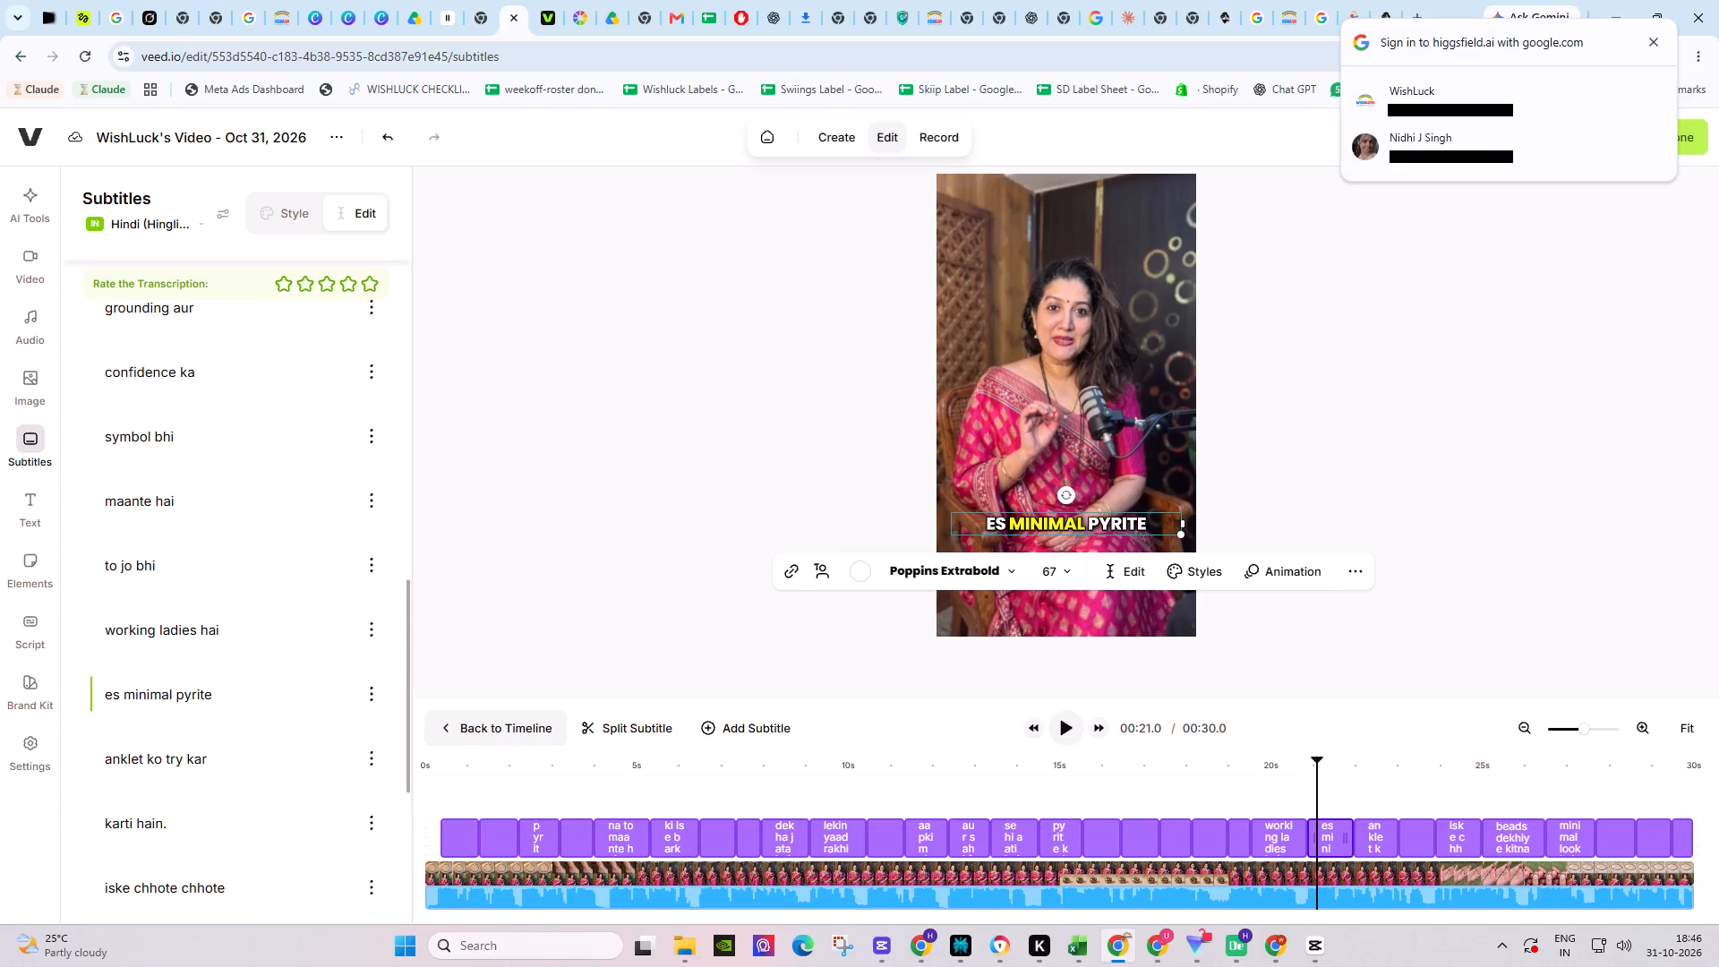
left_click(176, 689)
key("Return")
Join "pyrite" to the next subtitle to form "pyrite anklet ko", splitting off "try kar".
left_click(104, 815)
key("BackSpace")
key("space")
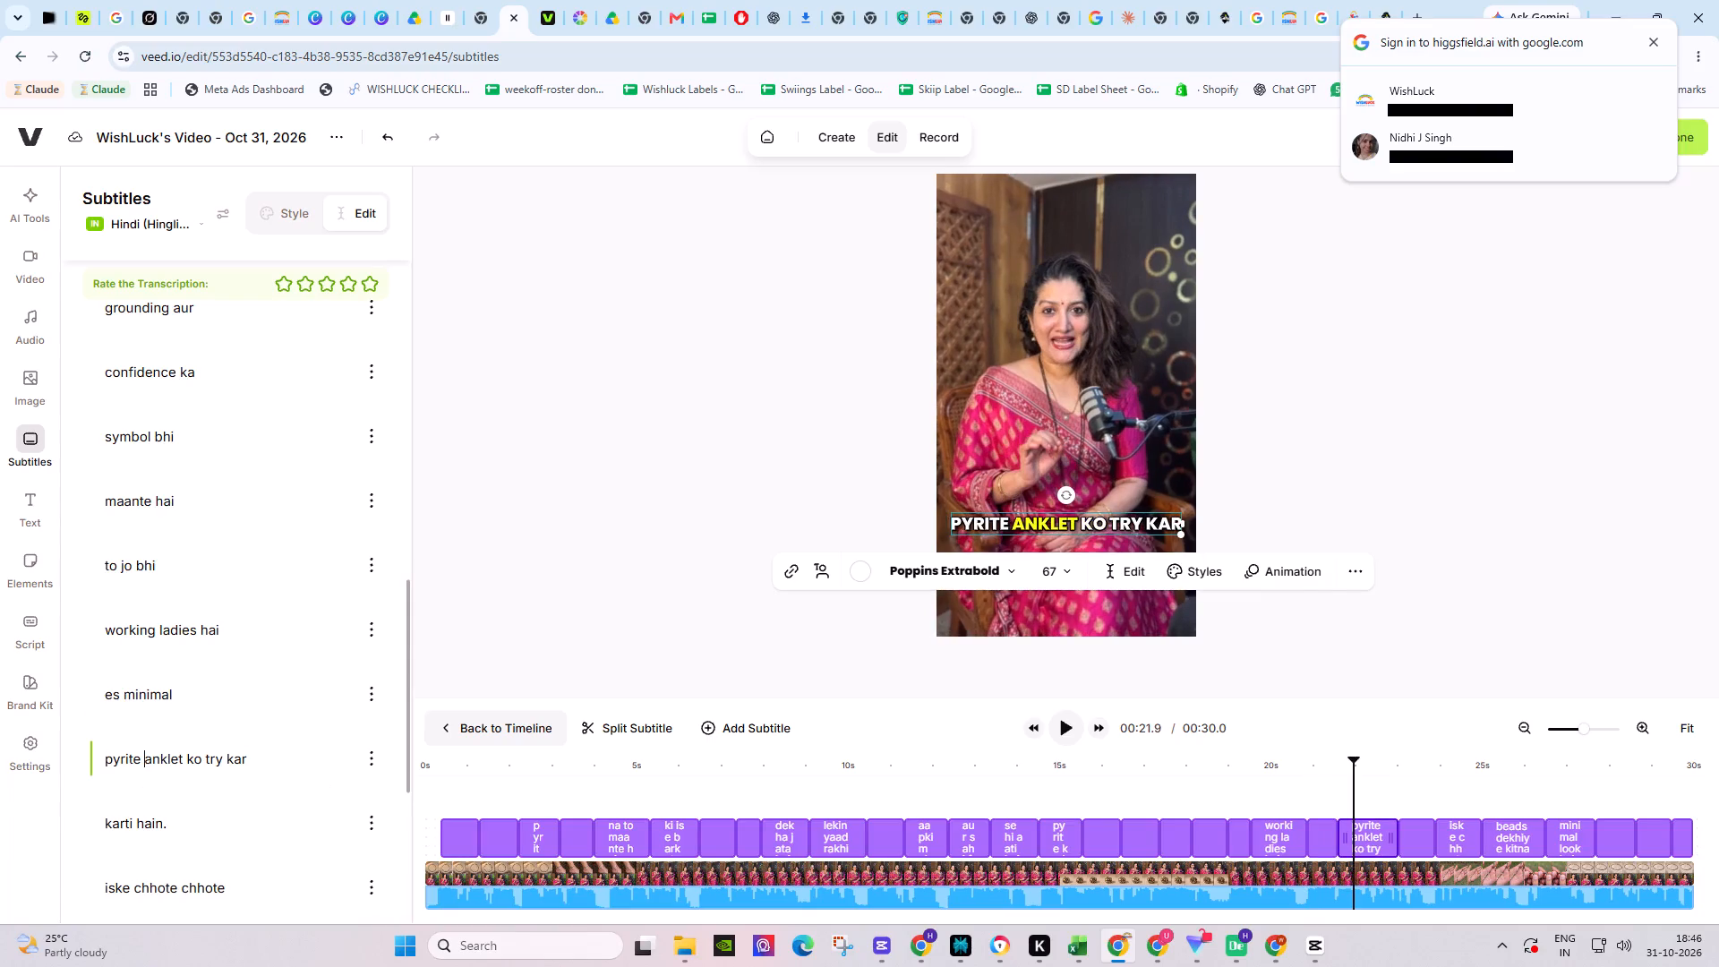
left_click(199, 758)
key("Return")
Merge "try kar" with "karti hain." and reduce the combined subtitle to "try karti hai".
left_click(101, 879)
key("BackSpace")
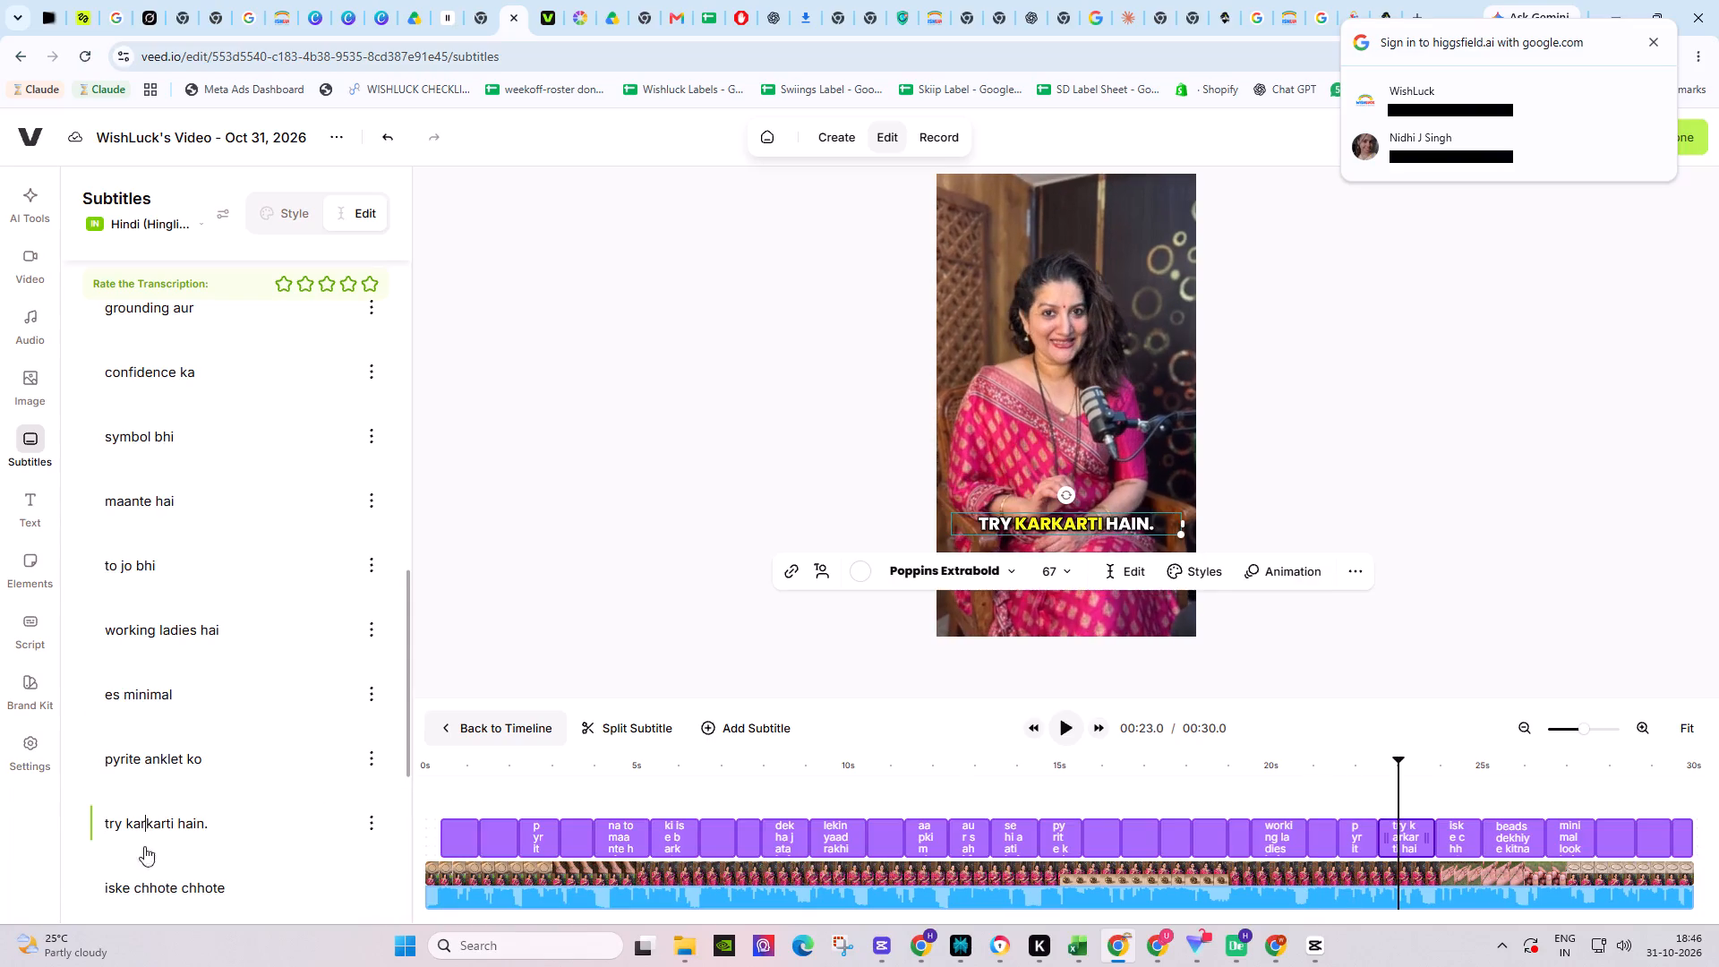
key("space")
scroll(200, 810, "down", 1)
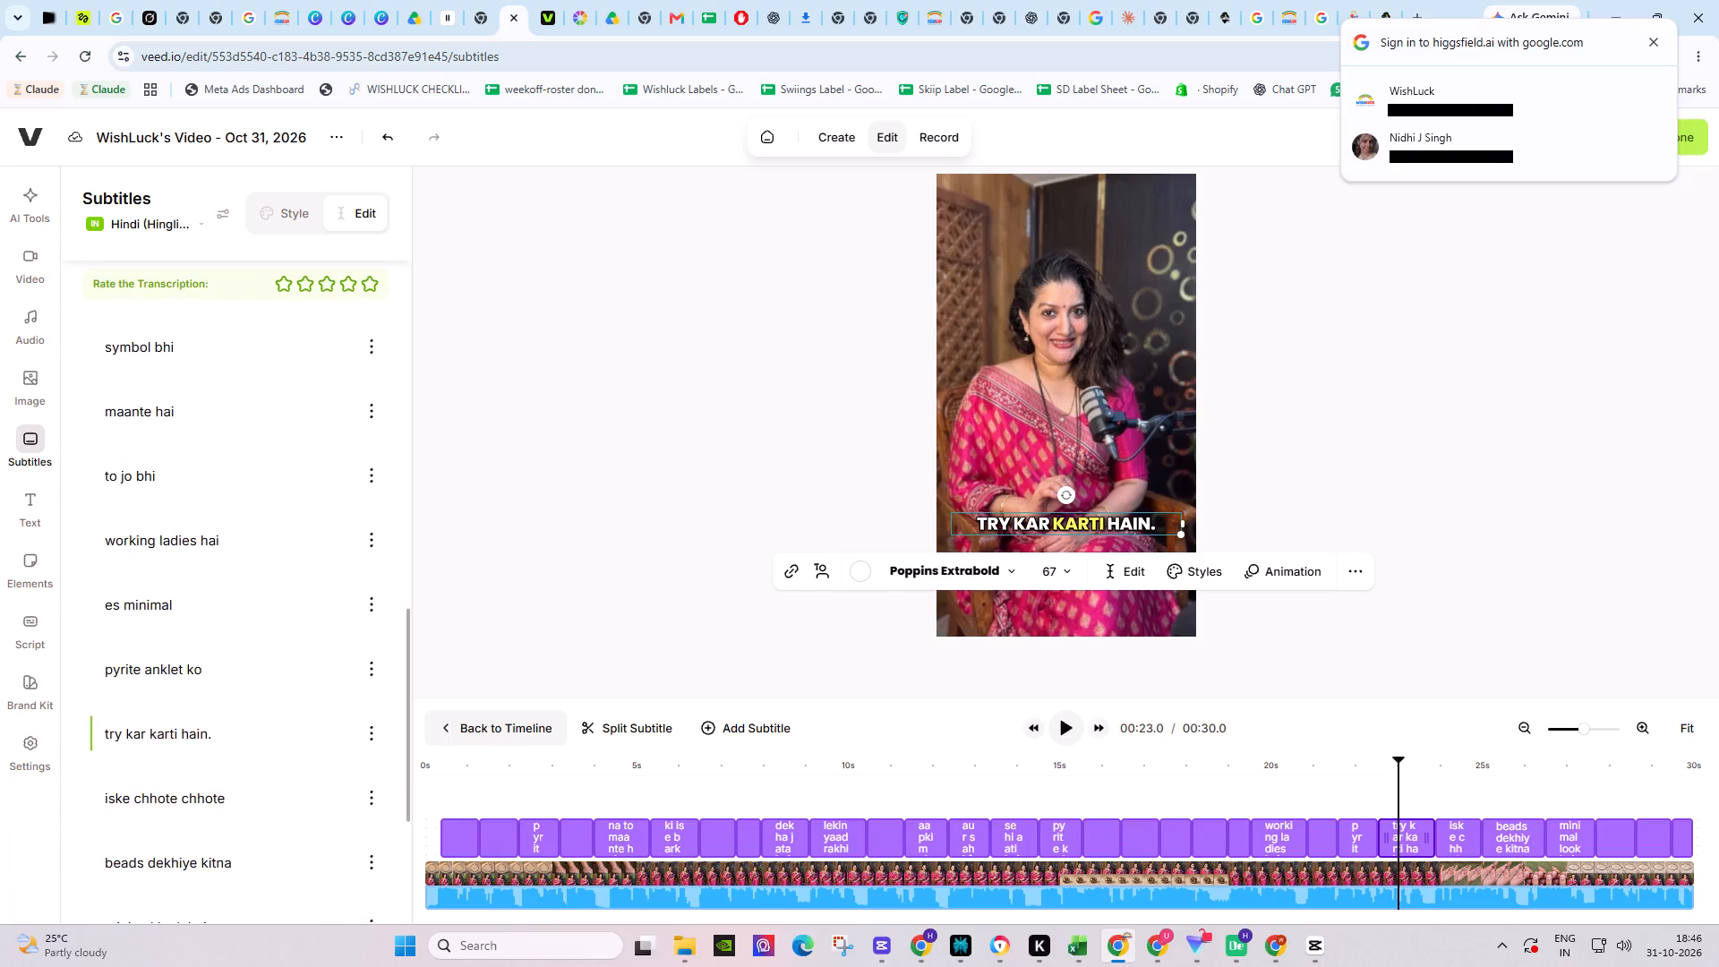
left_click(219, 734)
key("BackSpace")
key("BackSpace")
scroll(219, 734, "down", 1)
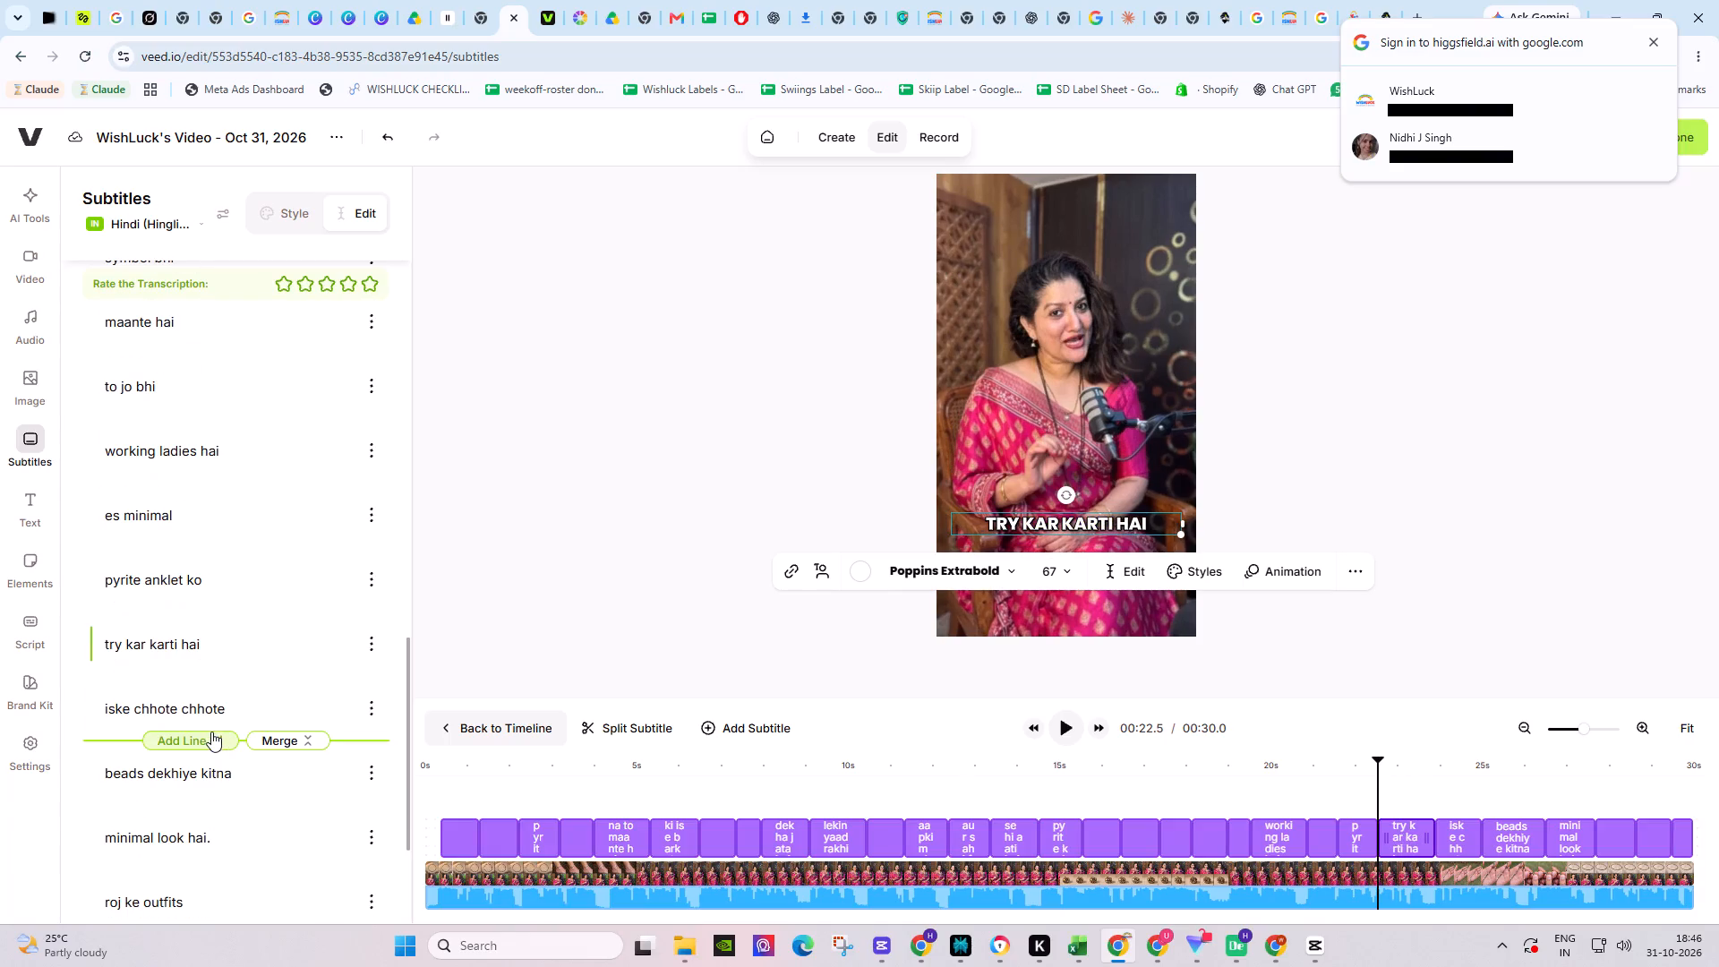
left_click_drag(146, 645, 122, 645)
key("BackSpace")
Re-break "beads dekhiye kitna" and "minimal look hai." into "beads dekhiye", "kitna minimal" and "look hai".
scroll(189, 719, "down", 1)
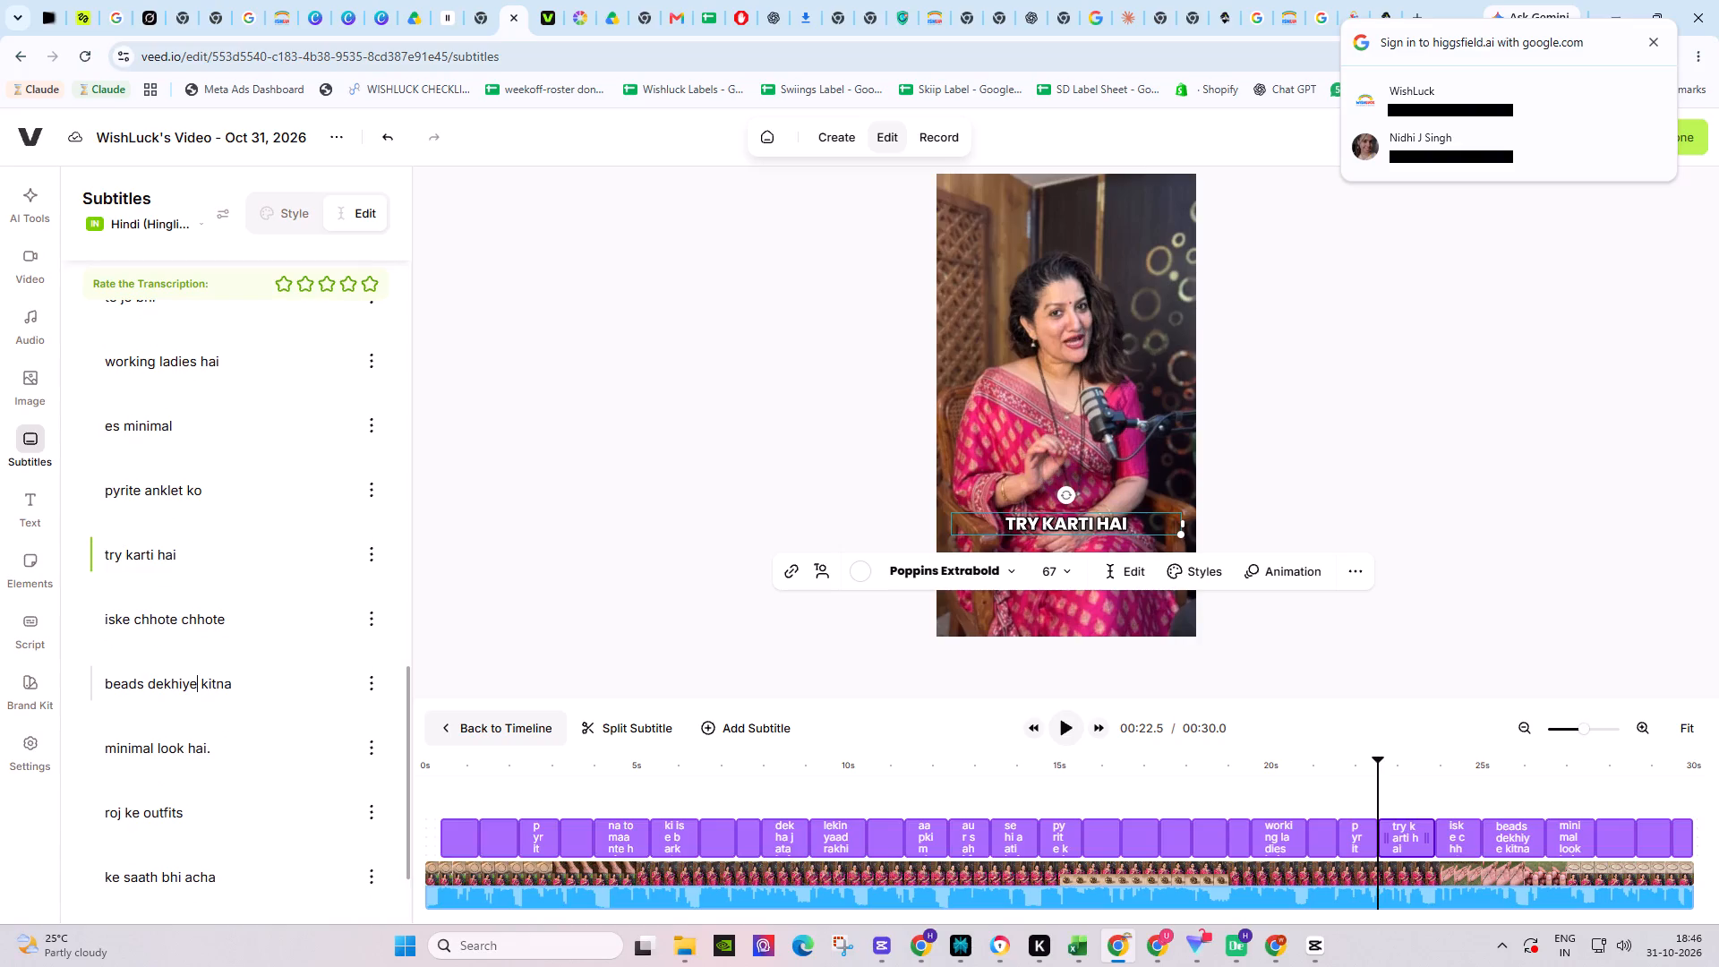
left_click(199, 687)
key("Return")
left_click(98, 809)
key("BackSpace")
key("space")
left_click(187, 746)
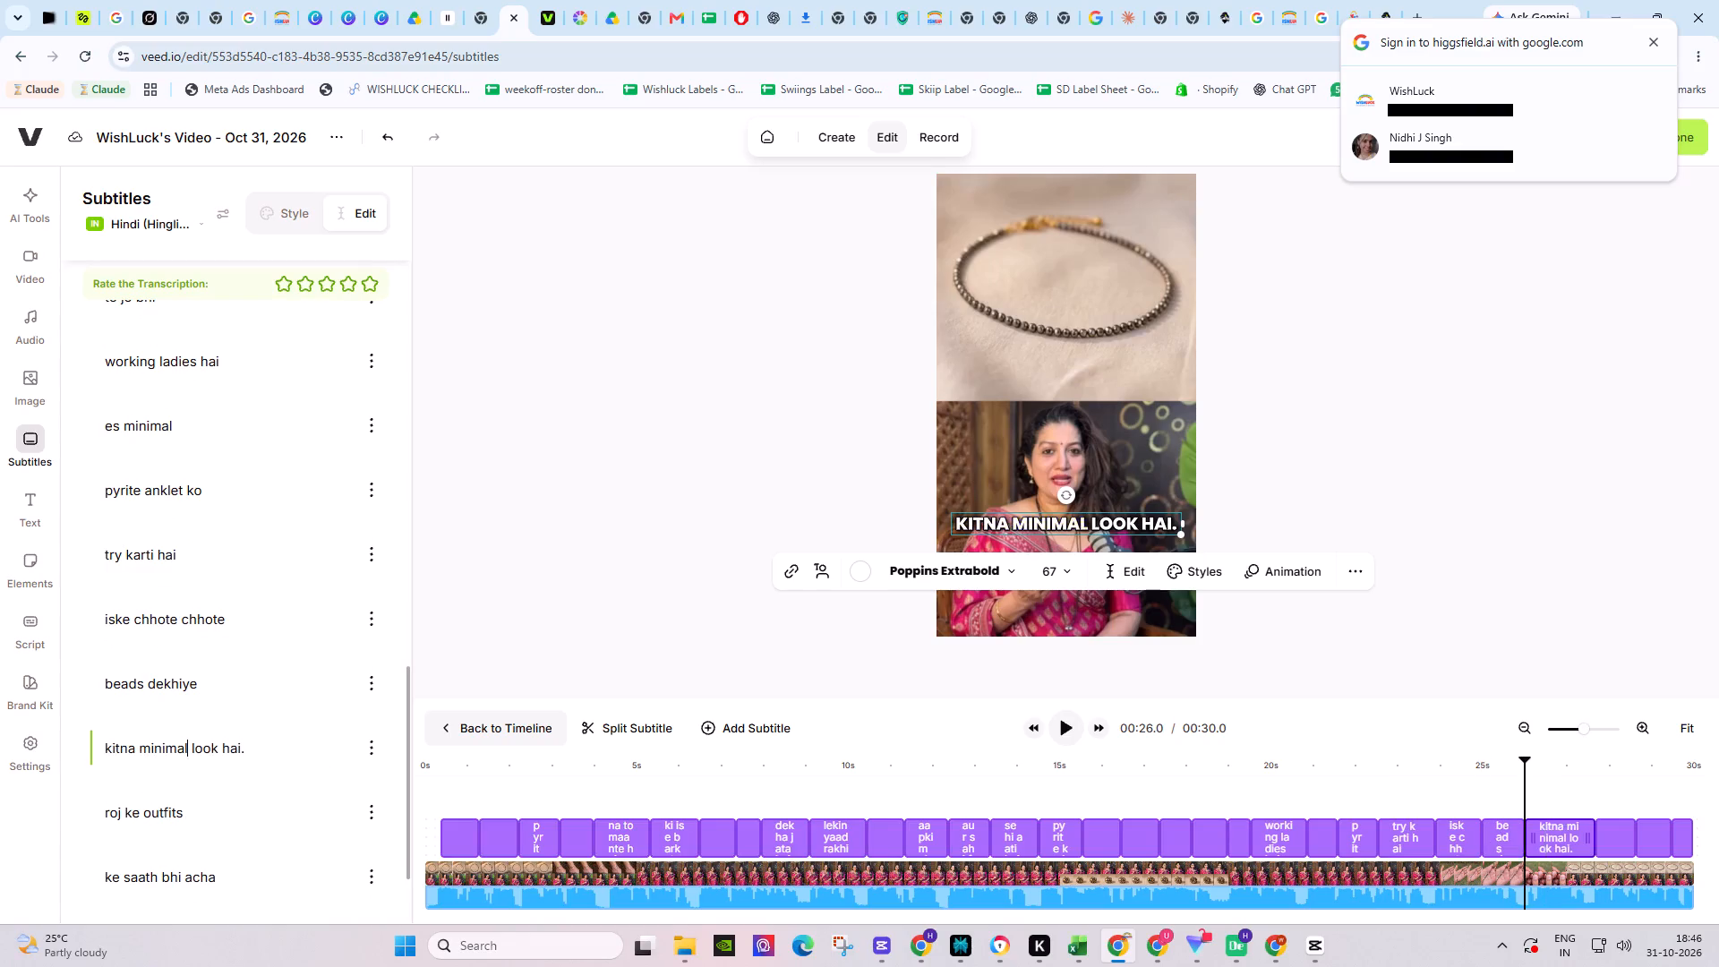
key("Return")
left_click(202, 834)
key("BackSpace")
Re-break "roj ke outfits" and "ke saath bhi acha" into "roj ke", "outfits ke saath" and "bhi acha".
scroll(201, 834, "down", 2)
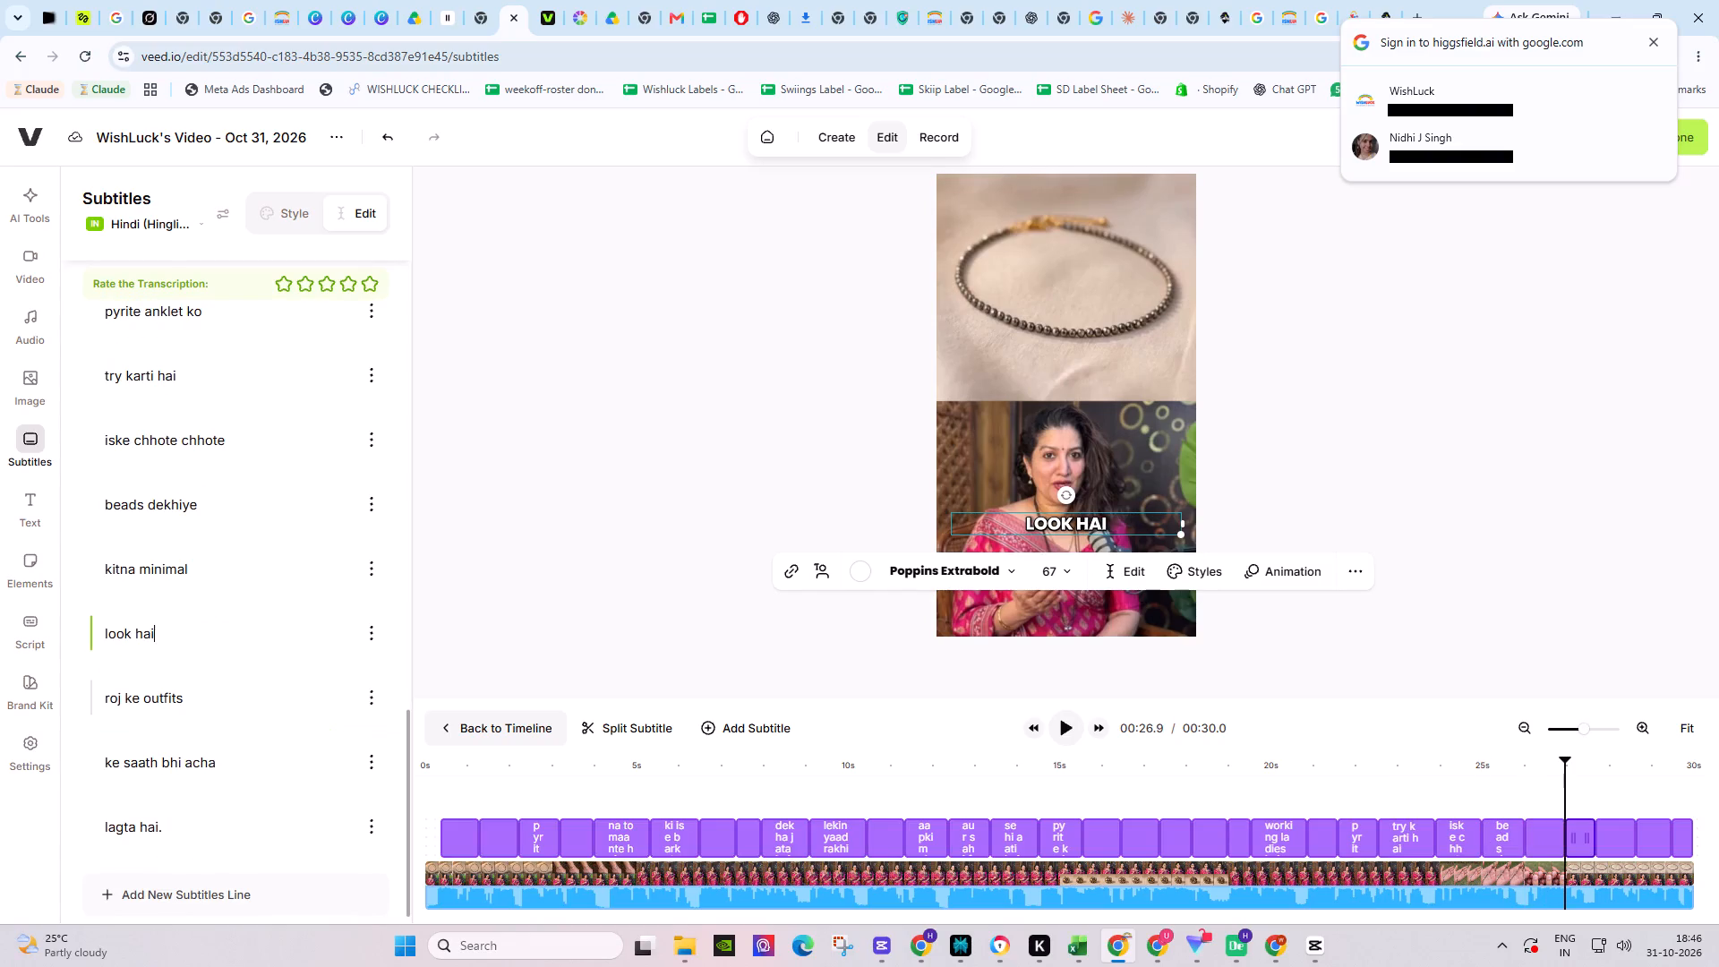
left_click(143, 703)
key("Return")
left_click(99, 819)
key("BackSpace")
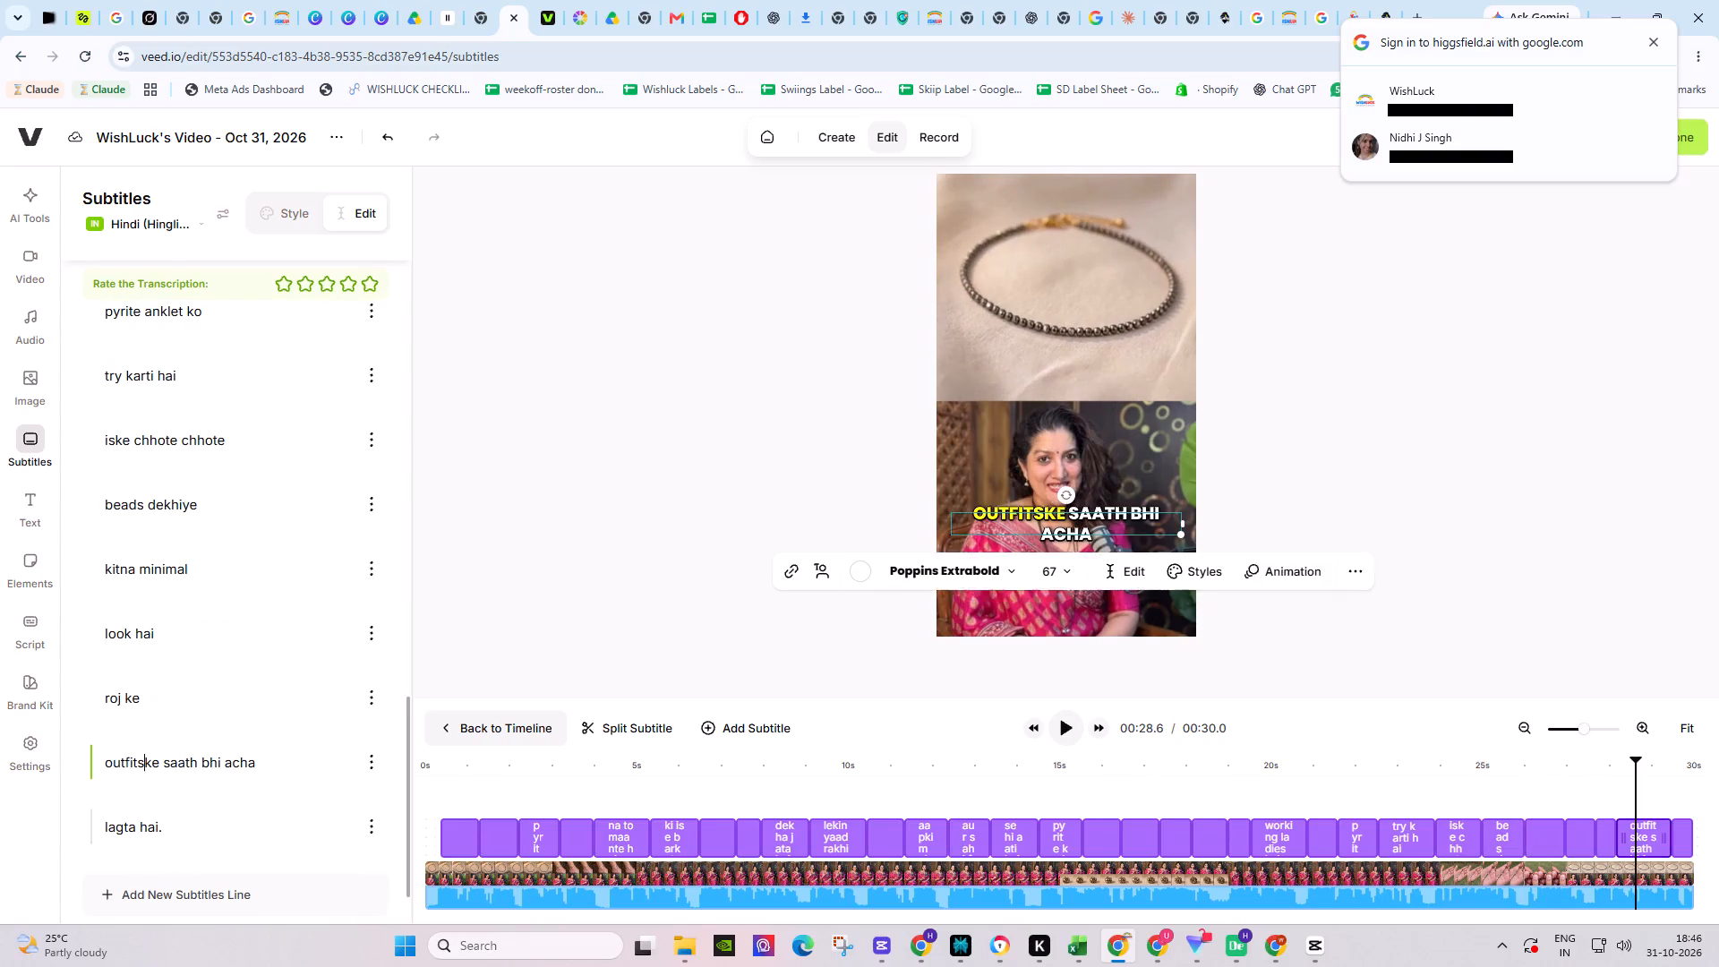
key("space")
left_click(207, 758)
key("Return")
Remove the full stop from the final "lagta hai." subtitle.
scroll(210, 785, "down", 3)
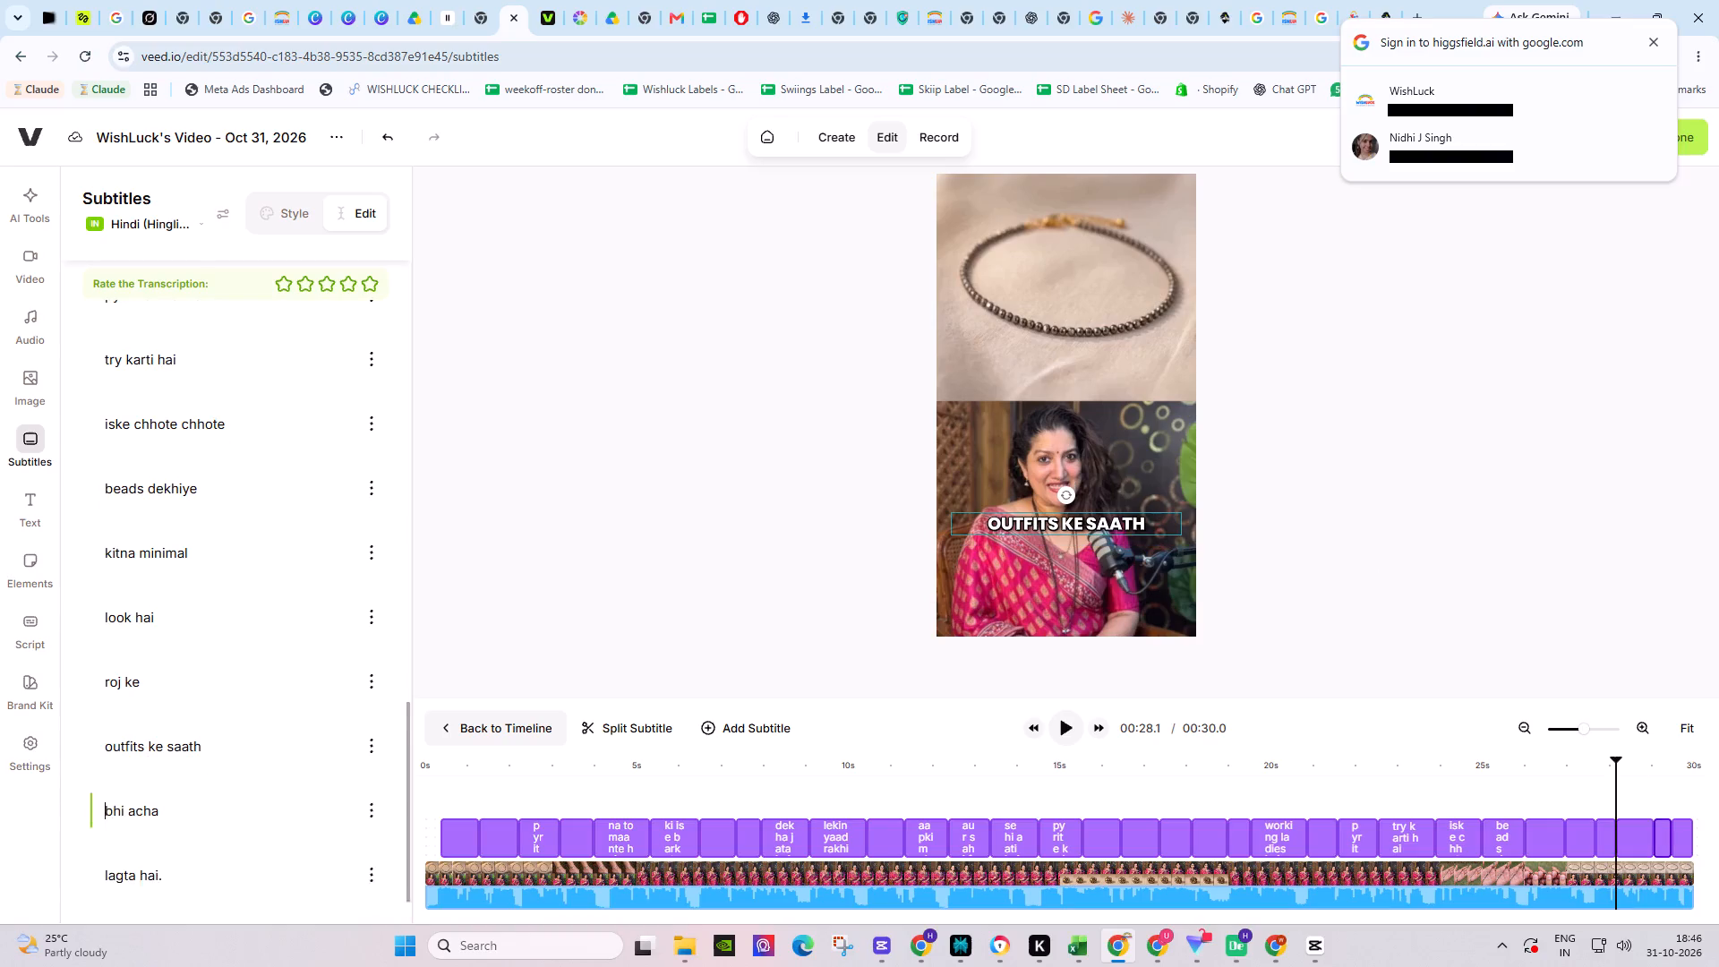
left_click(179, 816)
key("BackSpace")
Play the video from the beginning to check the subtitles, and correct "aur sahi faislon" to "aur sahi faislo".
left_click_drag(460, 776, 389, 766)
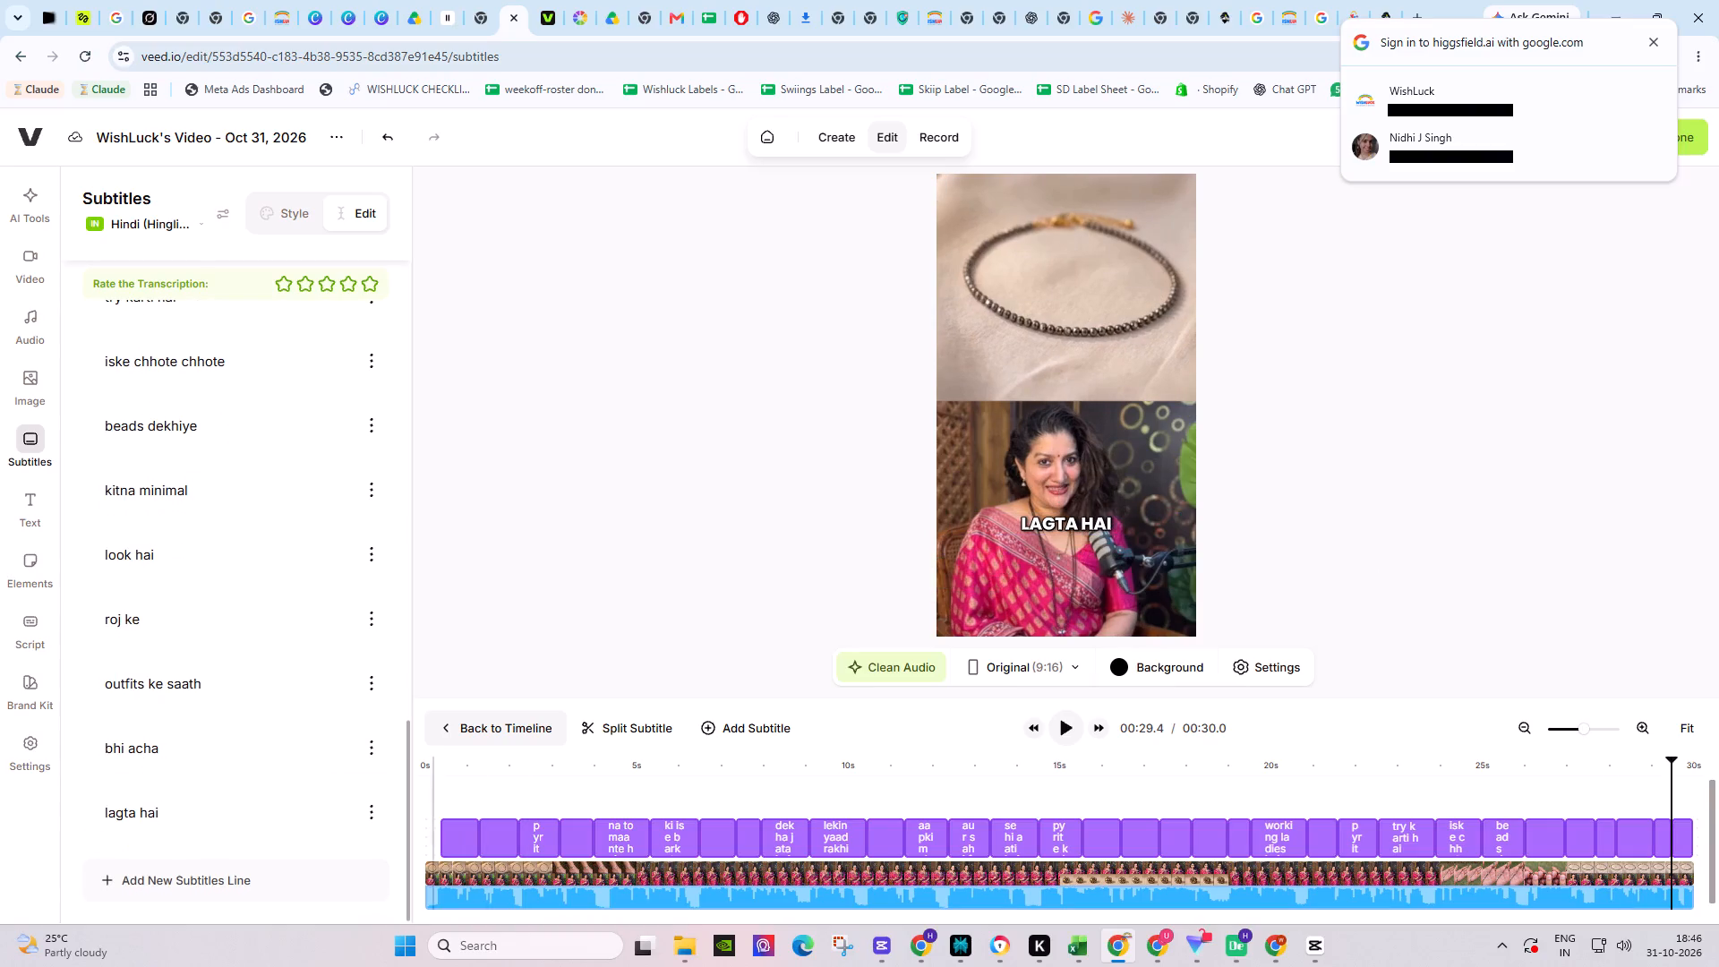
left_click_drag(432, 763, 419, 762)
left_click(1069, 730)
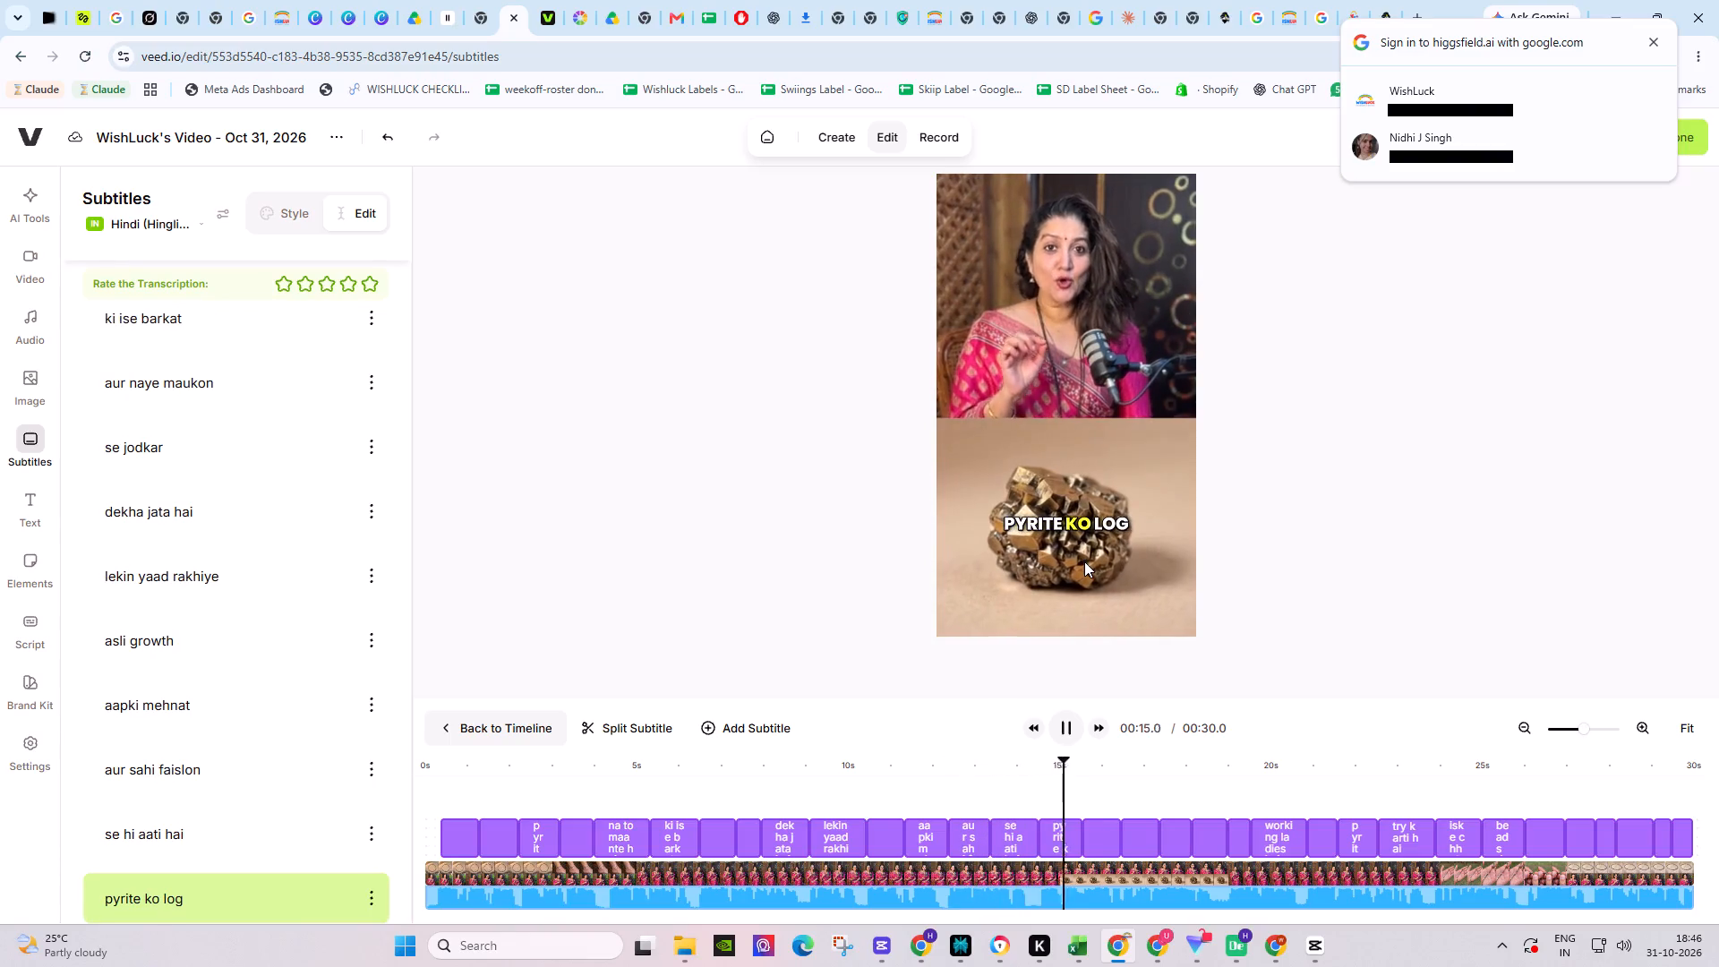
key("space")
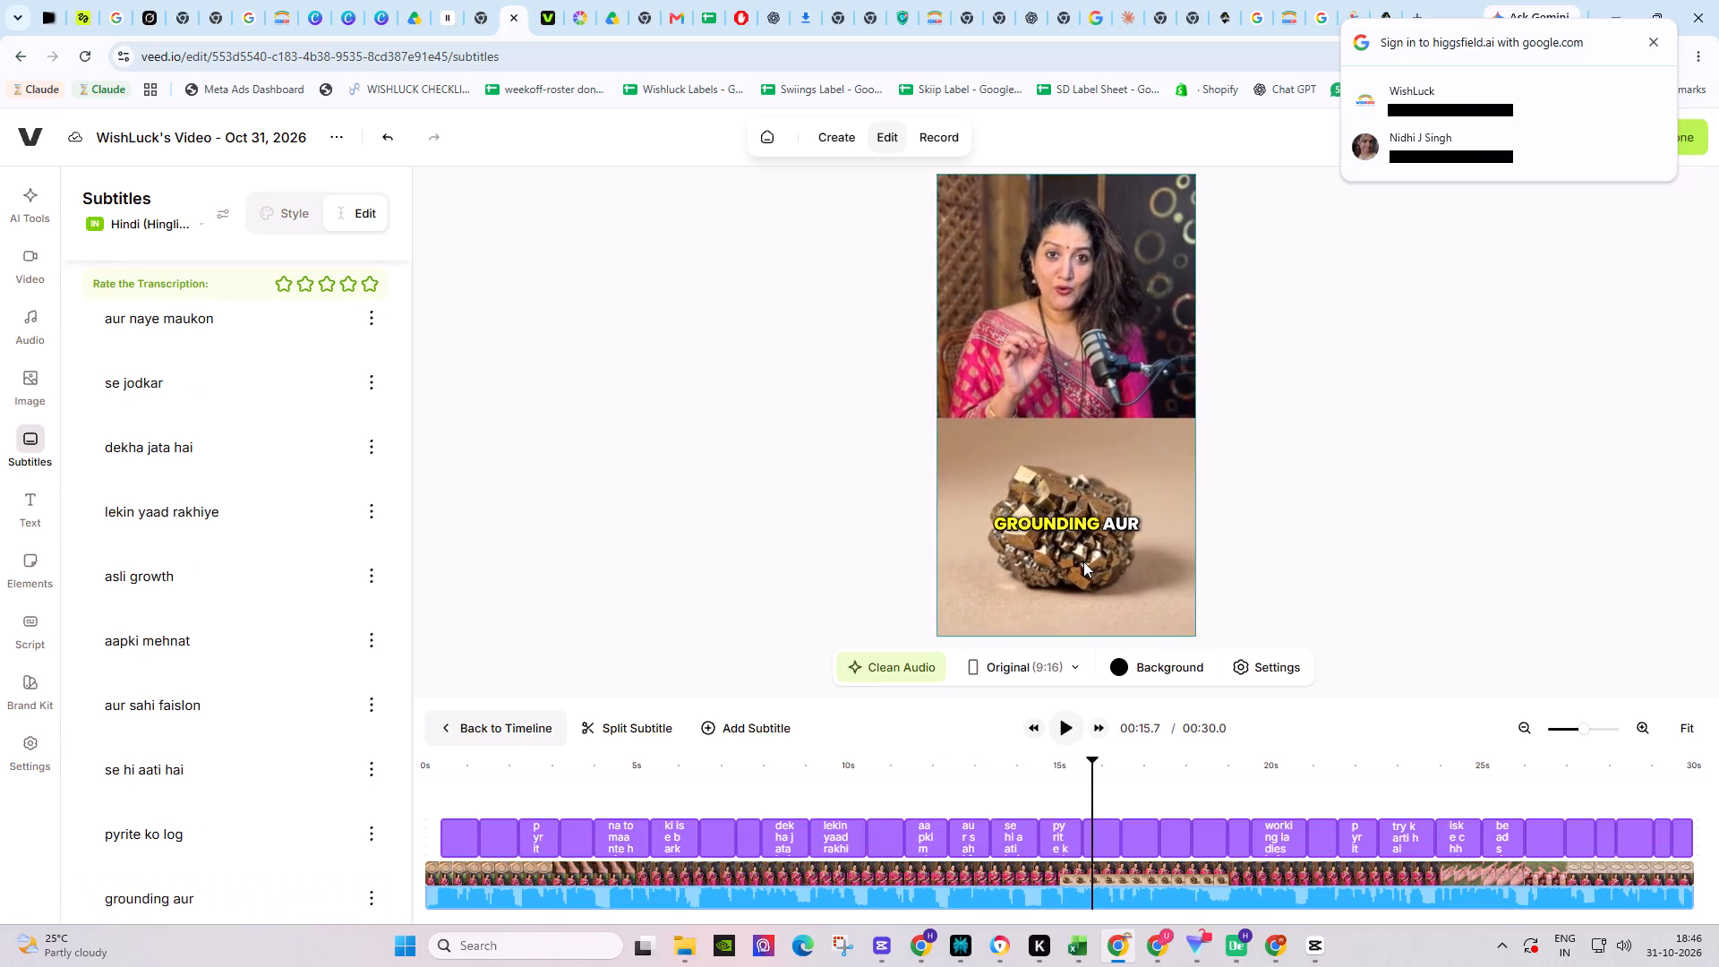
left_click(267, 696)
key("BackSpace")
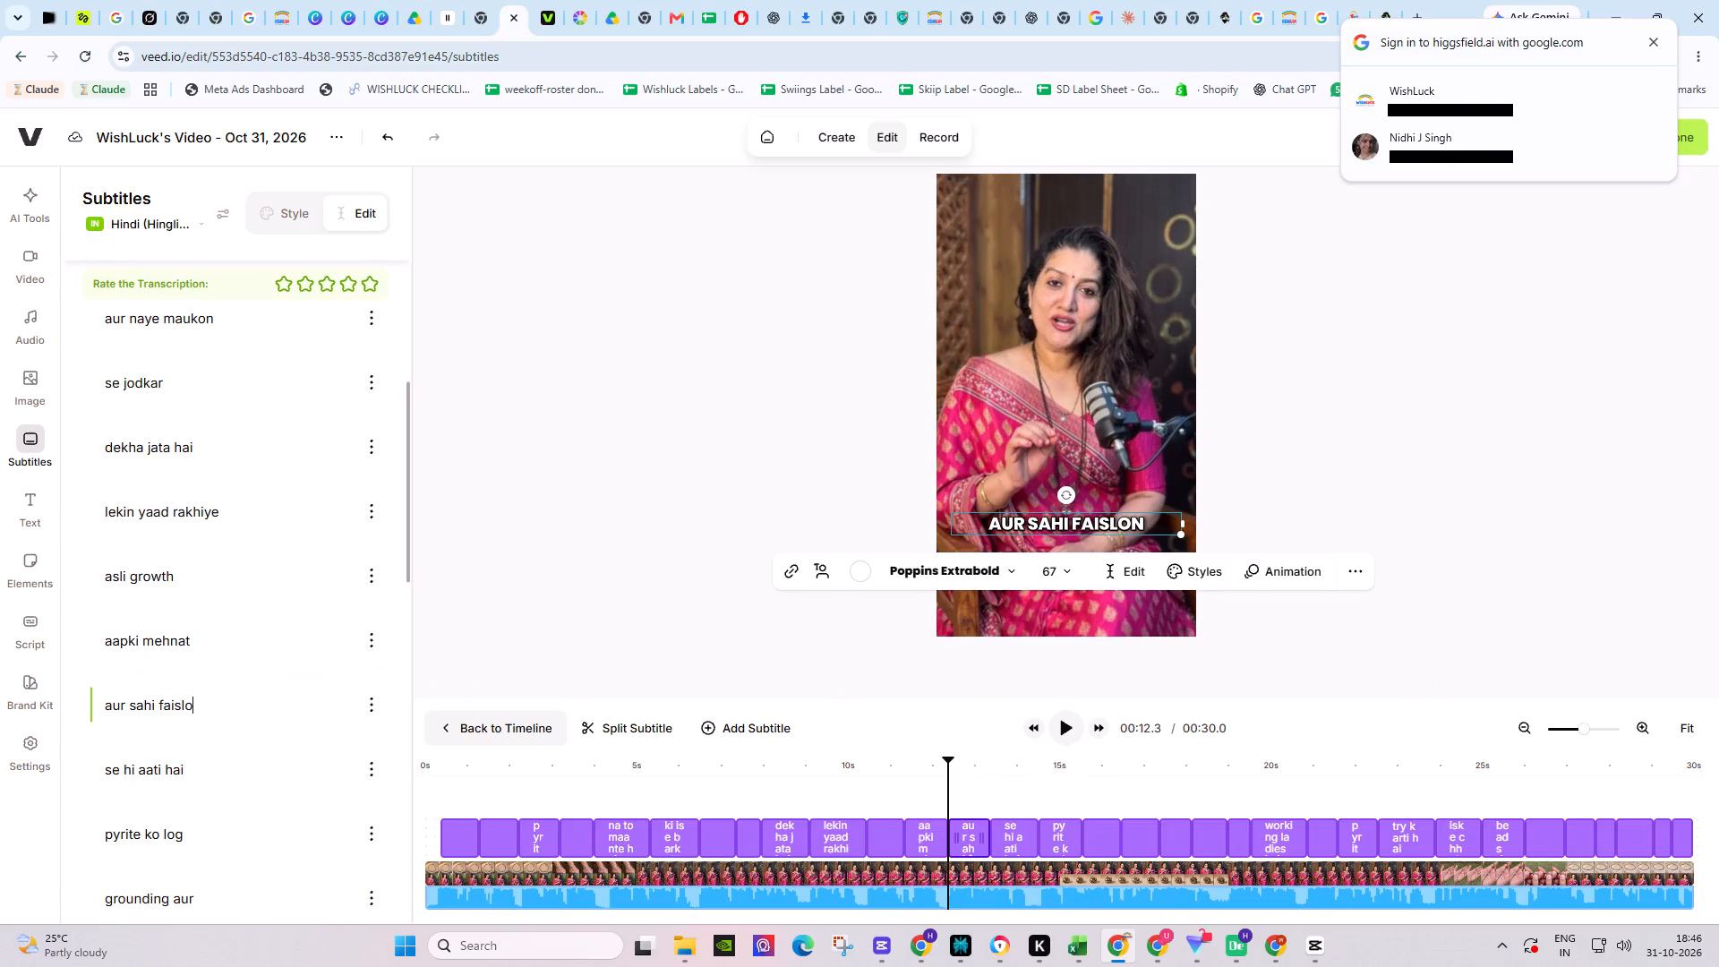
Play the video from the "aur sahi faislo" subtitle and recheck the section around "try karti hai" and "iske chhote chhote".
left_click(1064, 735)
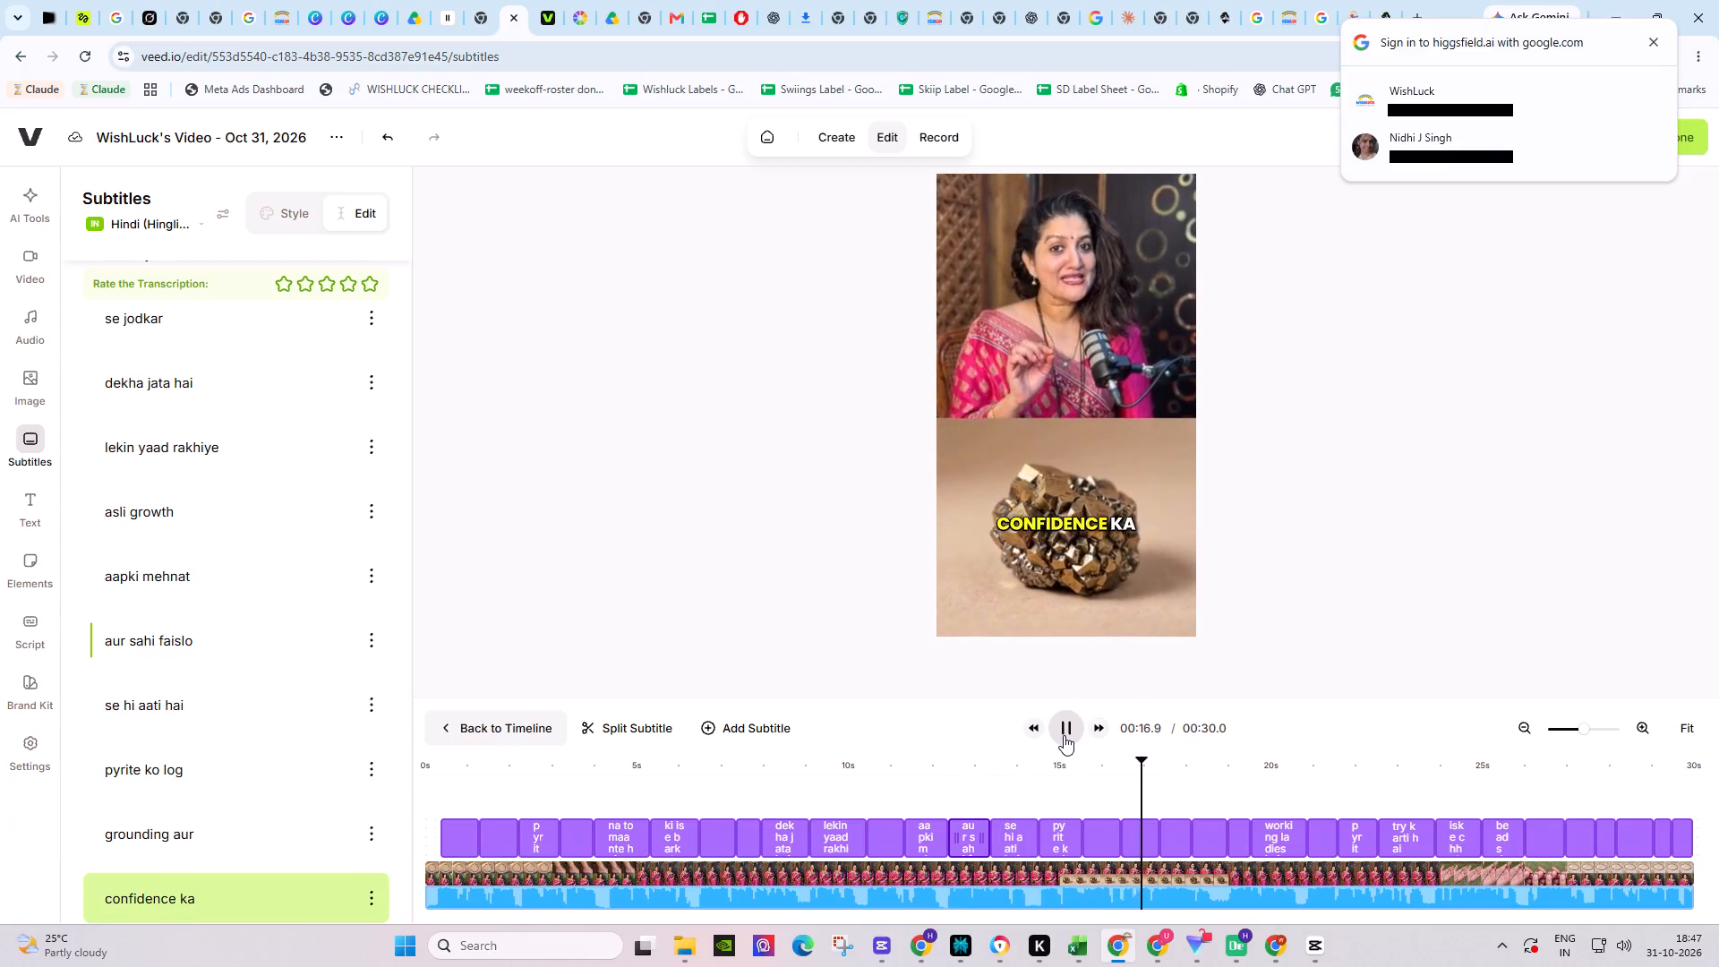
key("space")
key("space")
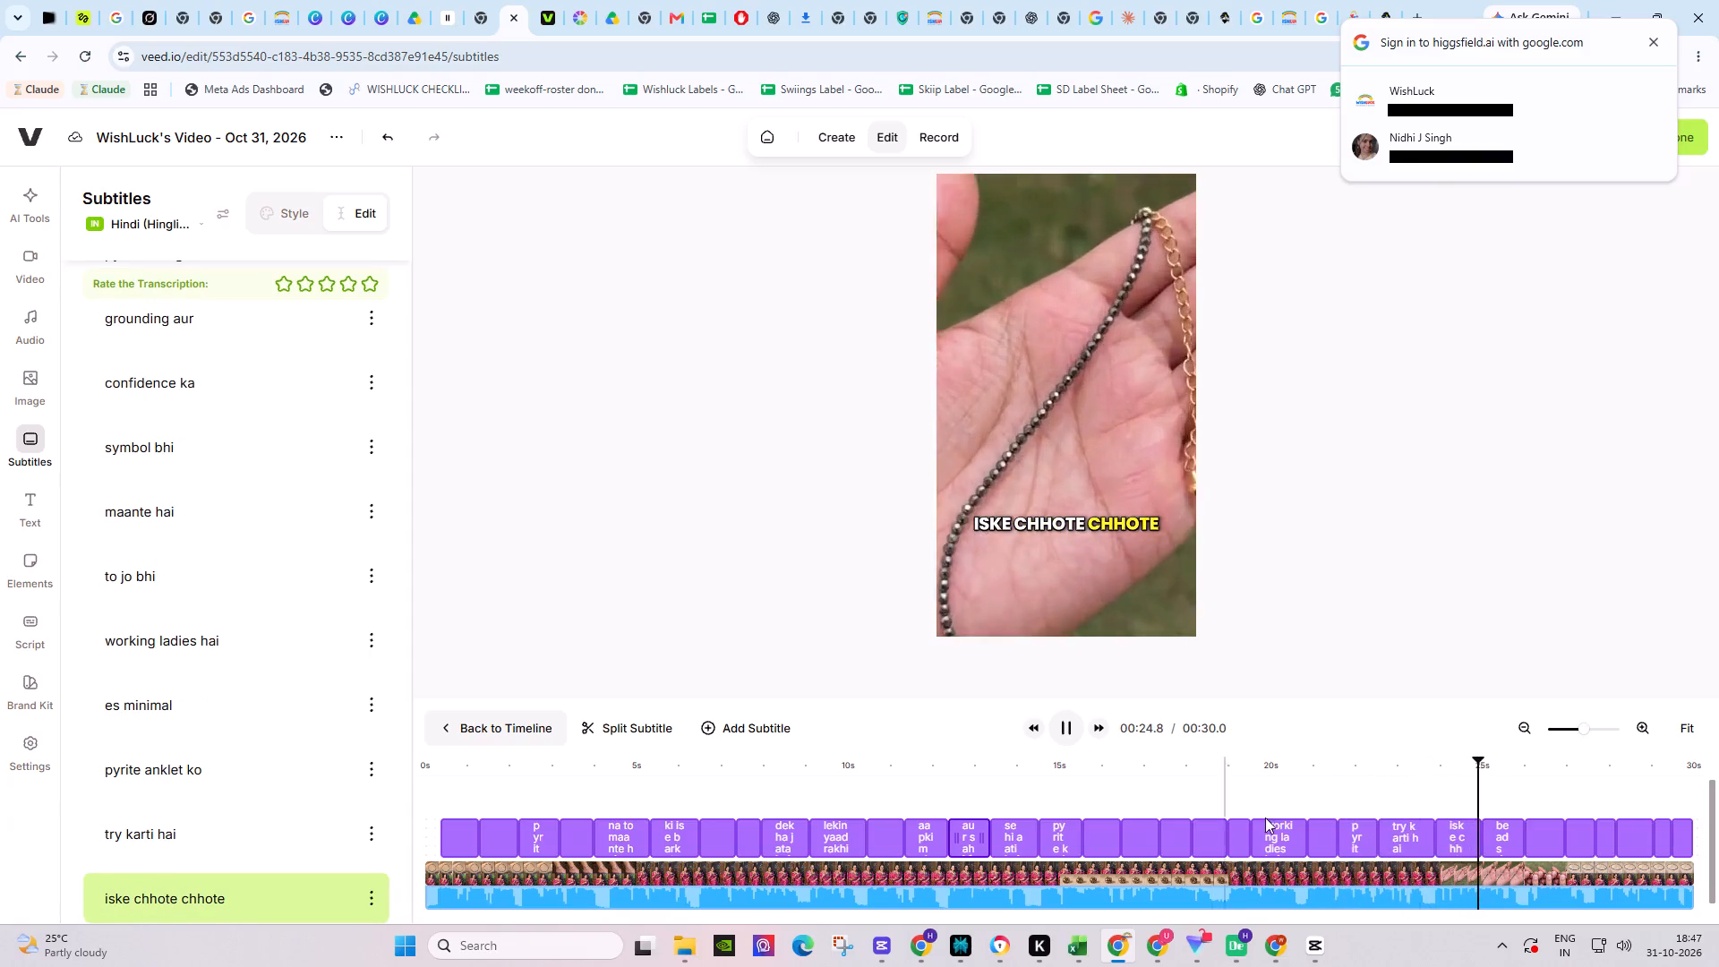
left_click(1373, 767)
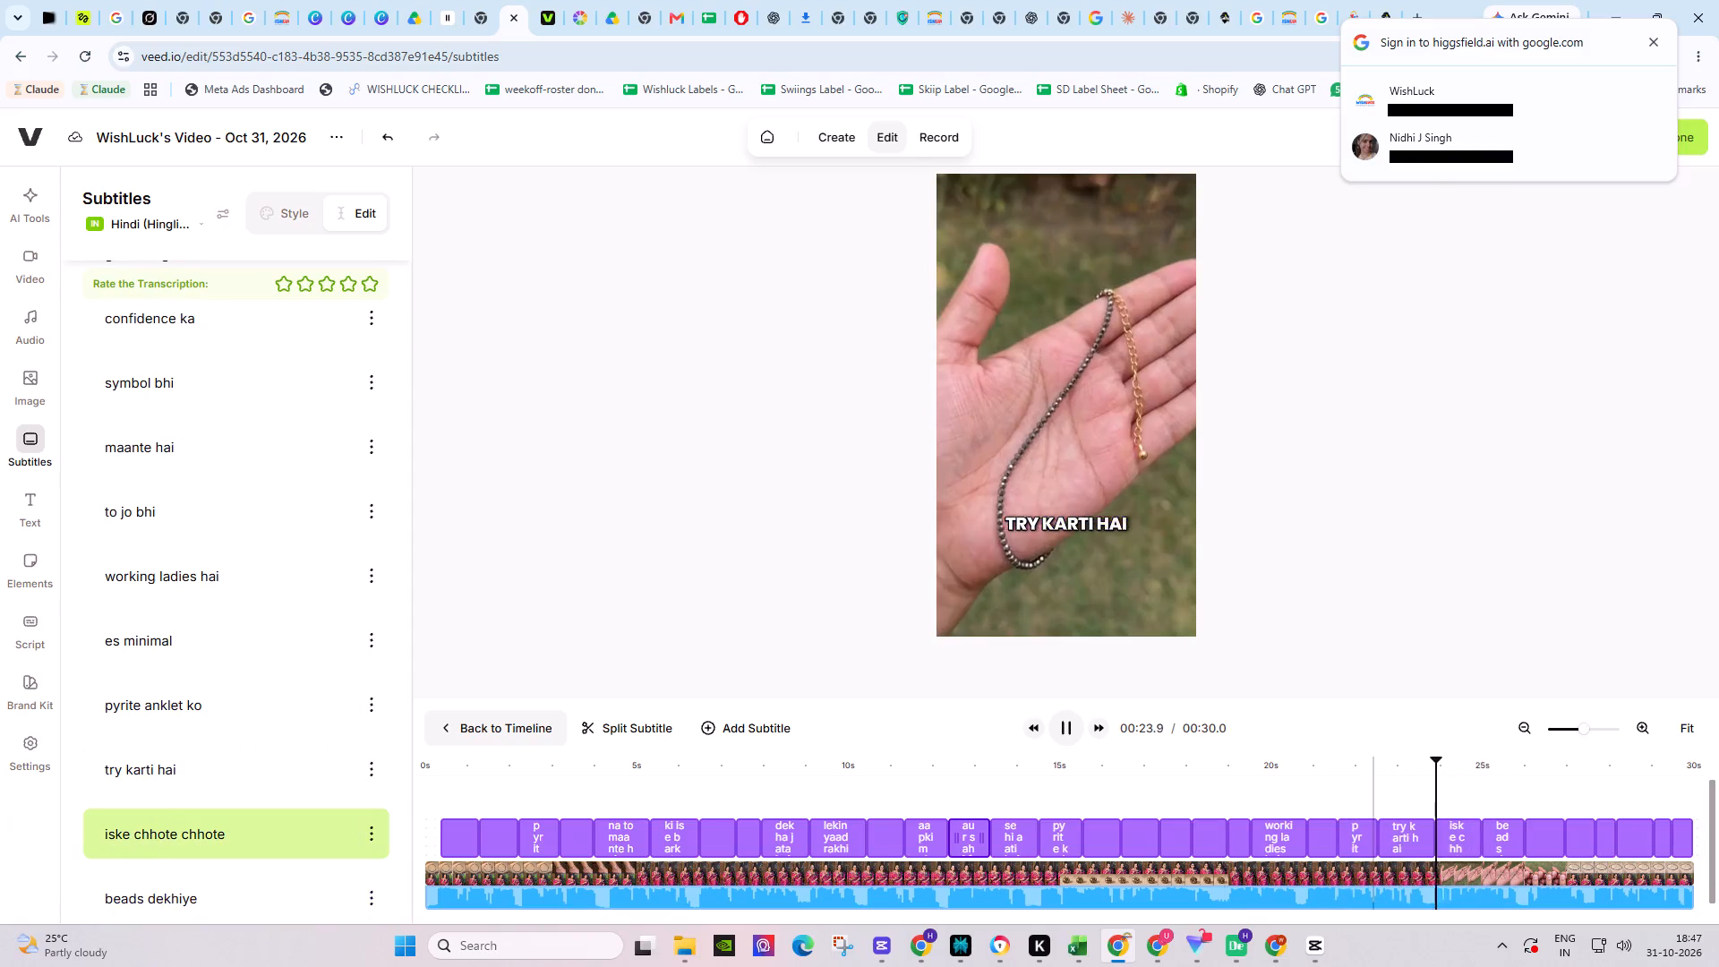
left_click(1400, 762)
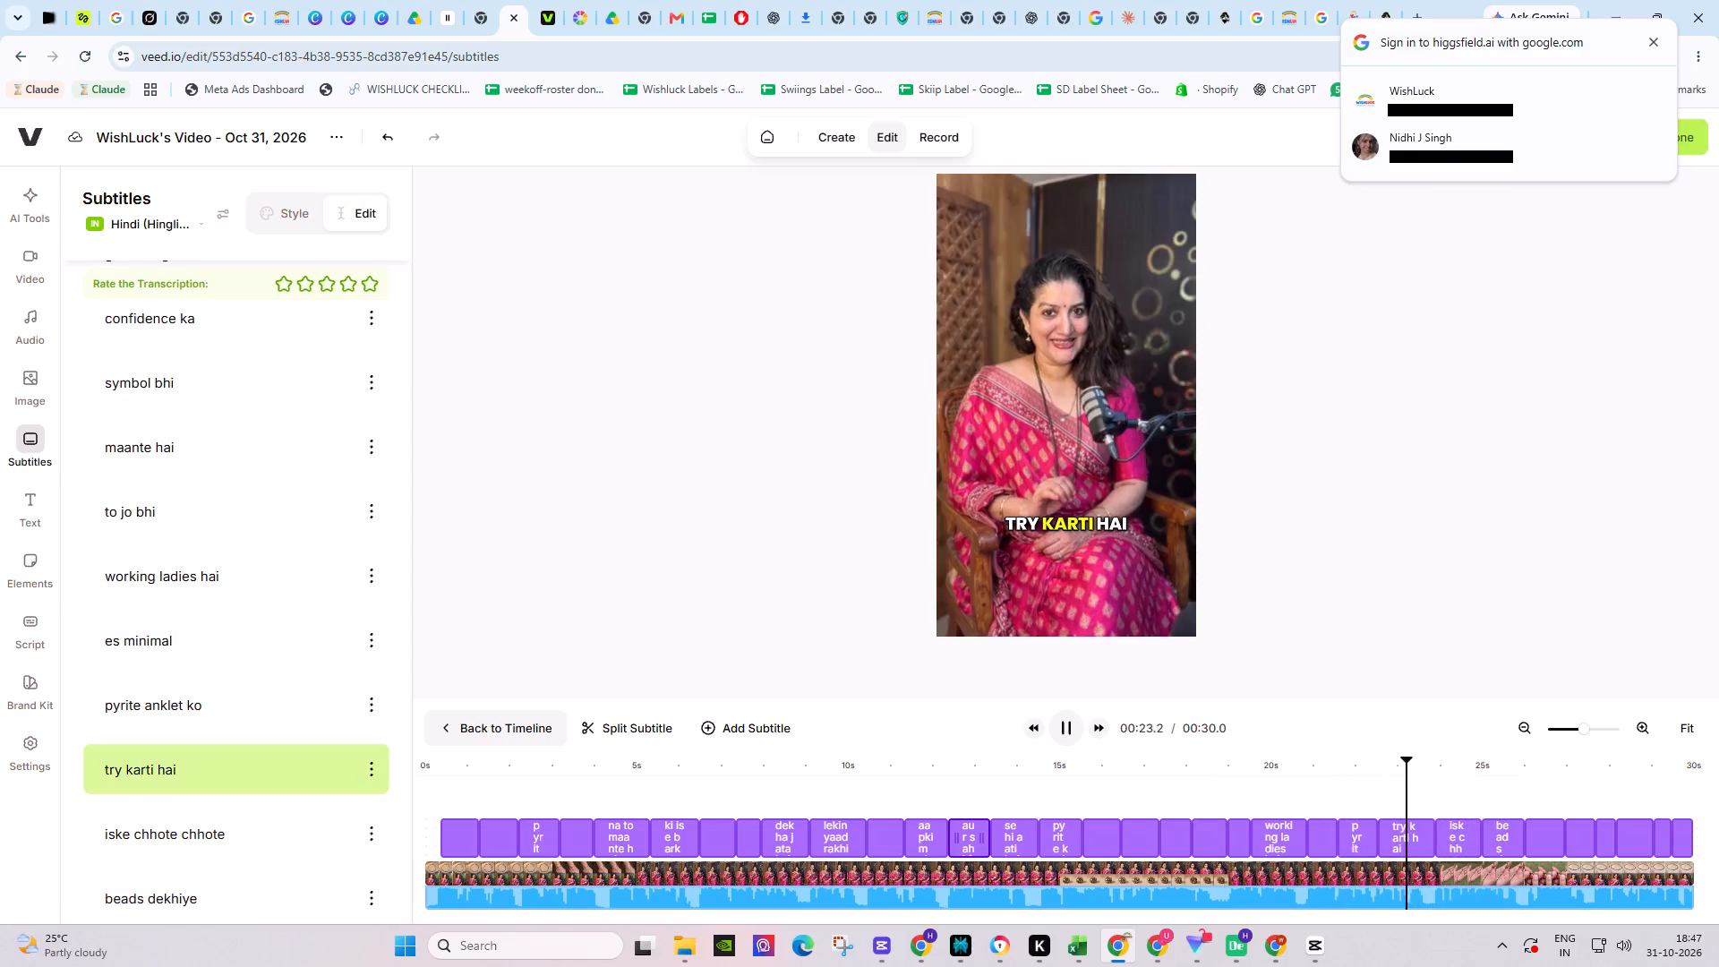
key("space")
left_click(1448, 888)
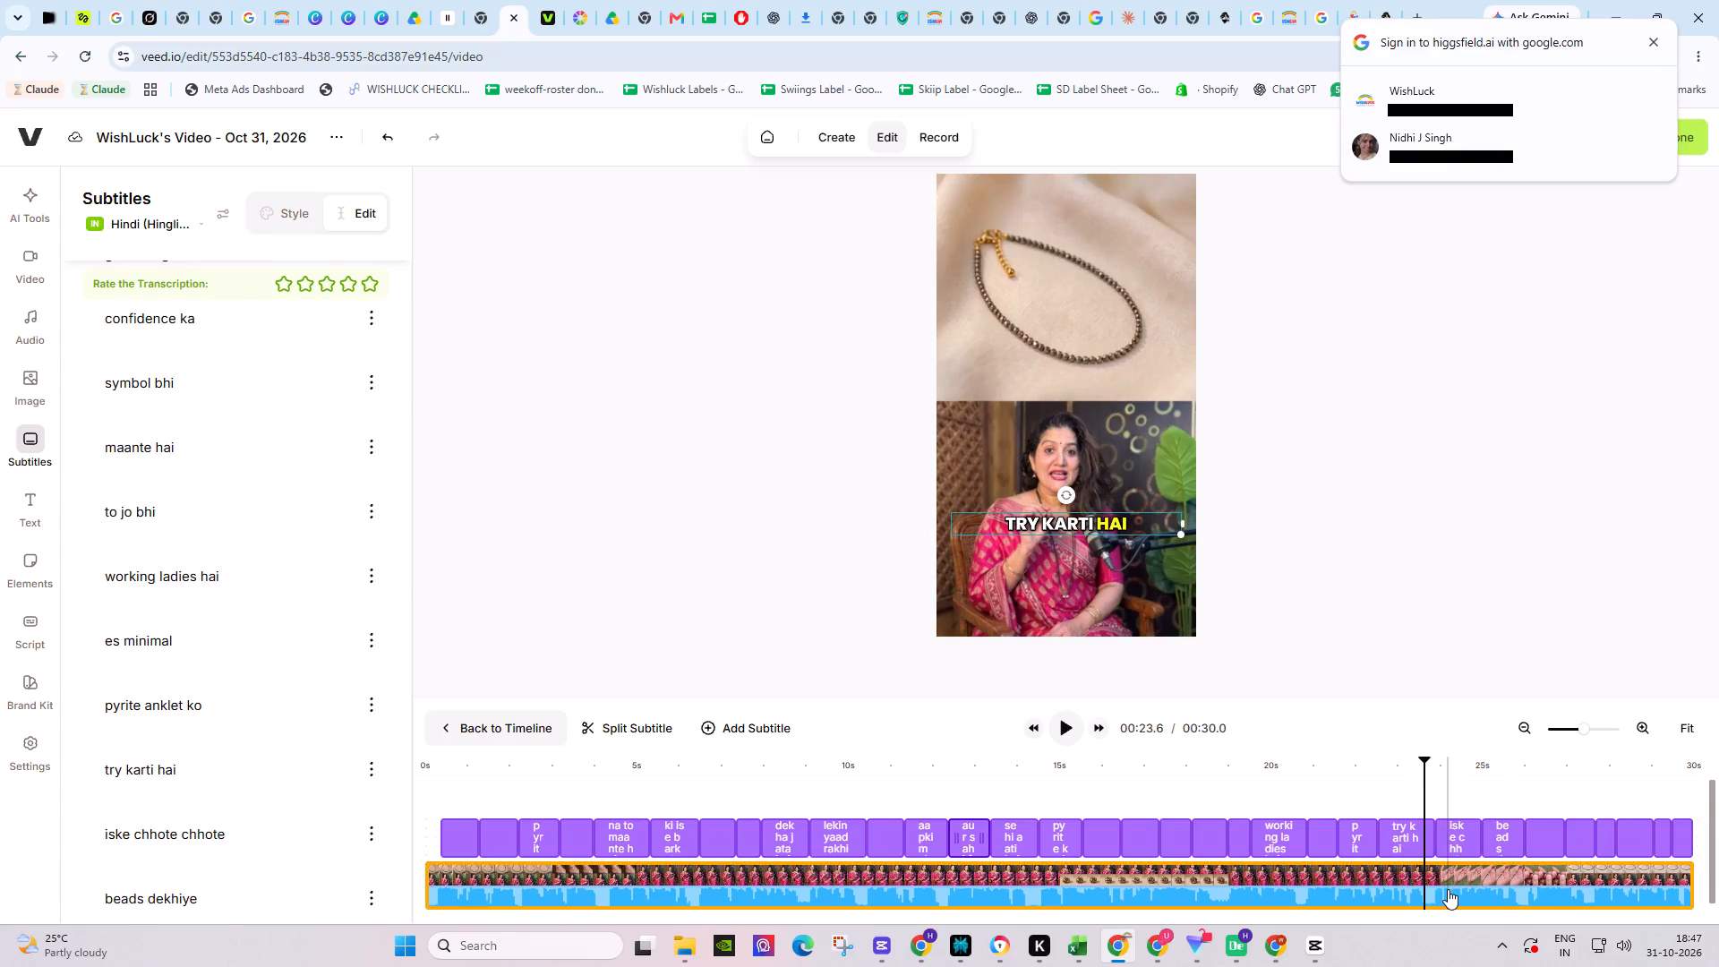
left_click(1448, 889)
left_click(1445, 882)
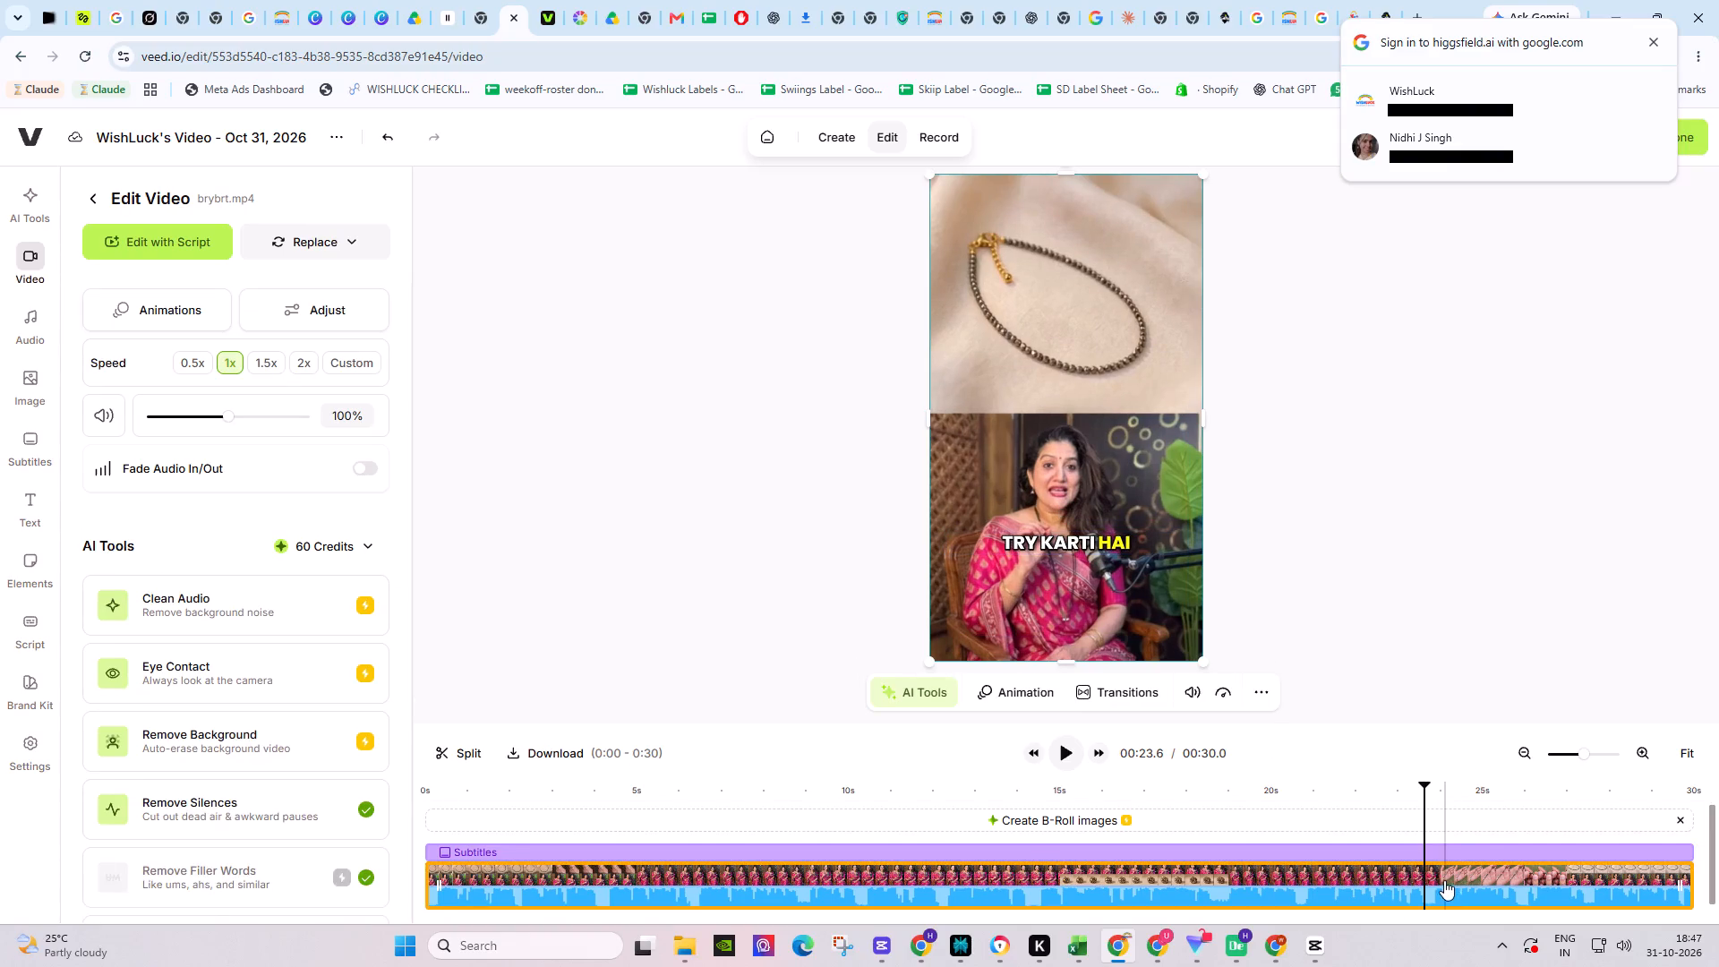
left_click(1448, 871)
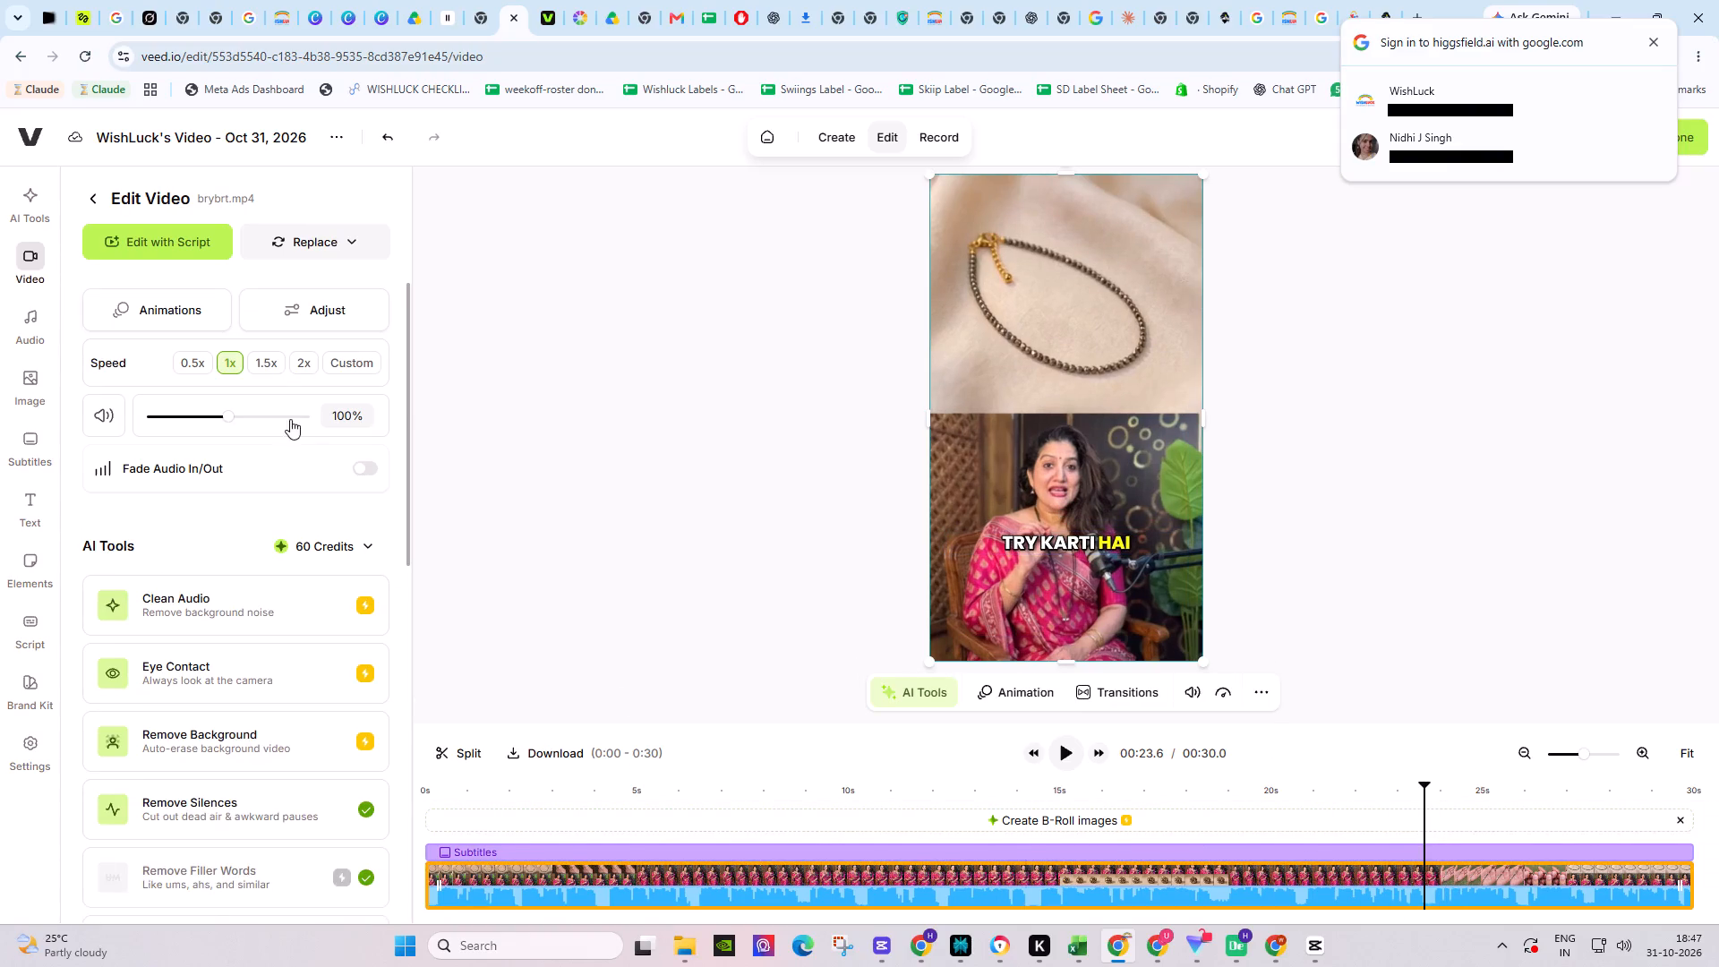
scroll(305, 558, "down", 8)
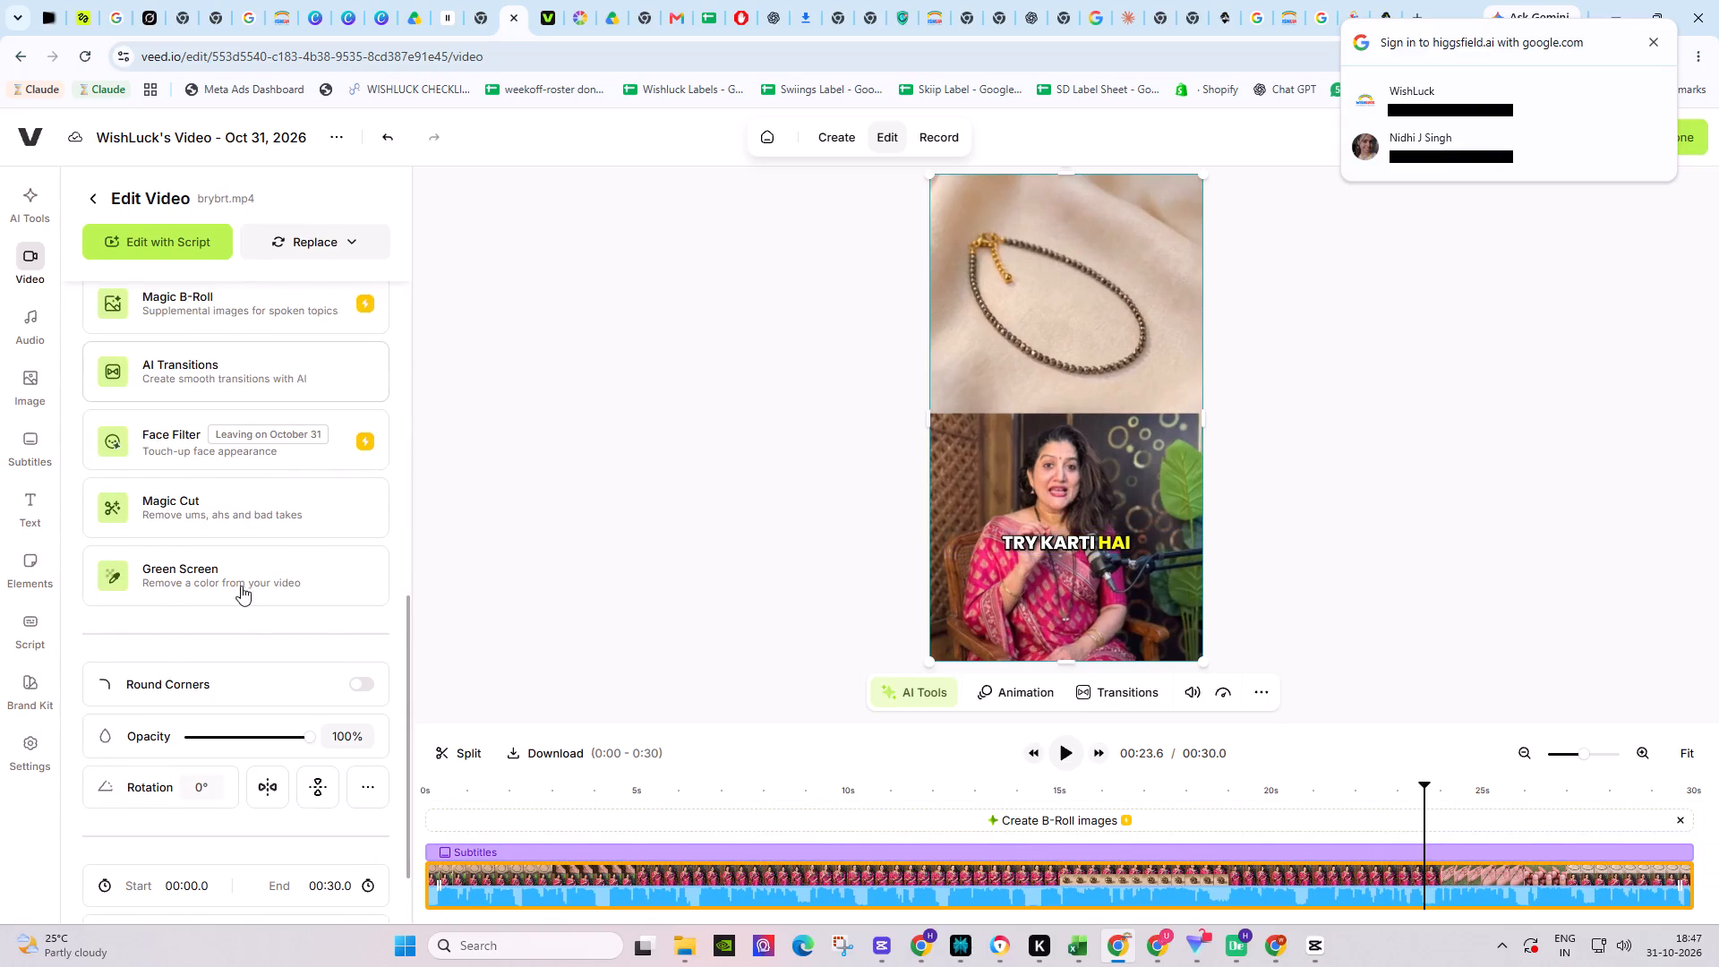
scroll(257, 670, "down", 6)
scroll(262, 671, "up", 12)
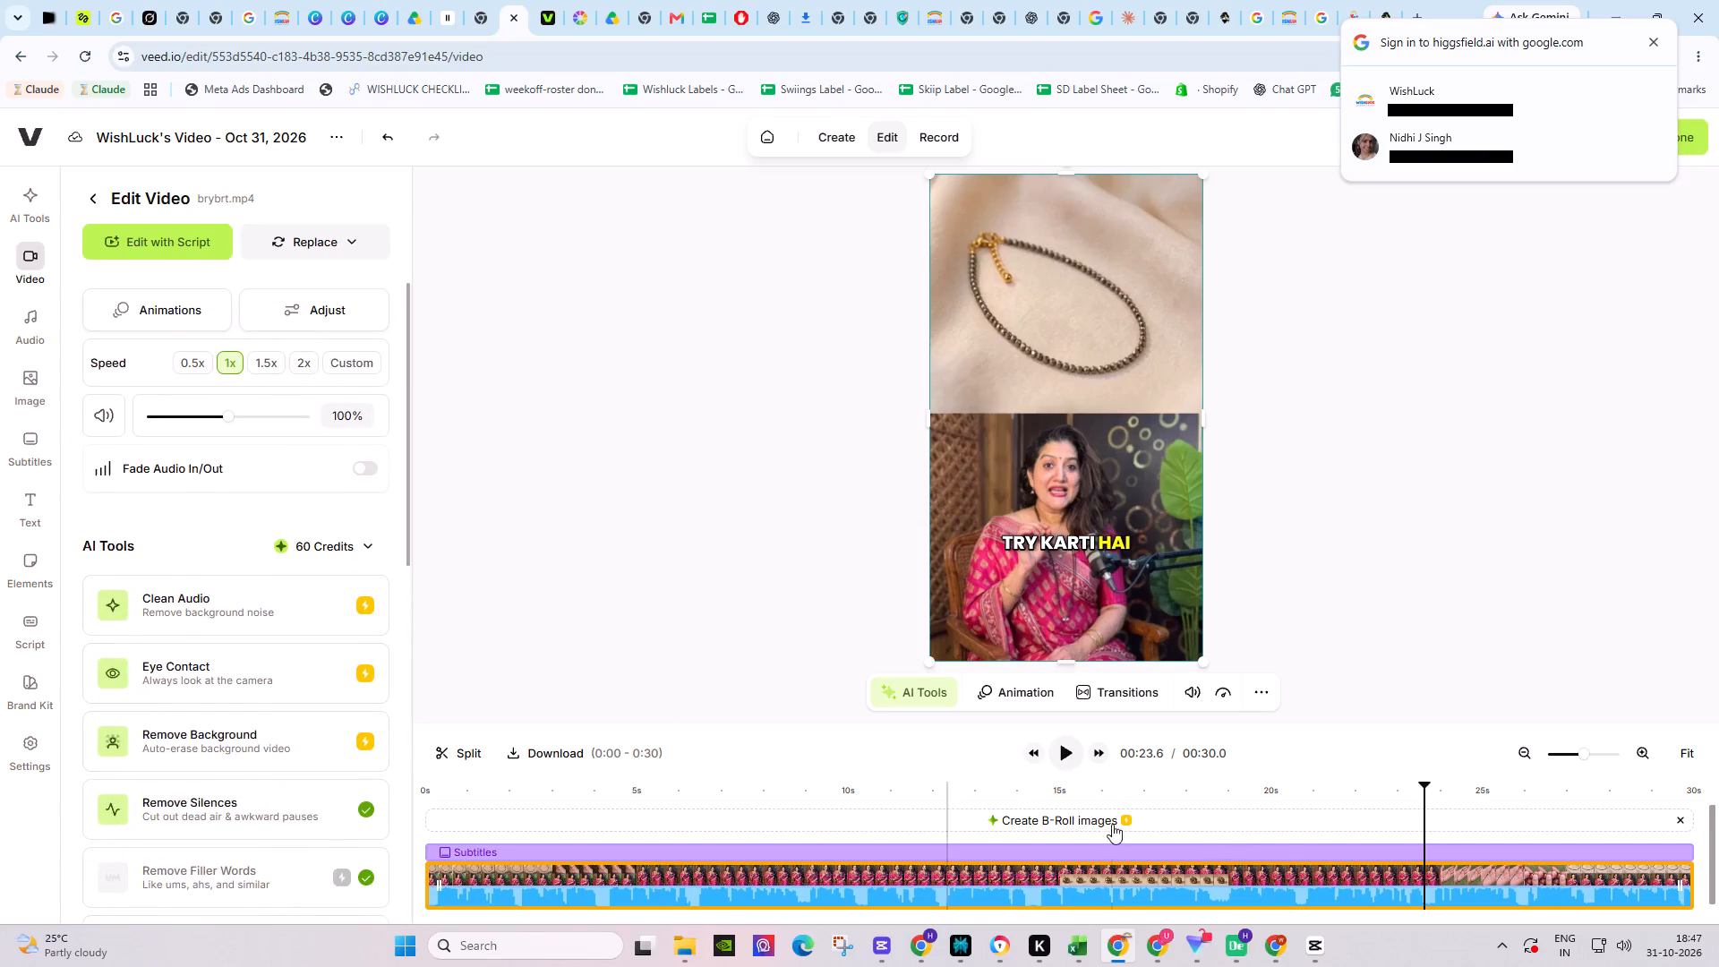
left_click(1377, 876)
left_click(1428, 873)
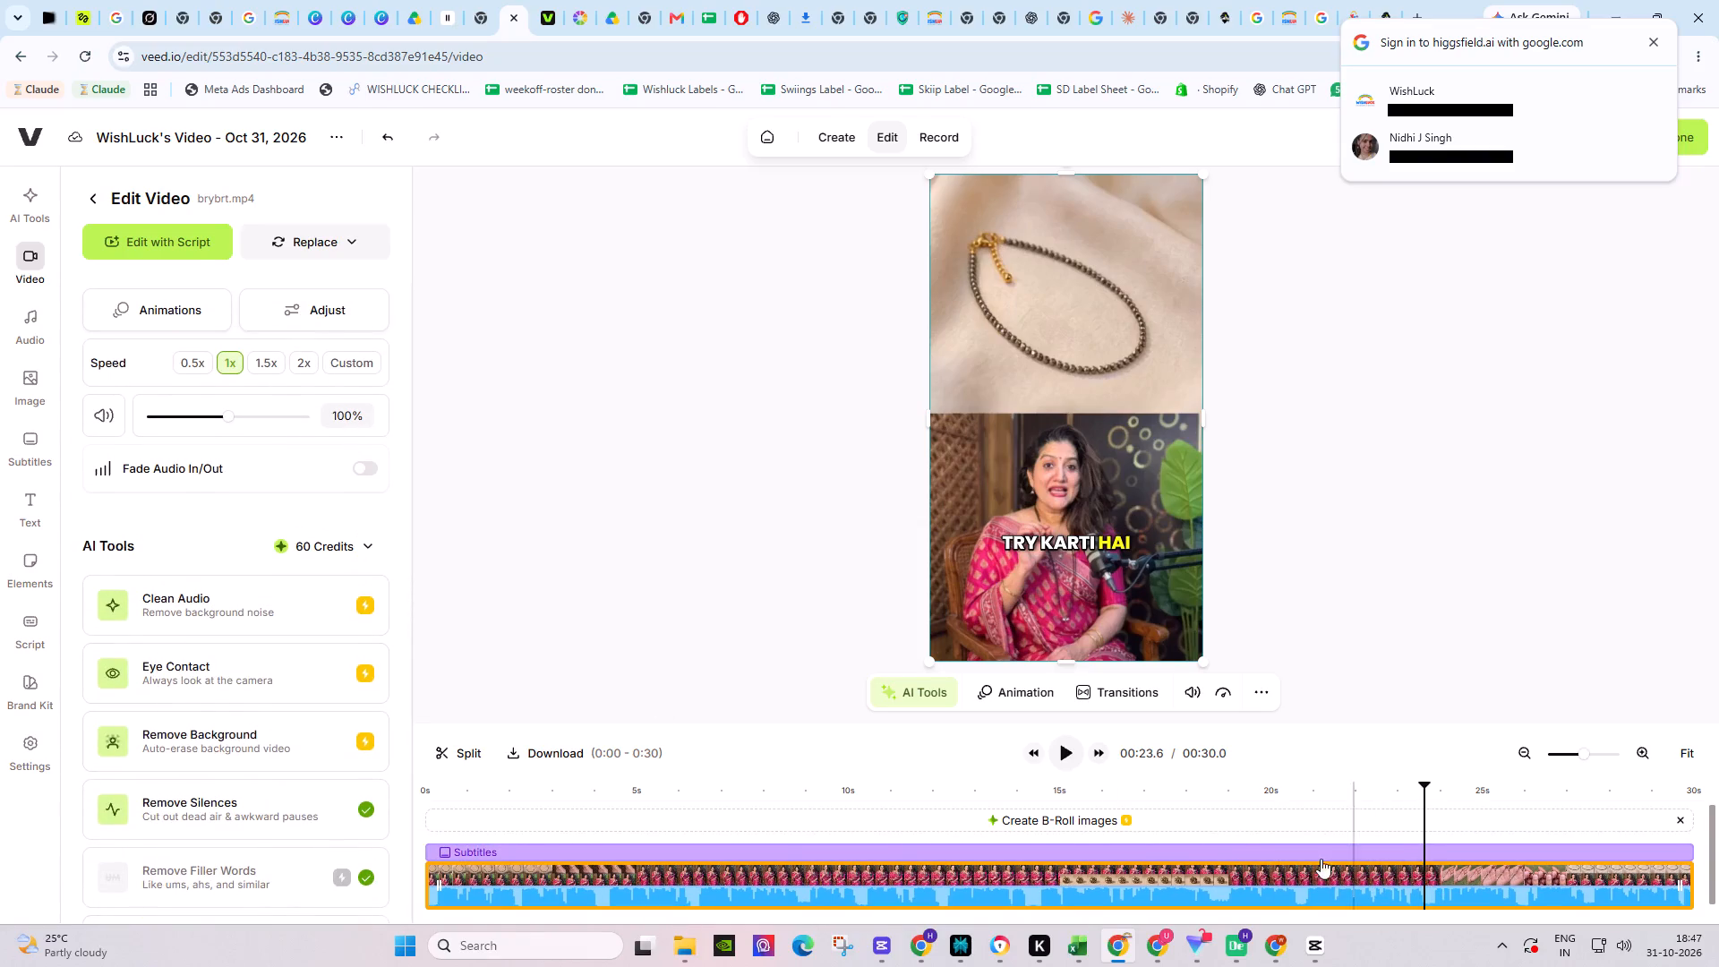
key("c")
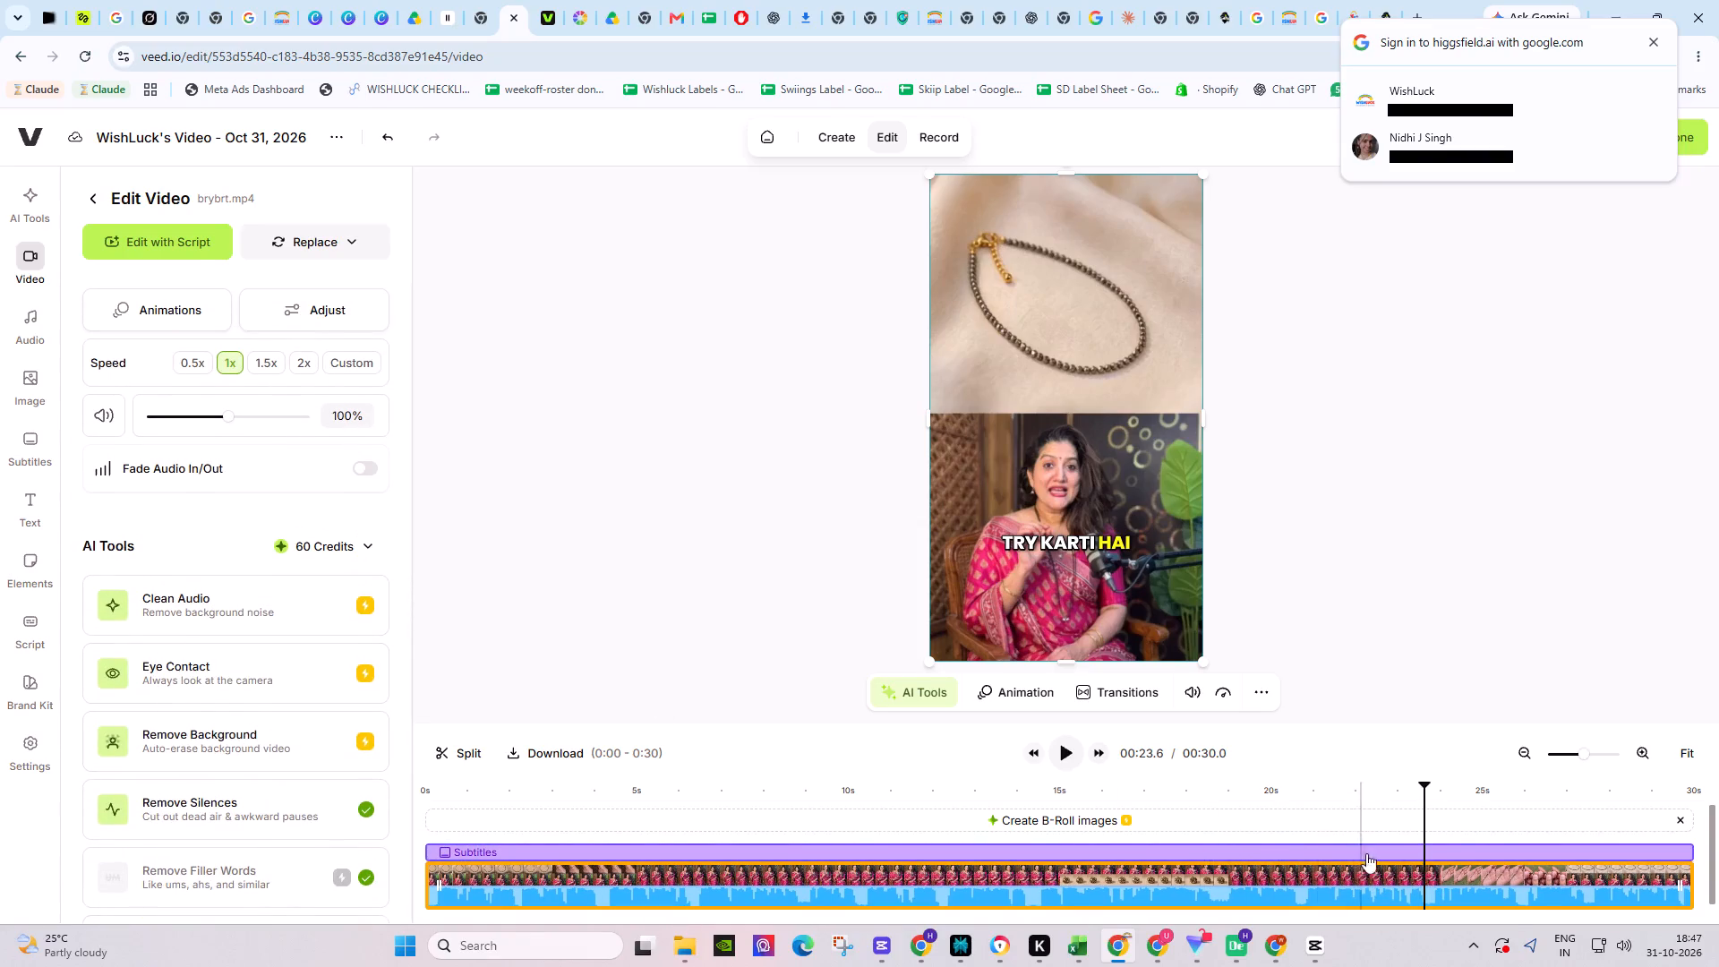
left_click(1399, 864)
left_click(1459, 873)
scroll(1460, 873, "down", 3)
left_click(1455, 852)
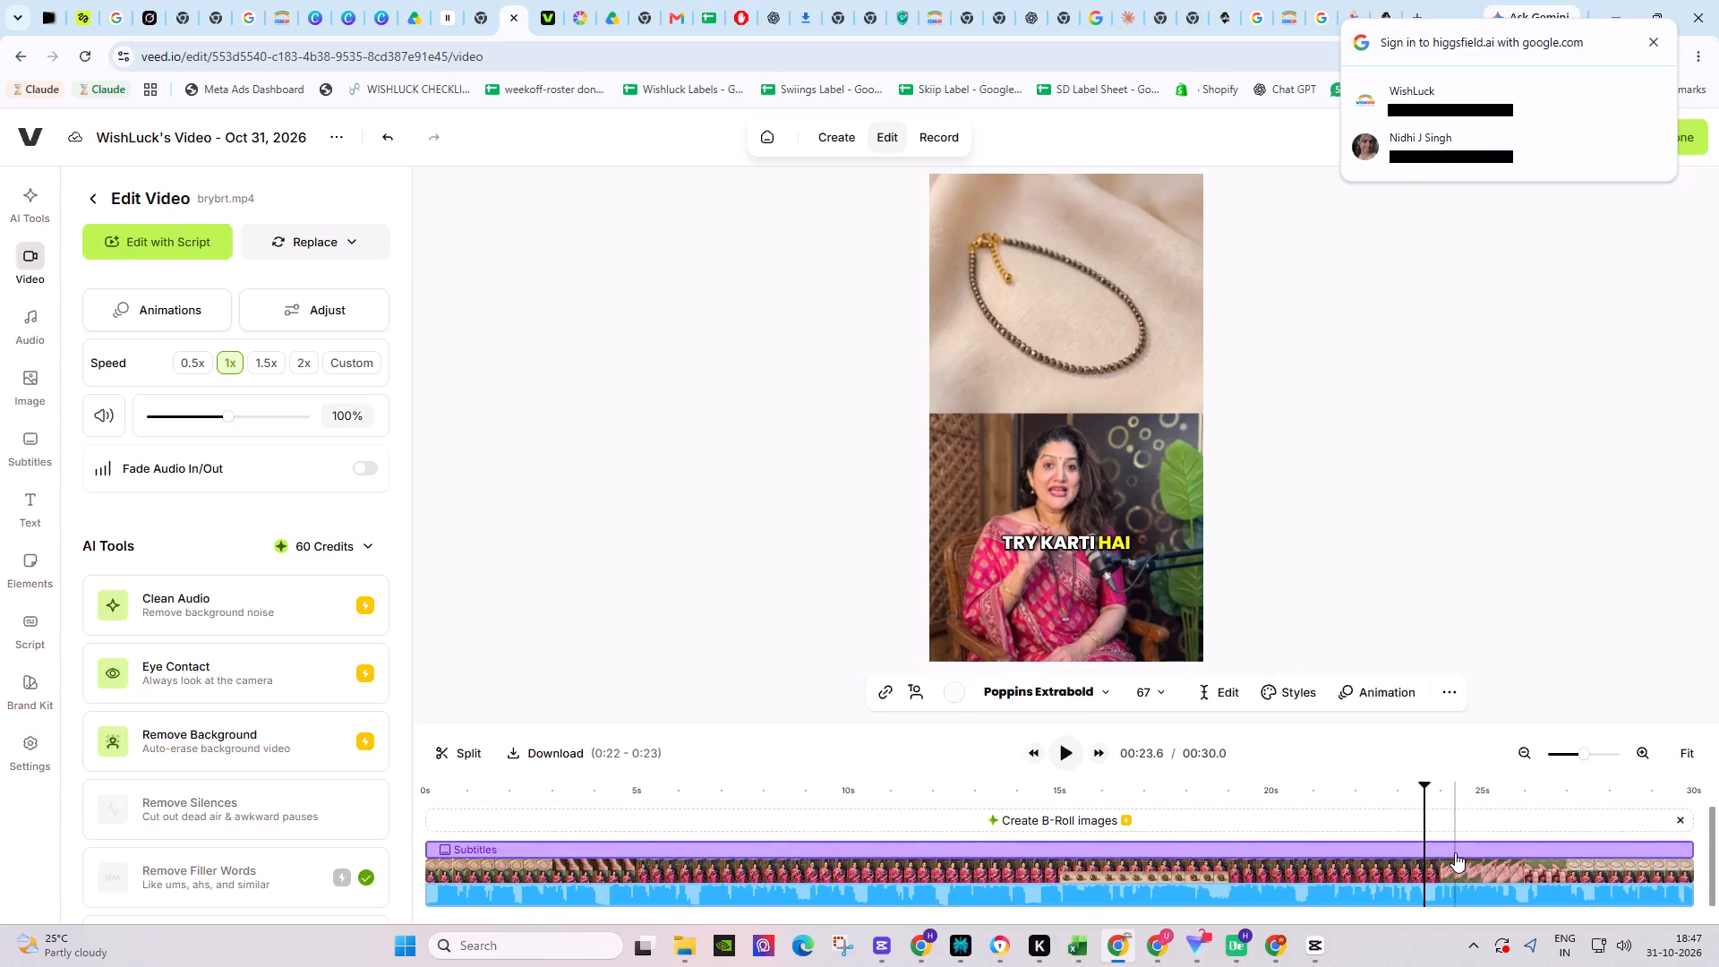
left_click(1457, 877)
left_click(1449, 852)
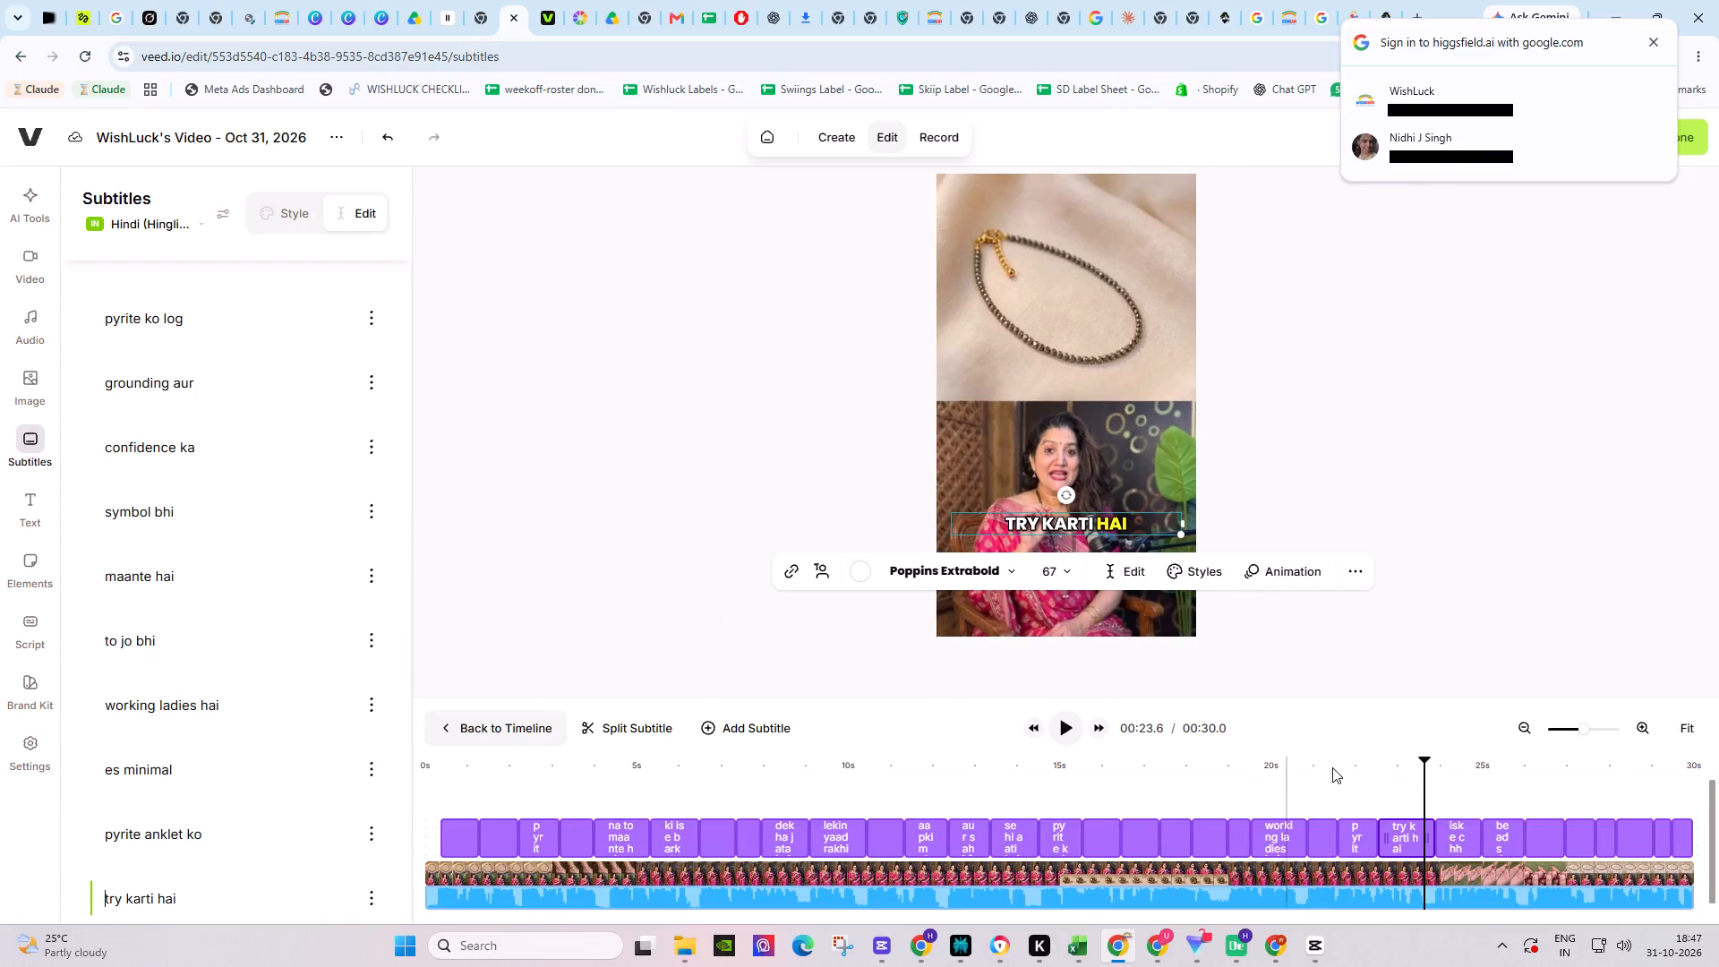
Play the video from just before "try karti hai" to the end to check the remaining subtitles.
left_click(1376, 765)
key("space")
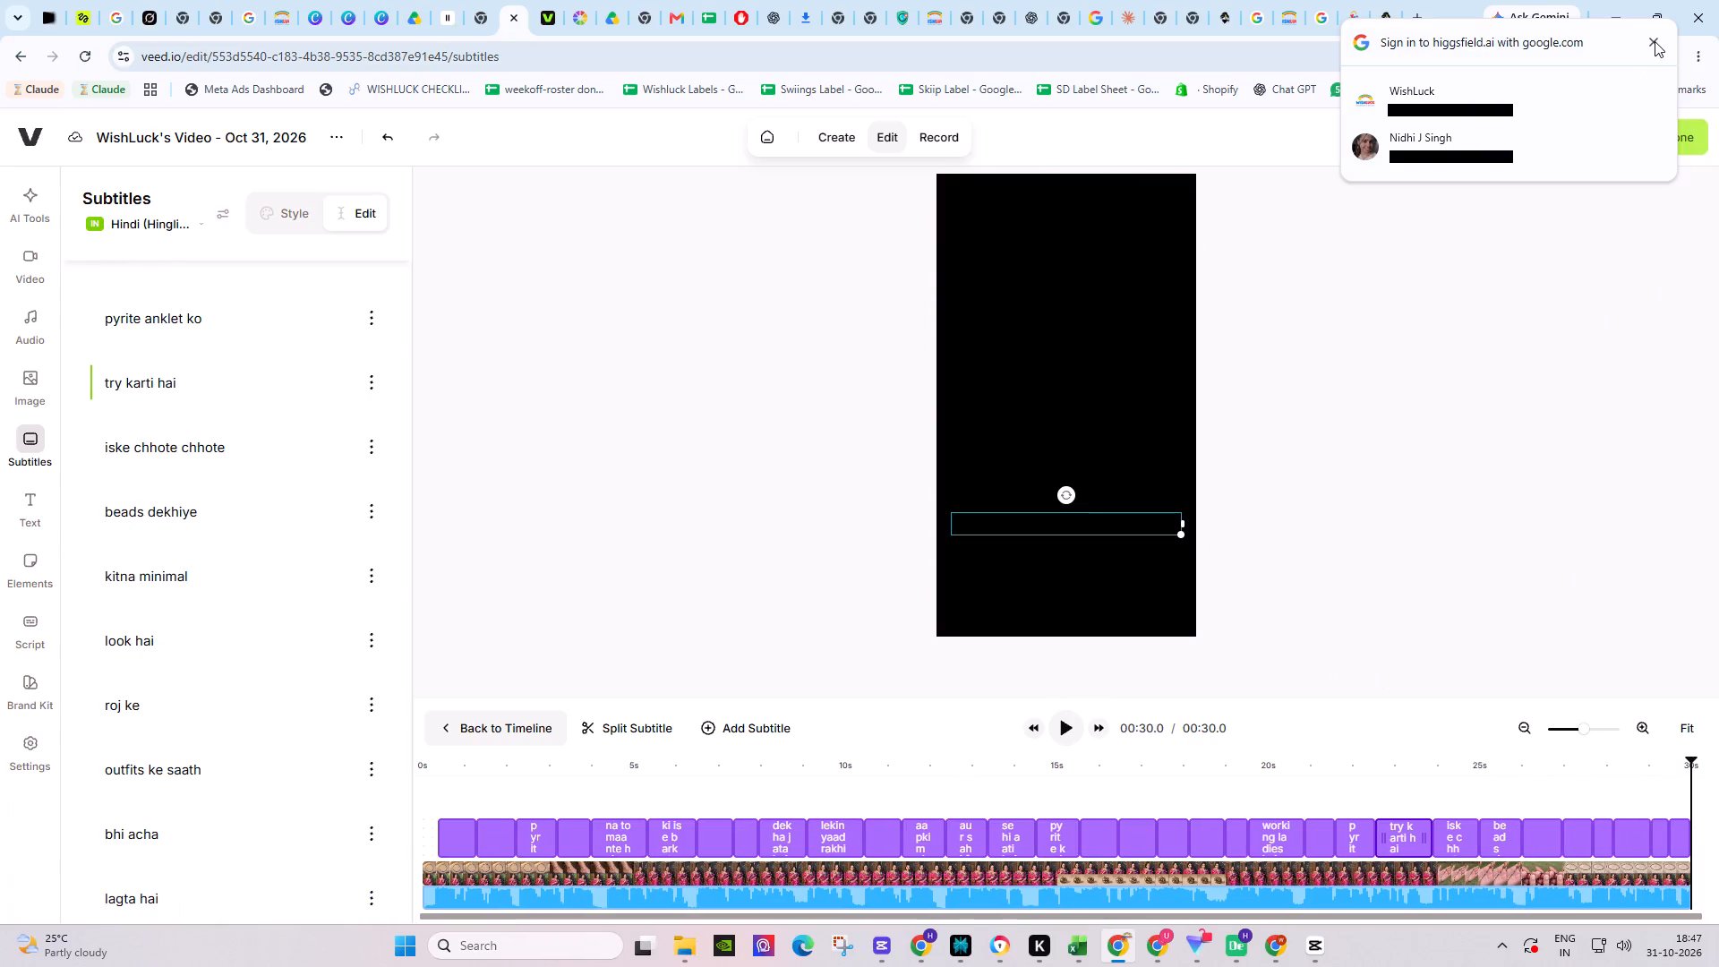
Dismiss the Google sign-in prompt and finish the subtitled video so it is rendered.
left_click(1655, 41)
left_click(1698, 138)
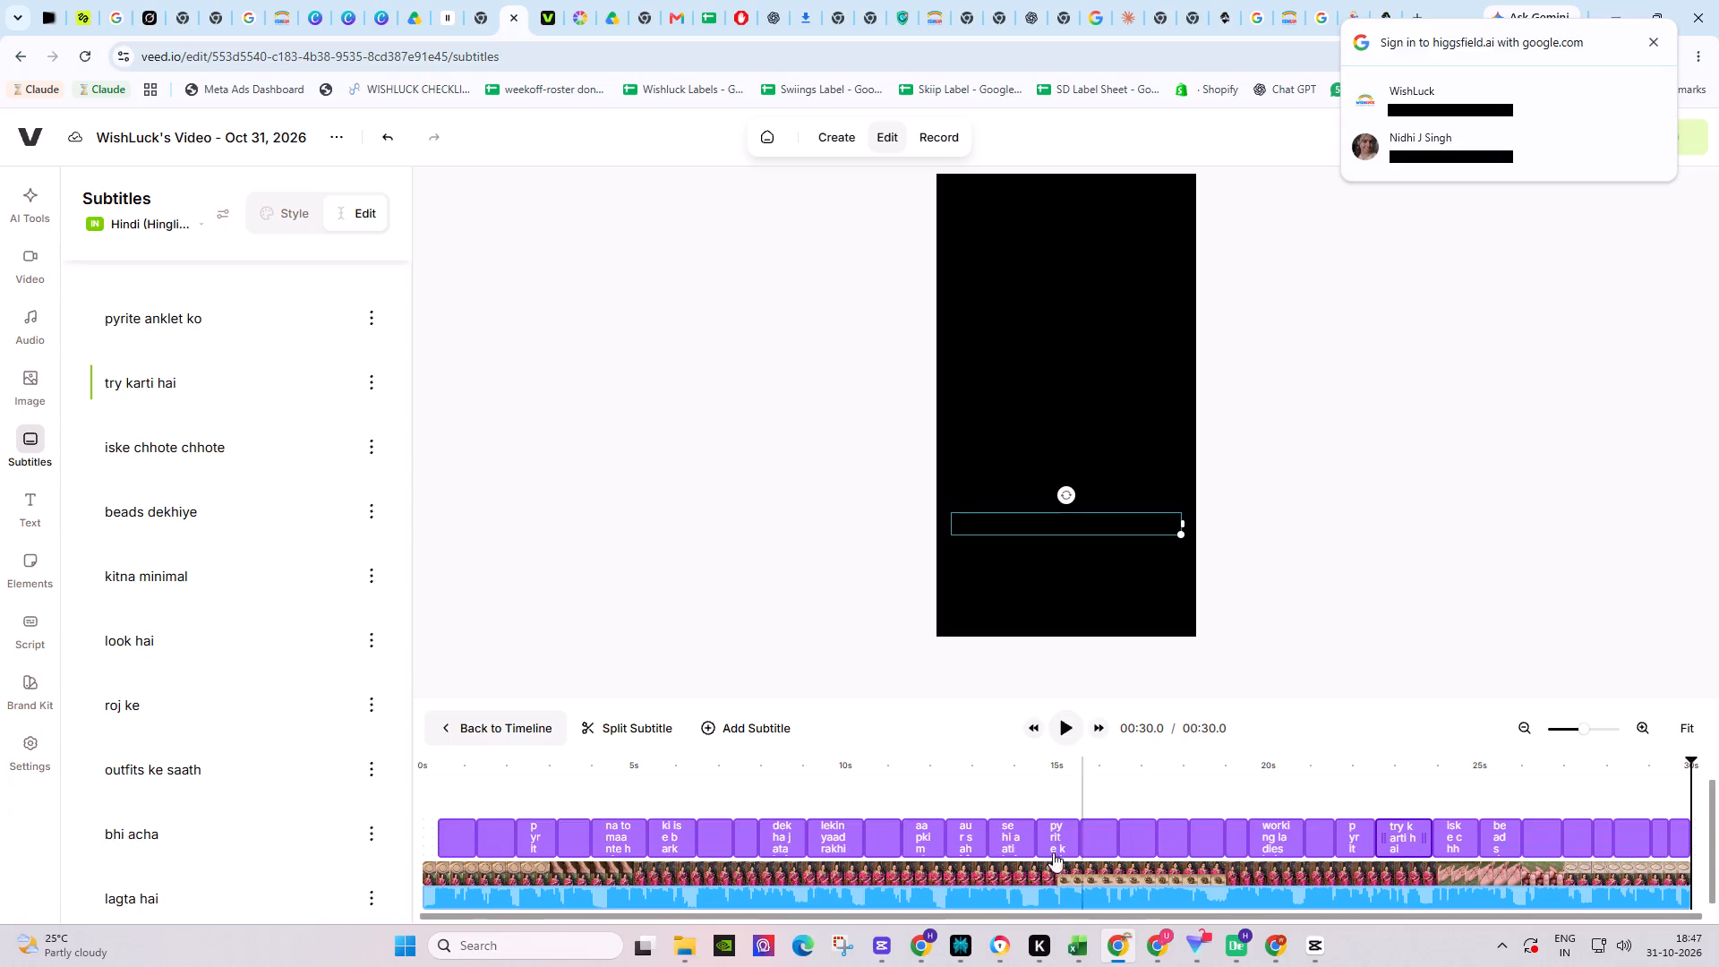
In the Downloads folder, copy the file name "PYRITE ANKLET edit 2 higg By Him" without changing it.
left_click(675, 947)
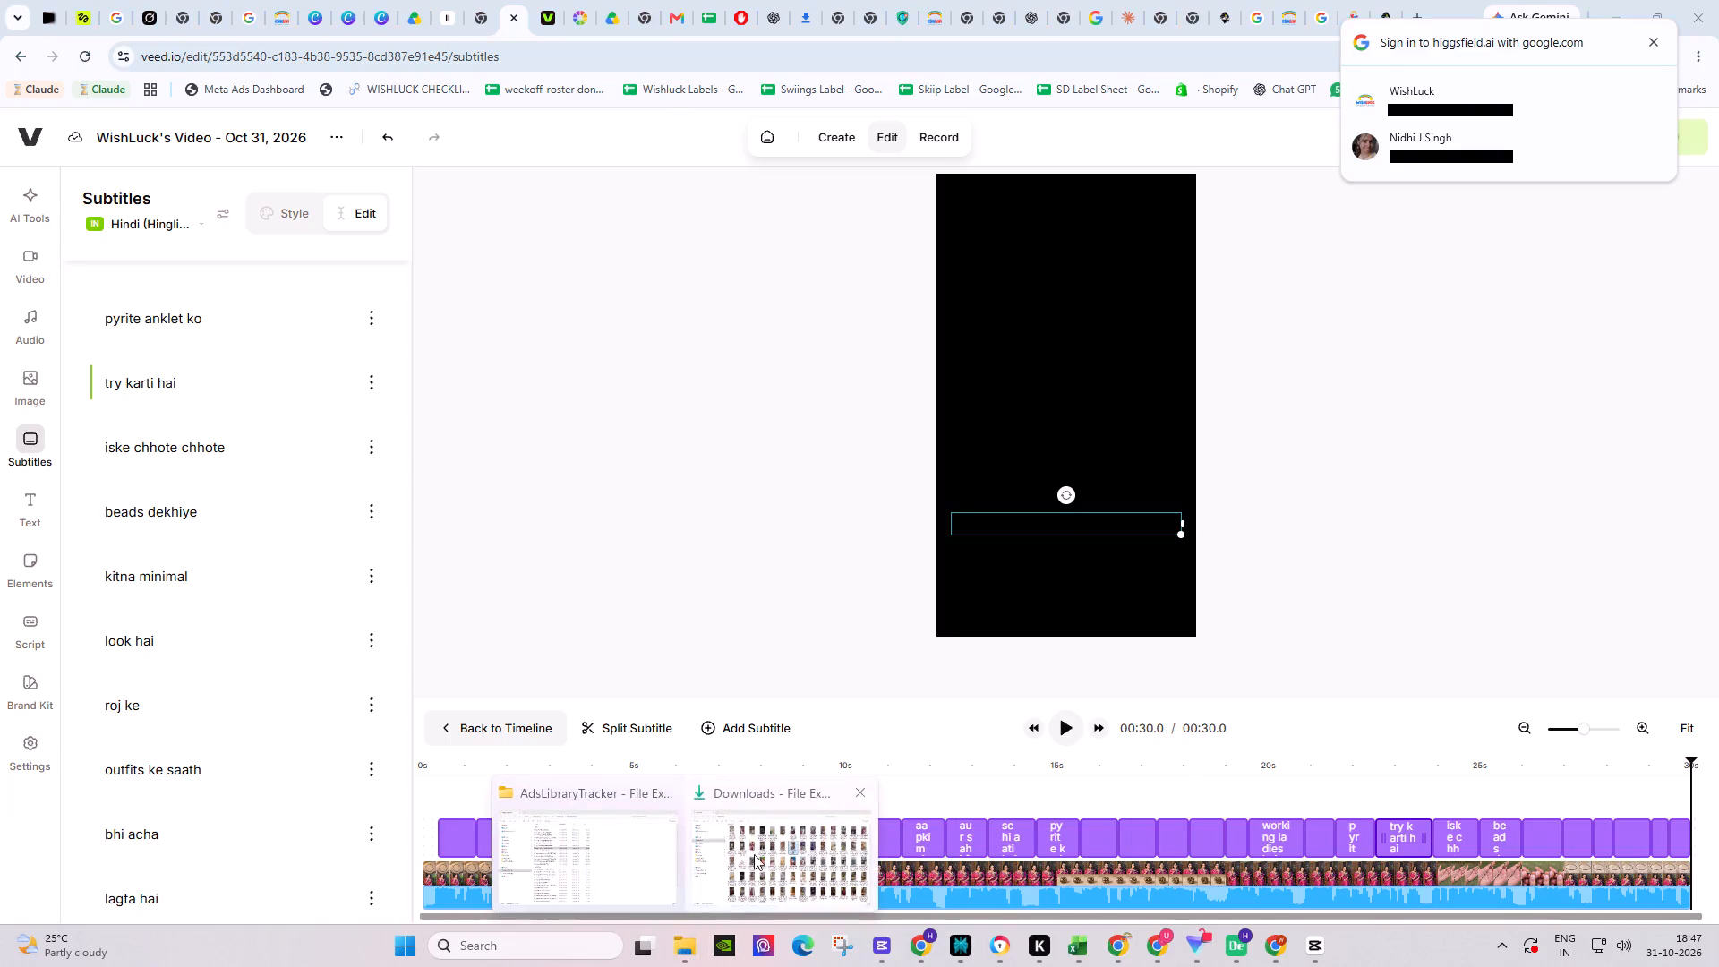
left_click(754, 854)
left_click(976, 368)
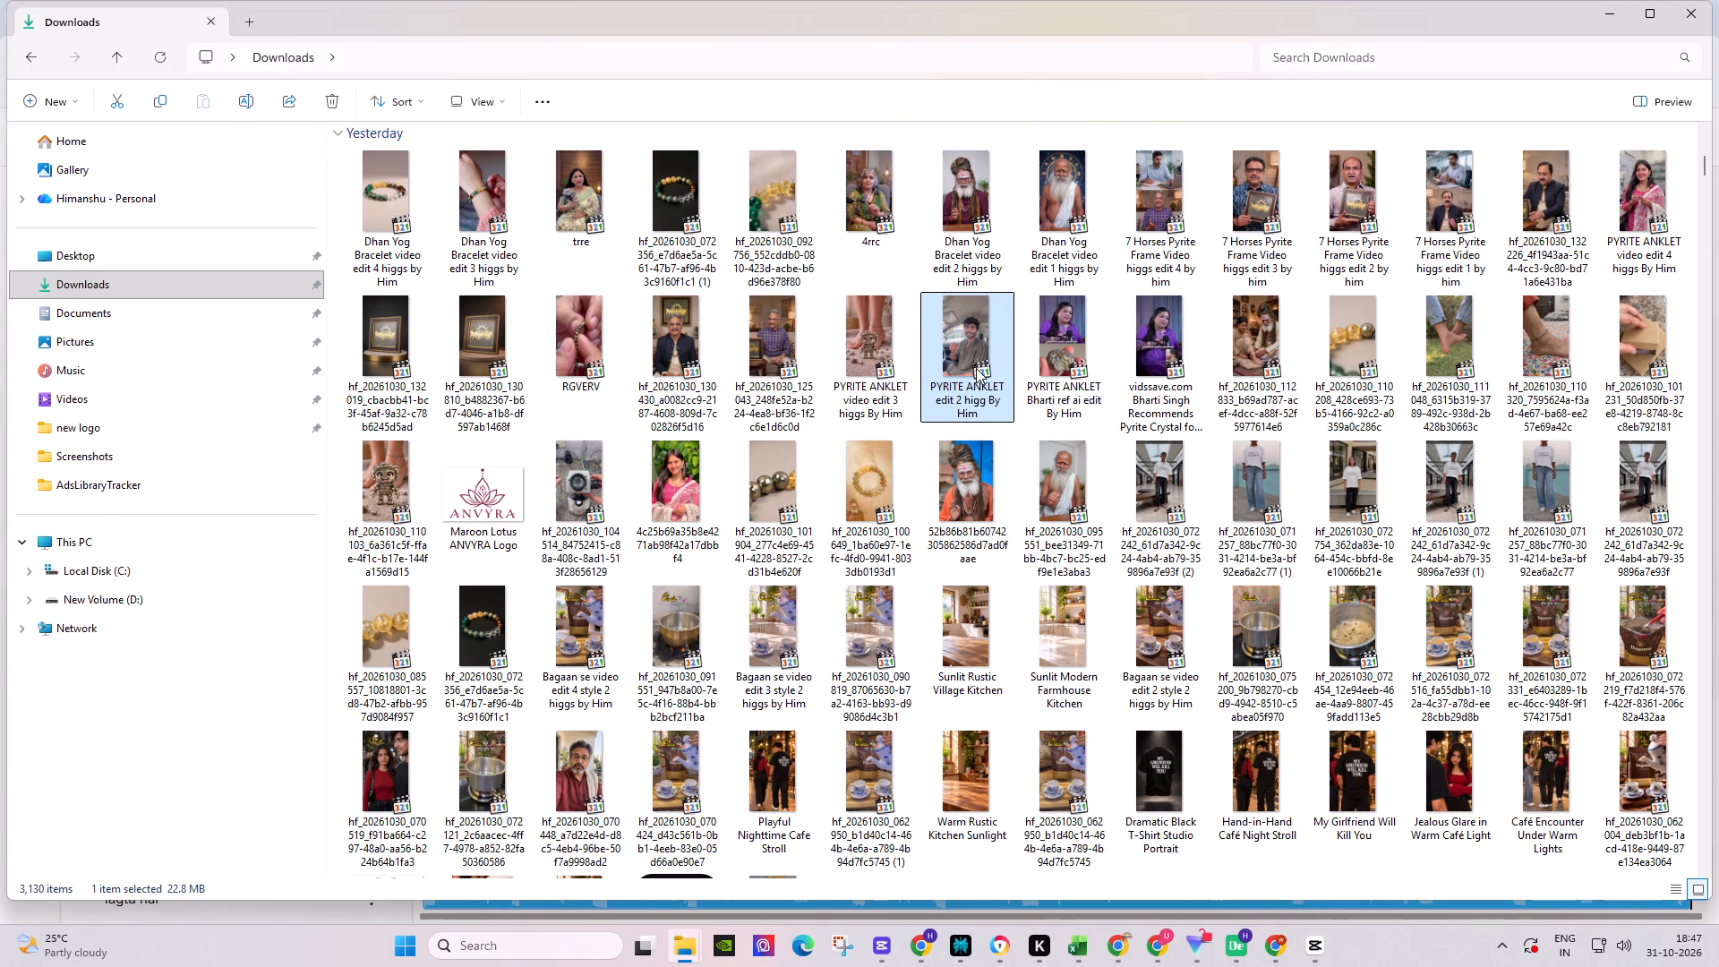
right_click(976, 368)
left_click(1133, 381)
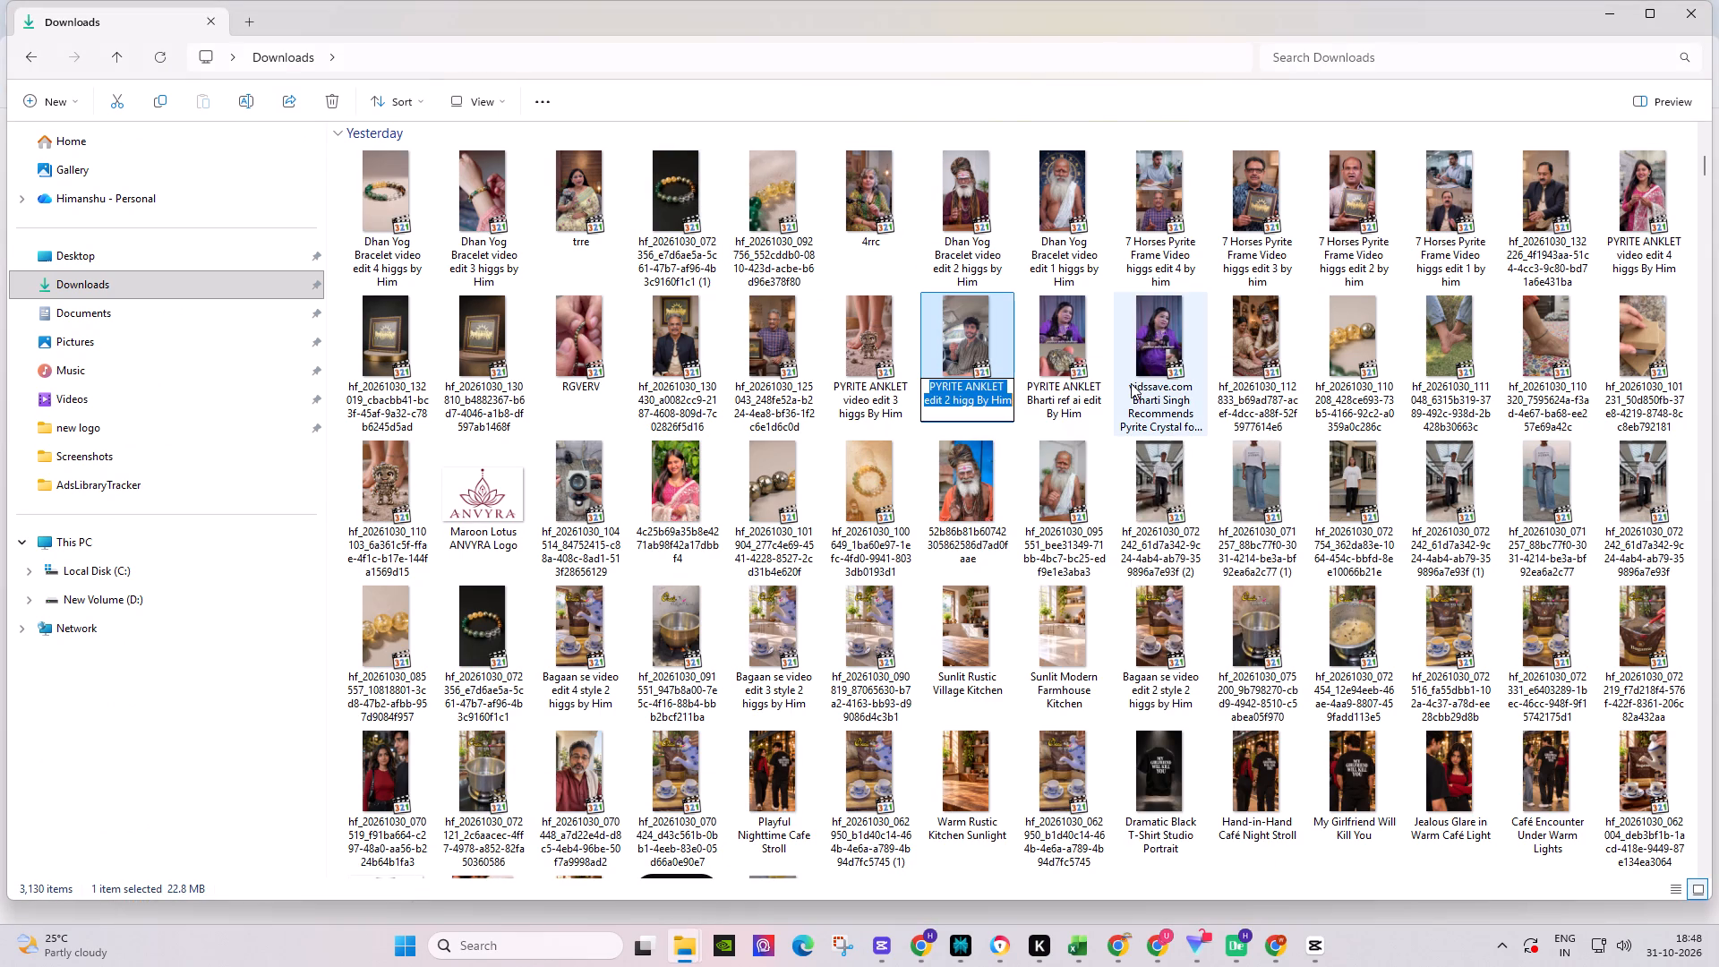
key("ctrl+c")
Return to the VEED share page and rename the video "PYRITE ANKLET edit 3 higg By Him".
left_click(1316, 965)
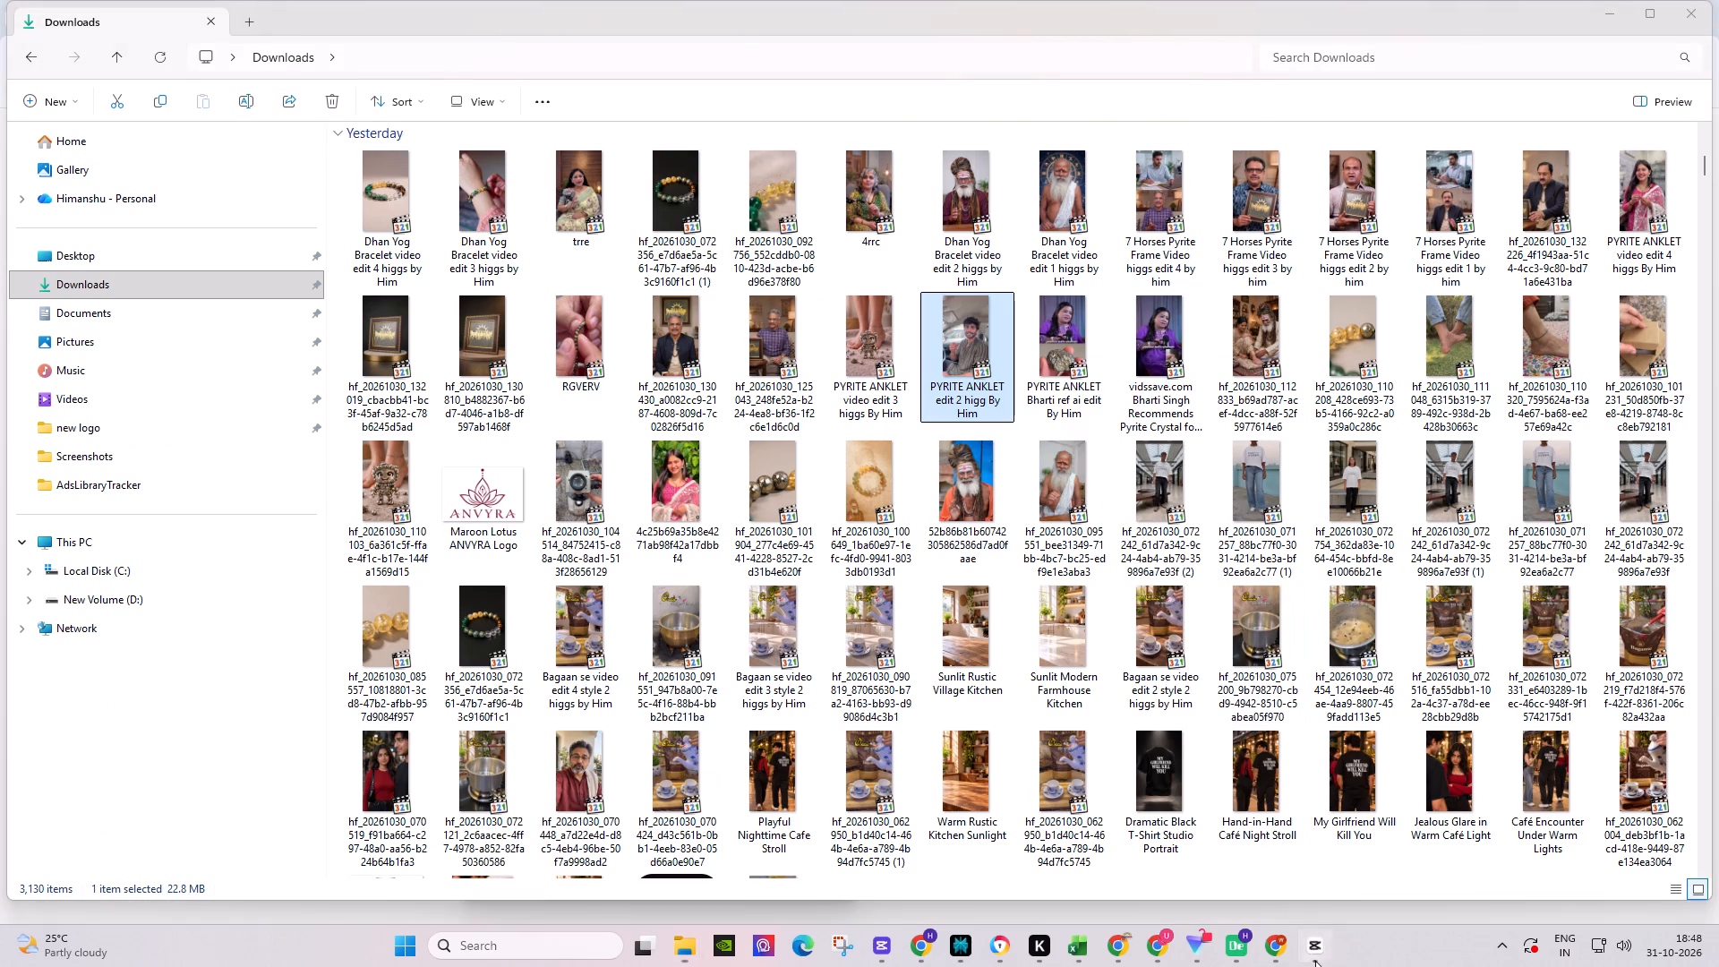
left_click(1320, 946)
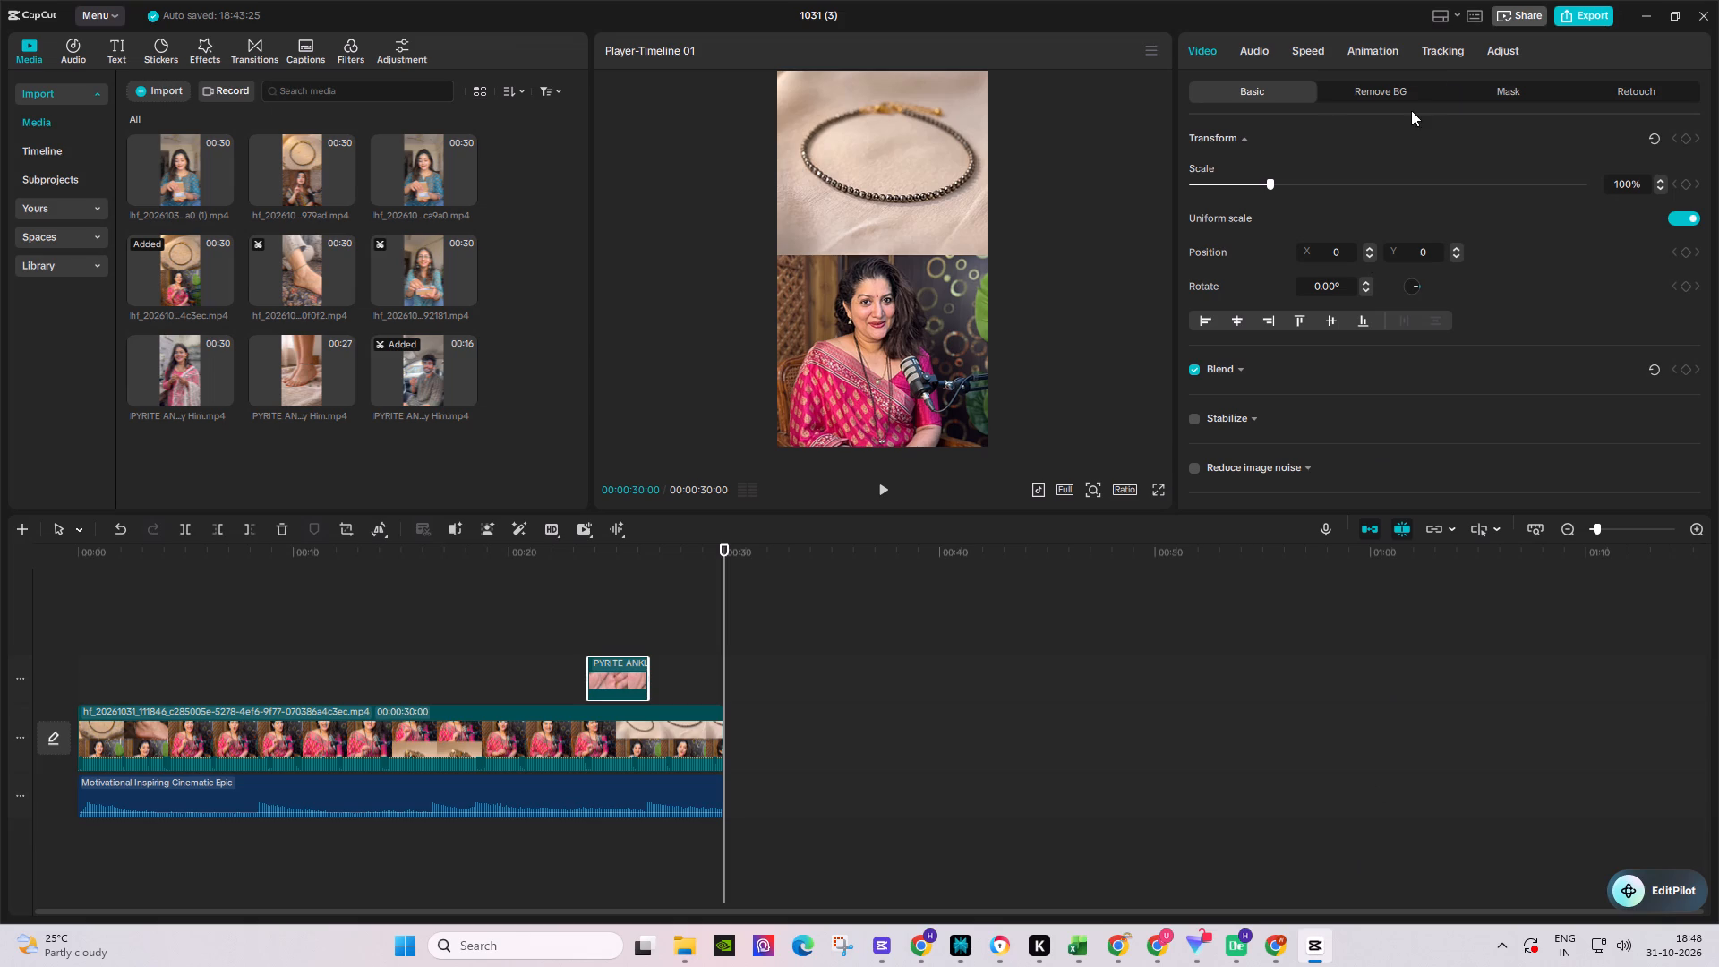
left_click(1133, 948)
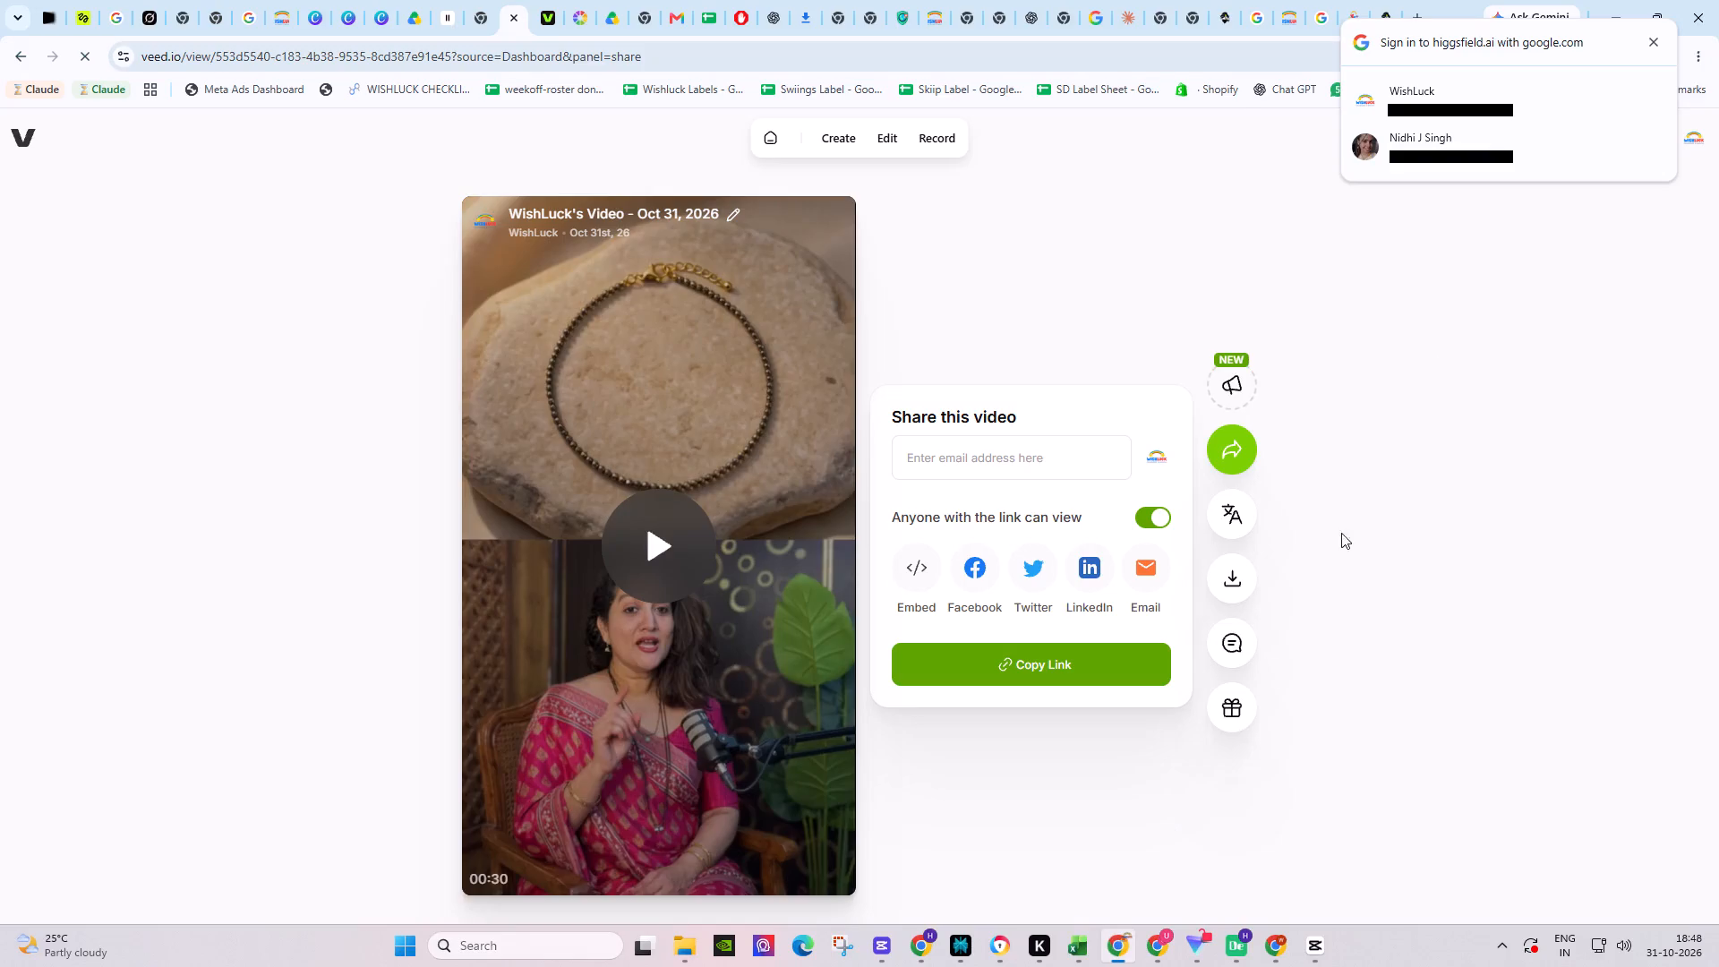
left_click(737, 213)
key("ctrl+v")
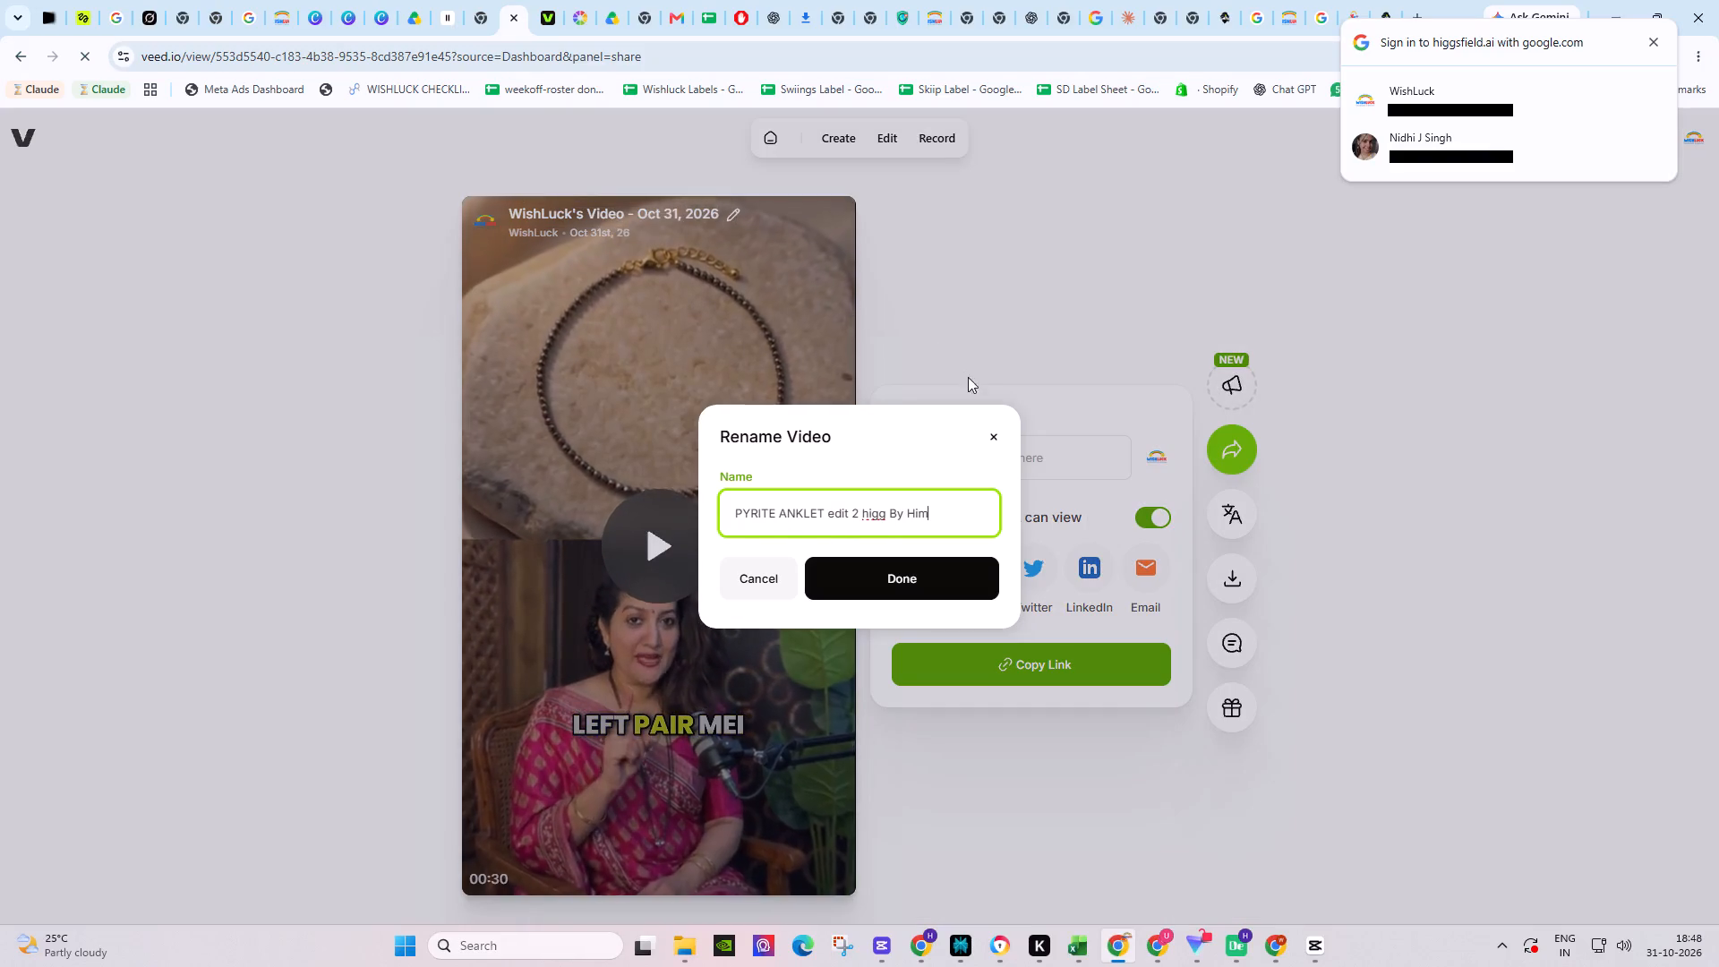
left_click(857, 519)
key("3")
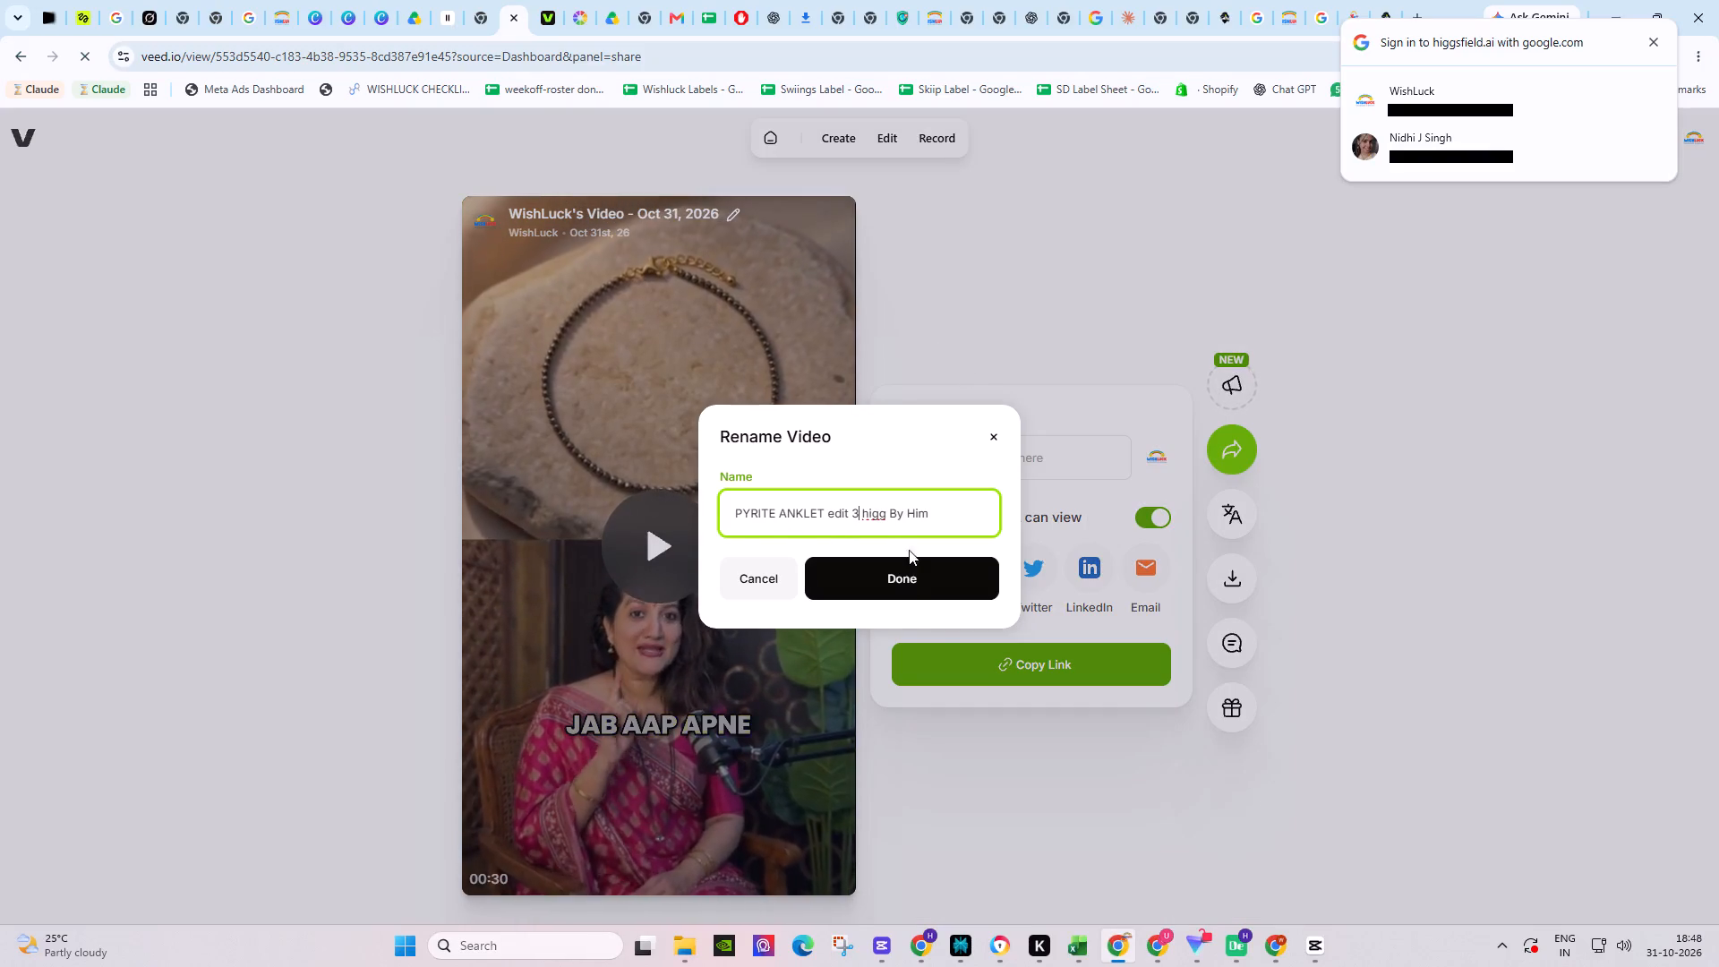
left_click(909, 583)
Download the video as MP4 and save it in Downloads as "PYRITE ANKLET edit 3 higg By Him".
left_click(1229, 579)
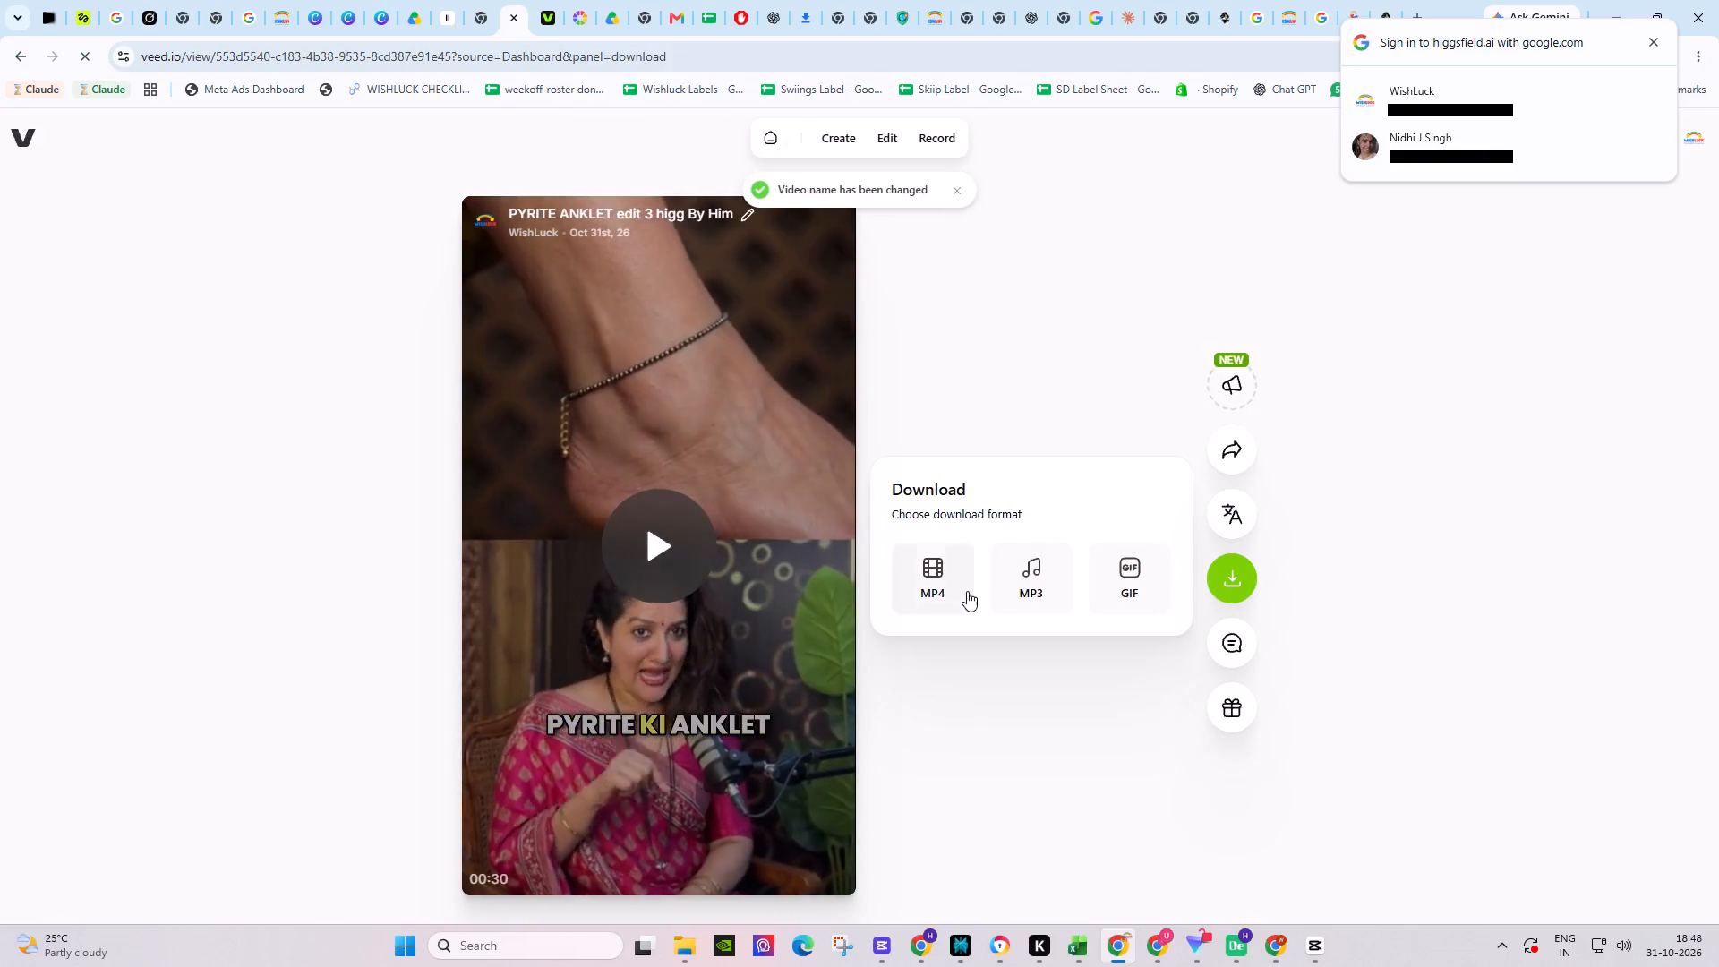
left_click(966, 591)
left_click(124, 424)
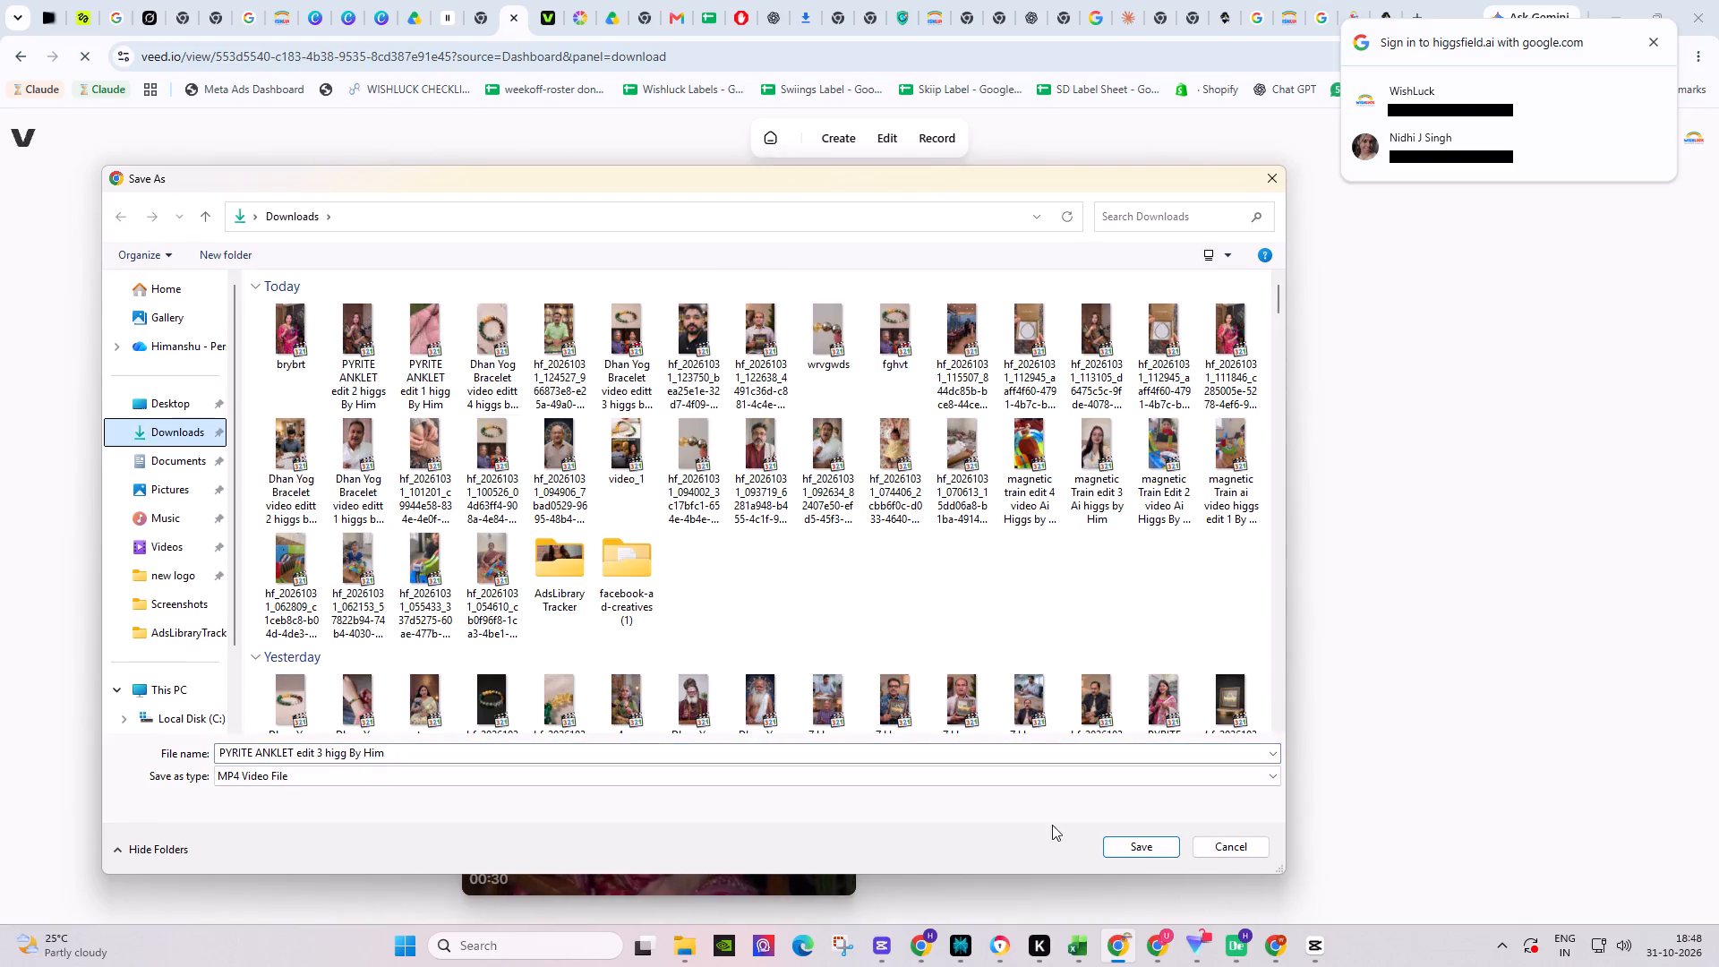
left_click(1138, 846)
Switch to CapCut and delete the main video clip and its background music from the timeline.
left_click(1313, 940)
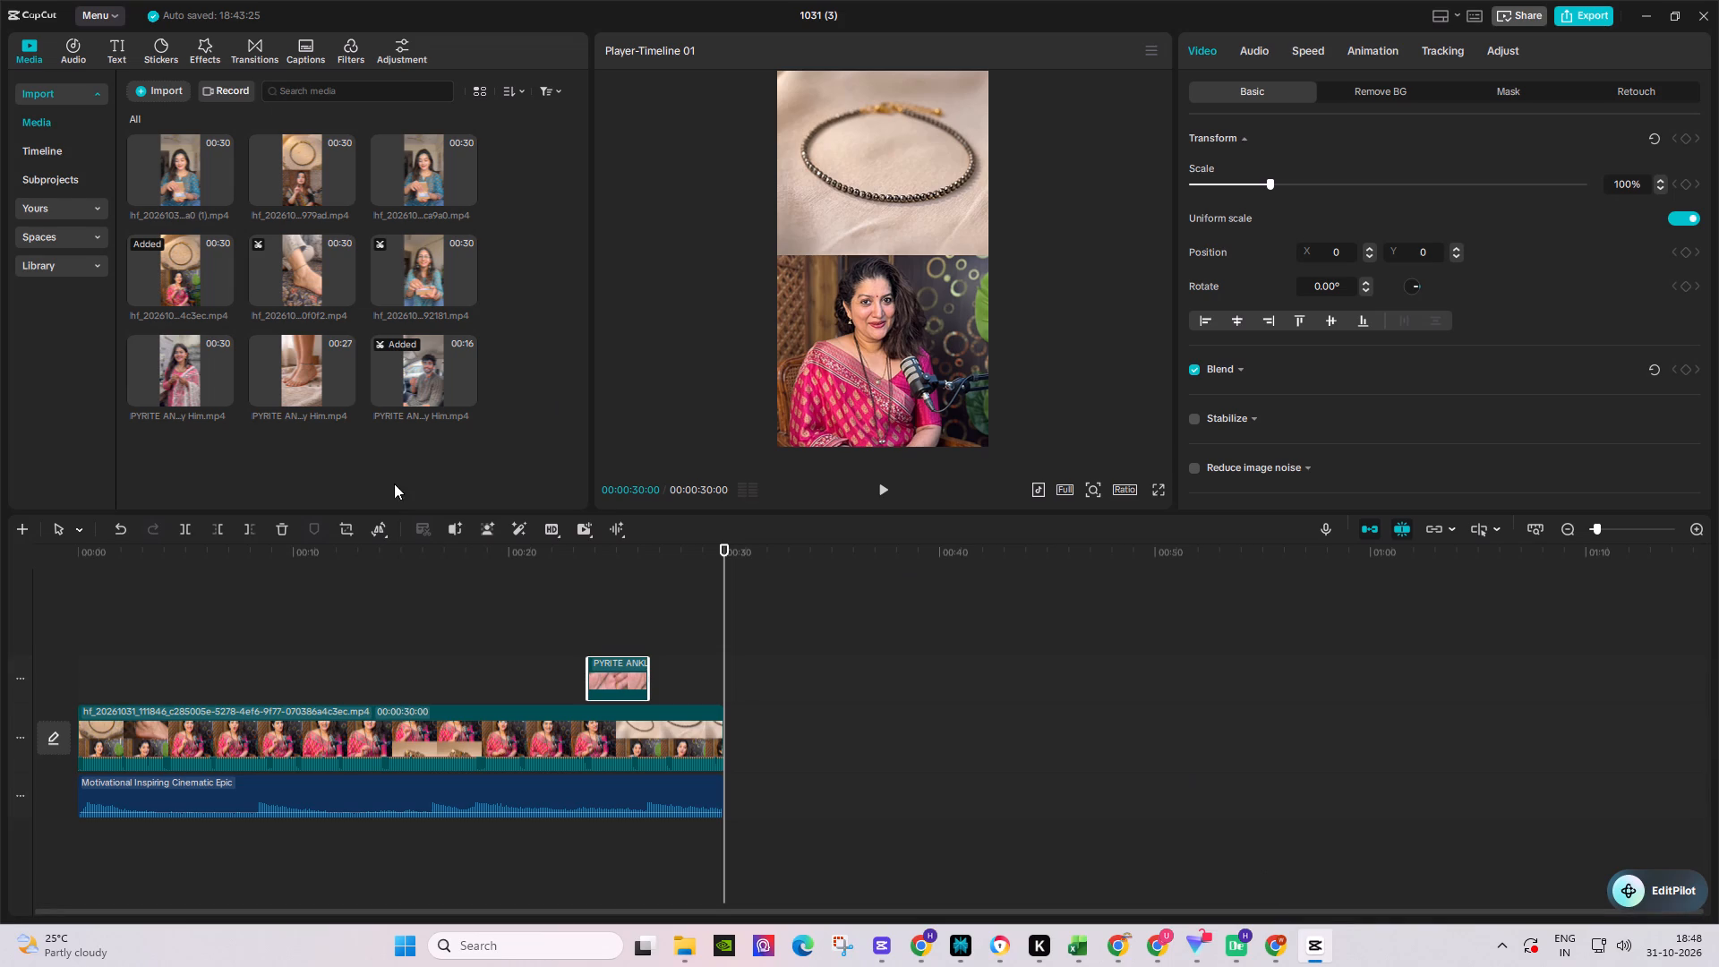
left_click_drag(463, 668, 378, 795)
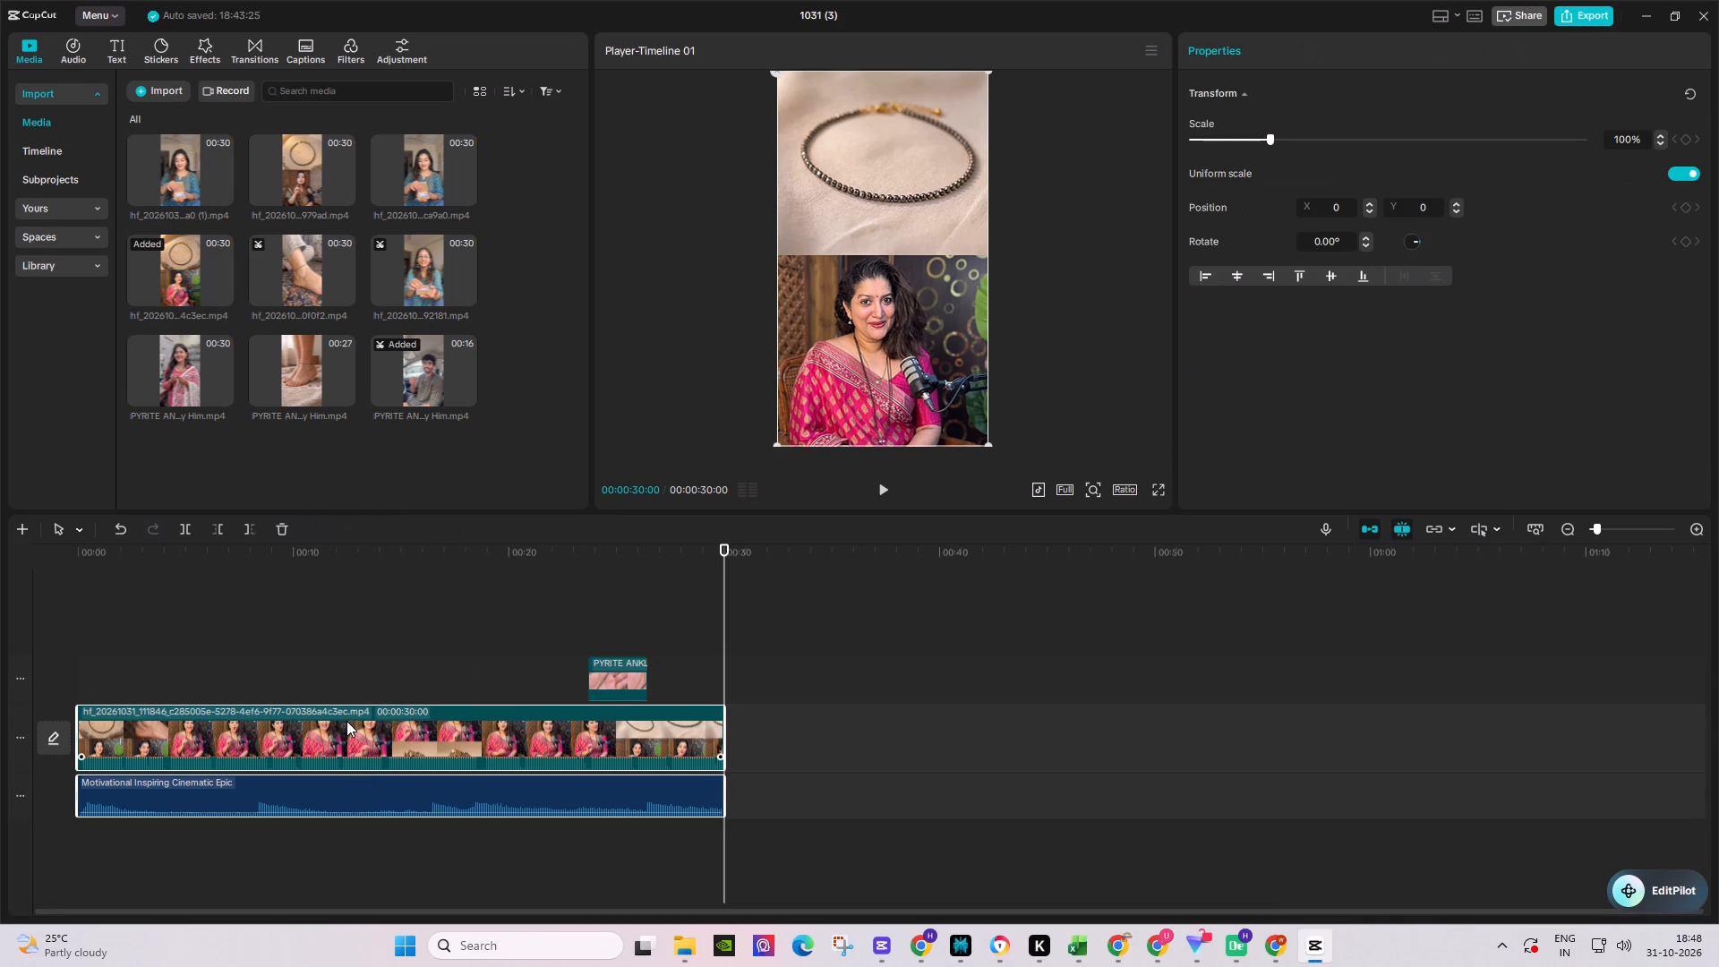
right_click(346, 721)
left_click(402, 608)
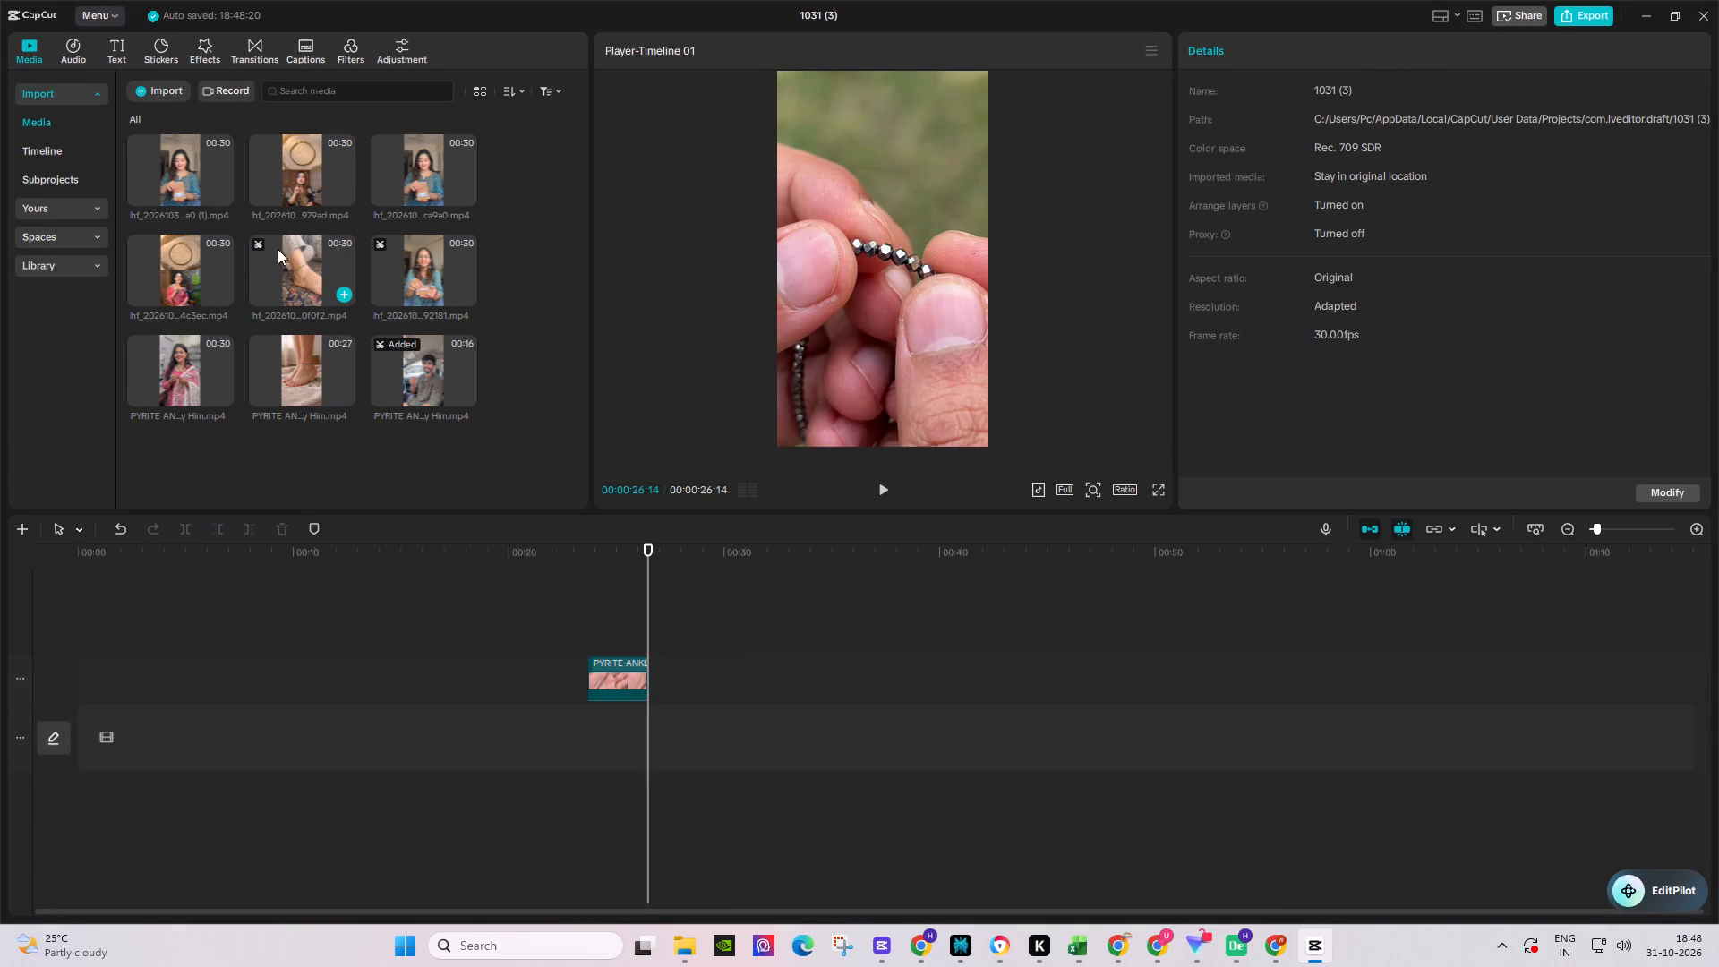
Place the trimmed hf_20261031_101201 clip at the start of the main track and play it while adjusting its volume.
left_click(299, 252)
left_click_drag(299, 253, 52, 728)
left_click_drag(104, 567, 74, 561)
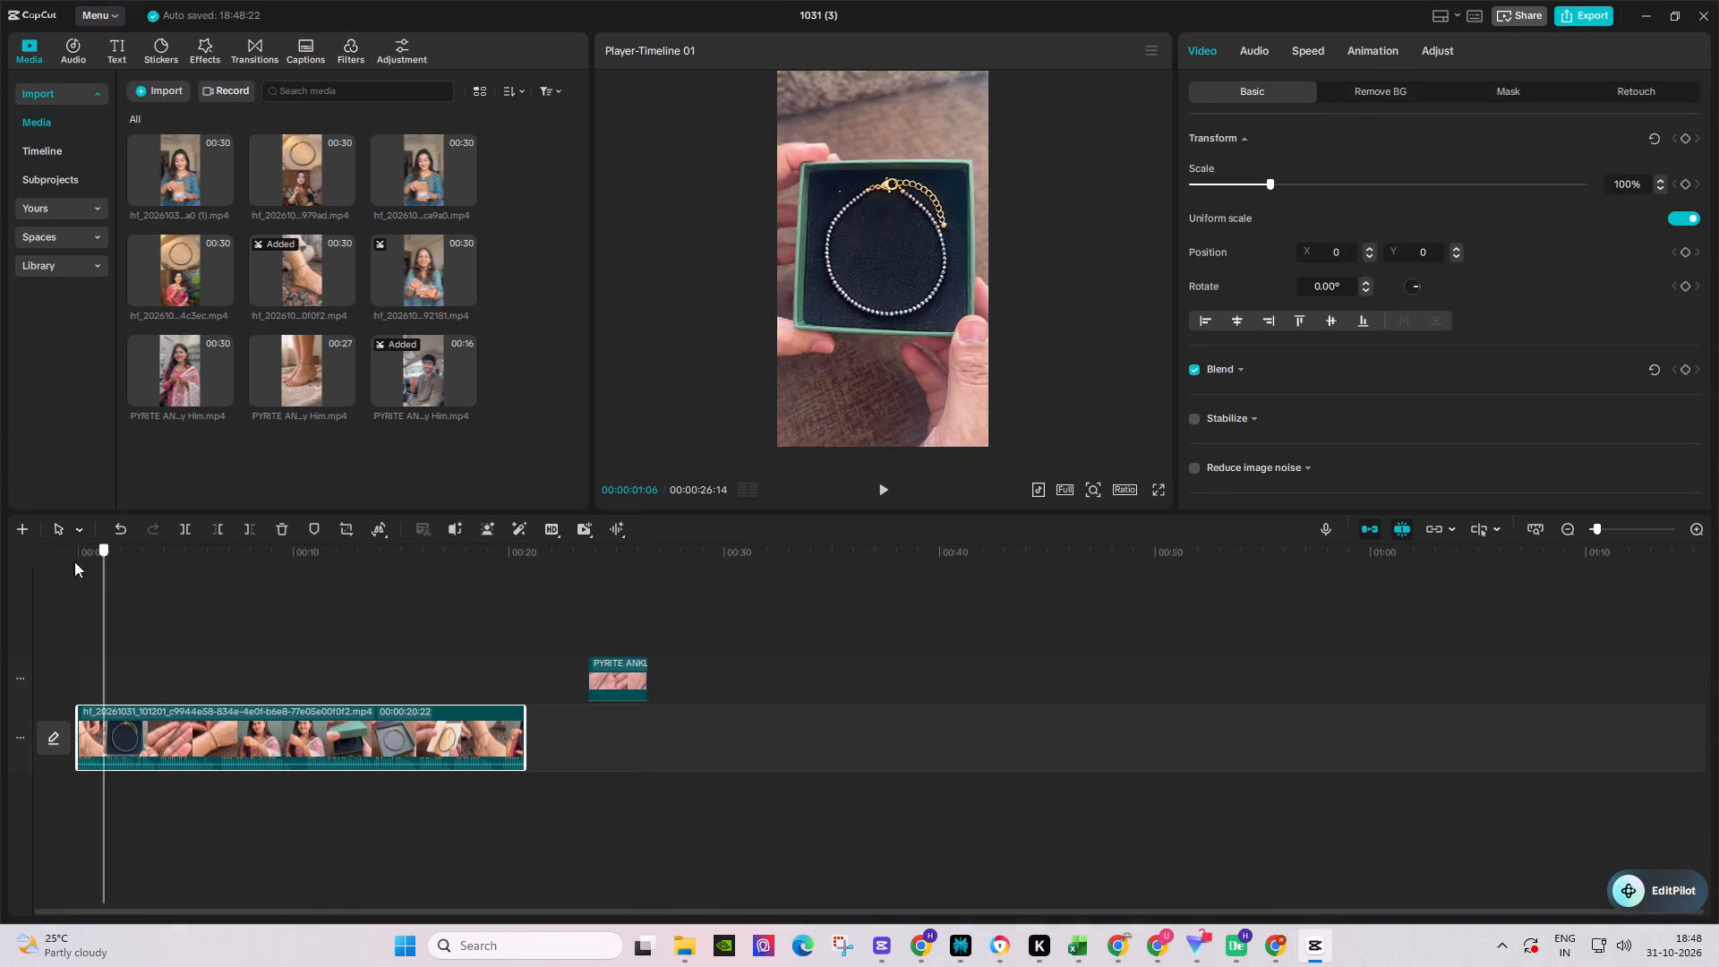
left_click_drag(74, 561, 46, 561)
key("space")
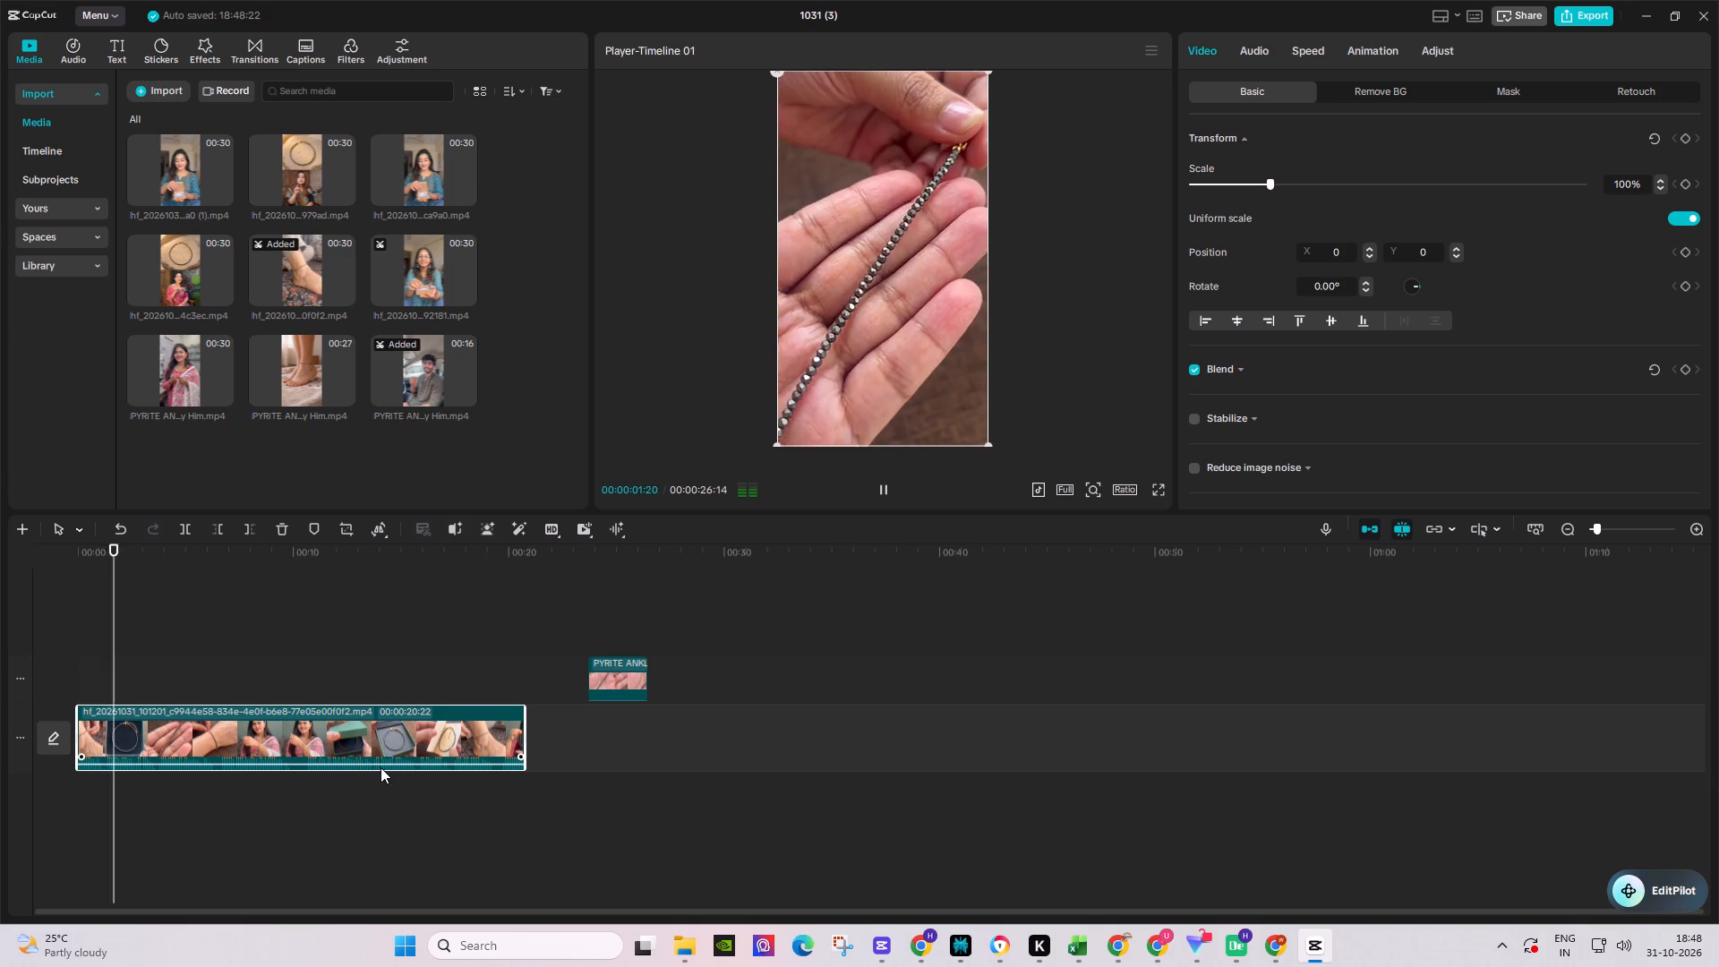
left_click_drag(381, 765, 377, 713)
Restore the hf_20261031_101201 source clip to its full 30 seconds and replace the trimmed copy on the main track with it.
left_click(307, 257)
left_click_drag(283, 273, 248, 271)
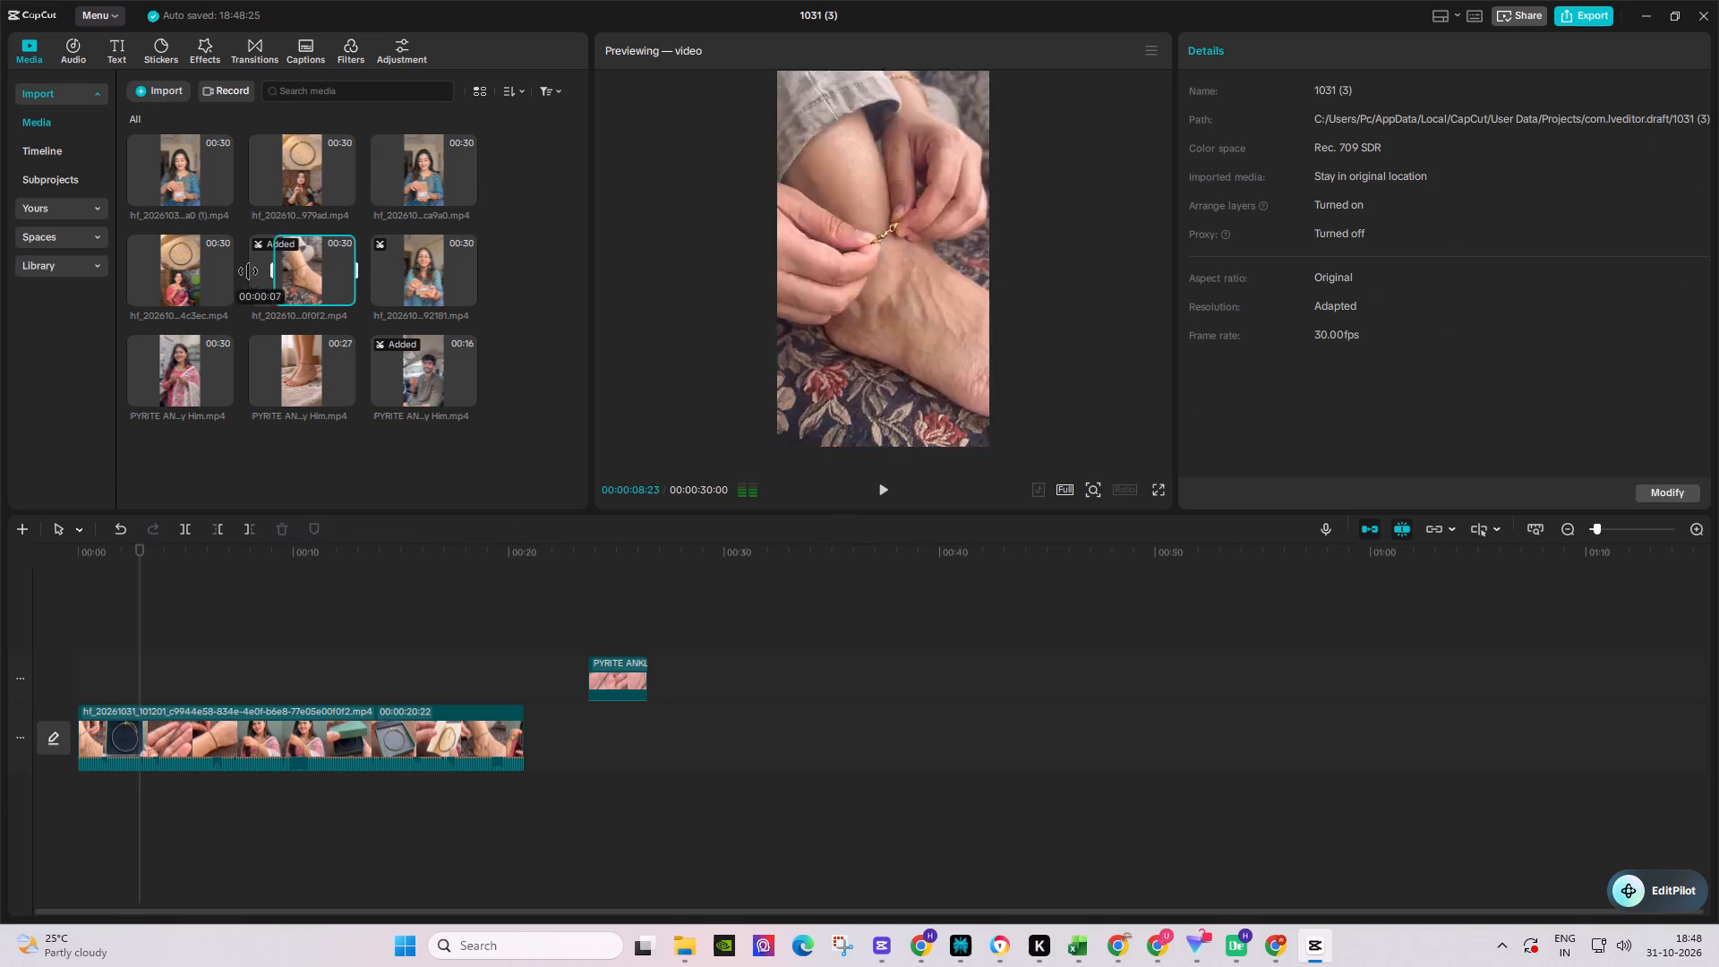
left_click_drag(248, 271, 203, 266)
left_click_drag(292, 272, 43, 656)
right_click(169, 738)
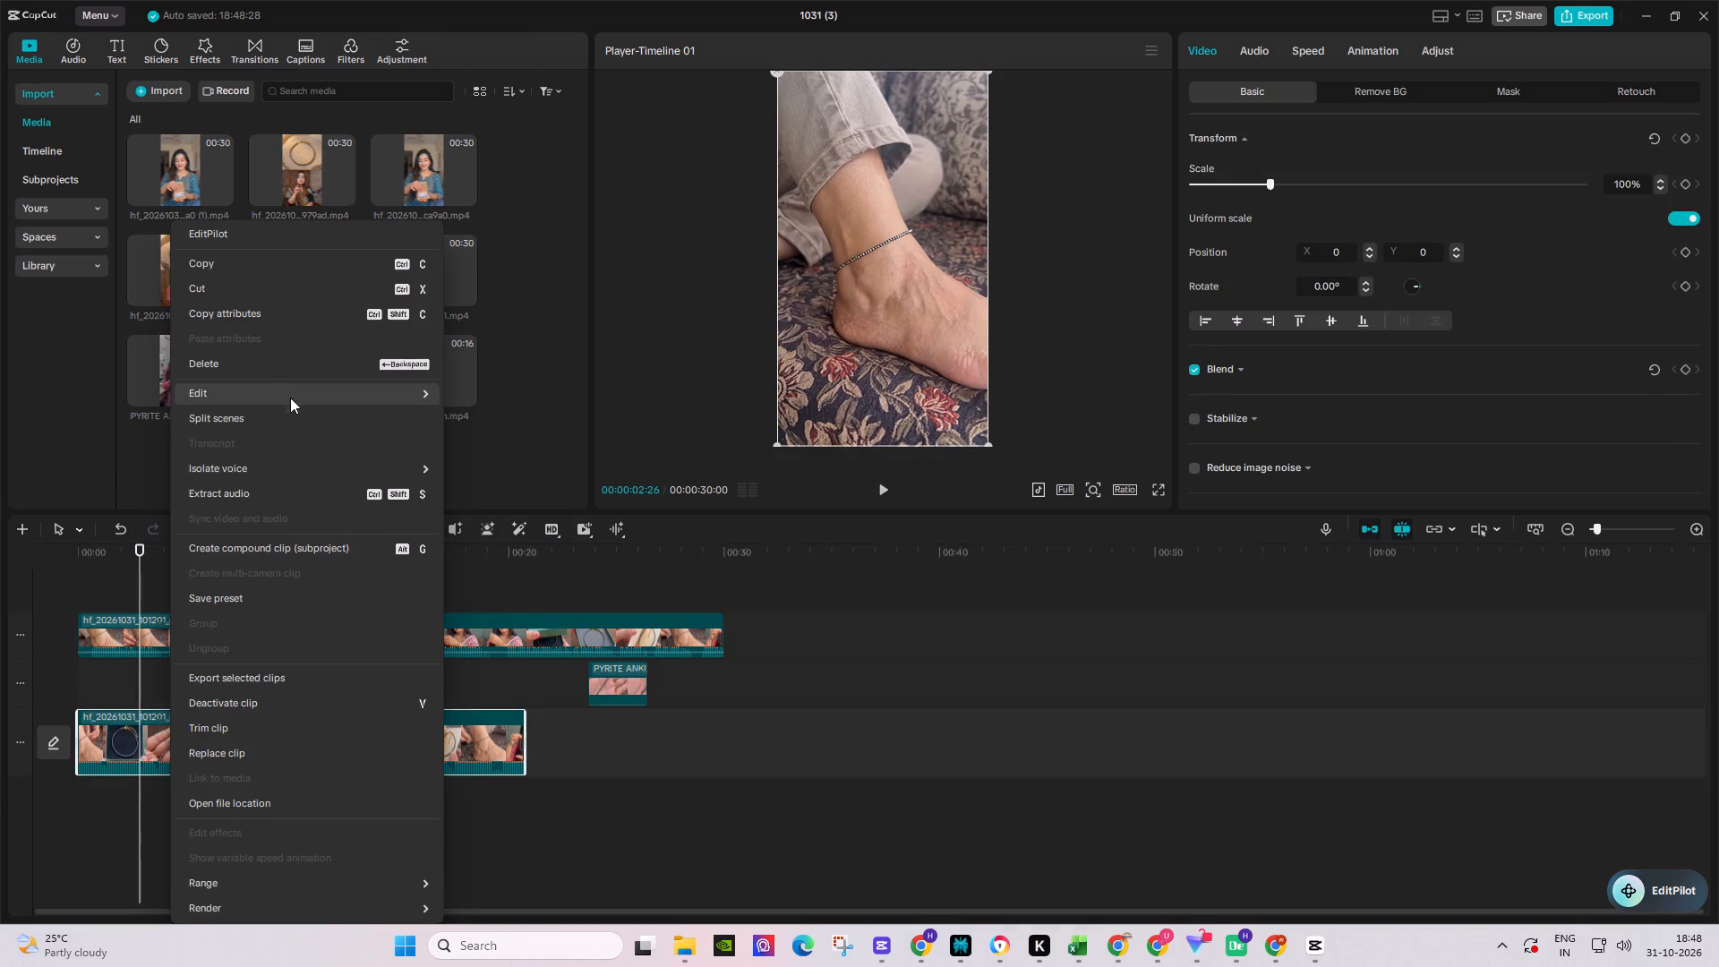
left_click(272, 364)
left_click_drag(210, 635, 201, 757)
Raise the full-length clip's volume on the timeline, playing its opening from the start to check the sound.
left_click_drag(121, 550, 27, 541)
key("space")
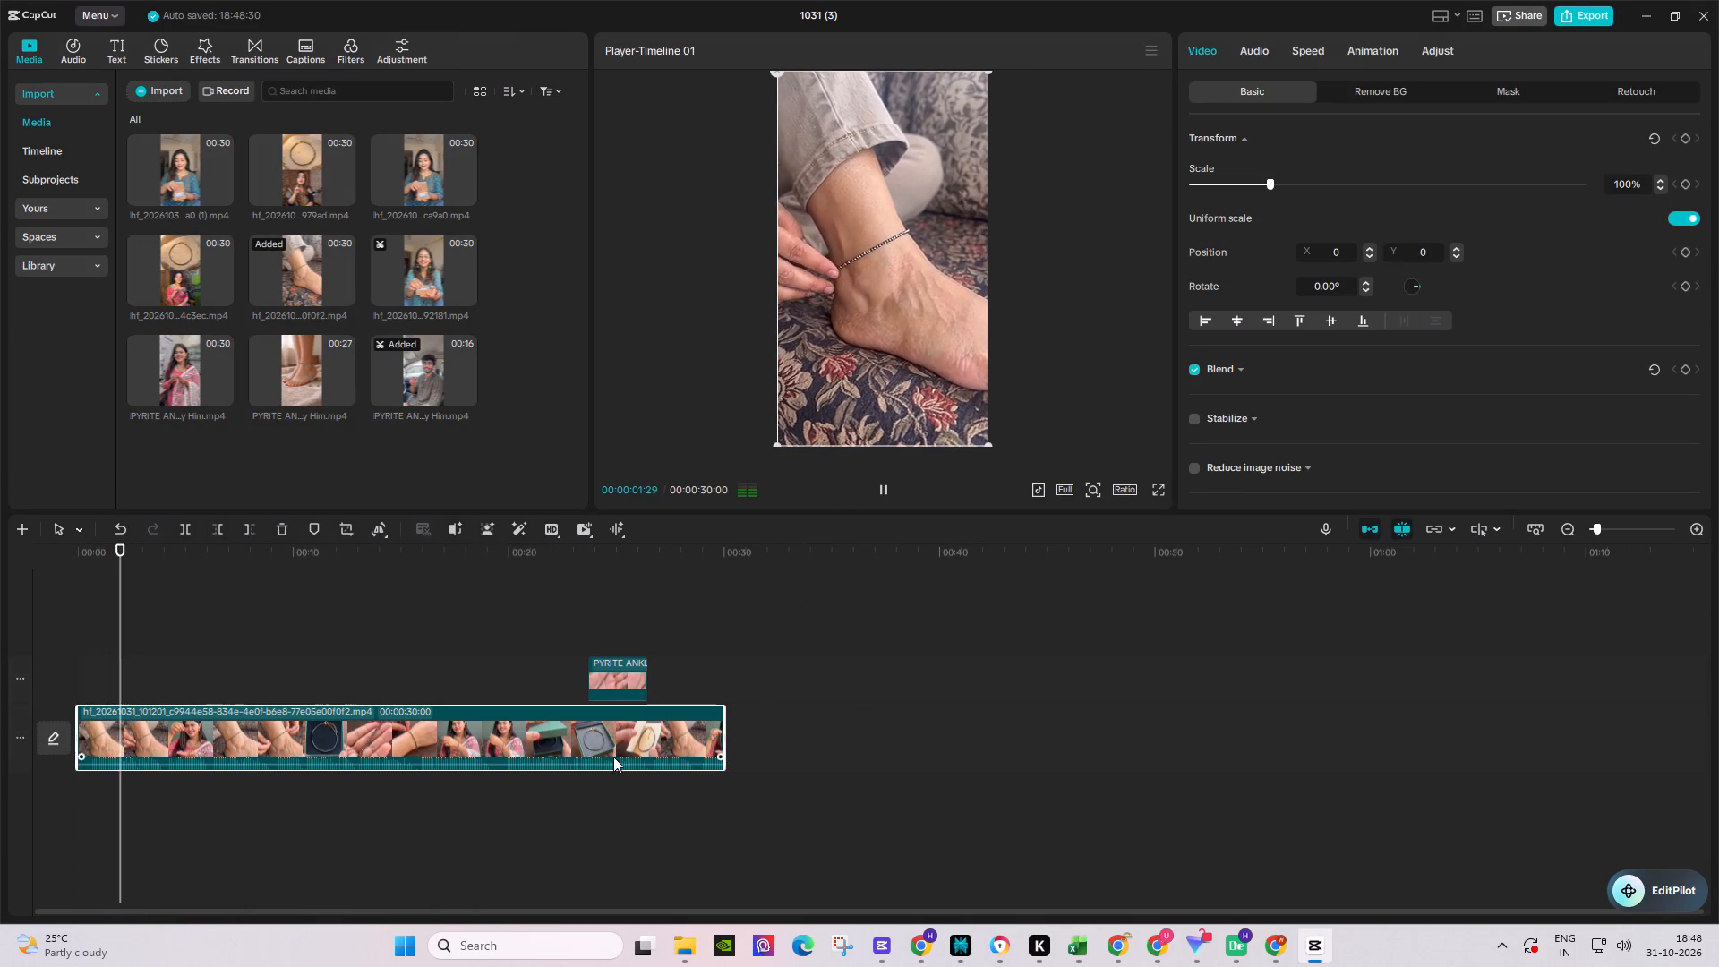
left_click_drag(373, 762, 373, 749)
left_click_drag(369, 764, 372, 728)
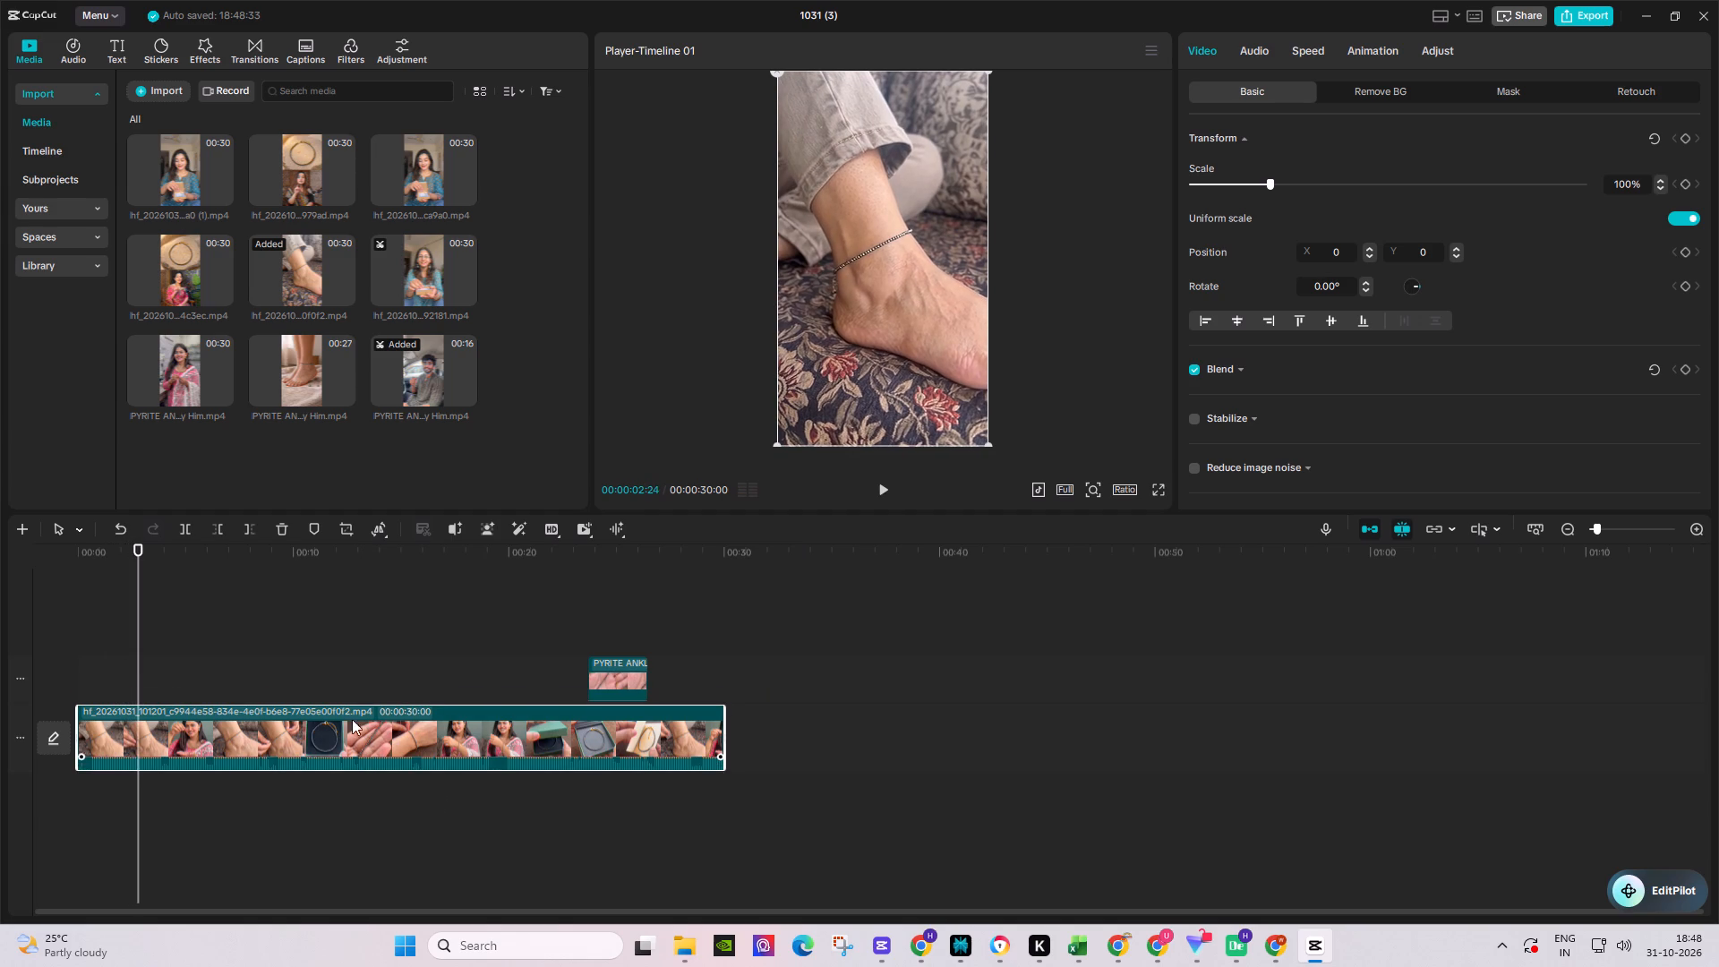
left_click_drag(126, 560, 0, 543)
key("space")
key("space")
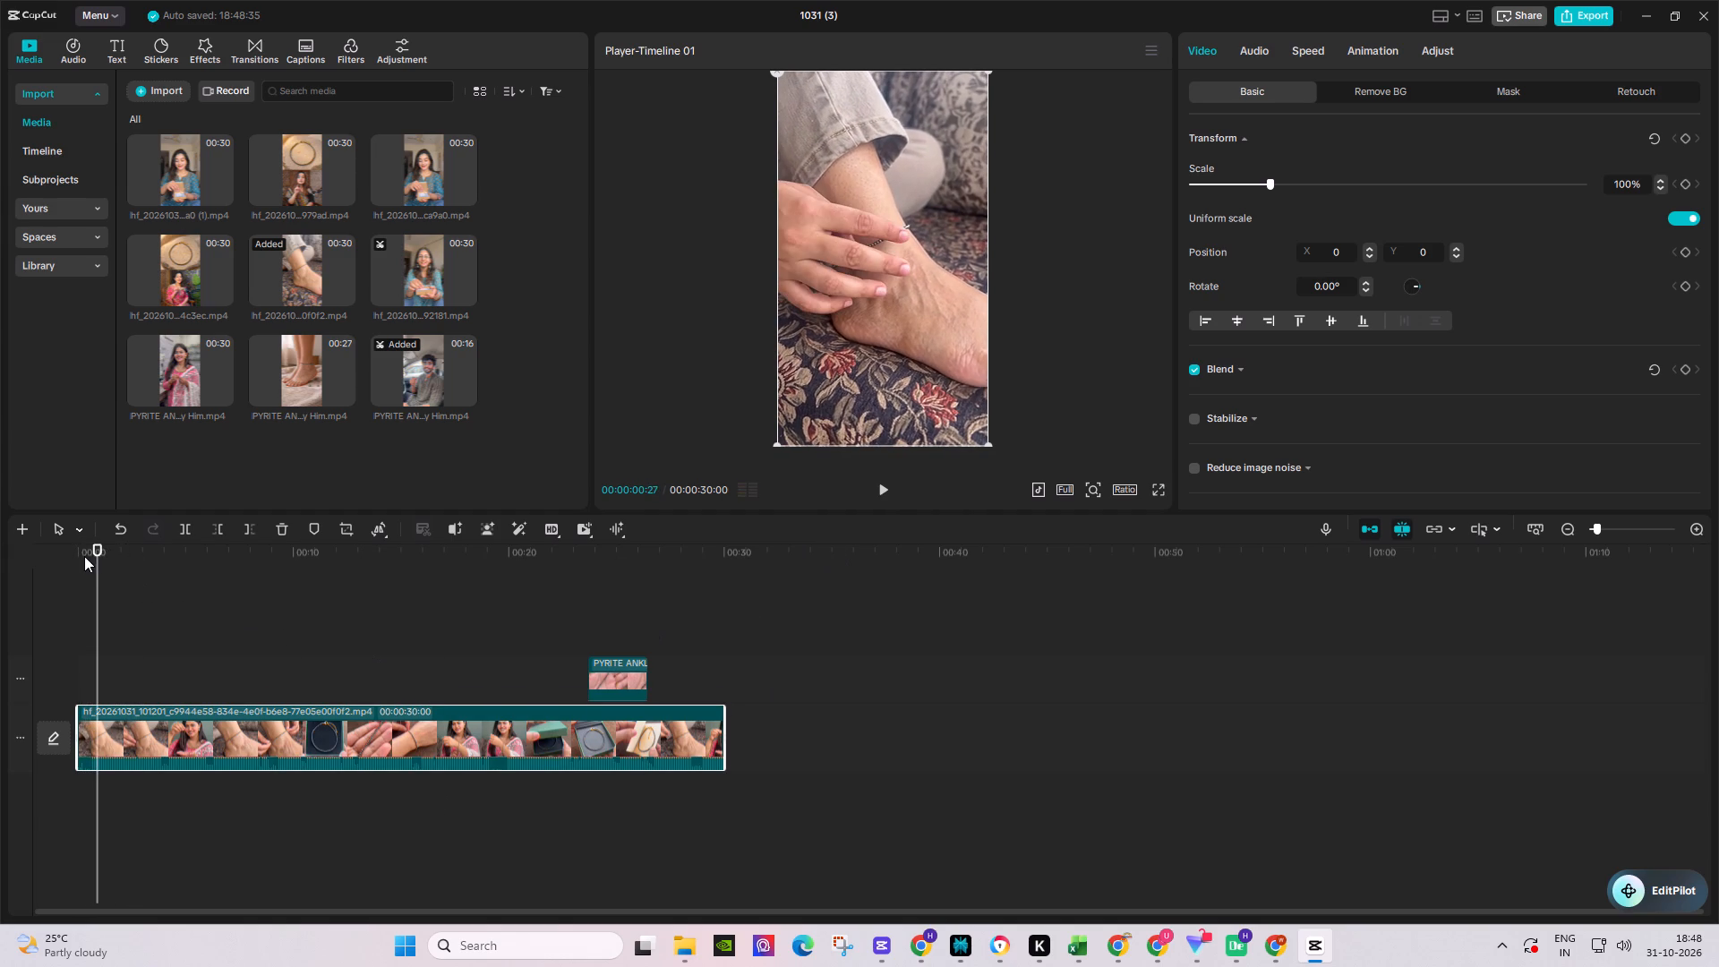
Cut roughly the first half second off the hf_20261031_101201 clip on the main track and start playback.
left_click(93, 561)
left_click(216, 523)
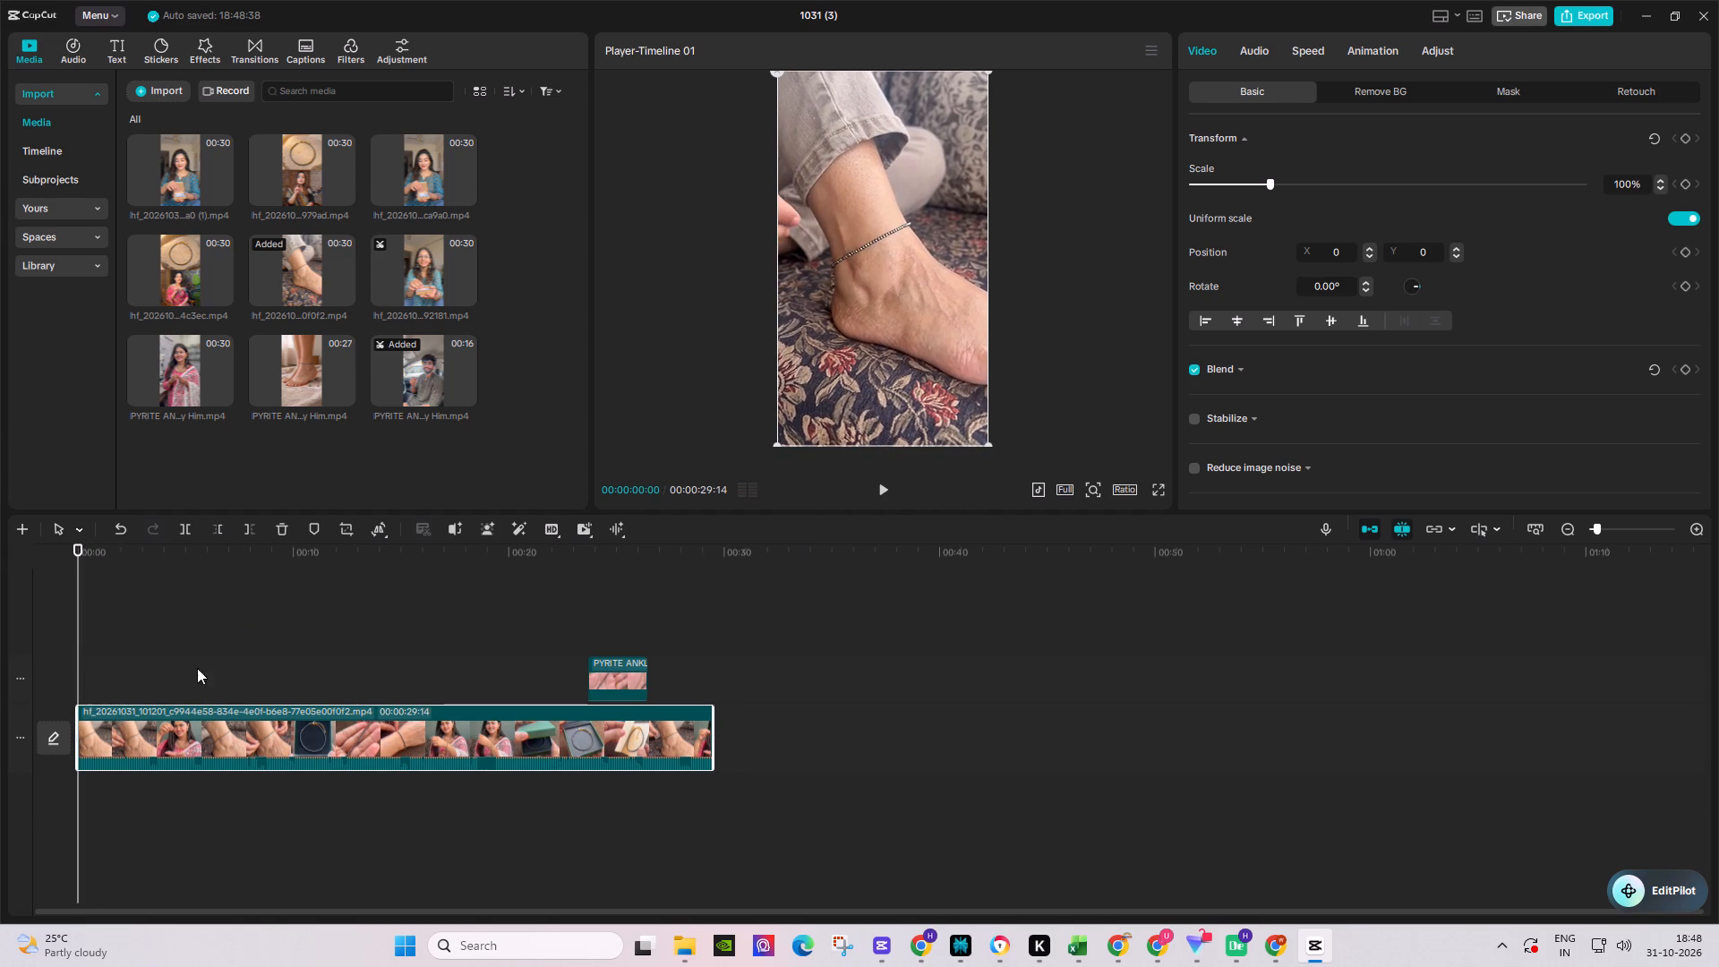
key("space")
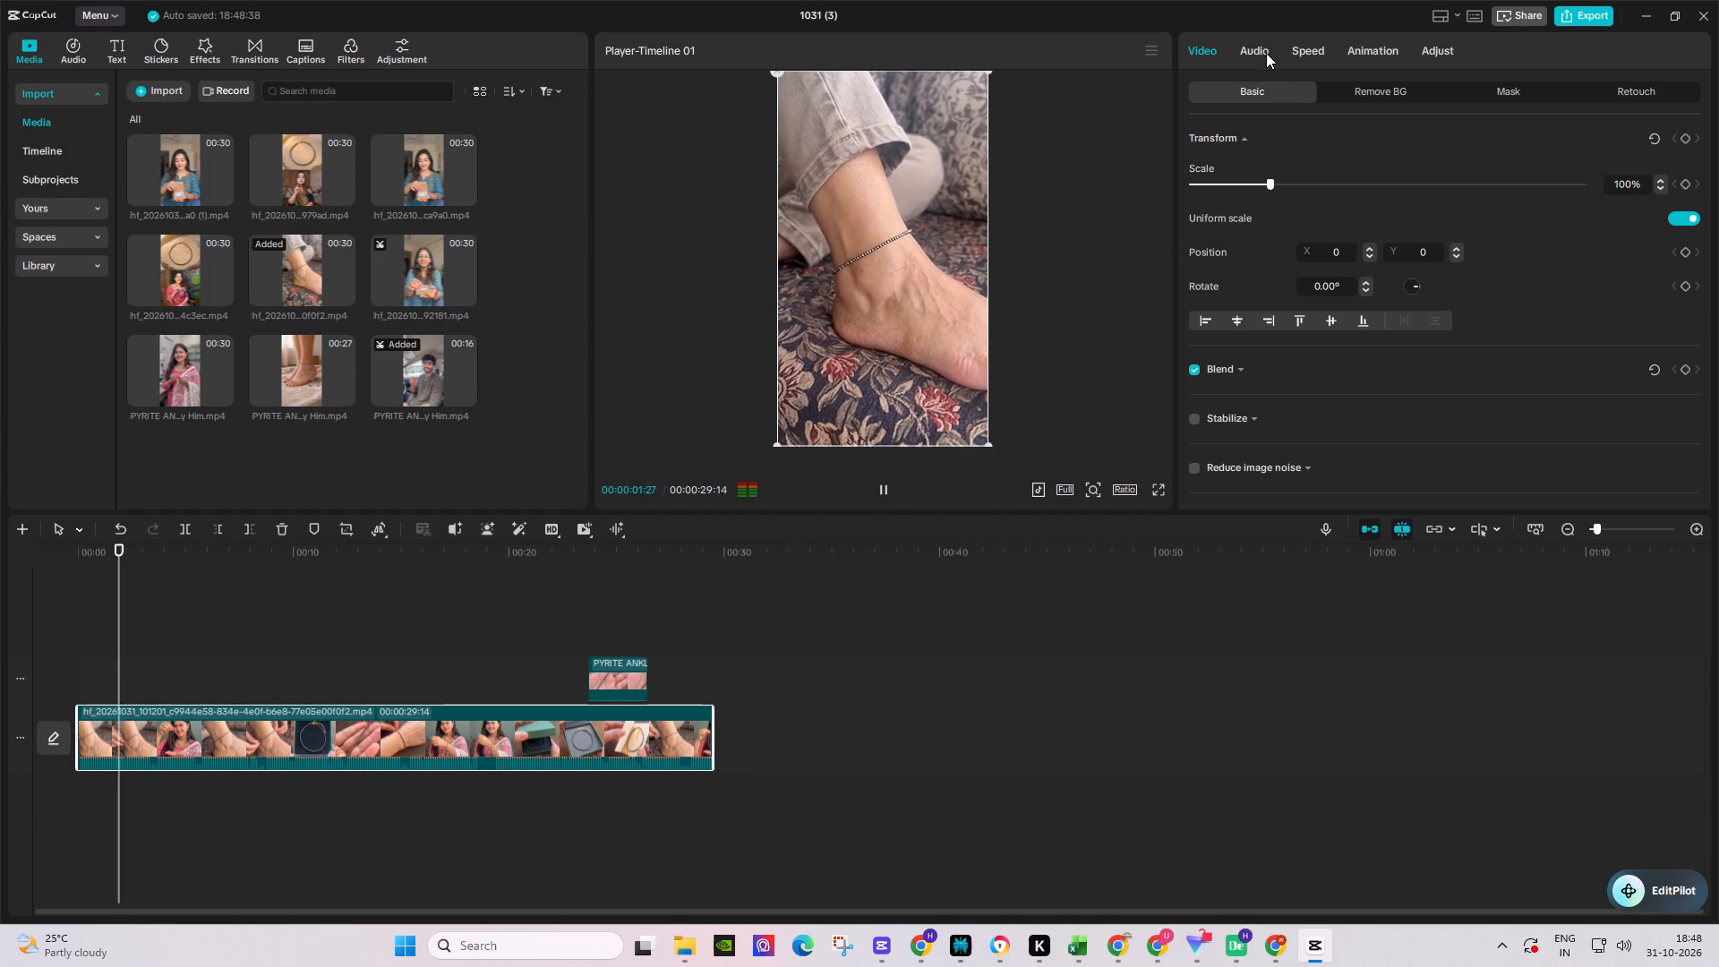
Apply the Big House voice filter to the main clip at strength 100 and play the opening.
left_click(1265, 52)
left_click(1526, 96)
left_click(1424, 259)
key("space")
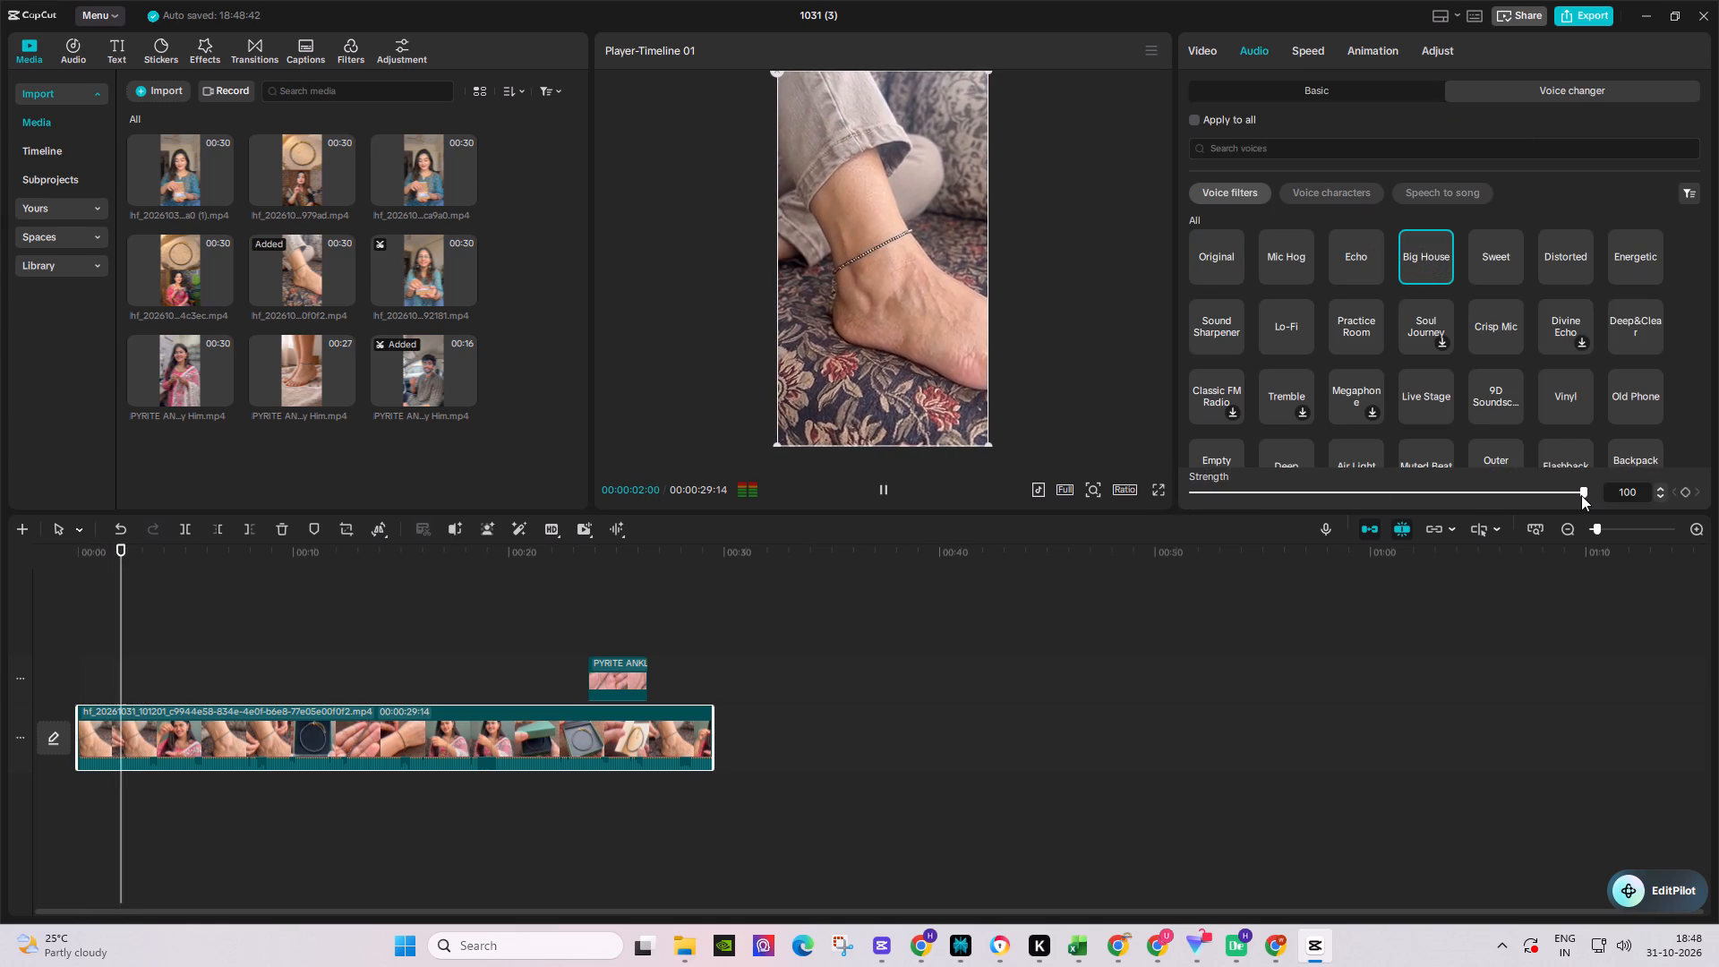
key("space")
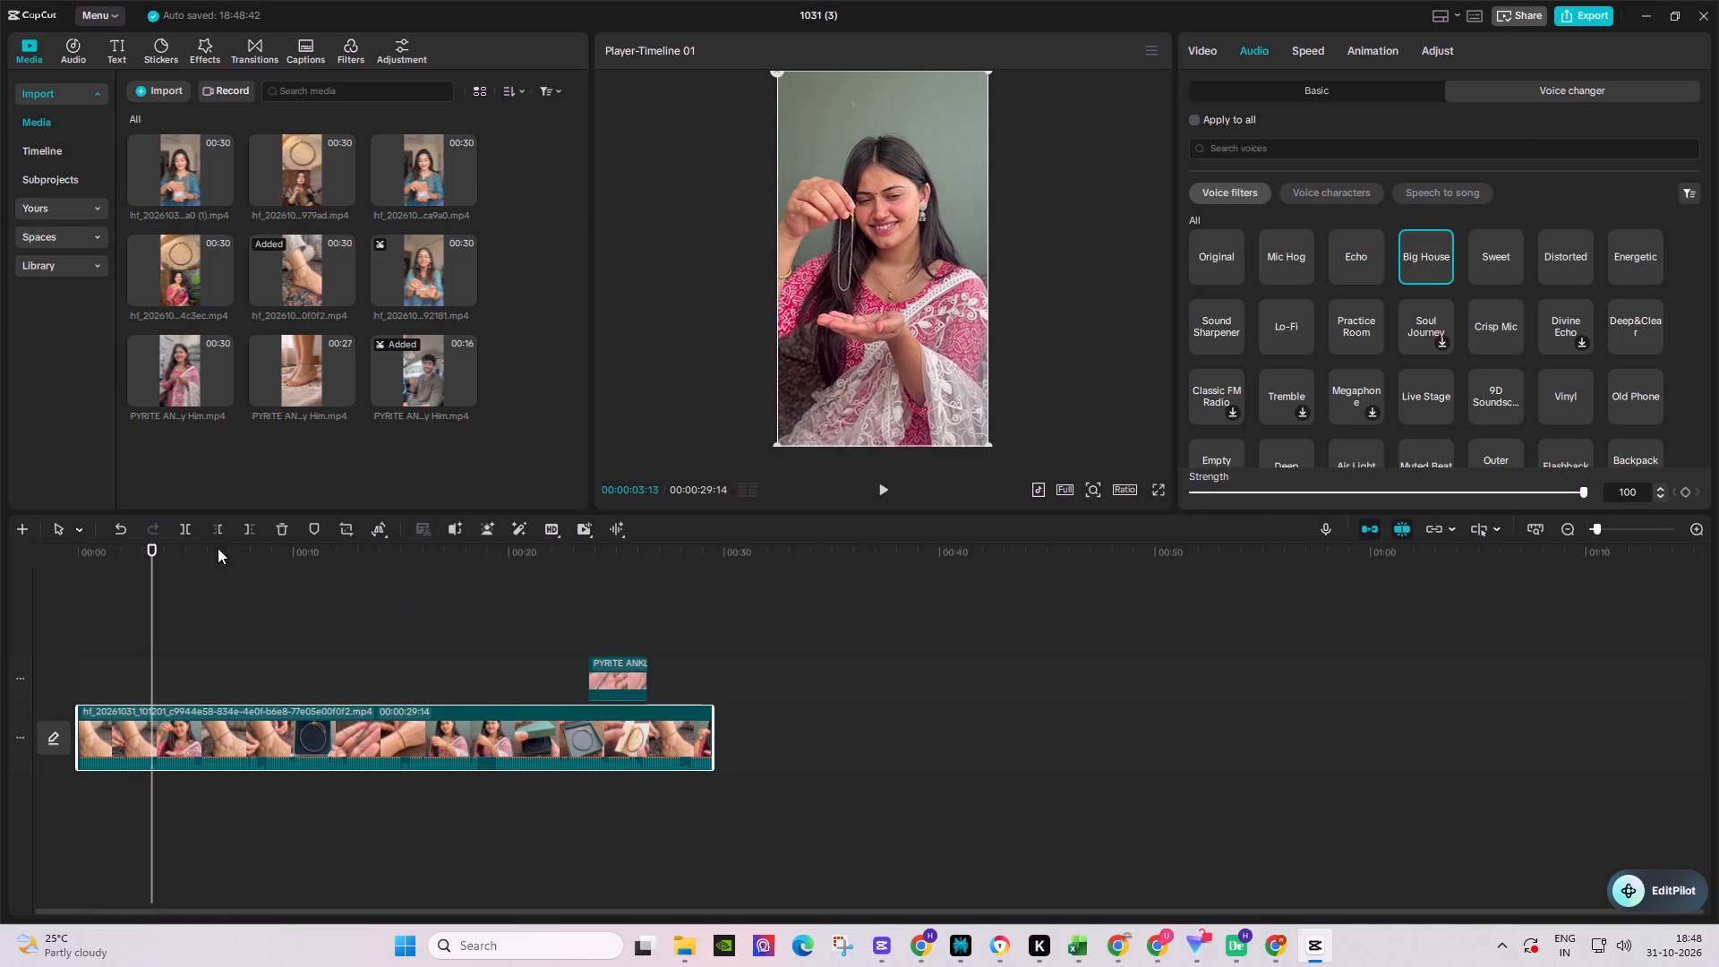
Split the main clip at 00:00:03:13 and set the second segment's voice filter back to Original.
left_click(182, 526)
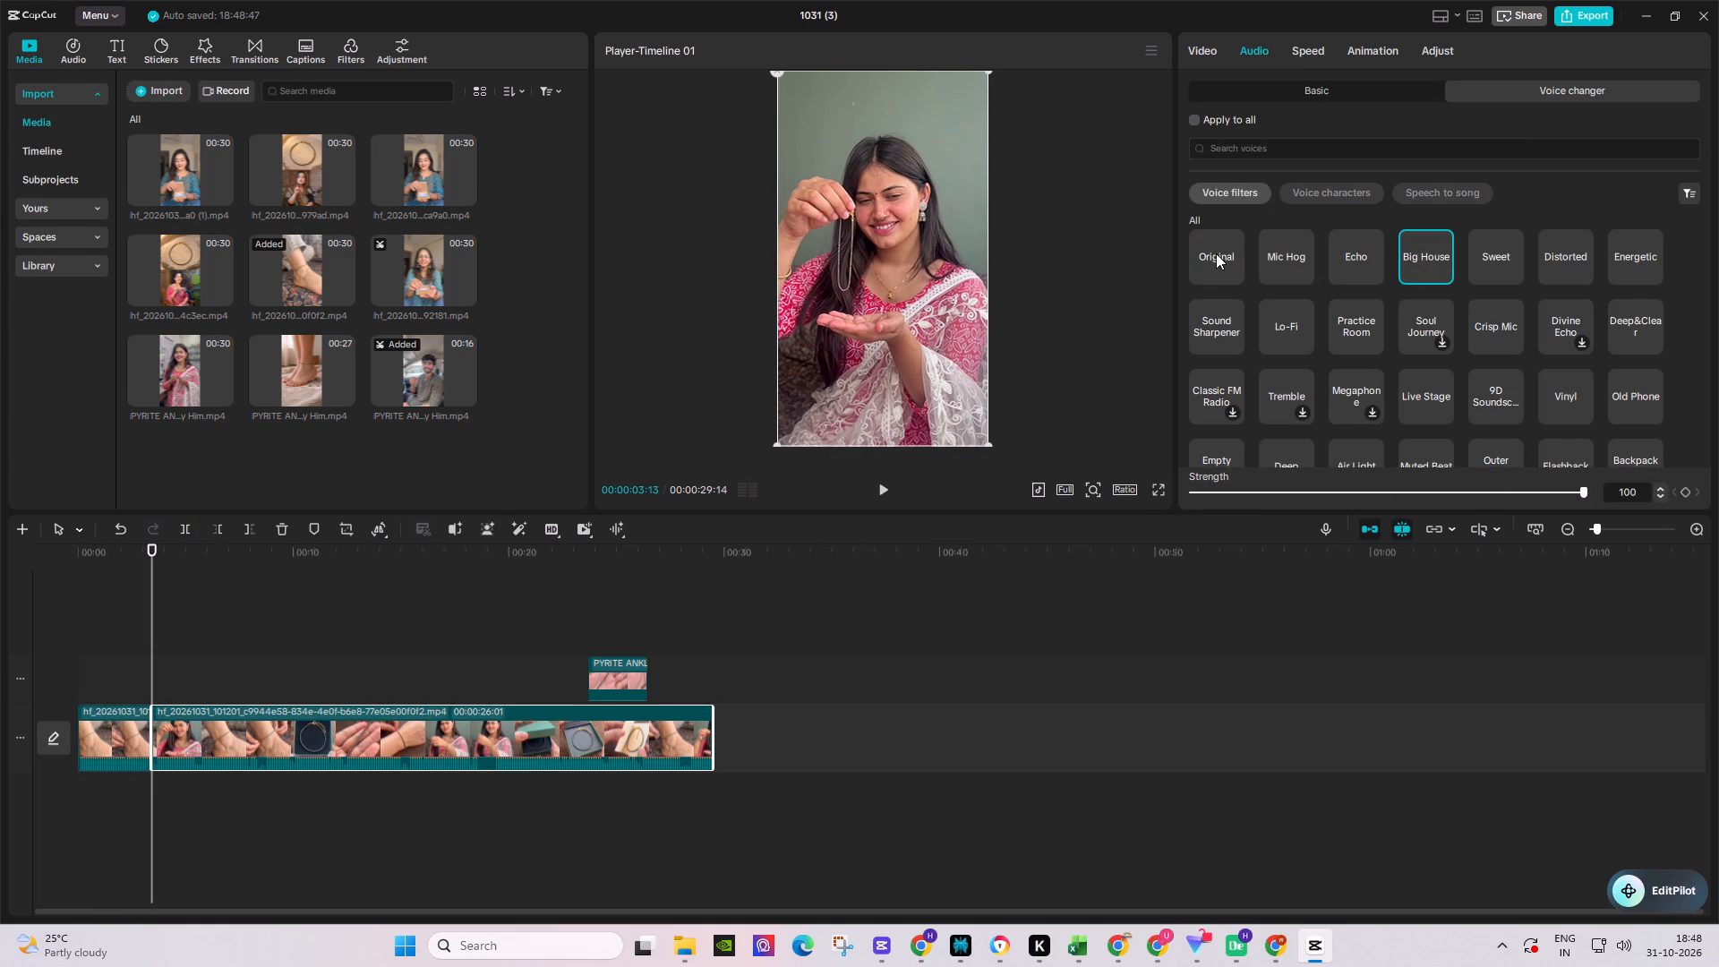
left_click(1216, 253)
Play the second segment to find the cut point and split it at 00:00:05:18.
key("space")
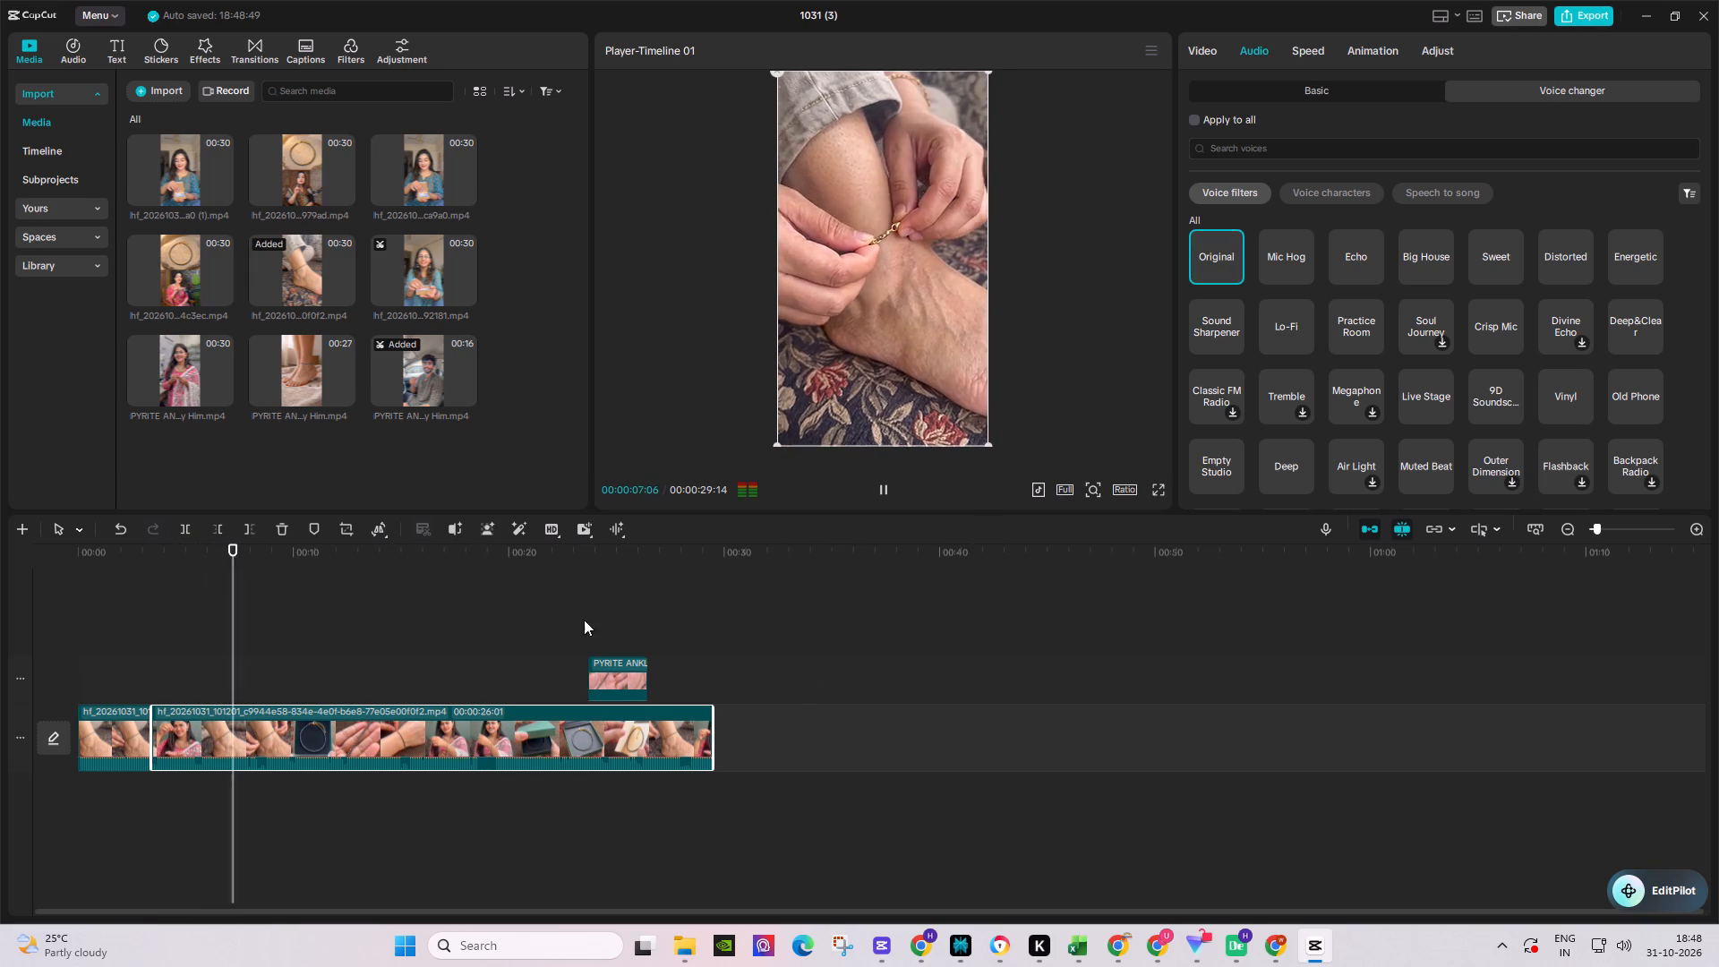
key("space")
left_click(198, 548)
left_click(166, 560)
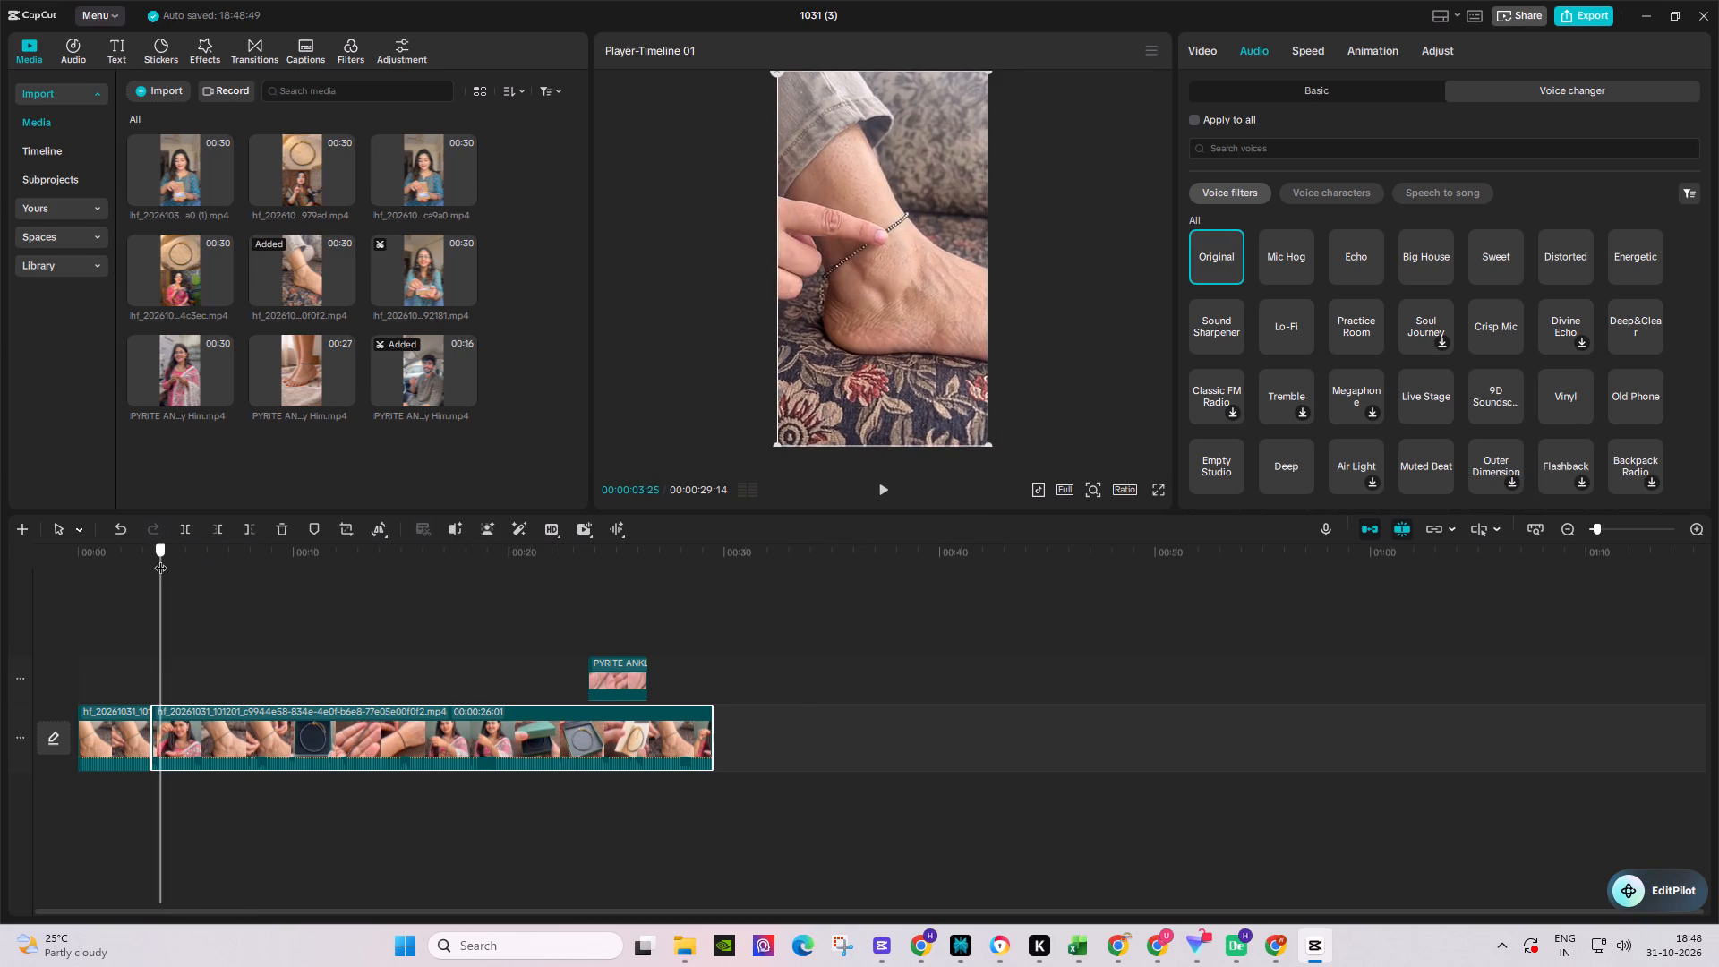
key("space")
key("space")
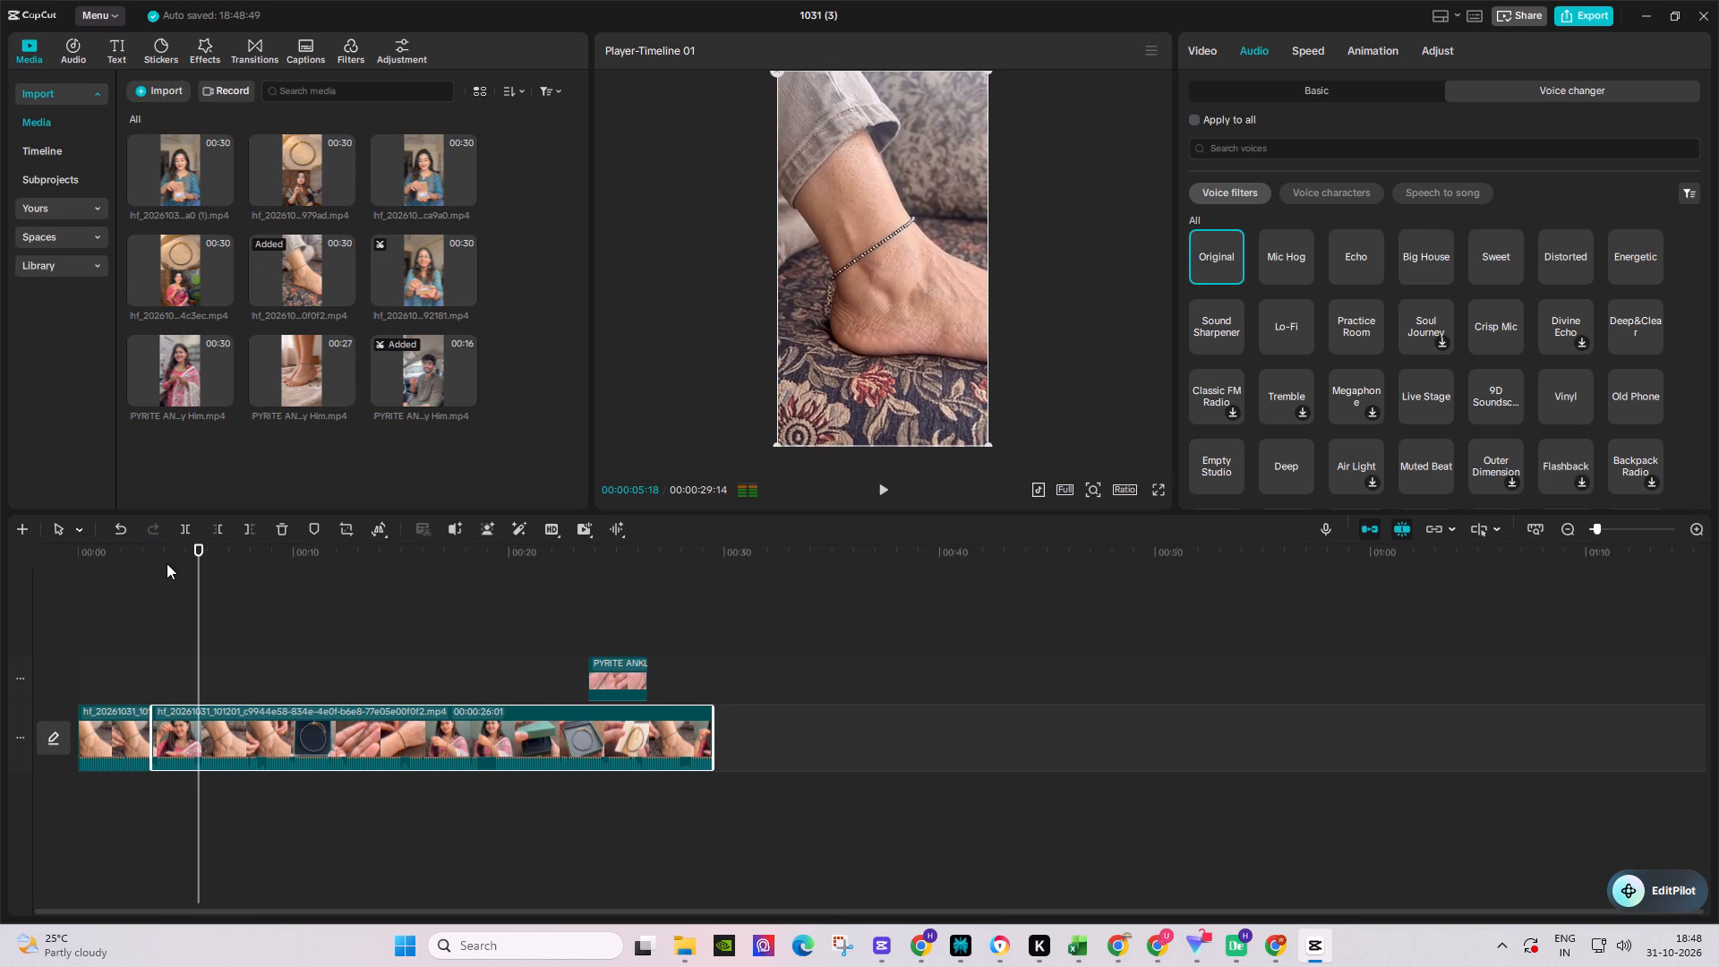
left_click(187, 531)
Remove the last segment's opening footage up to 00:00:08:18 and play across the new cut.
key("space")
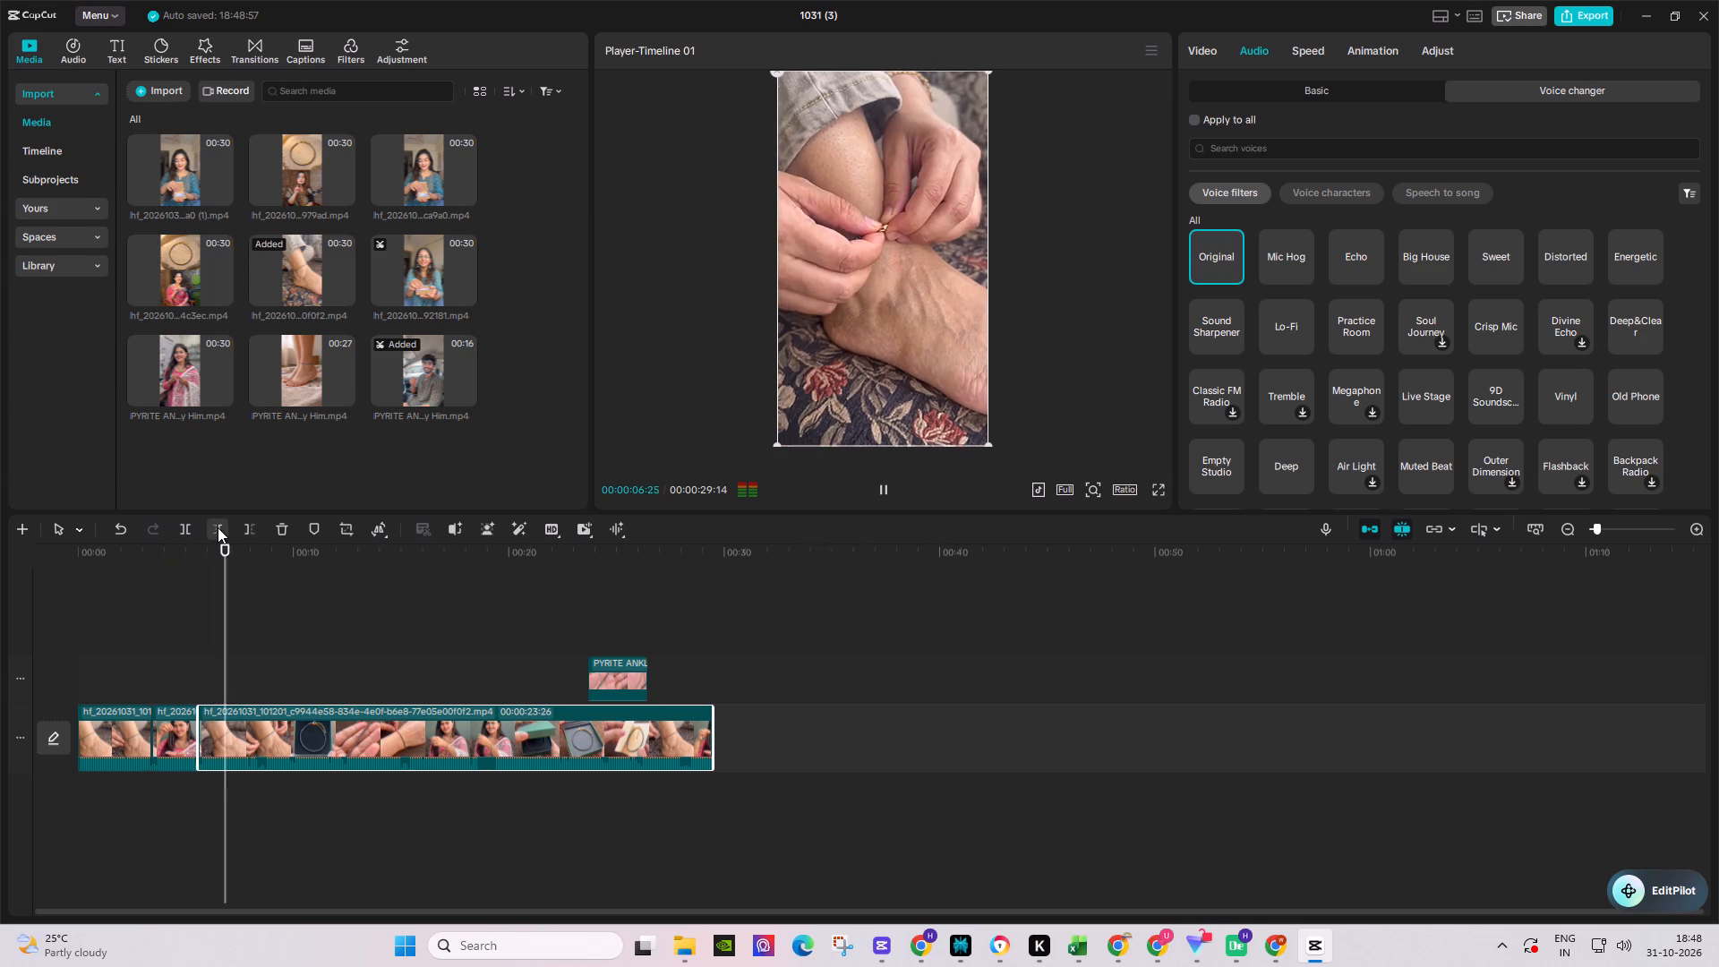
key("space")
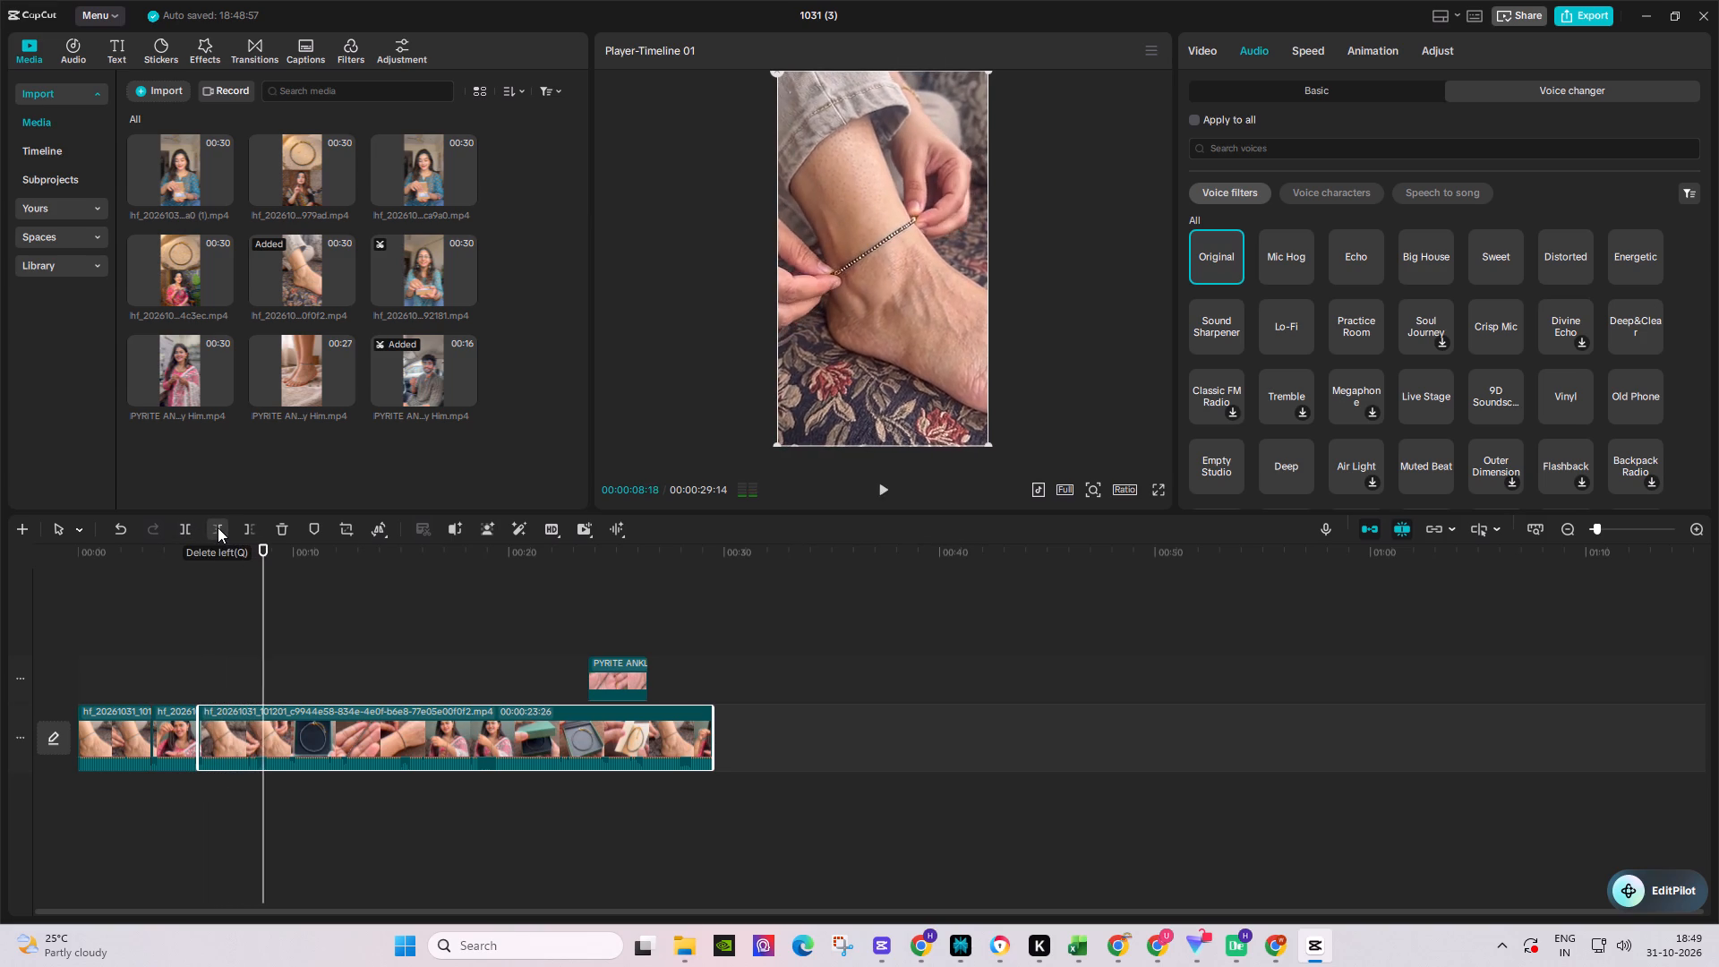
key("space")
key("space")
left_click(252, 552)
key("space")
key("space")
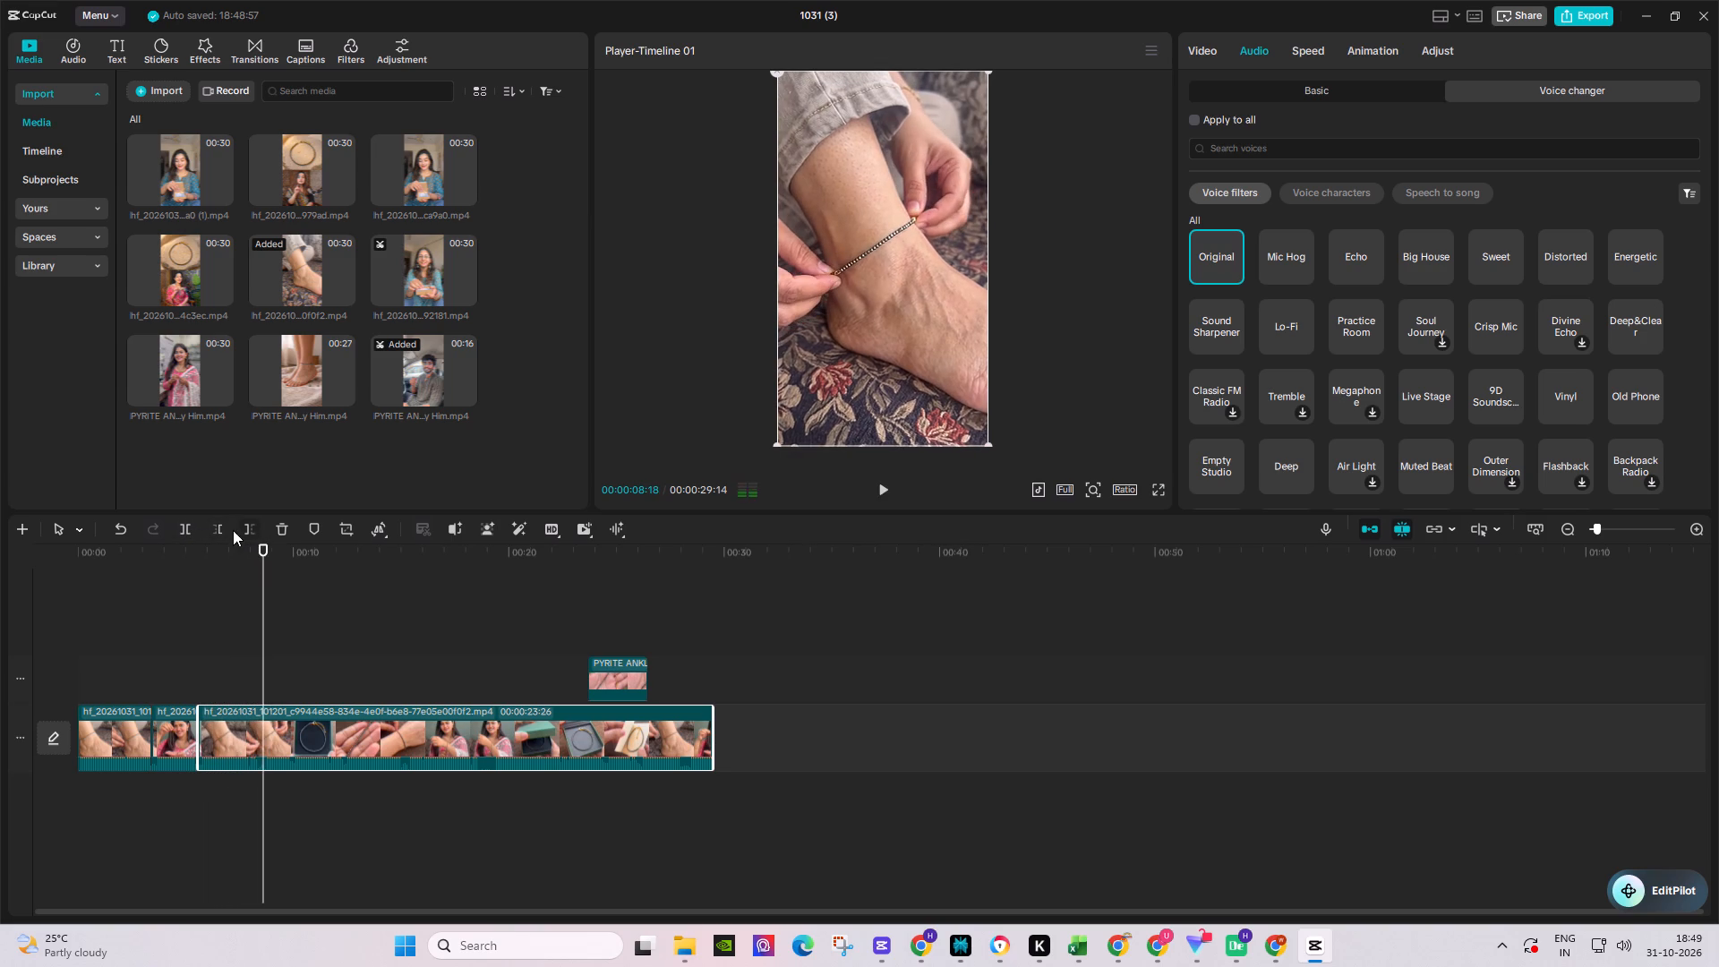
left_click(219, 526)
left_click(176, 574)
key("space")
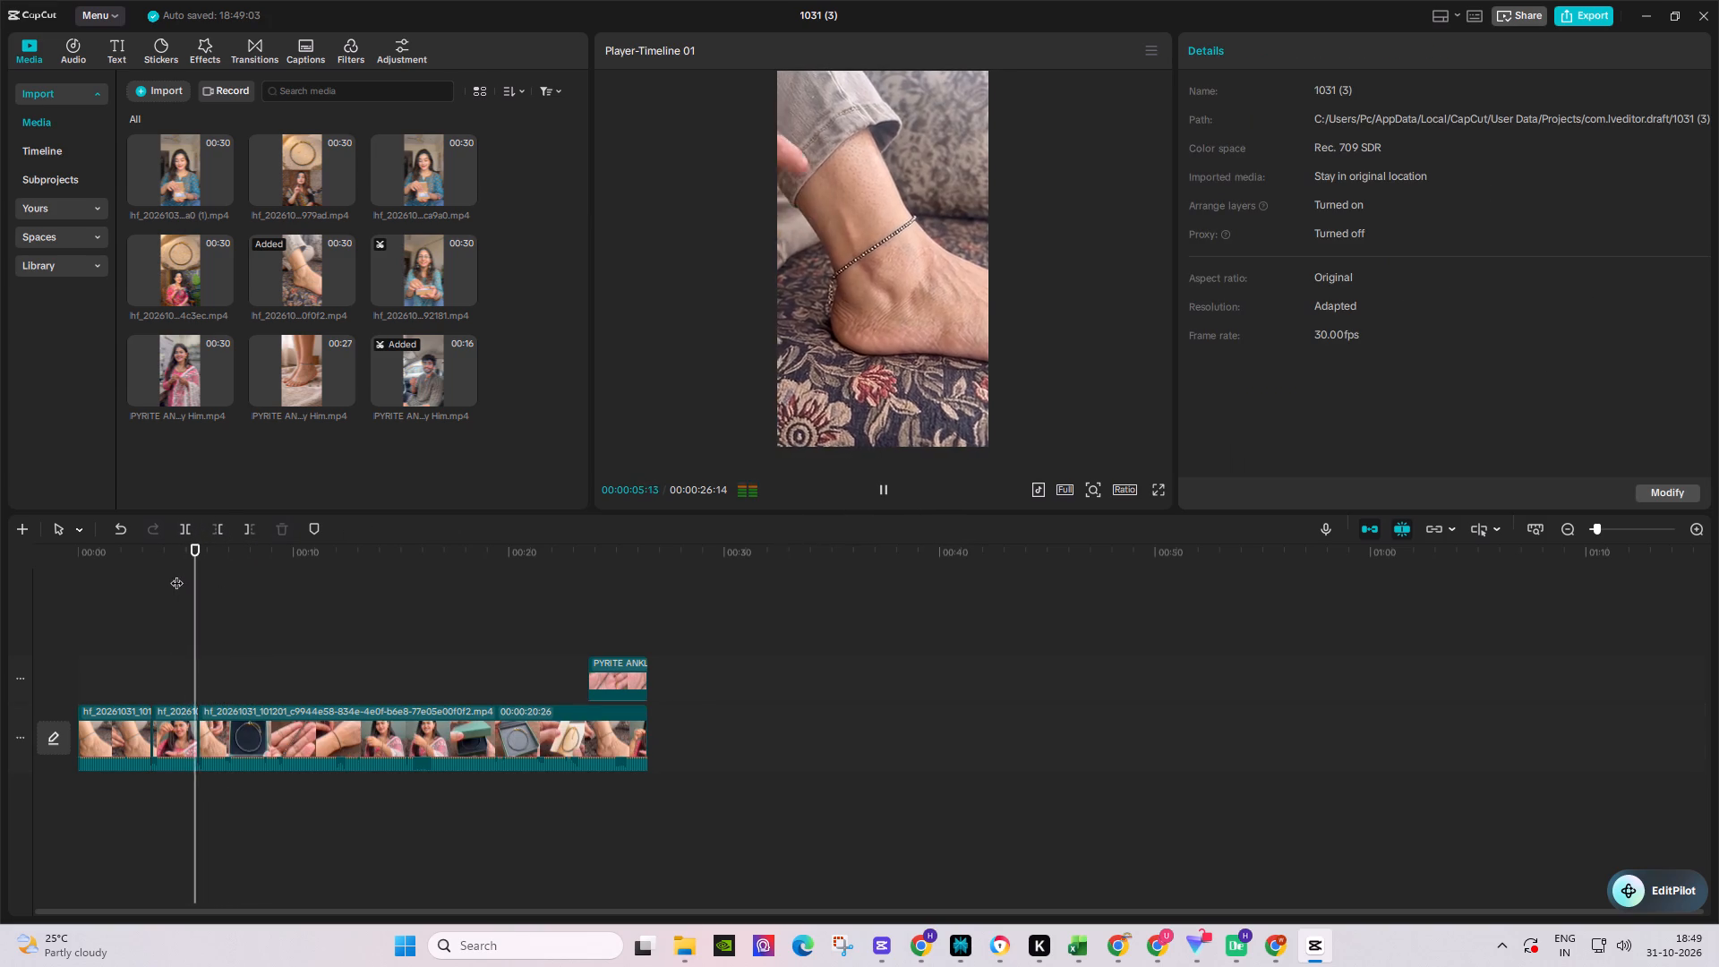
left_click(192, 556)
key("space")
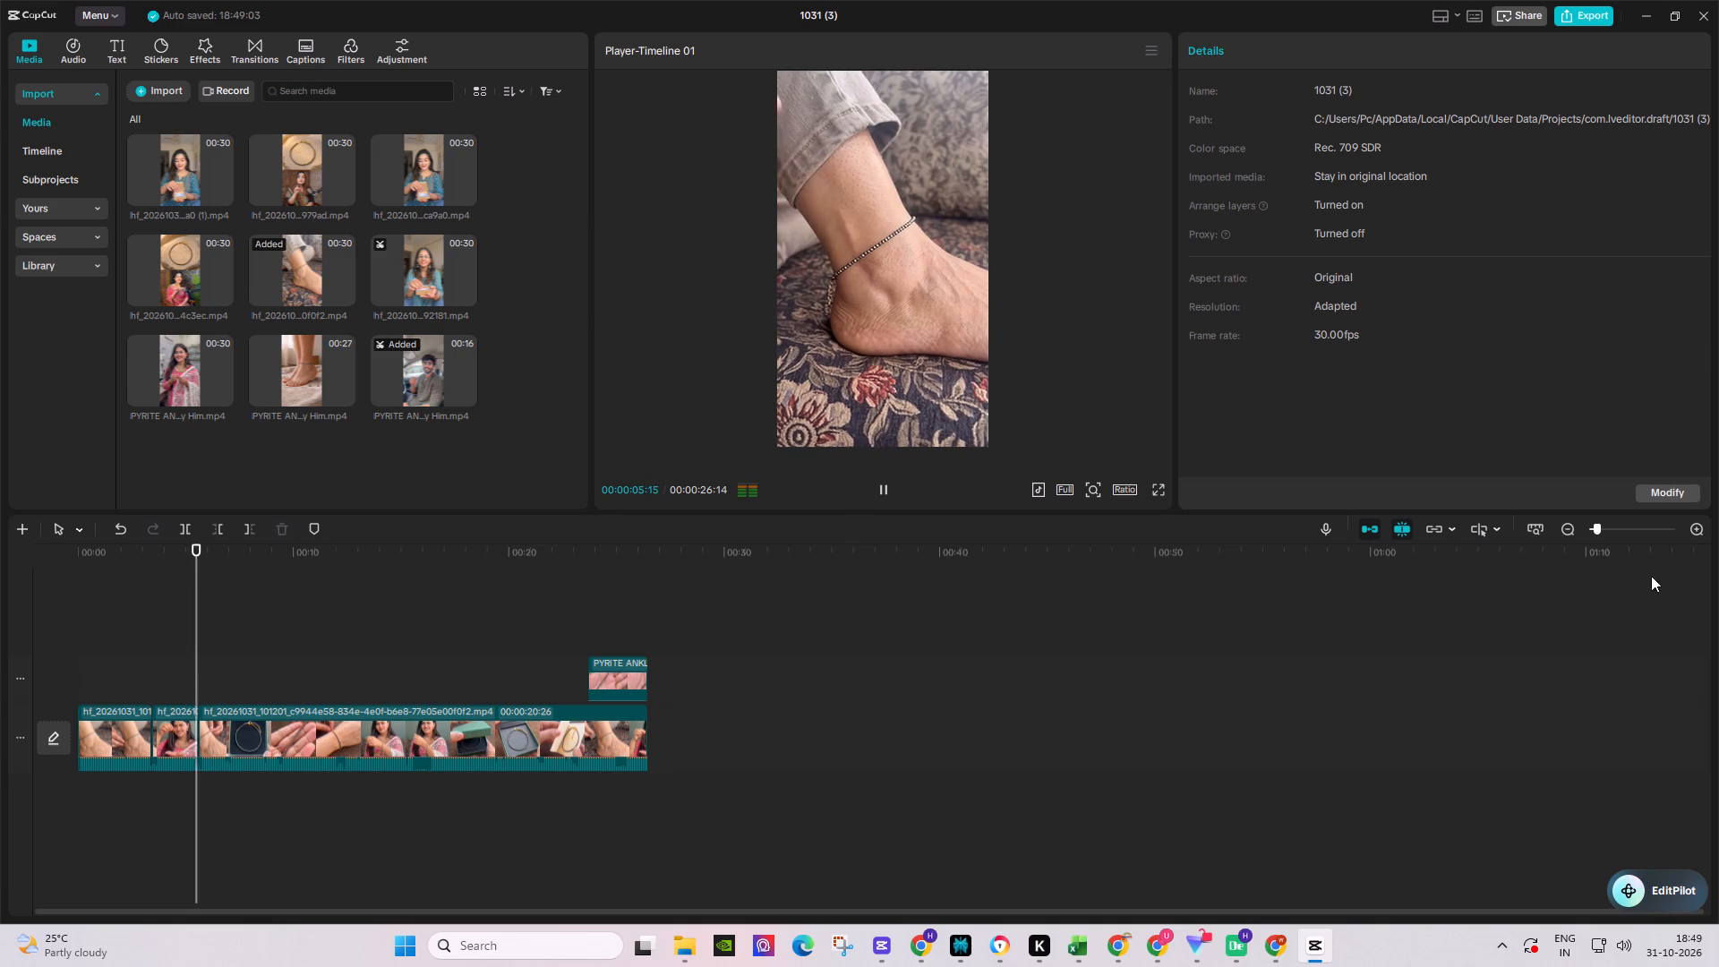
Delete the PYRITE ANKLET overlay clip from the upper track.
left_click(1689, 529)
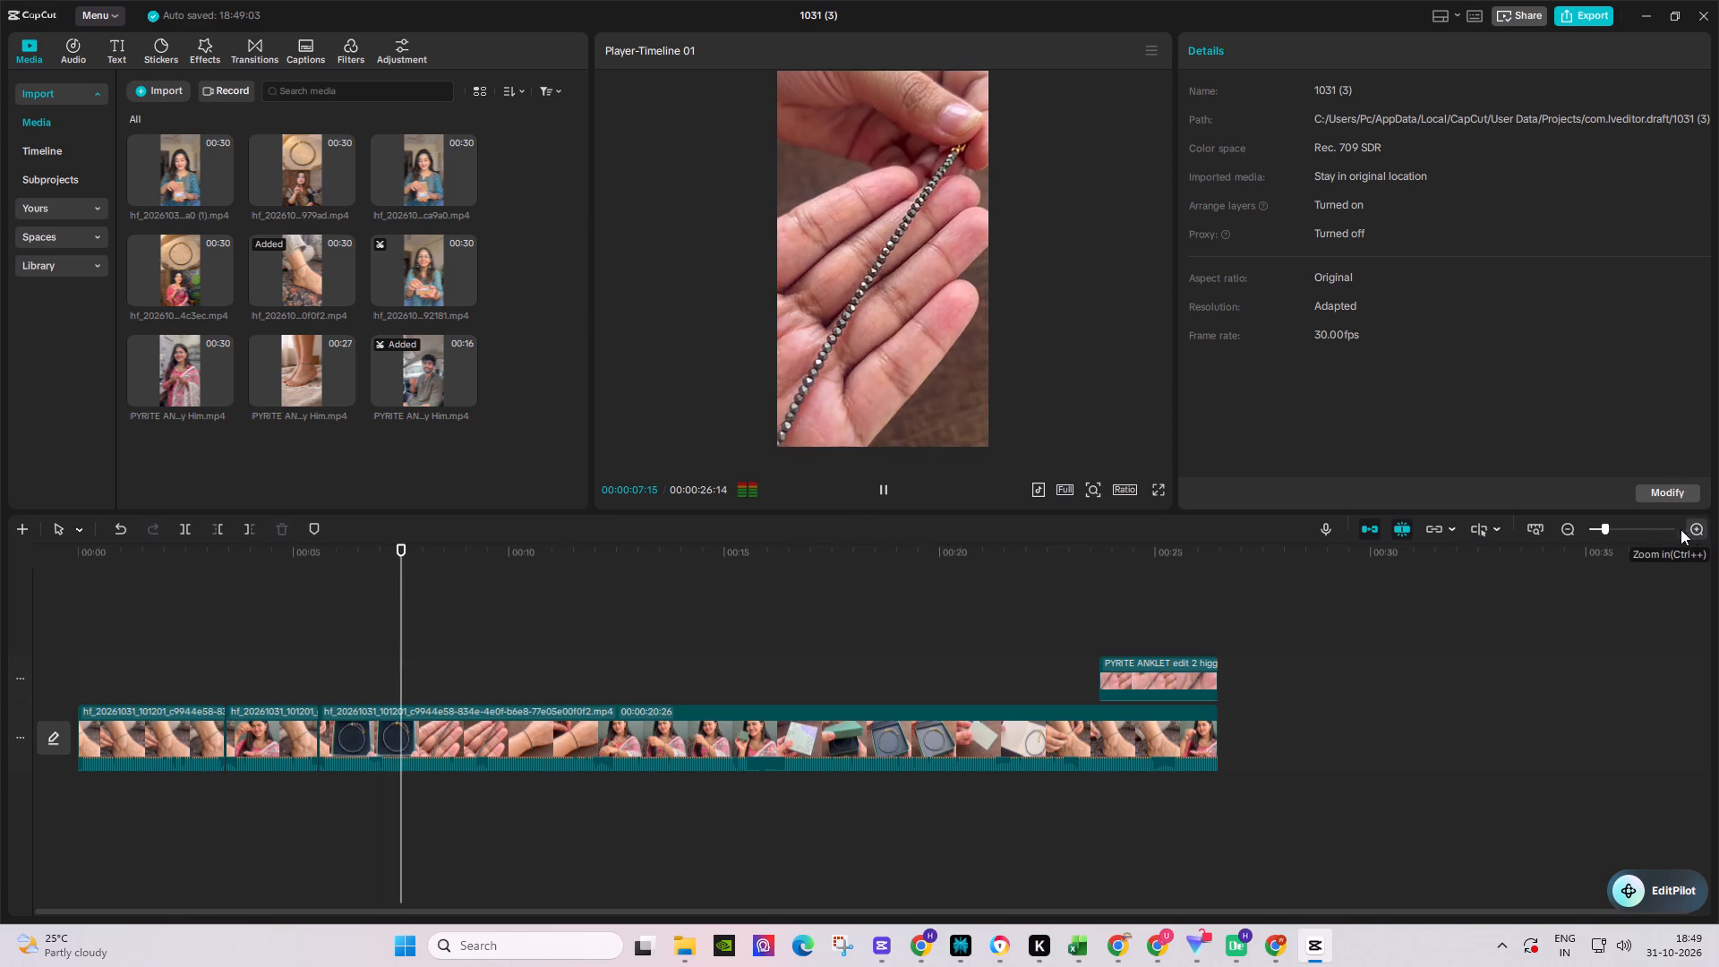
right_click(1130, 680)
left_click(1187, 357)
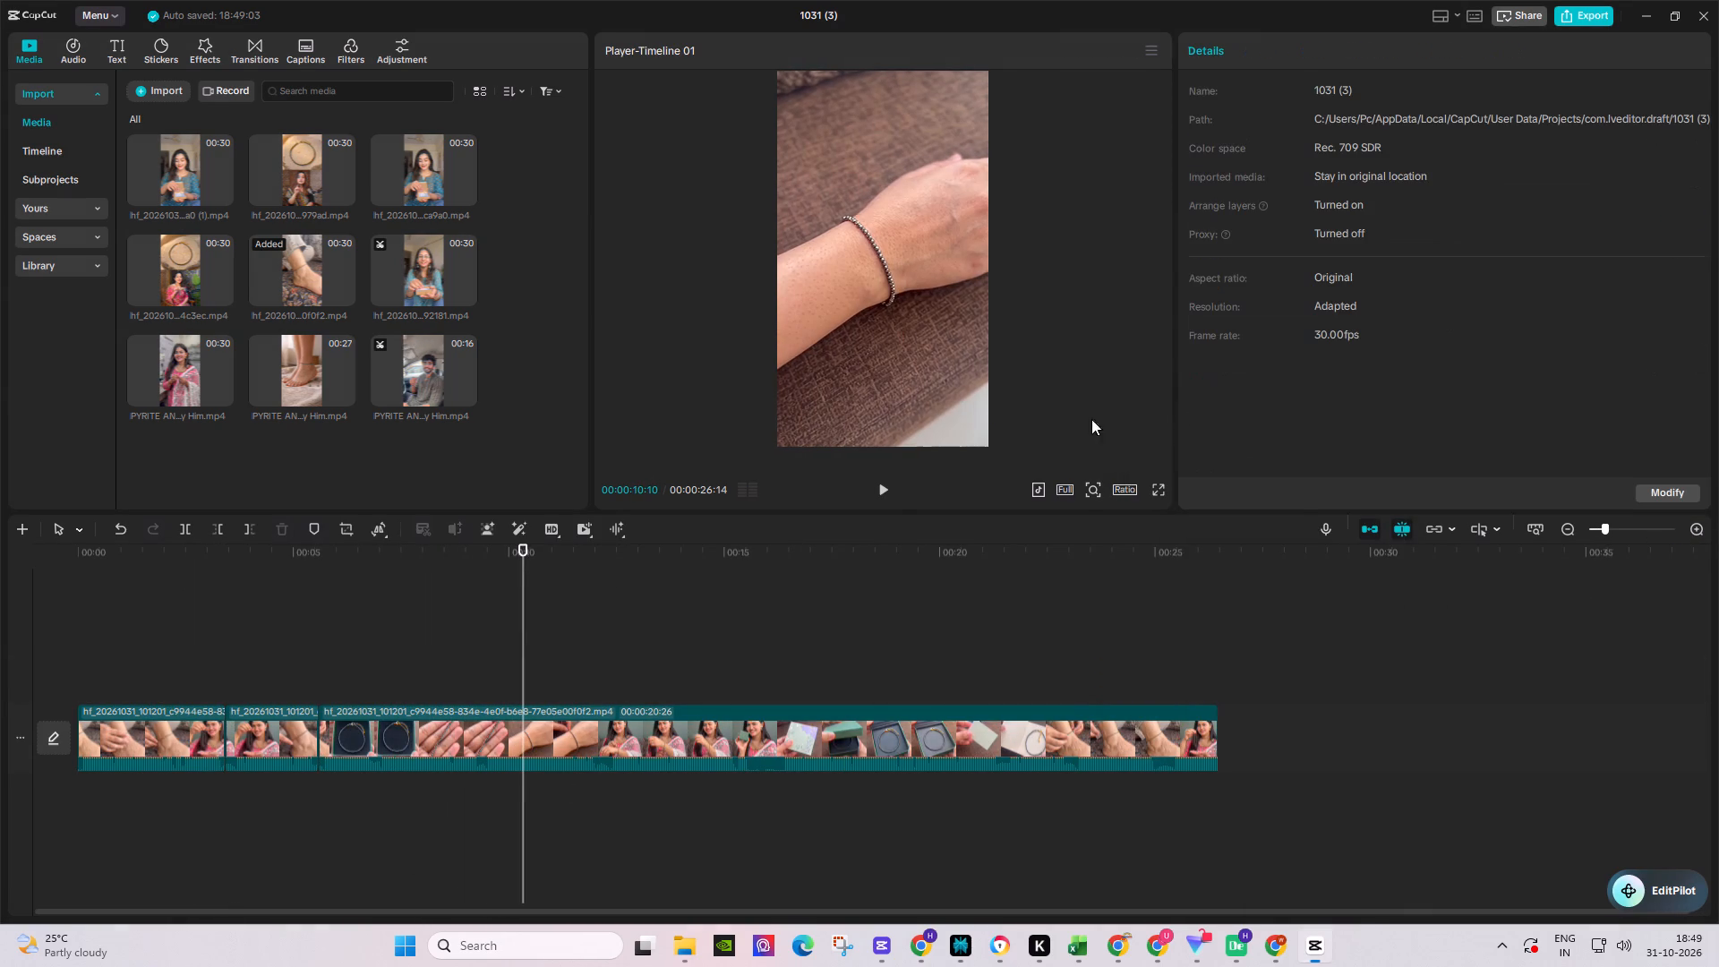
Play the timeline from the start to review the cuts and the boxed bracelet shot.
left_click_drag(177, 568, 15, 562)
key("space")
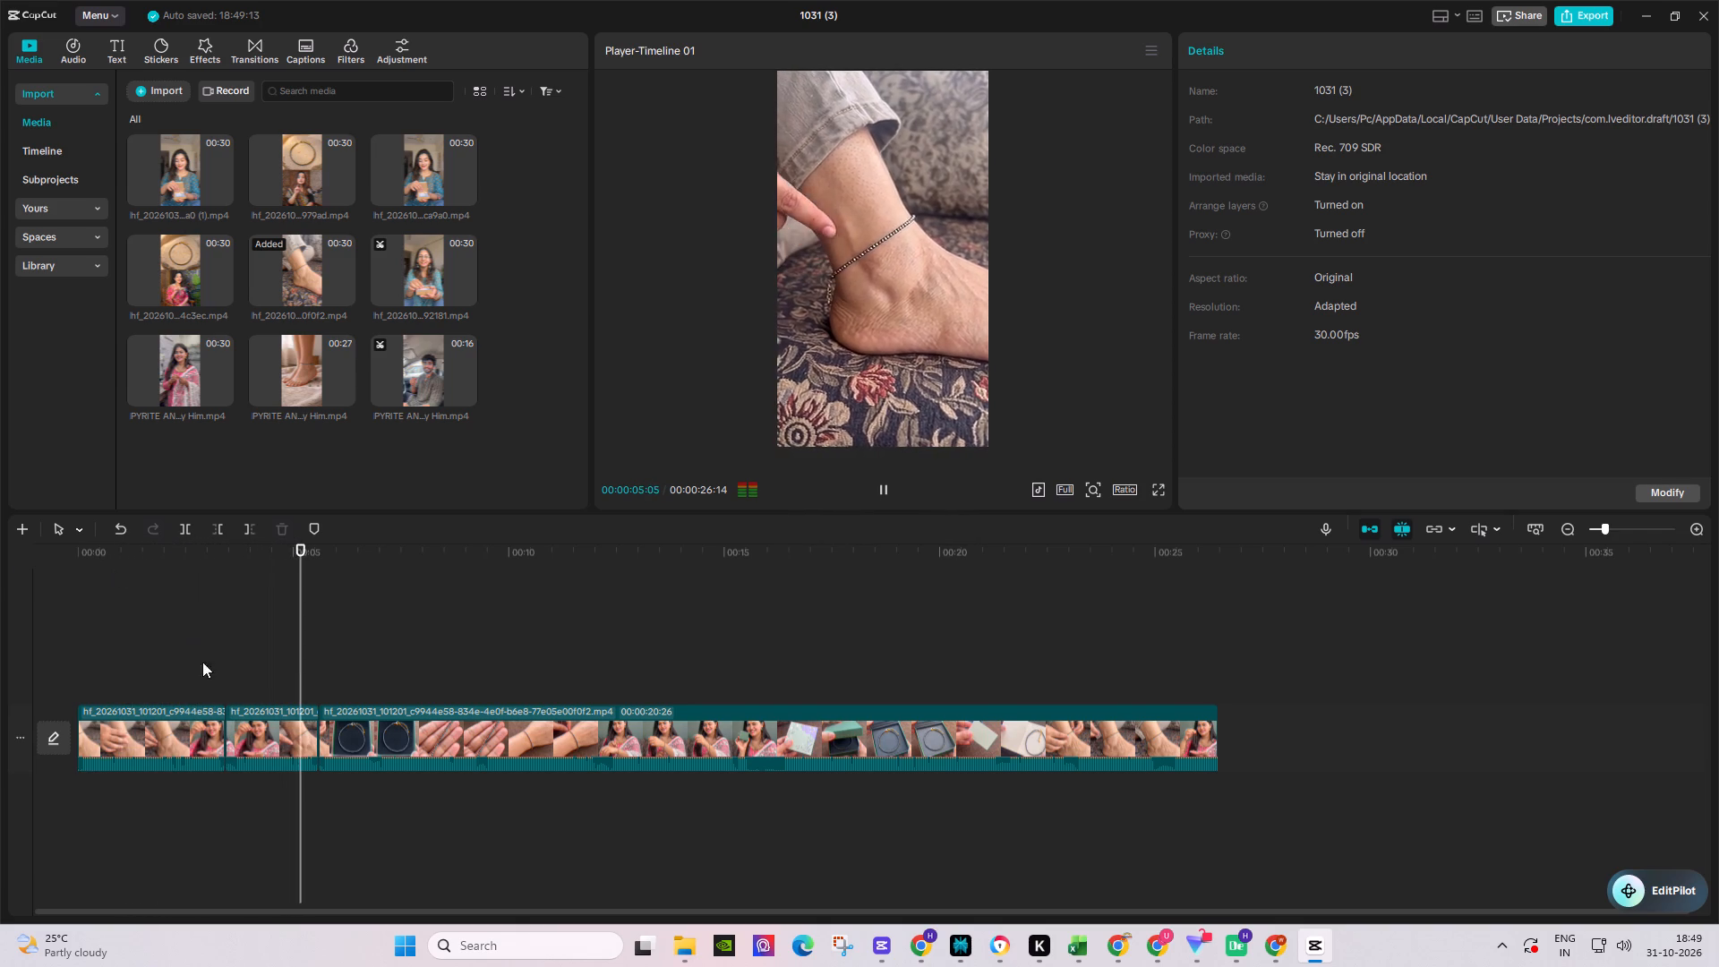
key("space")
key("space")
key("space")
key("space")
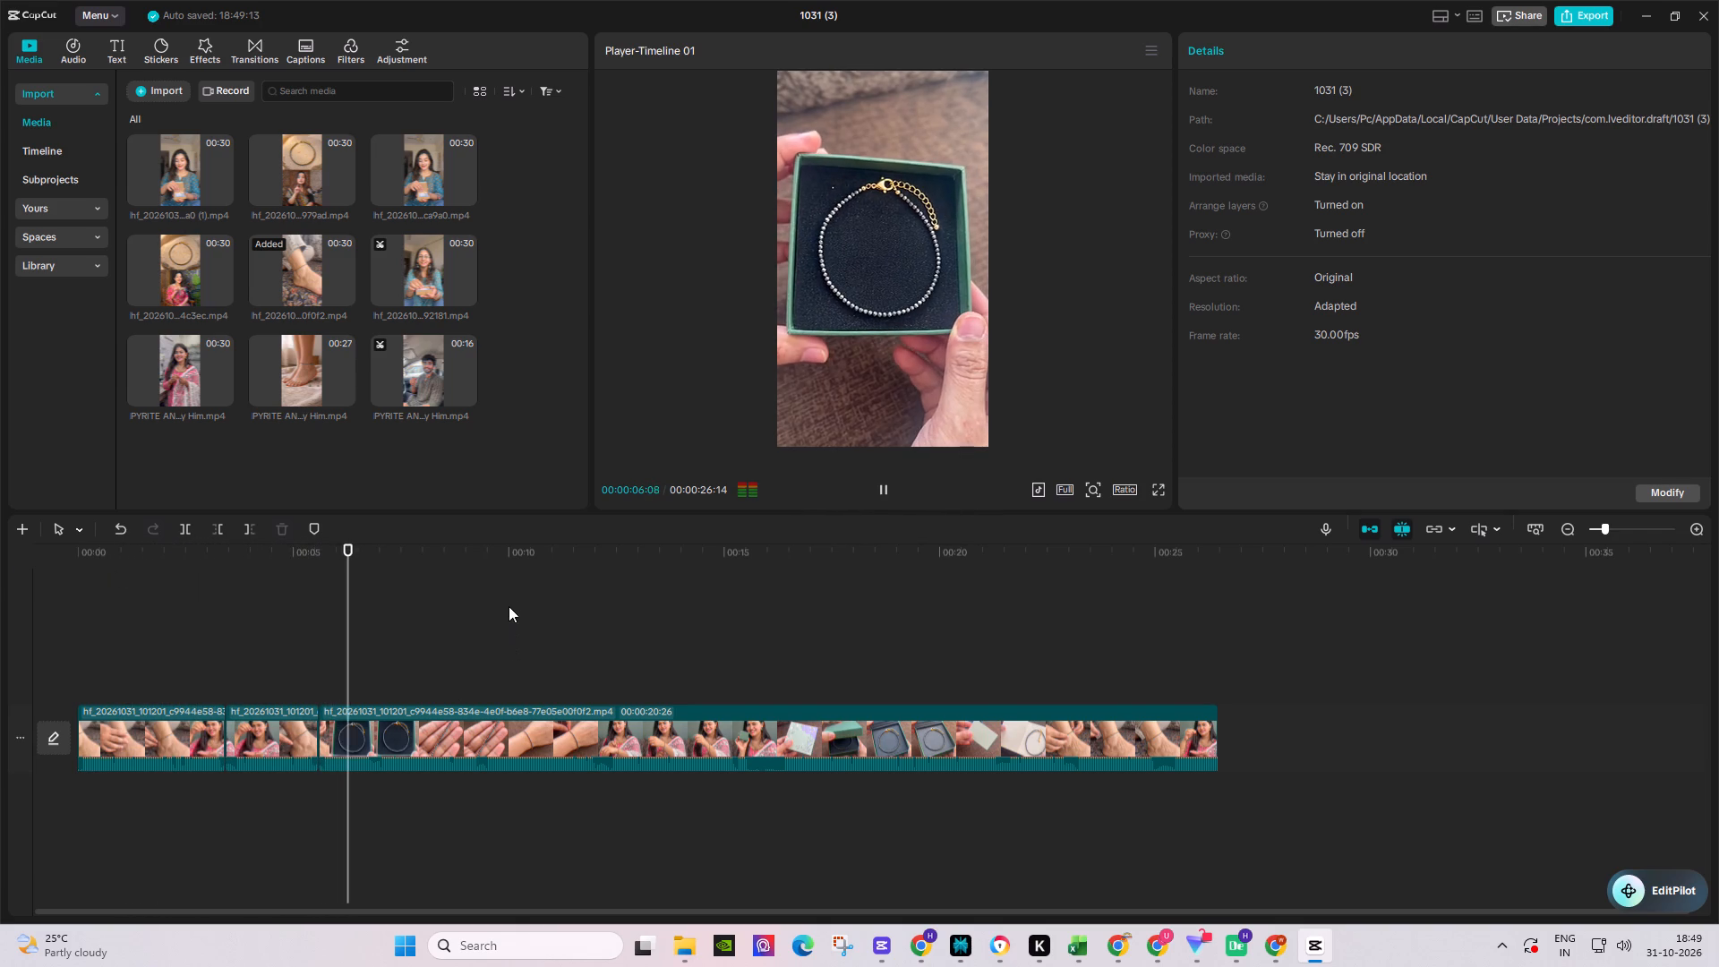
key("space")
left_click(543, 573)
key("space")
Split the third segment at 00:00:07:00, move its opening boxed-bracelet piece to the end of the track, and play the new join.
left_click(416, 581)
key("space")
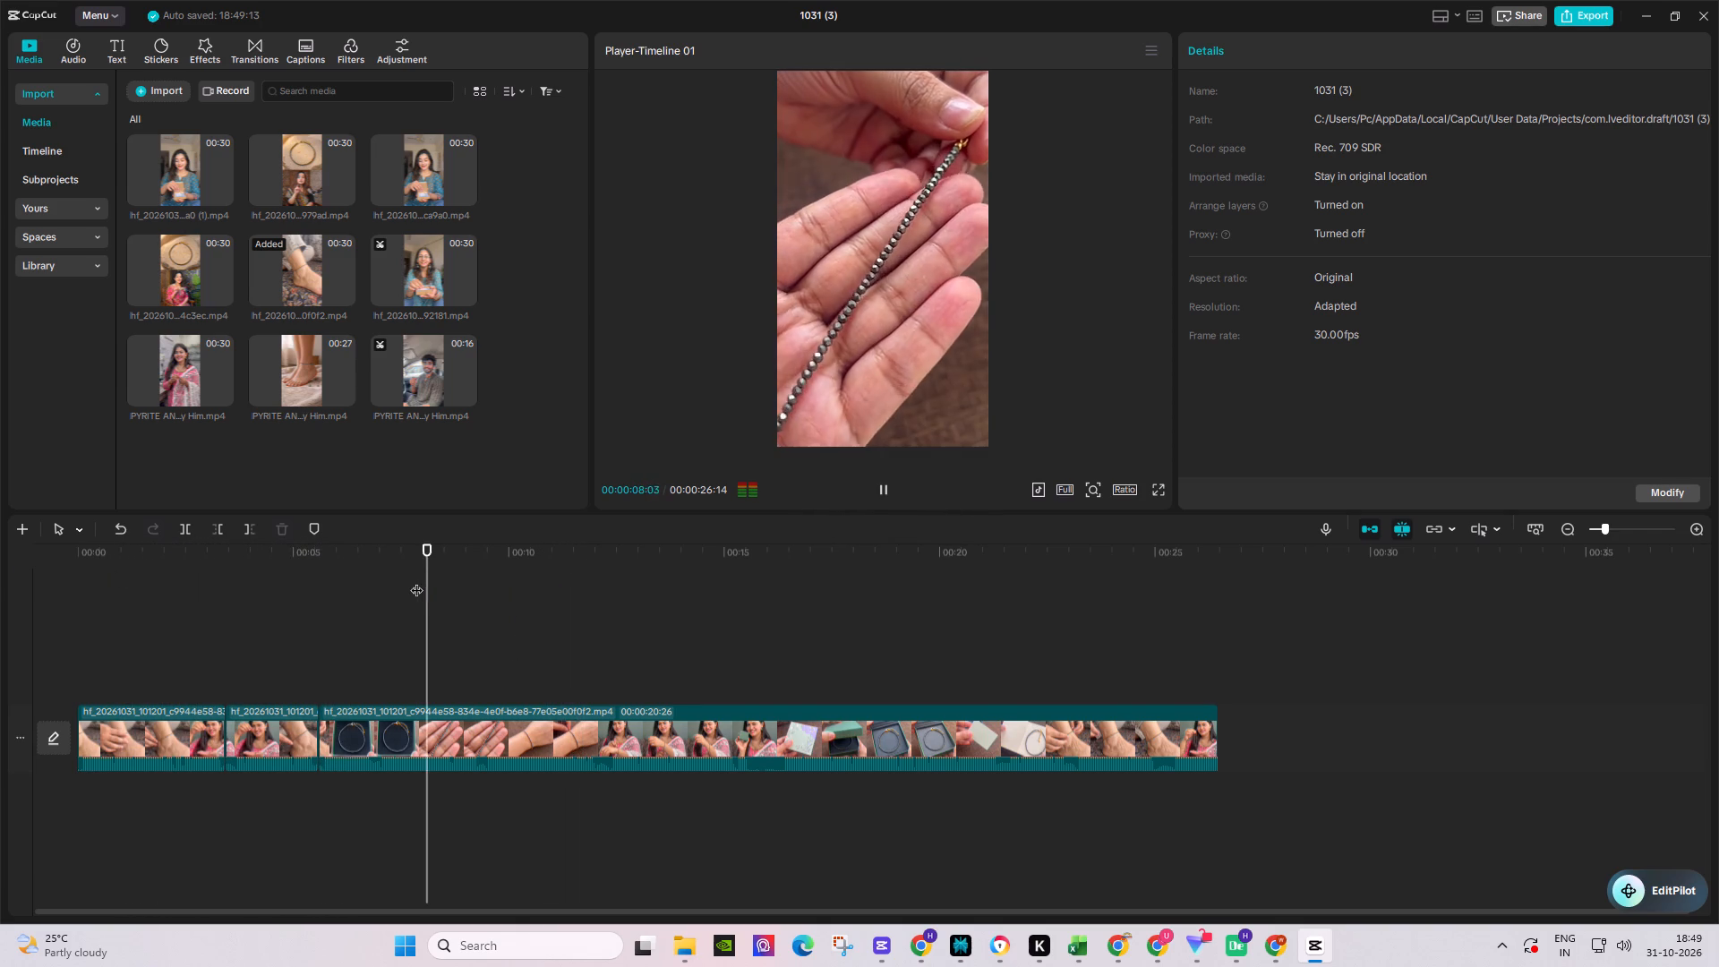
left_click(385, 577)
key("space")
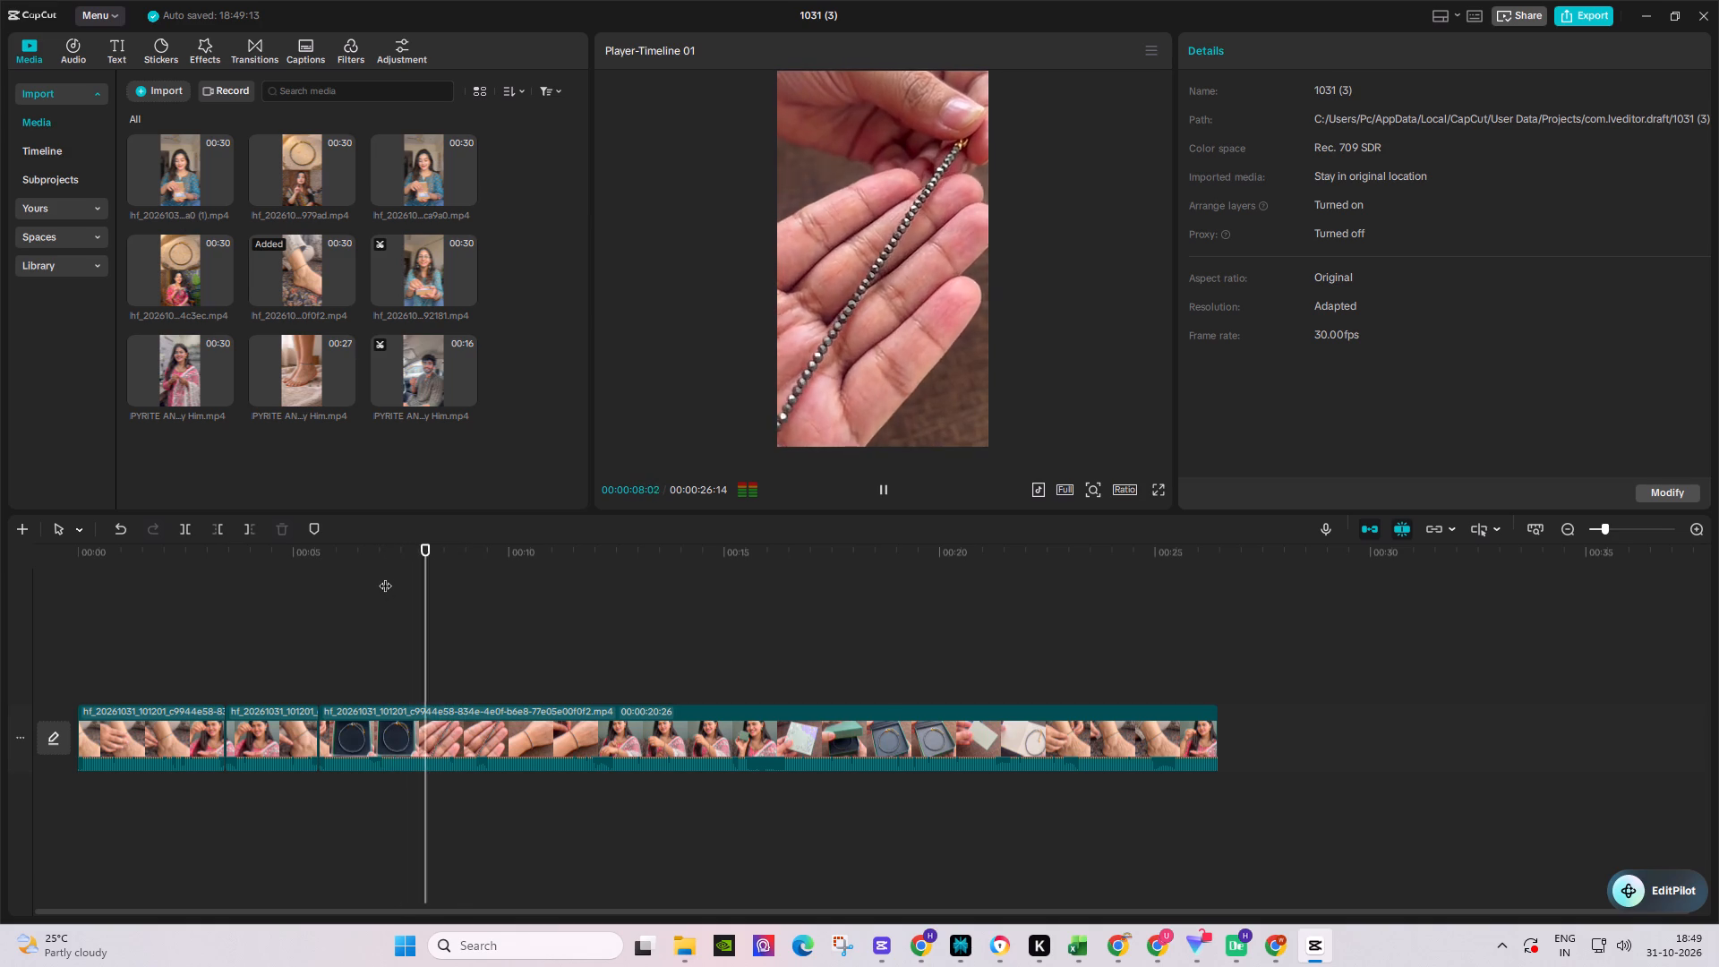
left_click(359, 576)
key("space")
key("space")
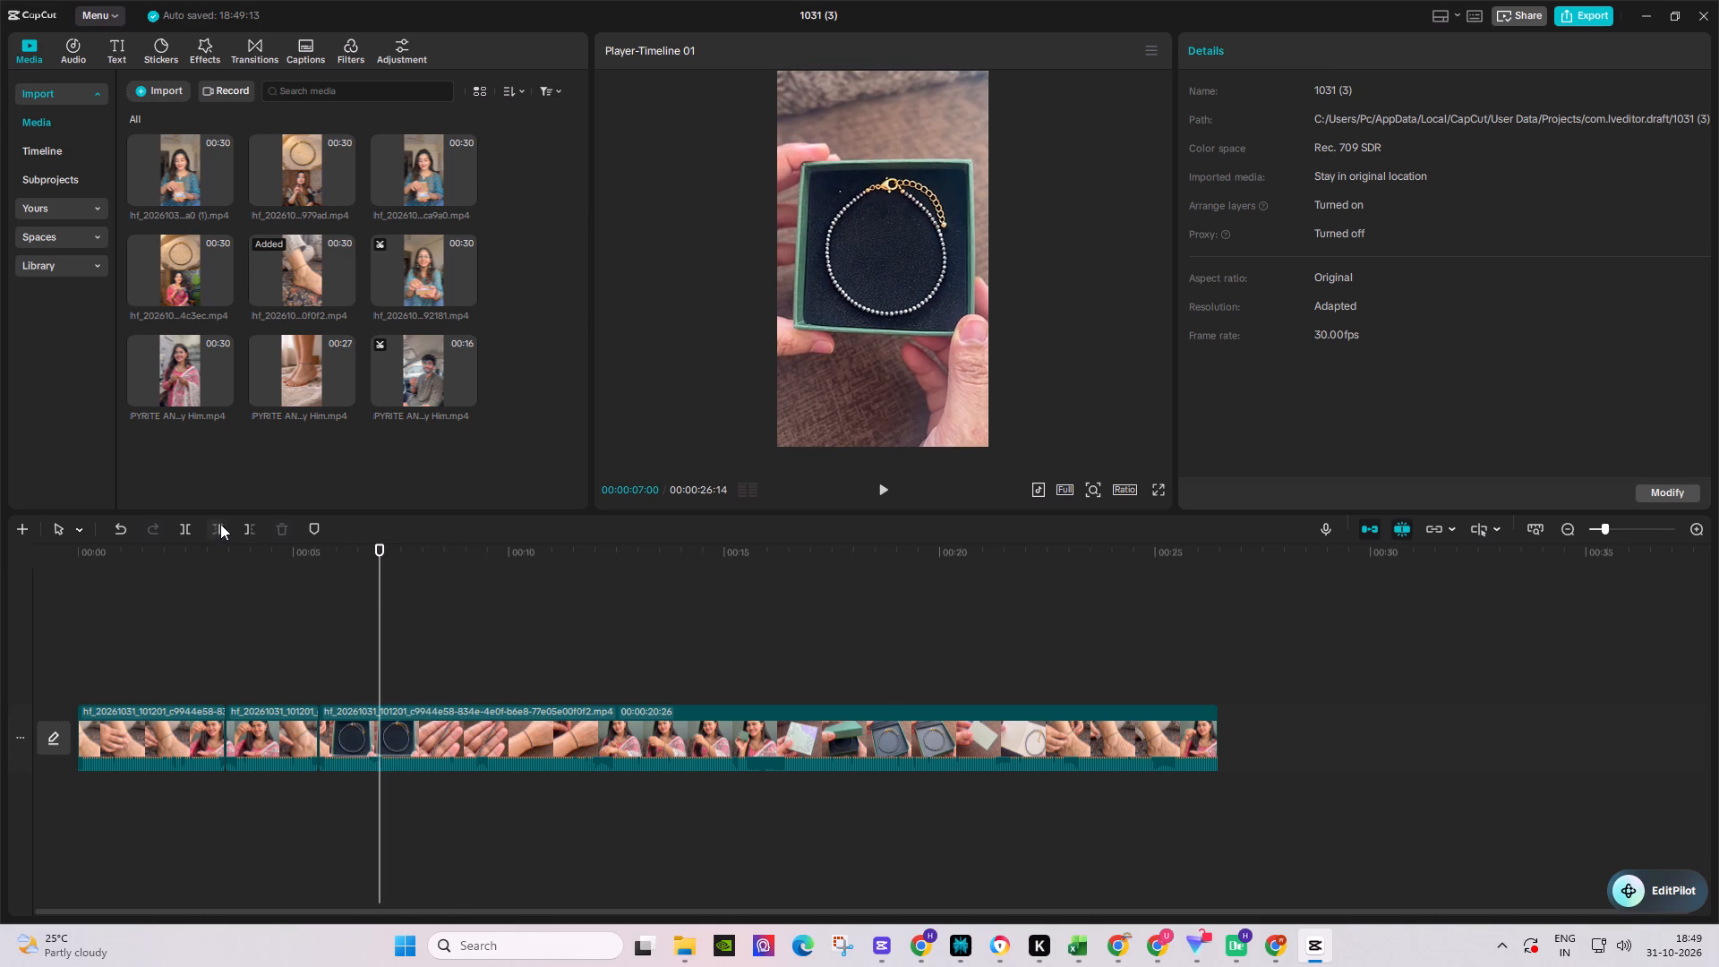
left_click(190, 527)
left_click_drag(334, 718, 1227, 717)
left_click(272, 579)
key("space")
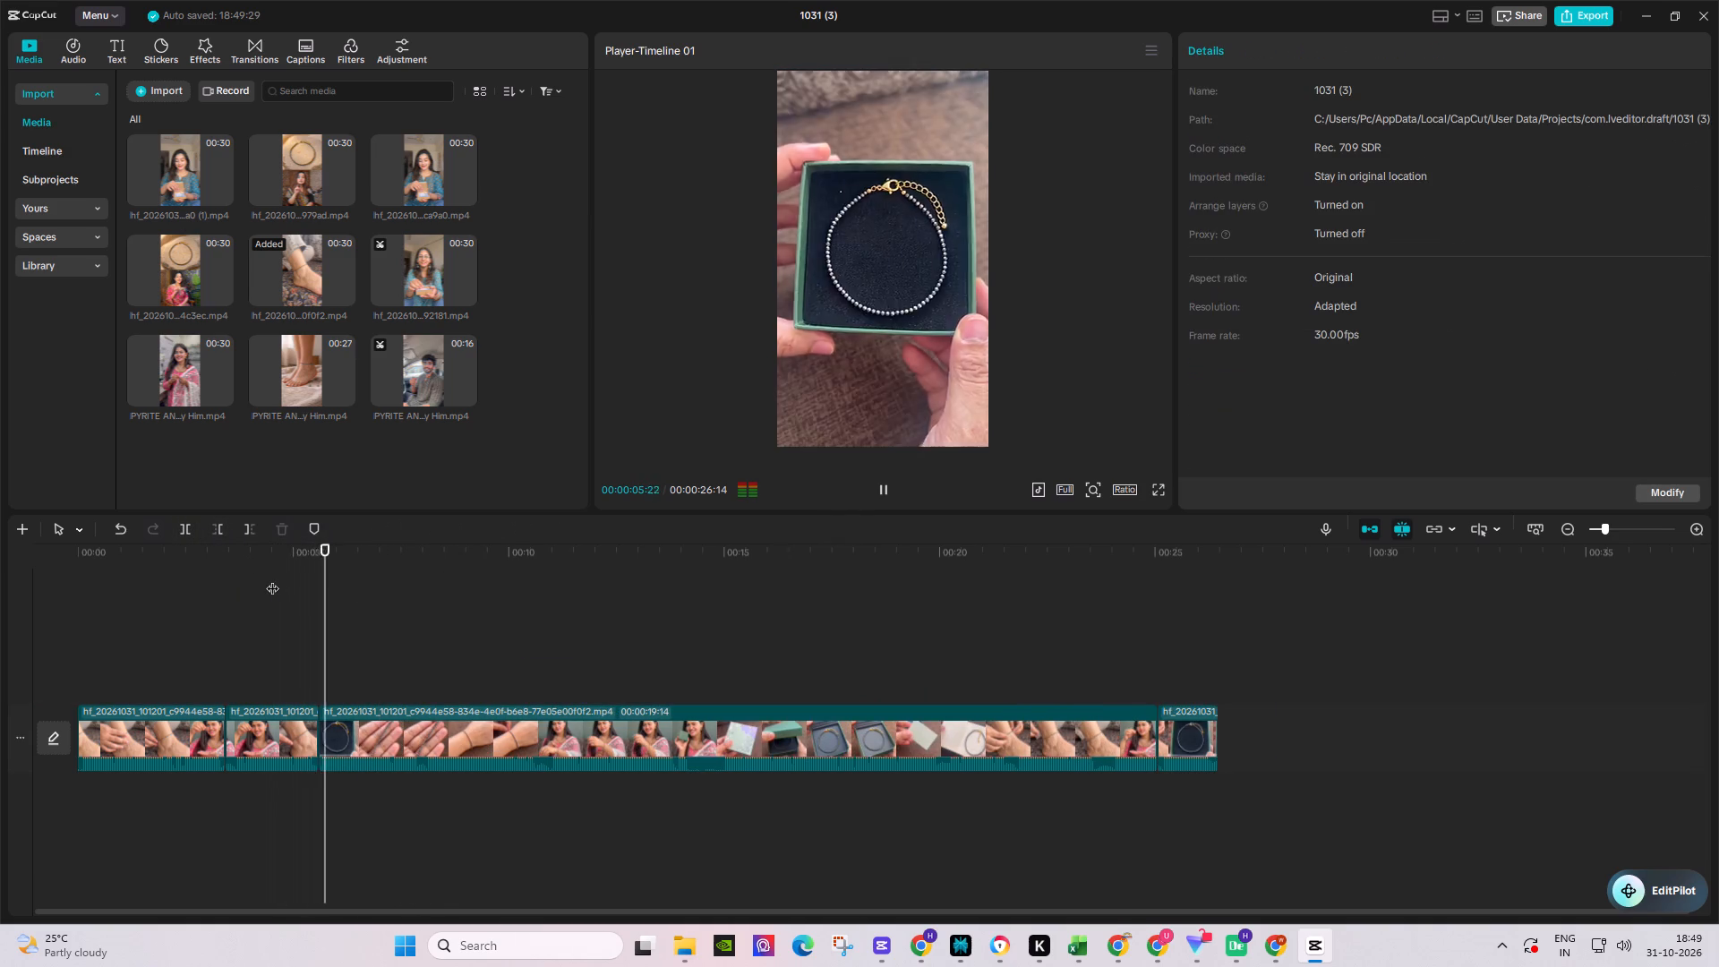
key("space")
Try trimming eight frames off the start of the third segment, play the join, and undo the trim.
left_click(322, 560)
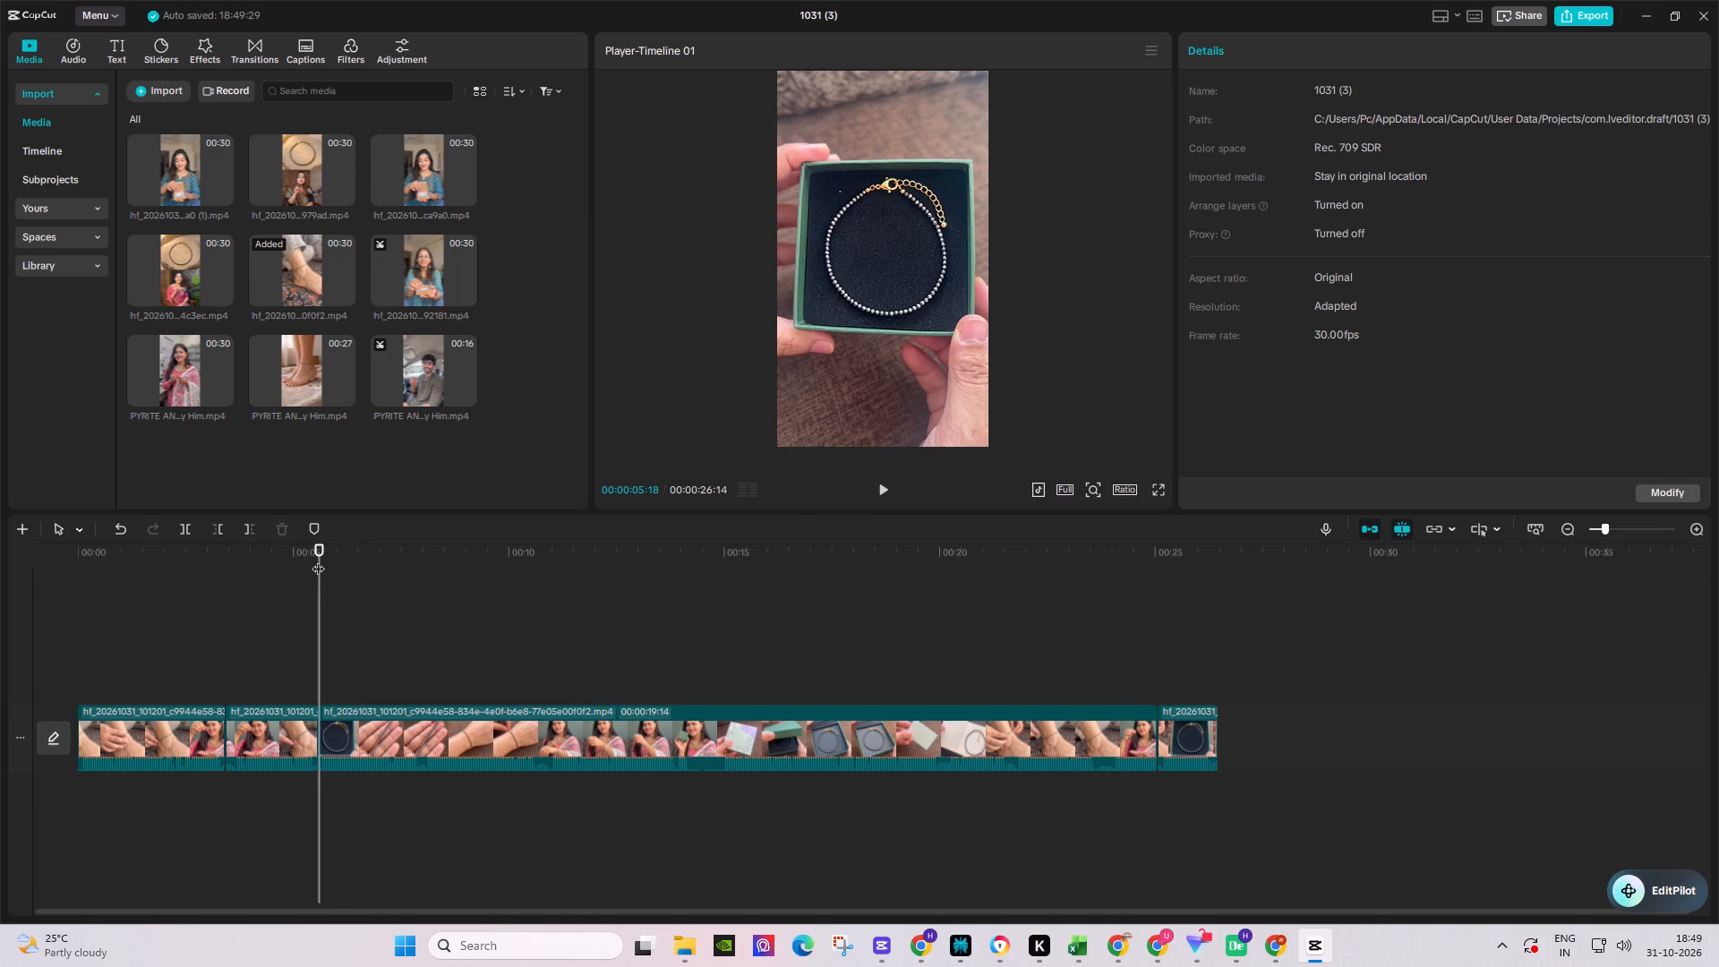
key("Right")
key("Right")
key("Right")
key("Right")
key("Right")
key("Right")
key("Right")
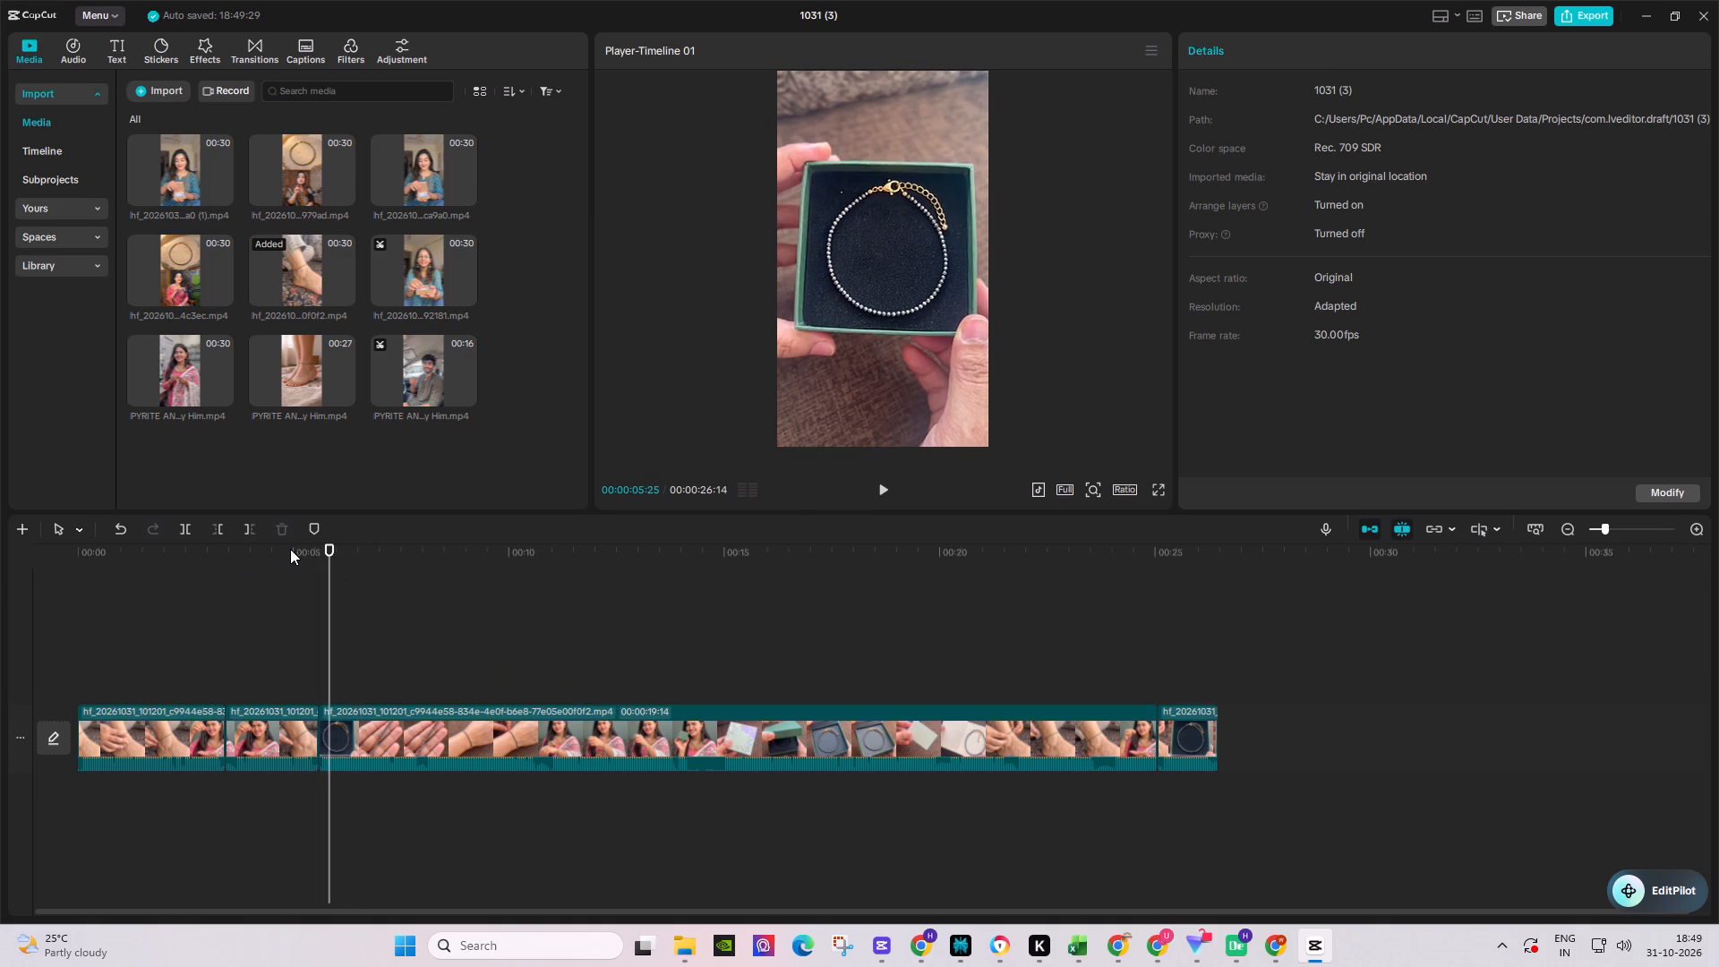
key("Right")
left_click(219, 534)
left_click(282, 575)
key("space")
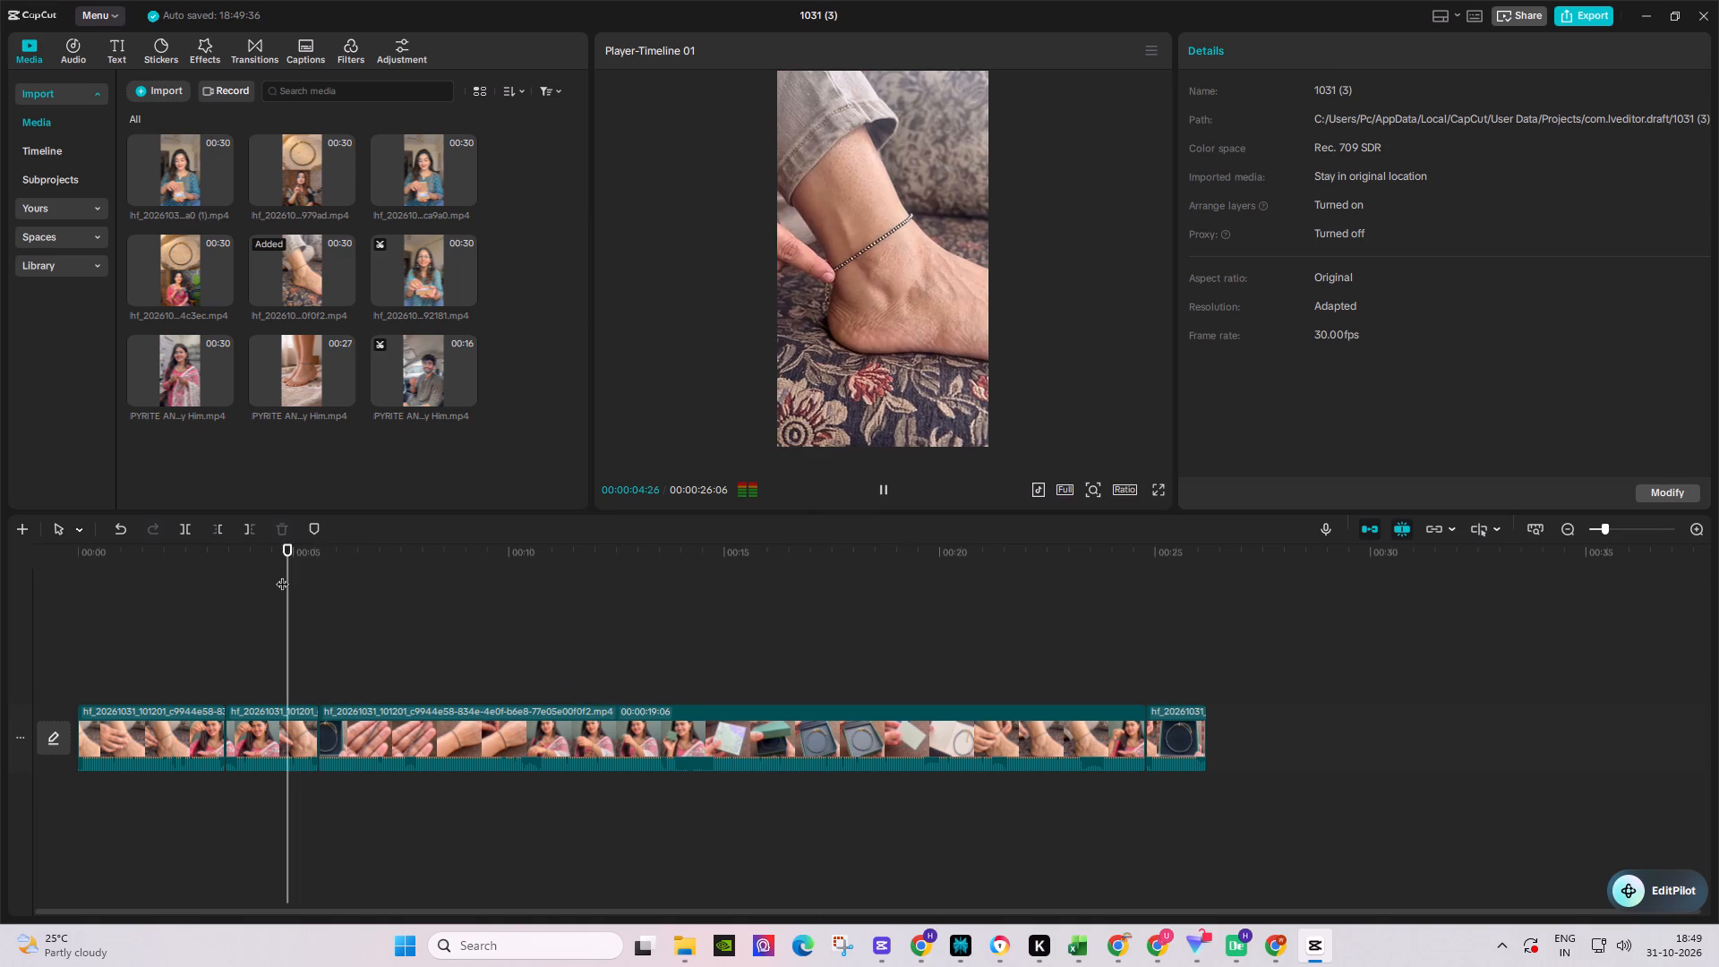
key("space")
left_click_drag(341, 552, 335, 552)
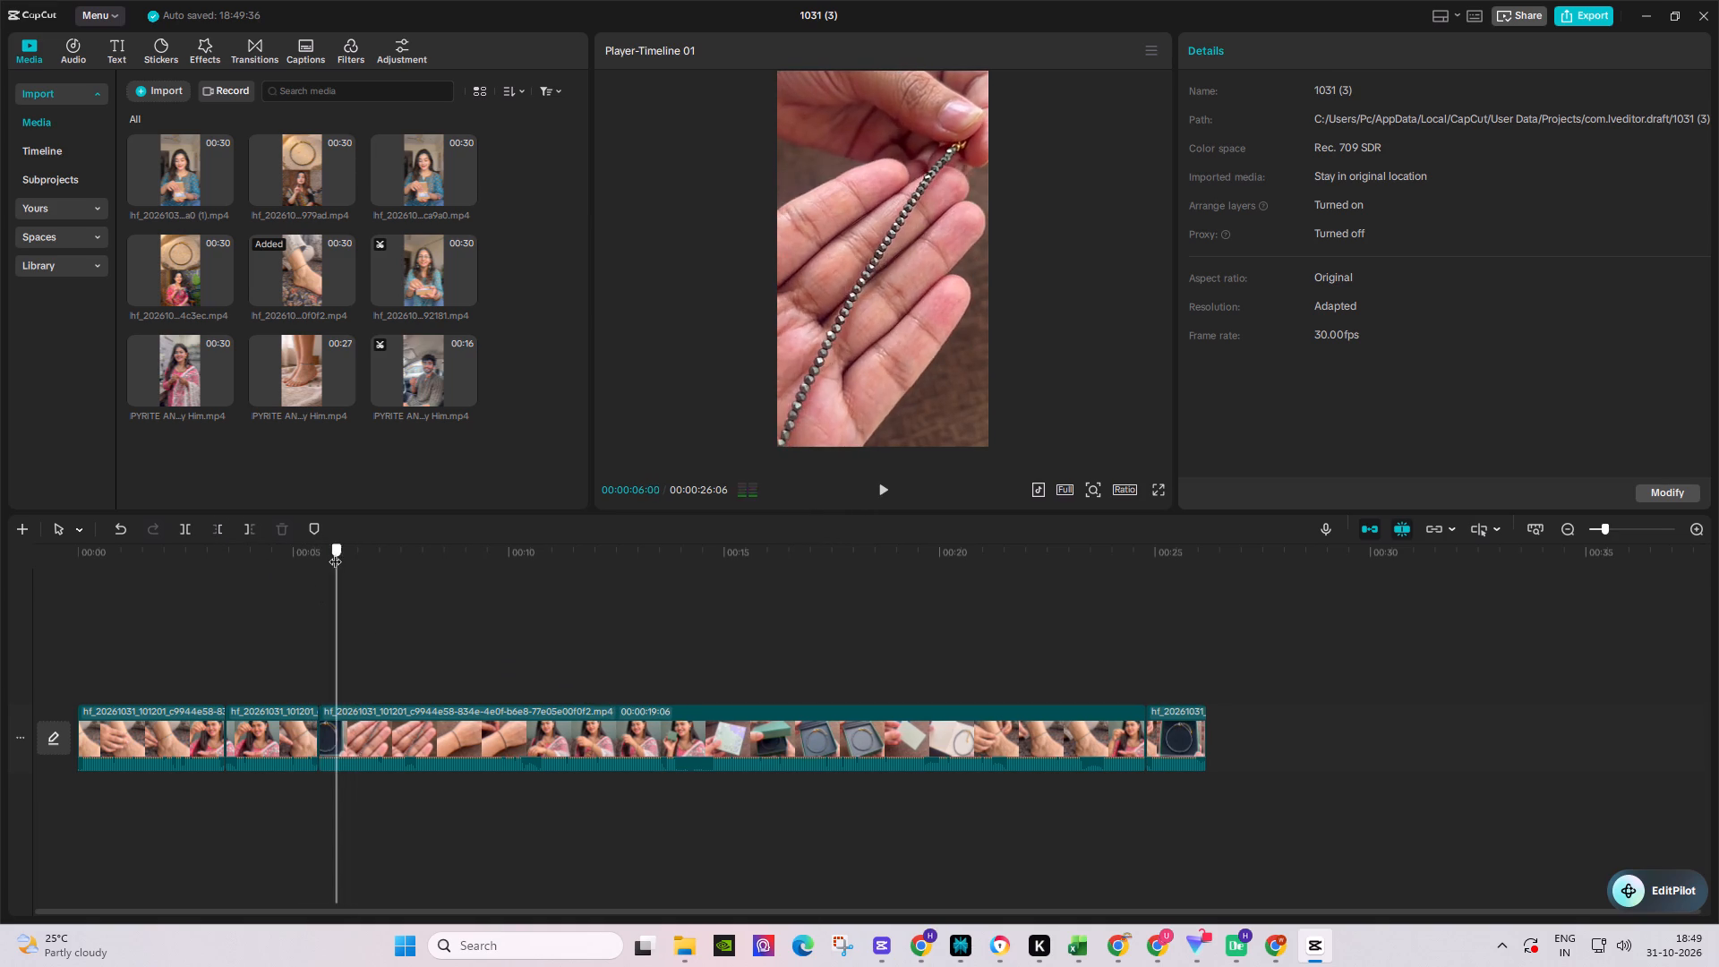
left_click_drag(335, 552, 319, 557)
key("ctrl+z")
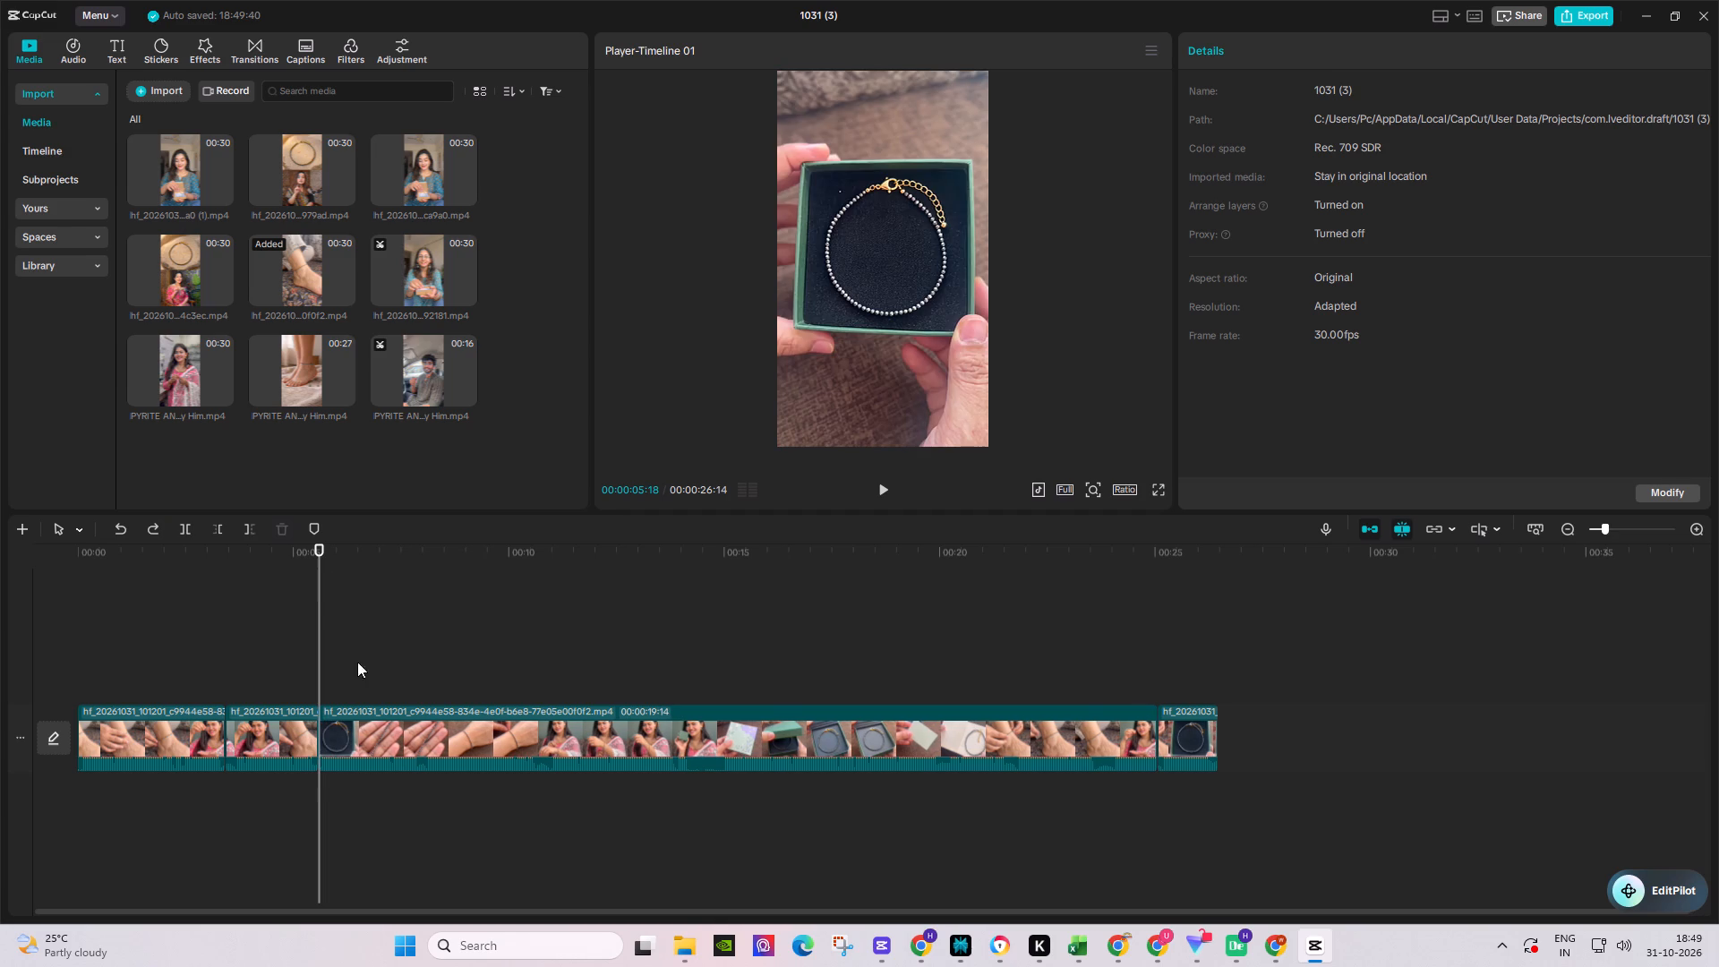
Split the third segment at 00:00:05:25 and extract the audio of the short opening piece.
key("space")
key("space")
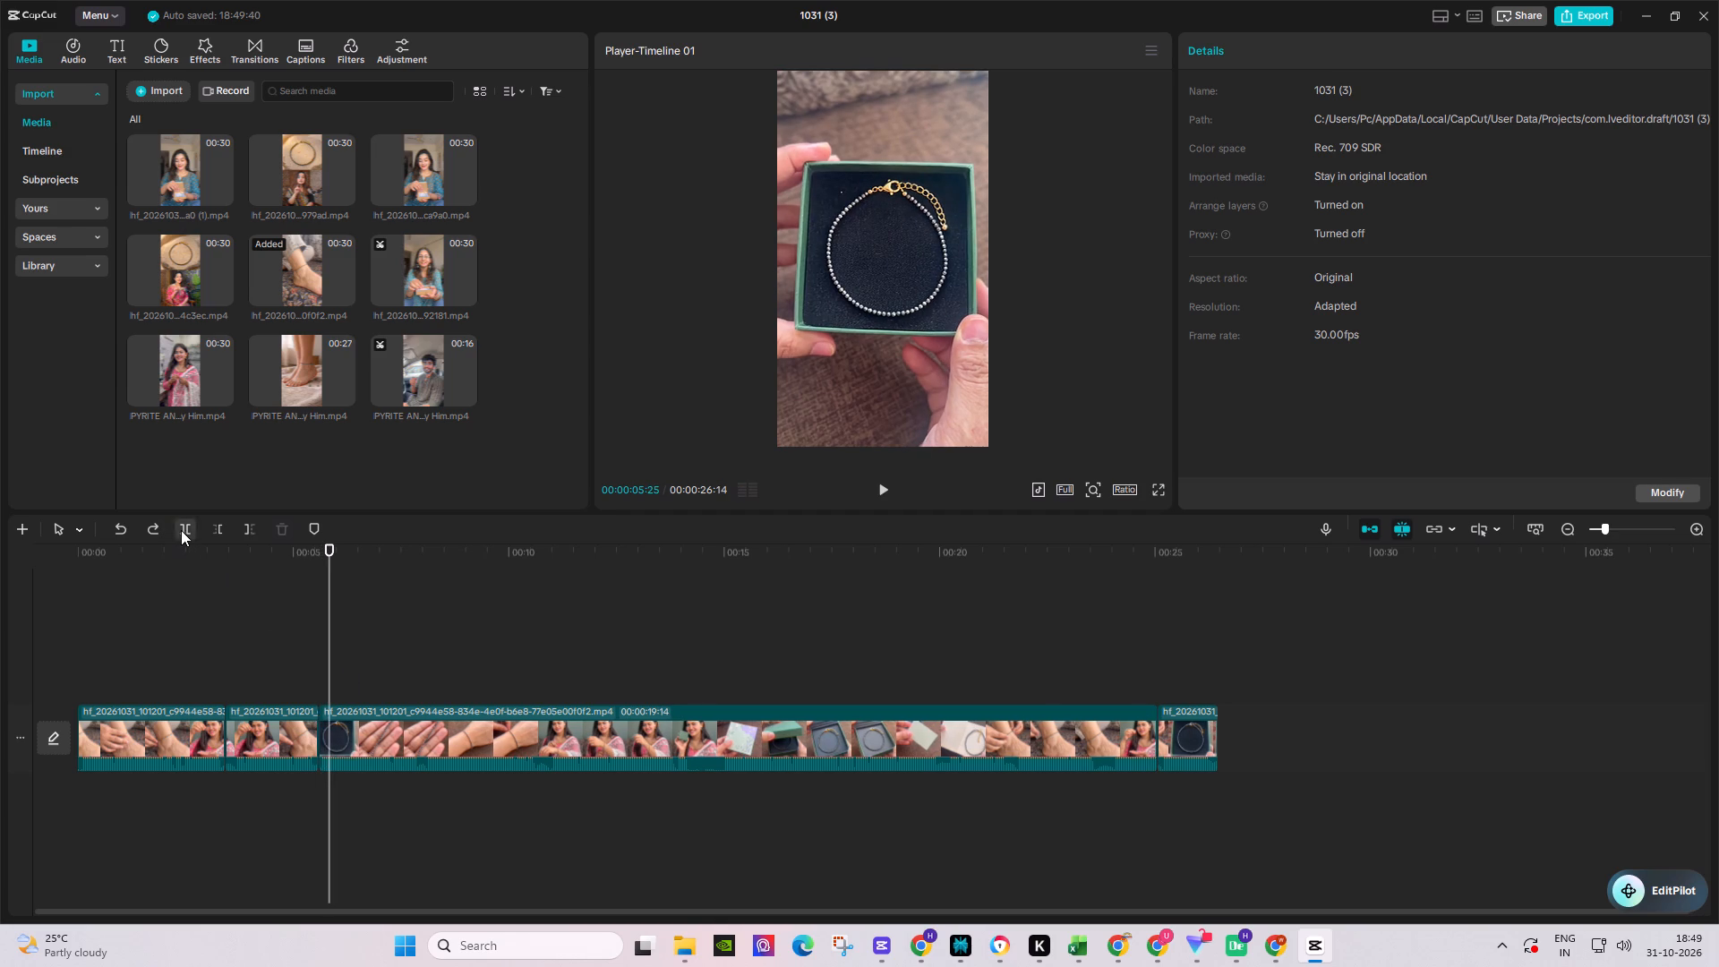
left_click(182, 530)
left_click(321, 740)
right_click(321, 740)
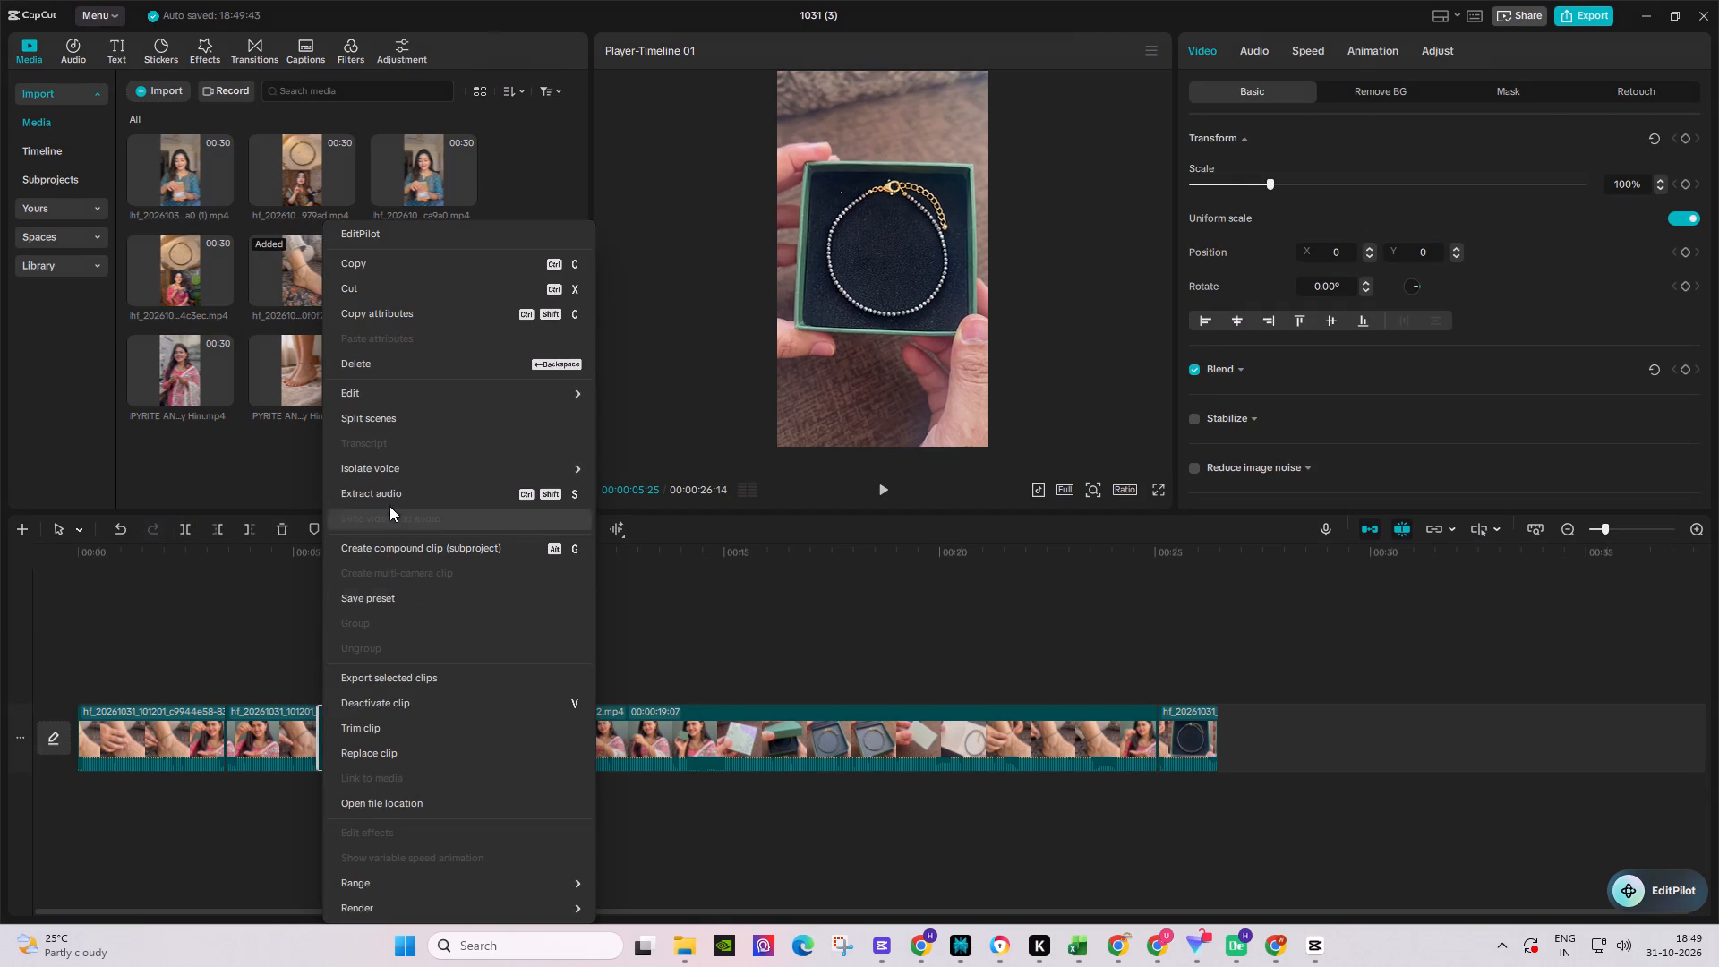
left_click(389, 498)
Delete the short piece's video and extend the preceding segment over its extracted audio, playing the join.
right_click(323, 735)
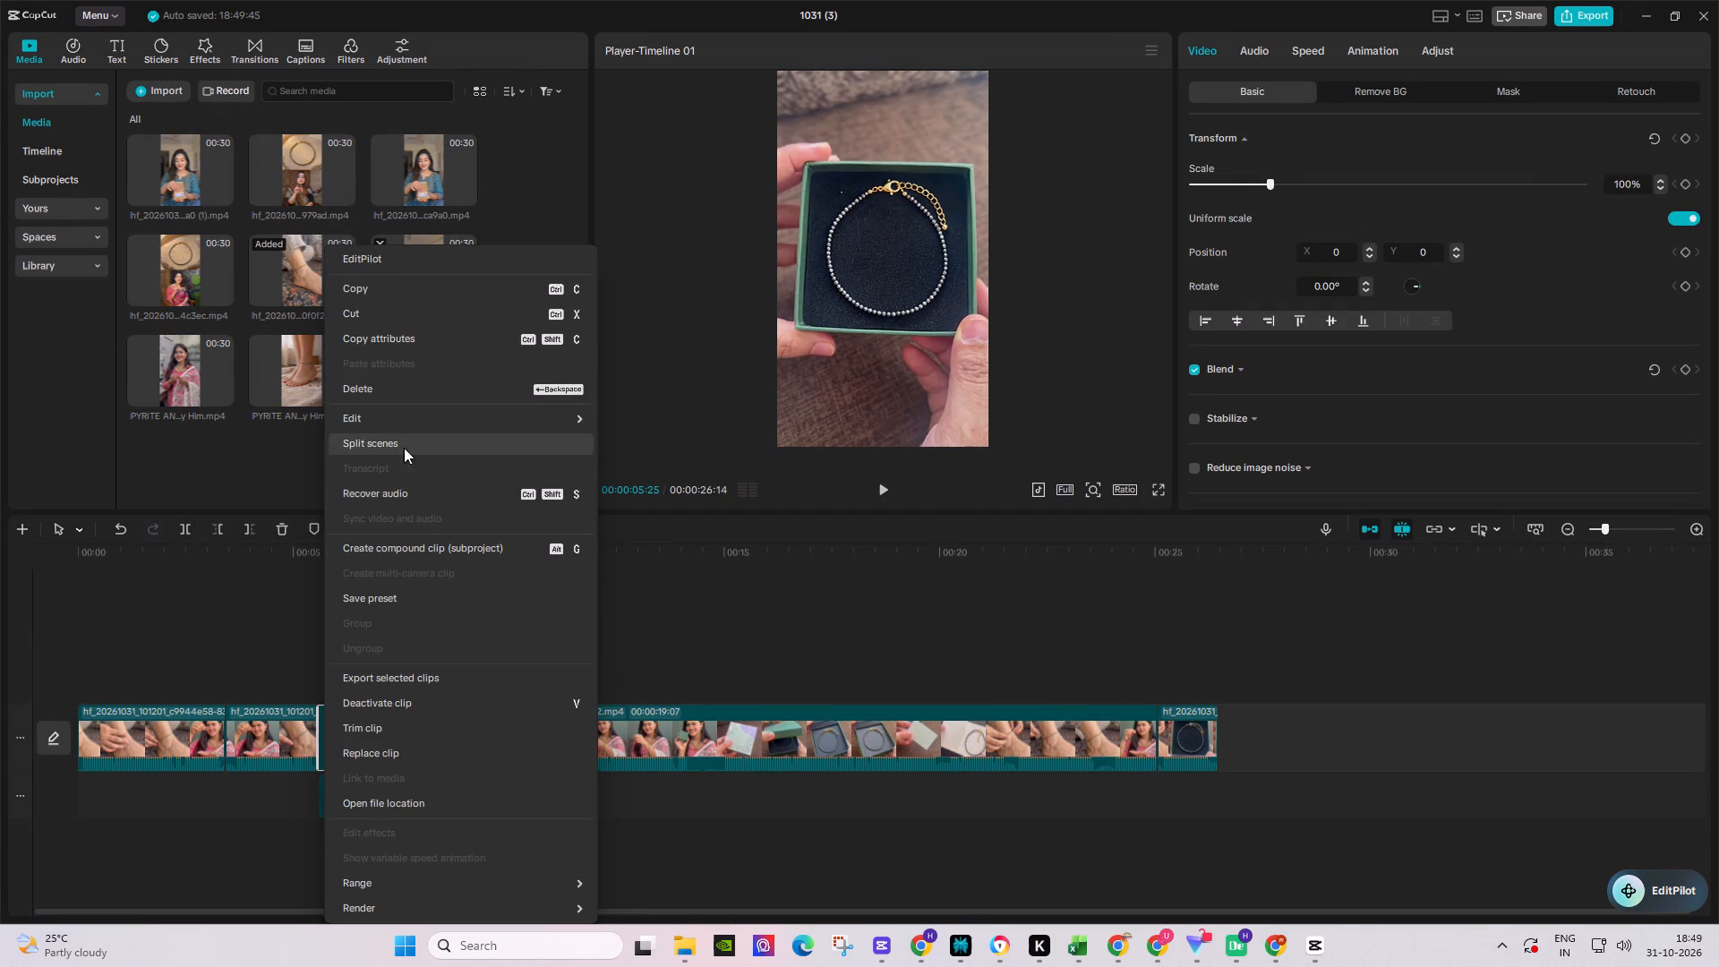
left_click(395, 399)
left_click(310, 726)
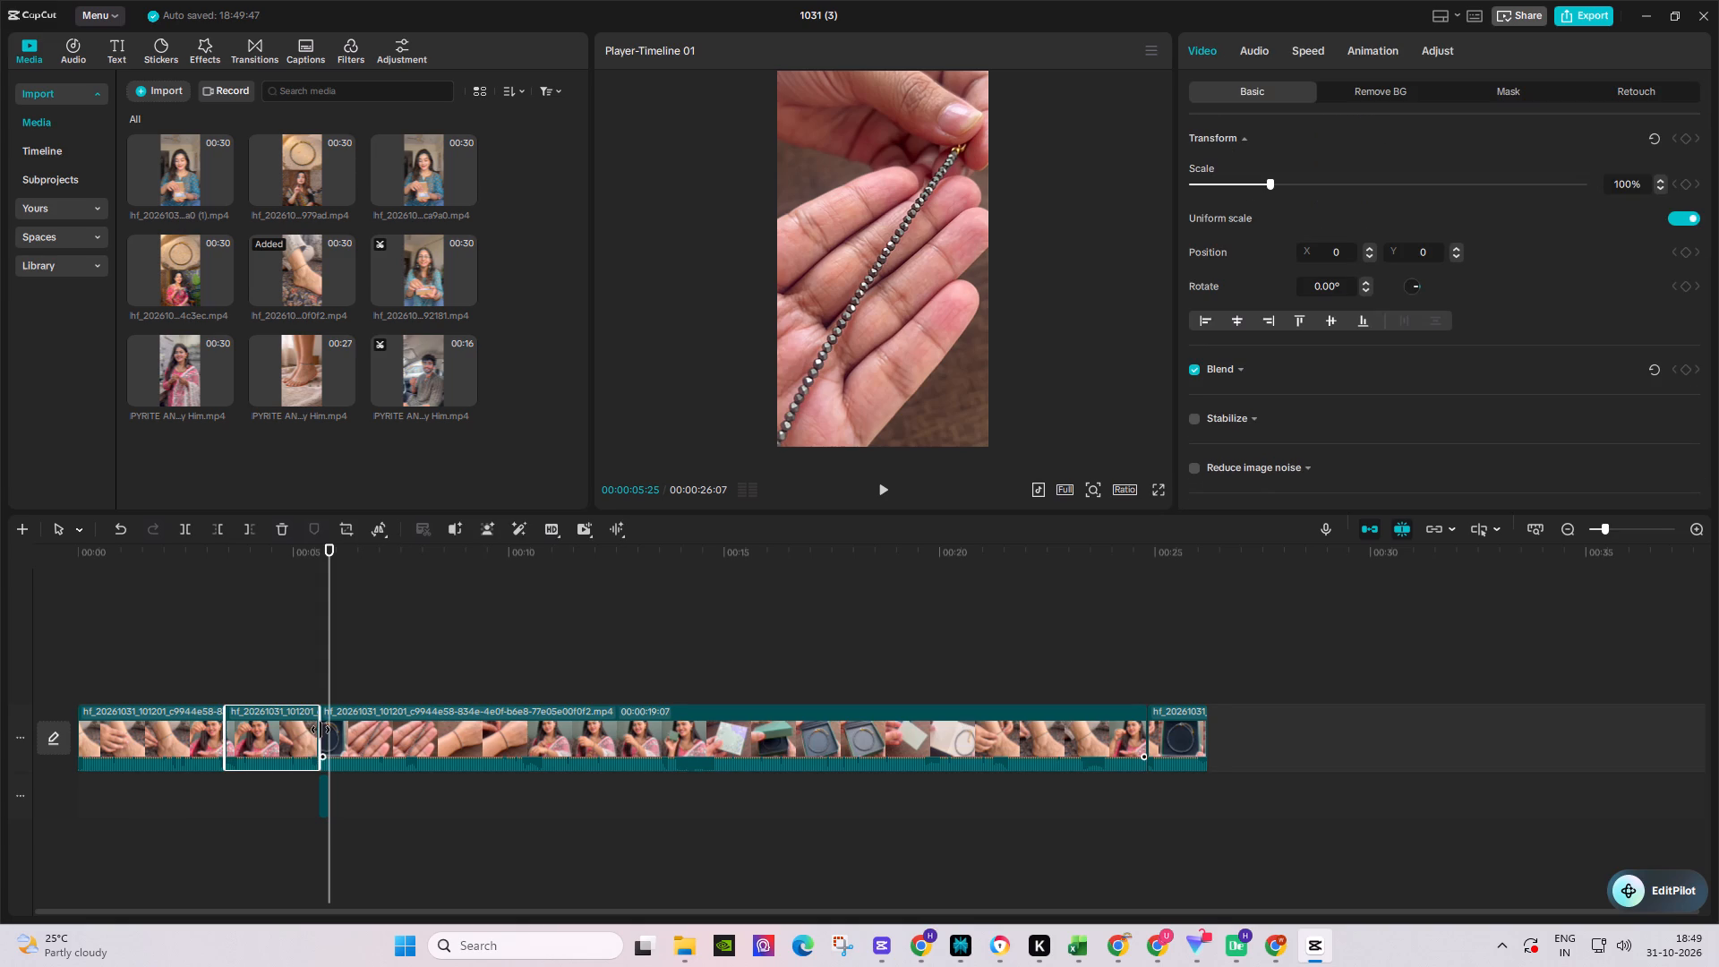
left_click(321, 730)
left_click(305, 573)
key("space")
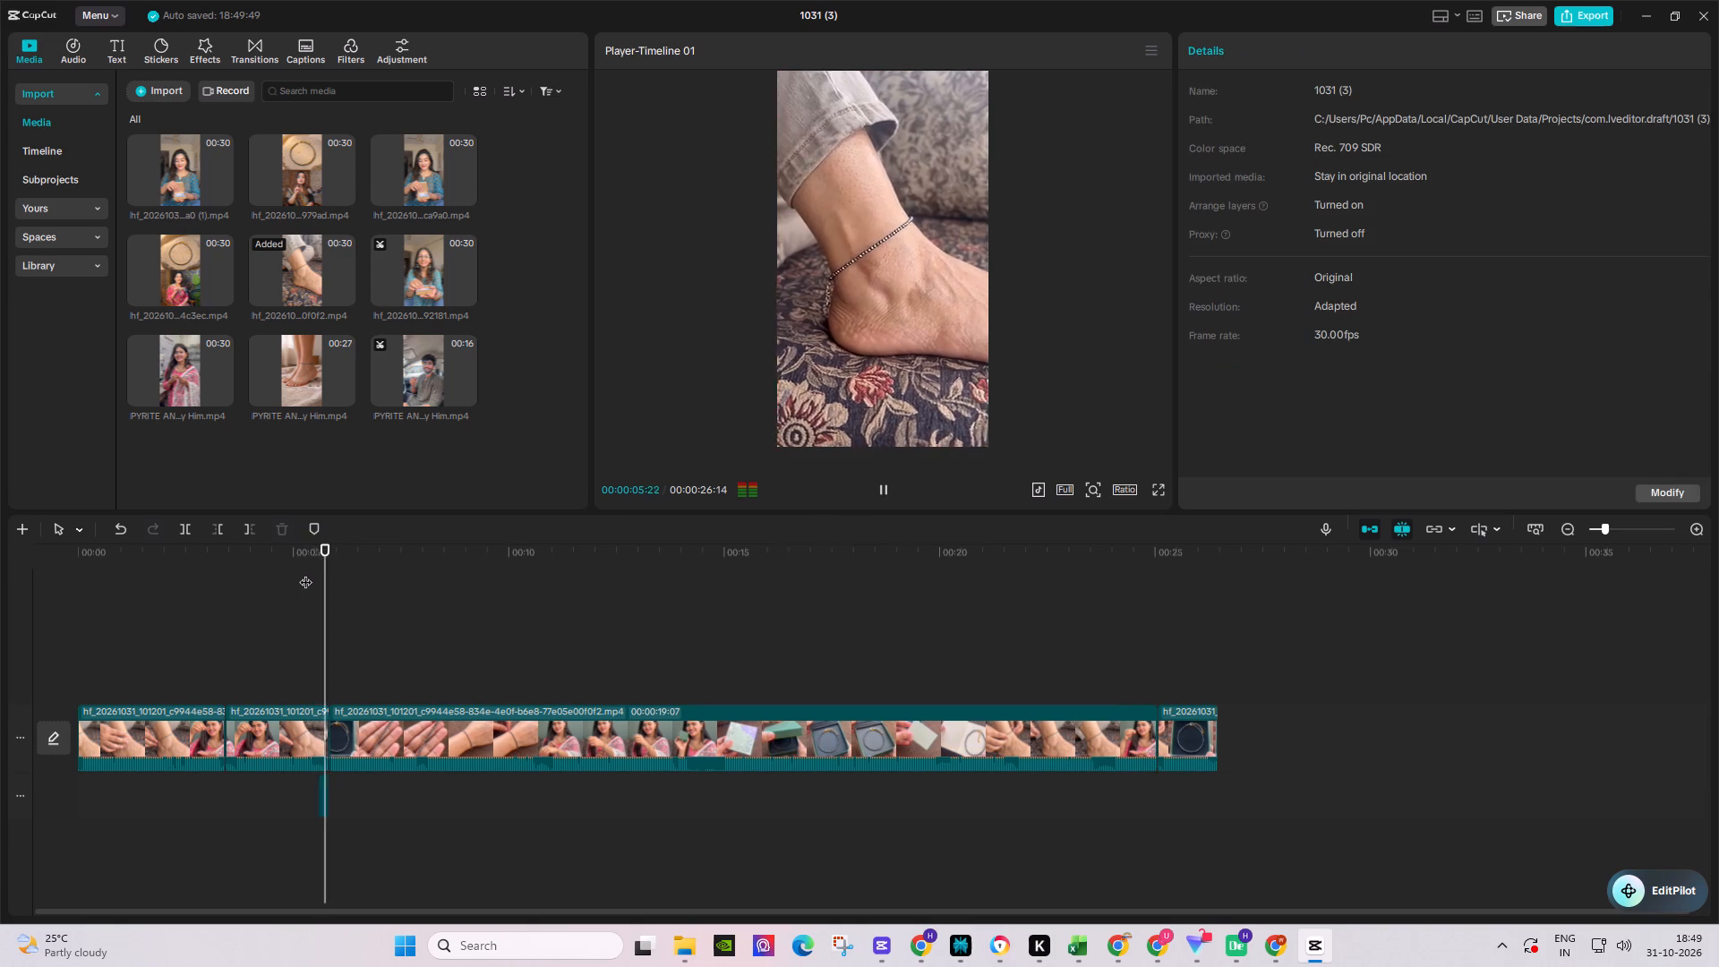
Split the second segment at 00:00:05:16, lower the volume of its short tail above the extracted audio, and play the join.
left_click(305, 573)
key("space")
key("space")
left_click(184, 533)
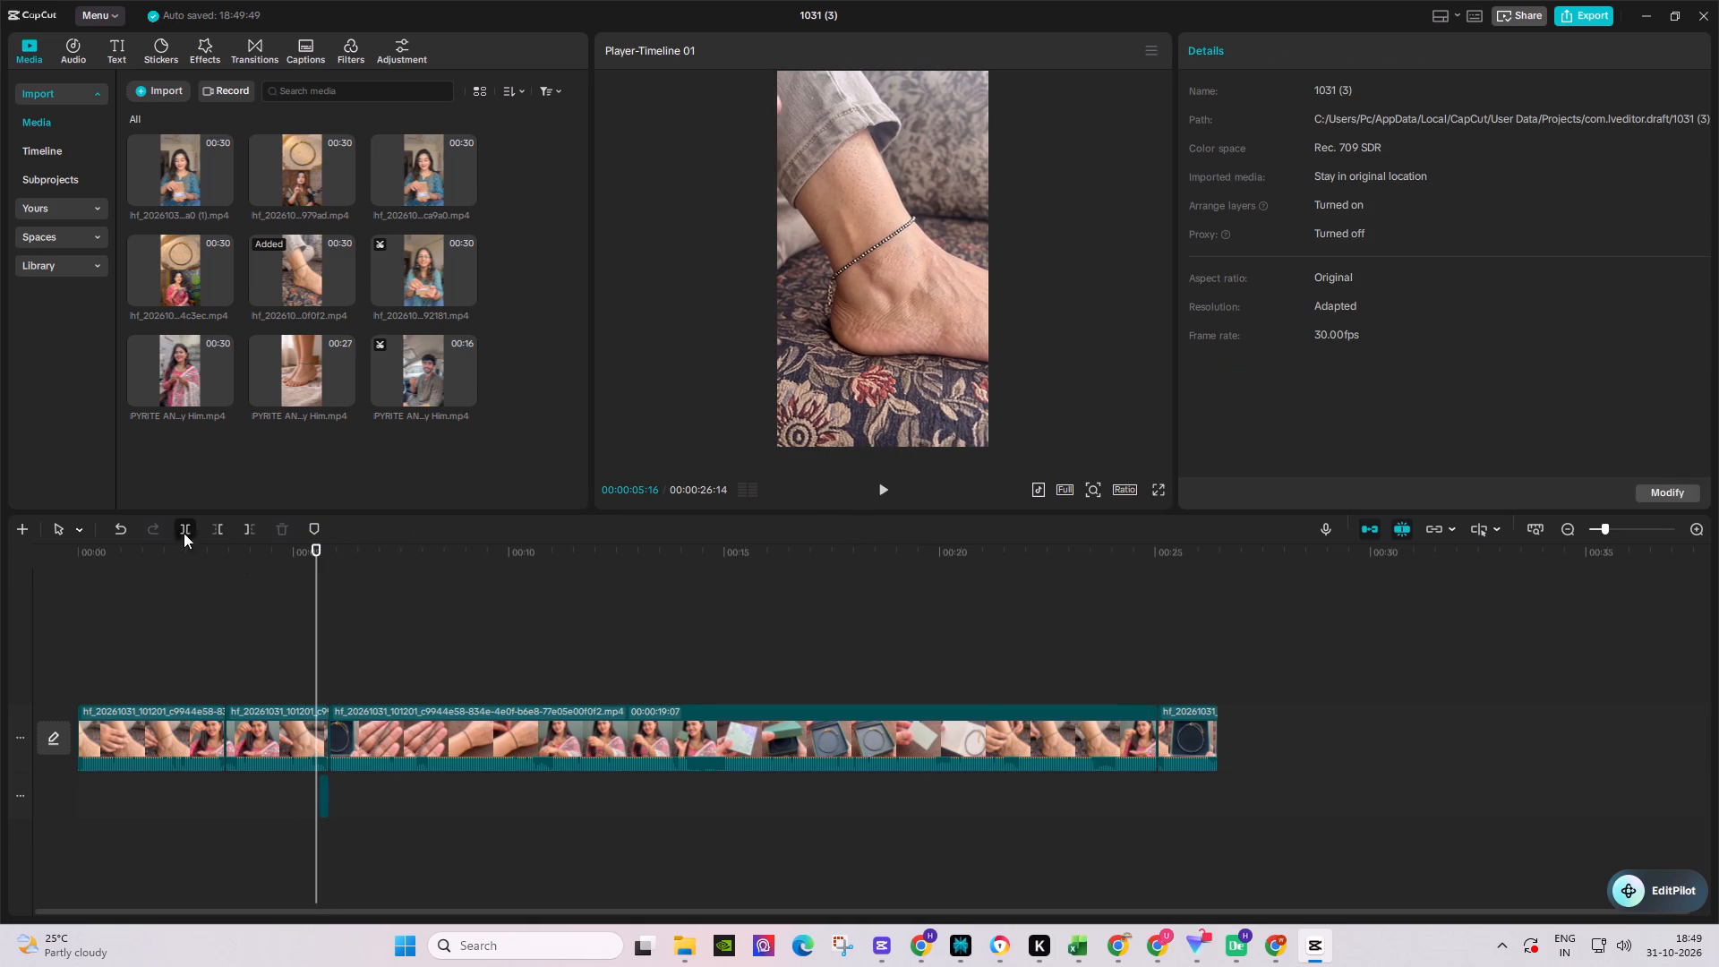
double_click(1696, 527)
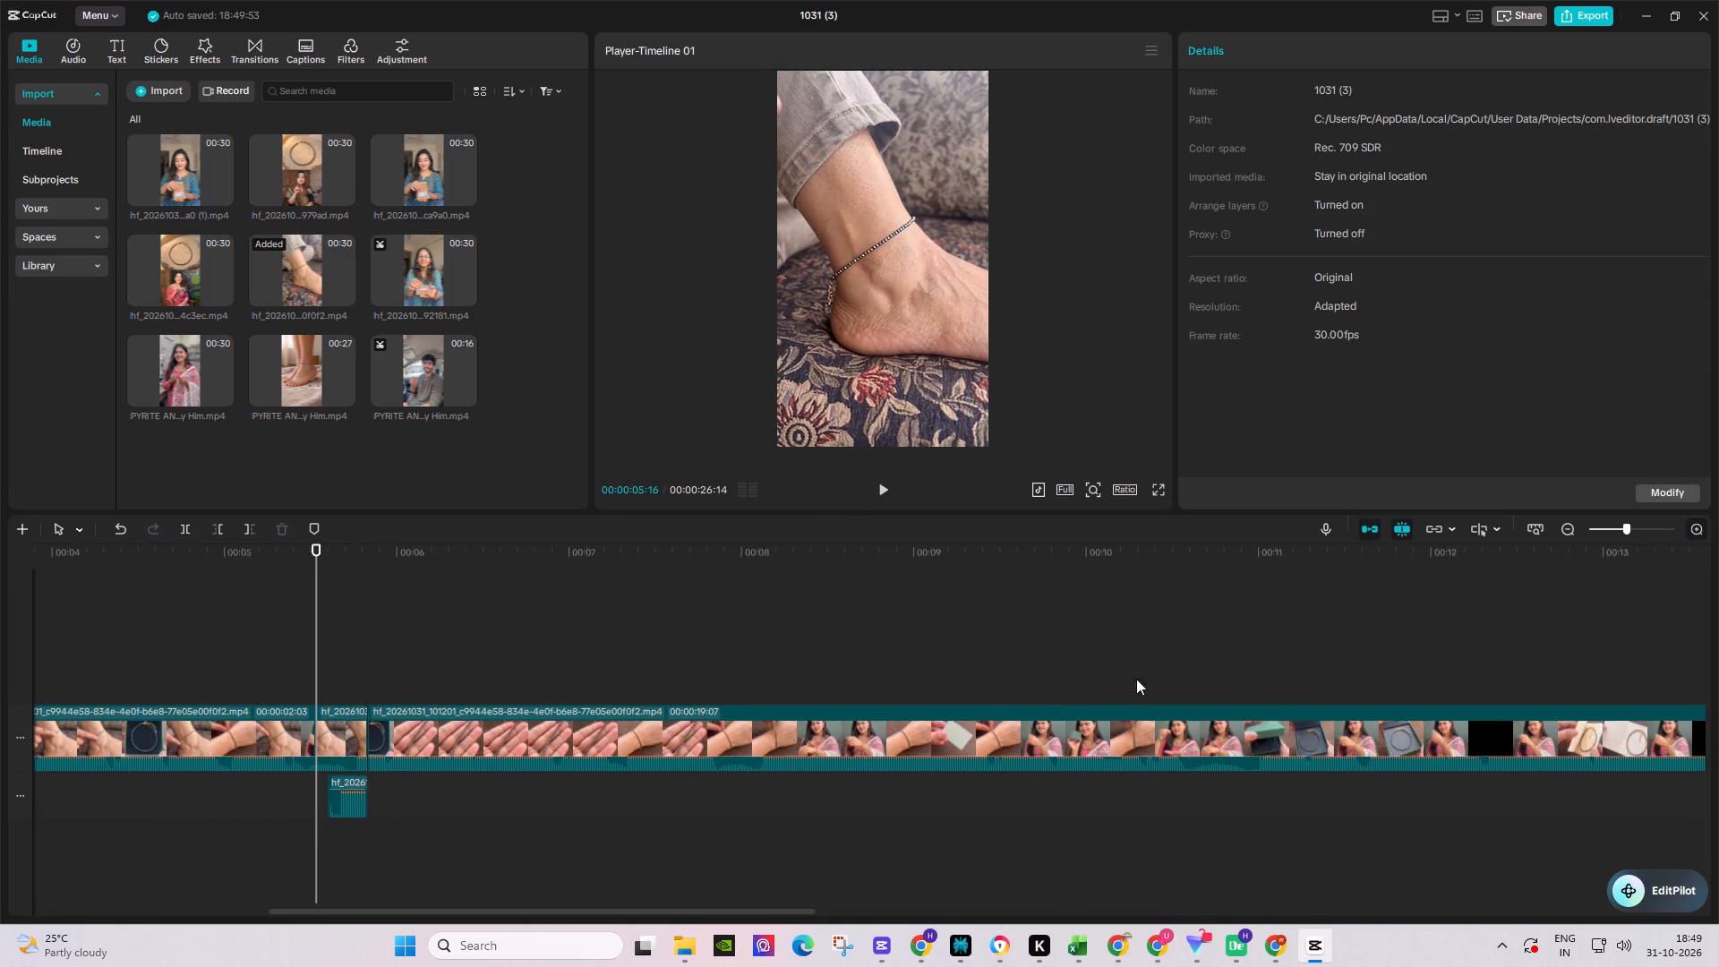
left_click_drag(340, 757, 339, 780)
left_click(272, 595)
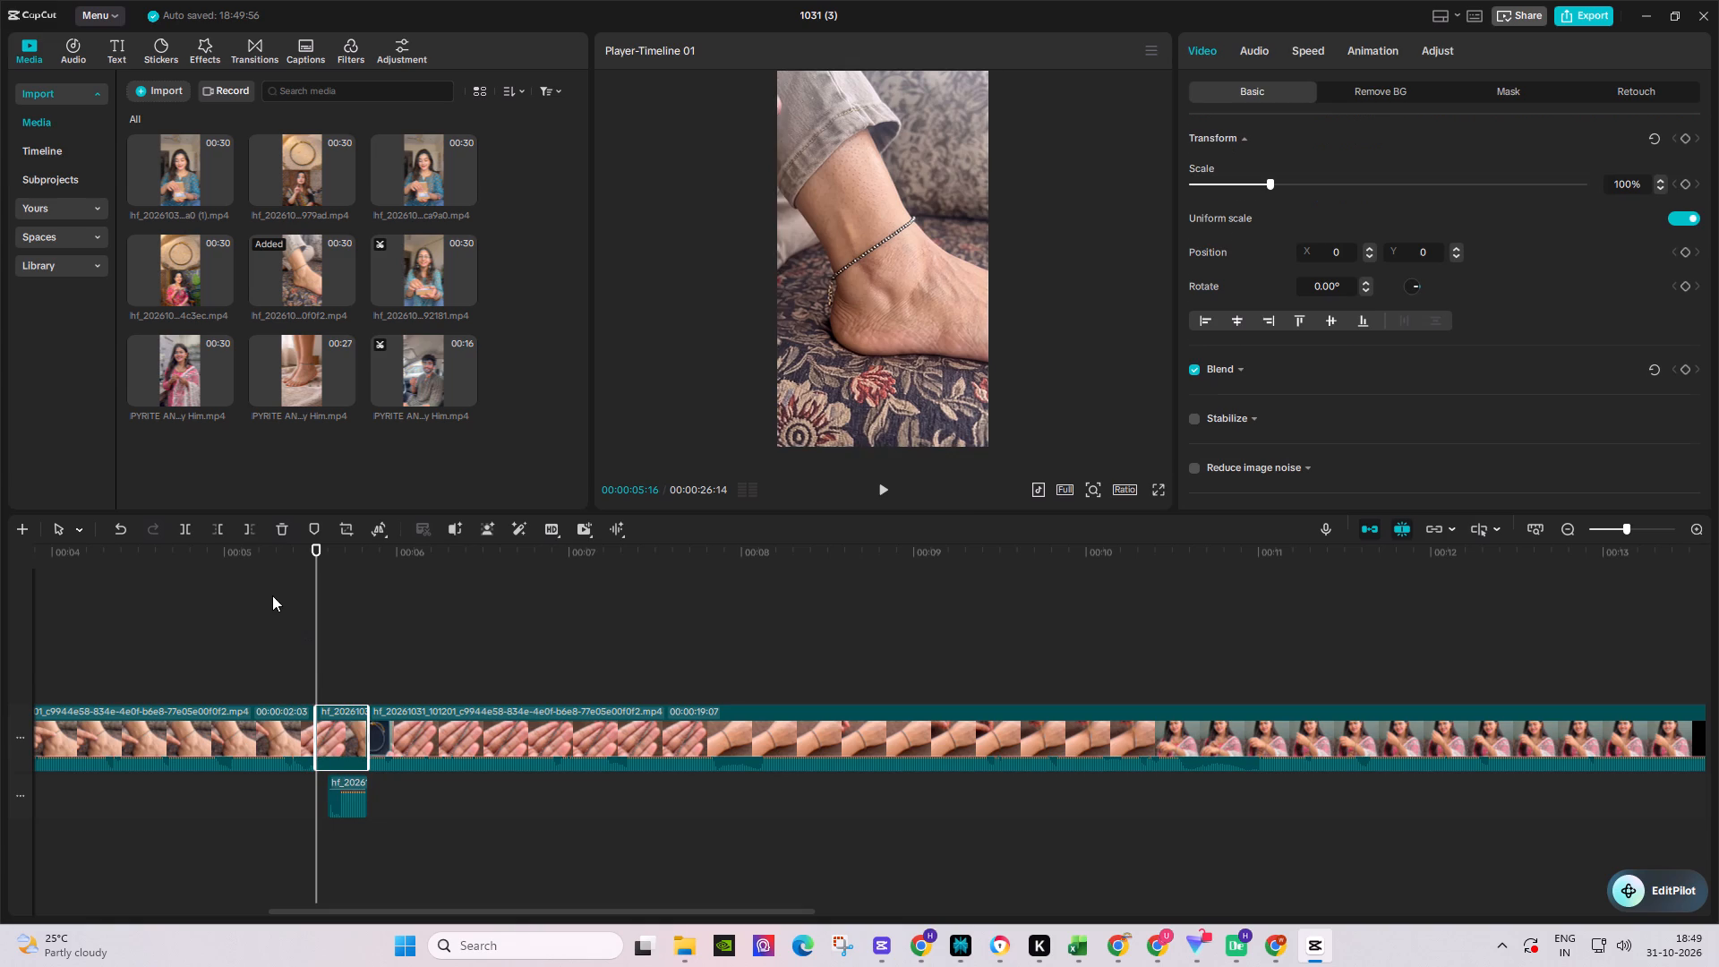
key("space")
left_click(271, 595)
key("space")
key("space")
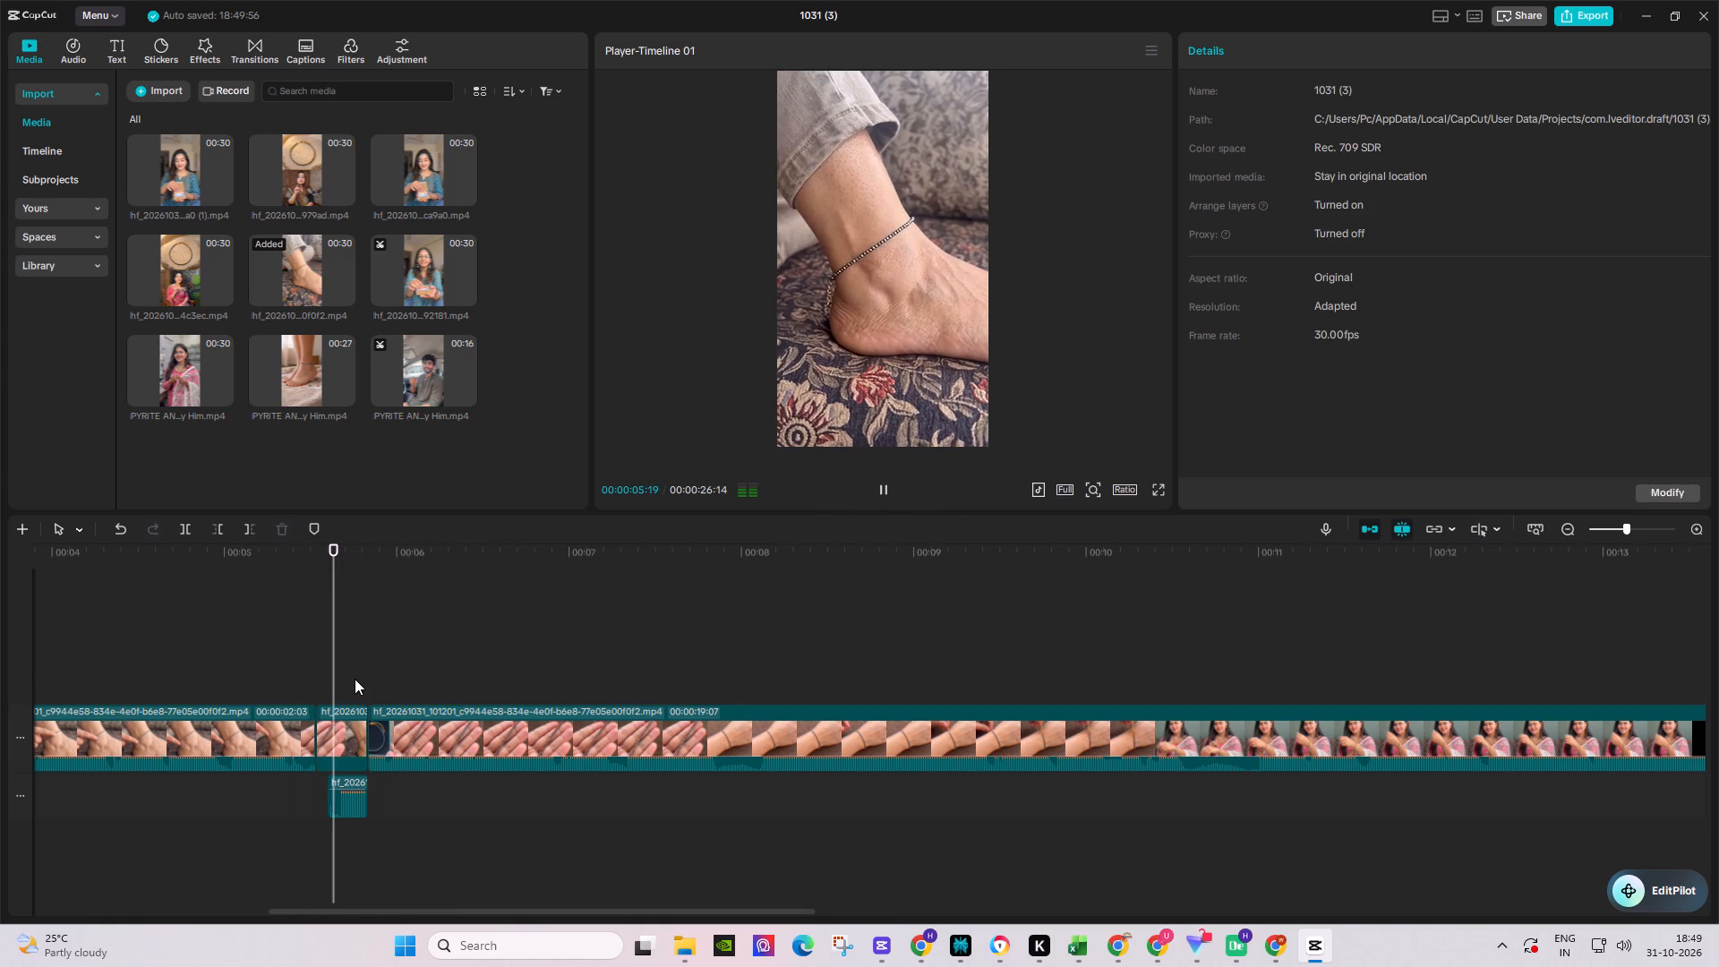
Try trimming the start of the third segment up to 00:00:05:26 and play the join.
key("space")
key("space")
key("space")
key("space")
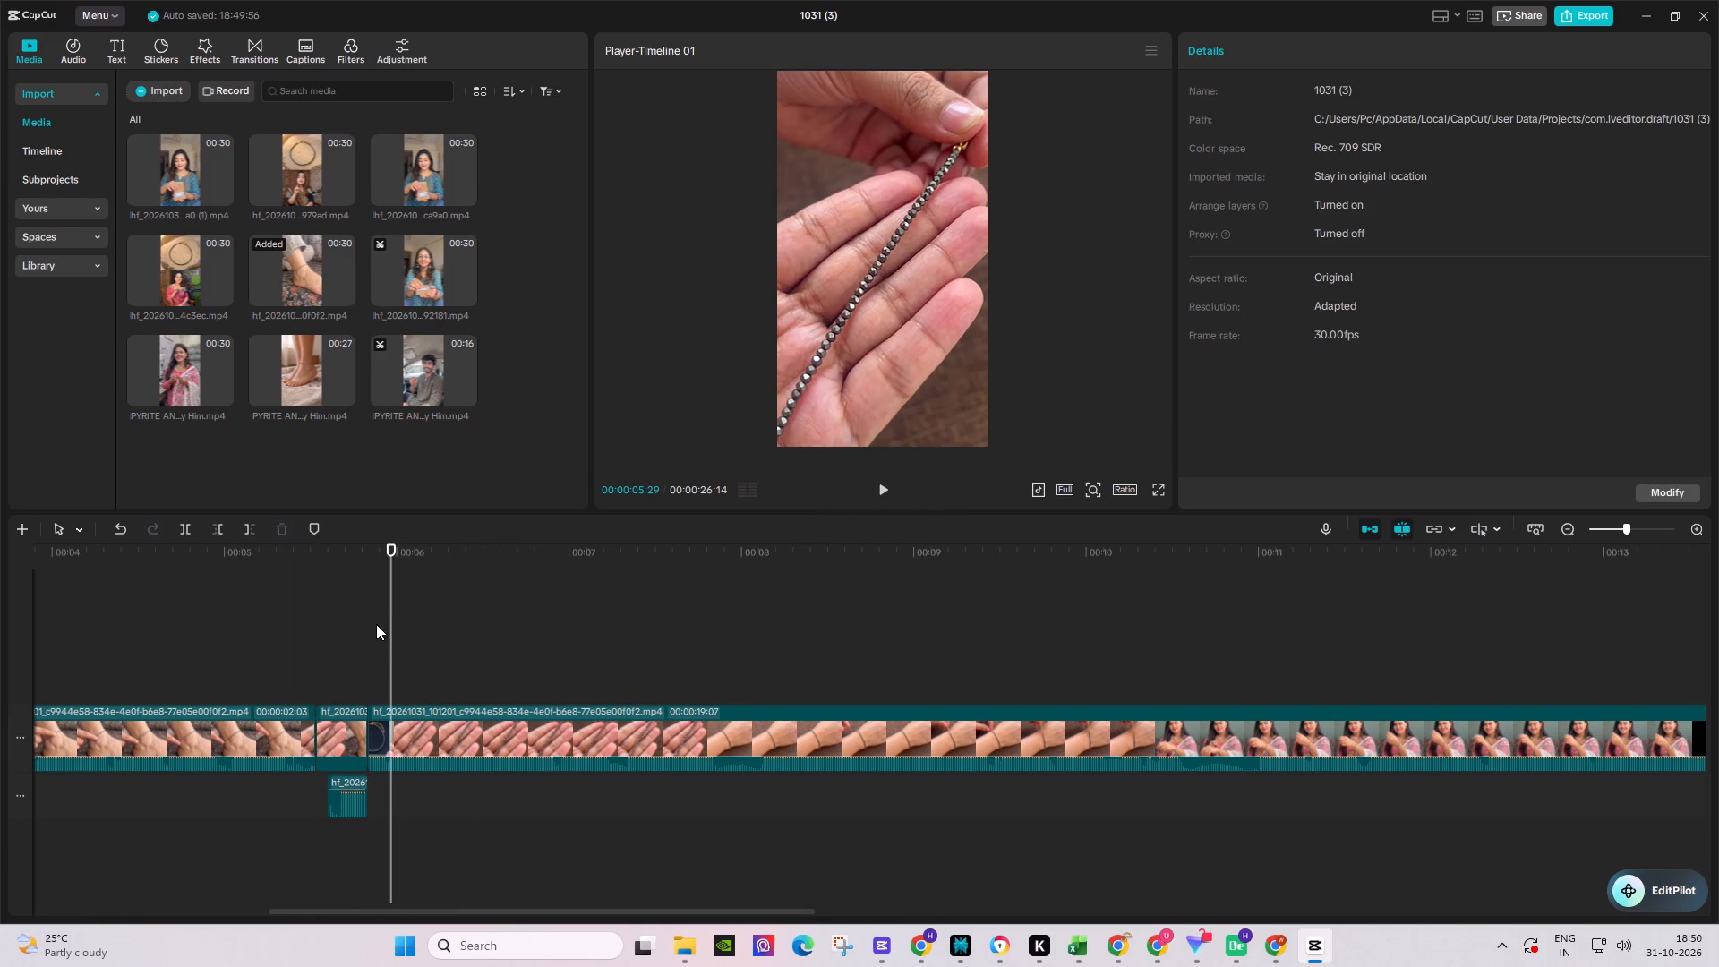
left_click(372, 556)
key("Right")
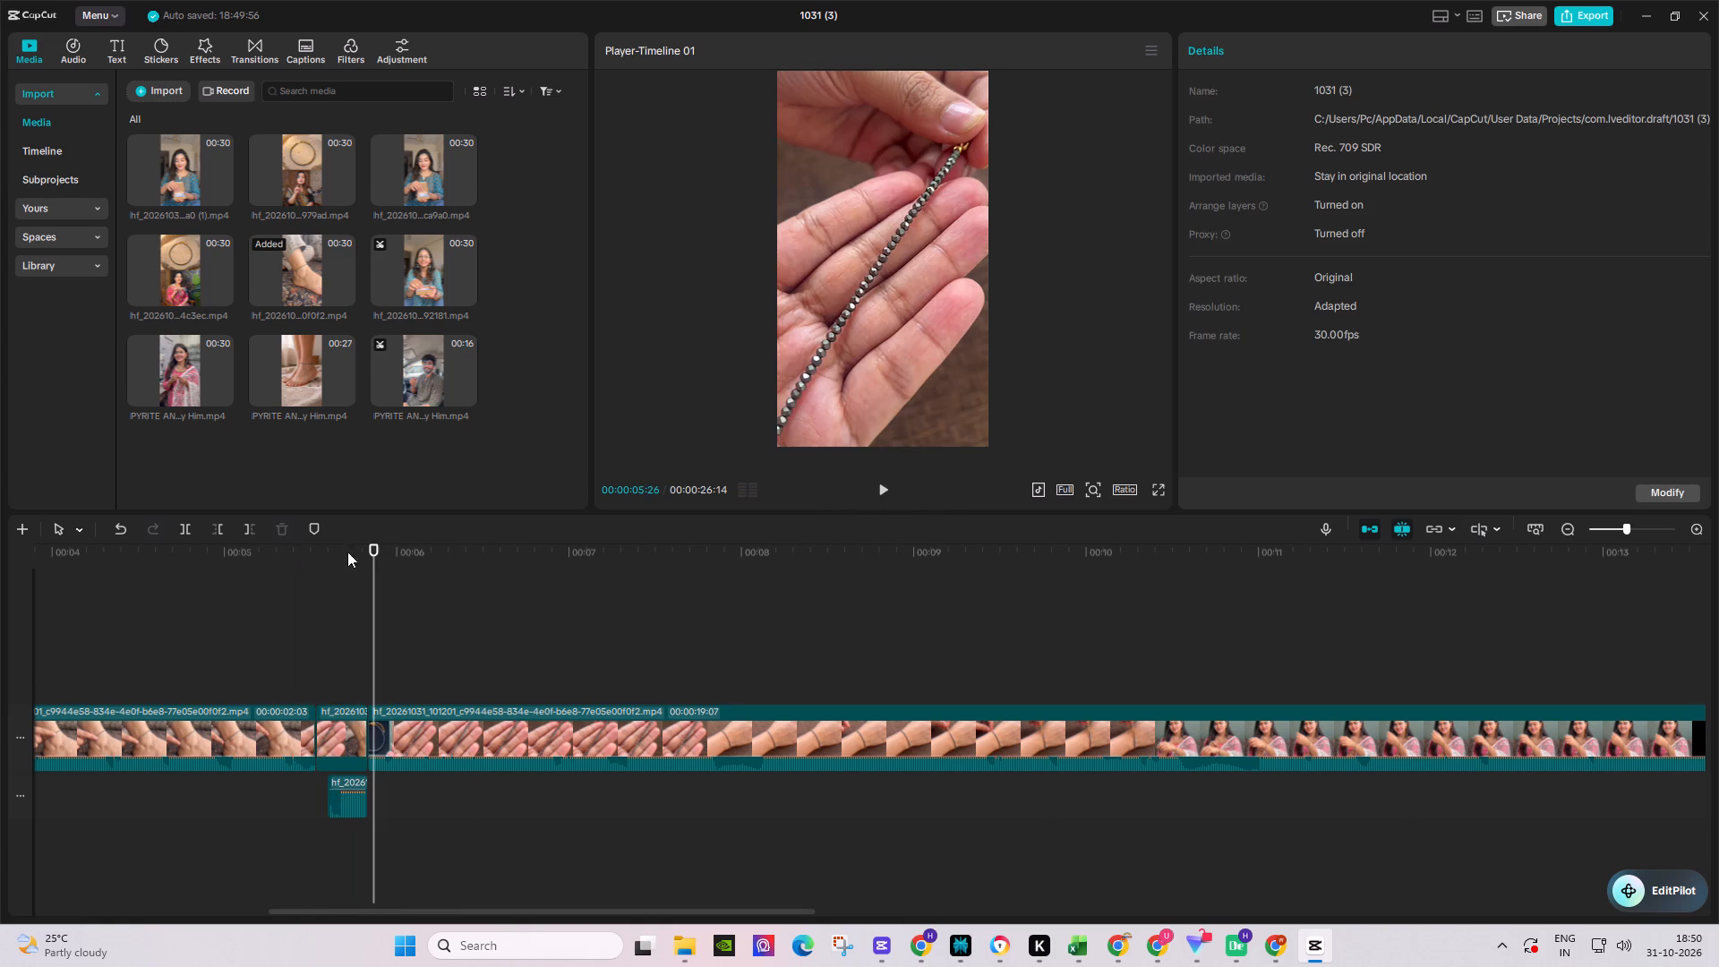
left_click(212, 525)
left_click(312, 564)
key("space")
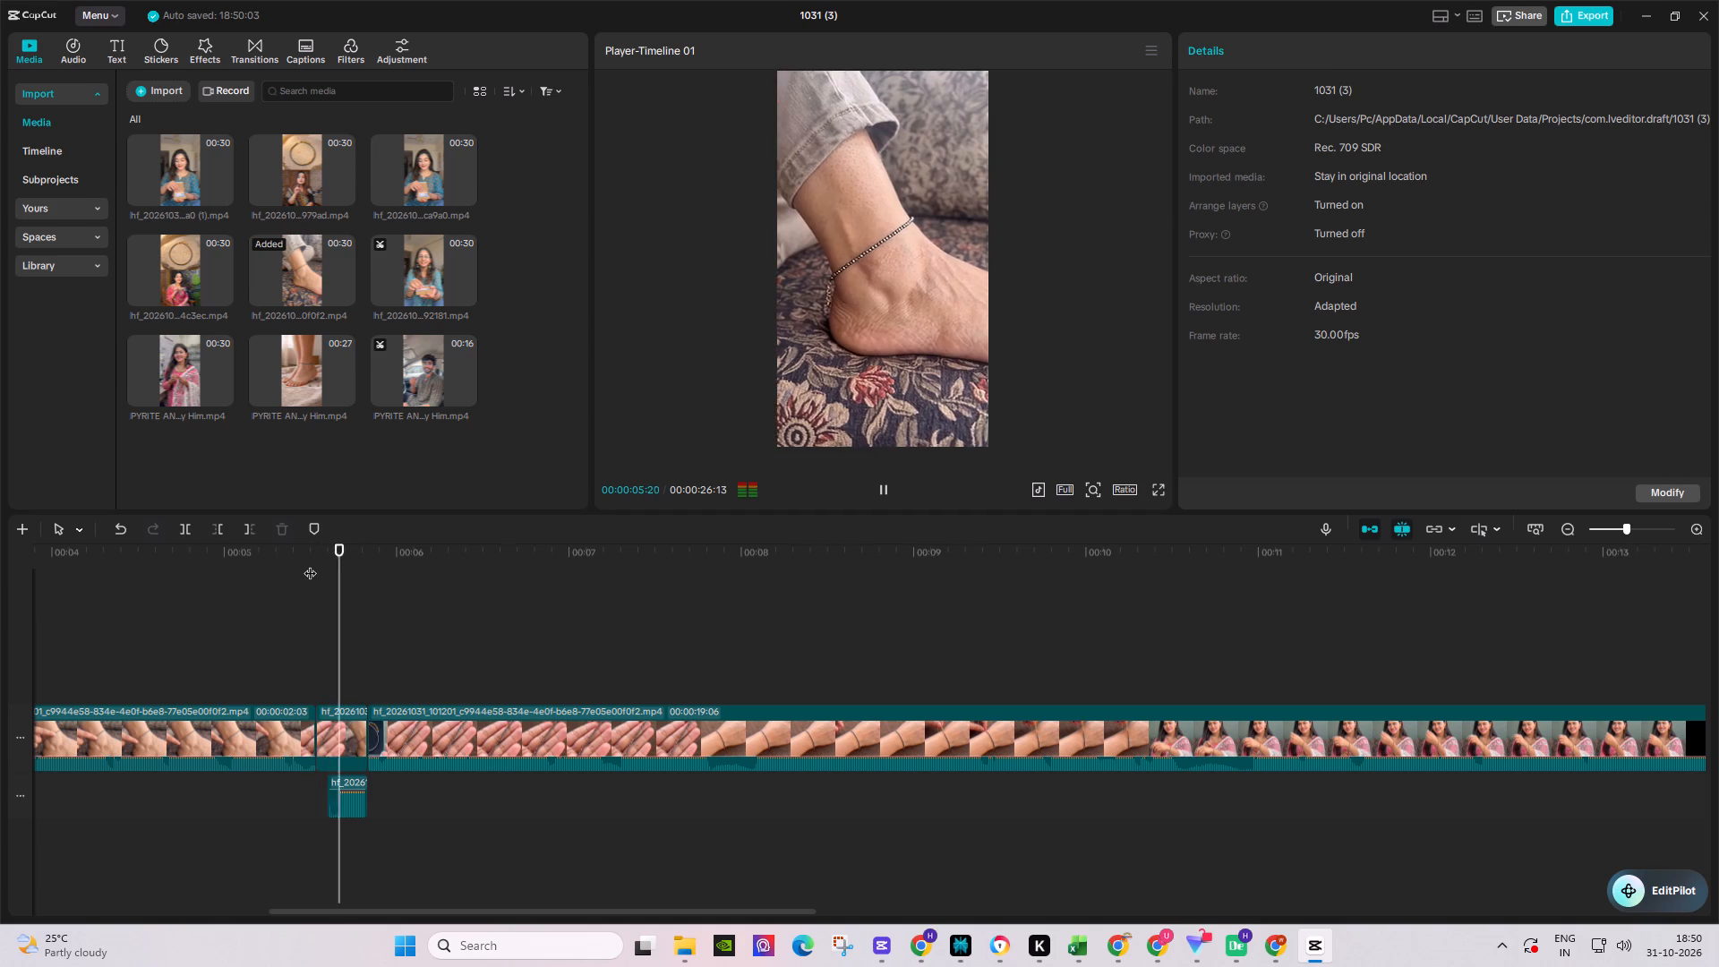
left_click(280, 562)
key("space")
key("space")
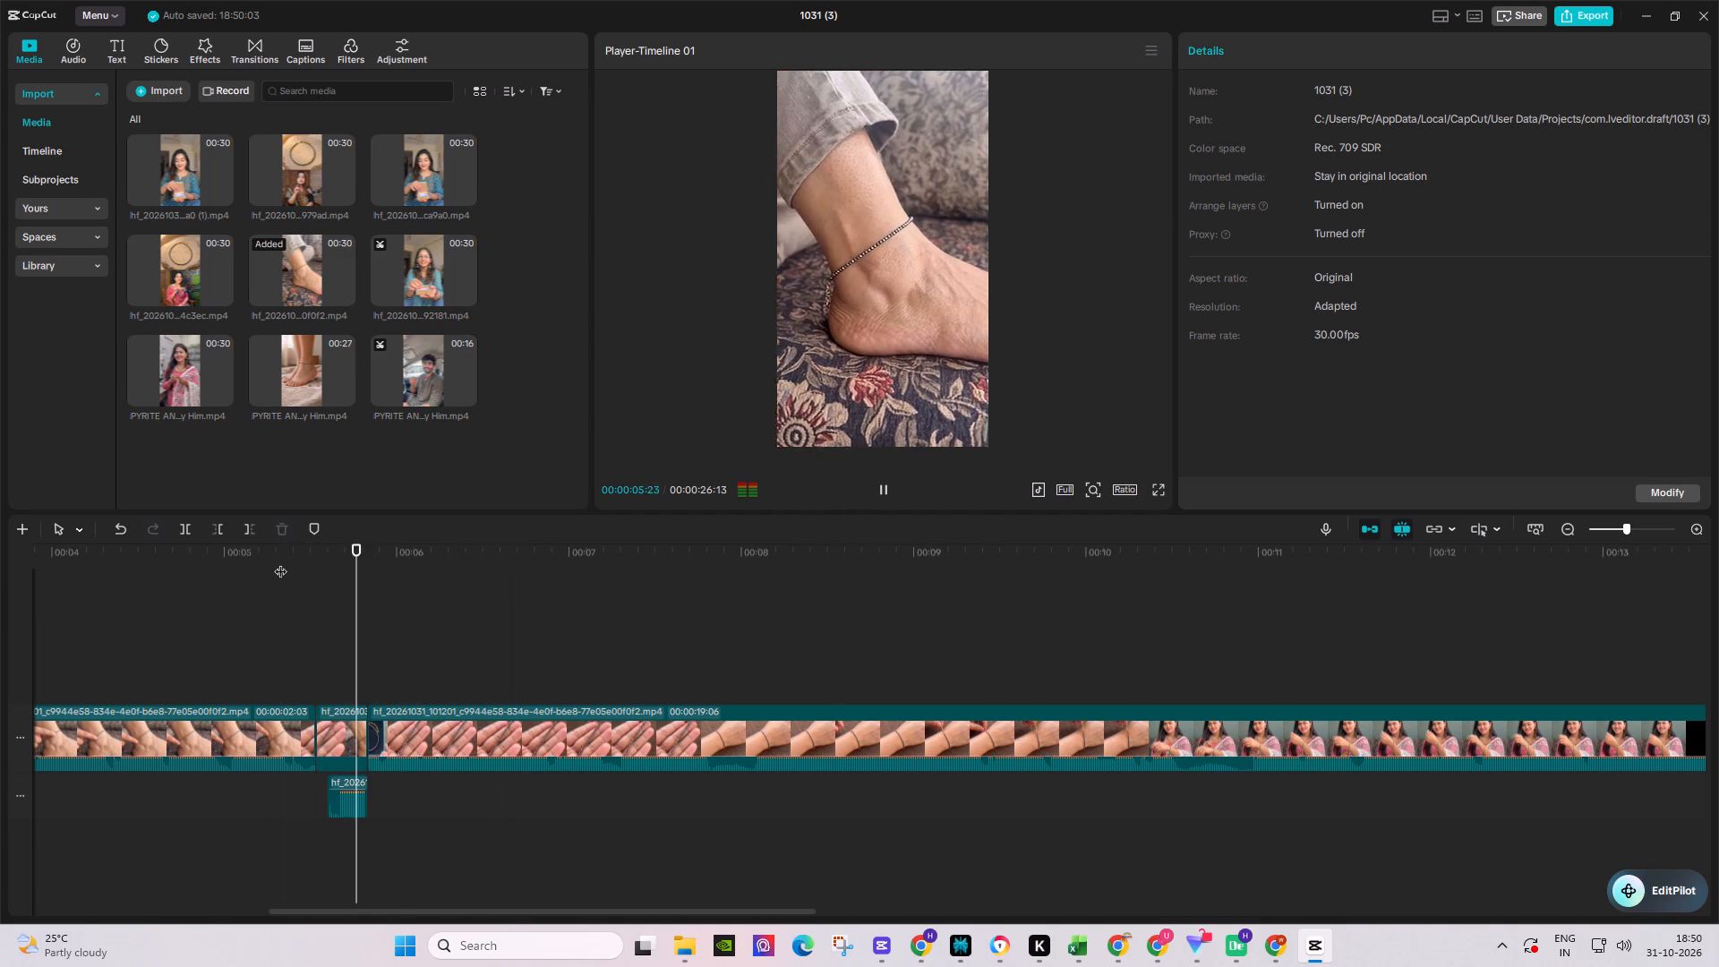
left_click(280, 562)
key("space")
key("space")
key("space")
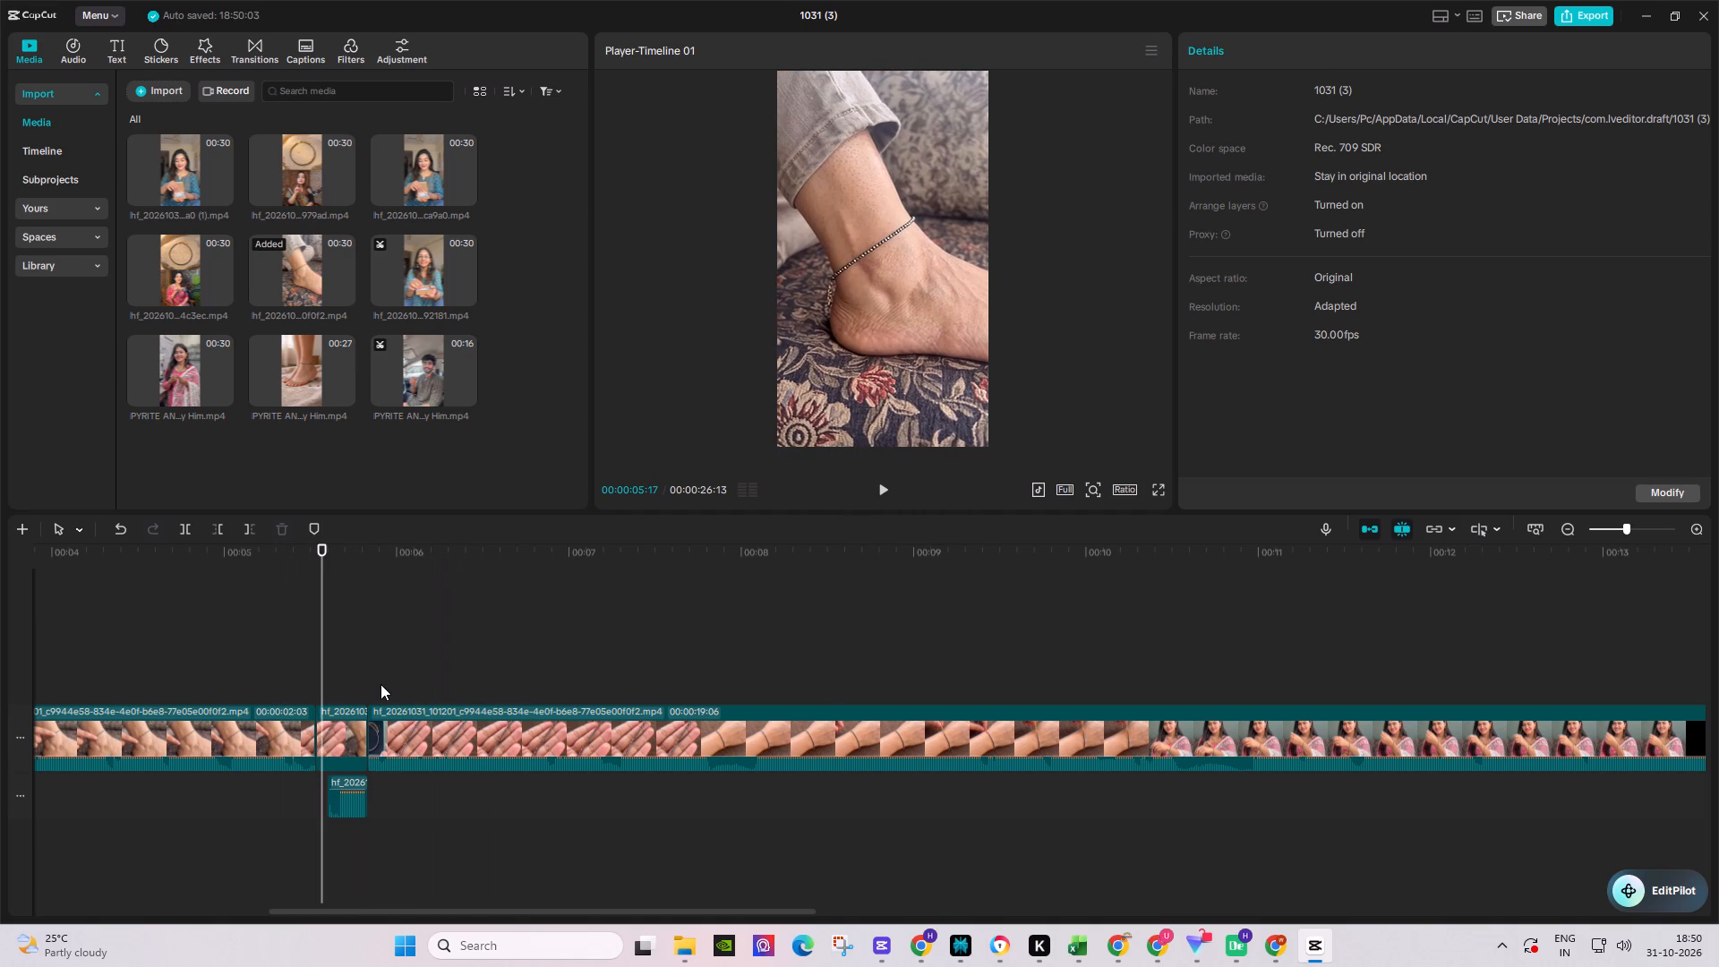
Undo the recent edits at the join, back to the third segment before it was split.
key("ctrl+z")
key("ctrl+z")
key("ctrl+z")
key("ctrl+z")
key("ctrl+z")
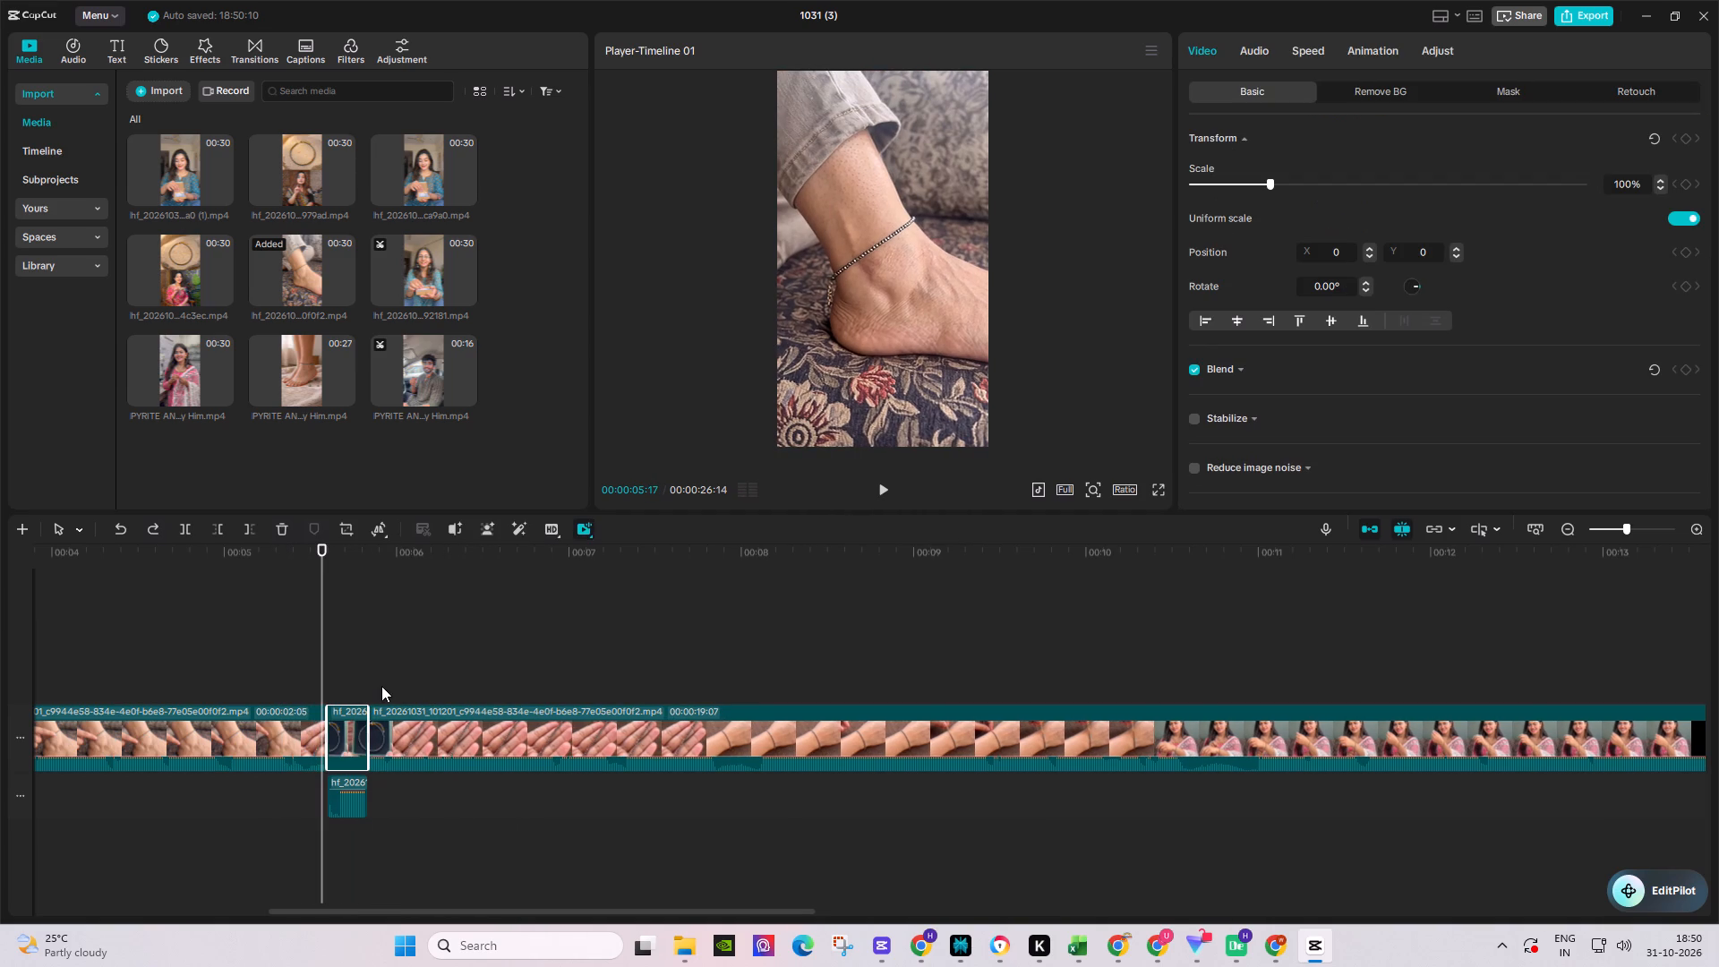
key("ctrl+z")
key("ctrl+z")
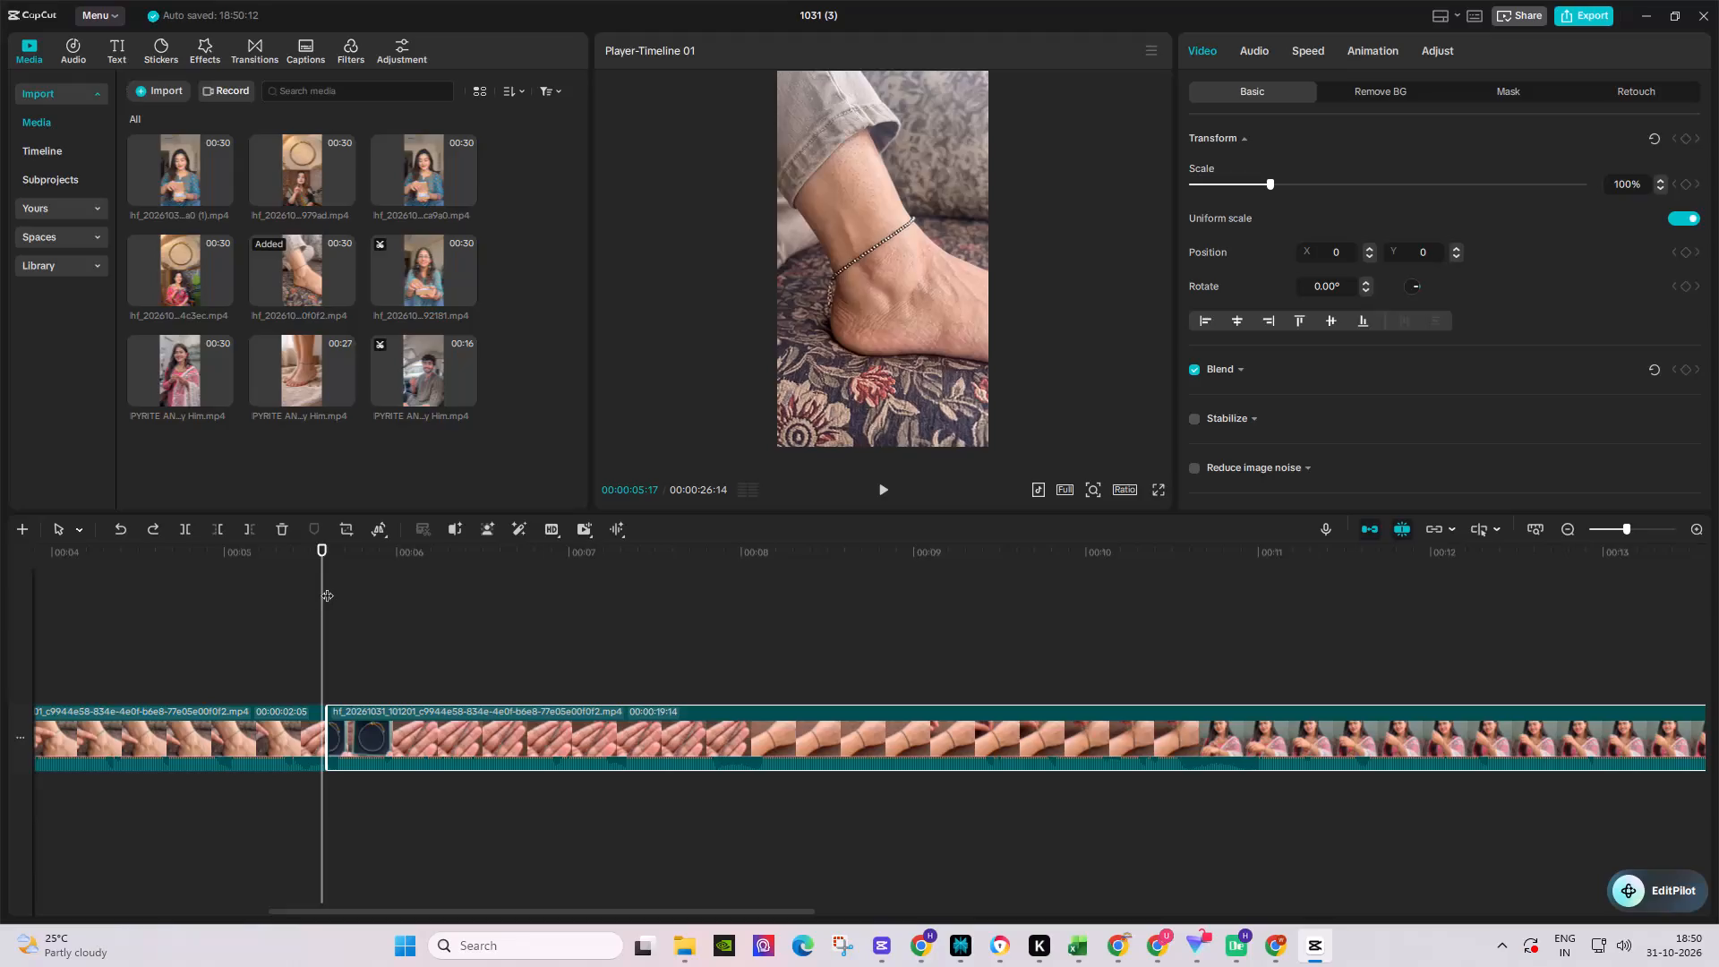
Split the third segment at 00:00:05:29 and extract the audio of its short opening piece.
key("space")
key("space")
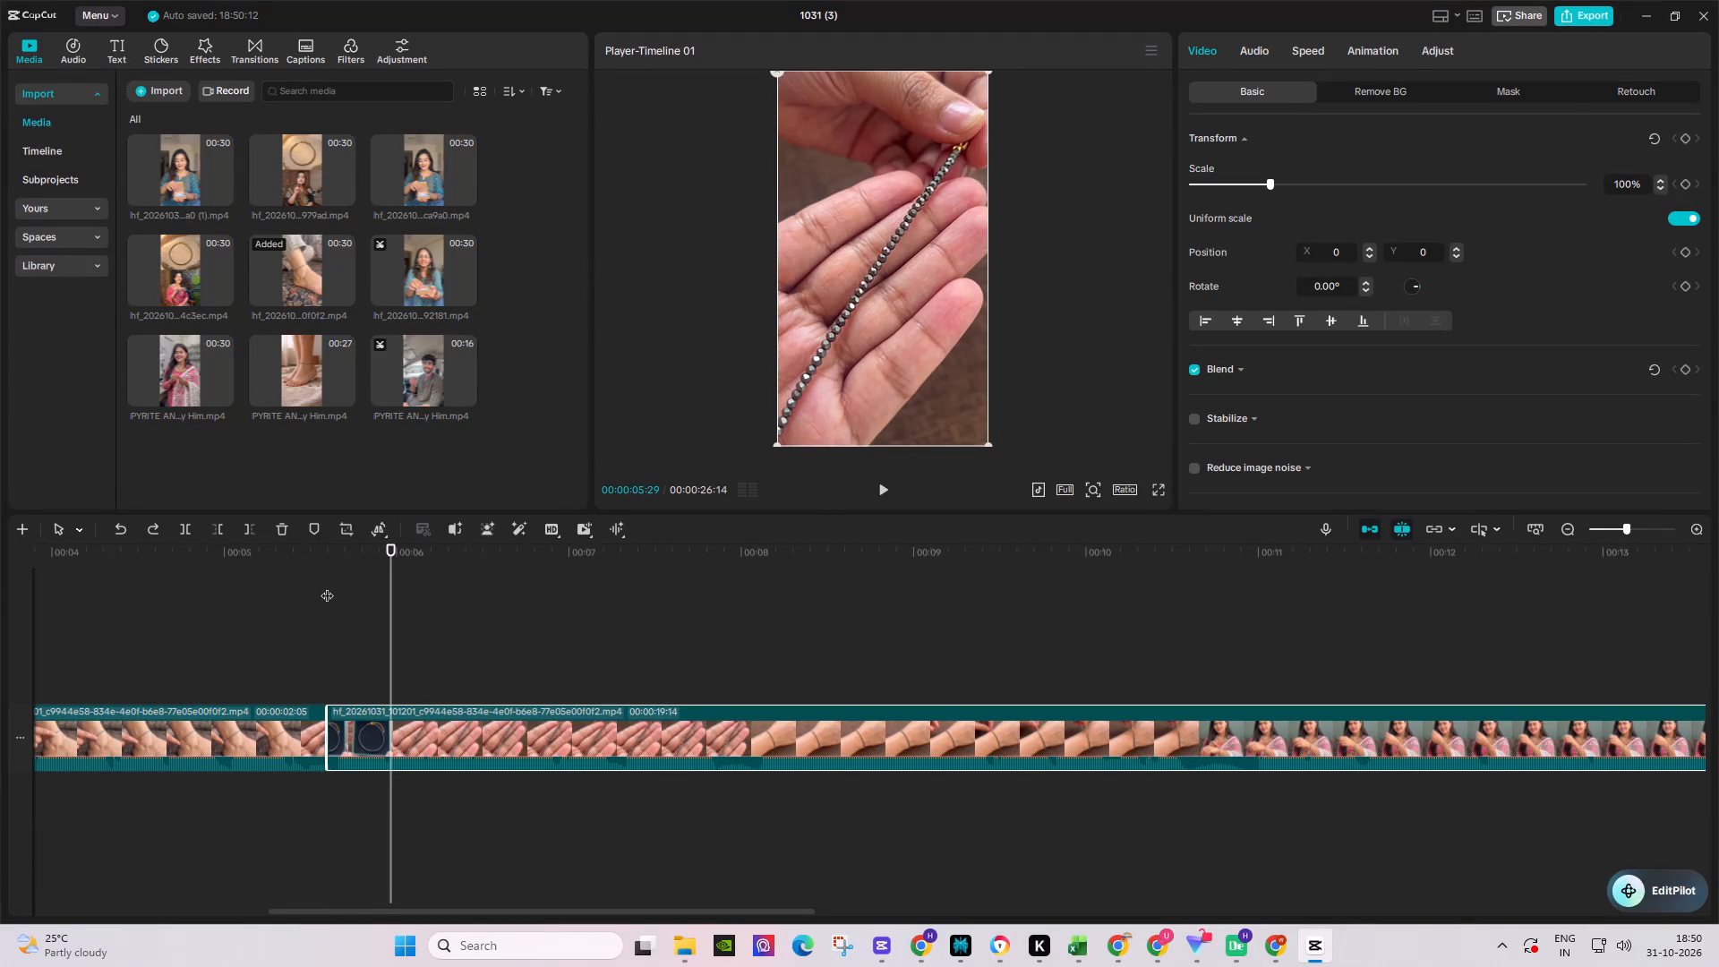
key("Left")
key("Right")
left_click(186, 531)
right_click(355, 750)
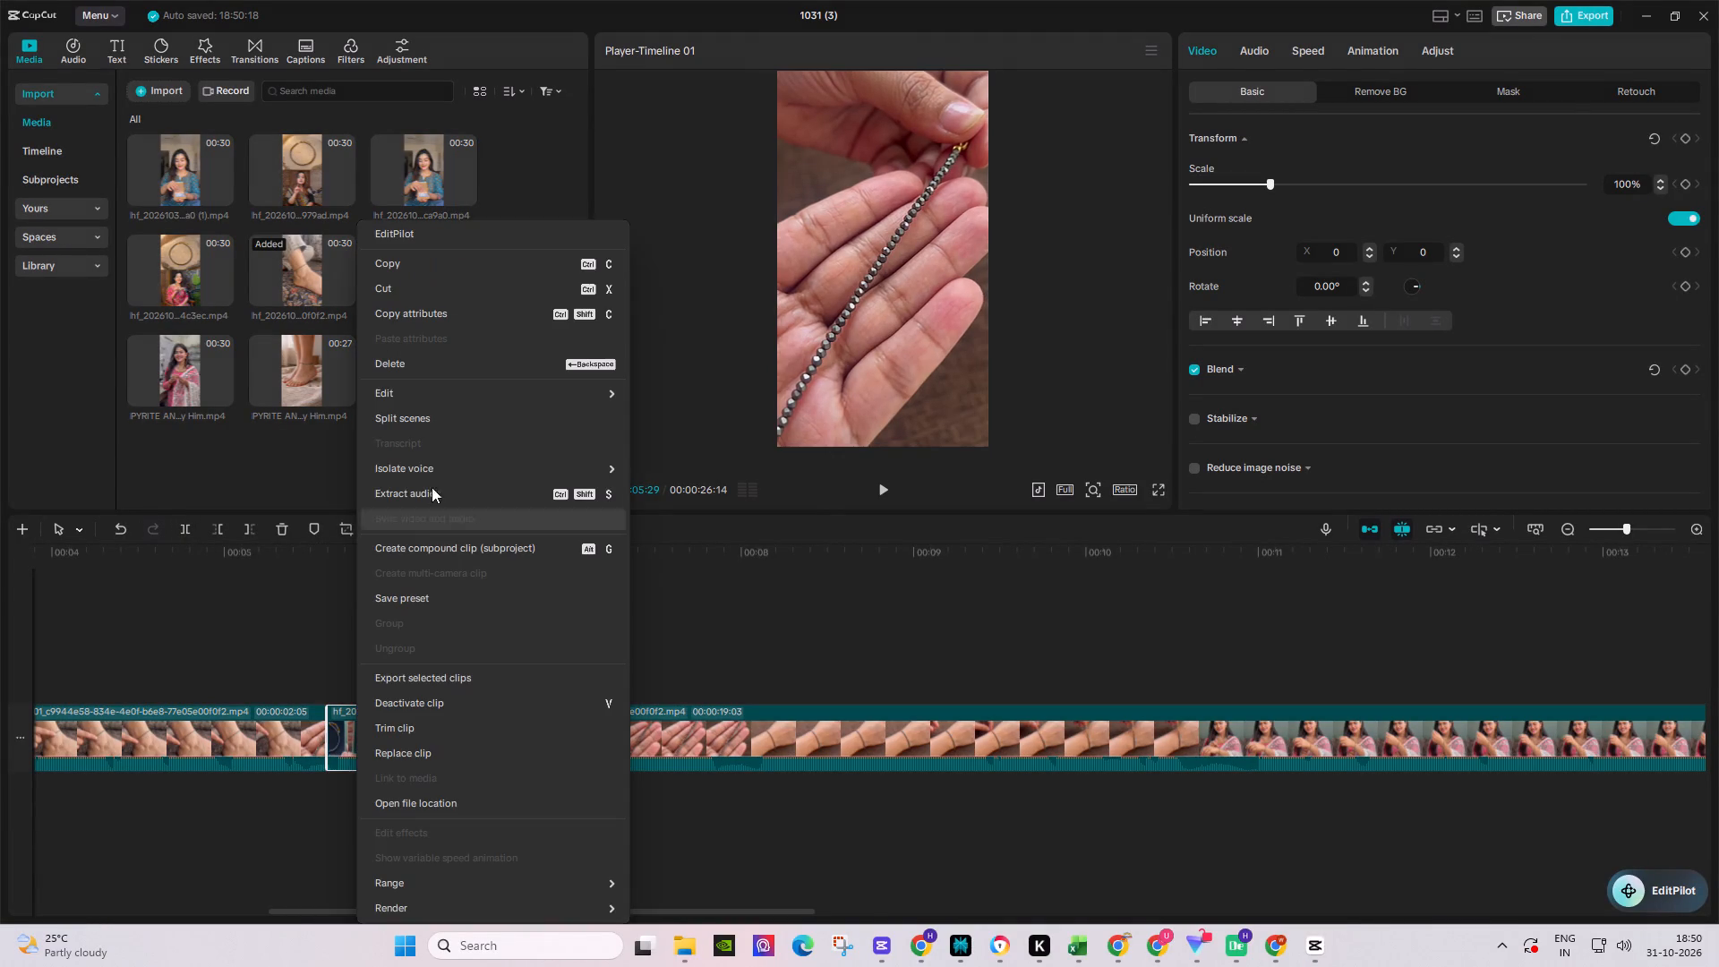
left_click(425, 491)
Delete the short piece's video and extend the preceding segment over its extracted audio to 00:00:05:29.
right_click(346, 738)
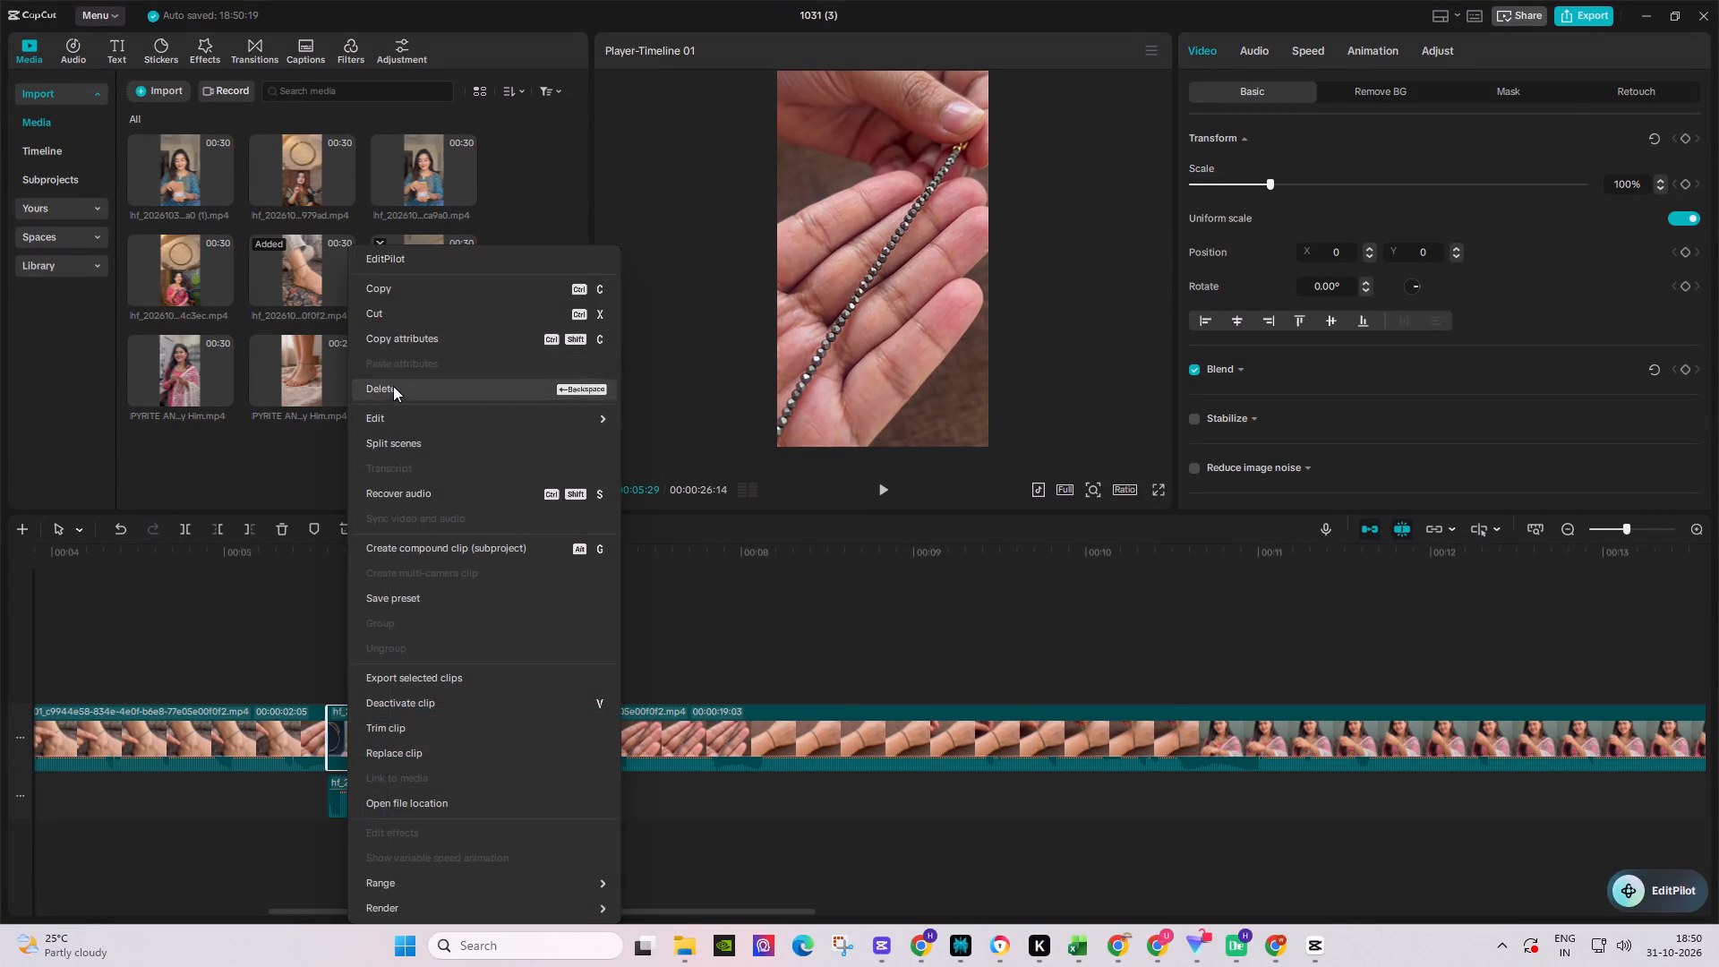
left_click(393, 394)
left_click(297, 734)
left_click_drag(327, 731, 381, 735)
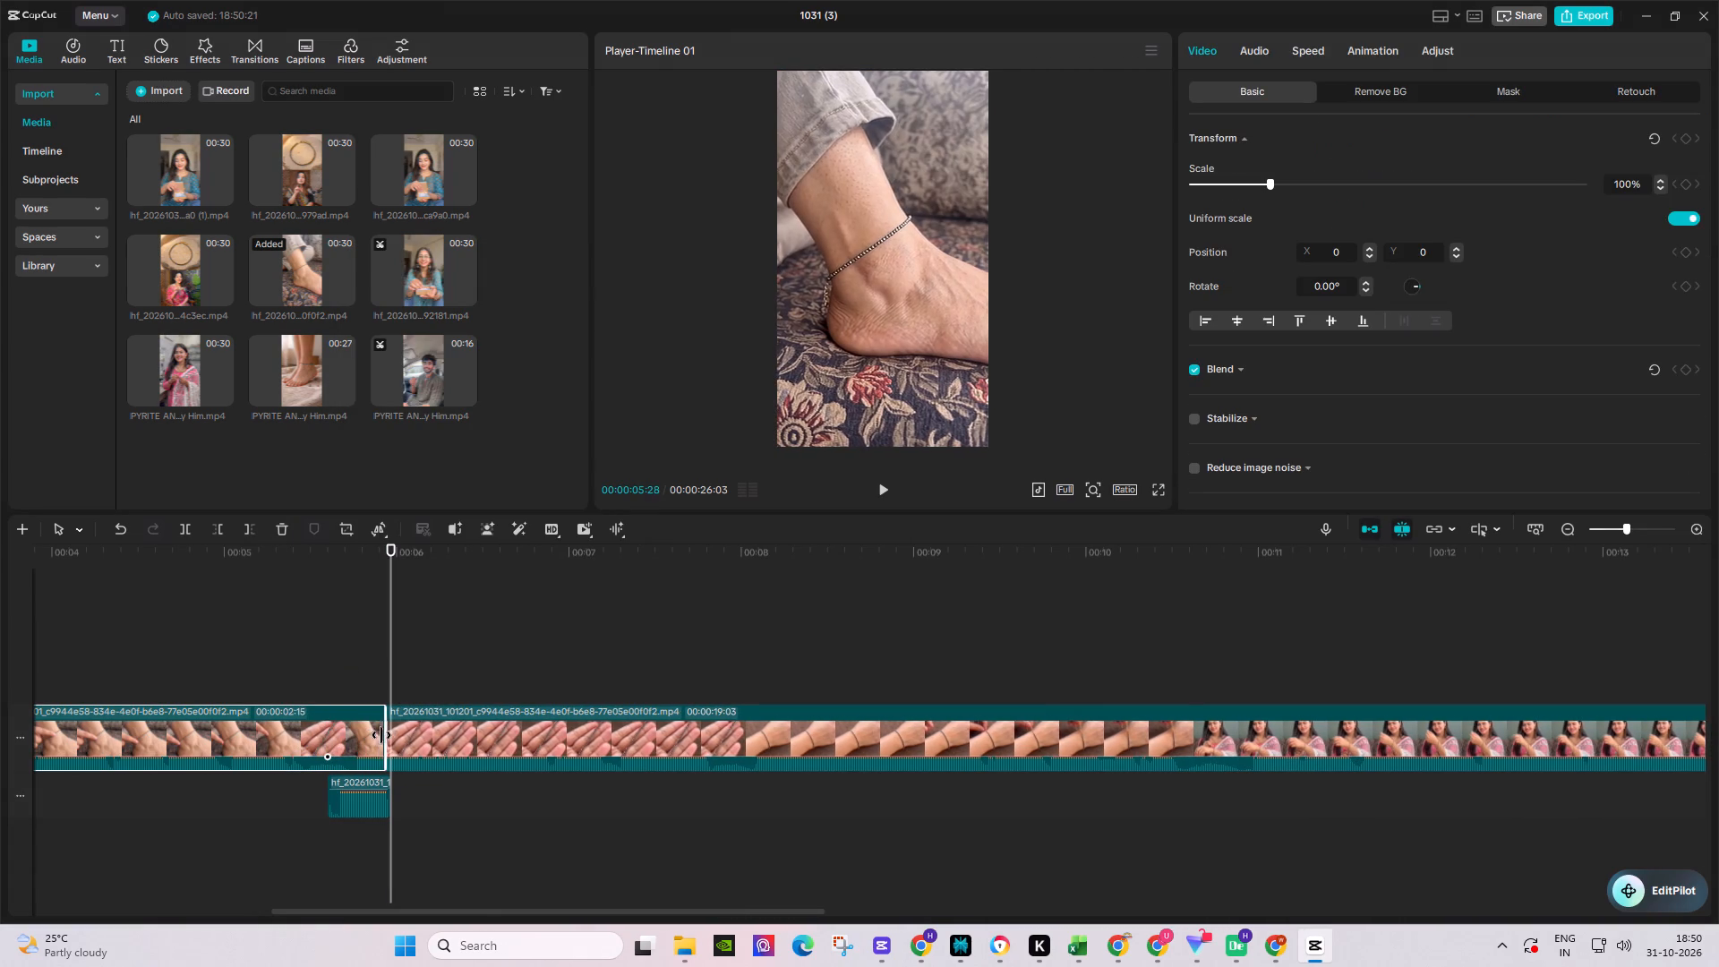
left_click_drag(381, 735, 389, 737)
left_click_drag(397, 732, 387, 732)
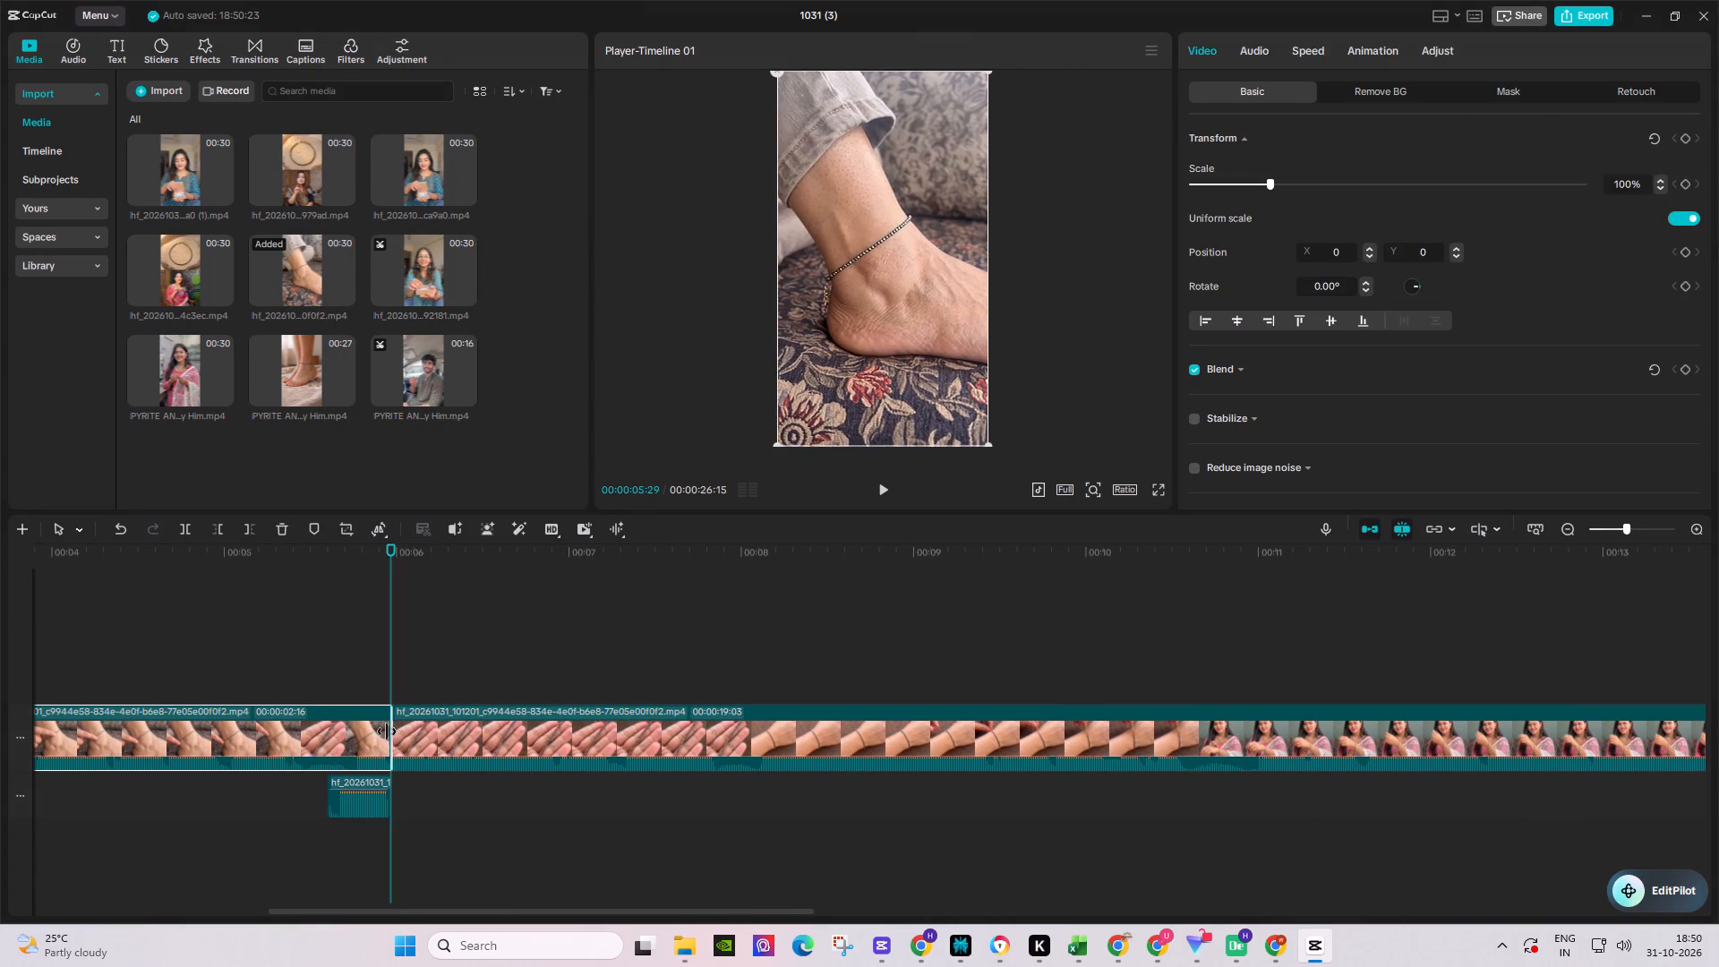
left_click_drag(387, 732, 384, 730)
Split the second segment at 00:00:05:18, lower the volume of its short tail, and play the join.
left_click_drag(386, 562, 330, 558)
left_click(186, 532)
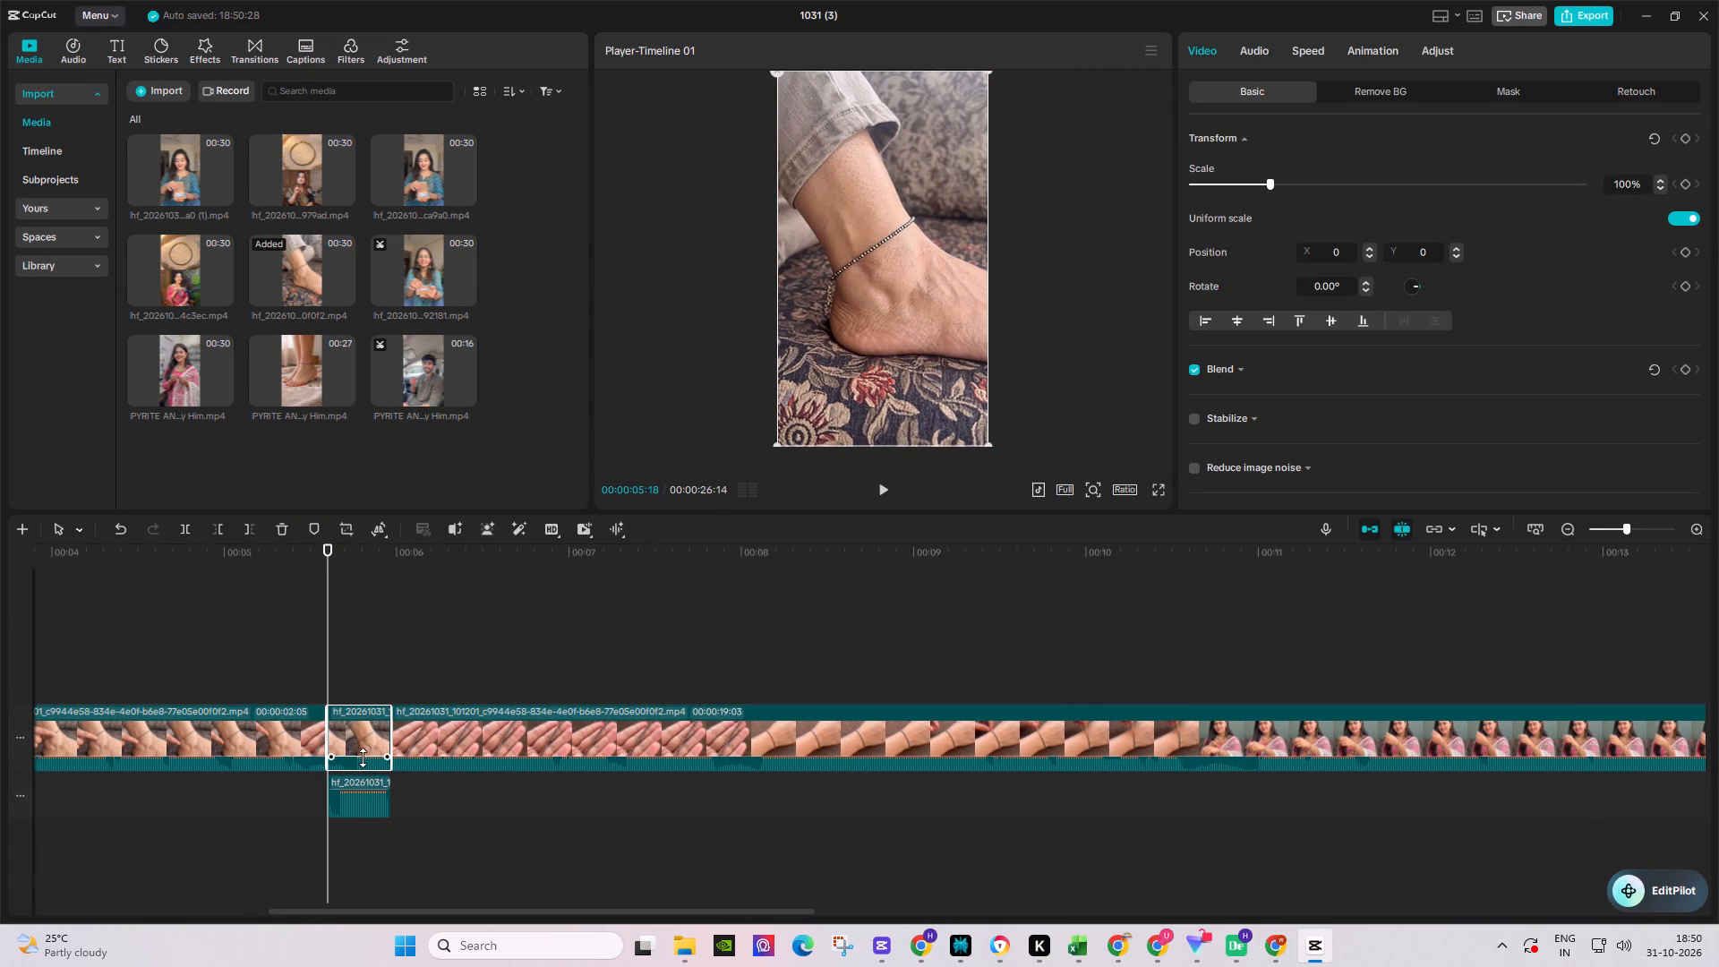
left_click_drag(363, 757, 359, 781)
left_click(278, 595)
key("space")
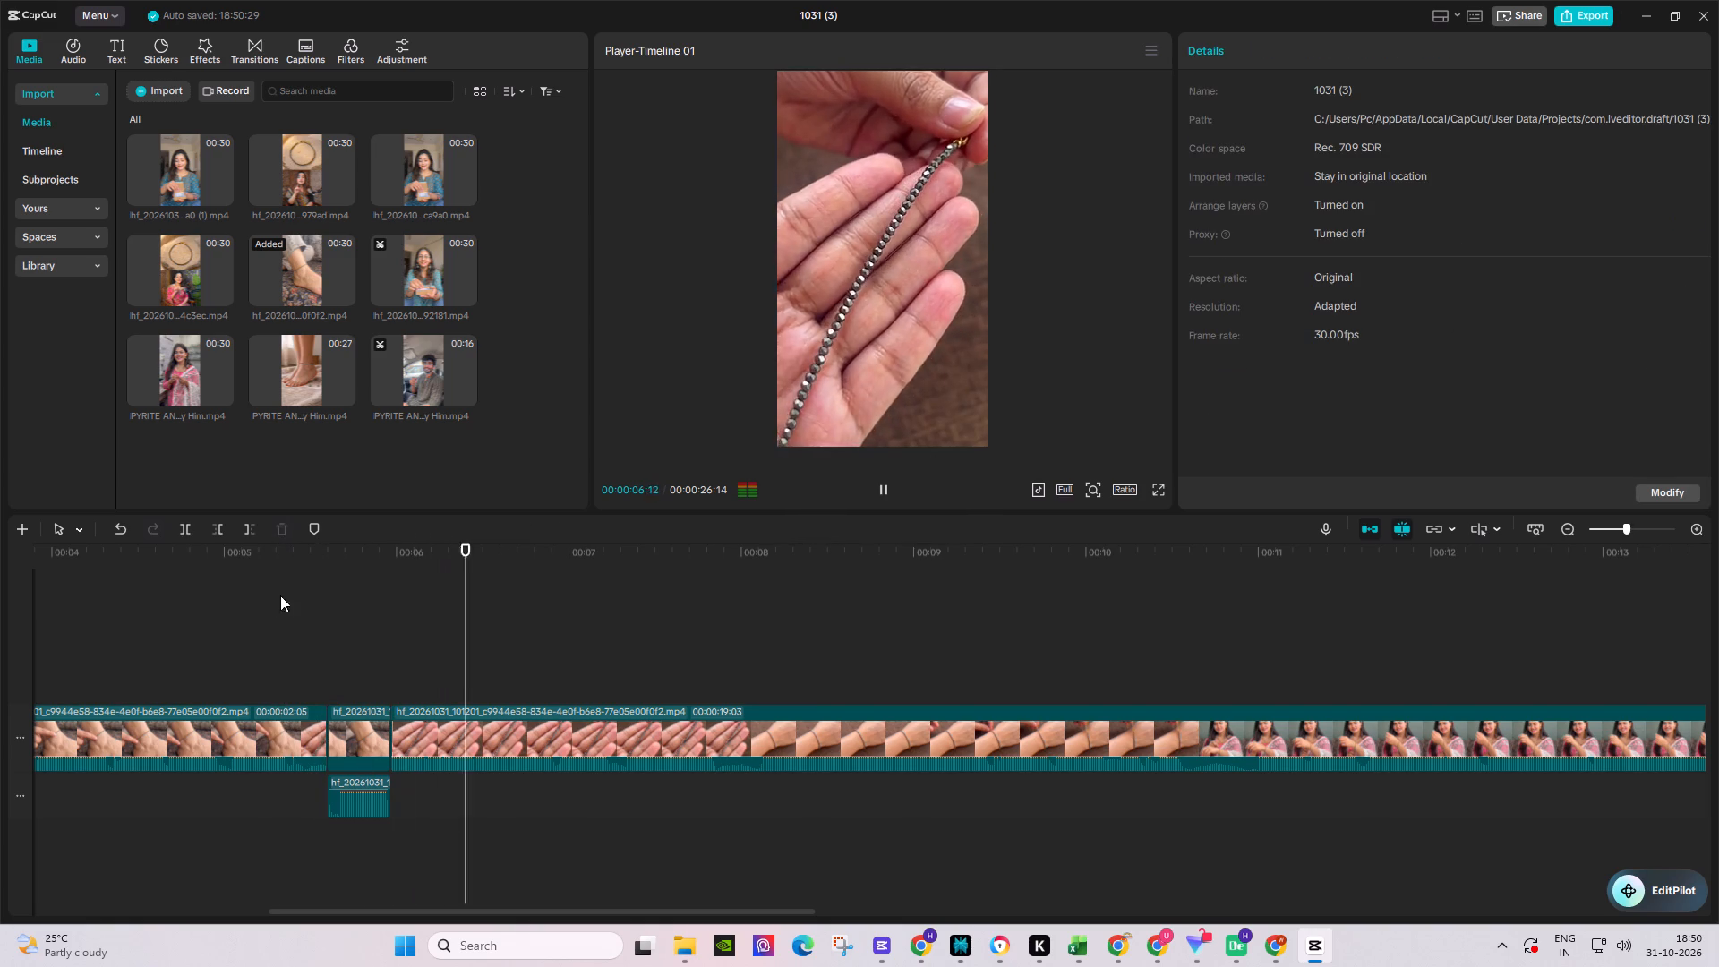
Review the wrist footage and scan the 30-second and 27-second Pyrite Anklet clips for usable replacement shots.
left_click_drag(682, 911, 794, 916)
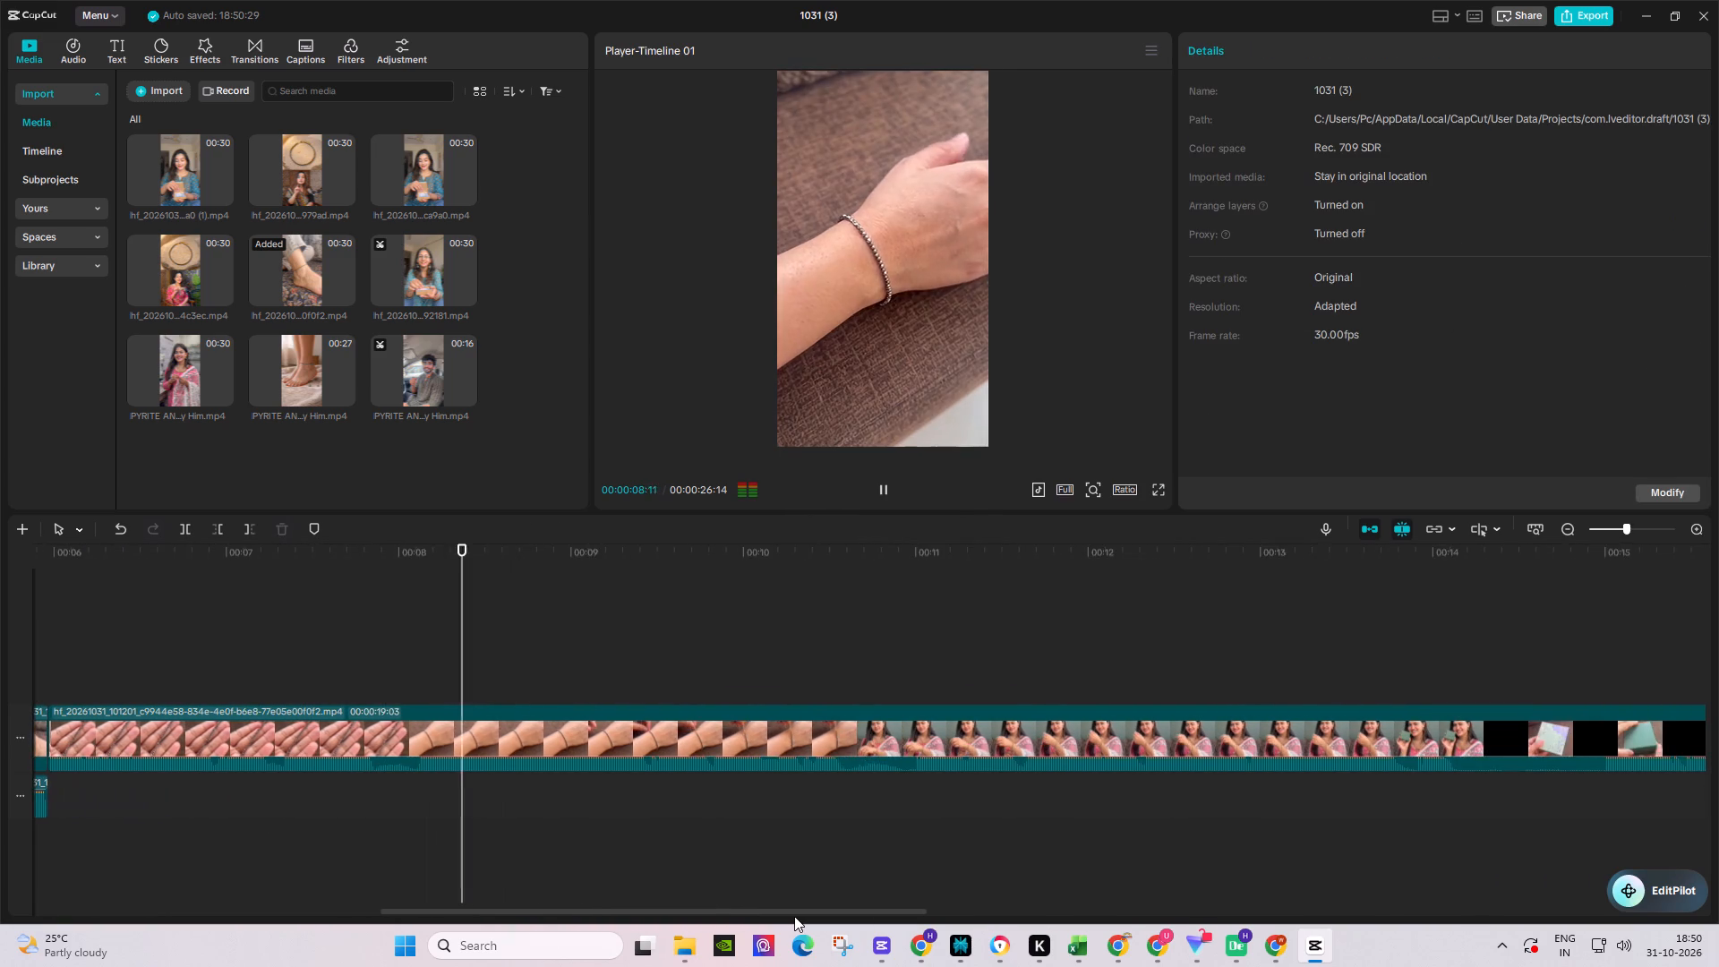
left_click_drag(794, 916, 868, 930)
key("space")
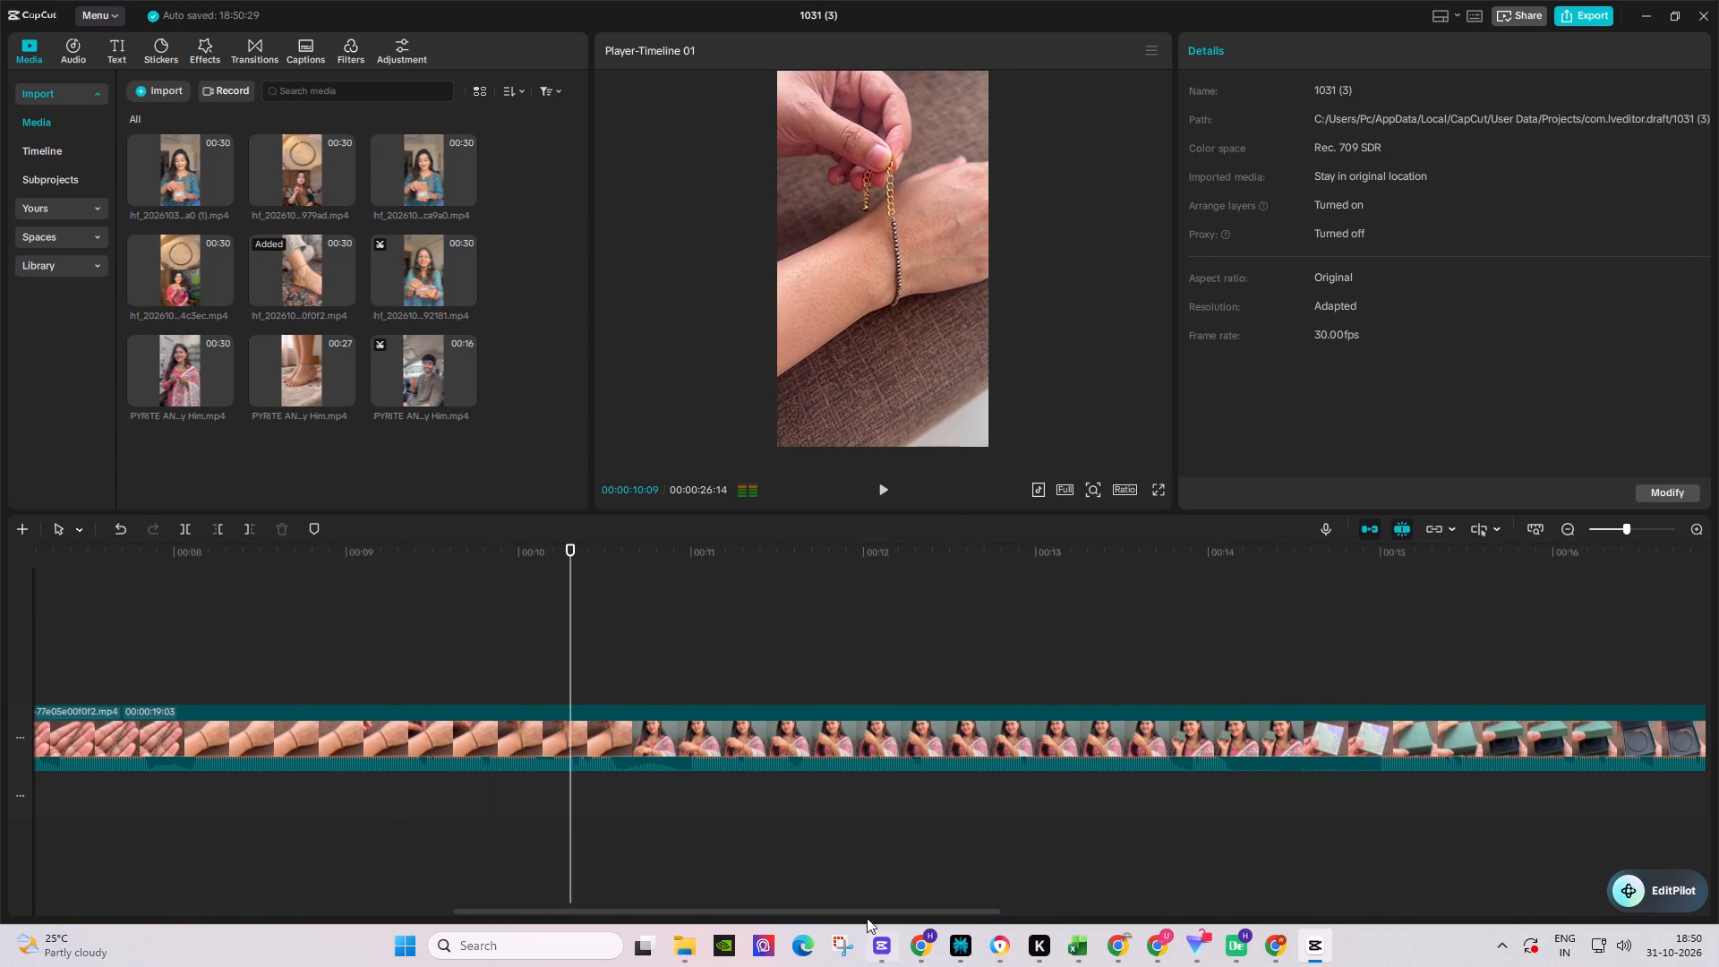
left_click(370, 569)
key("space")
key("space")
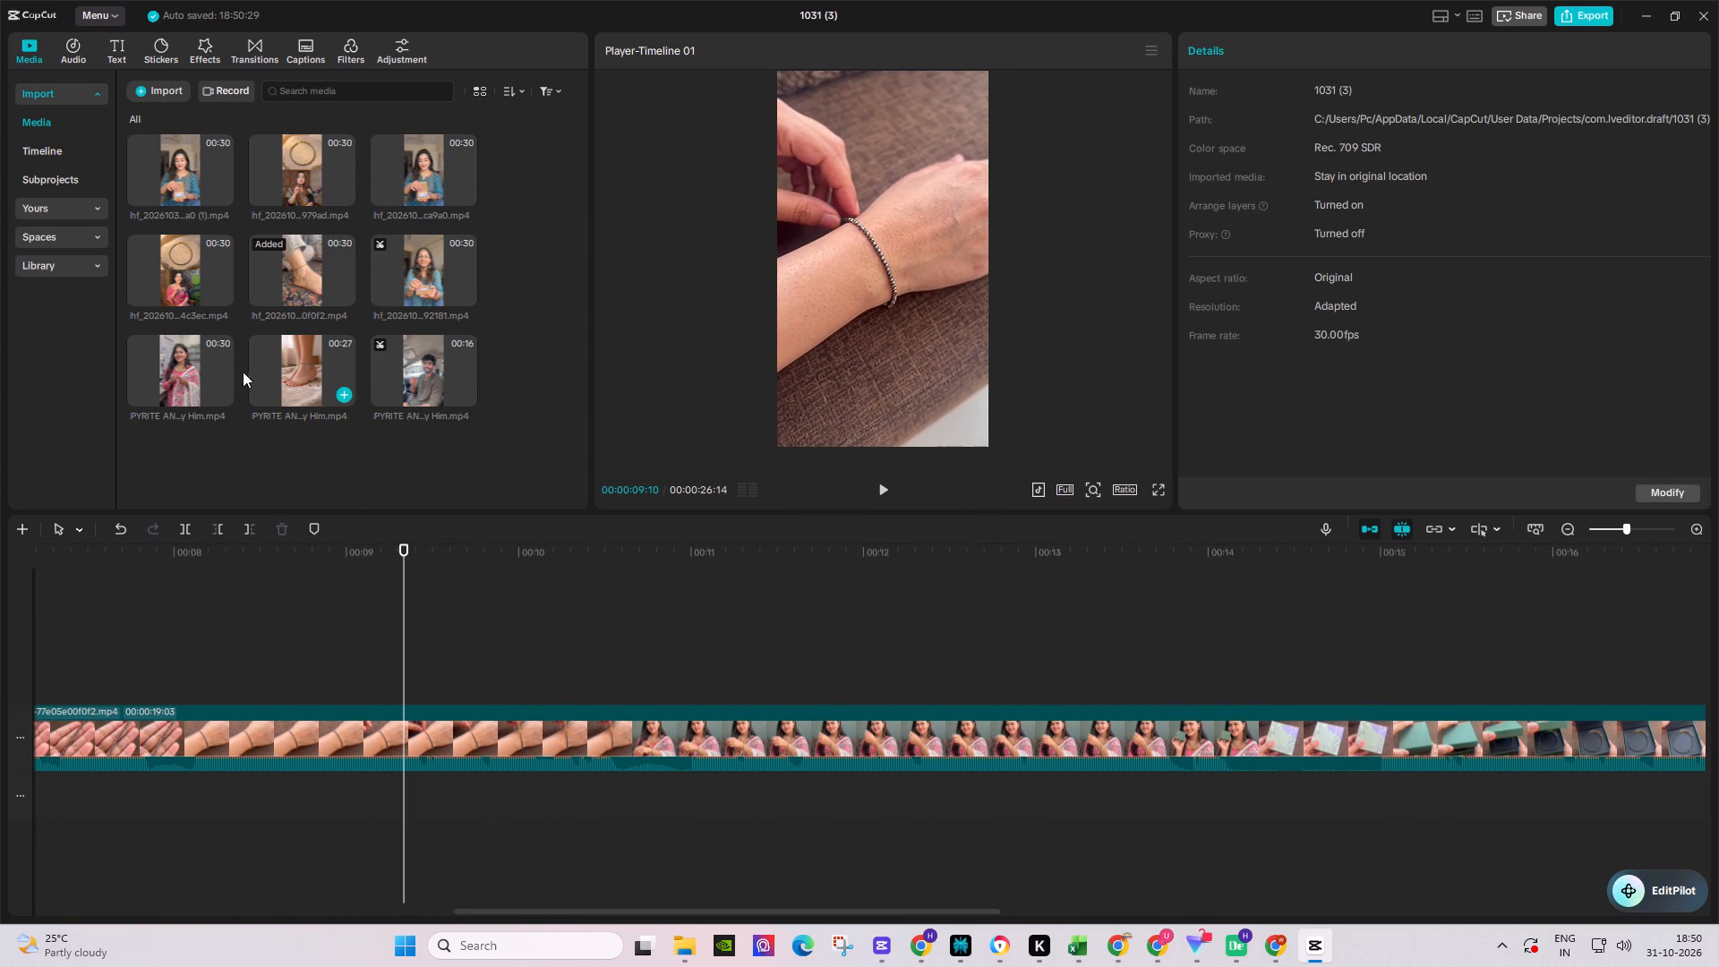
left_click(282, 379)
left_click_drag(247, 369, 275, 376)
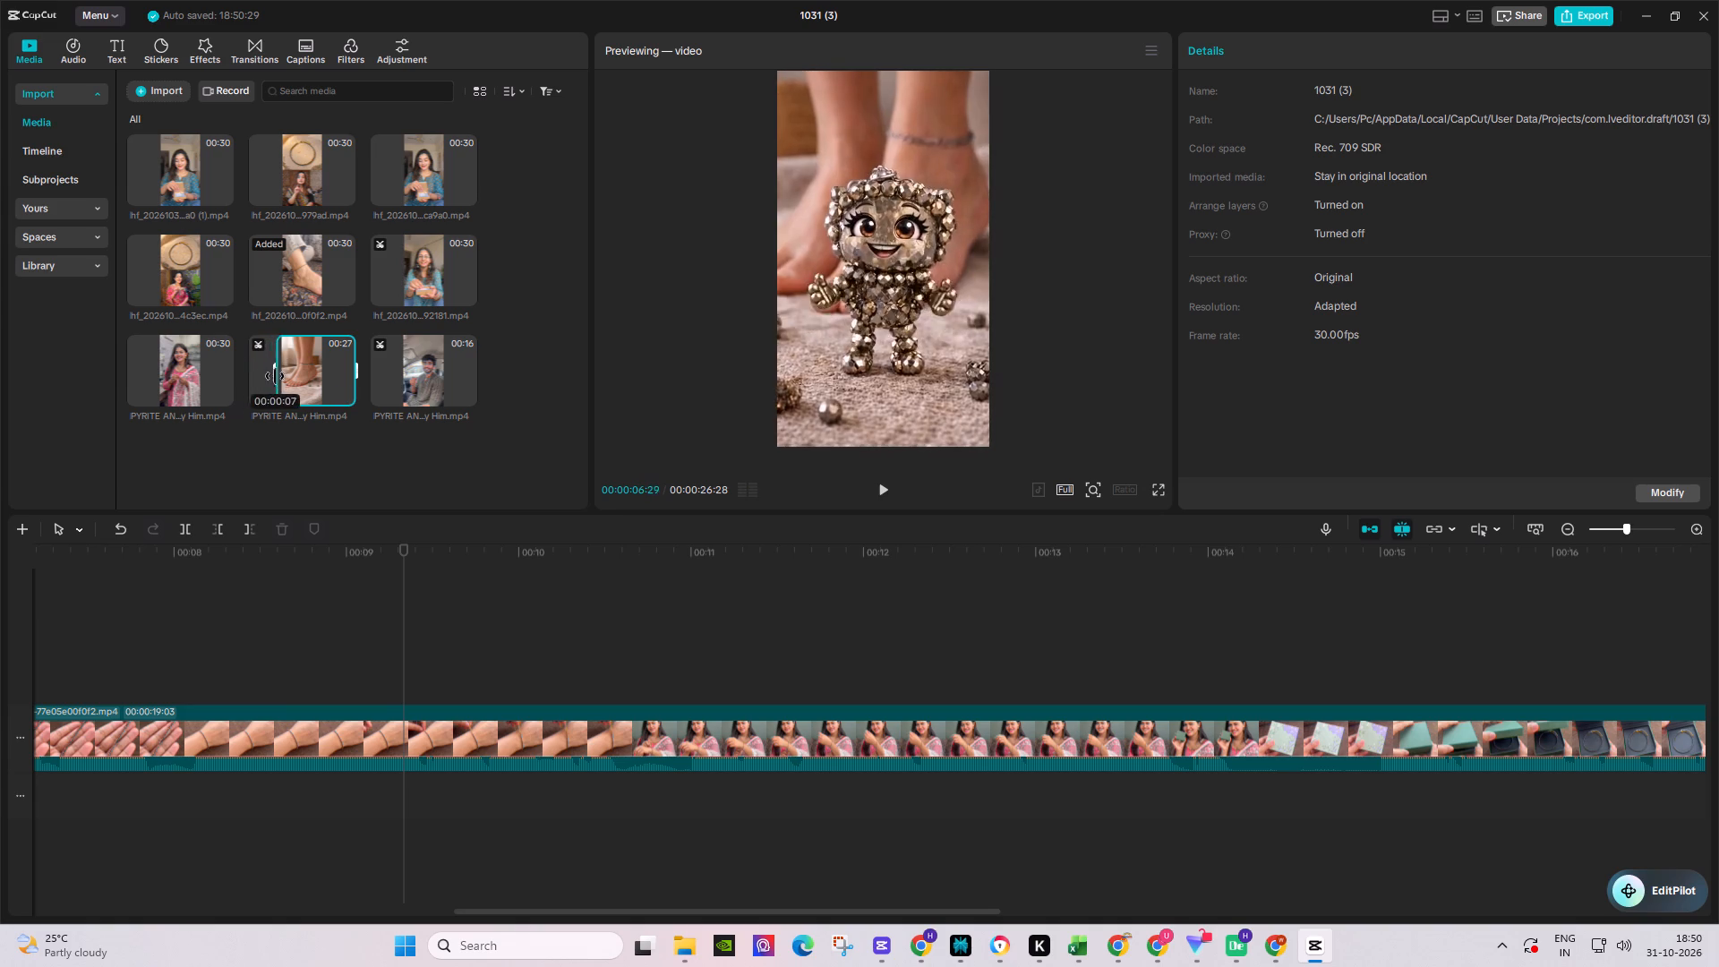
left_click_drag(275, 376, 267, 376)
left_click(175, 354)
left_click_drag(126, 370, 154, 374)
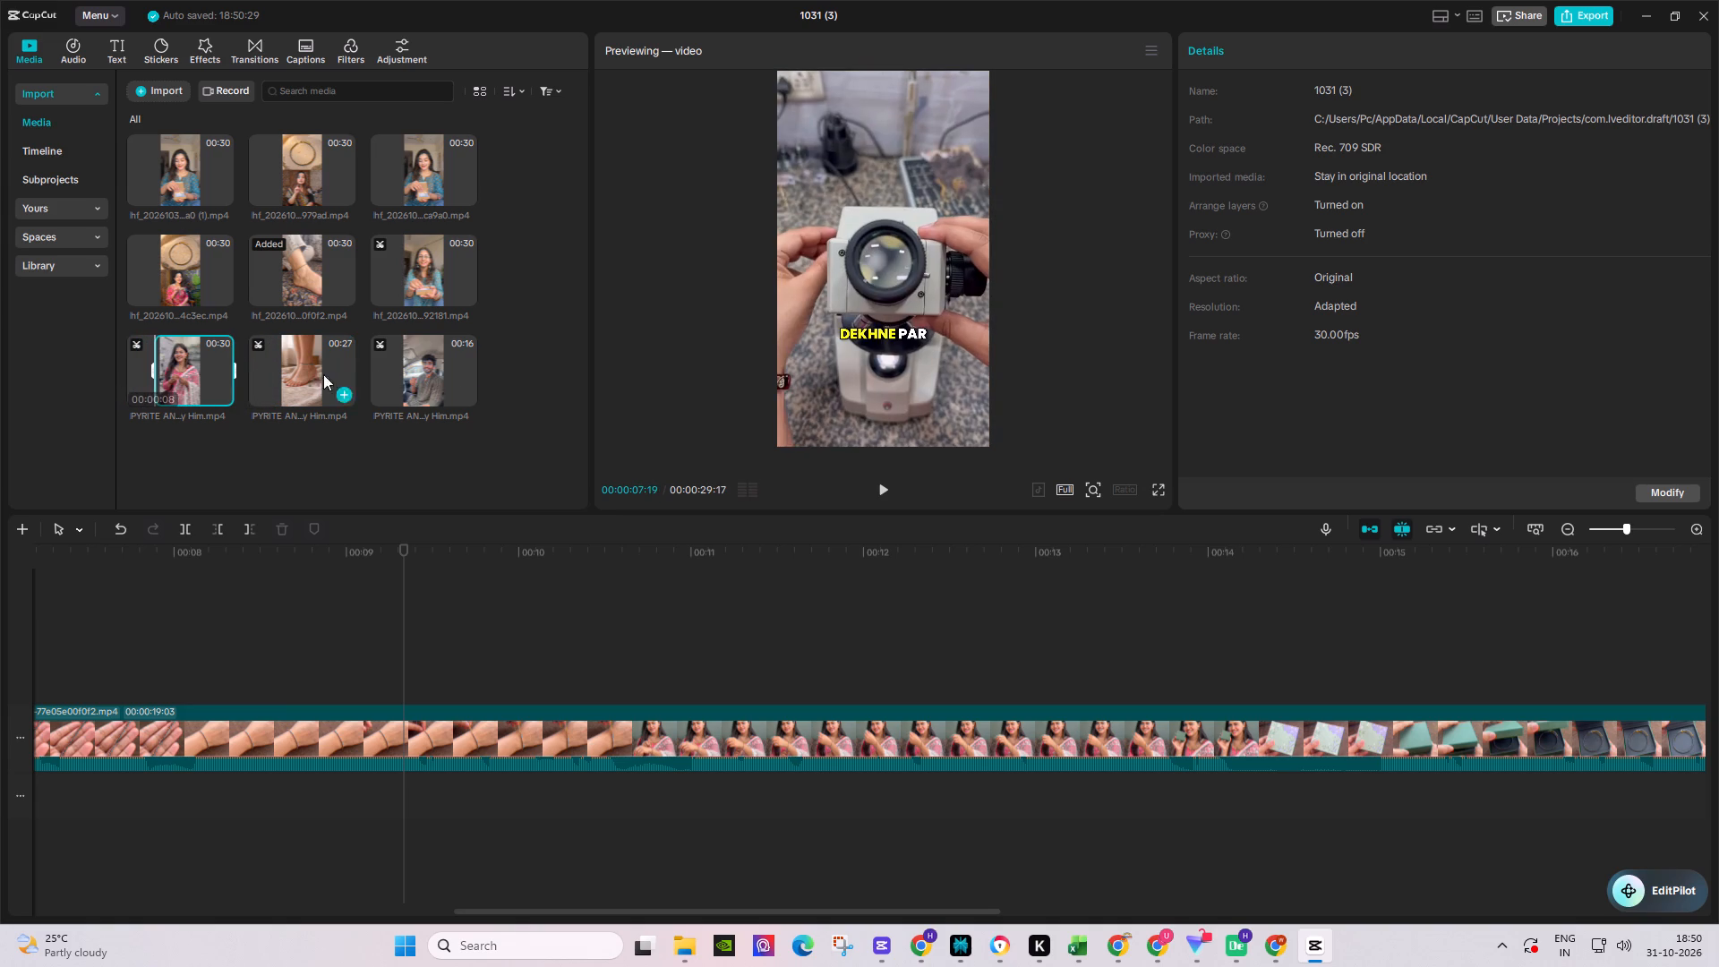
Set the 16-second Pyrite Anklet clip's start to 00:00:08:16 and place it above the main track at 00:00:09:10.
left_click(378, 374)
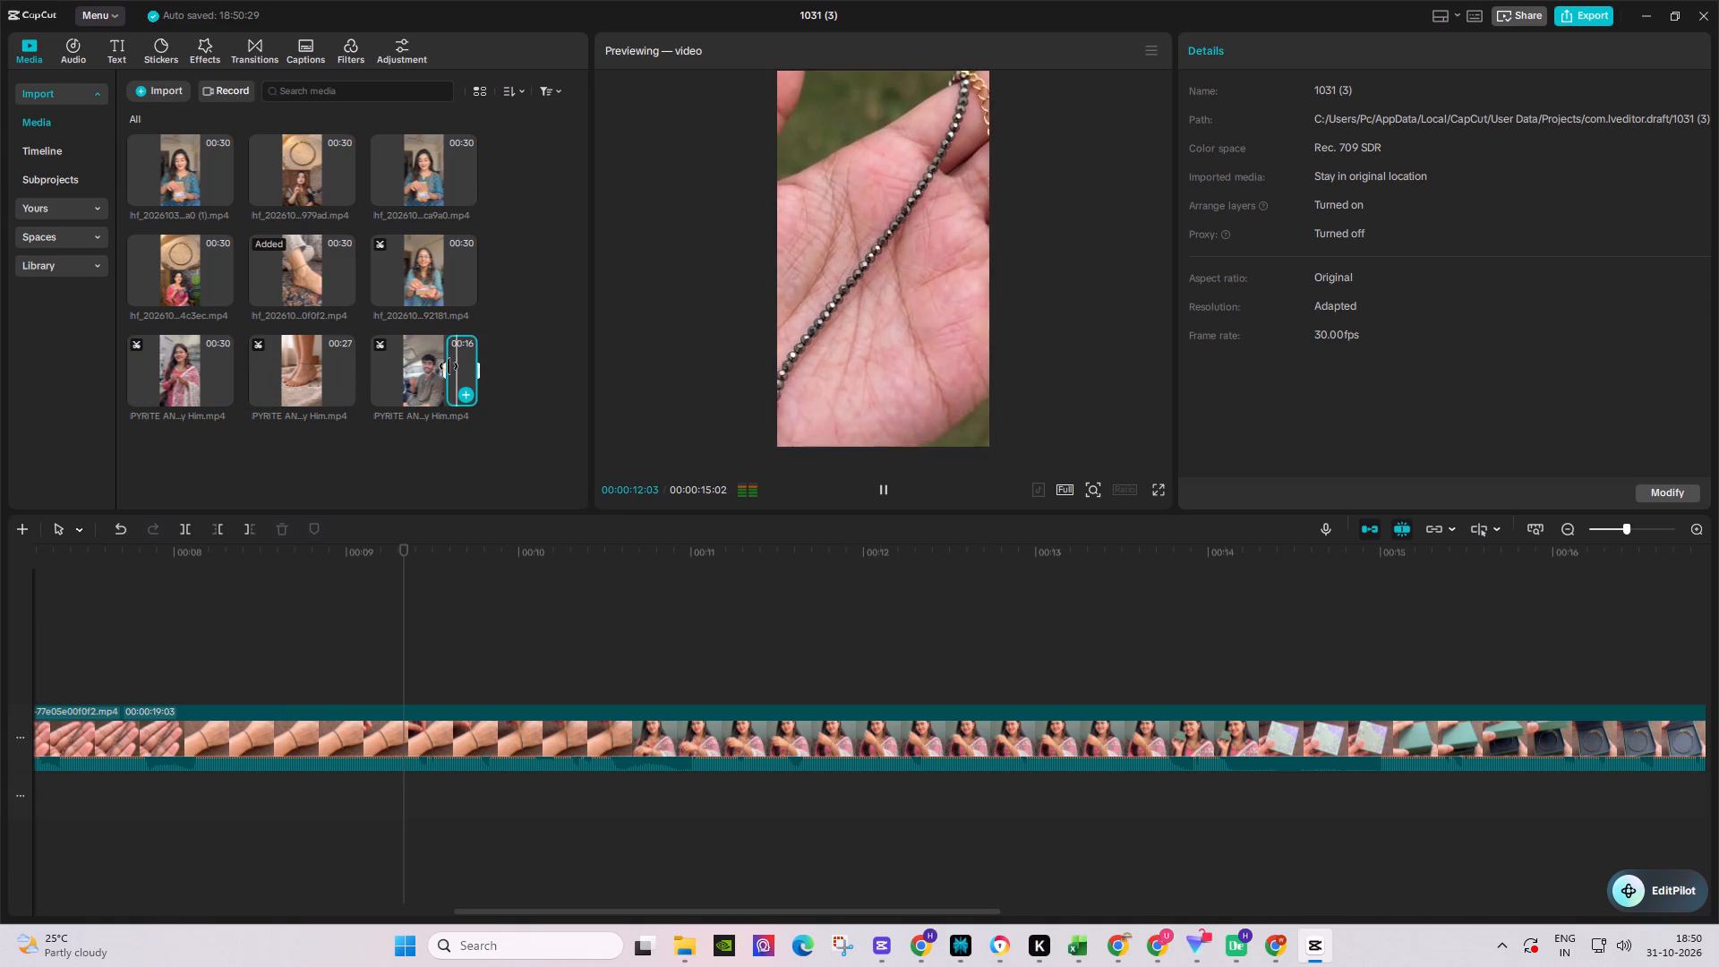
left_click_drag(447, 366, 440, 377)
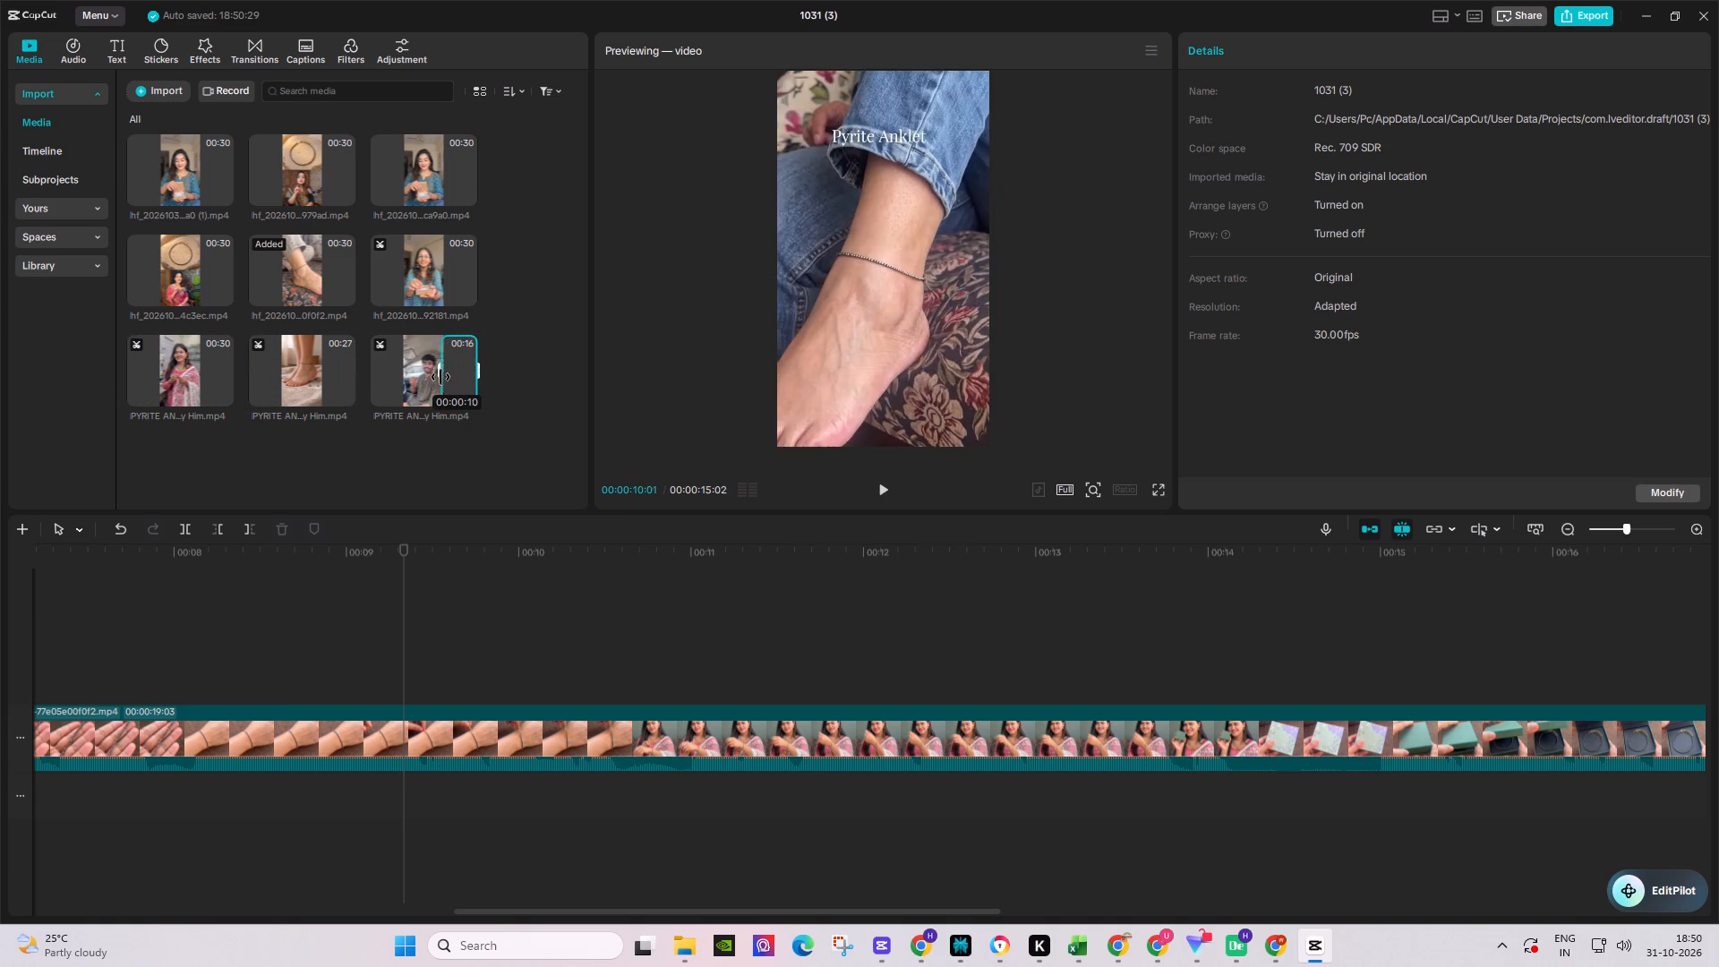
left_click_drag(440, 377, 429, 379)
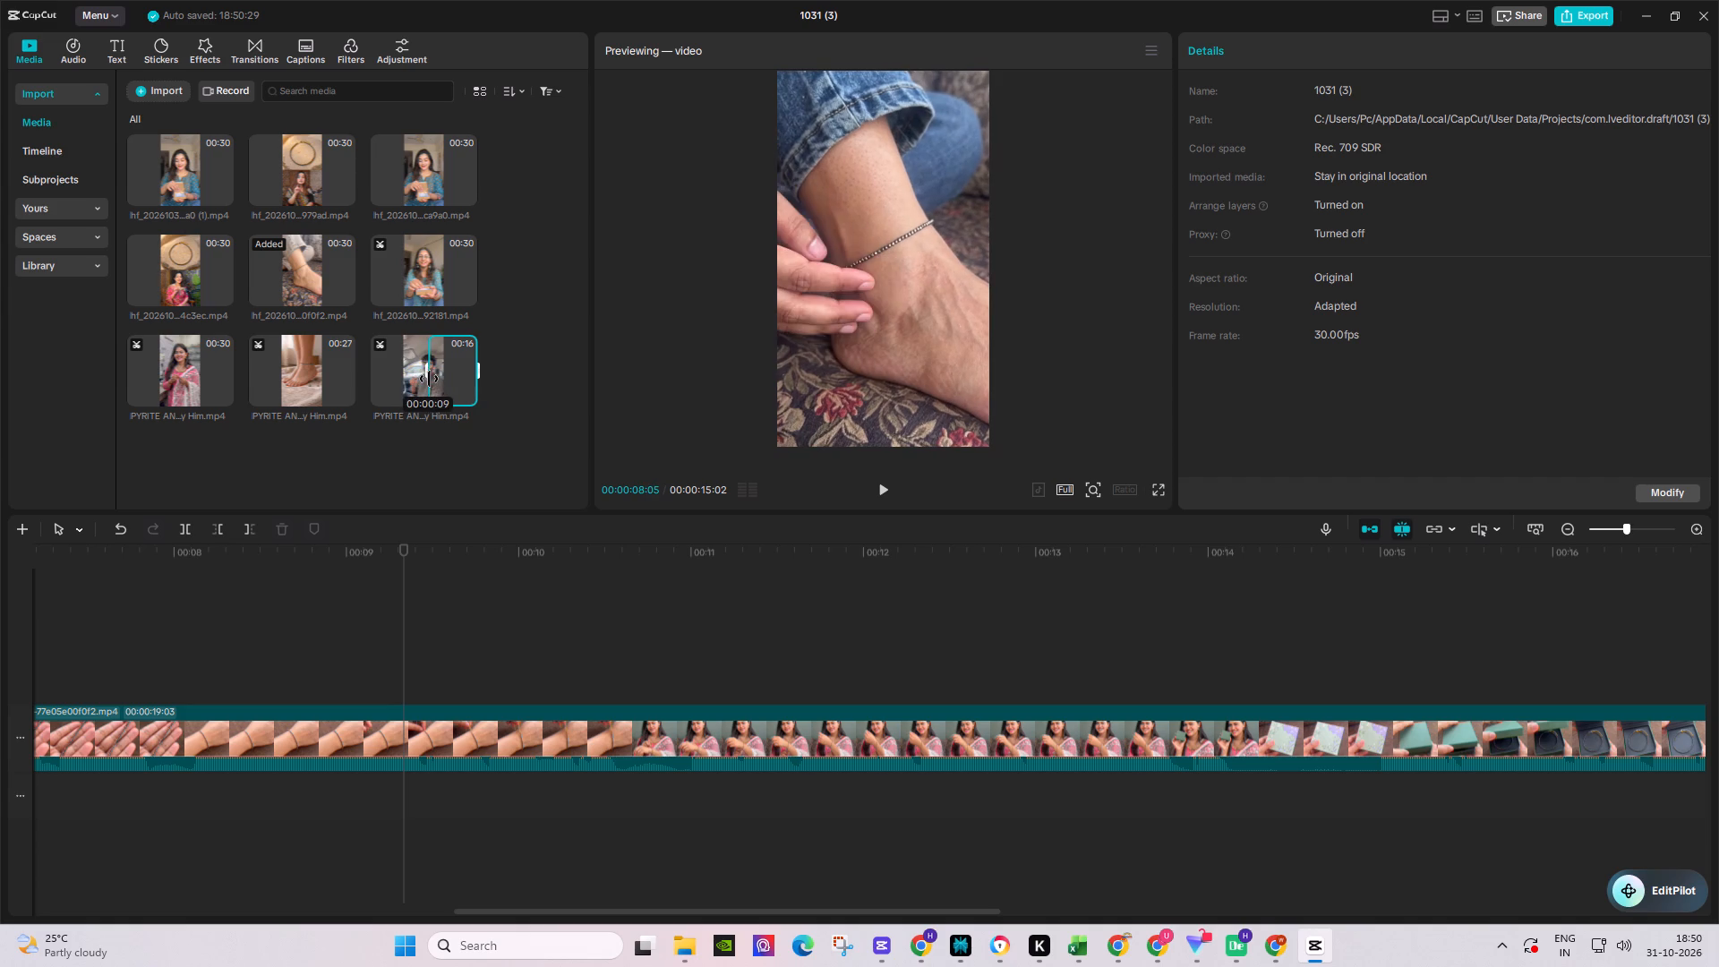
left_click_drag(429, 379, 432, 381)
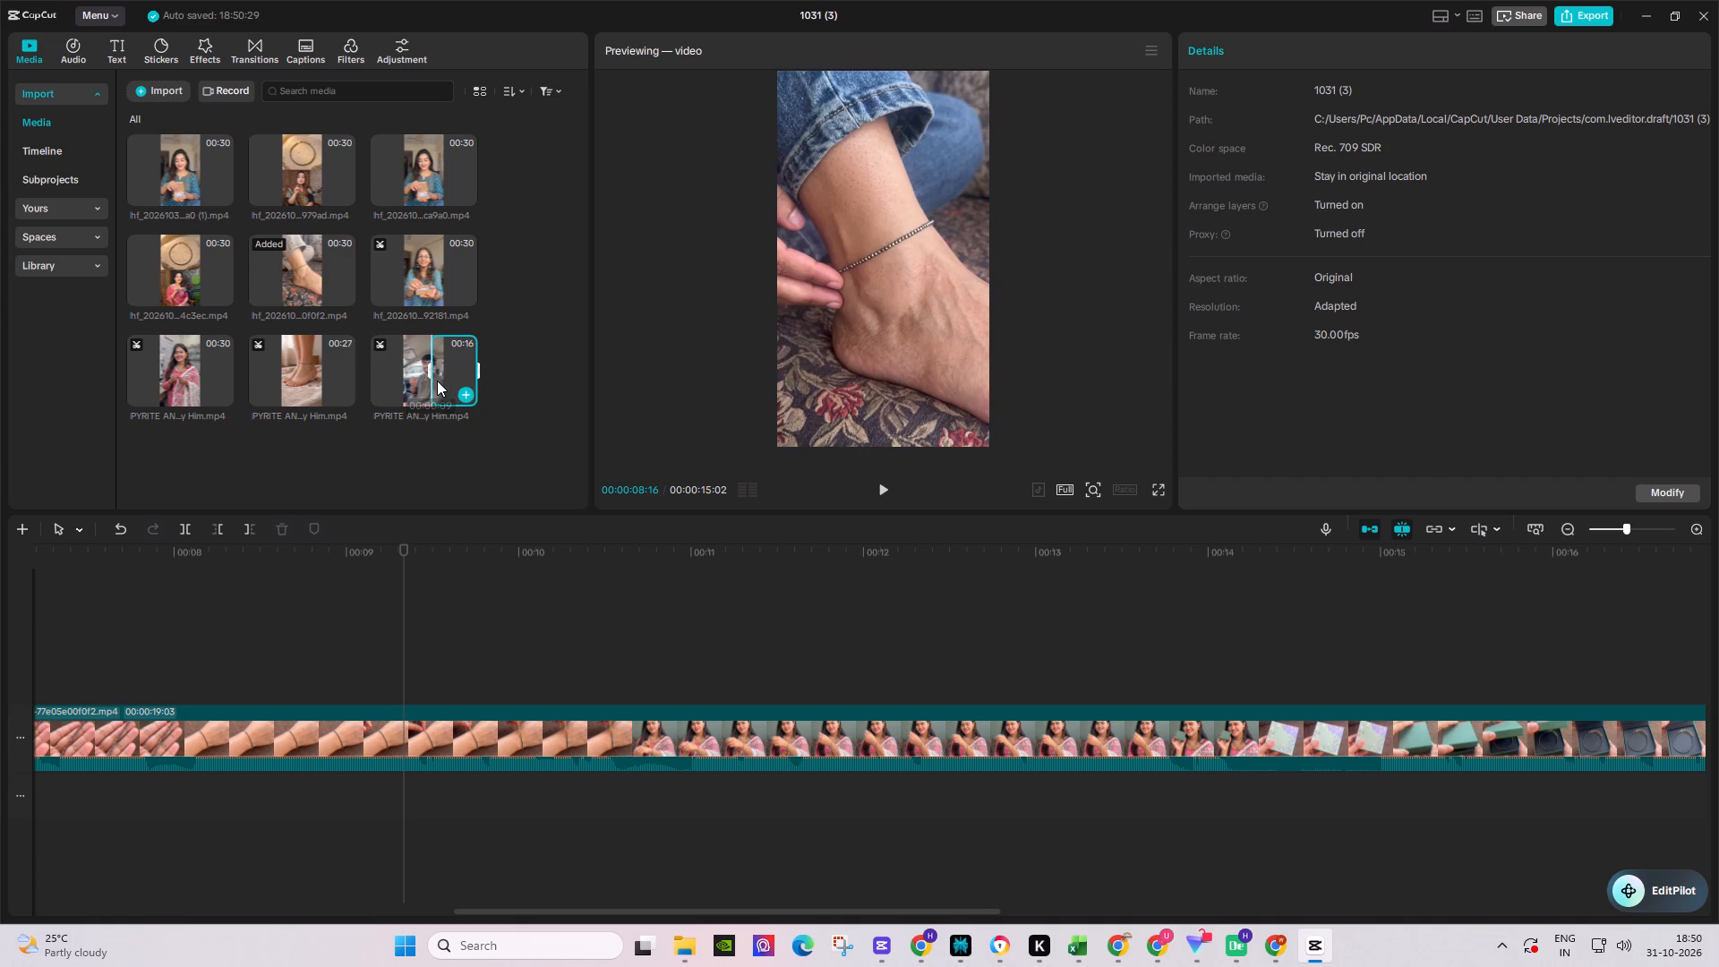
left_click_drag(449, 378, 404, 679)
Play the start of the overlay clip and lower its volume.
left_click_drag(195, 569, 183, 569)
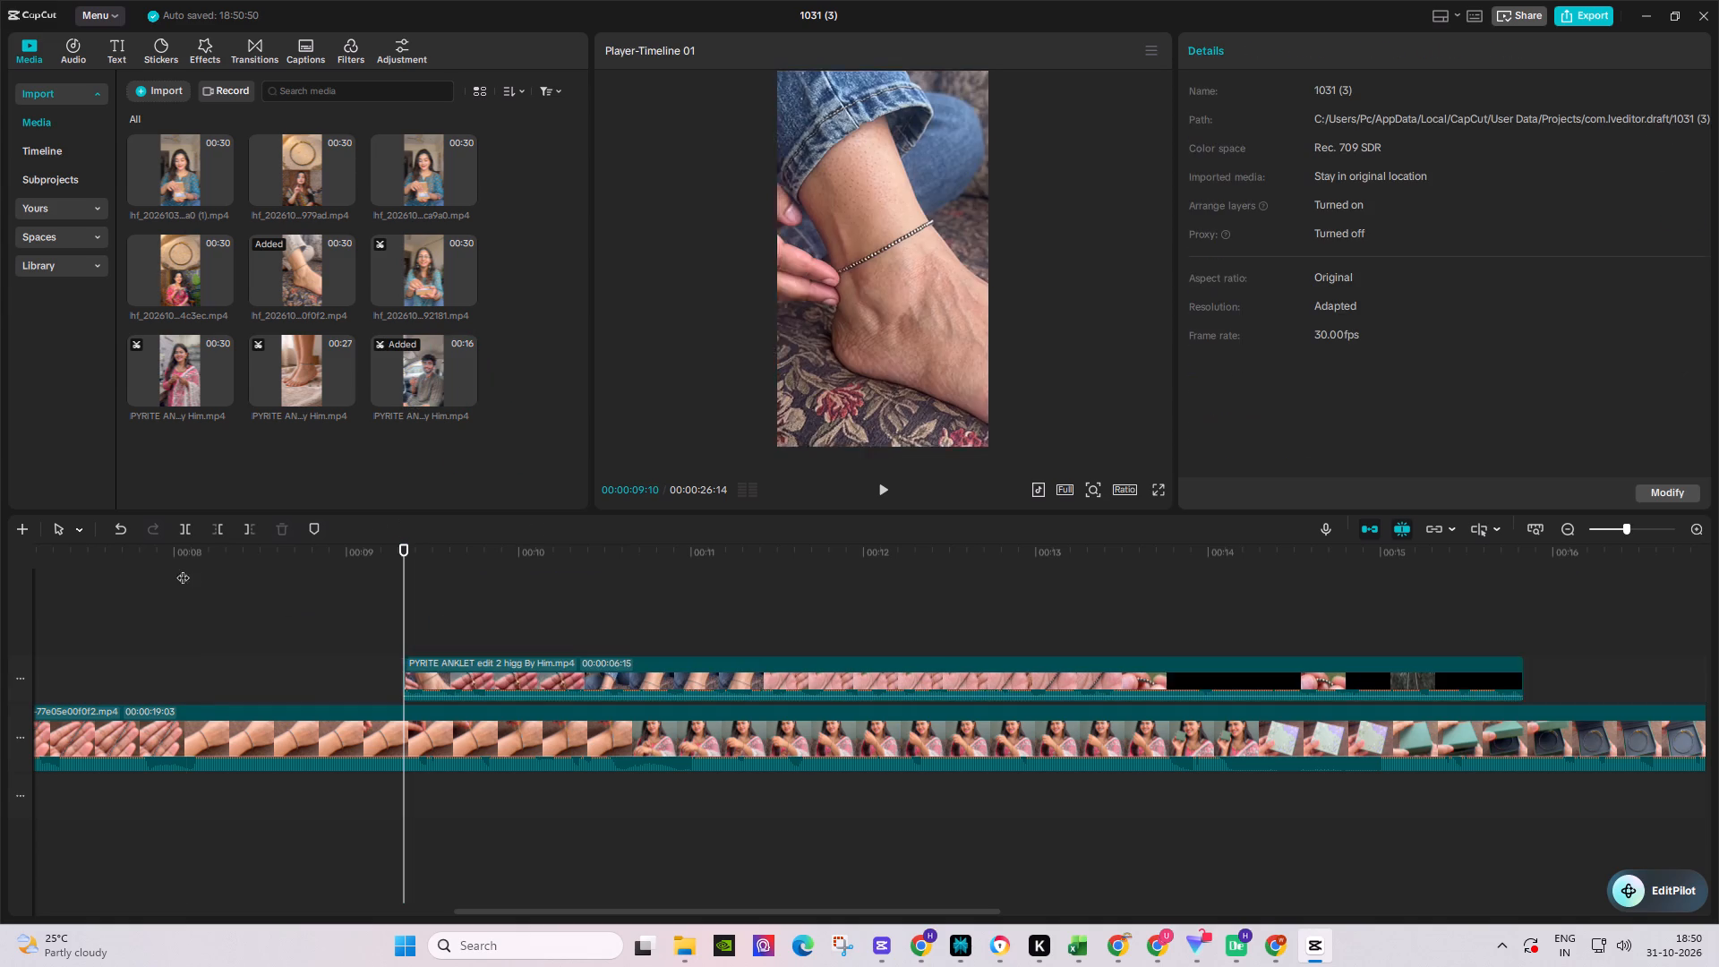
left_click_drag(183, 569, 185, 569)
key("space")
key("space")
key("space")
key("space")
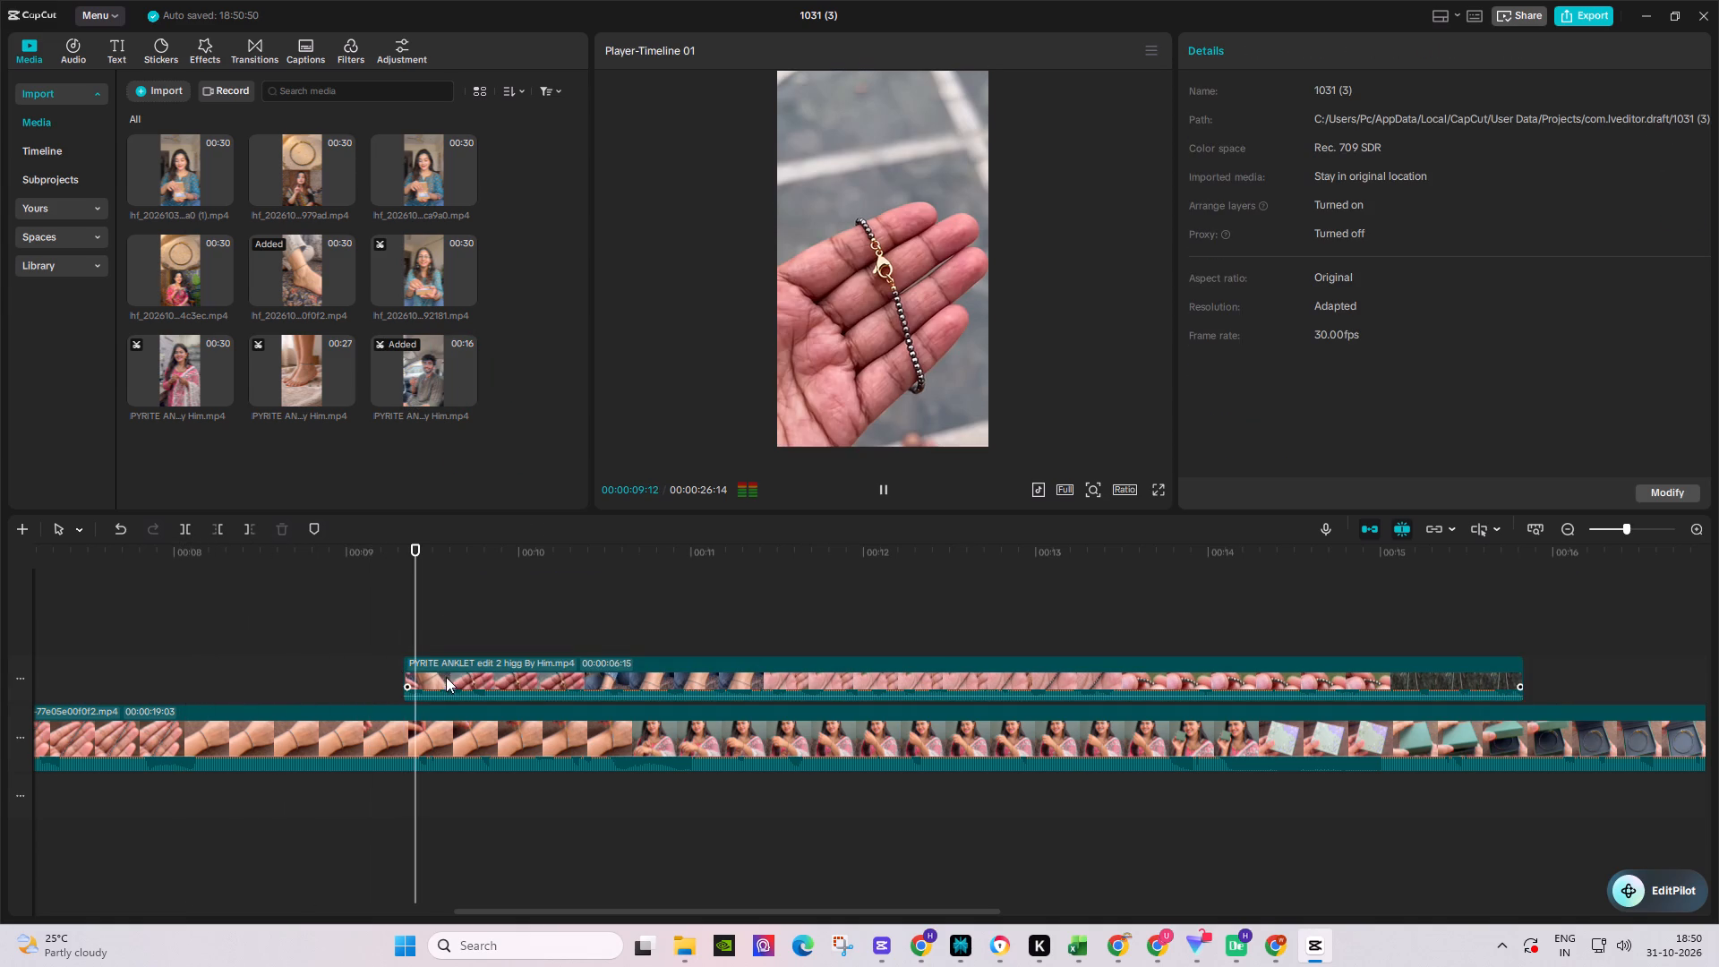
left_click(360, 571)
key("space")
key("space")
left_click(423, 671)
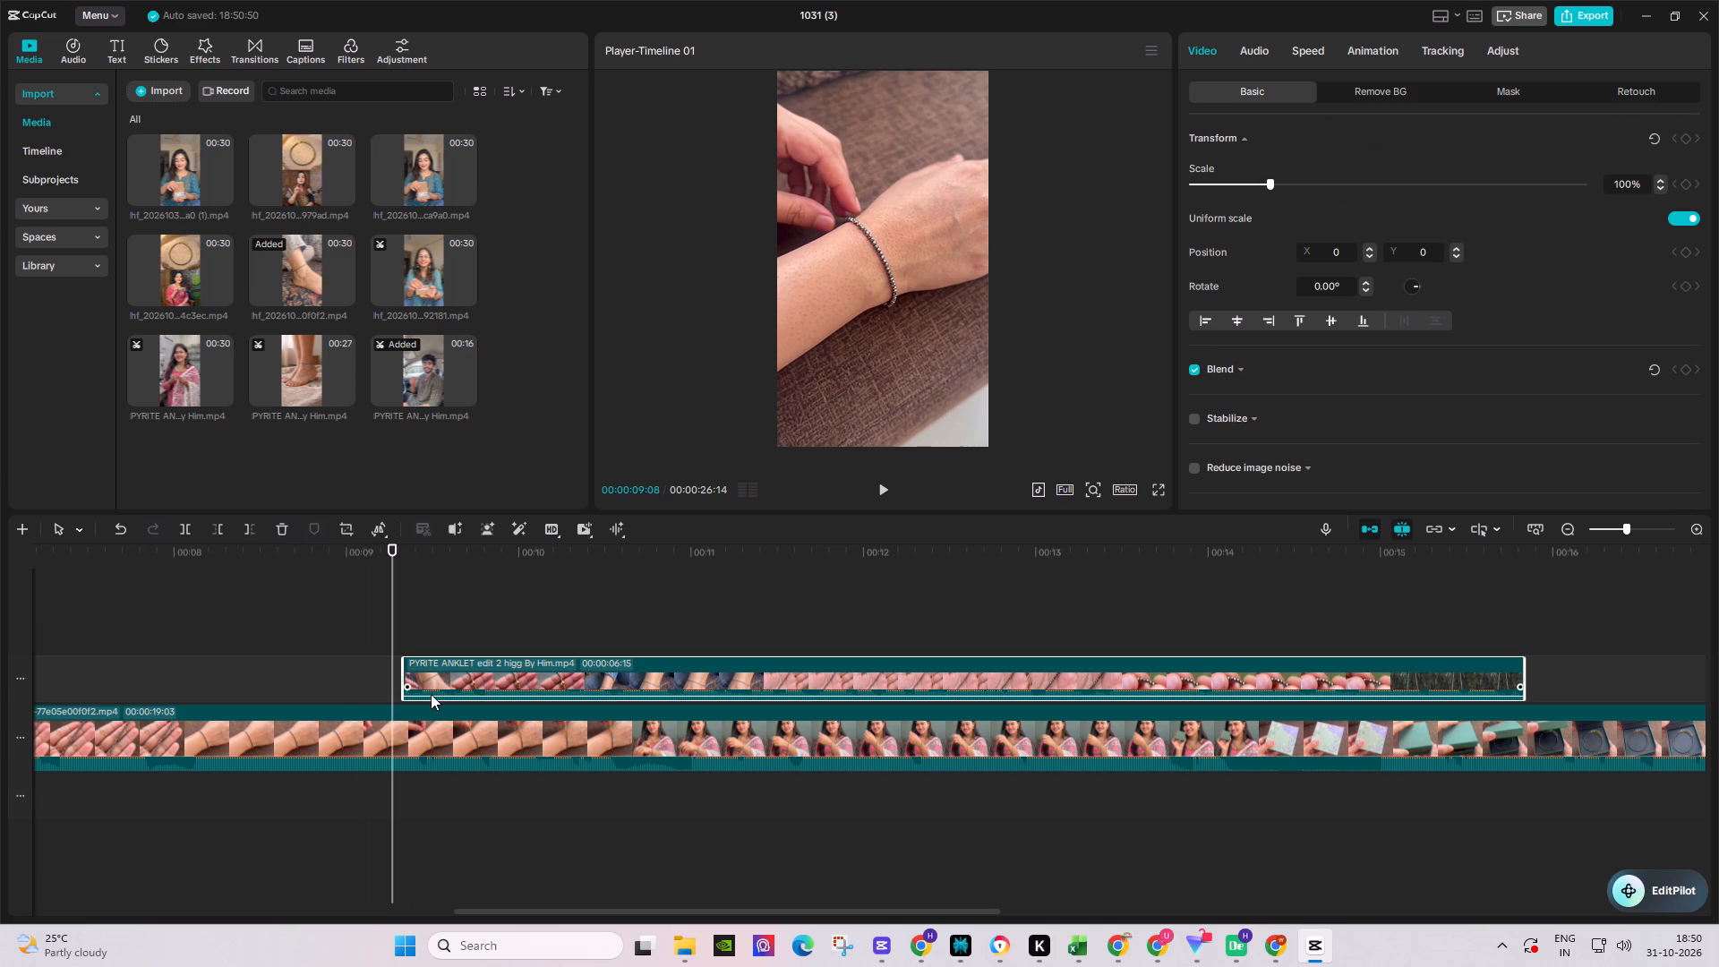
left_click(432, 699)
left_click_drag(430, 697, 427, 710)
Trim one frame off the overlay clip's start, move it earlier to about 00:00:09:05, and play the transition.
left_click_drag(404, 667, 414, 671)
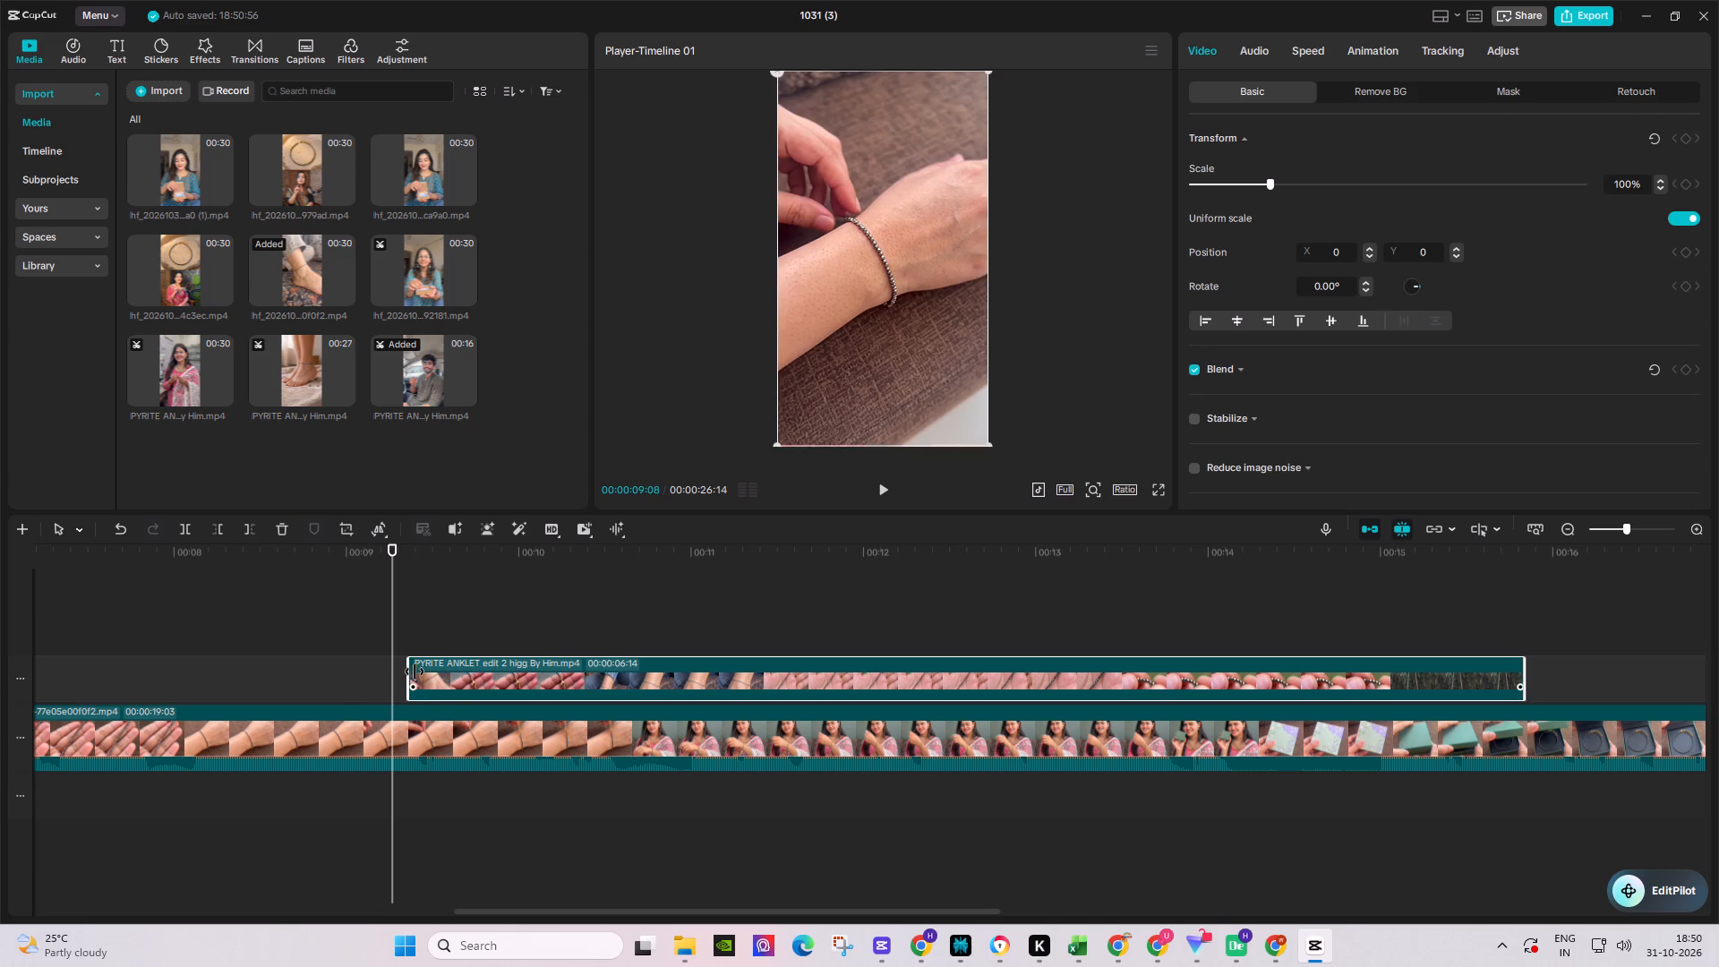
left_click_drag(438, 673, 401, 672)
left_click(299, 575)
key("space")
key("space")
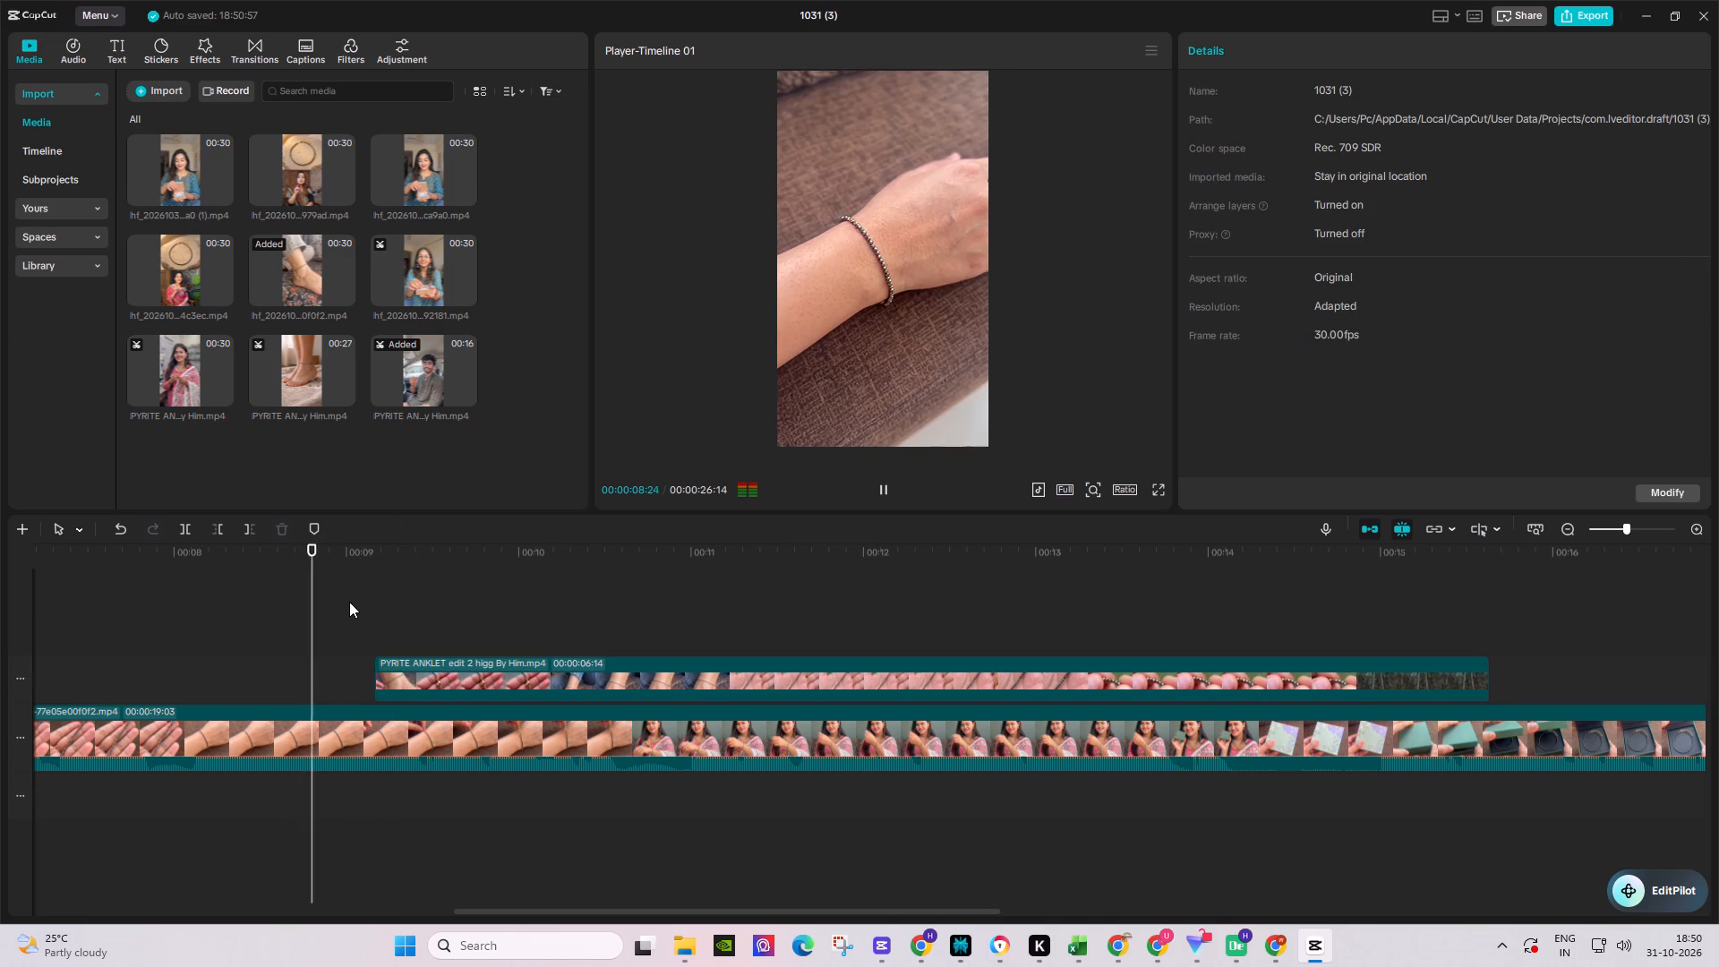
key("space")
key("space")
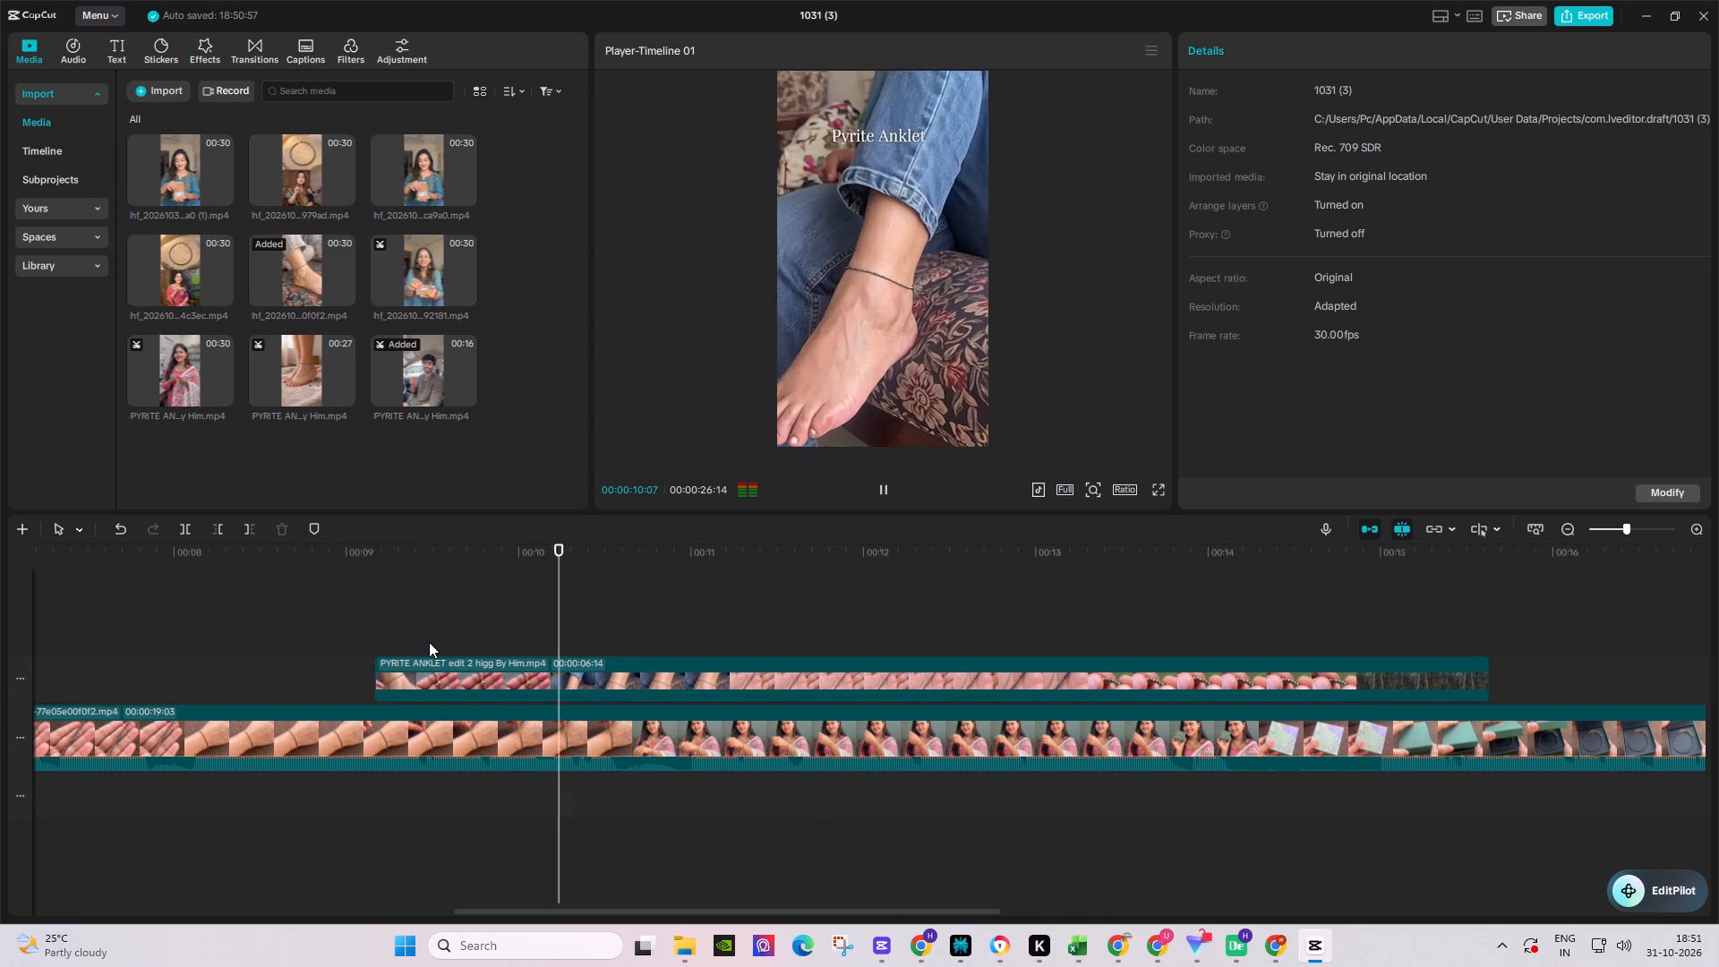
key("space")
left_click(363, 569)
key("space")
key("space")
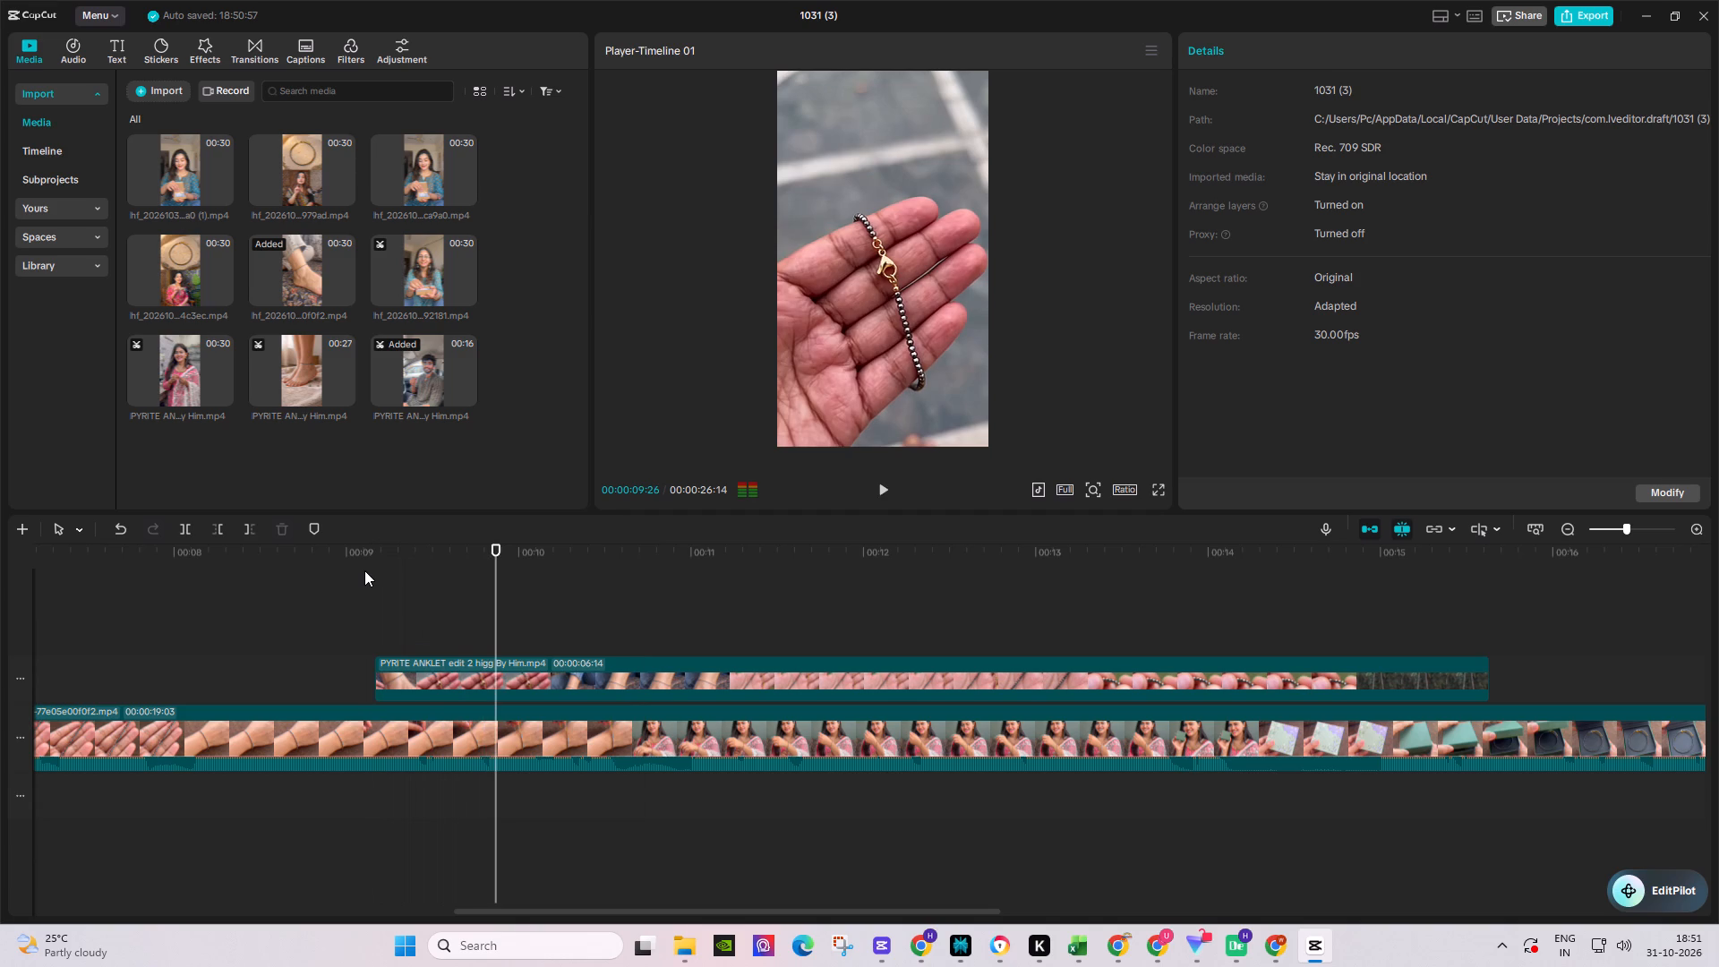
key("space")
key("space")
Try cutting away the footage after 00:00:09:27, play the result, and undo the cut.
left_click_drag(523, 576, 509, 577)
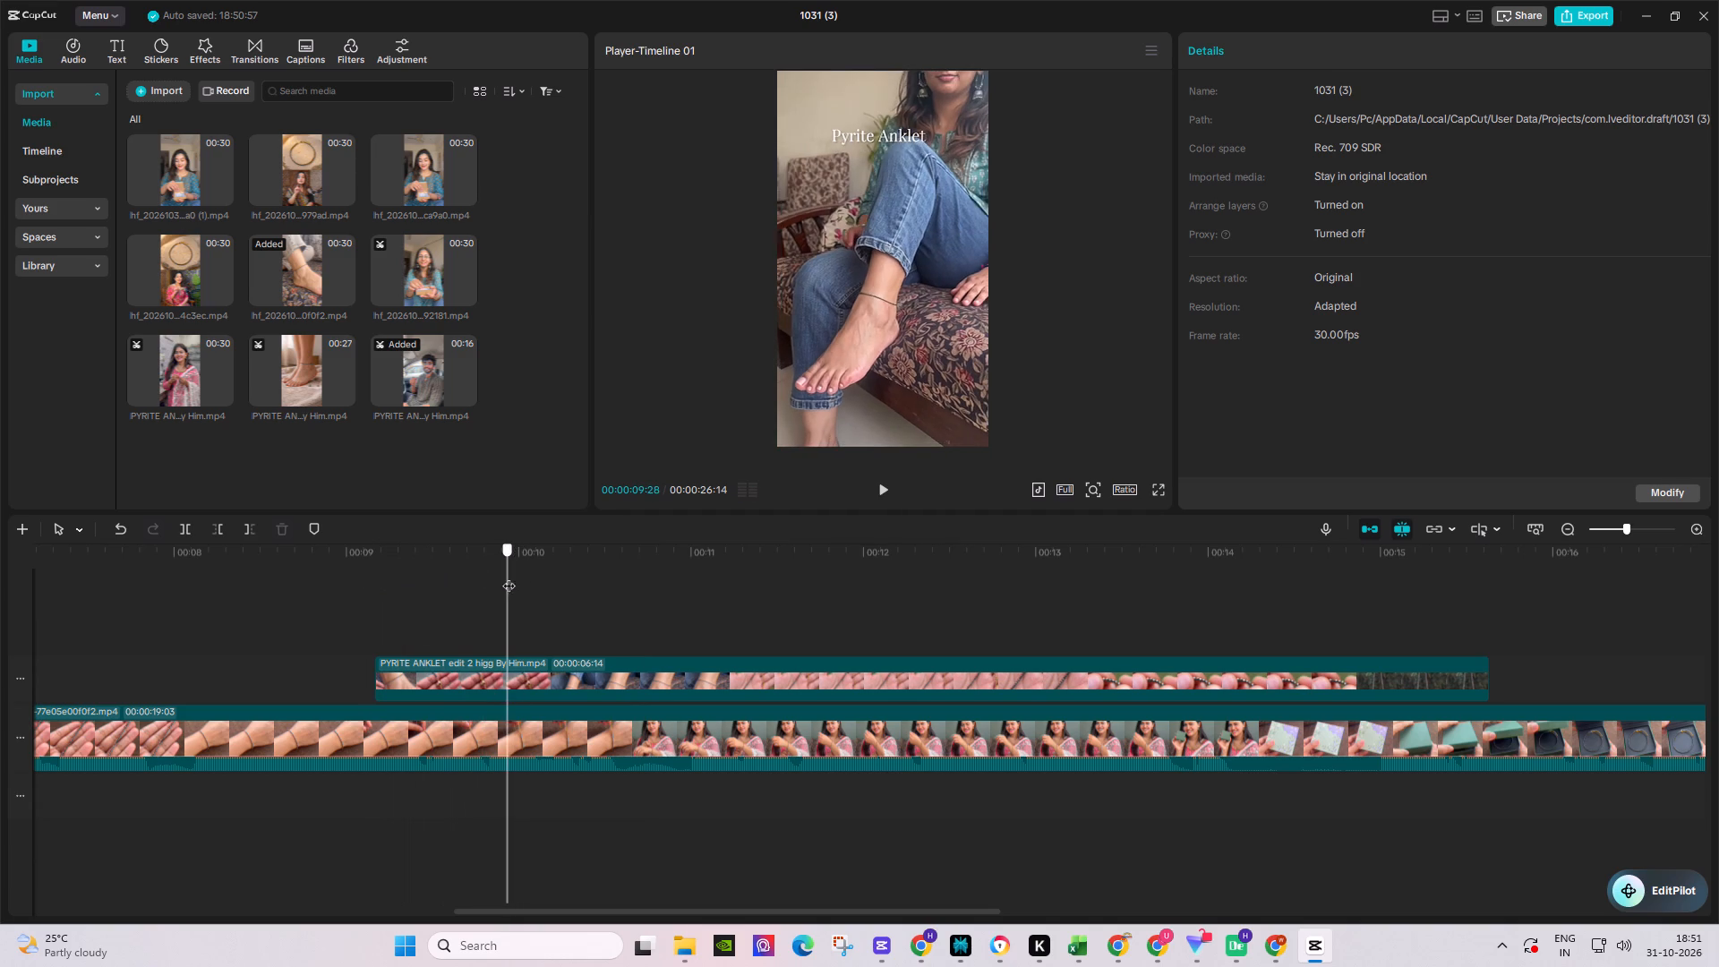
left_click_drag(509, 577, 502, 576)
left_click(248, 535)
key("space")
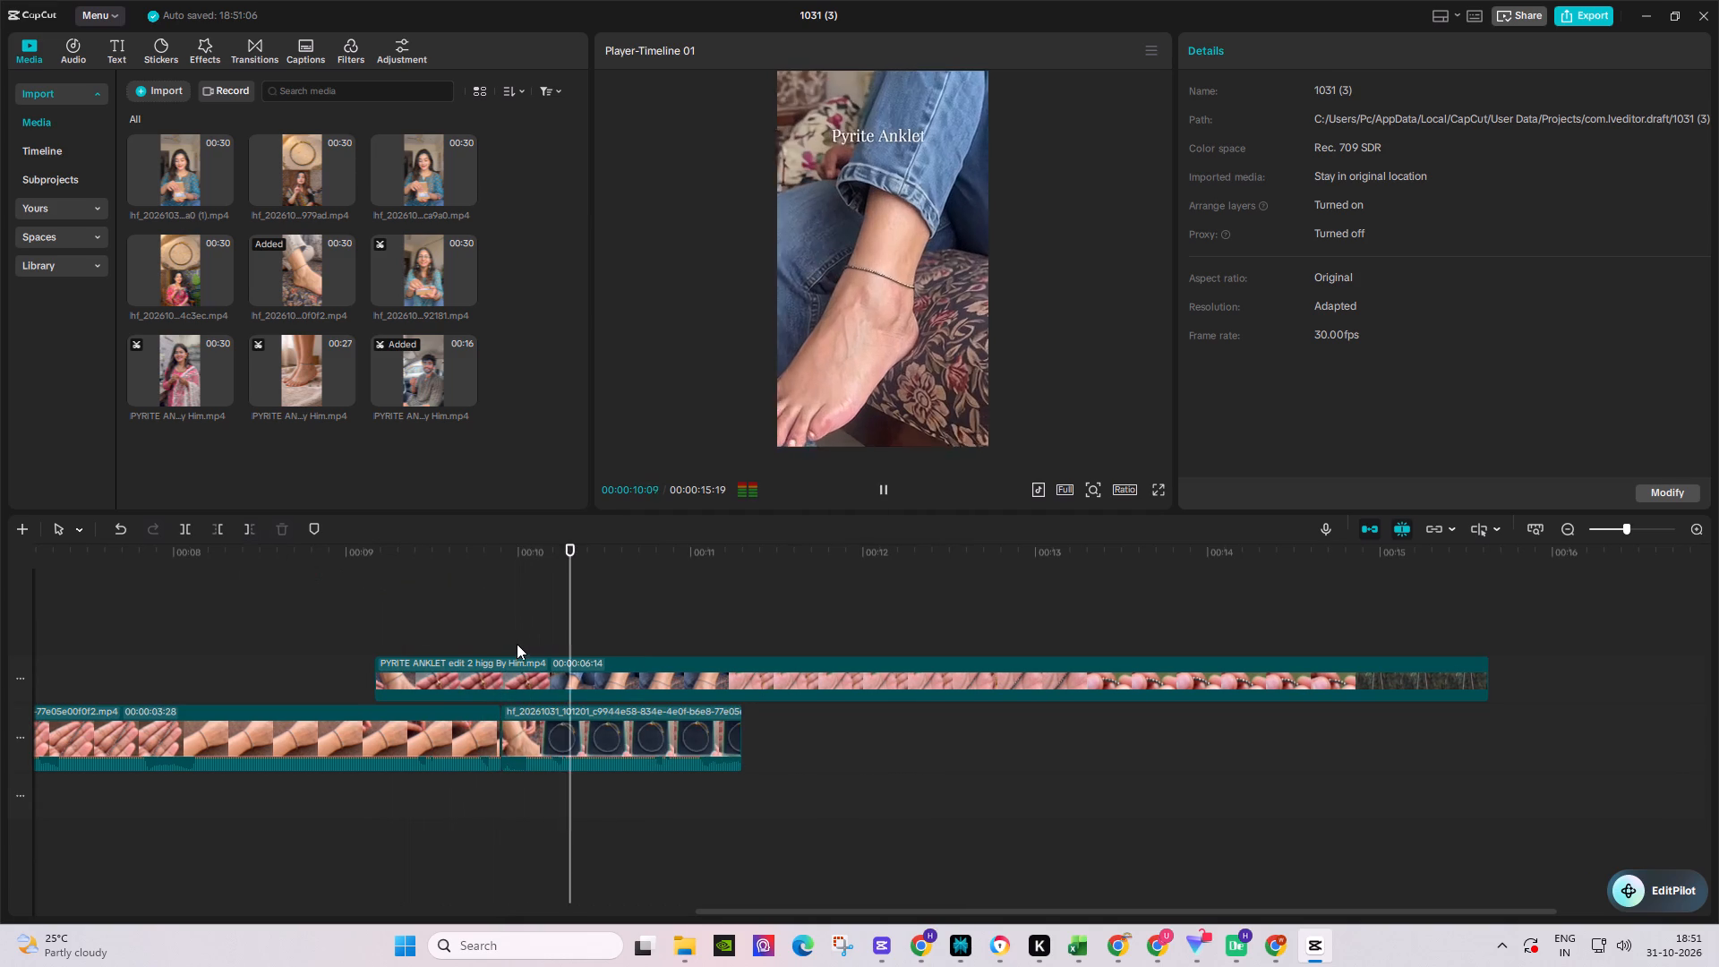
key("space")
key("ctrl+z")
Trim away the rest of the Pyrite Anklet overlay clip after about 00:00:09:28 and play the result.
left_click(535, 663)
left_click(458, 560)
key("space")
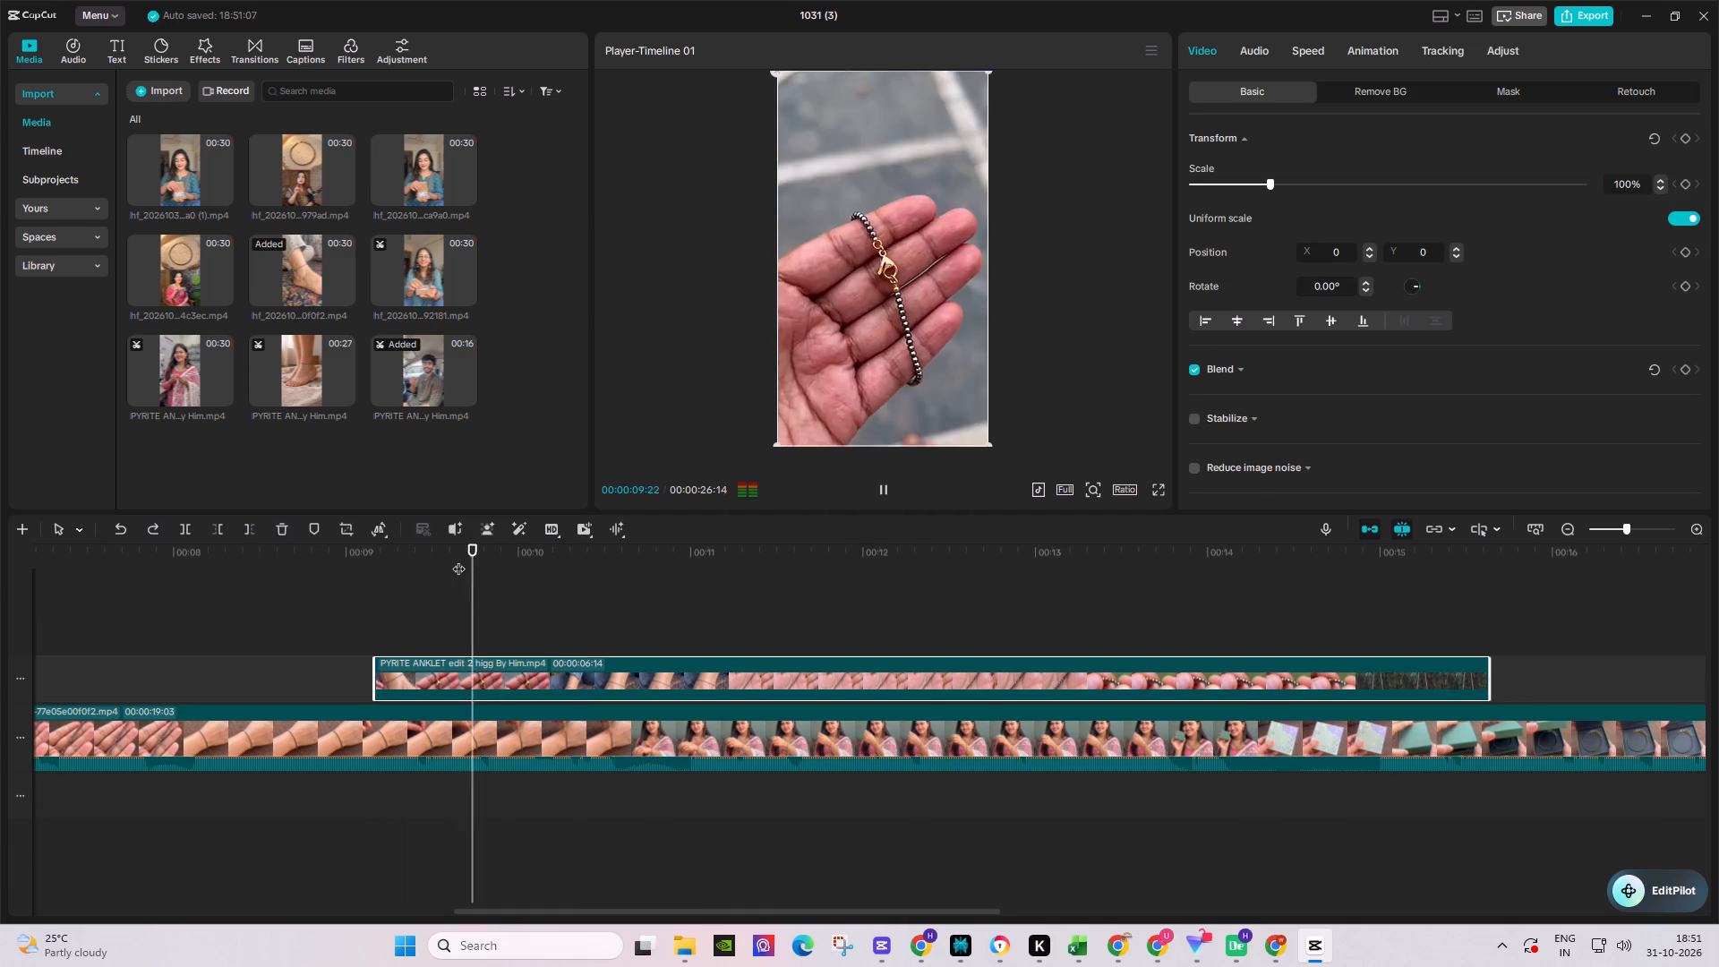
key("space")
key("Left")
key("Left")
key("Left")
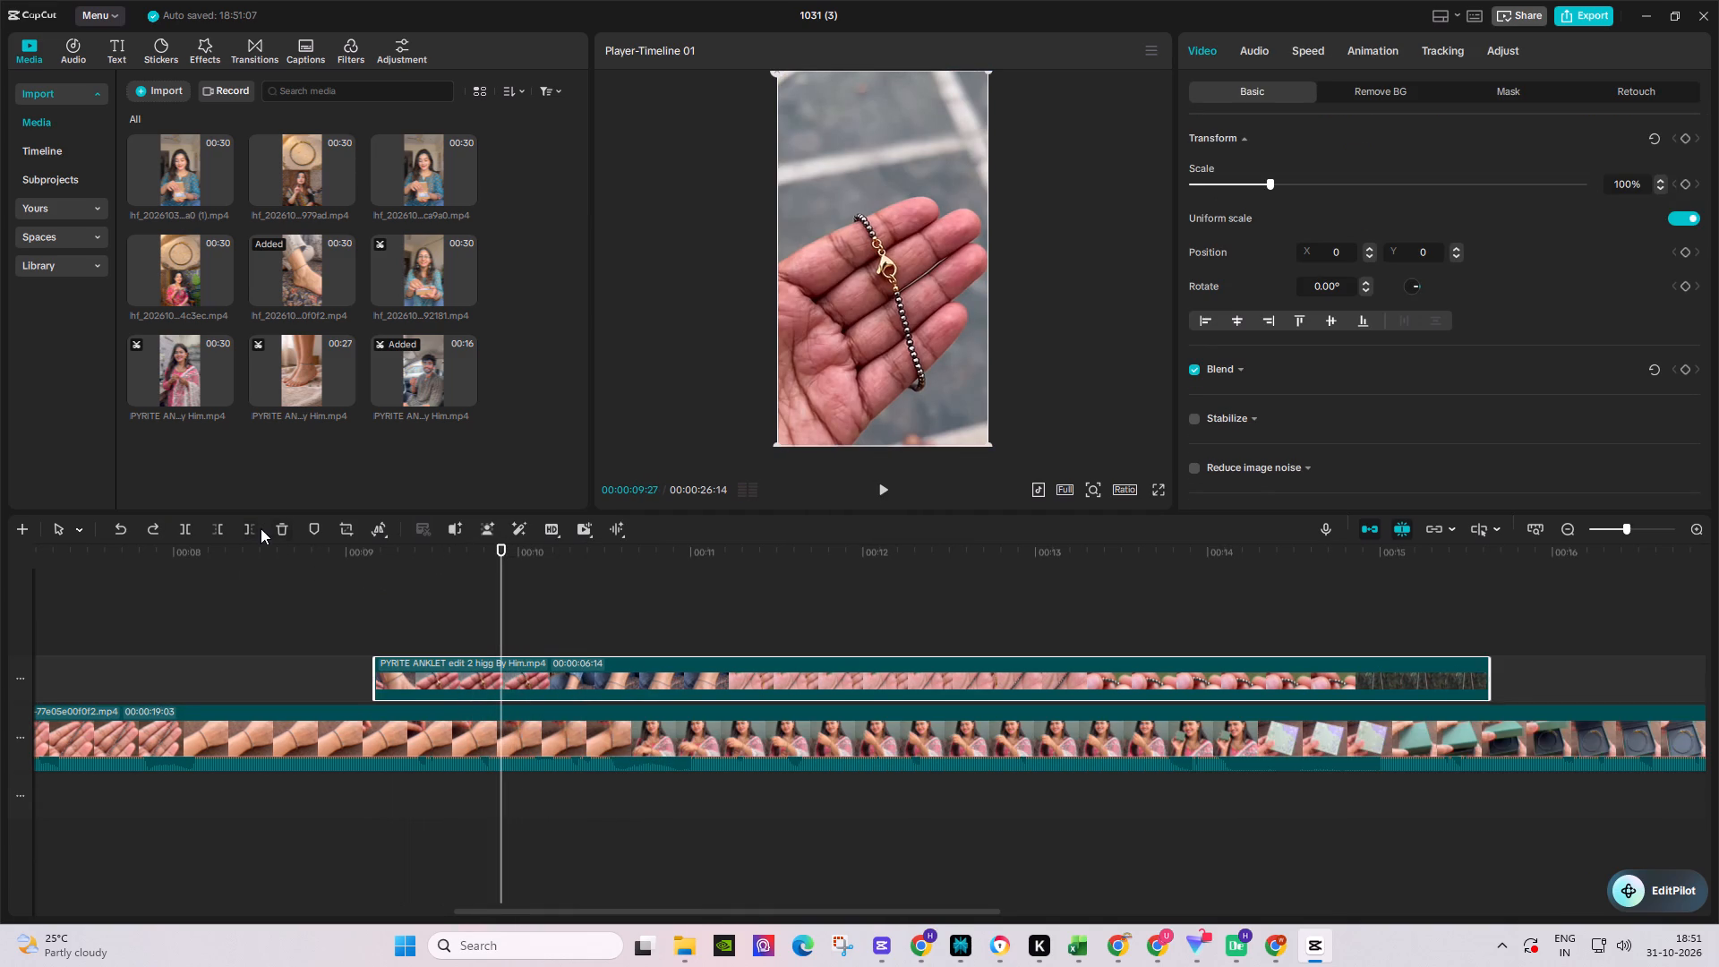
key("Right")
left_click(251, 527)
key("space")
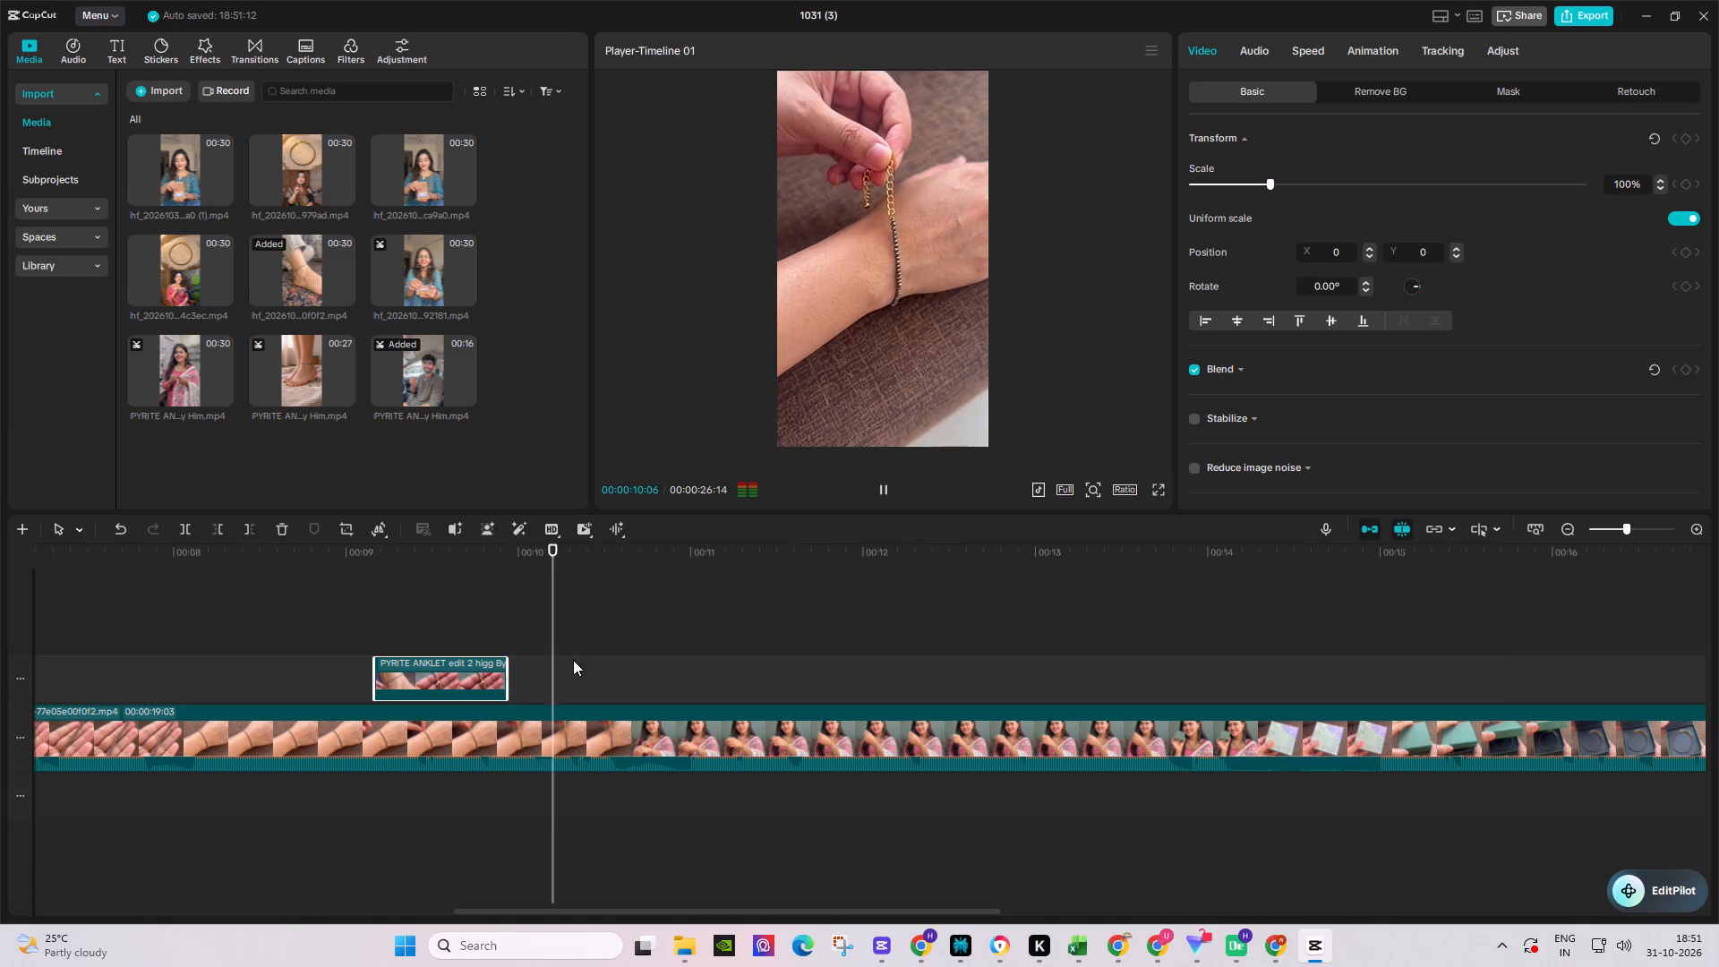
Play the main-track footage following the overlay clip, and replay the transition from 00:00:09:01.
left_click_drag(793, 914, 796, 914)
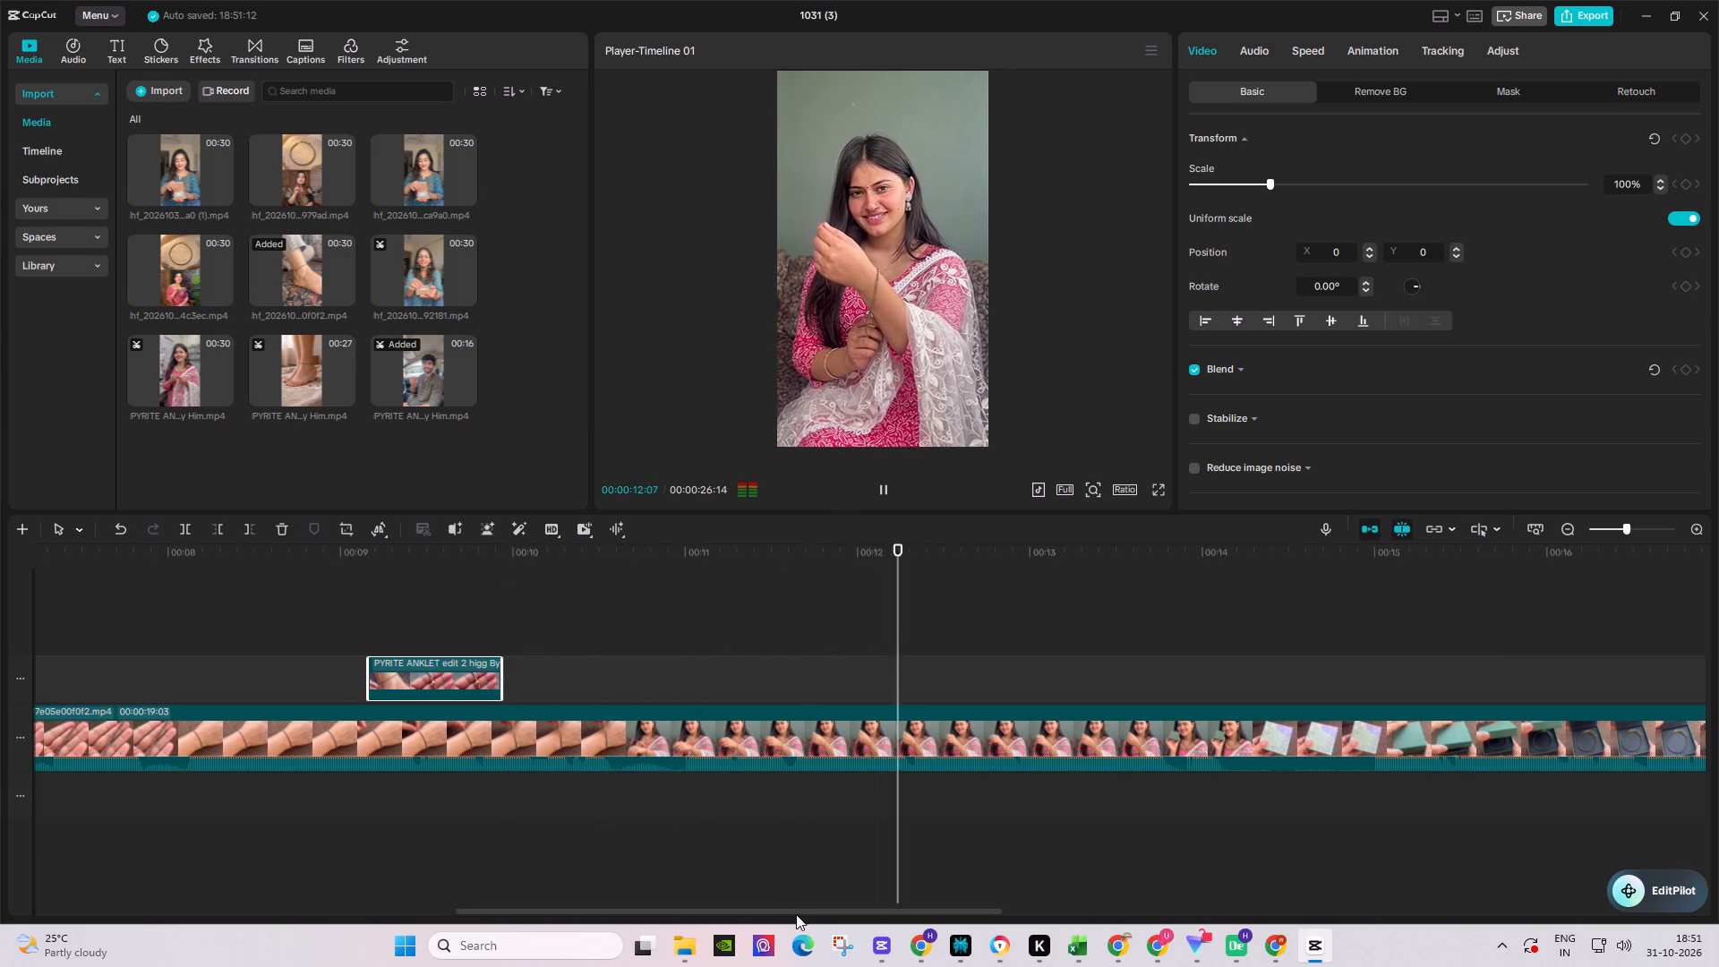
left_click_drag(796, 914, 961, 919)
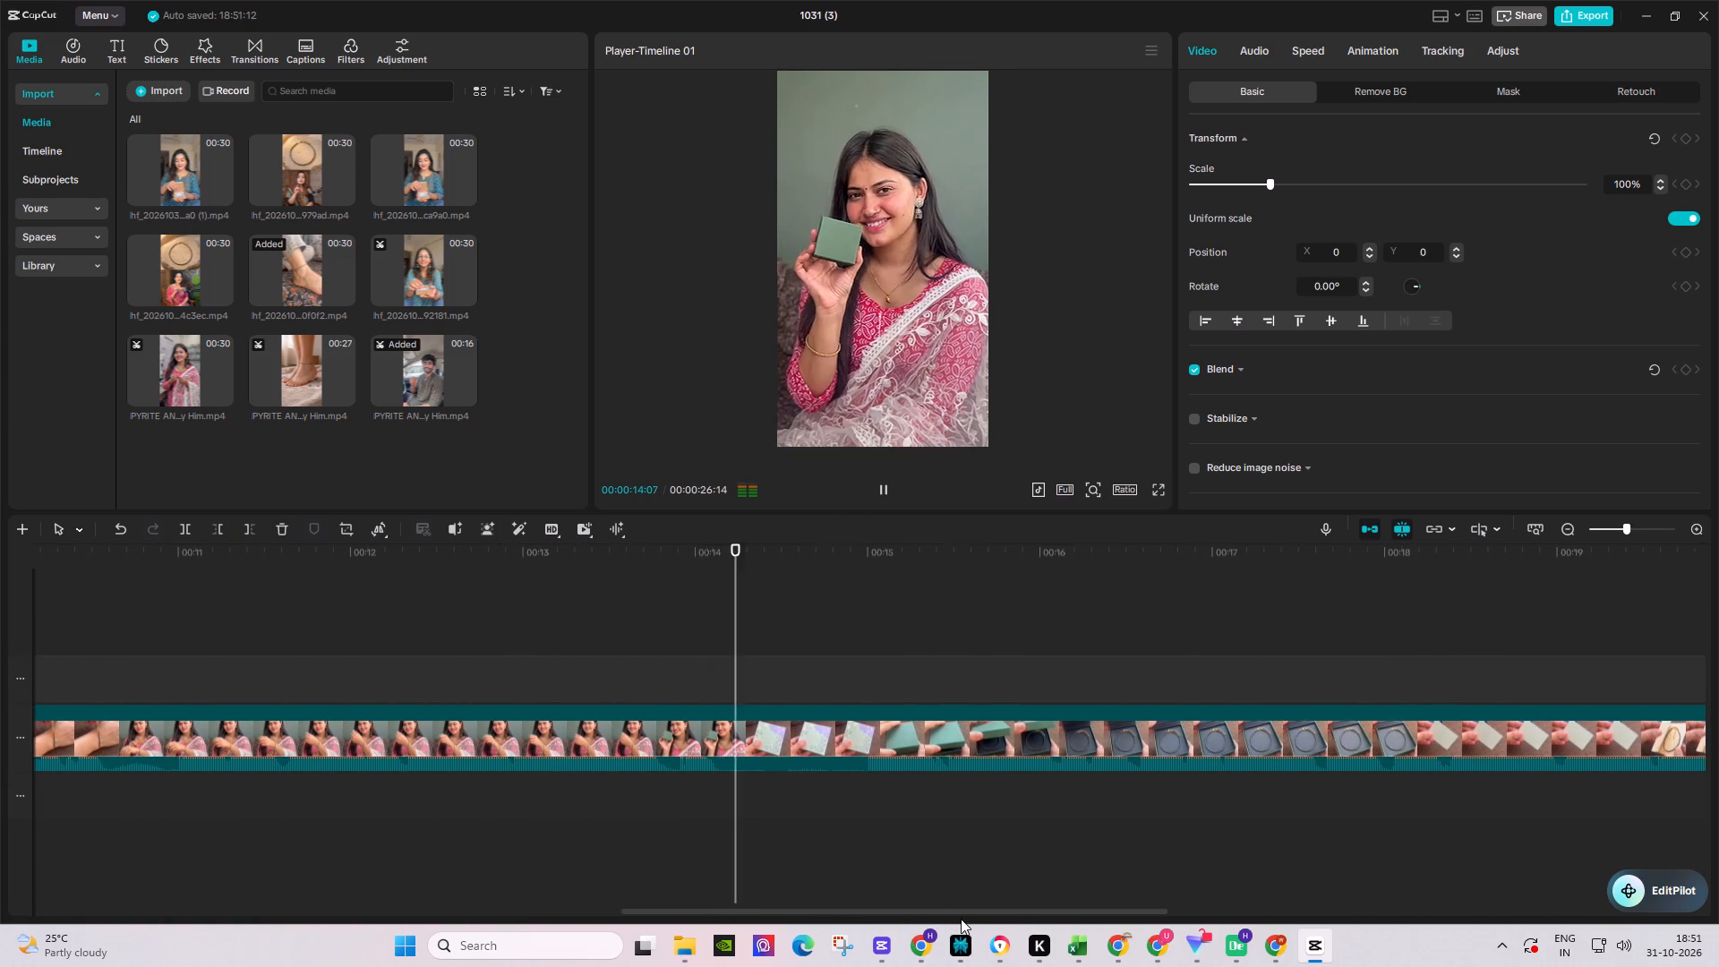
left_click_drag(961, 919, 993, 919)
key("space")
left_click(177, 577)
key("space")
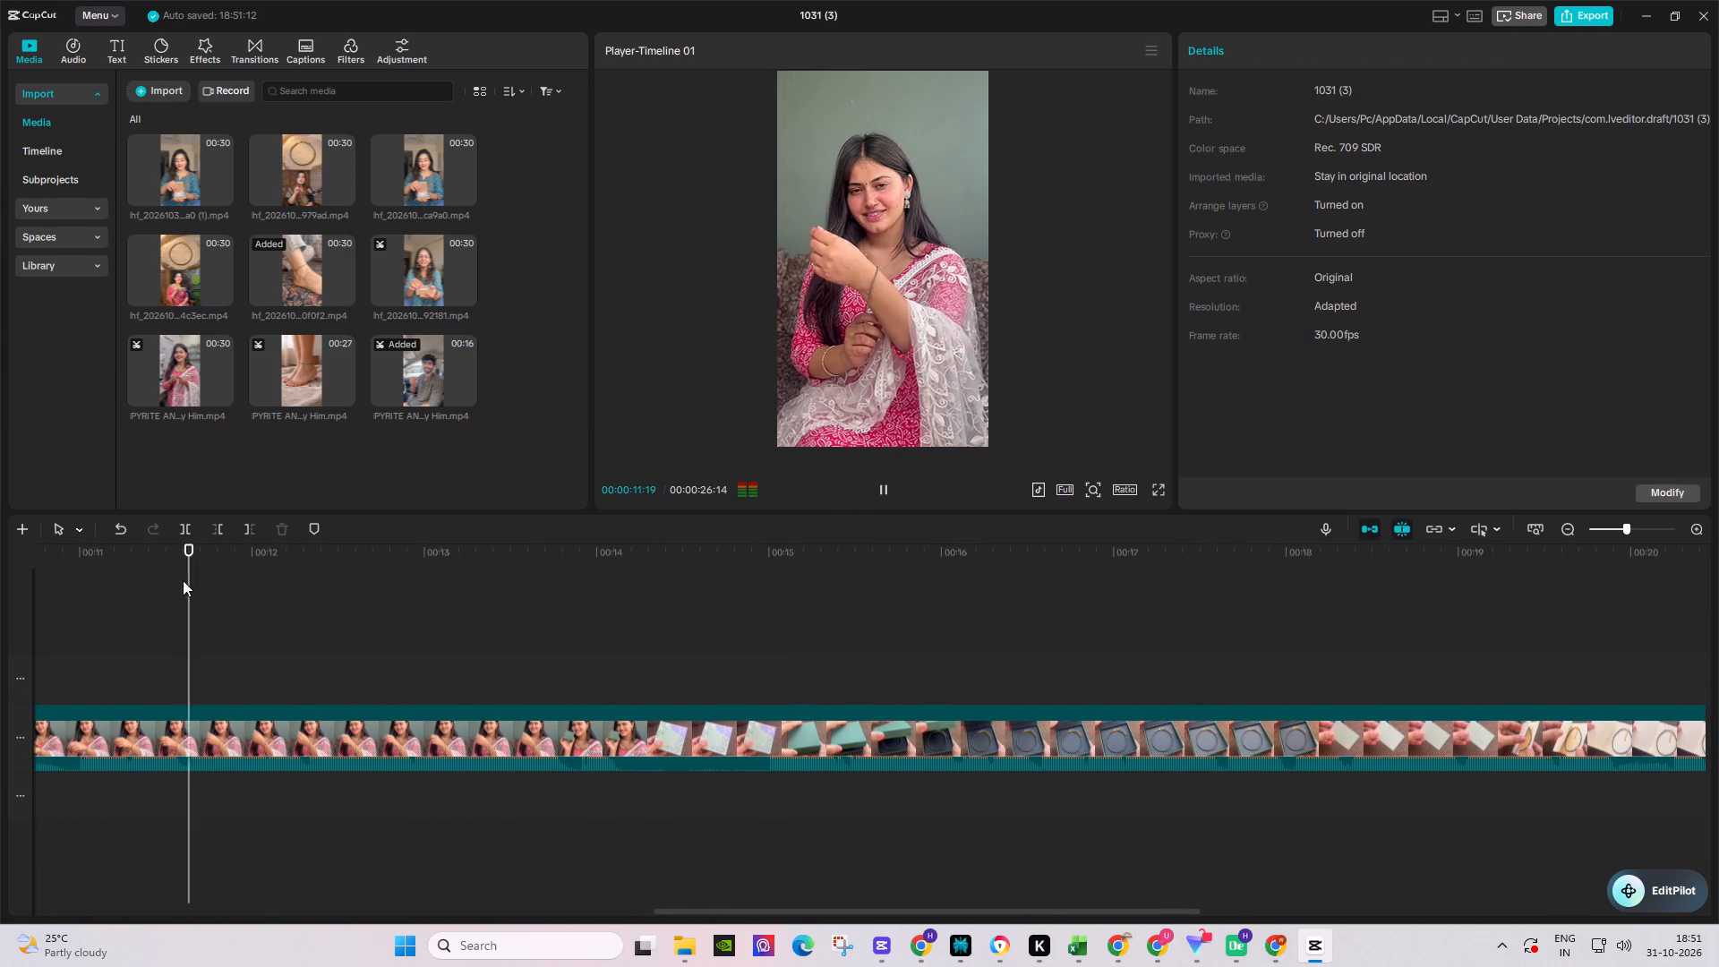
key("space")
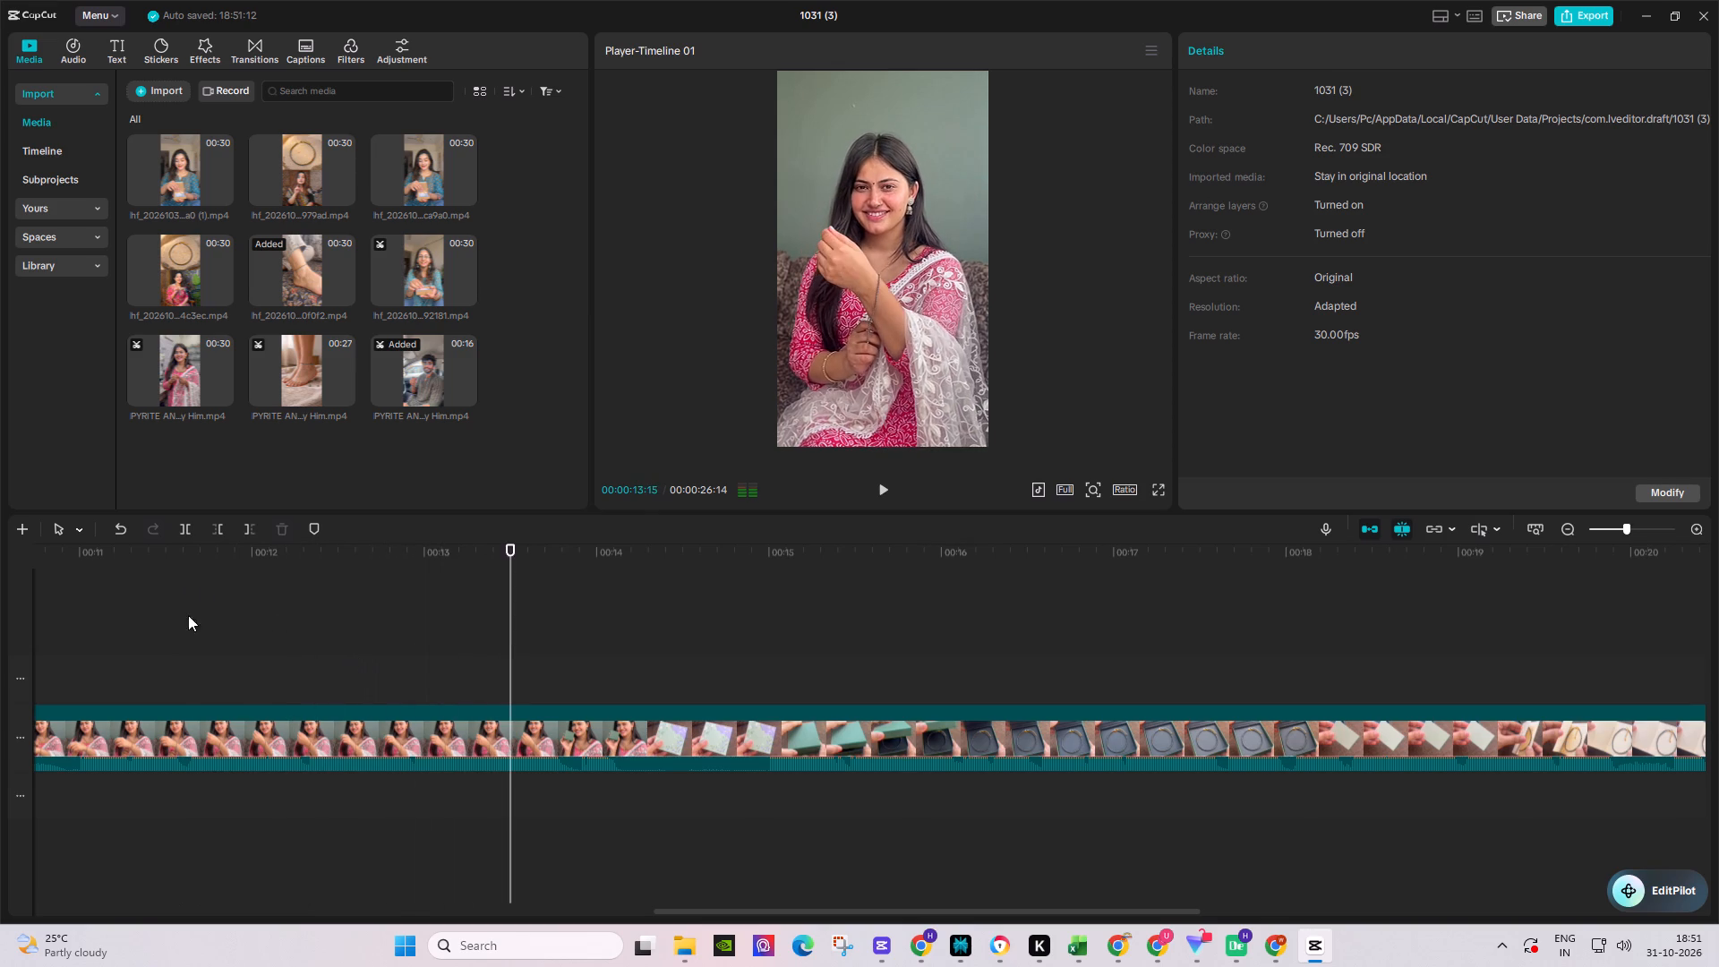
left_click_drag(95, 560, 185, 583)
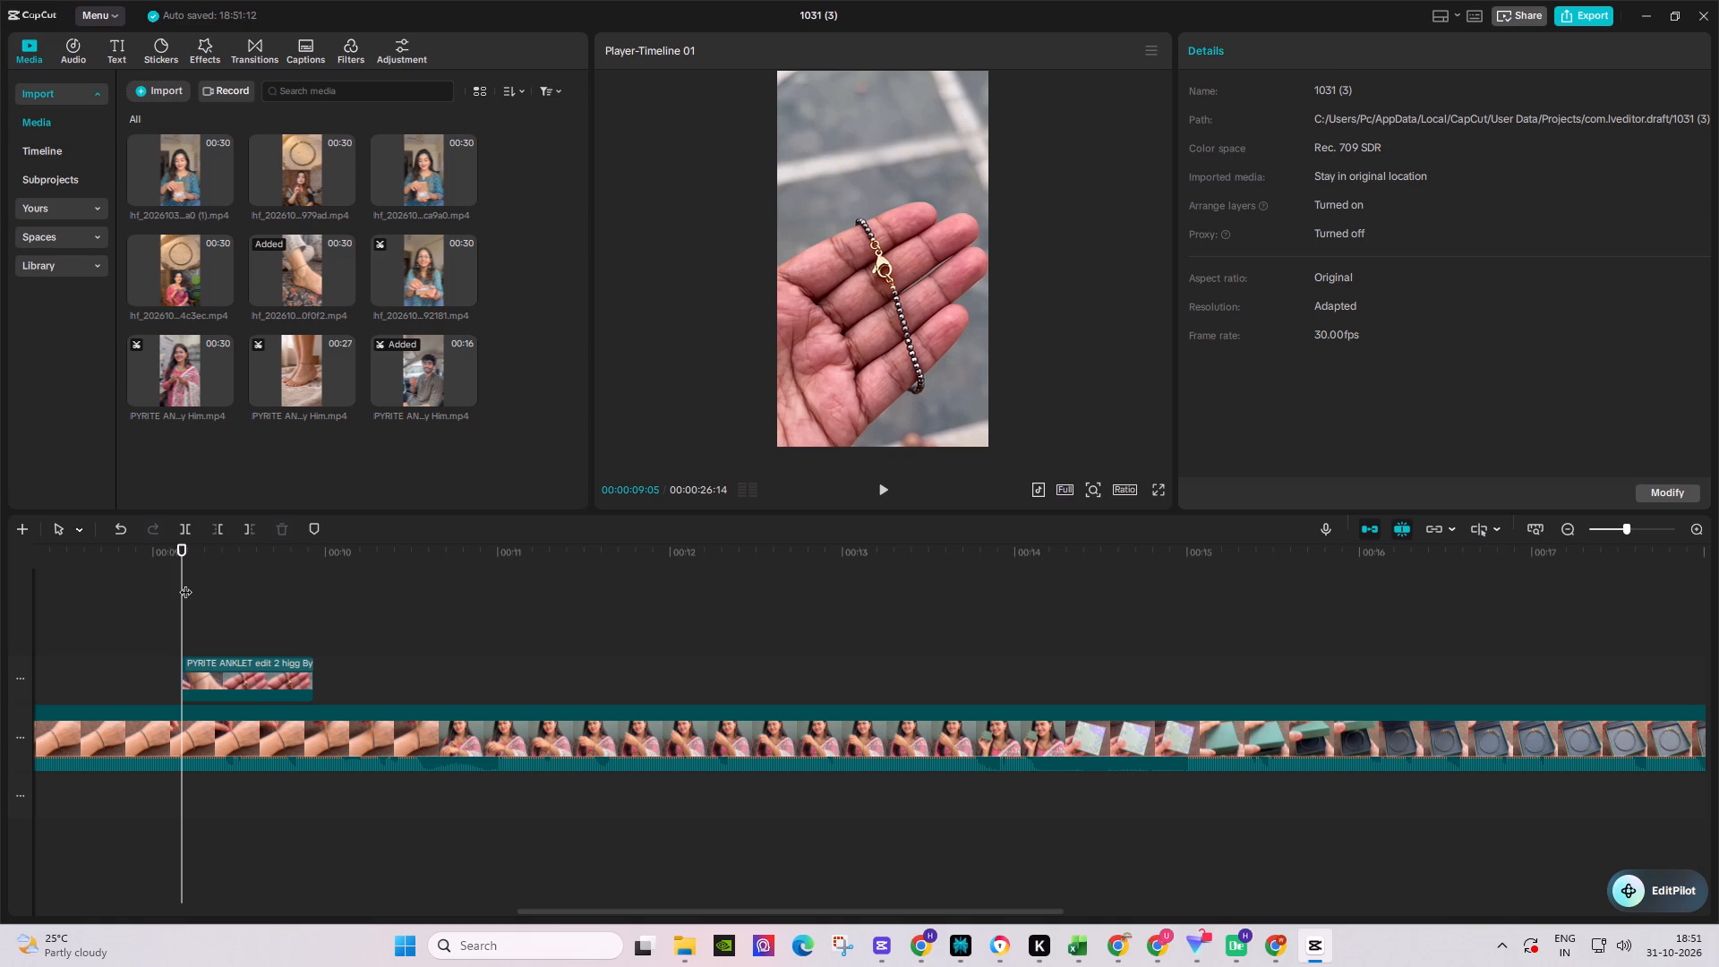
left_click(157, 566)
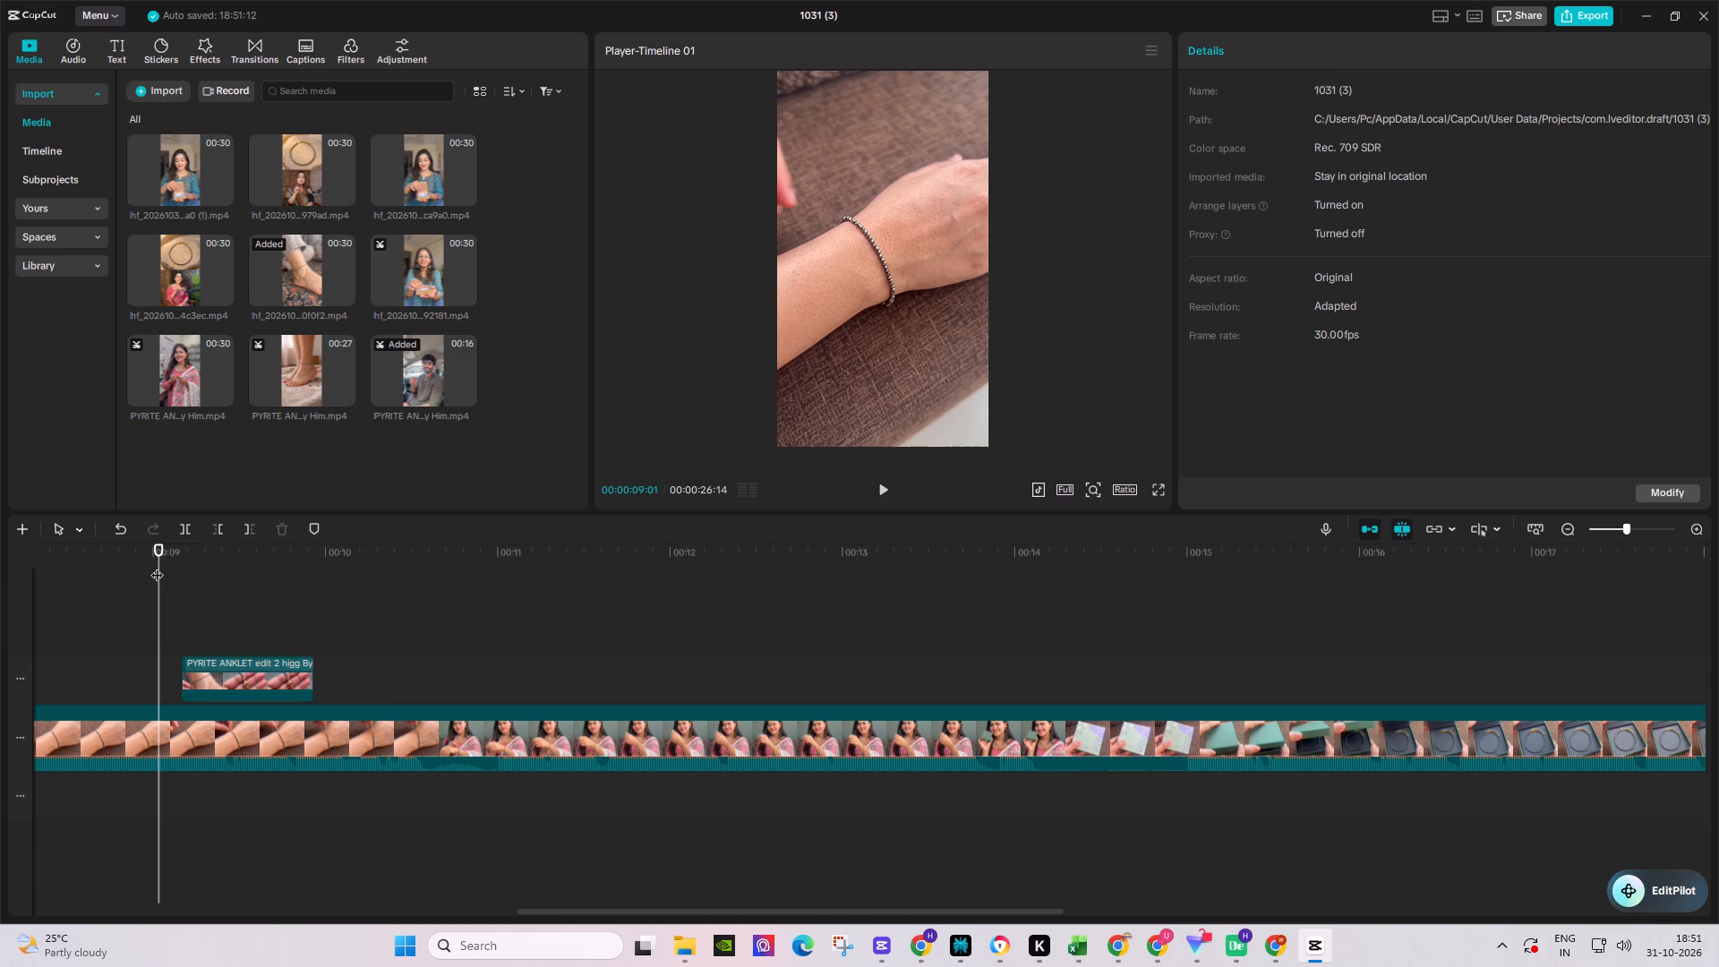
key("space")
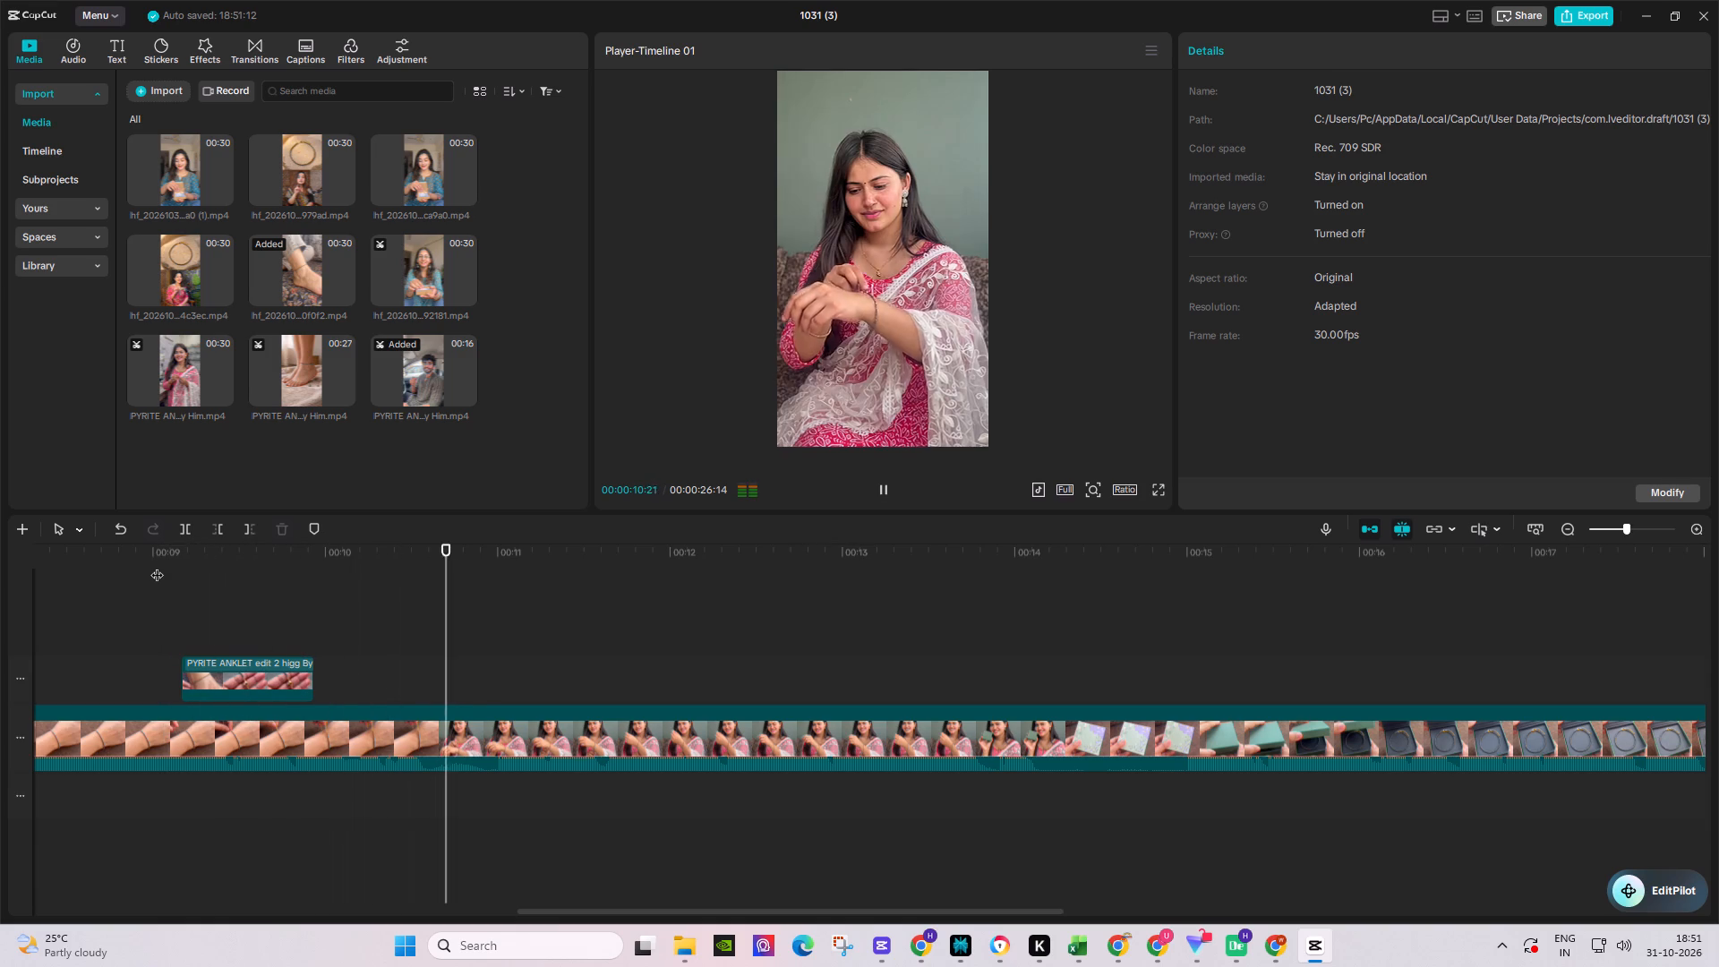
key("space")
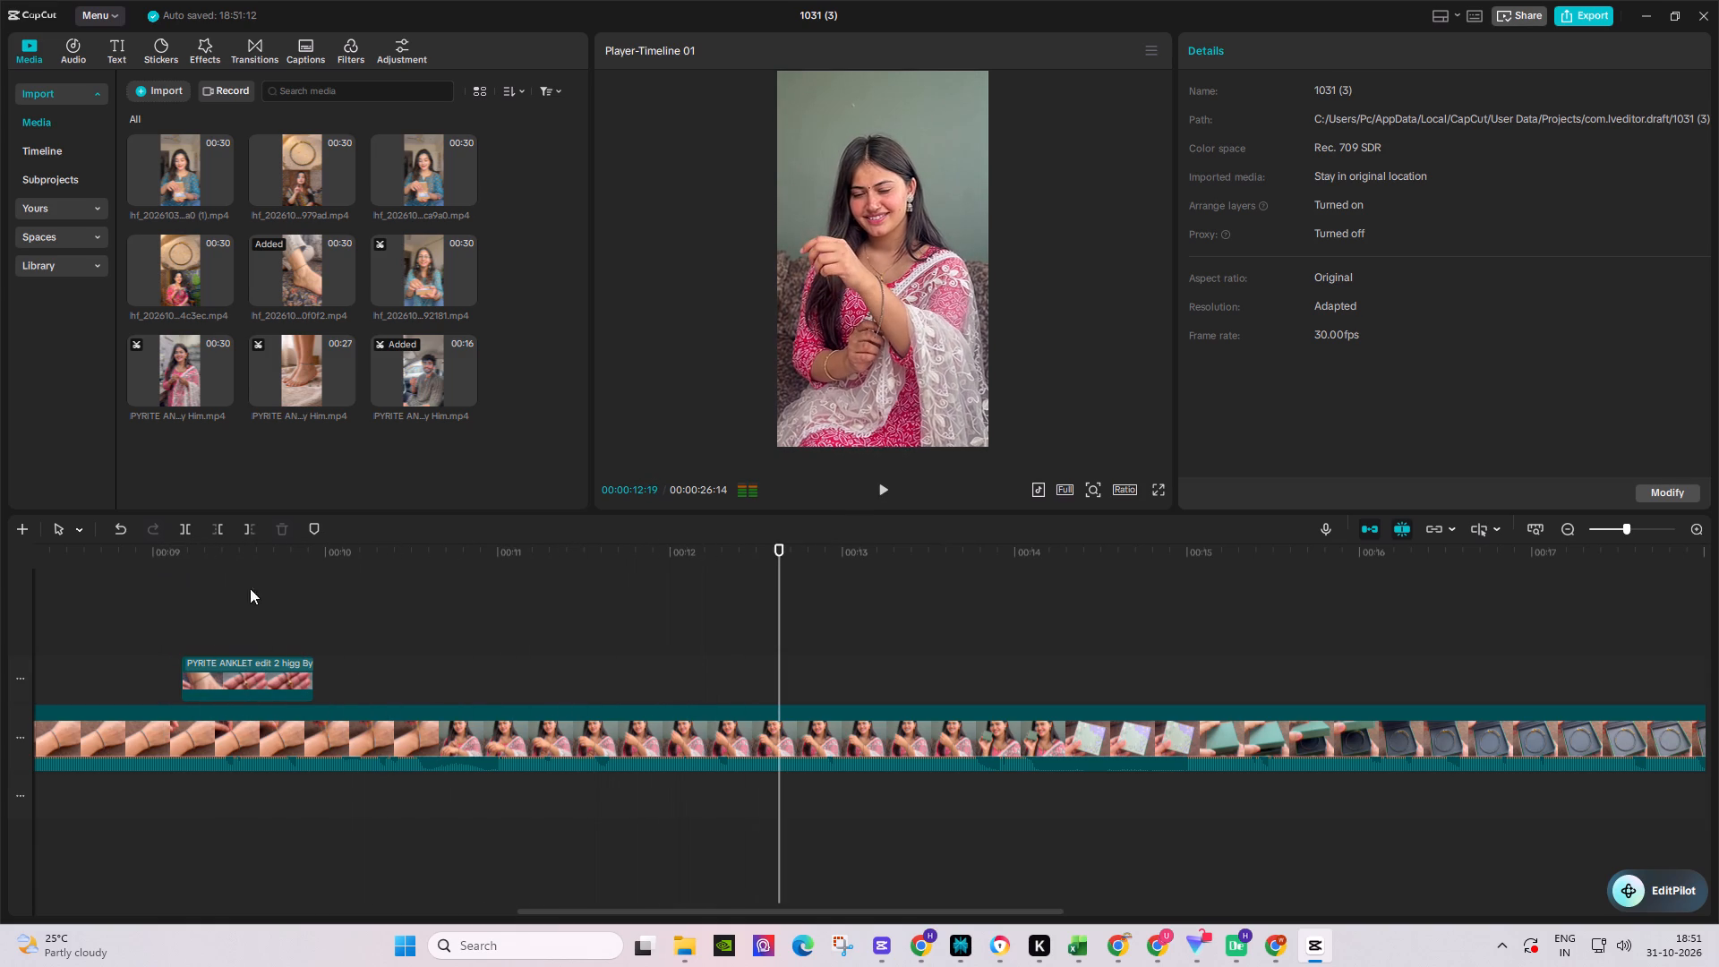
Review the footage of the woman in pink in full screen, and continue playback in the normal view.
left_click(488, 563)
key("space")
left_click(1152, 481)
left_click(1156, 490)
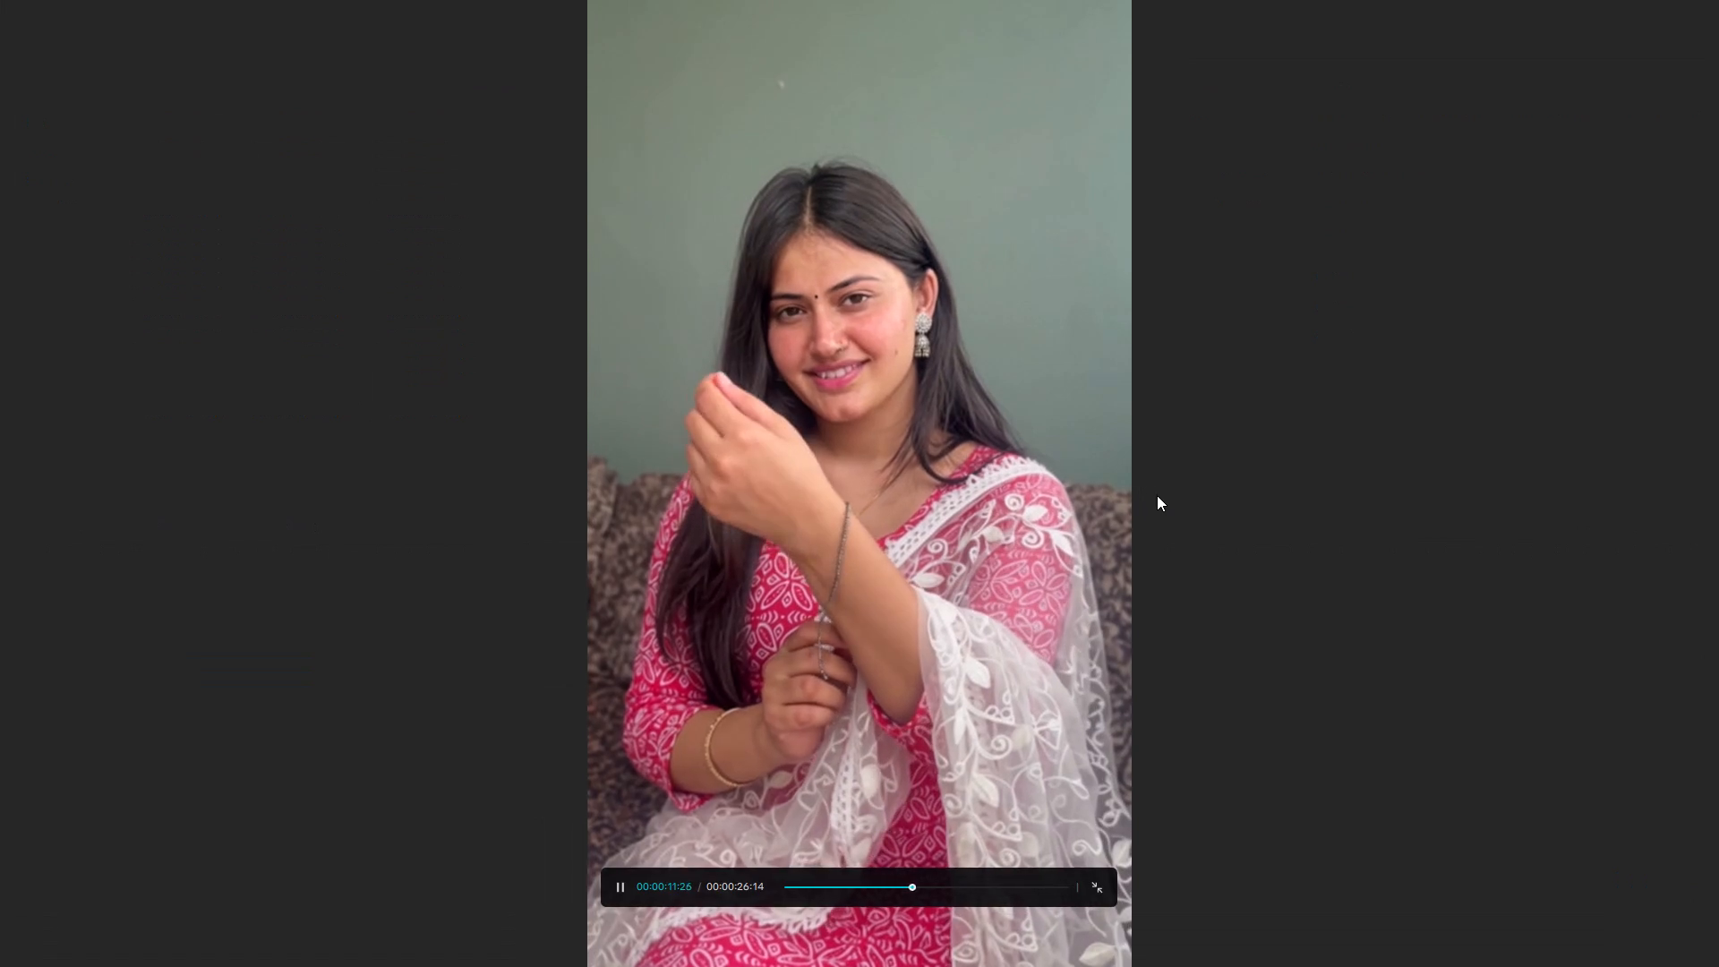
key("space")
left_click(1101, 884)
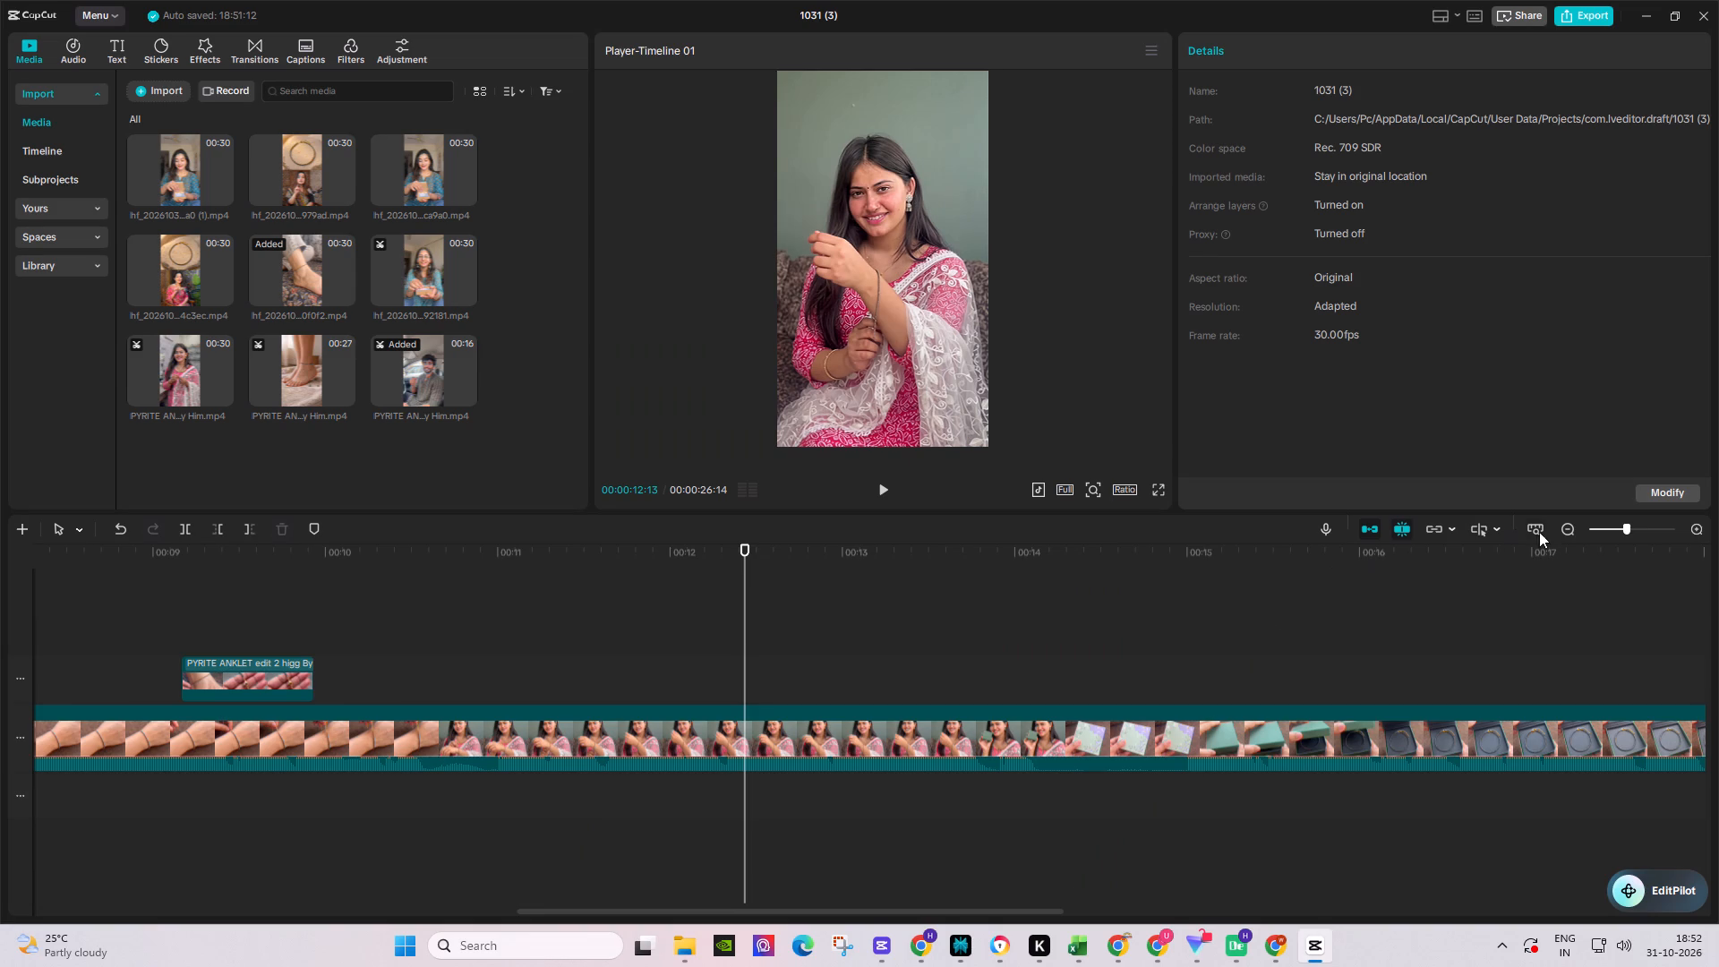
key("space")
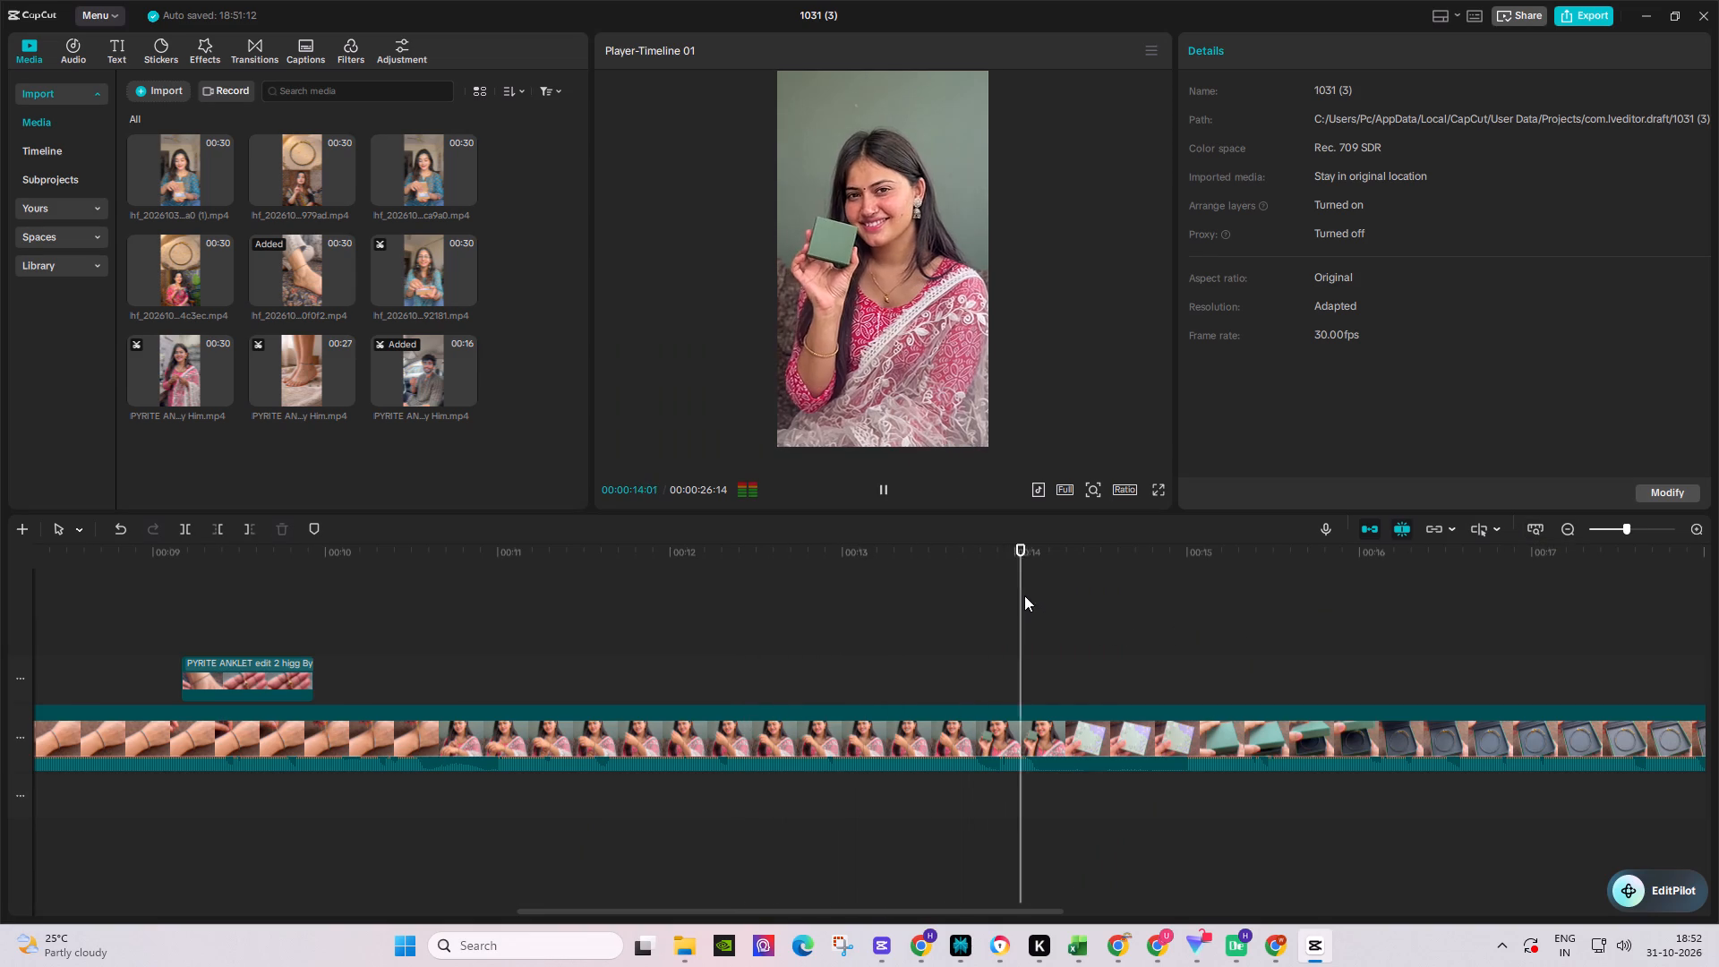
Split the long main-track clip at 00:00:23:22, where the woman holds up the anklet, and play on.
left_click(1570, 532)
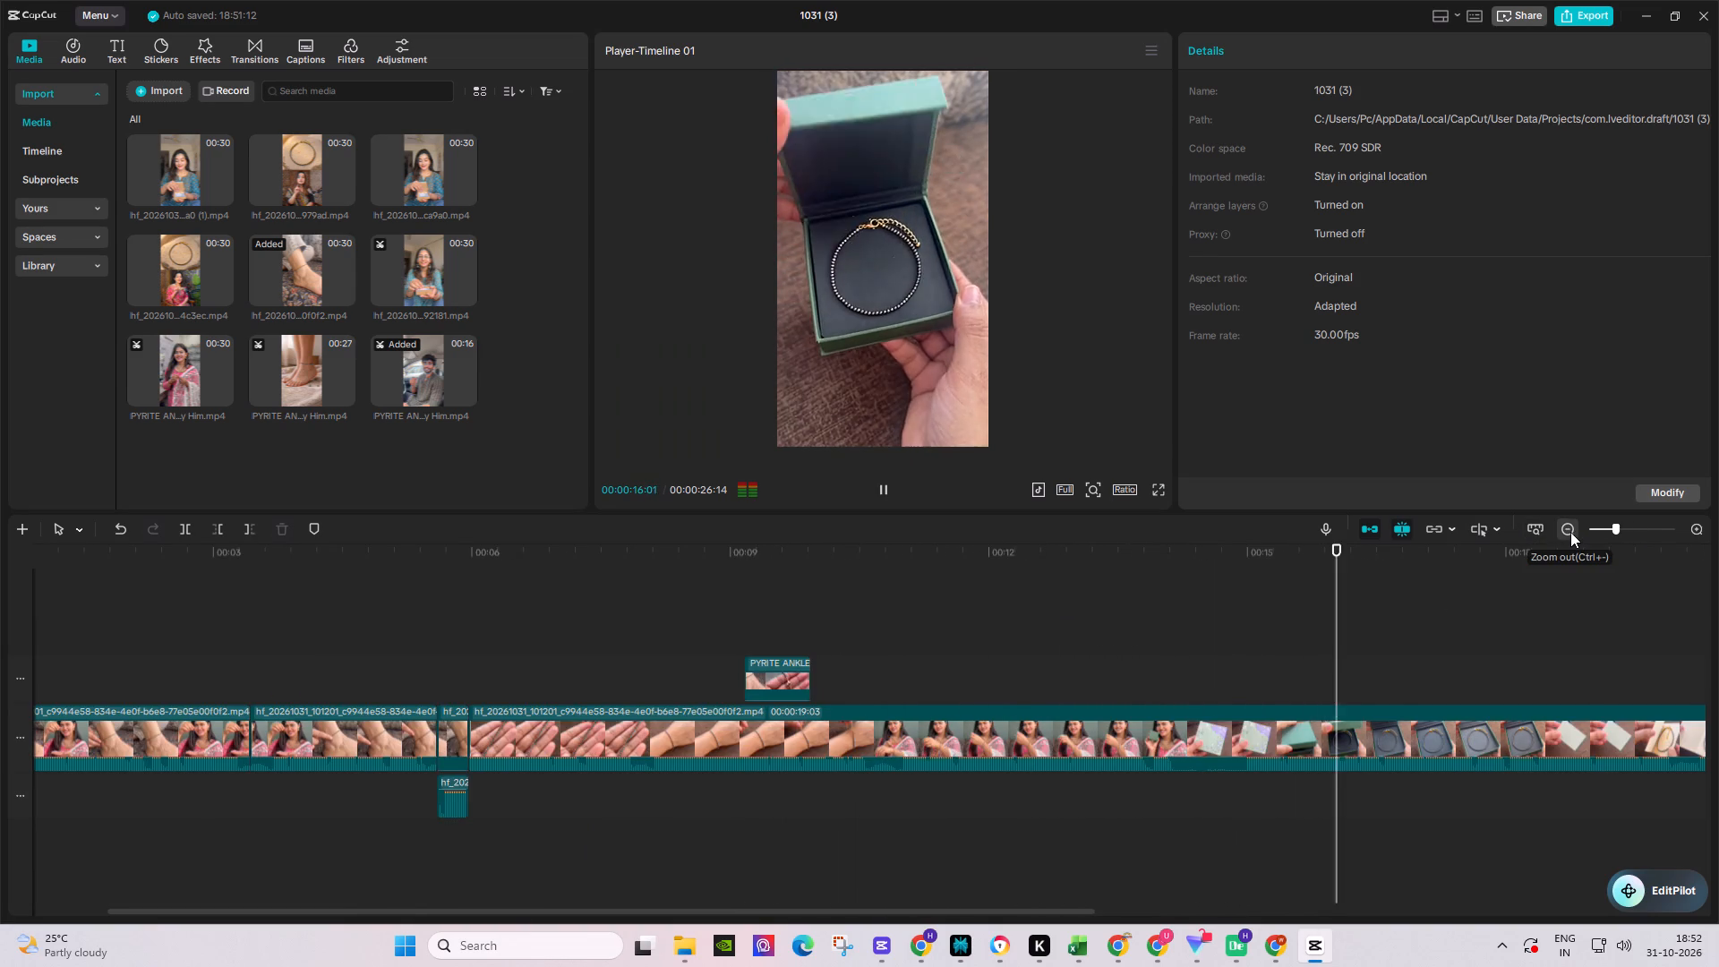
left_click(1570, 532)
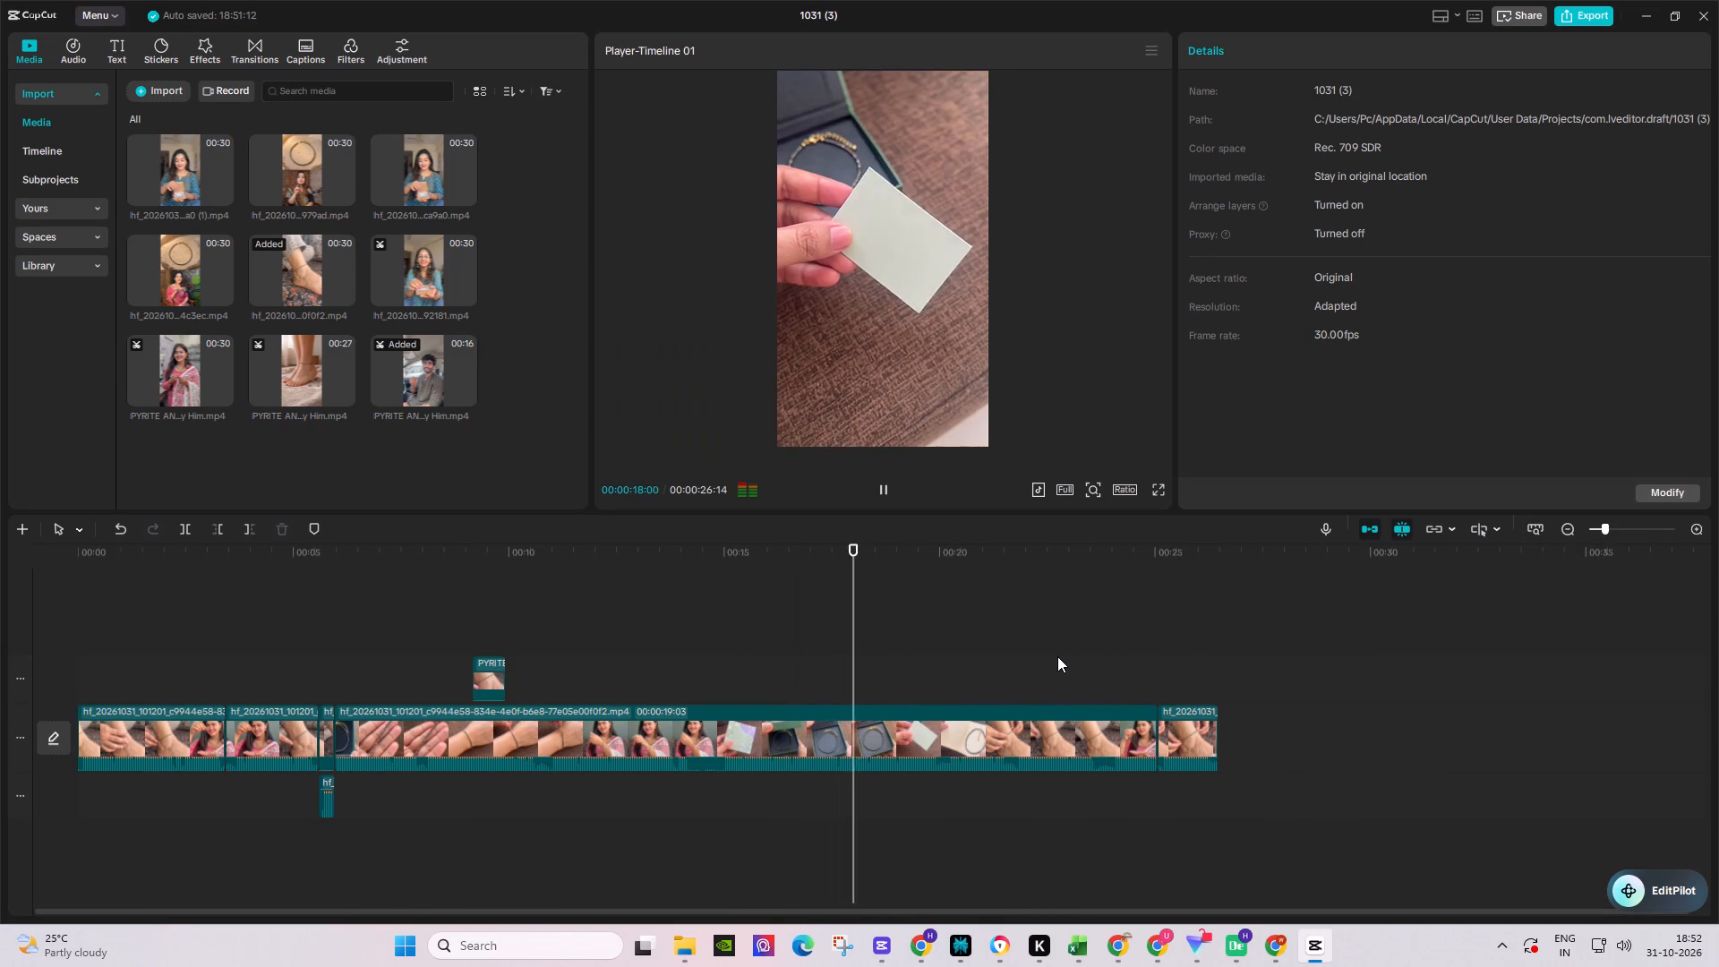
left_click_drag(946, 561, 1022, 572)
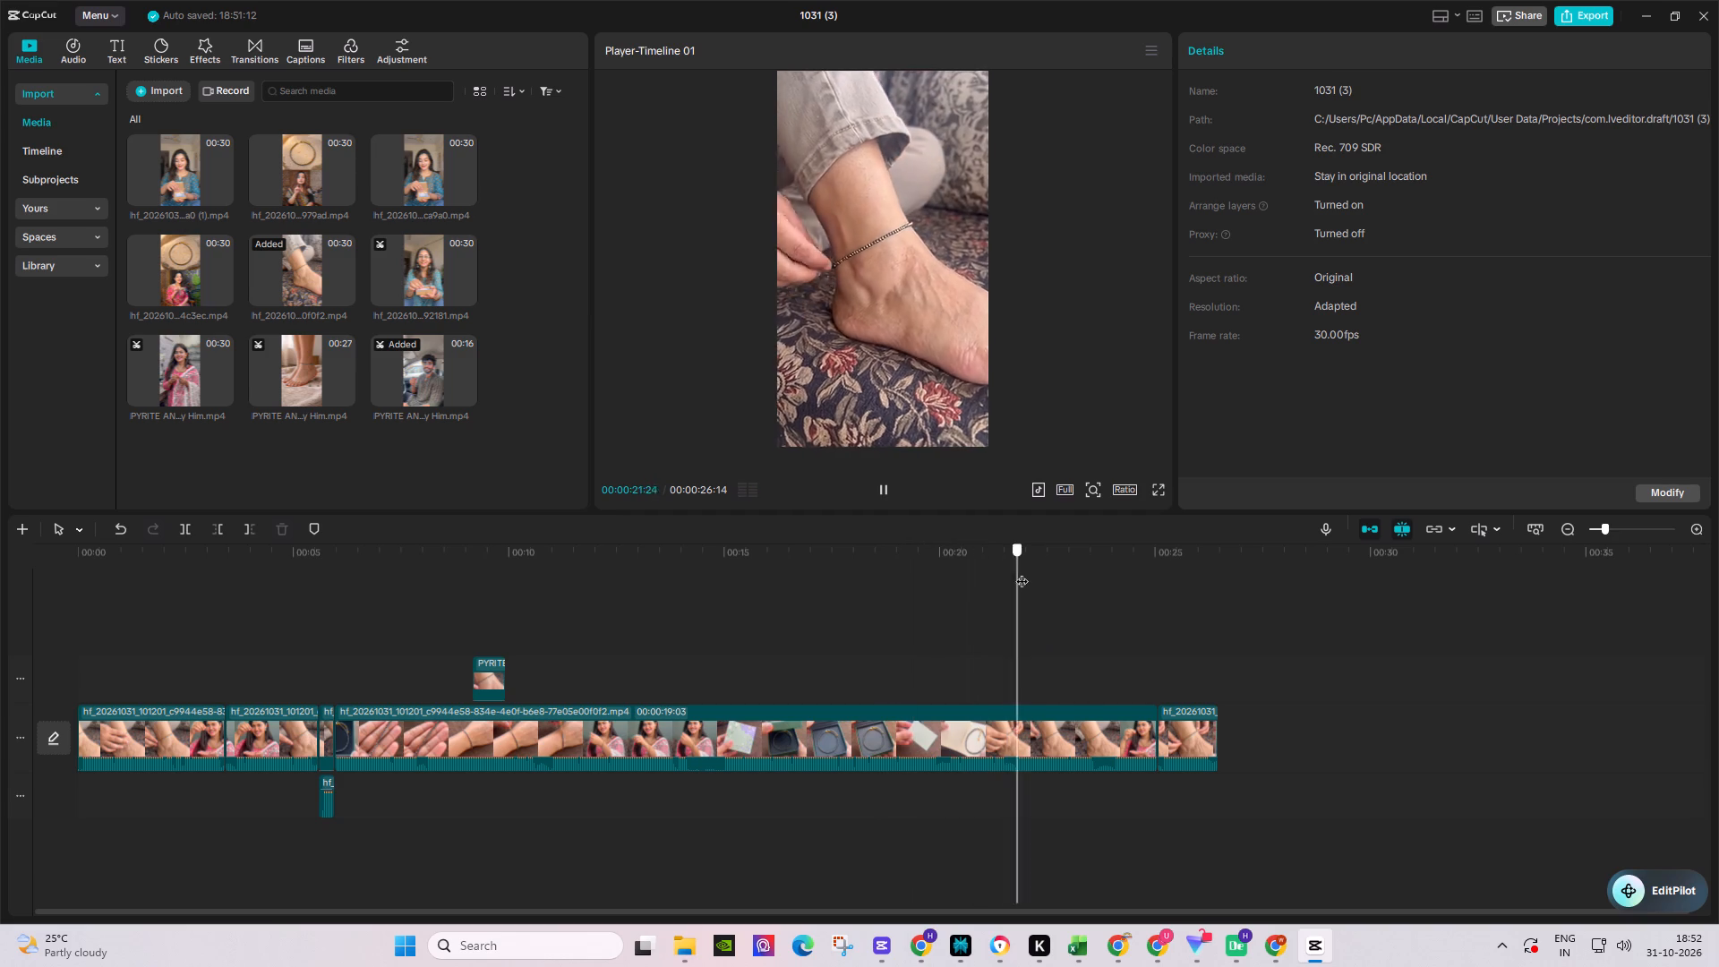
left_click_drag(1022, 572, 1104, 576)
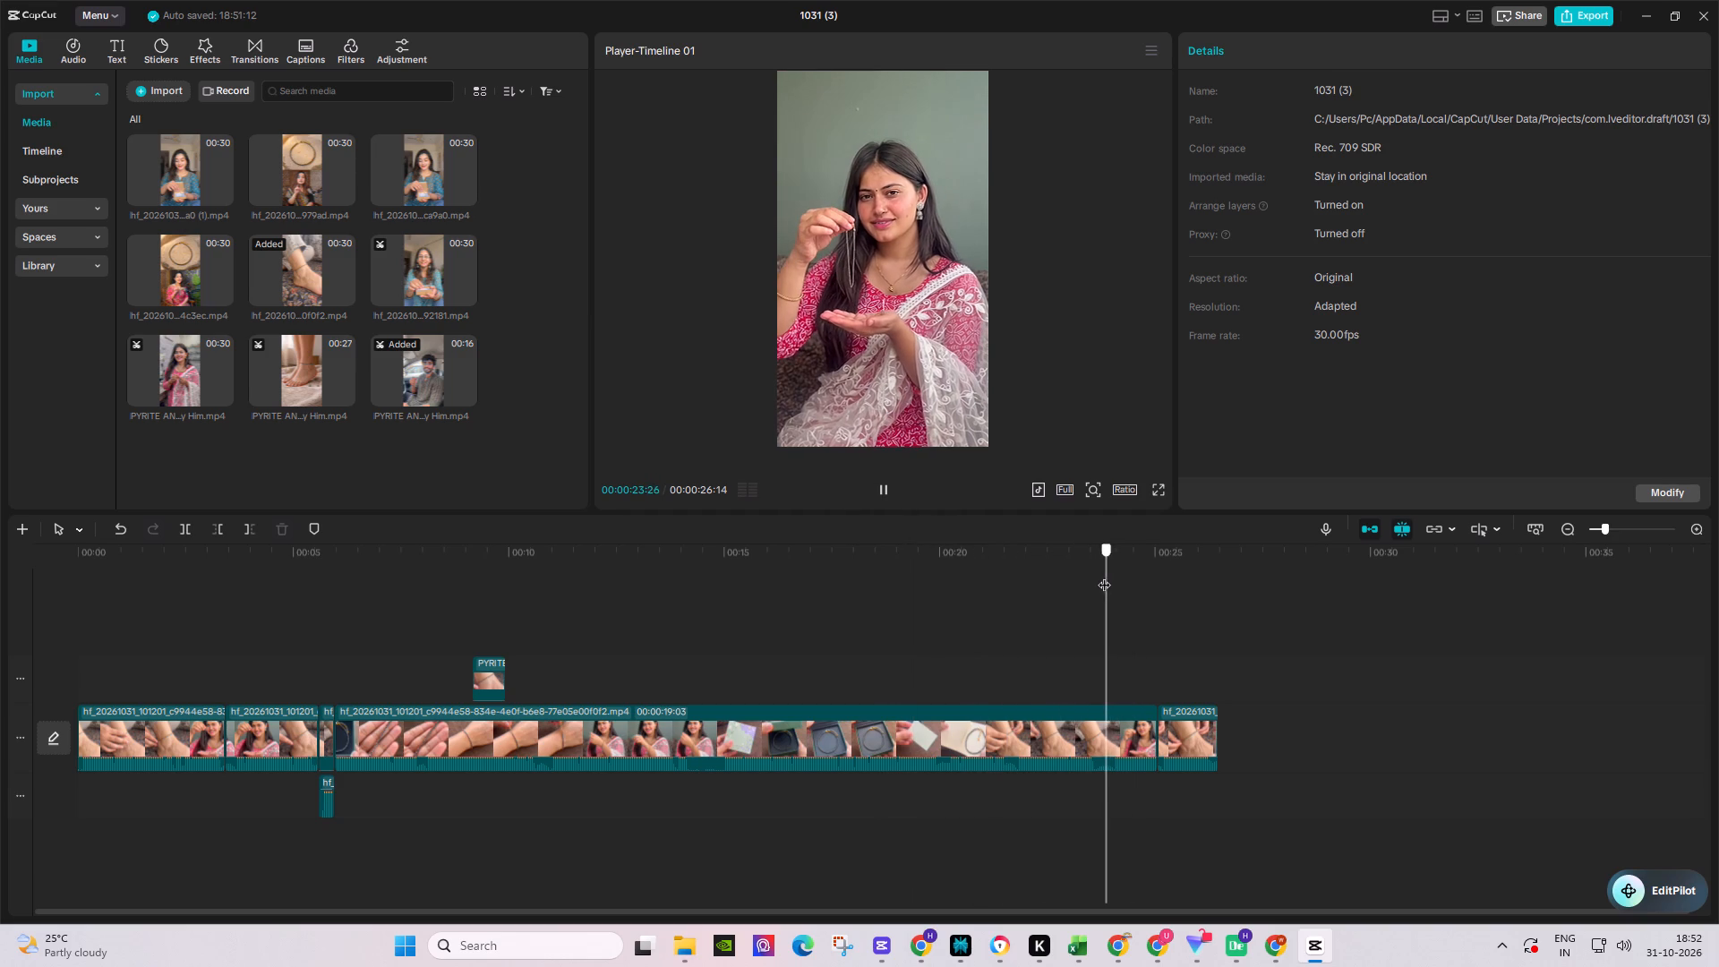
left_click_drag(1104, 576, 1100, 576)
left_click(1100, 743)
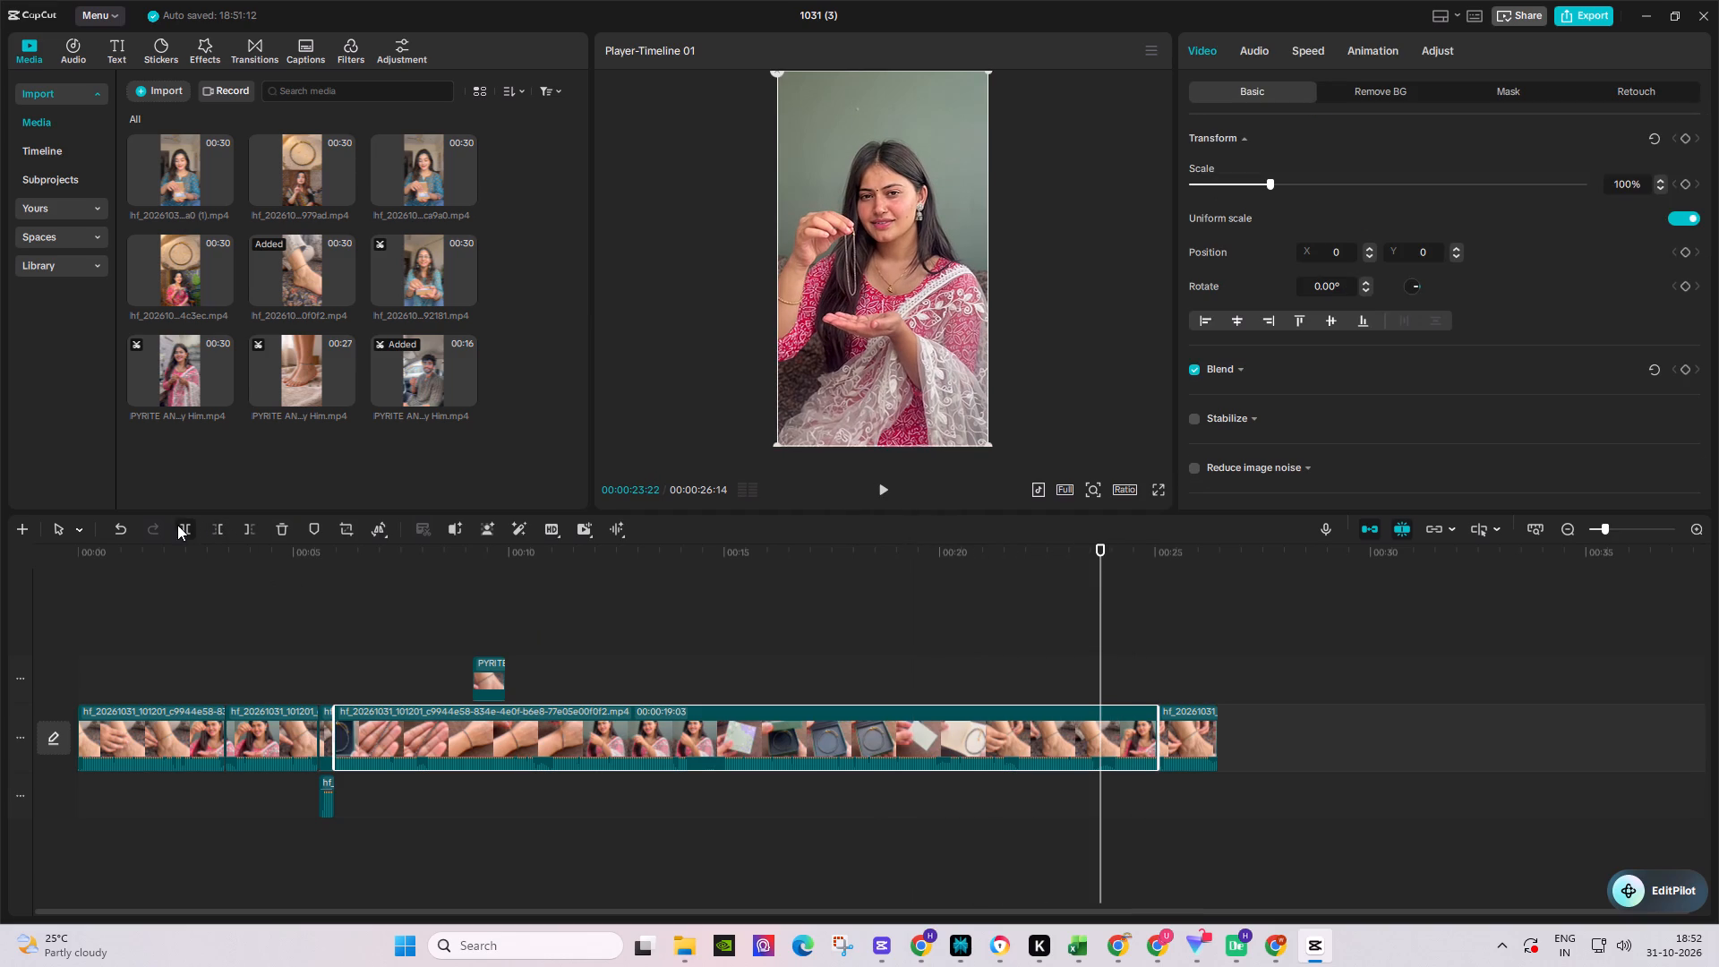
left_click(177, 525)
key("space")
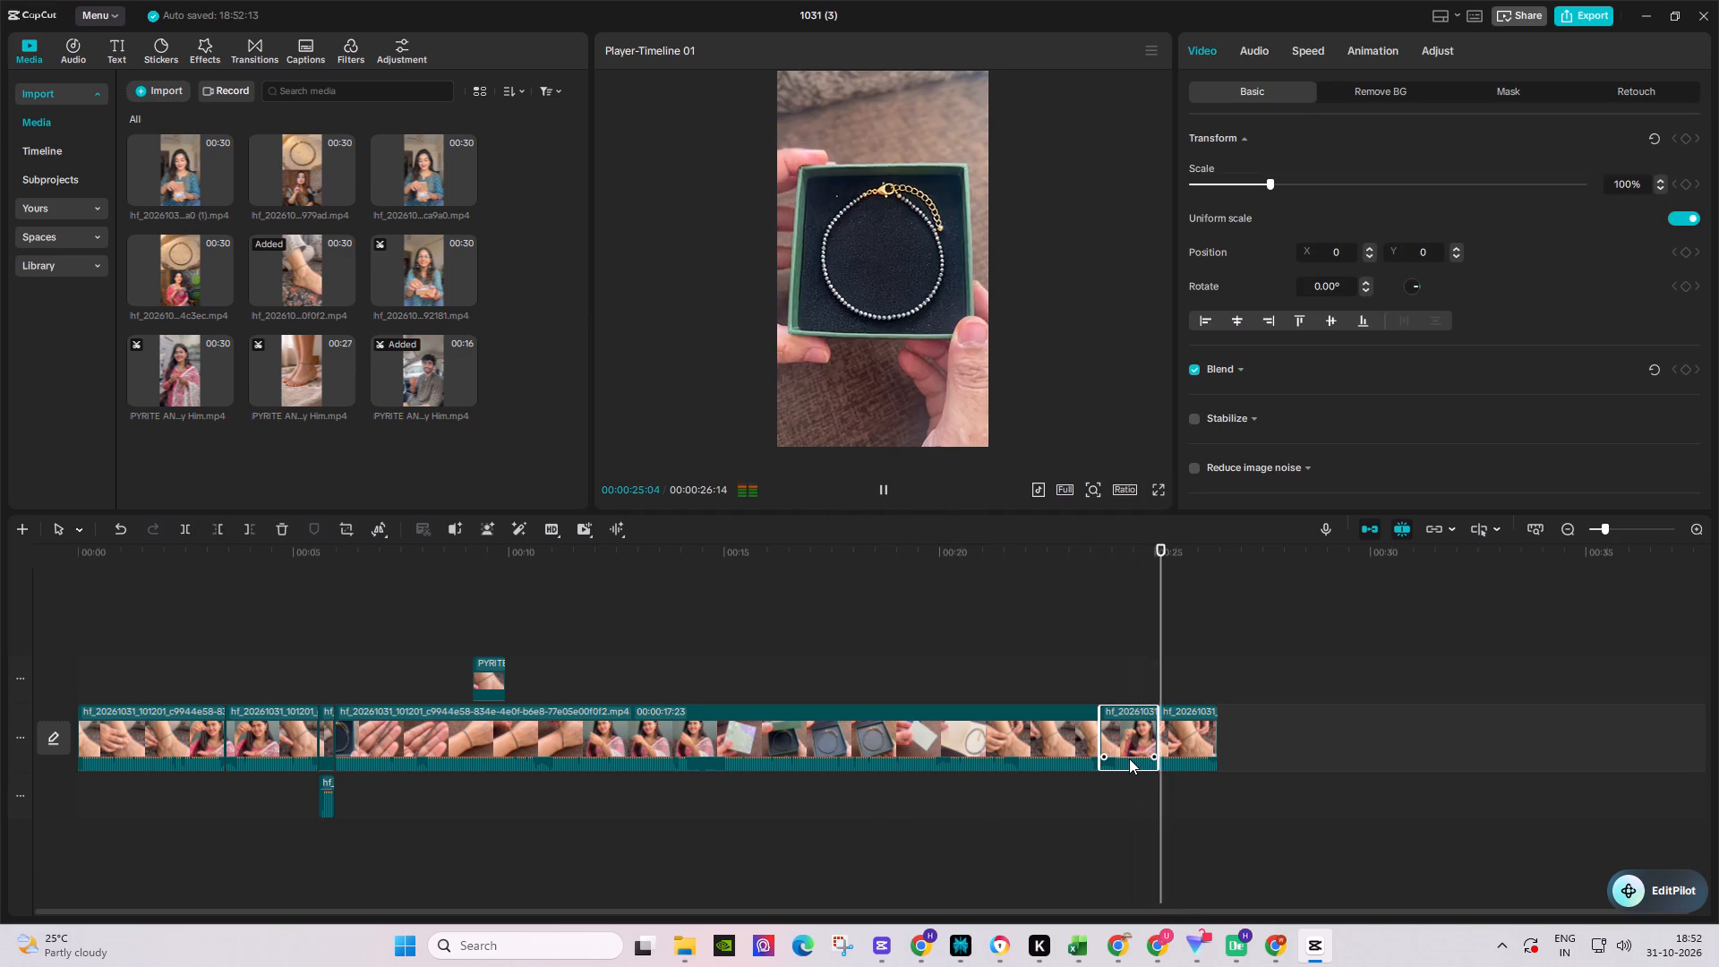
Move the split-off segment onto the overlay track directly after the Pyrite Anklet clip and play it.
left_click_drag(1127, 757, 1126, 780)
left_click_drag(1119, 729, 526, 663)
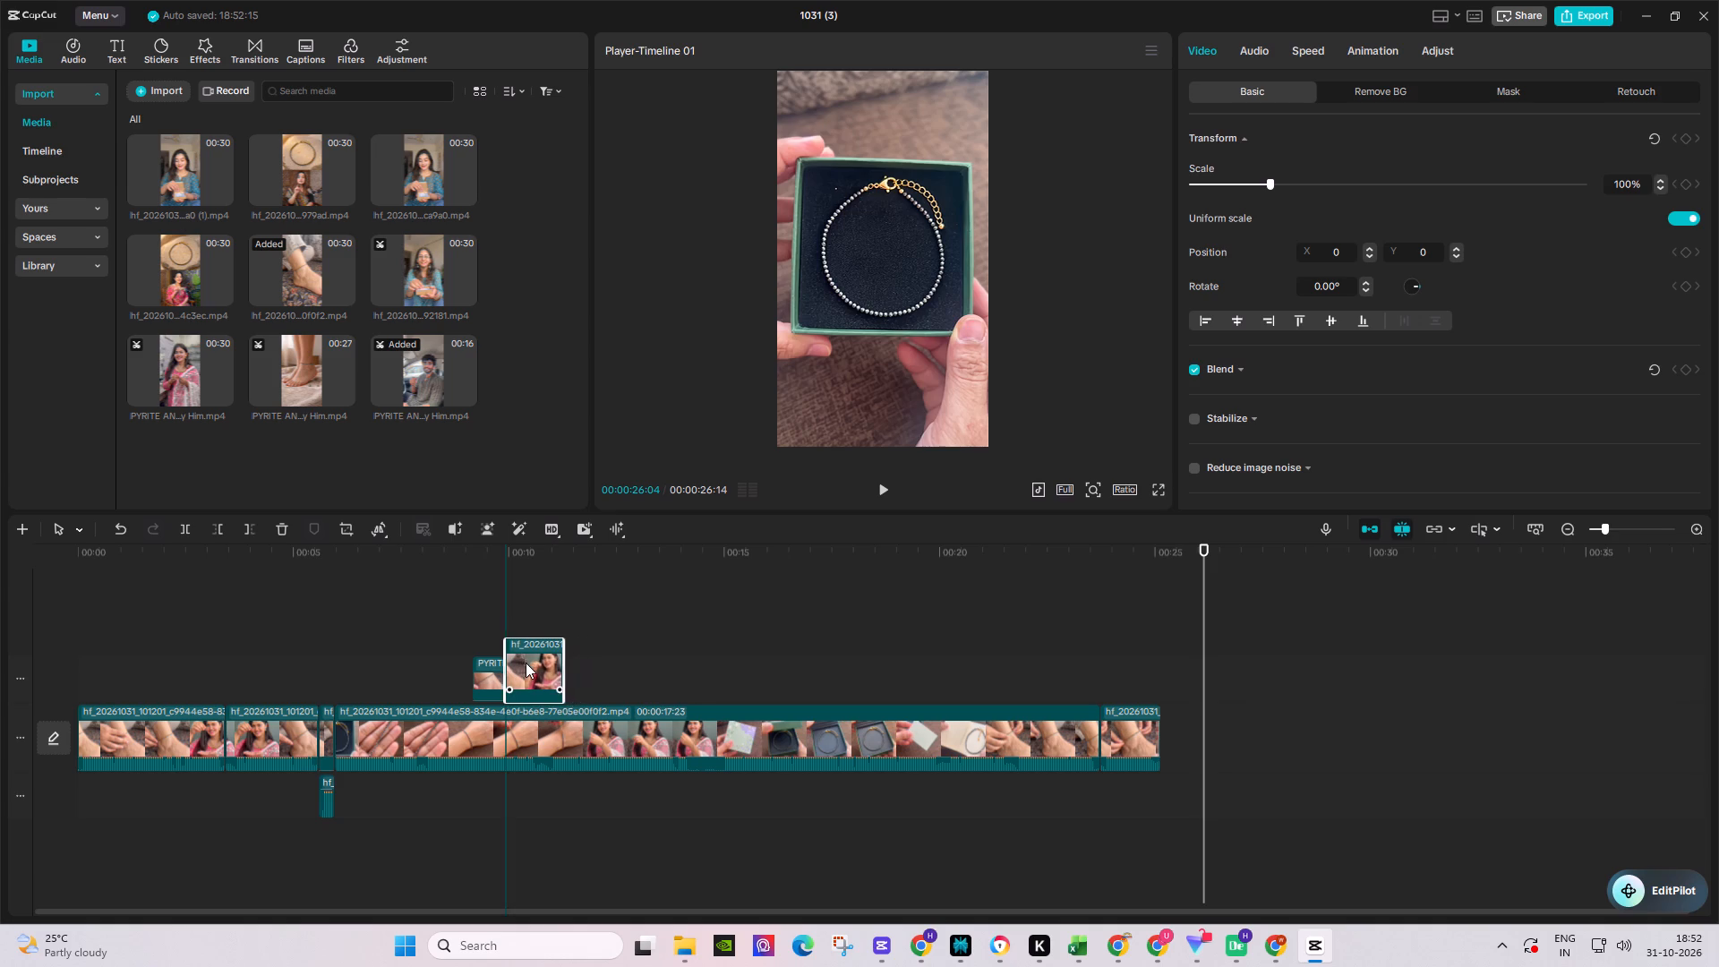
left_click_drag(526, 663, 525, 663)
left_click(466, 571)
key("space")
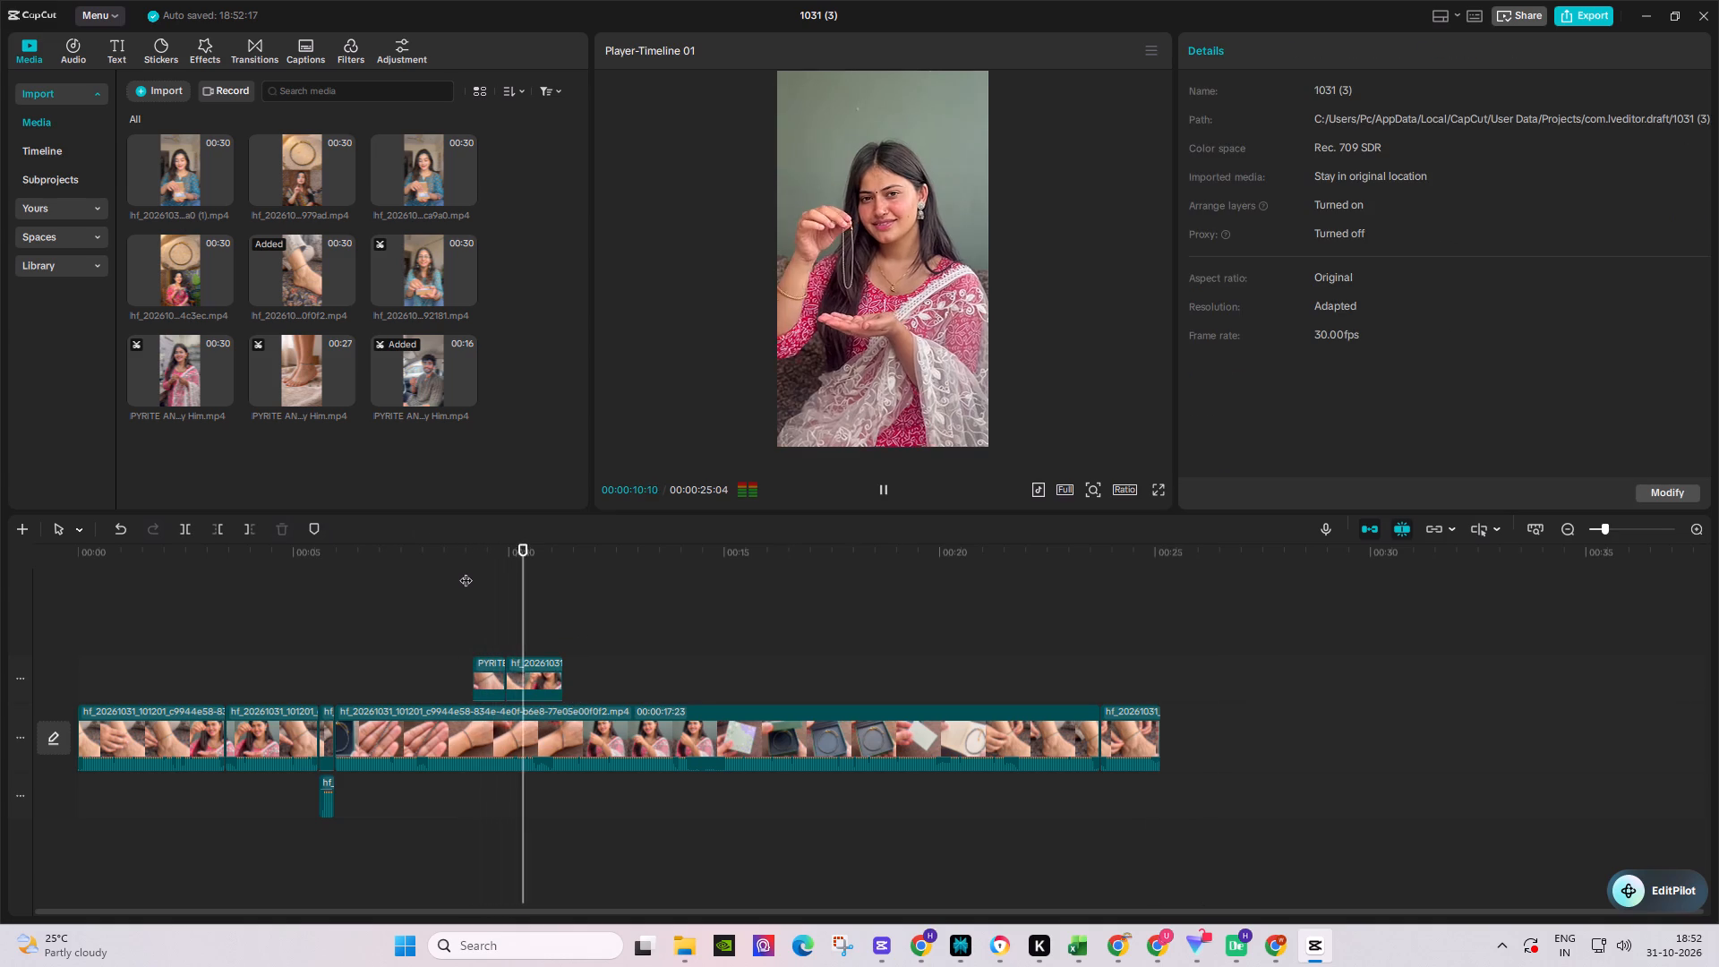
key("space")
Reposition the moved overlay segment to start at about 00:00:10:22 and play the passage.
left_click_drag(526, 674, 623, 674)
left_click(508, 574)
key("space")
key("space")
left_click_drag(639, 684, 604, 682)
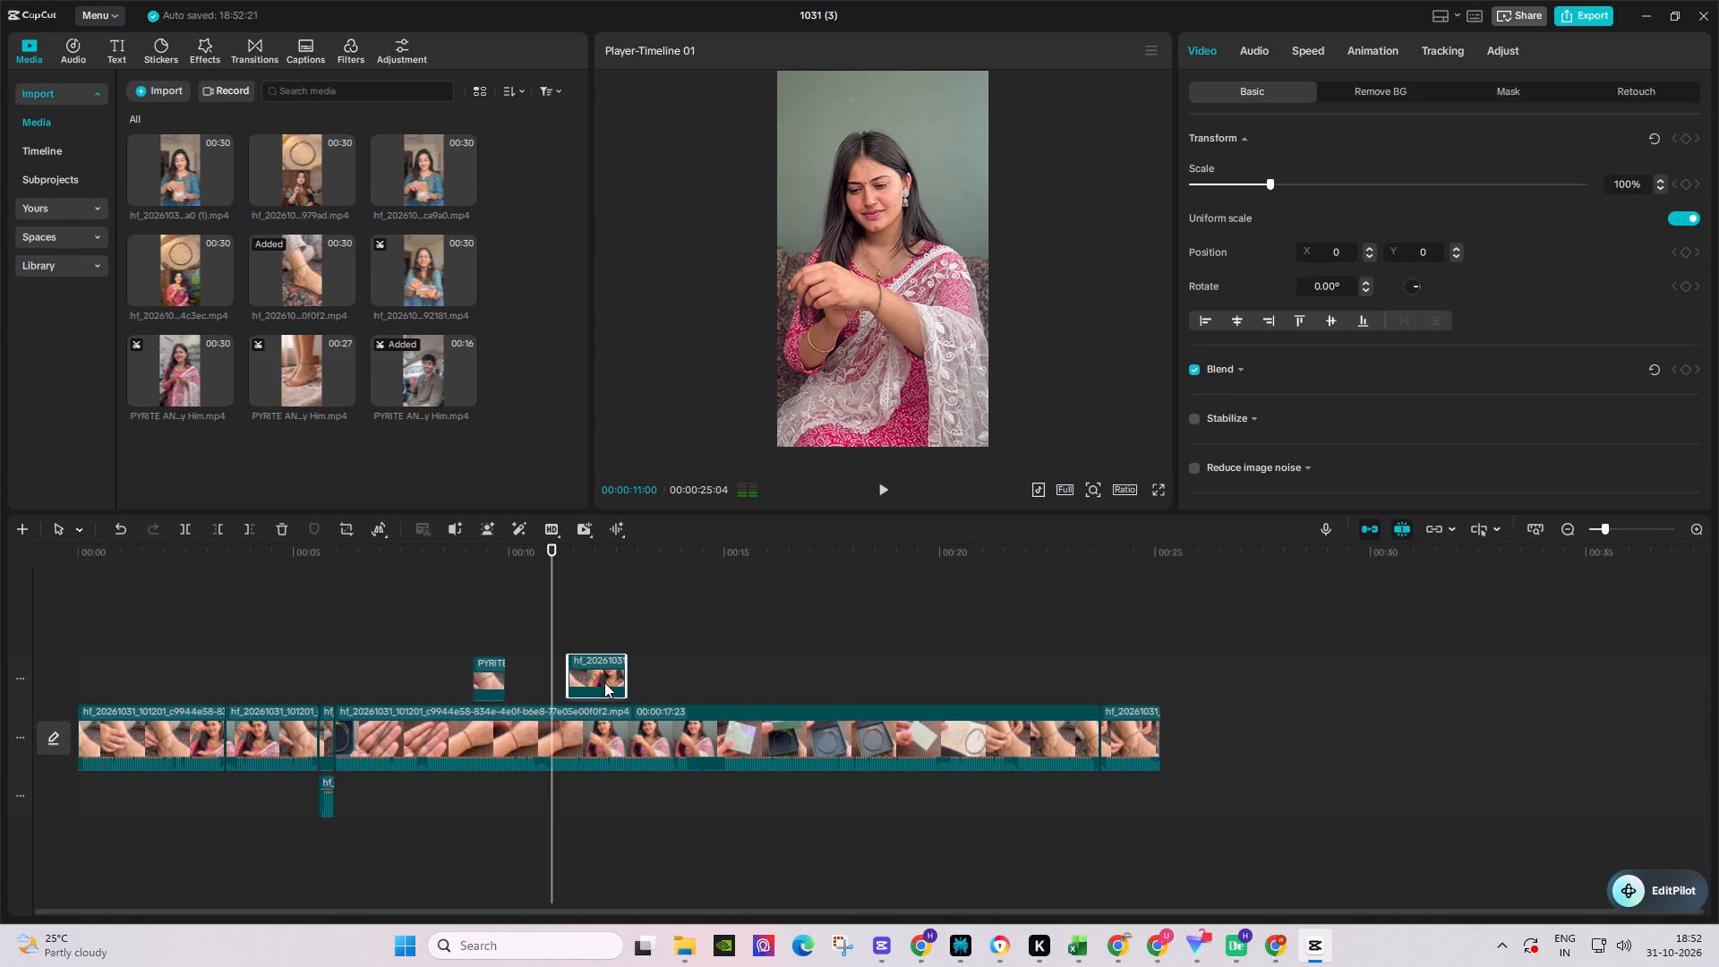
left_click_drag(604, 682, 577, 679)
left_click(498, 568)
key("space")
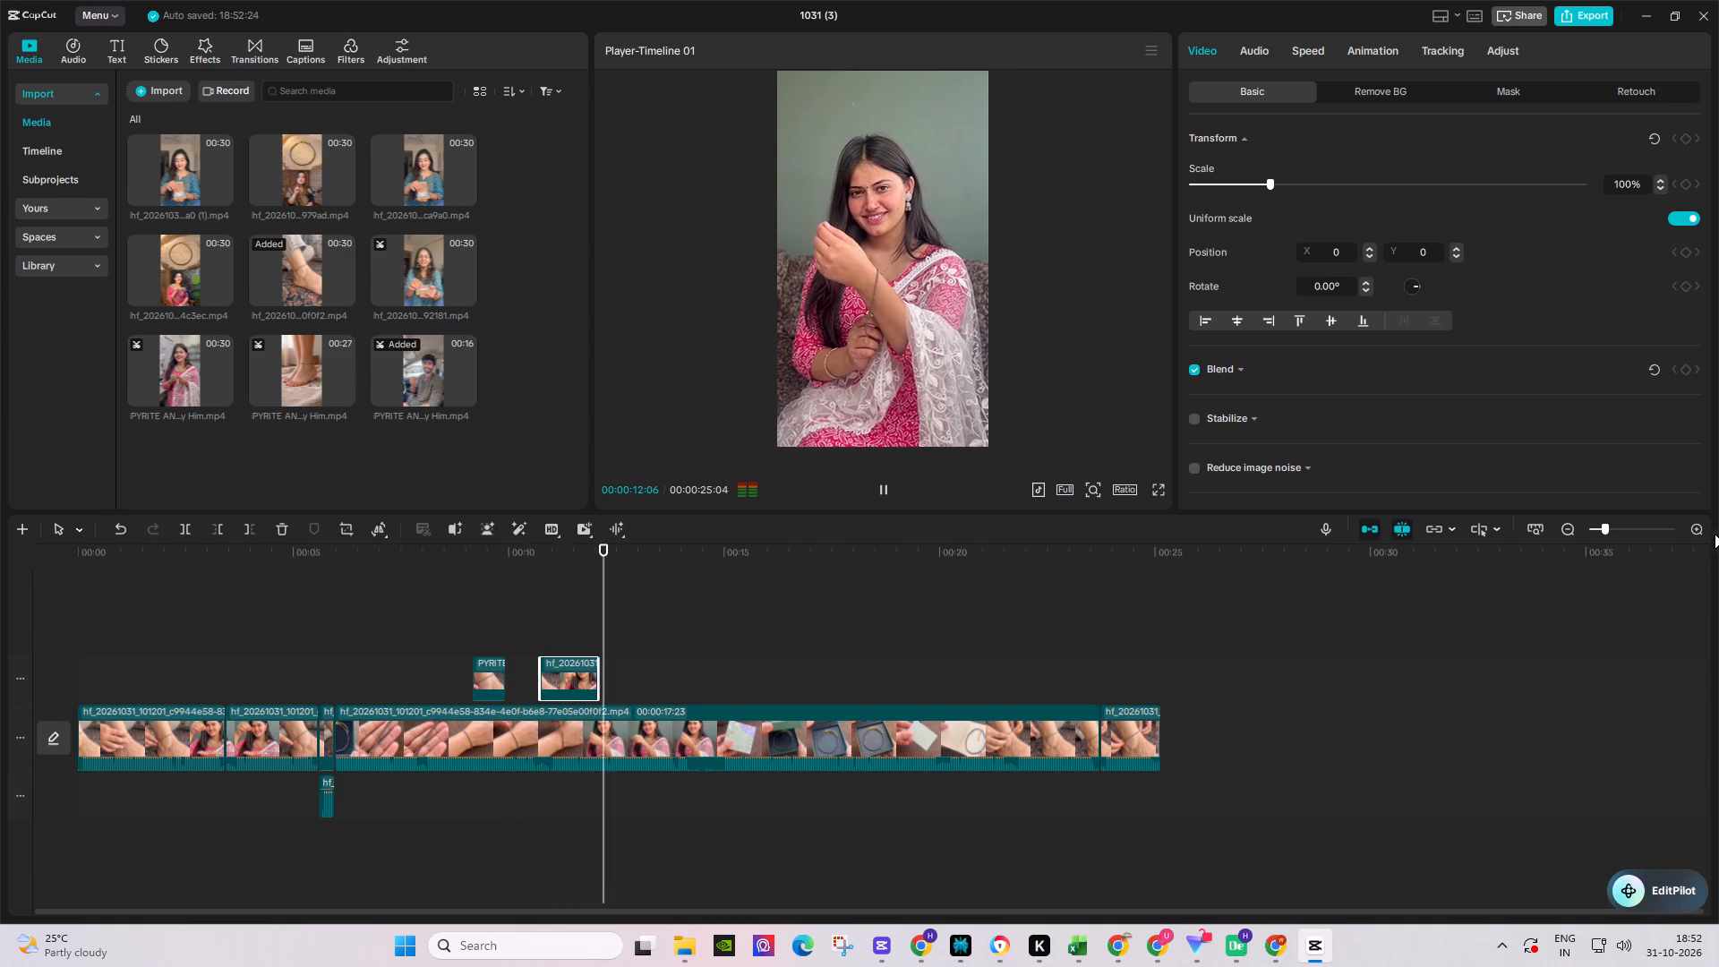
Replay and scrub the gap between the two overlay clips to check the wrist footage and its audio.
double_click(1692, 528)
key("space")
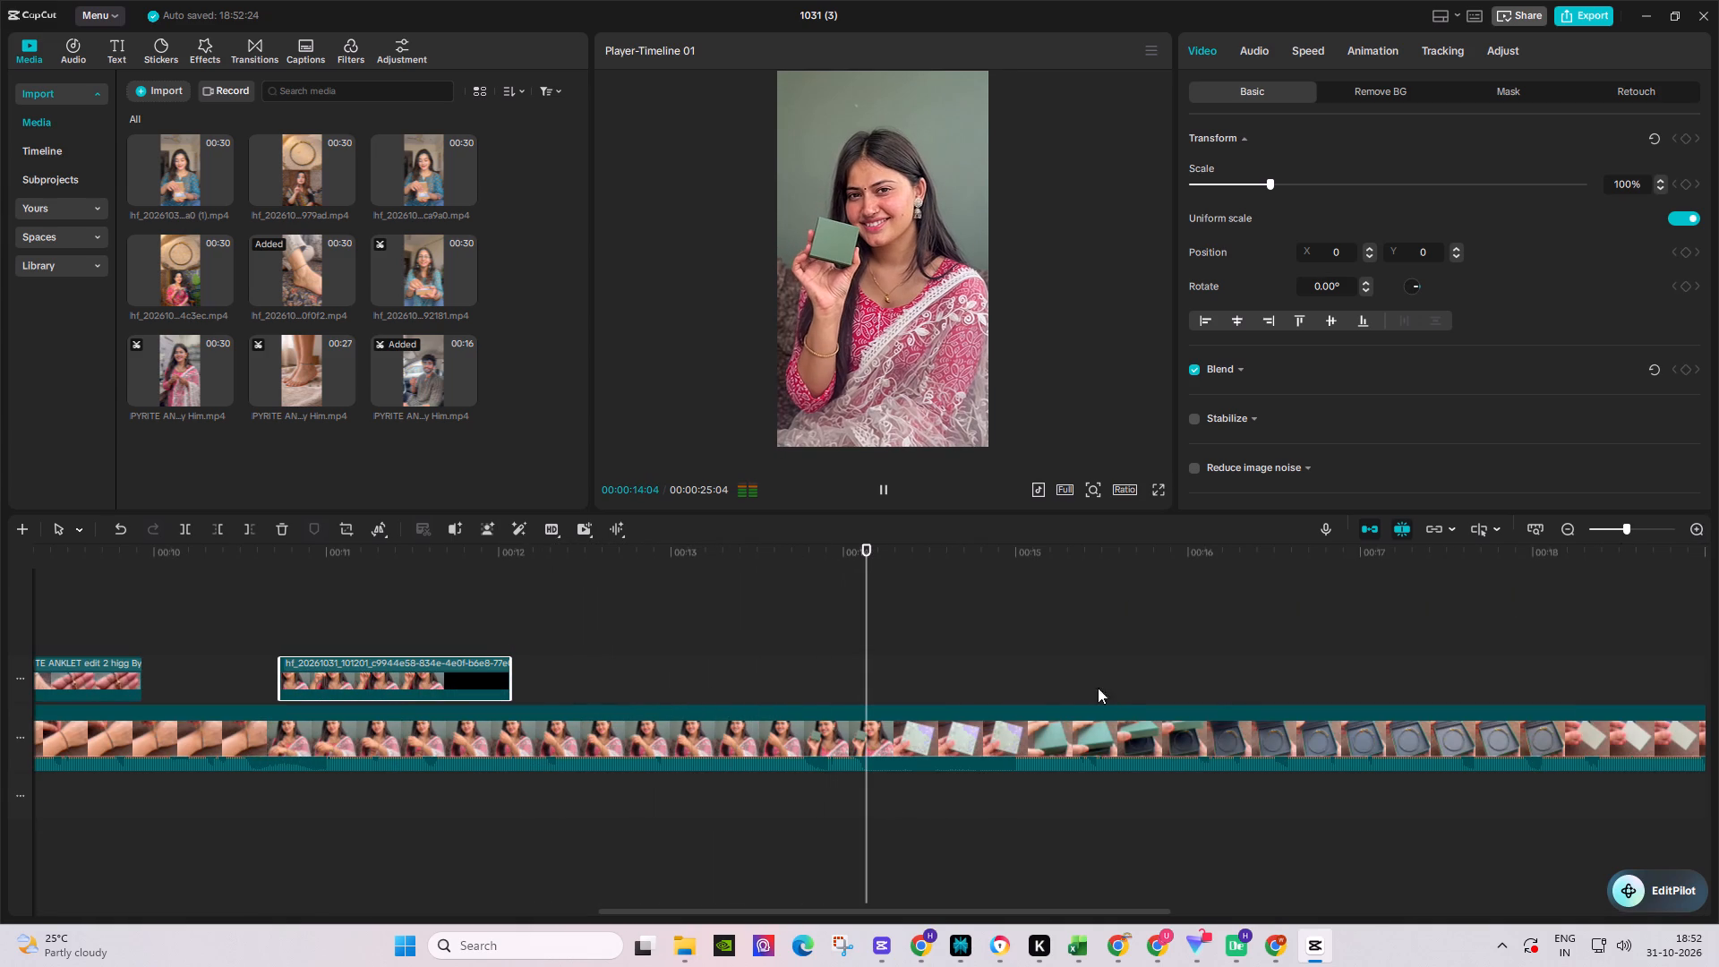
left_click(29, 569)
key("space")
left_click(62, 561)
key("space")
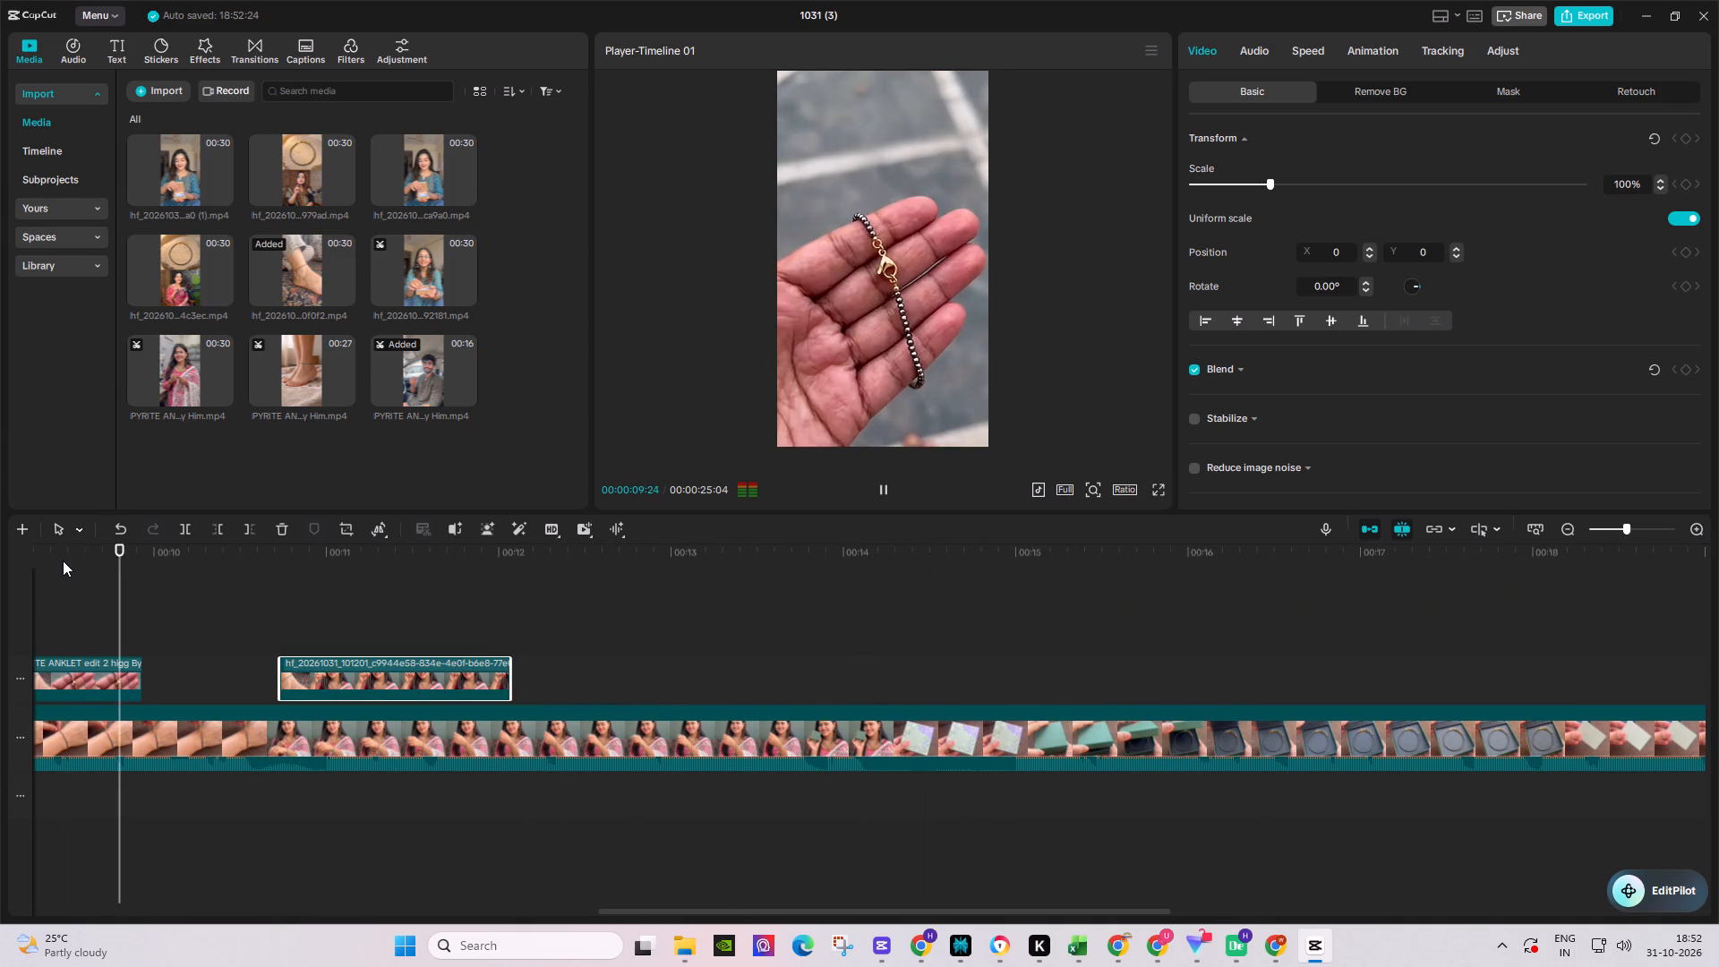
key("space")
left_click_drag(167, 569, 154, 568)
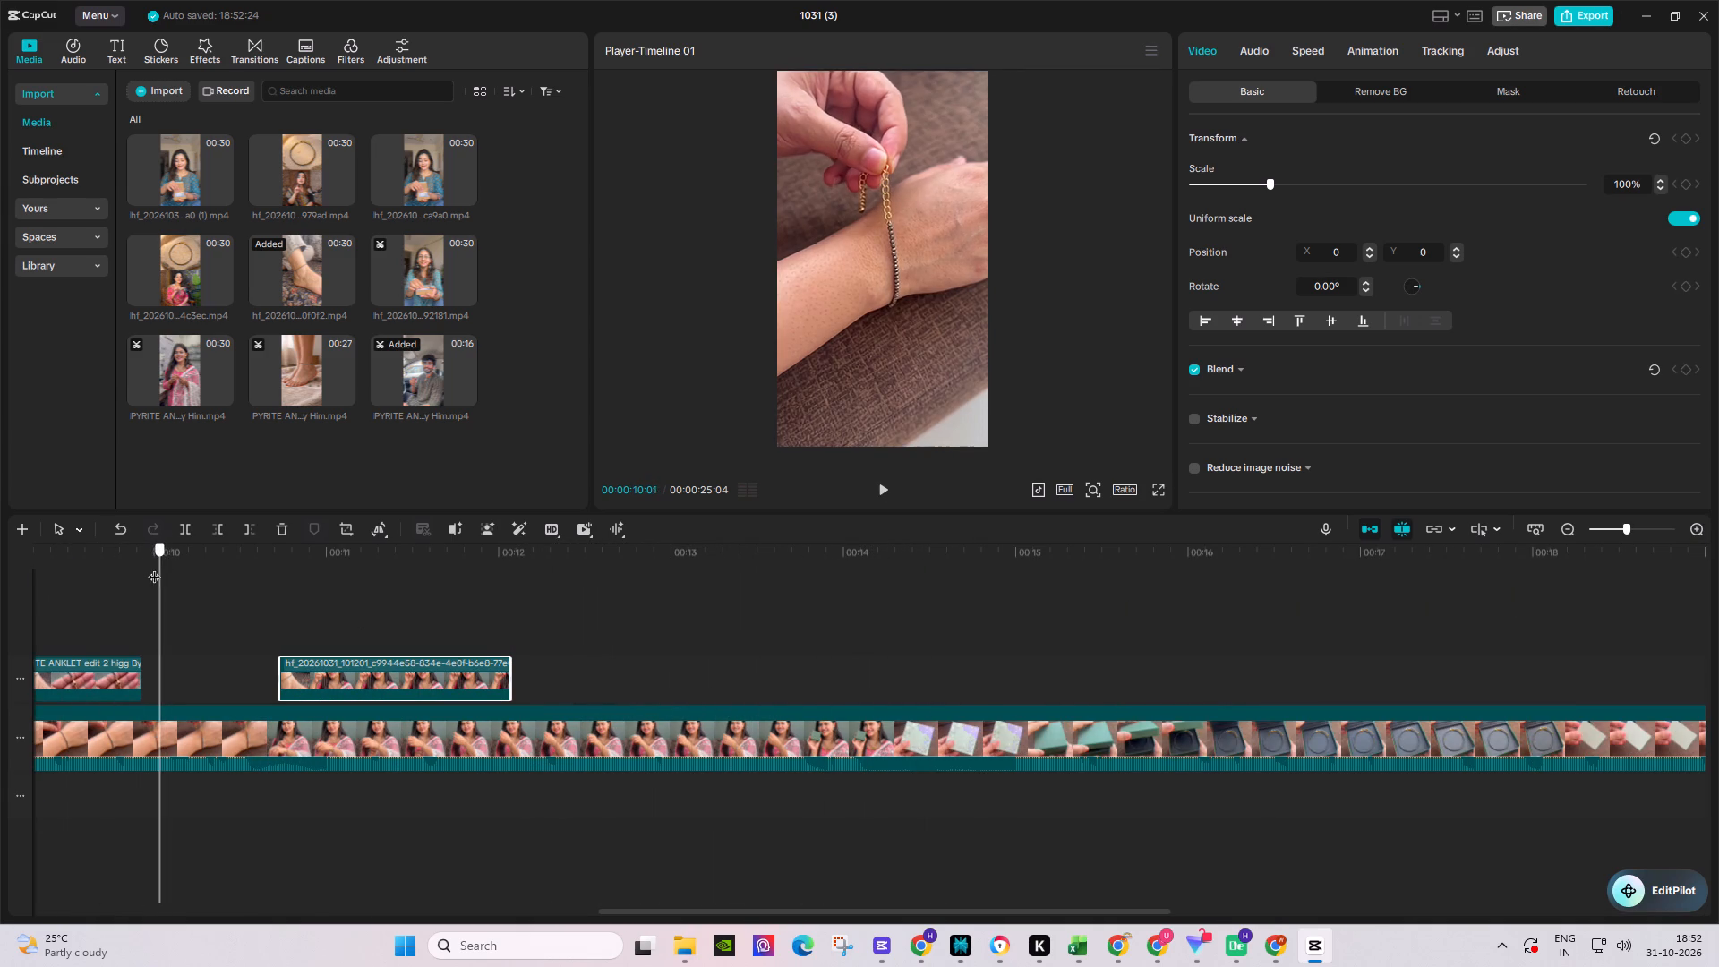
left_click_drag(154, 568, 239, 586)
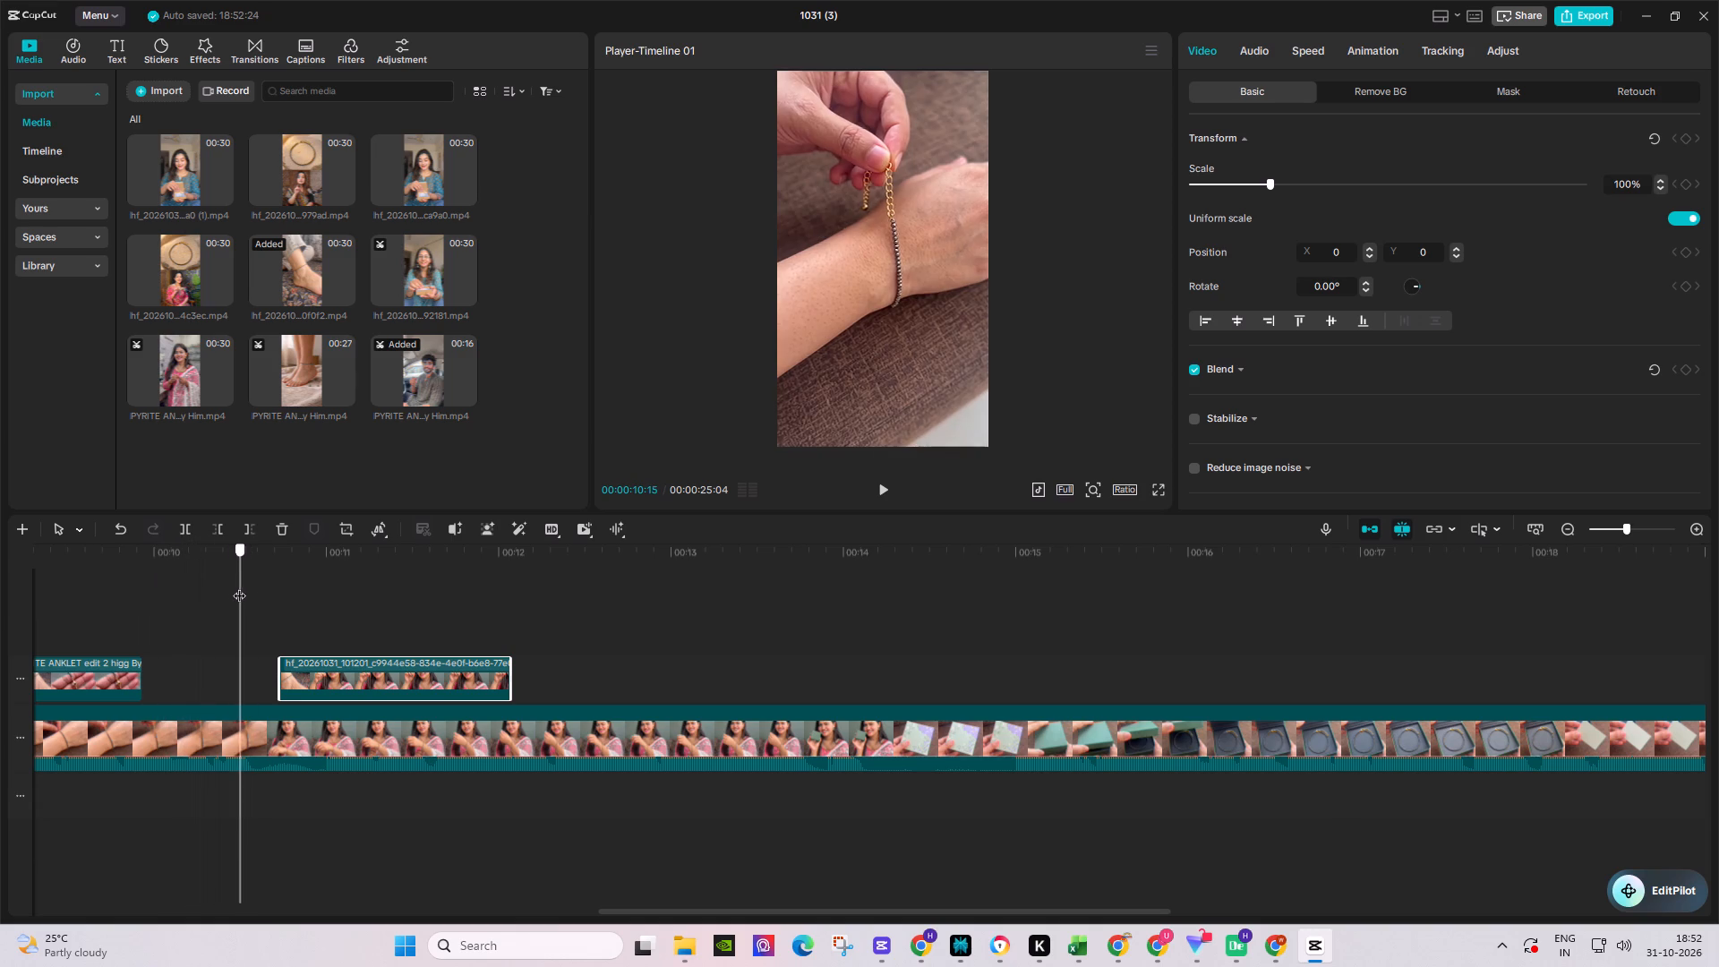
left_click_drag(239, 586, 234, 586)
key("space")
key("space")
left_click(151, 582)
key("space")
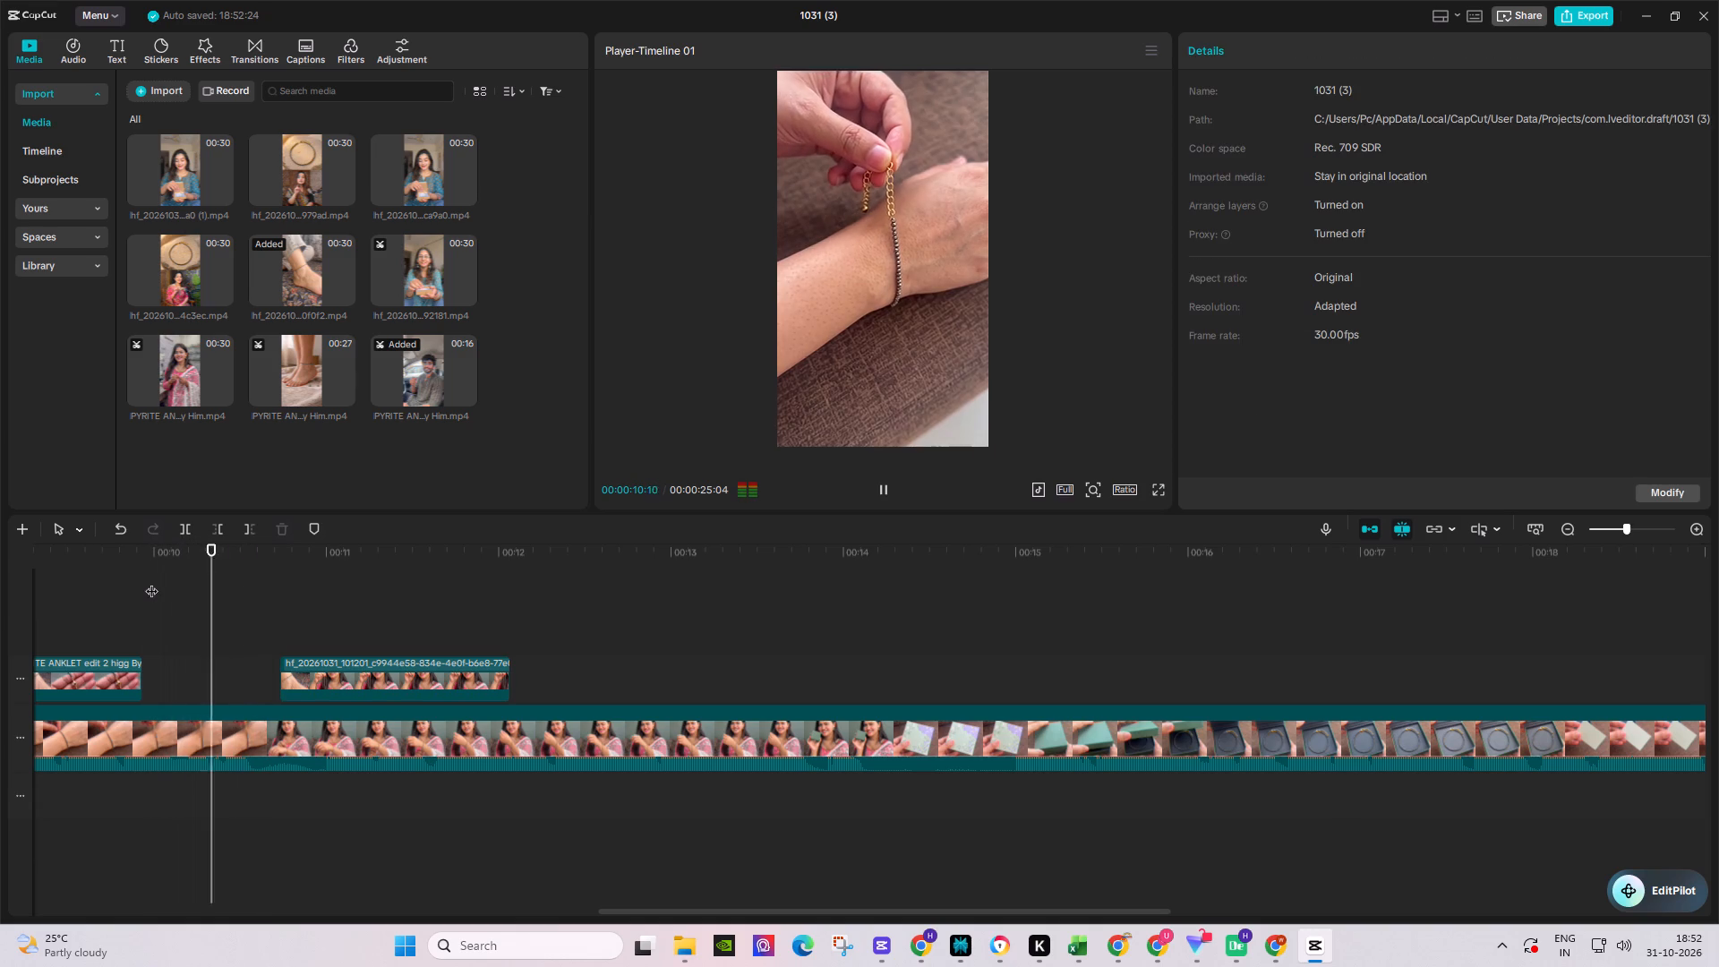
key("space")
Find the cut point in the wrist footage and split the main-track clip at 00:00:10:05.
left_click(144, 560)
key("space")
key("space")
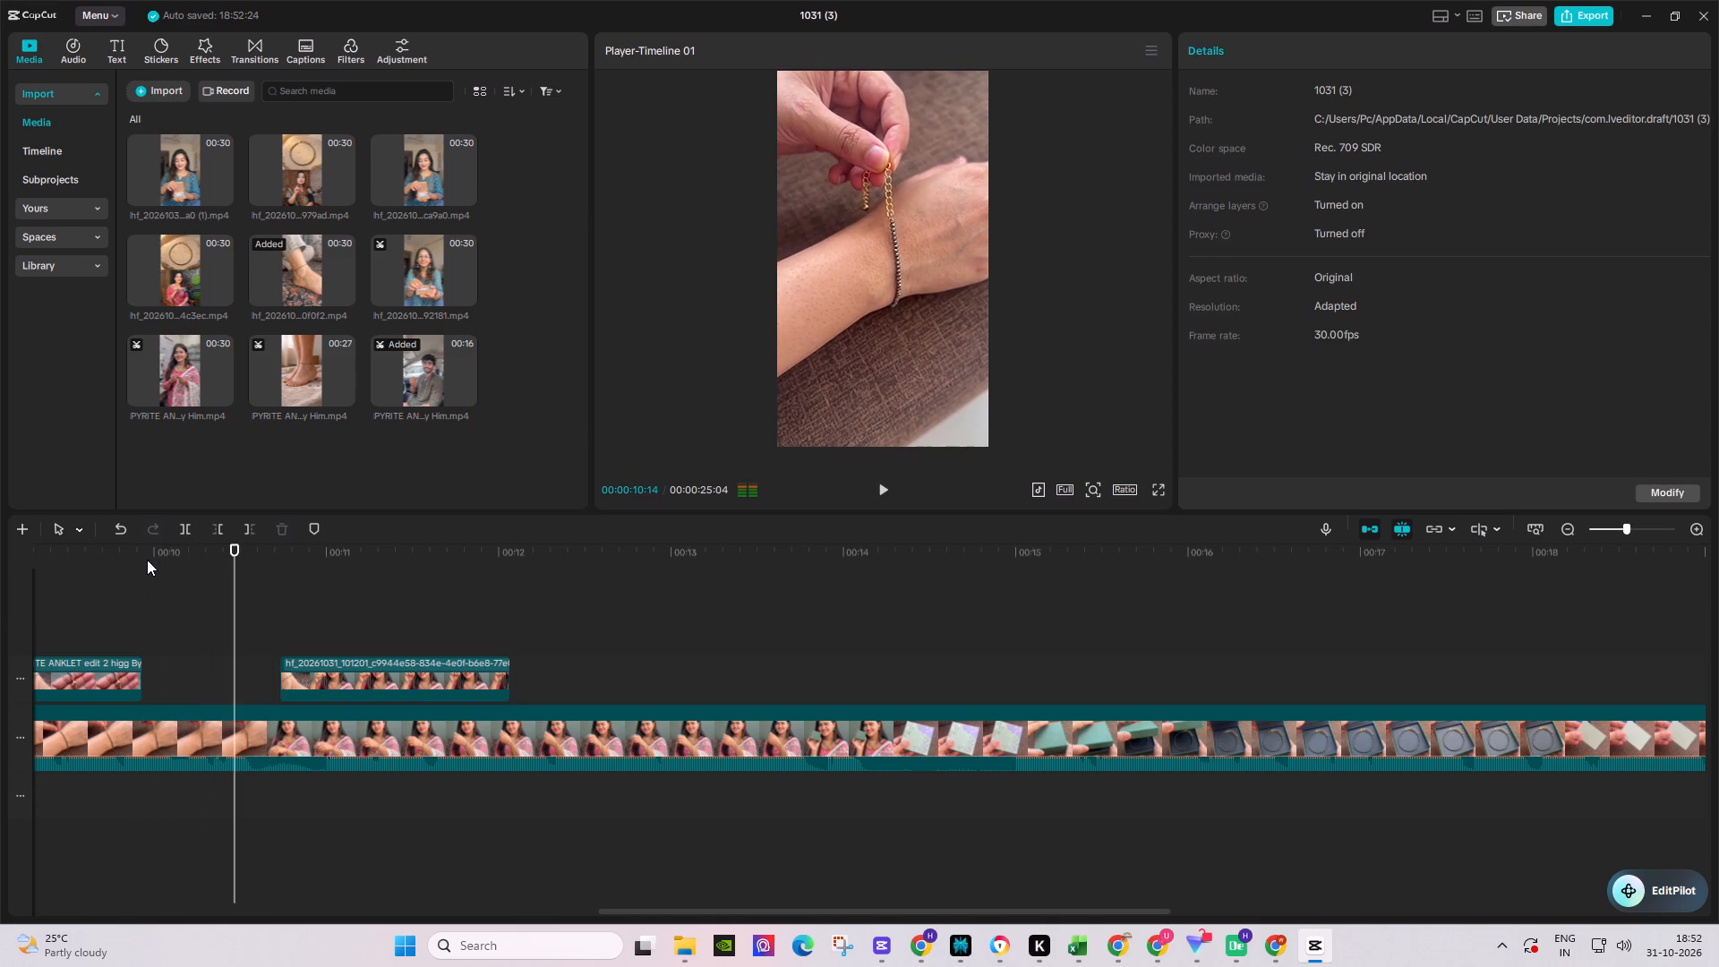
left_click(147, 560)
key("space")
key("space")
left_click(18, 561)
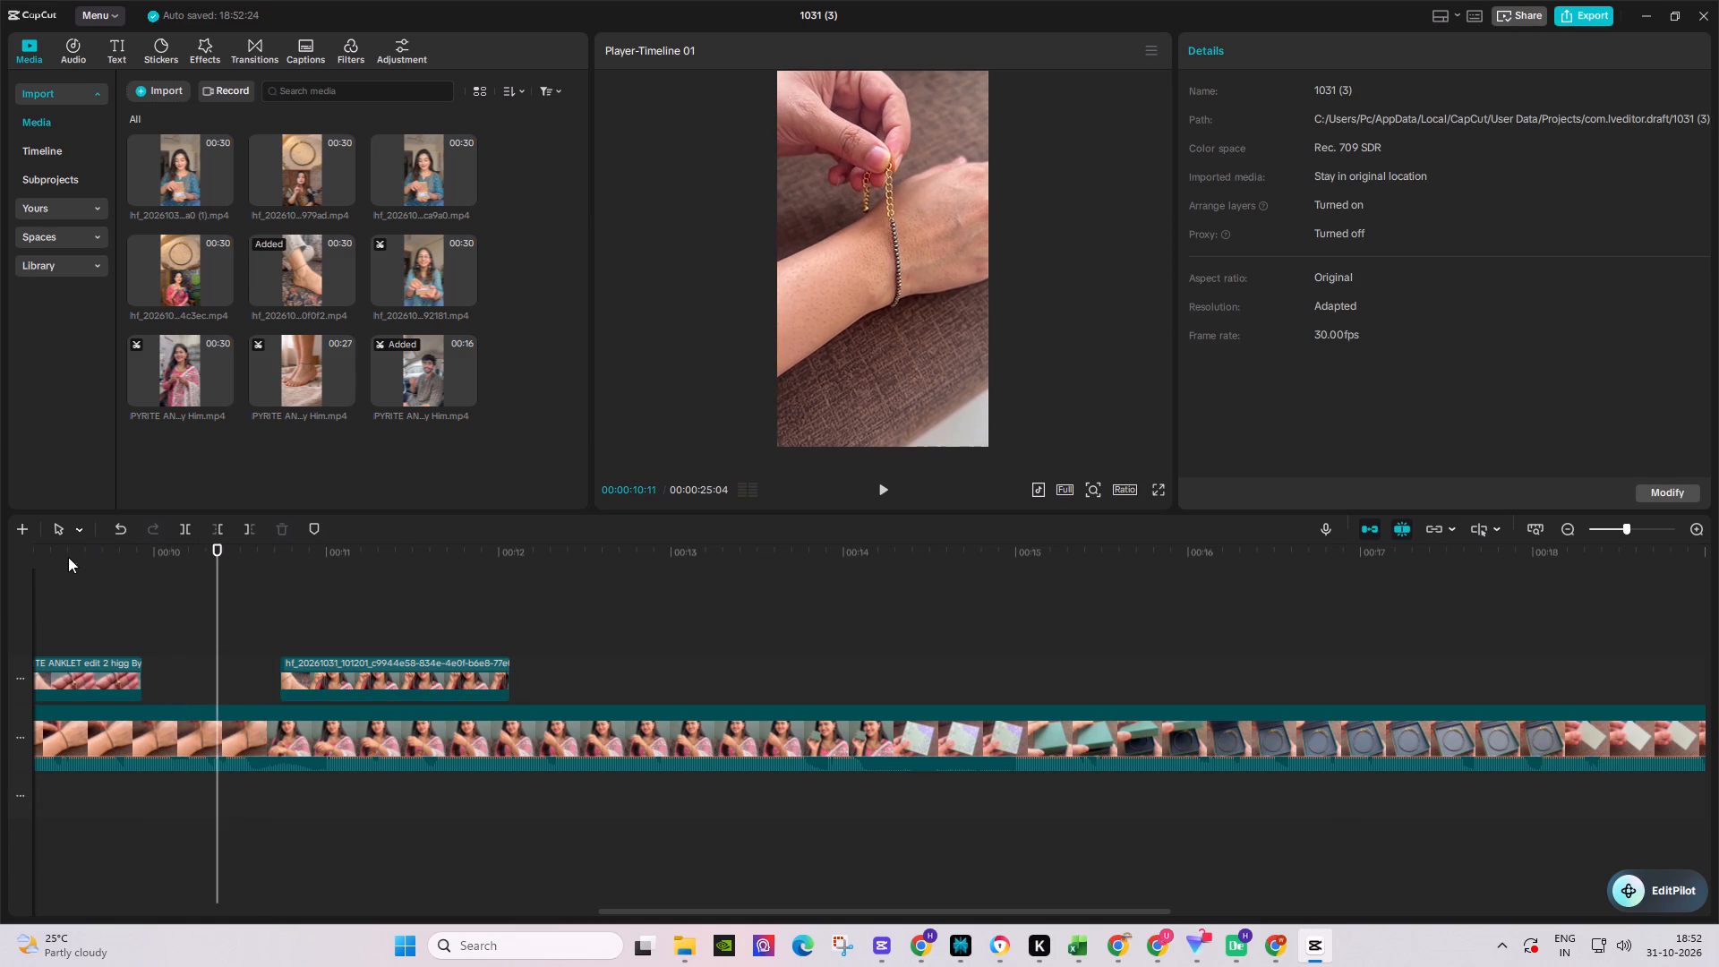
left_click(65, 554)
key("space")
key("space")
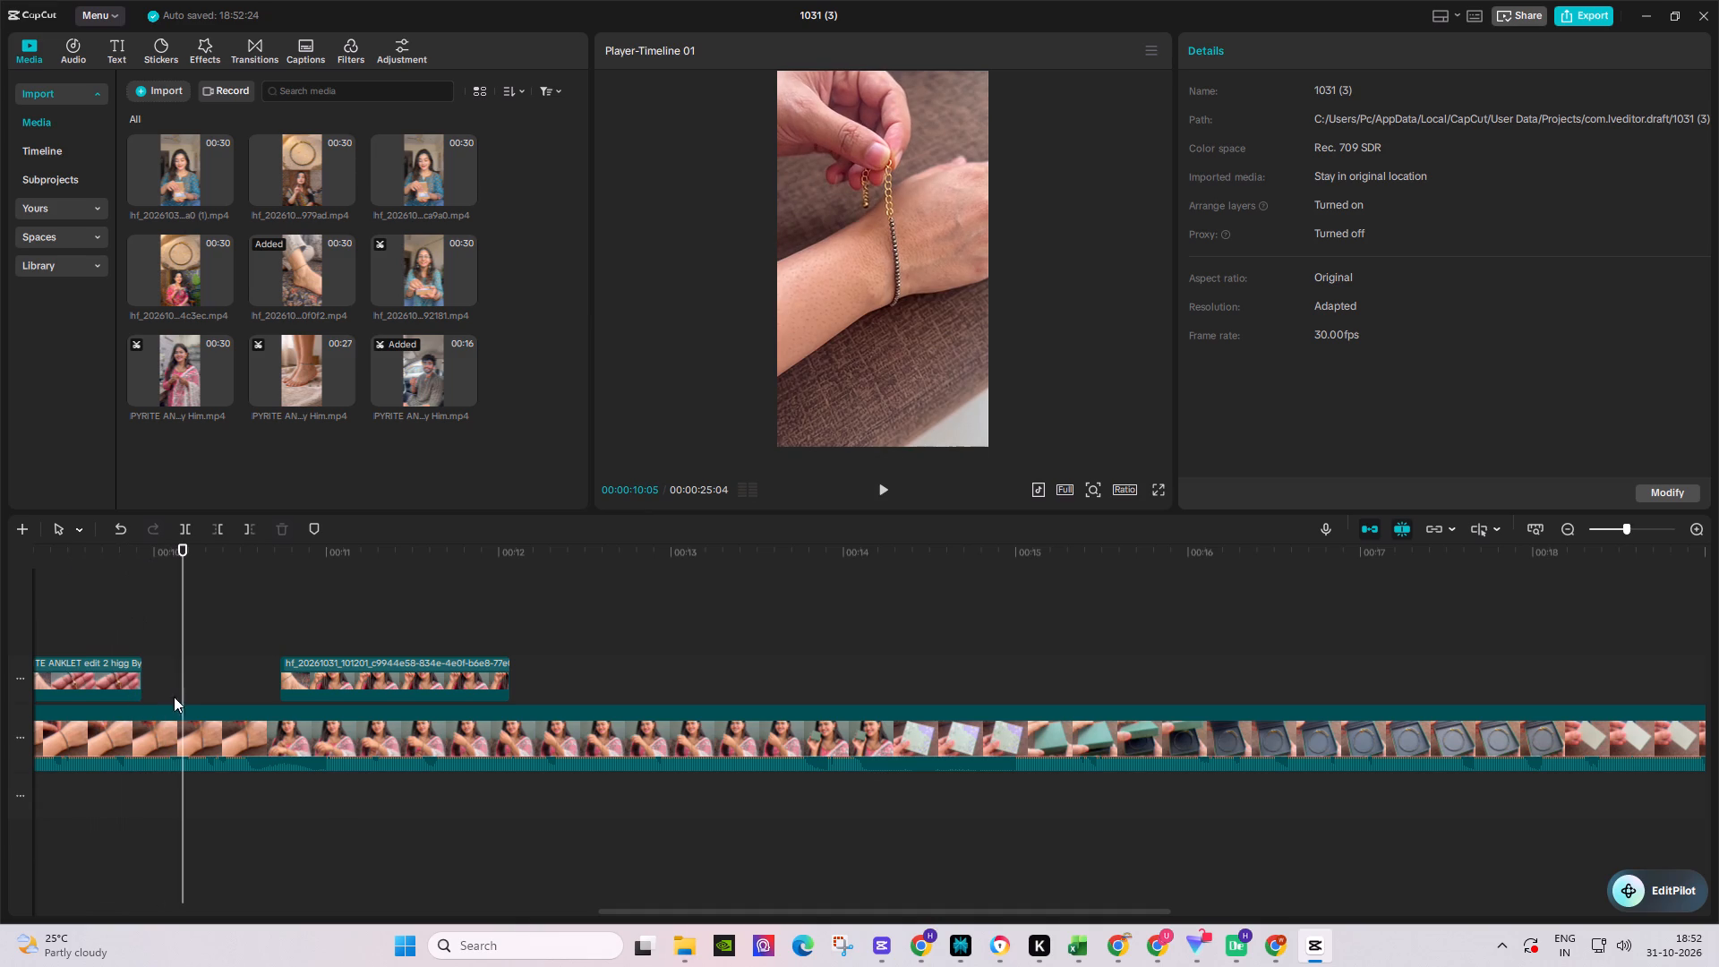
left_click(175, 723)
left_click(184, 530)
key("space")
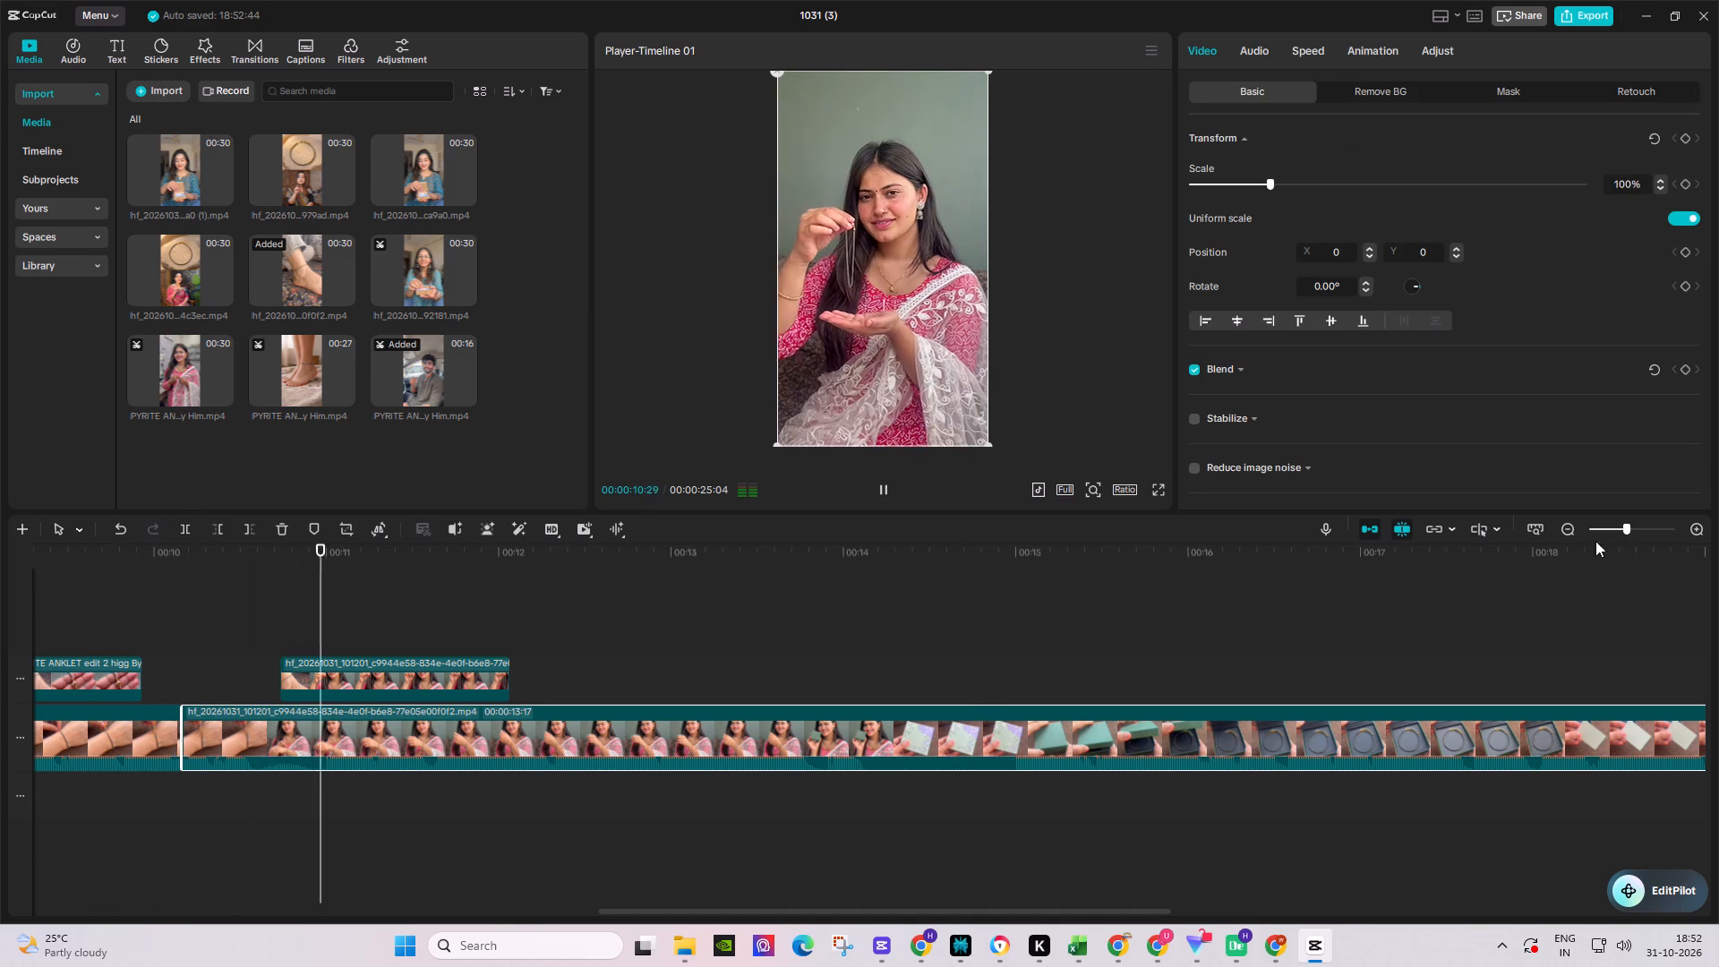
Find the green card shot in the split main-track clip and trim away everything before 00:00:14:27.
left_click(1562, 530)
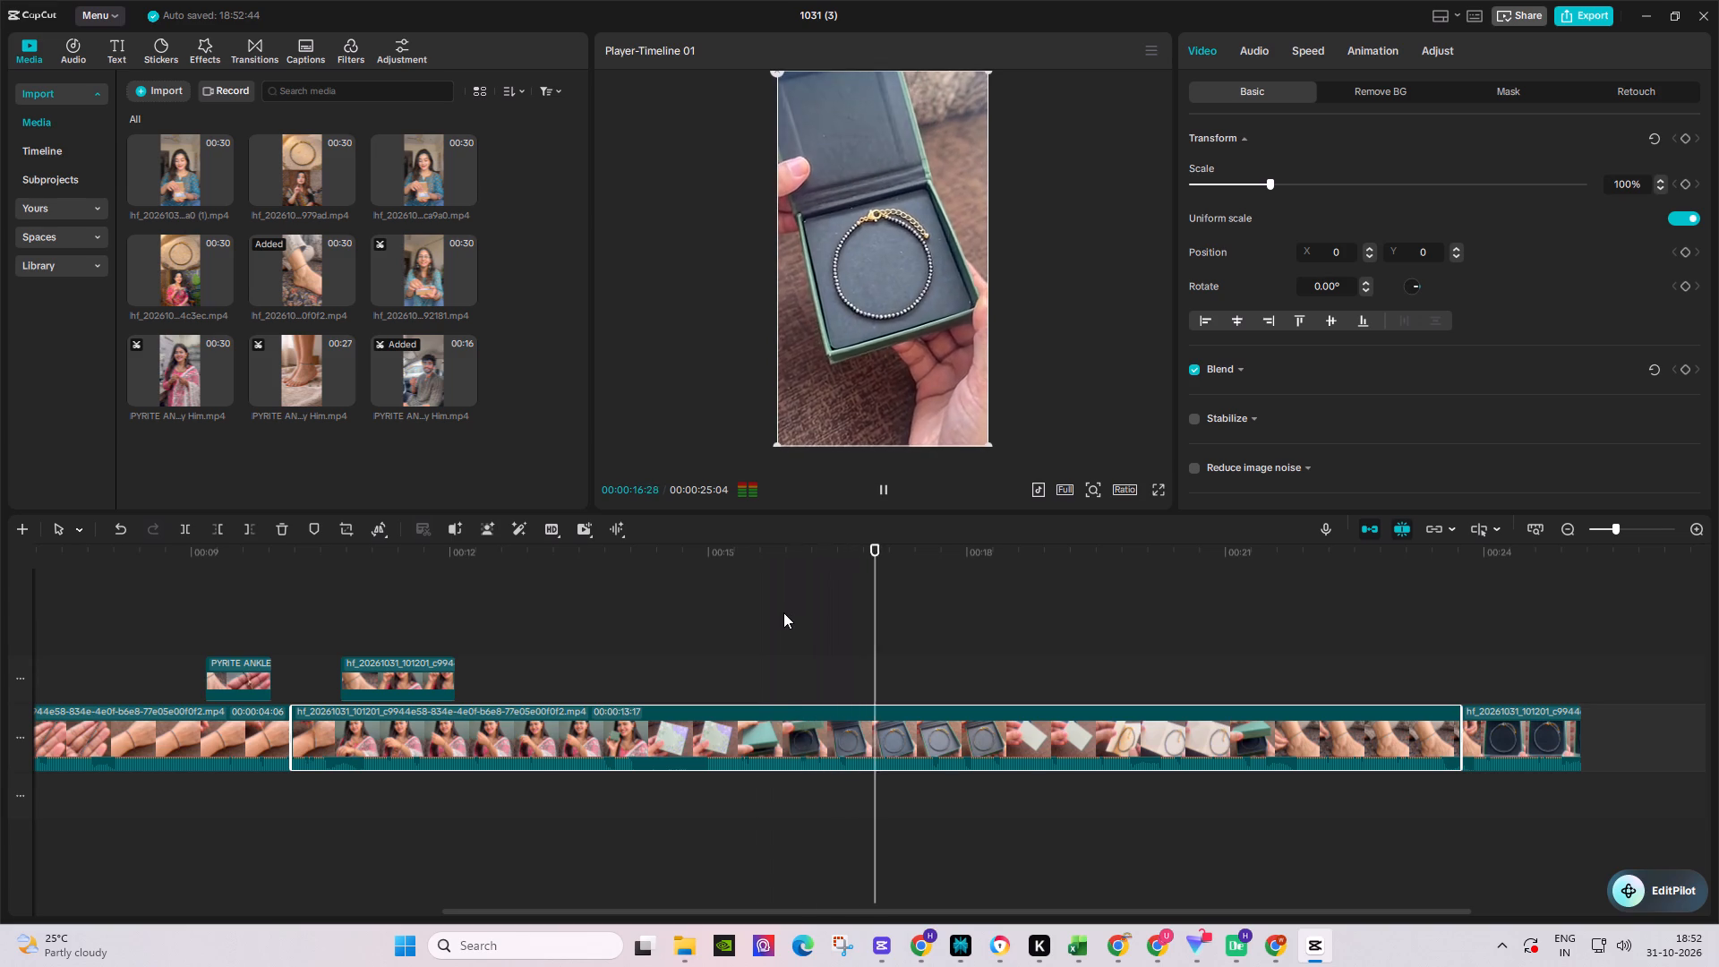
left_click(664, 560)
key("space")
key("space")
key("space")
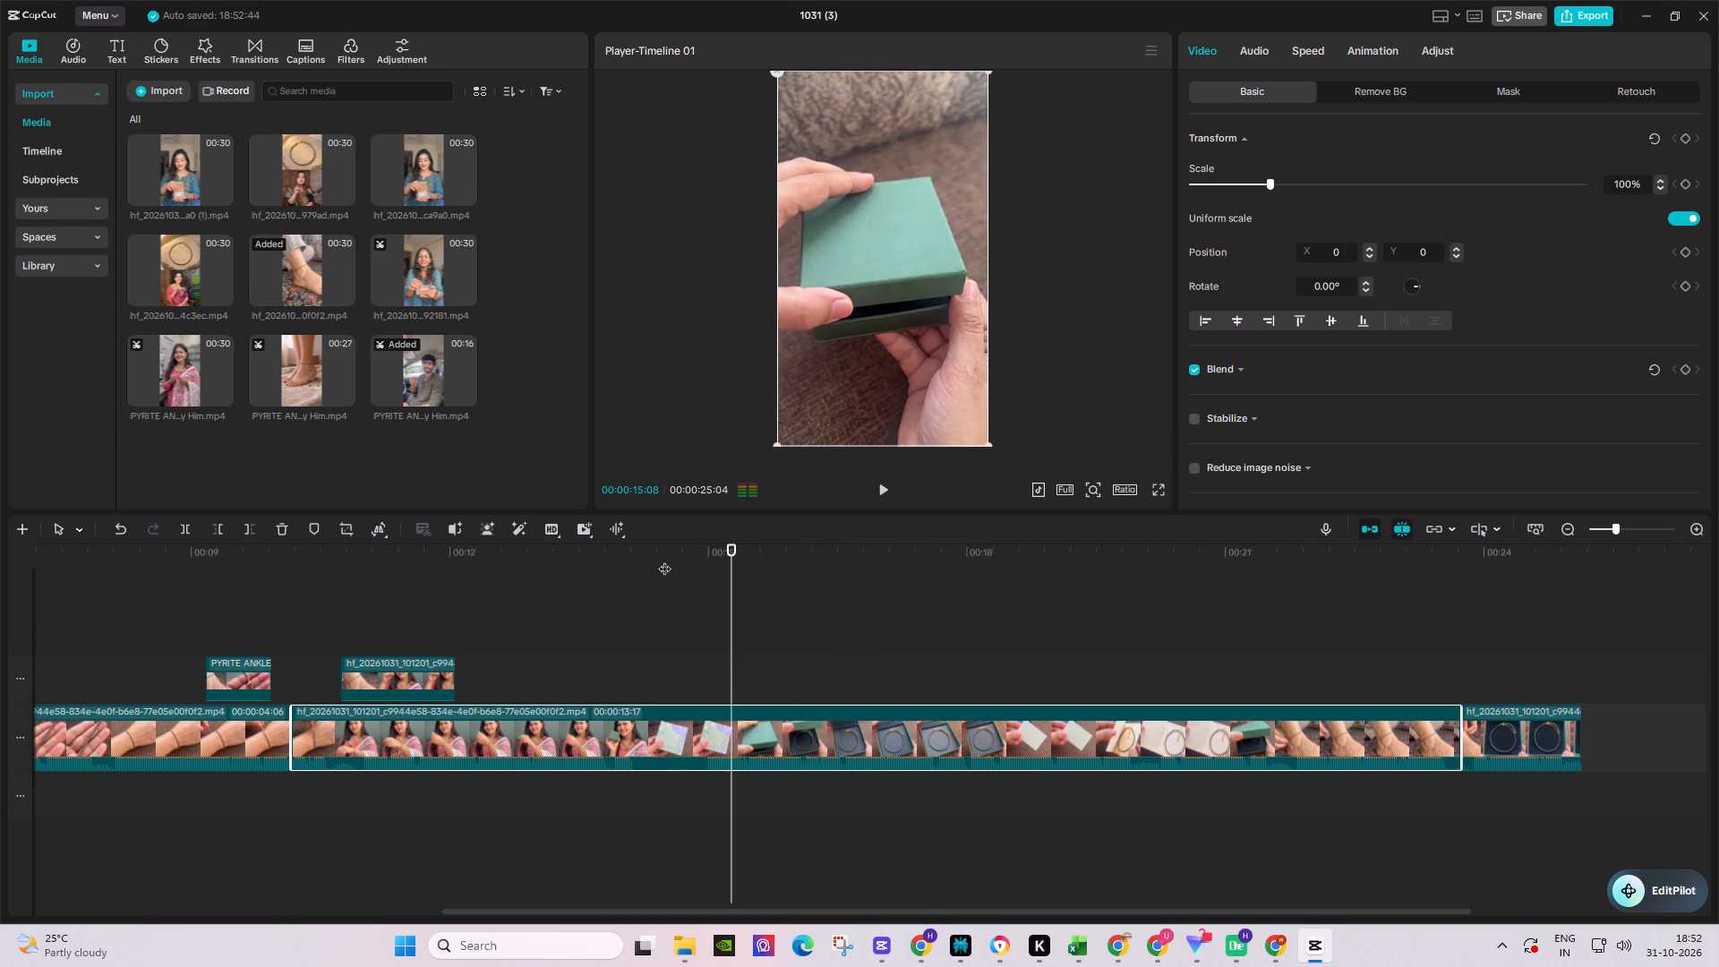
left_click(664, 560)
key("space")
key("space")
left_click(216, 525)
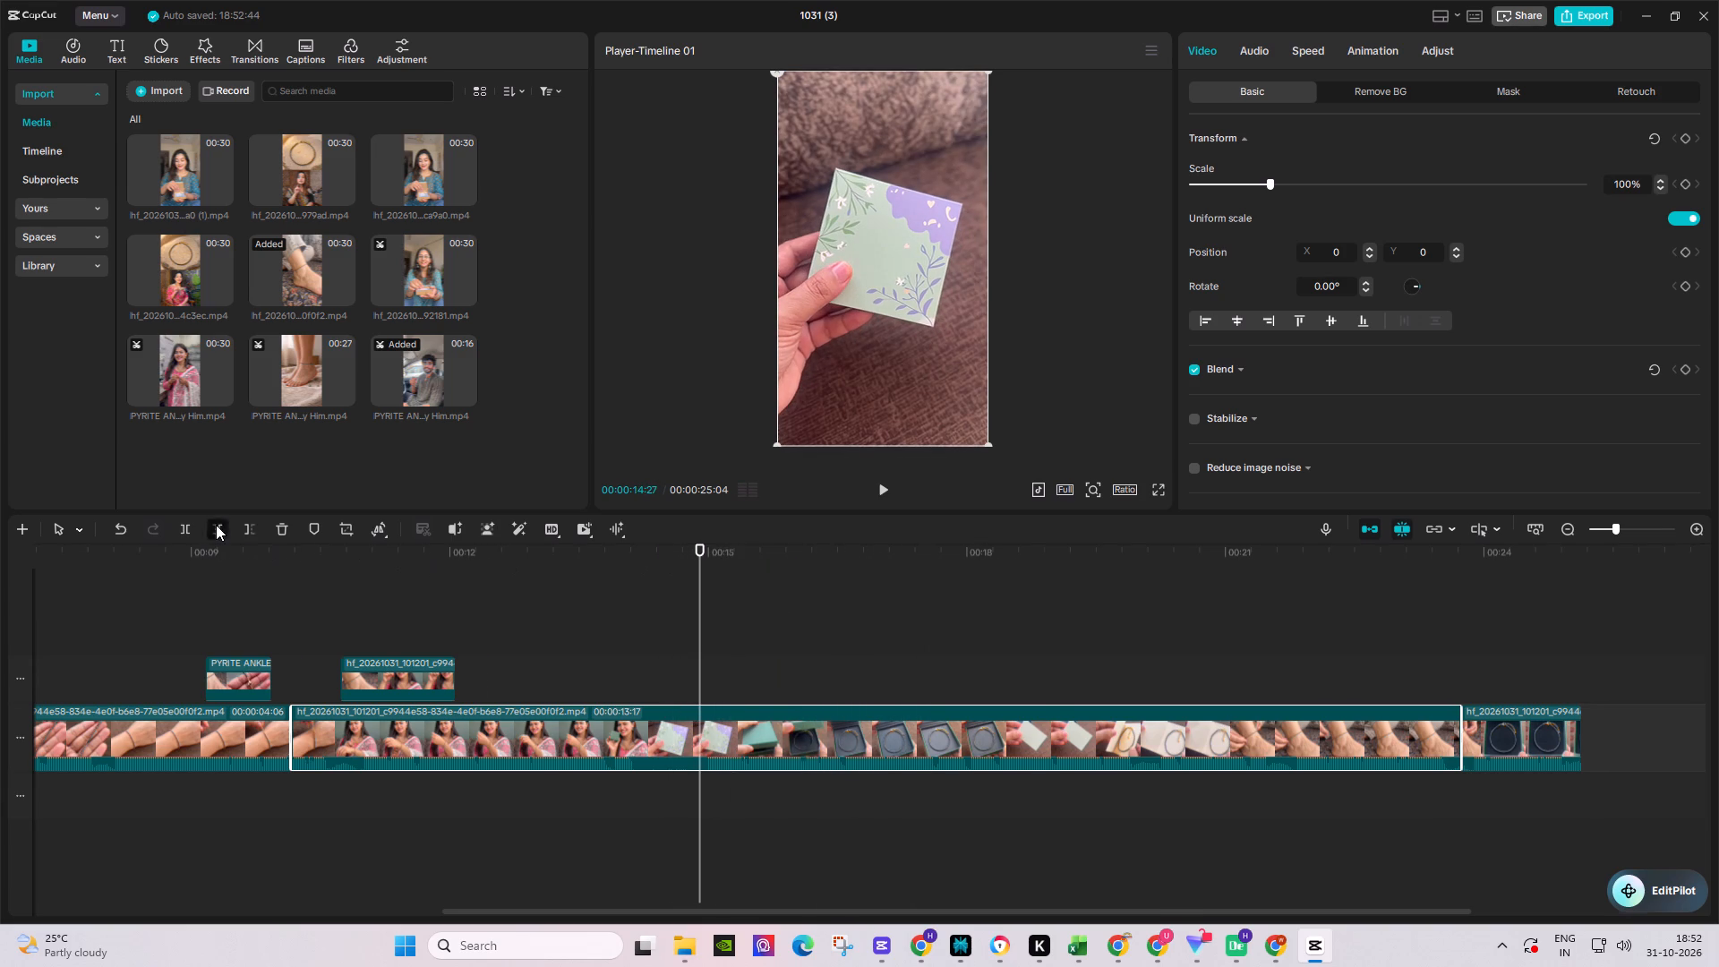
Move the overlay segment of the woman in pink to start at 00:00:10:05 and play the passage.
left_click_drag(406, 672, 357, 672)
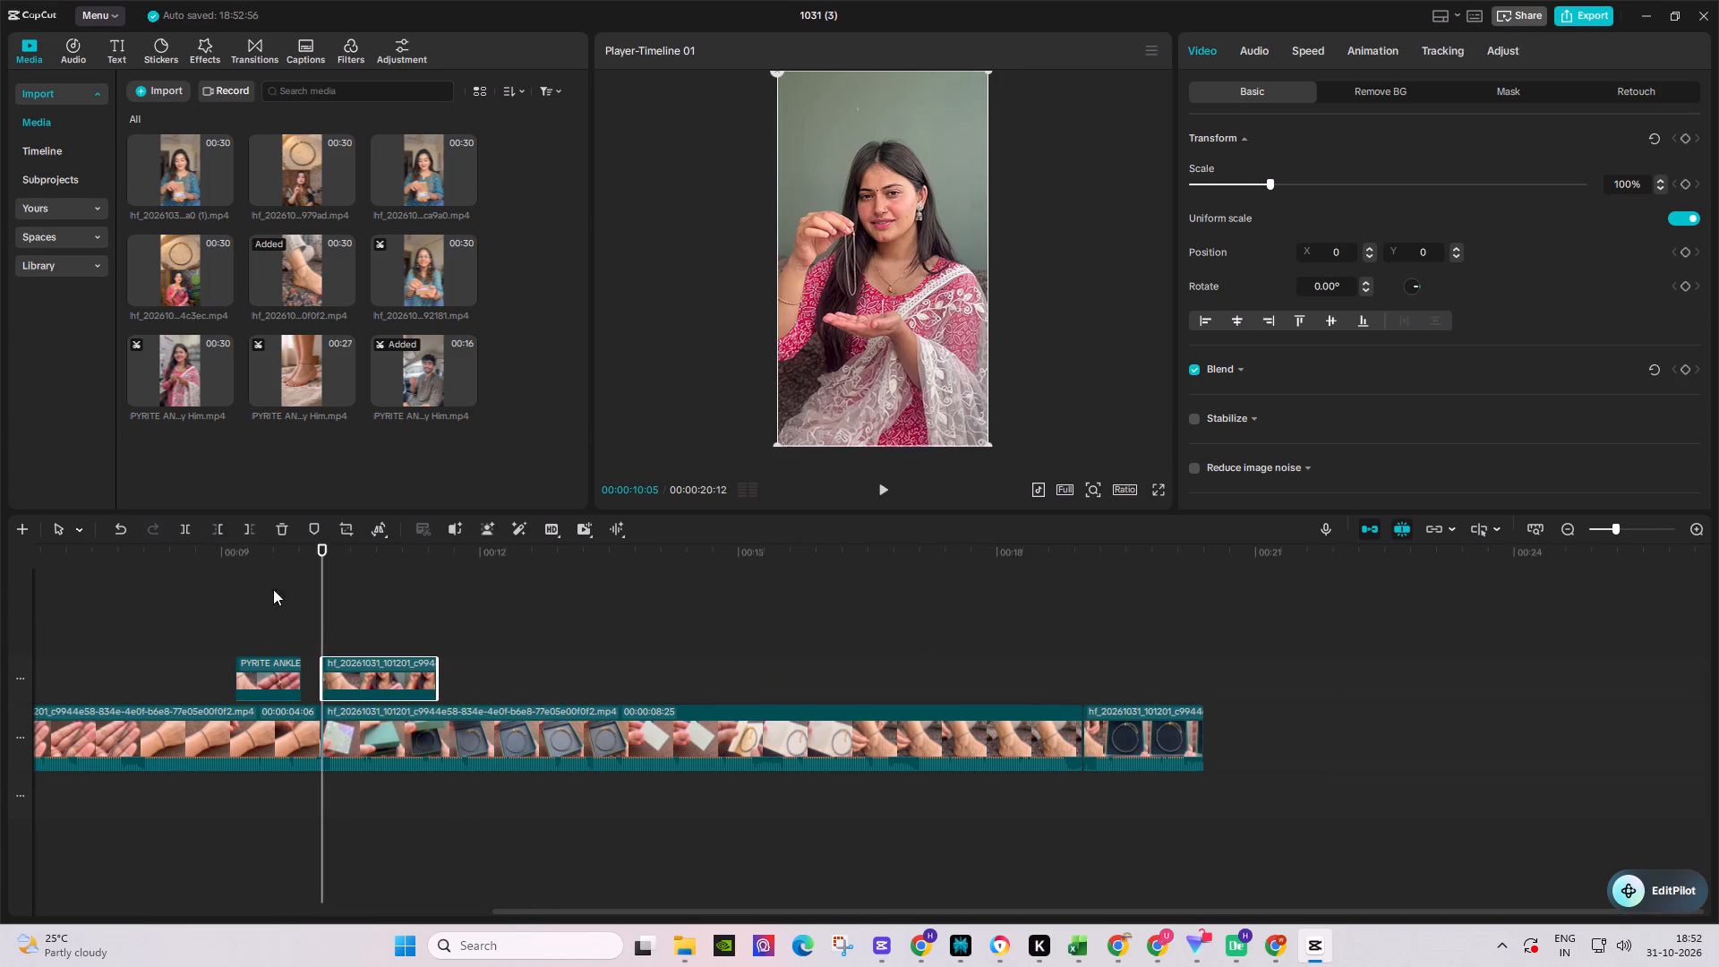
left_click(247, 570)
key("space")
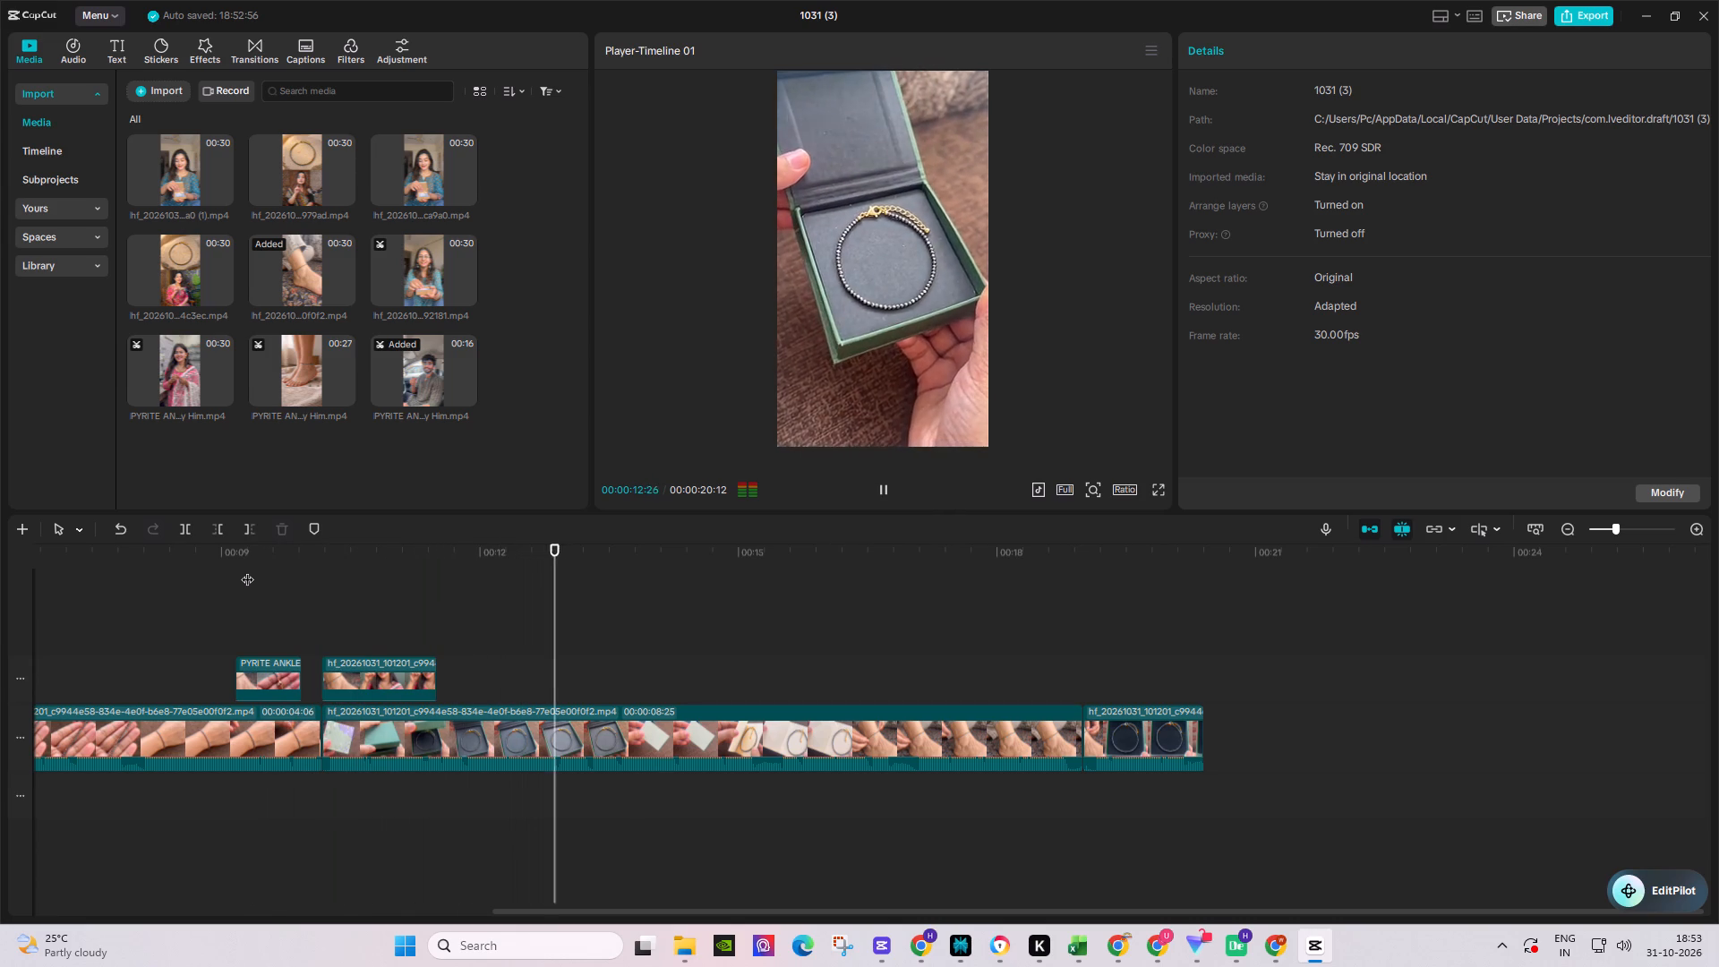
left_click(422, 569)
key("space")
key("space")
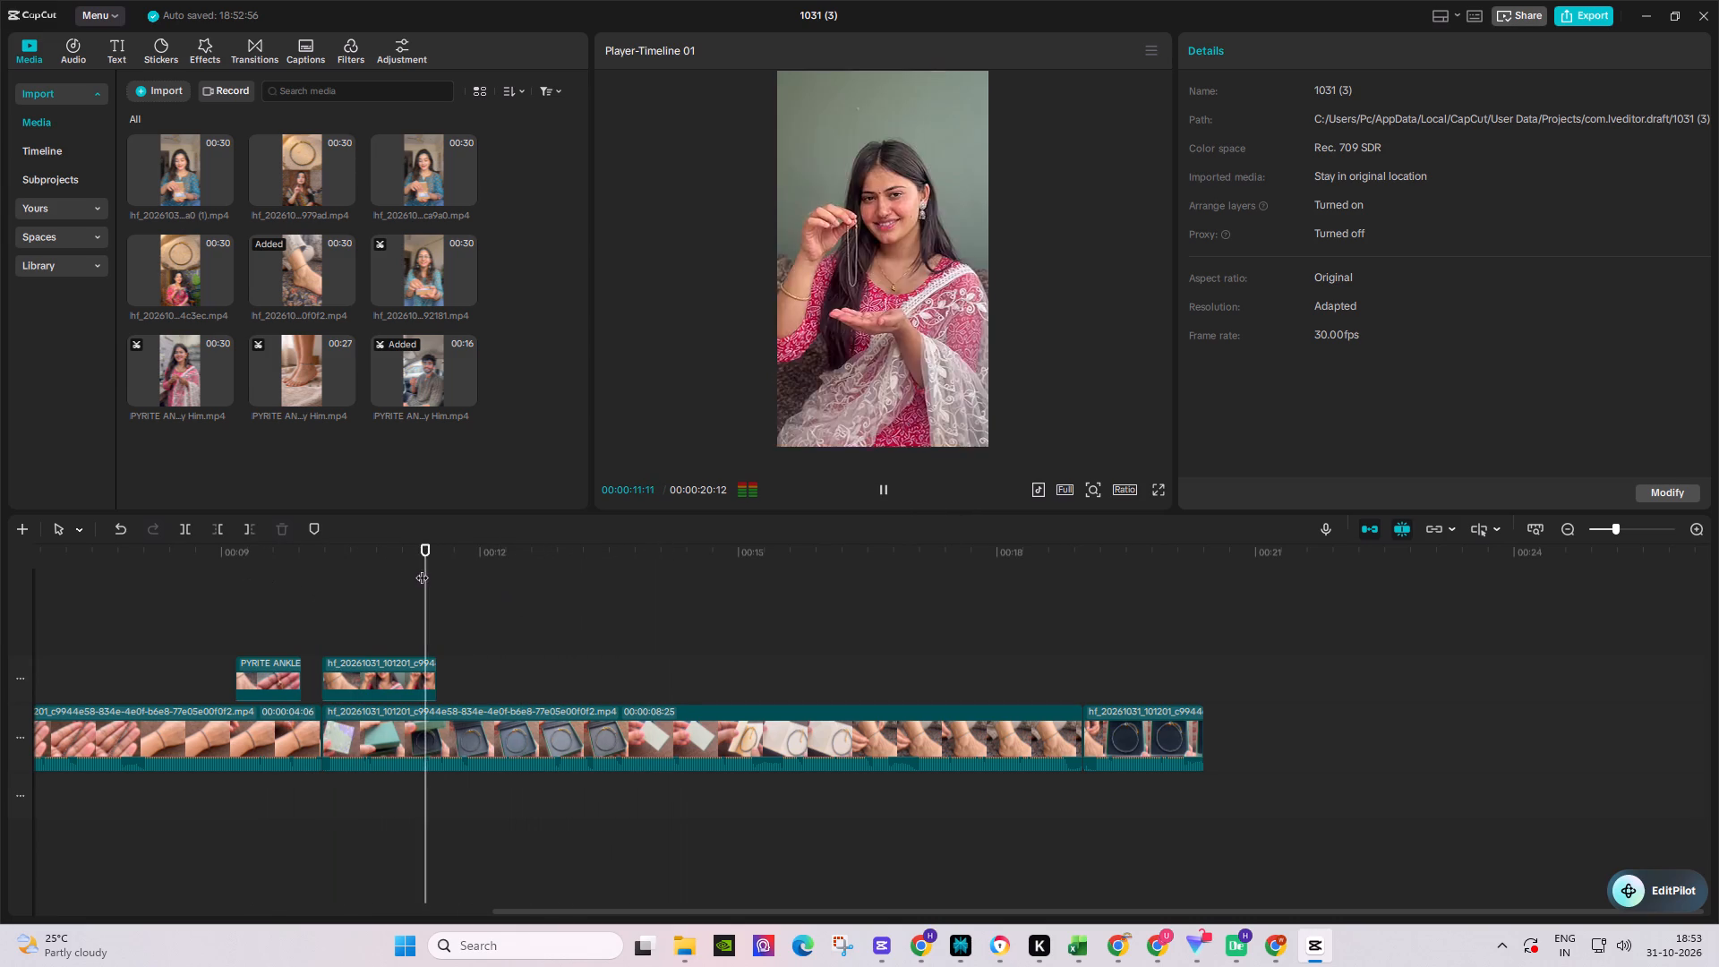
key("space")
Trim the end of the main-track box-opening clip at 00:00:13:09, cutting off the card and ankle footage.
left_click(1698, 537)
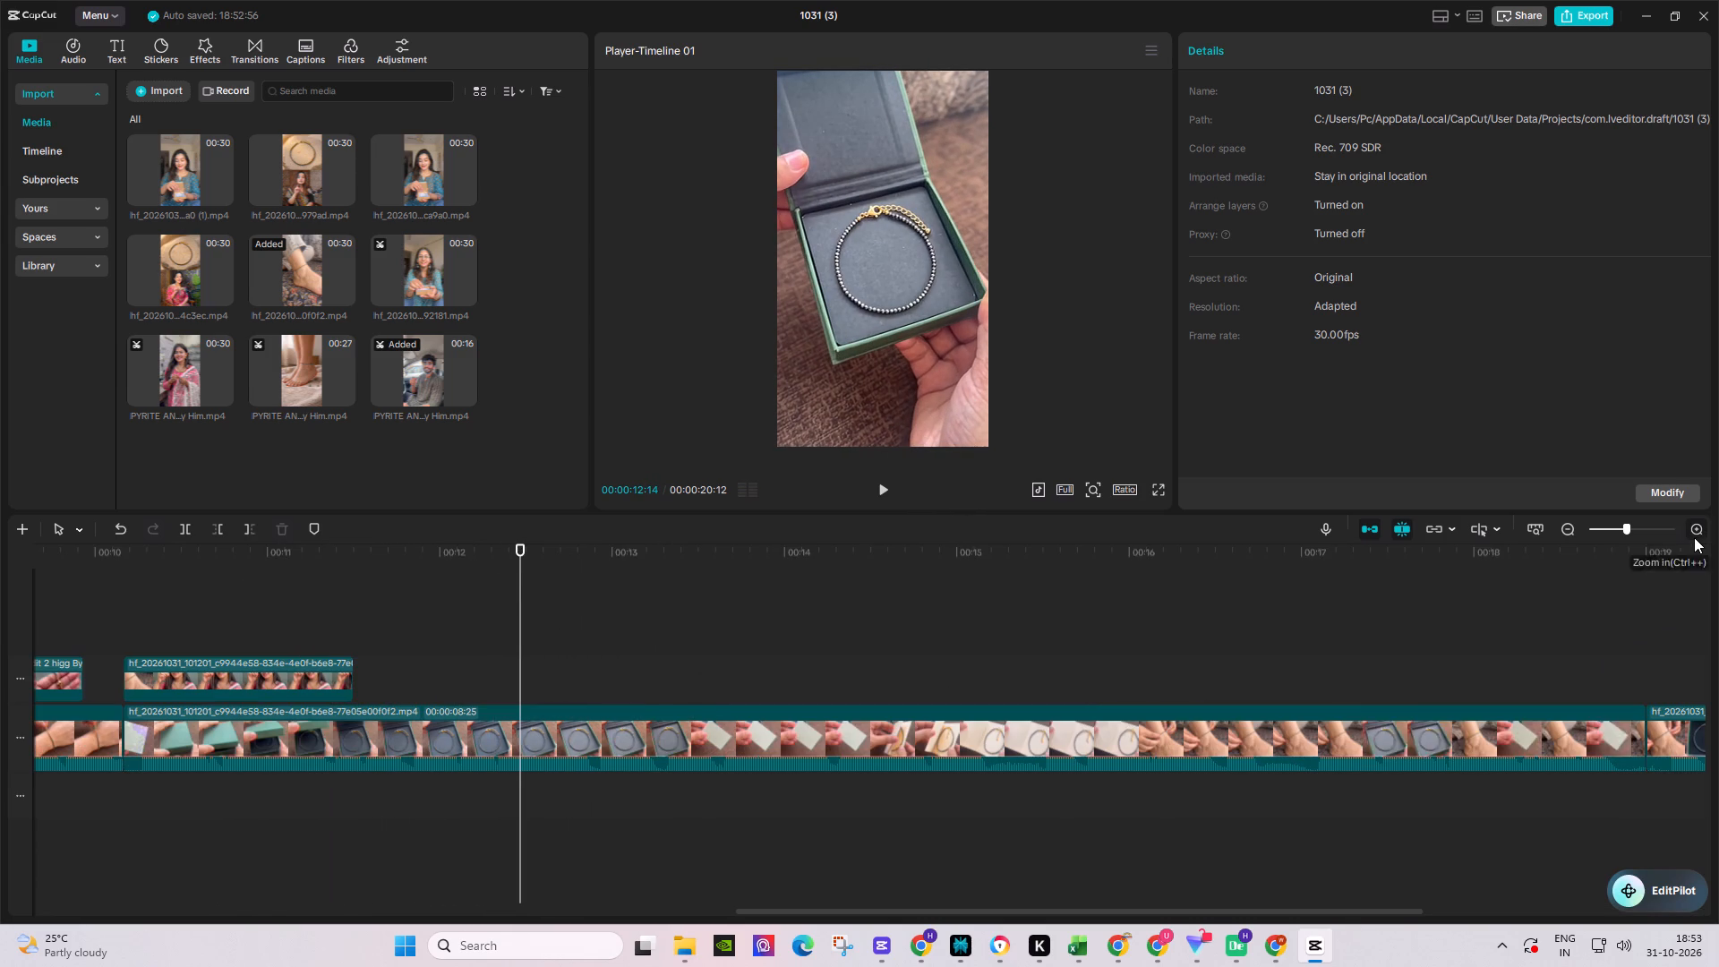
left_click_drag(1150, 562, 1354, 575)
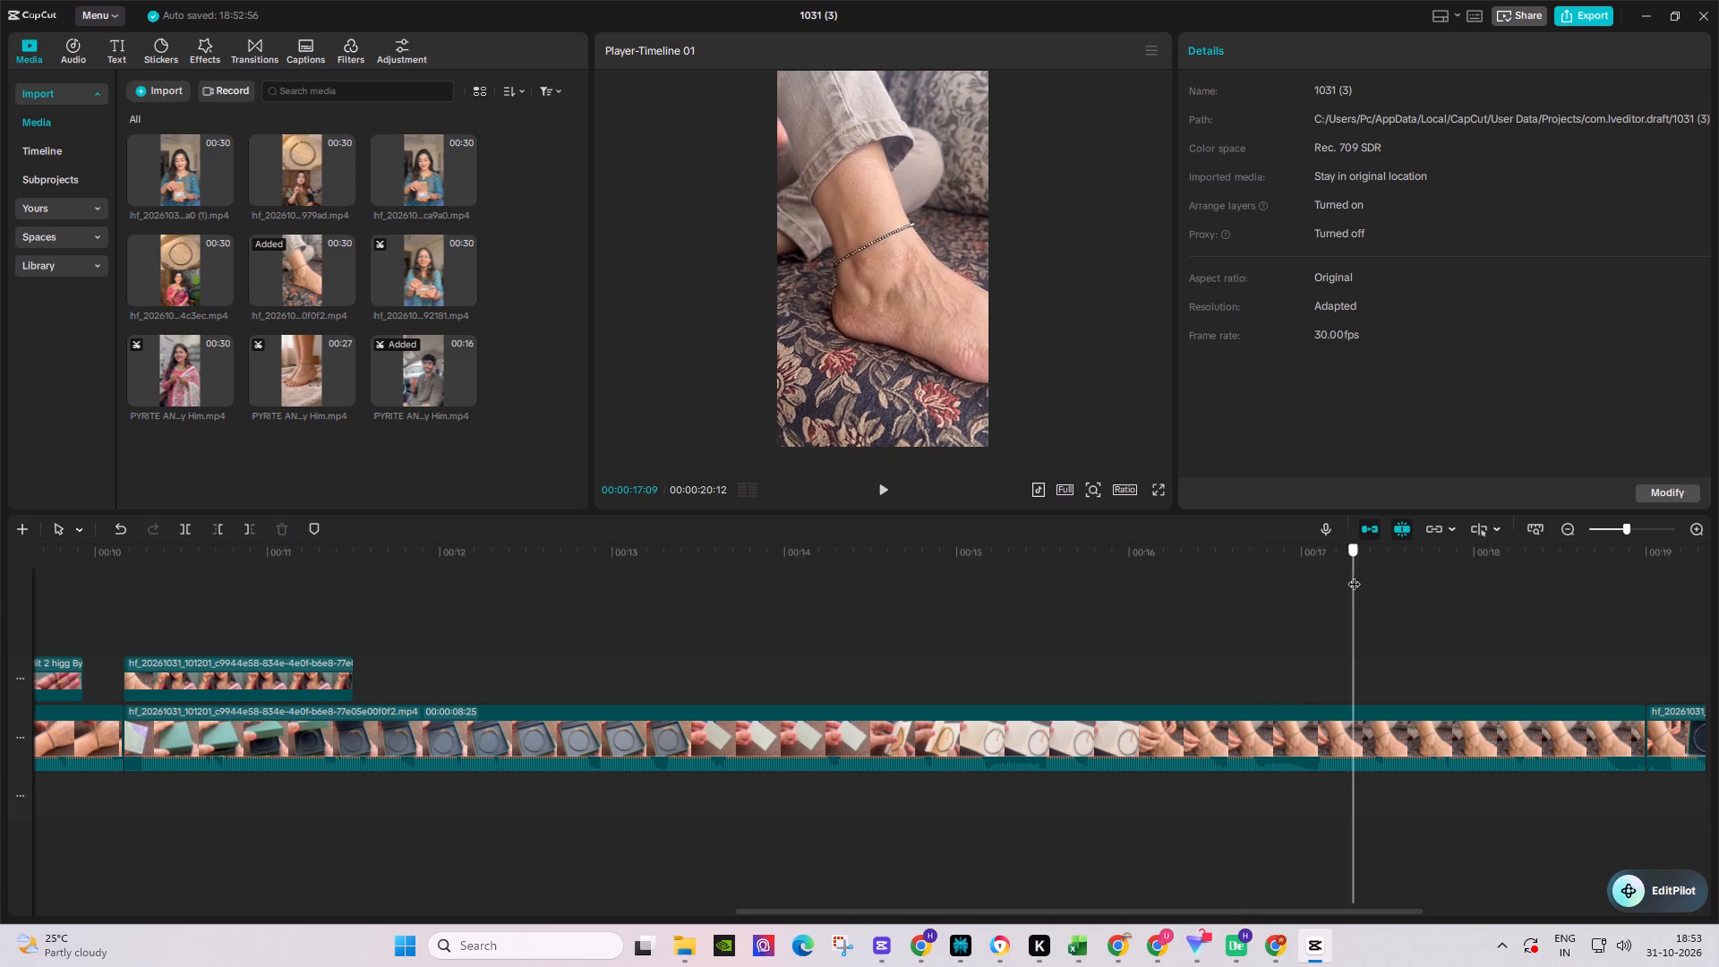
left_click_drag(1354, 575, 352, 574)
key("space")
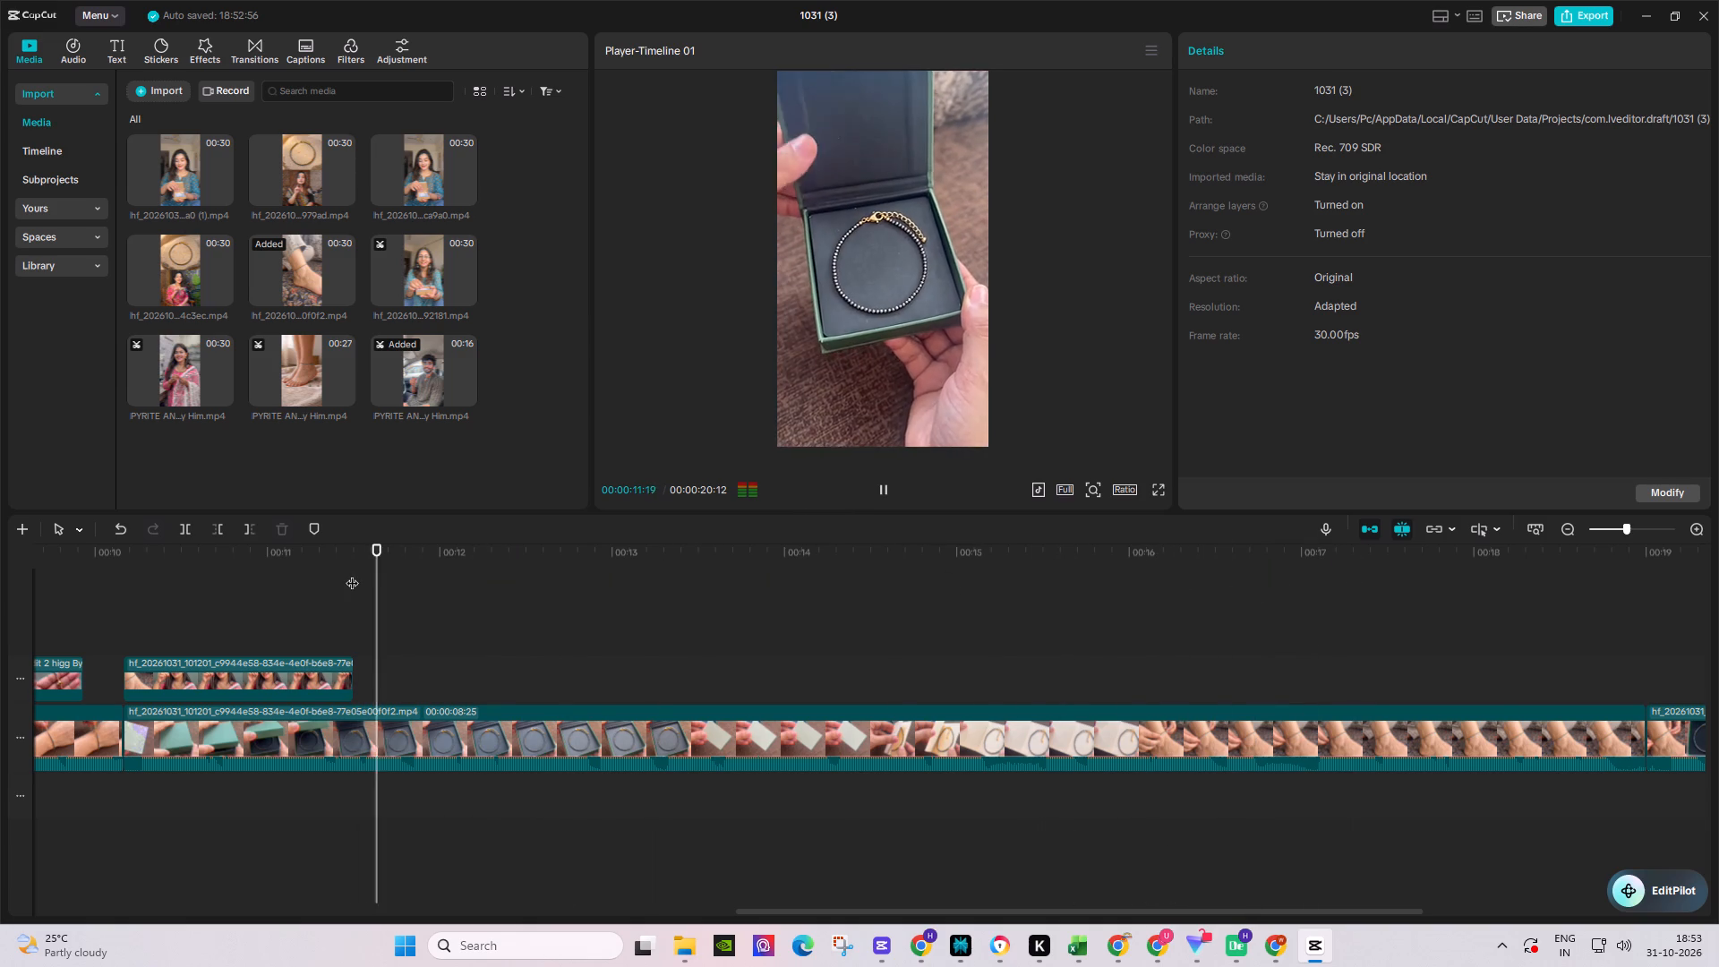
key("space")
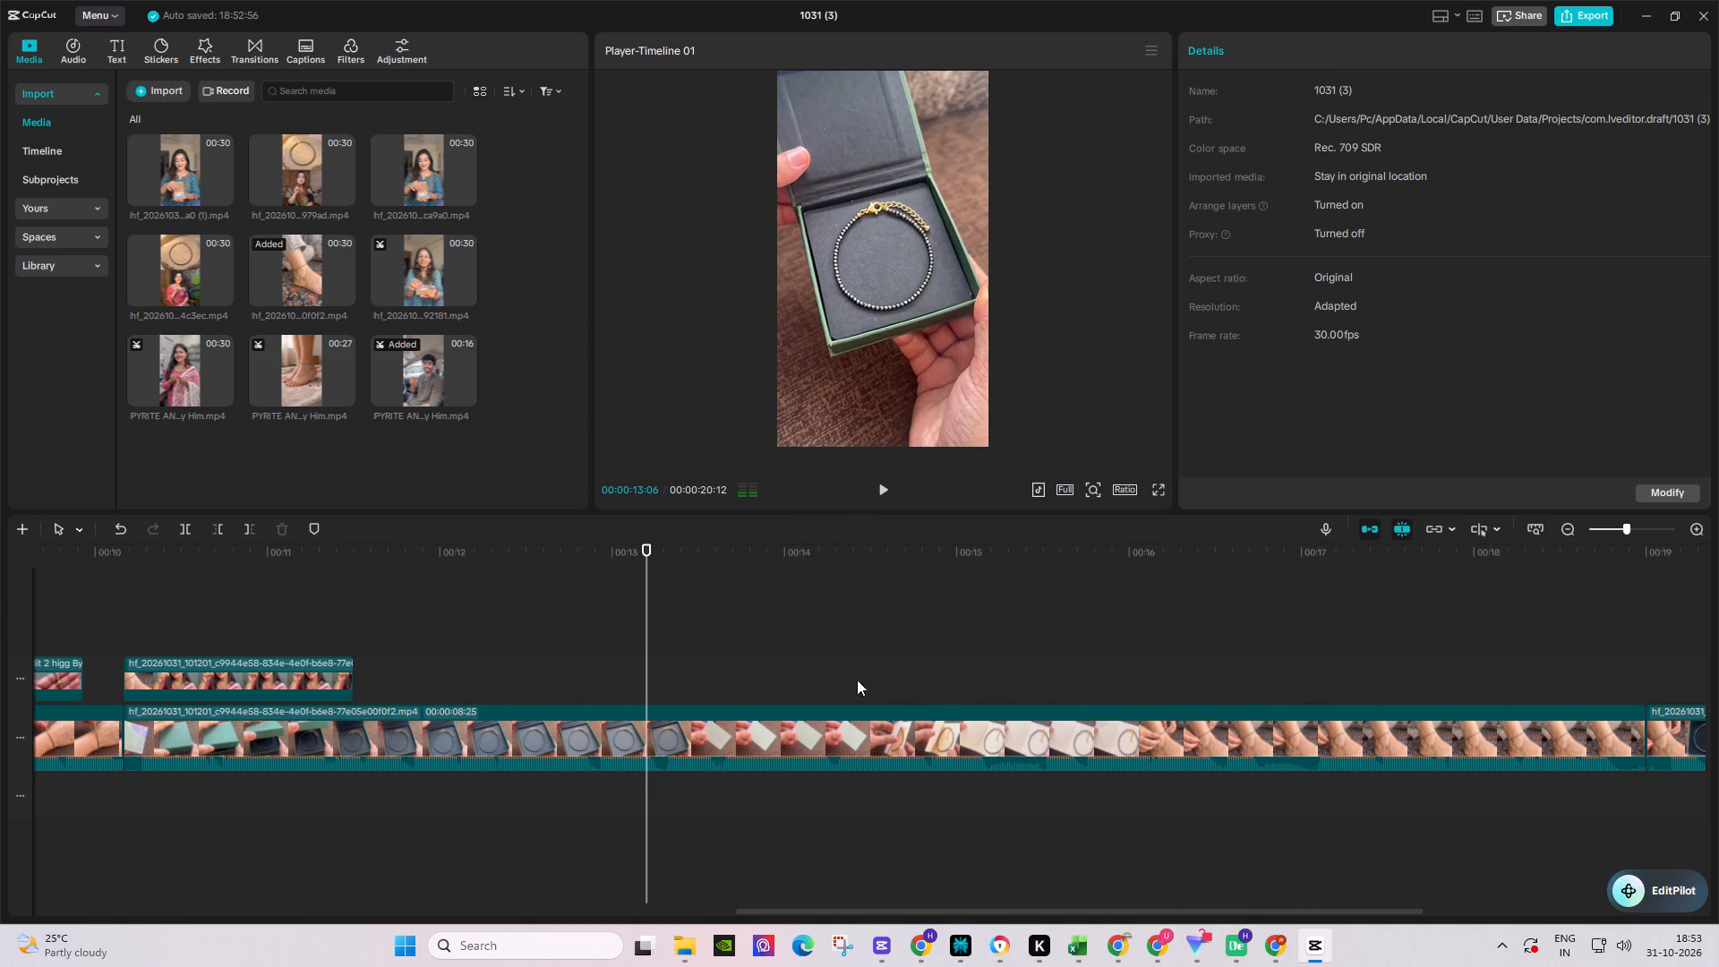
left_click_drag(643, 586, 662, 596)
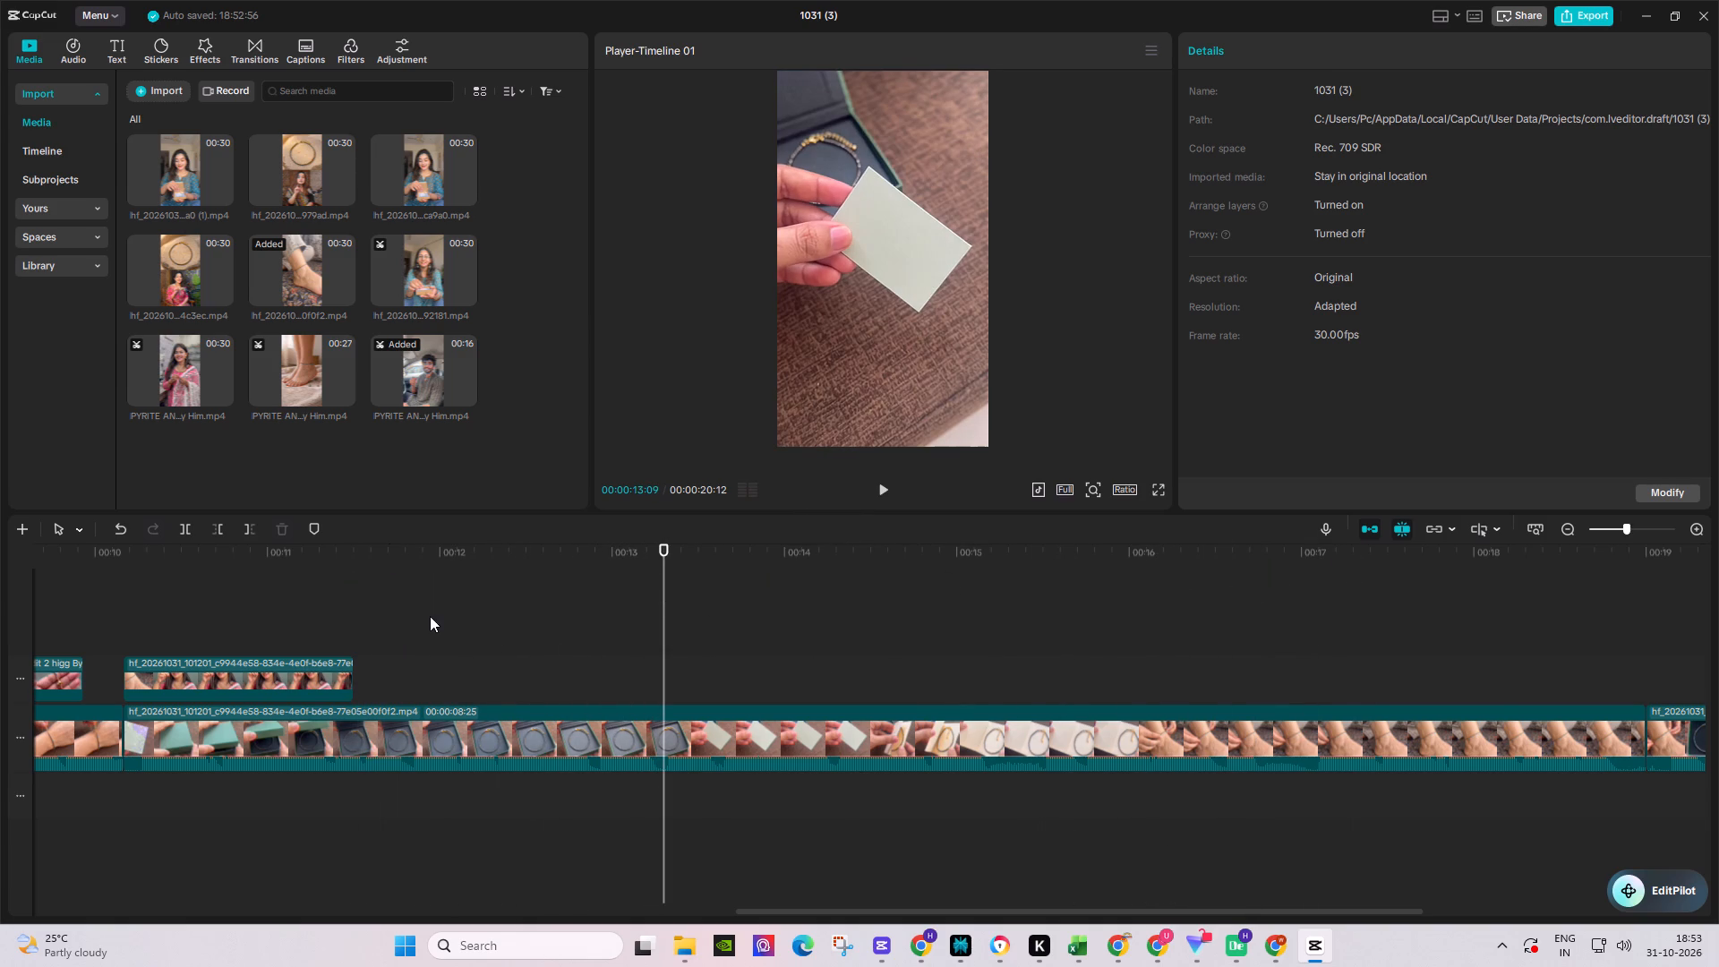
left_click(255, 534)
Play the timeline from the start in full screen to review the edit up to the overlay of the woman.
left_click_drag(390, 552, 0, 577)
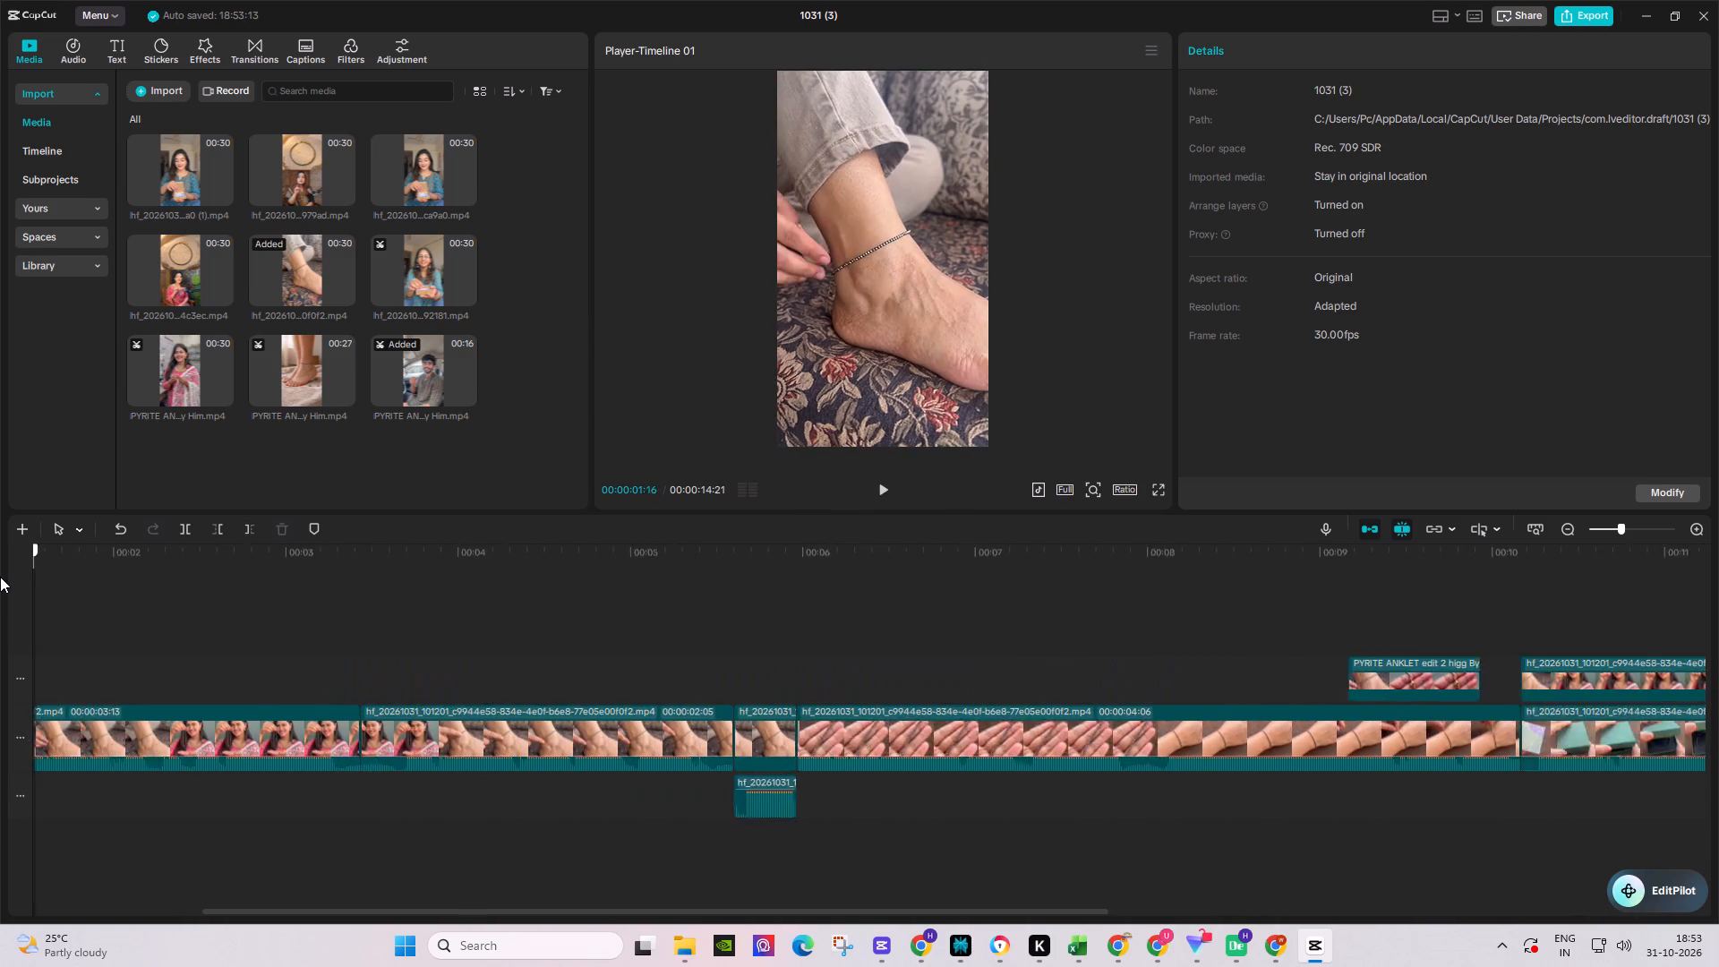
left_click_drag(0, 577, 4, 612)
left_click(1157, 490)
key("space")
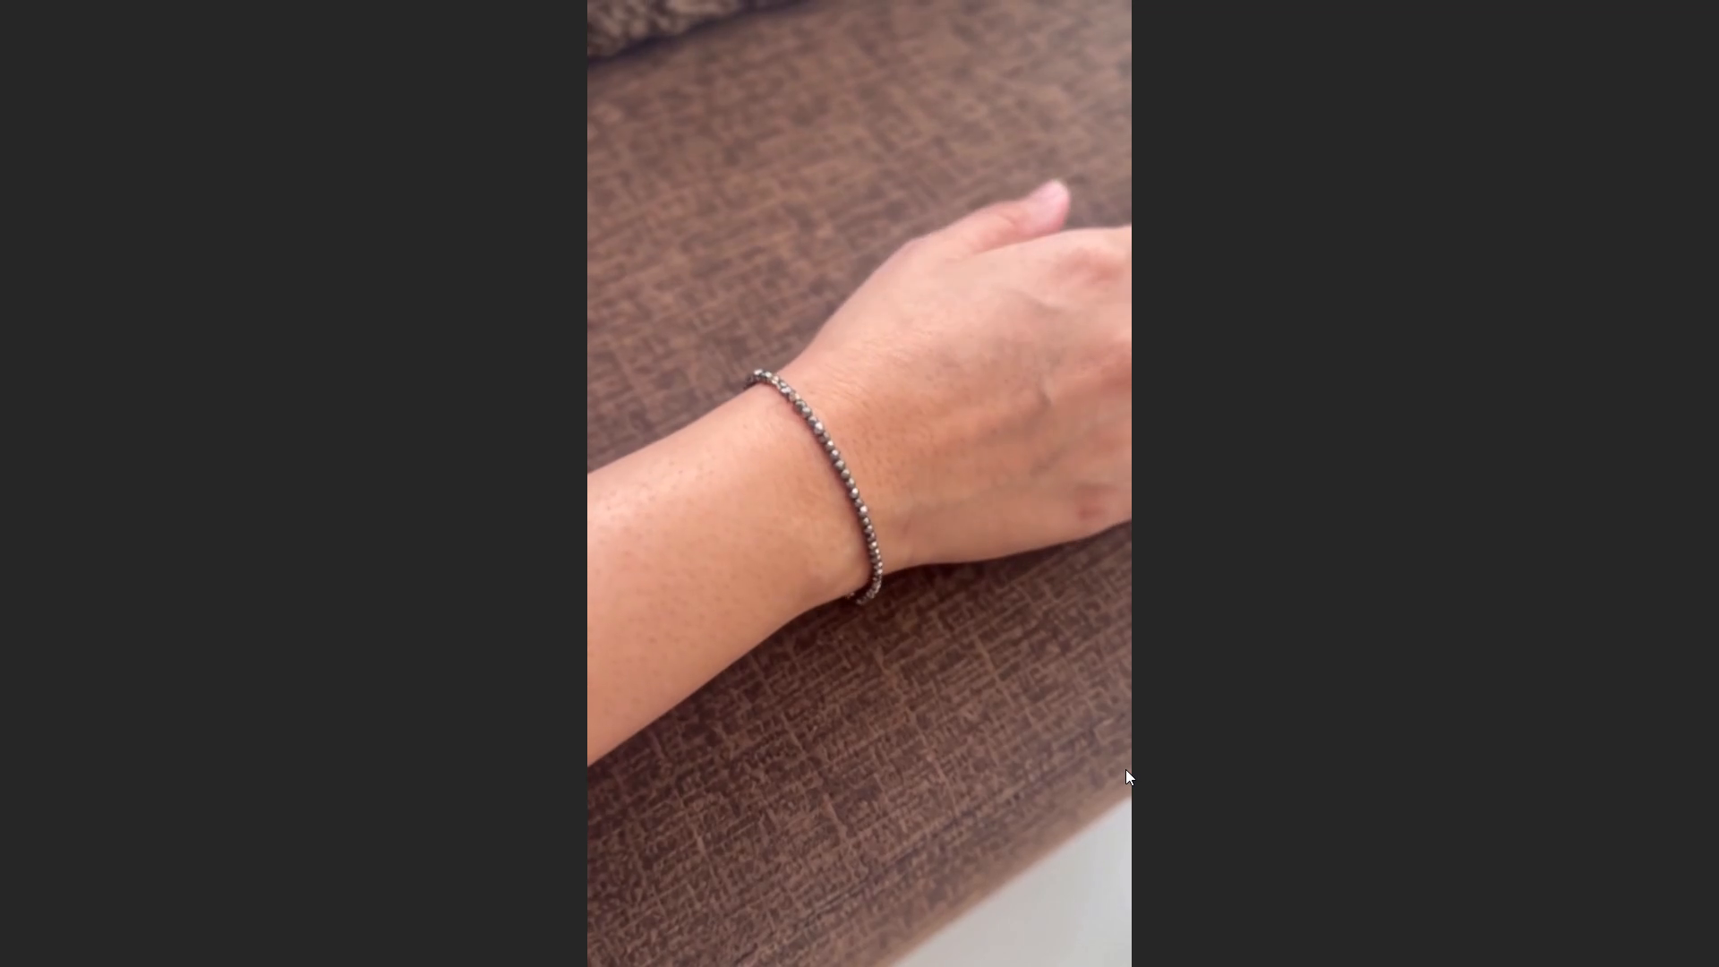
left_click(1125, 769)
left_click(1103, 908)
left_click(1098, 895)
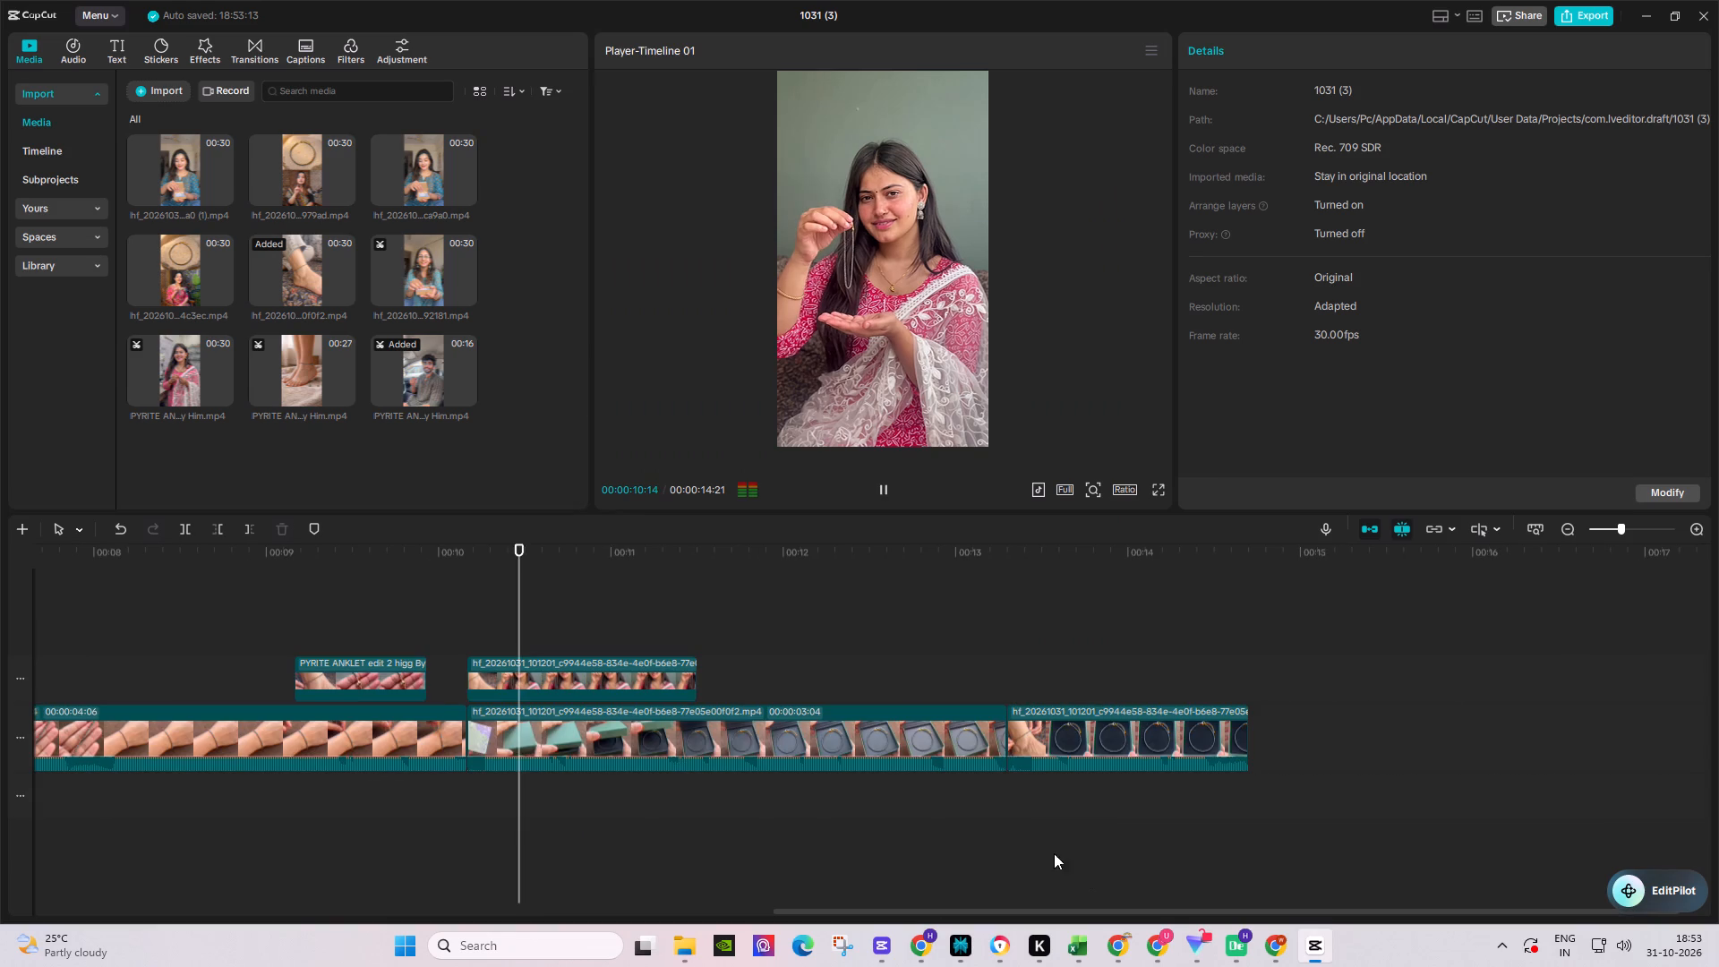
key("space")
Find where the wrist footage begins and add the hf_20261030_101231 clip on a new overlay track from about 00:00:07:26.
left_click_drag(841, 913, 776, 913)
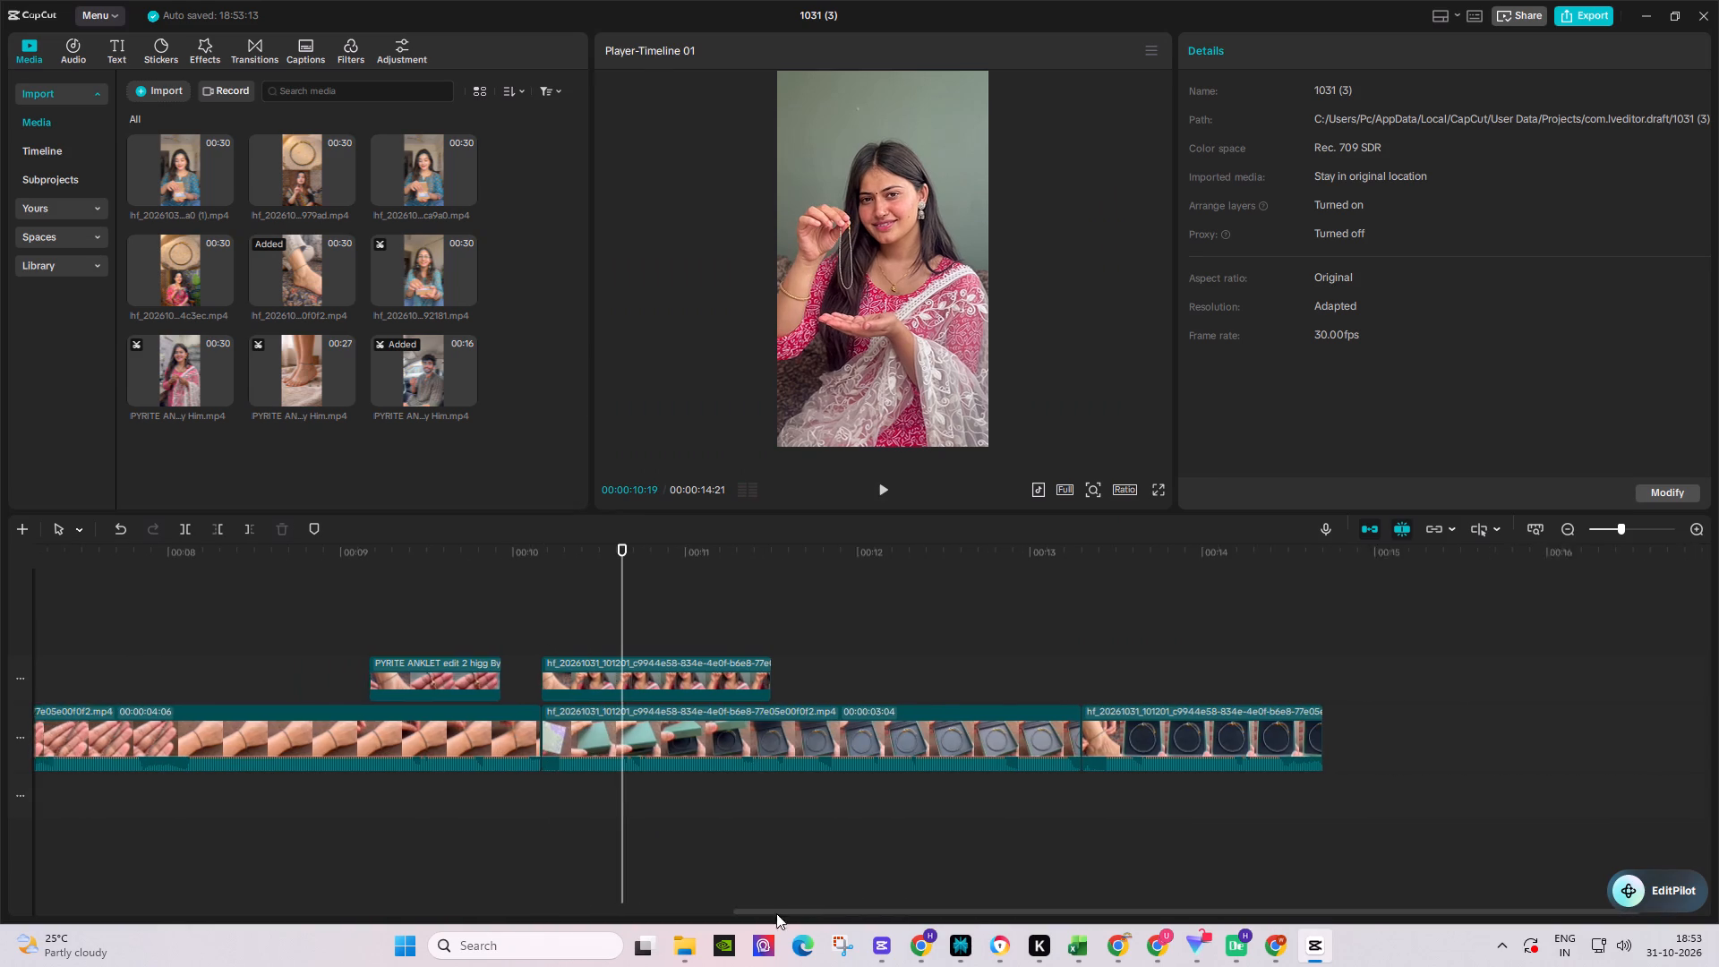
left_click_drag(776, 913, 585, 893)
left_click(476, 574)
key("space")
key("space")
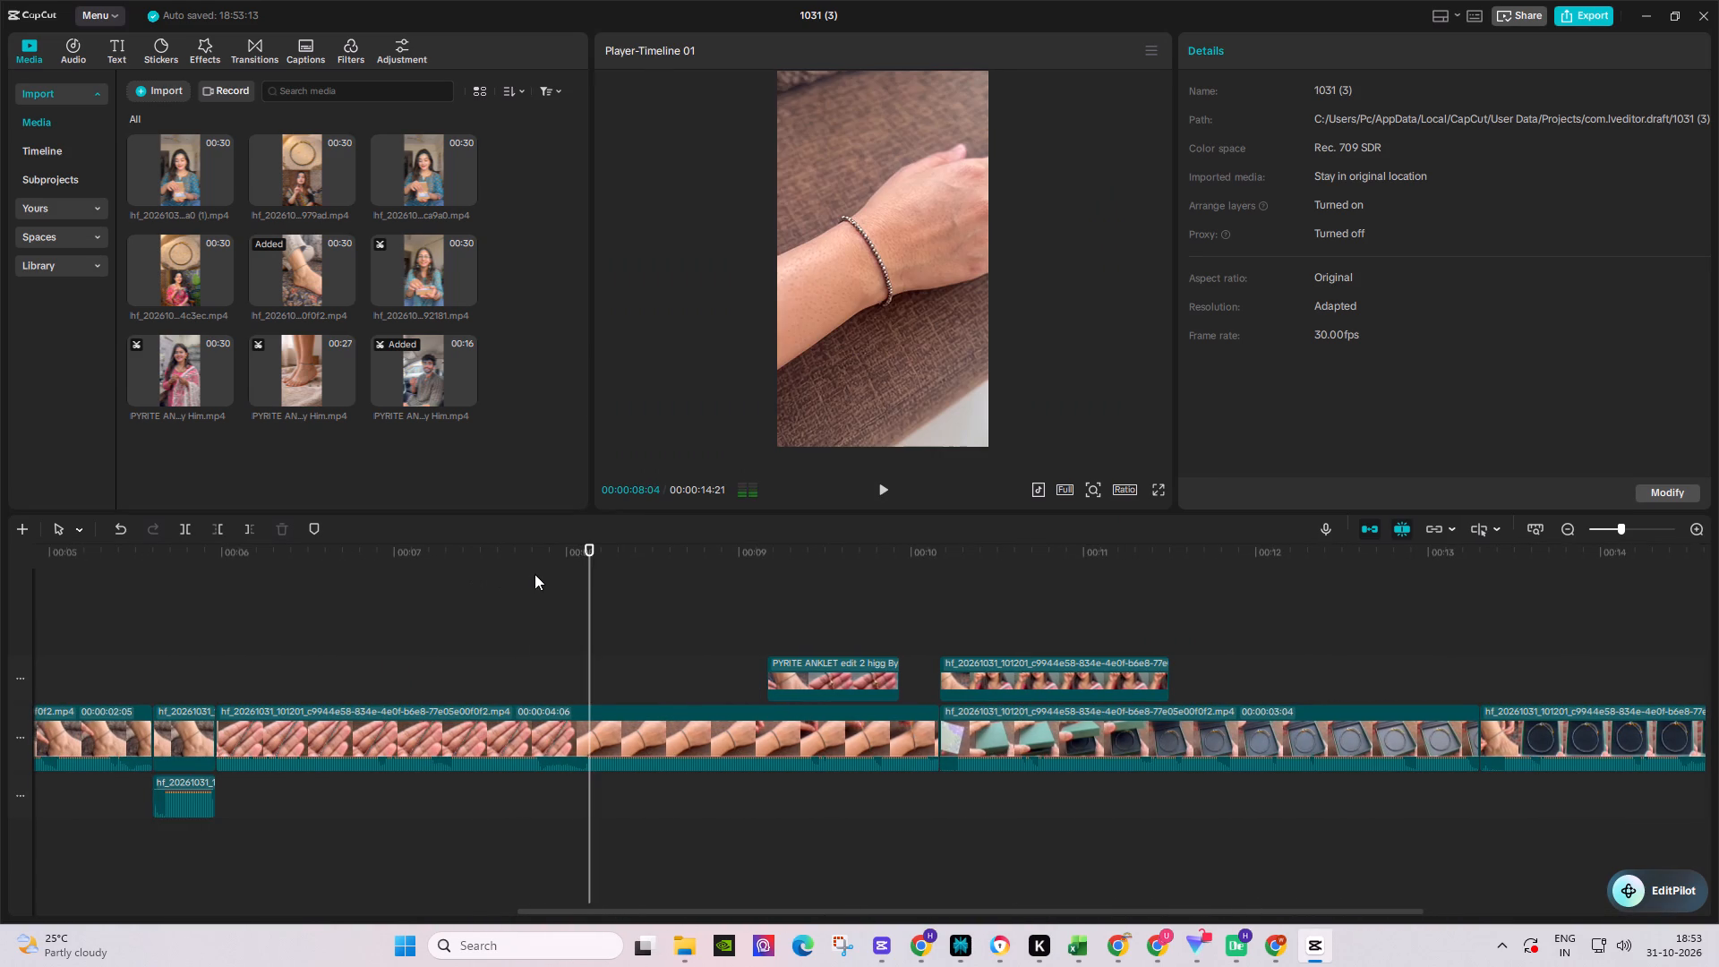
key("space")
left_click(559, 568)
key("space")
key("space")
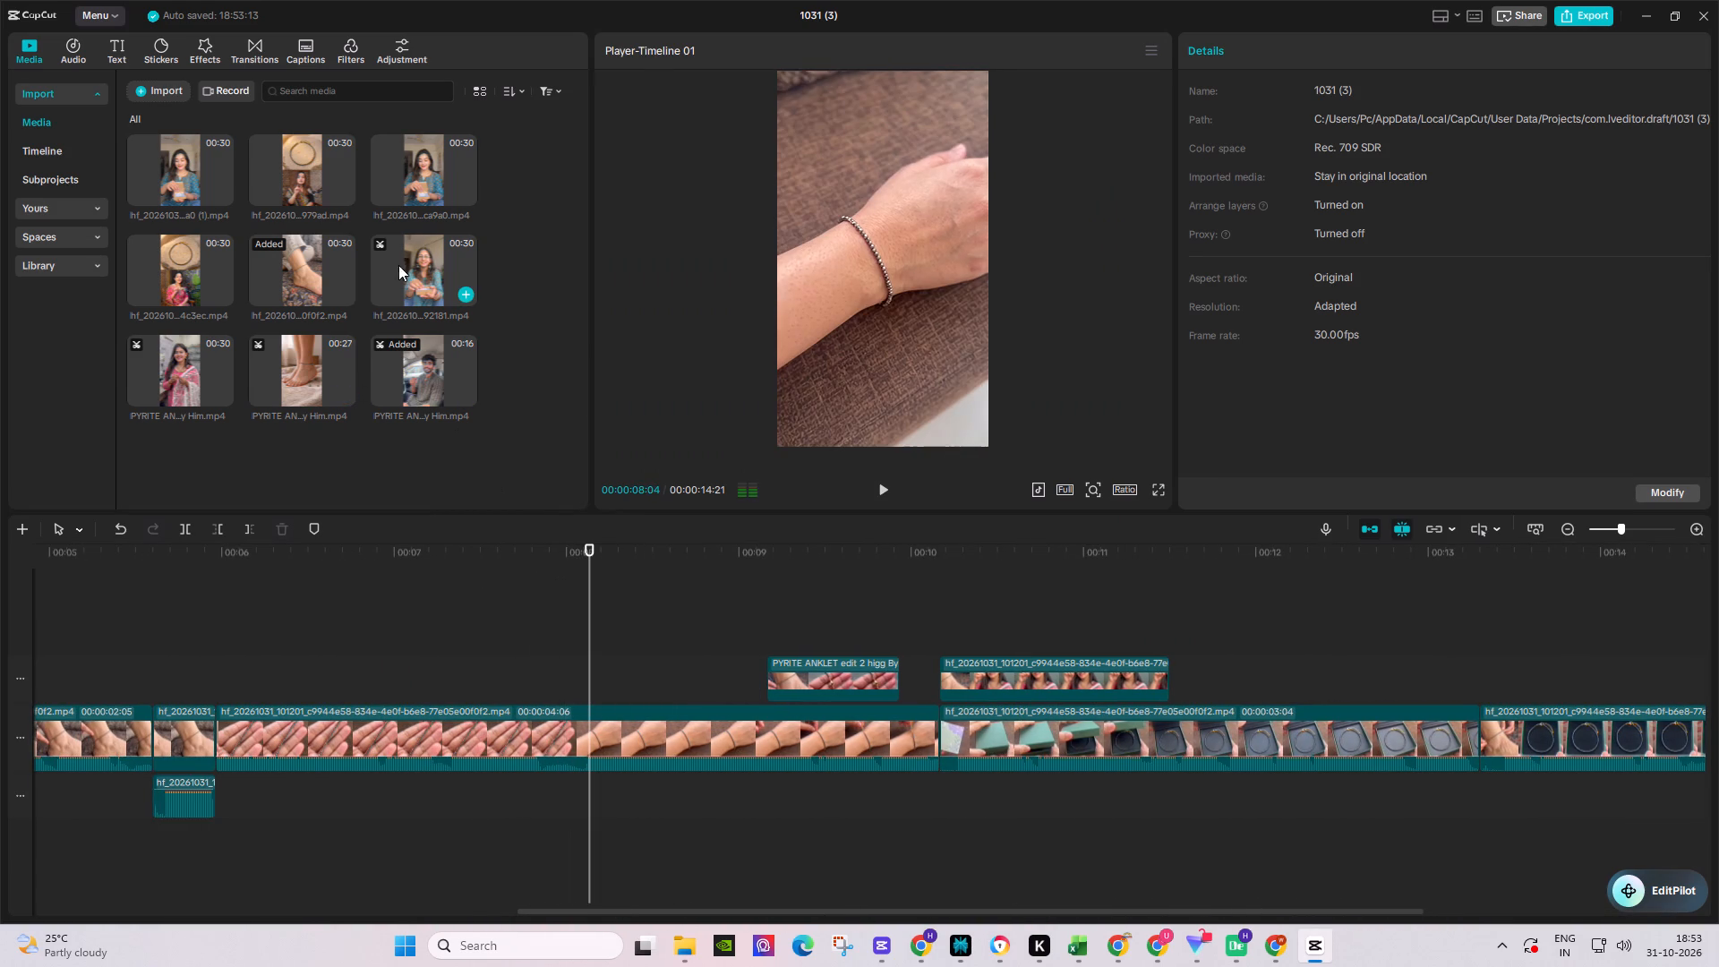
left_click(415, 263)
left_click_drag(449, 272, 543, 637)
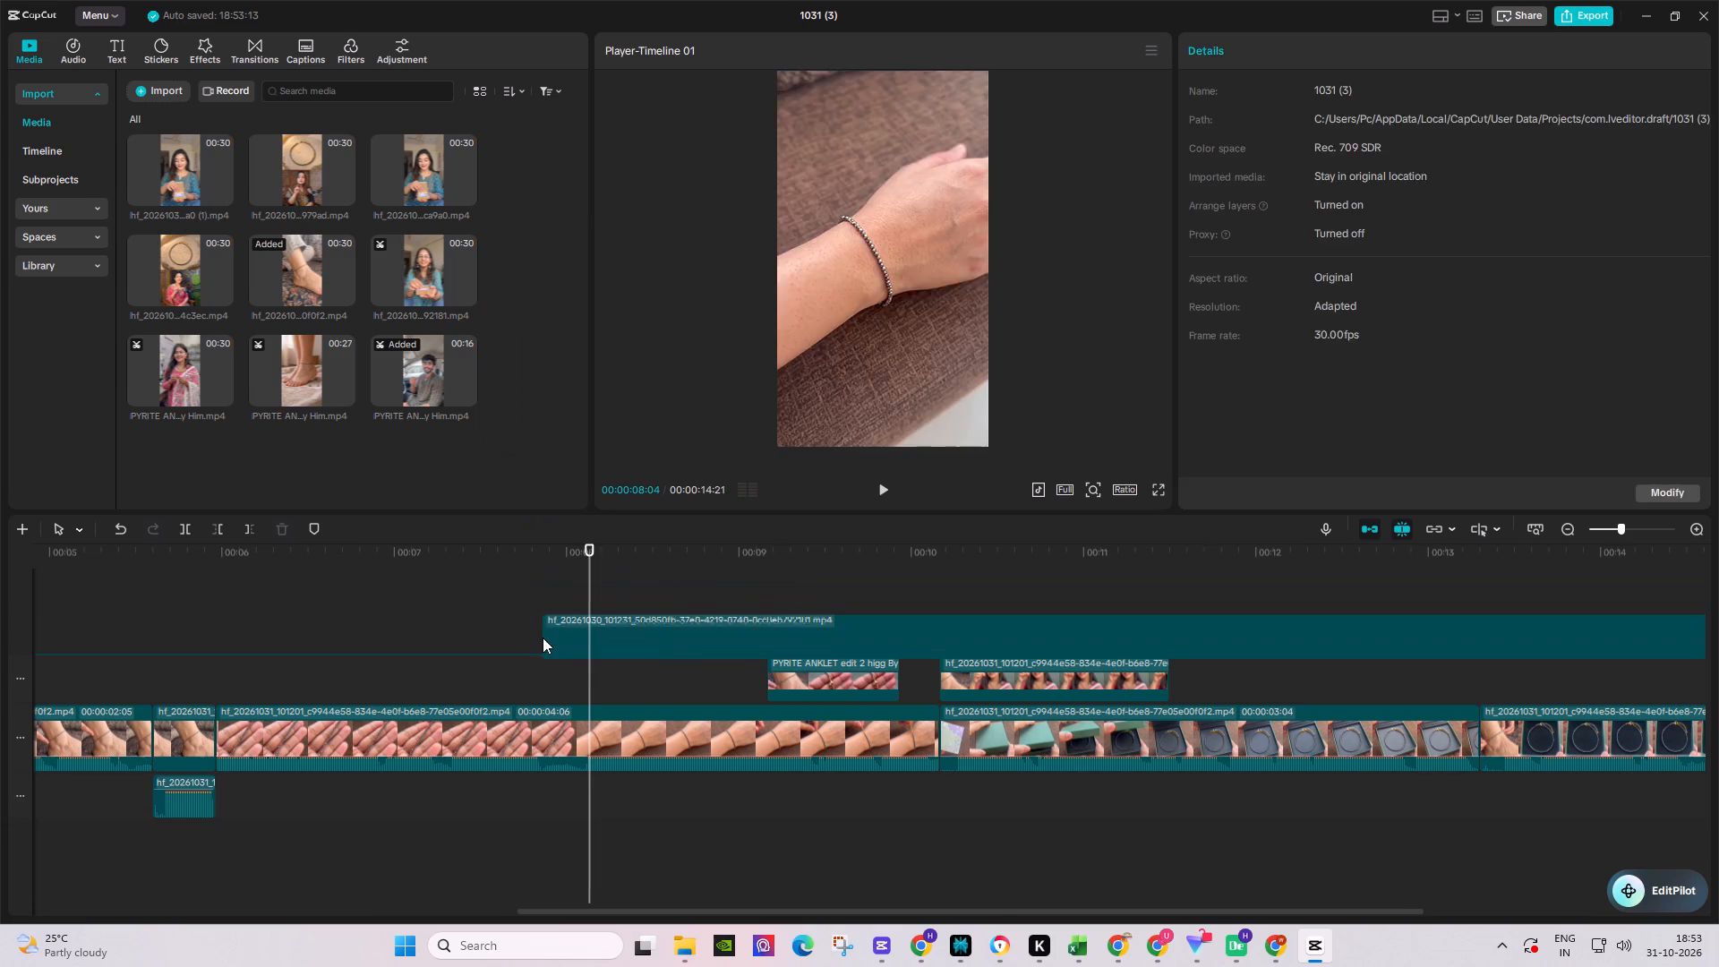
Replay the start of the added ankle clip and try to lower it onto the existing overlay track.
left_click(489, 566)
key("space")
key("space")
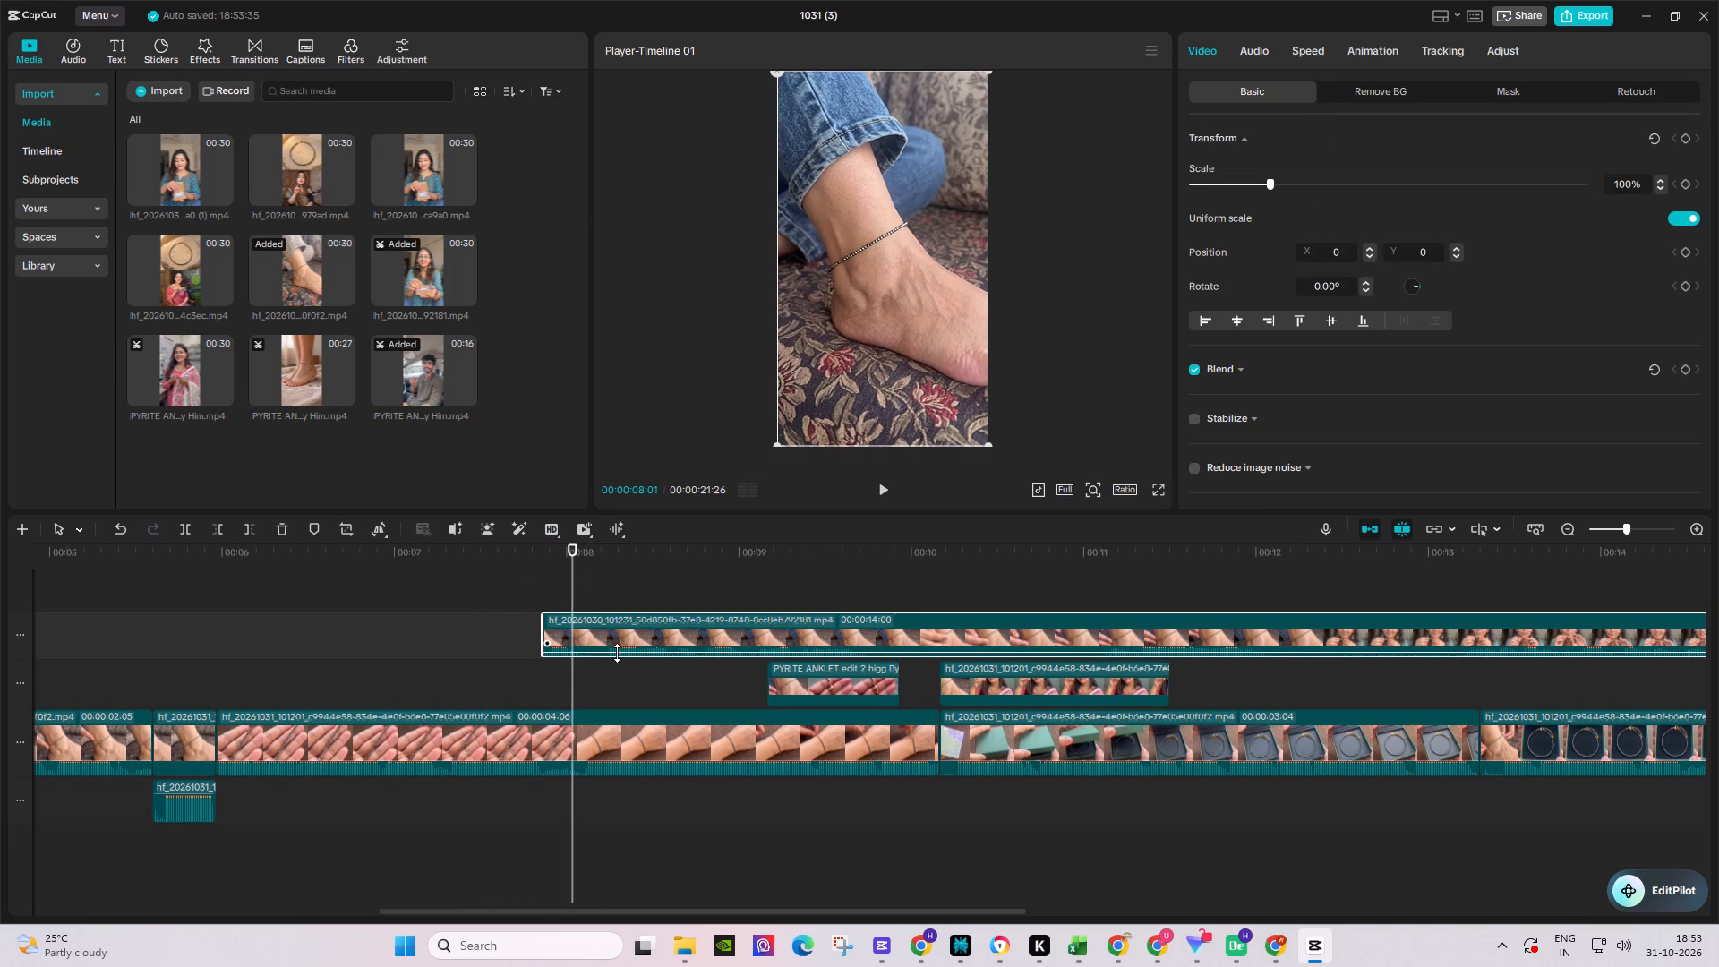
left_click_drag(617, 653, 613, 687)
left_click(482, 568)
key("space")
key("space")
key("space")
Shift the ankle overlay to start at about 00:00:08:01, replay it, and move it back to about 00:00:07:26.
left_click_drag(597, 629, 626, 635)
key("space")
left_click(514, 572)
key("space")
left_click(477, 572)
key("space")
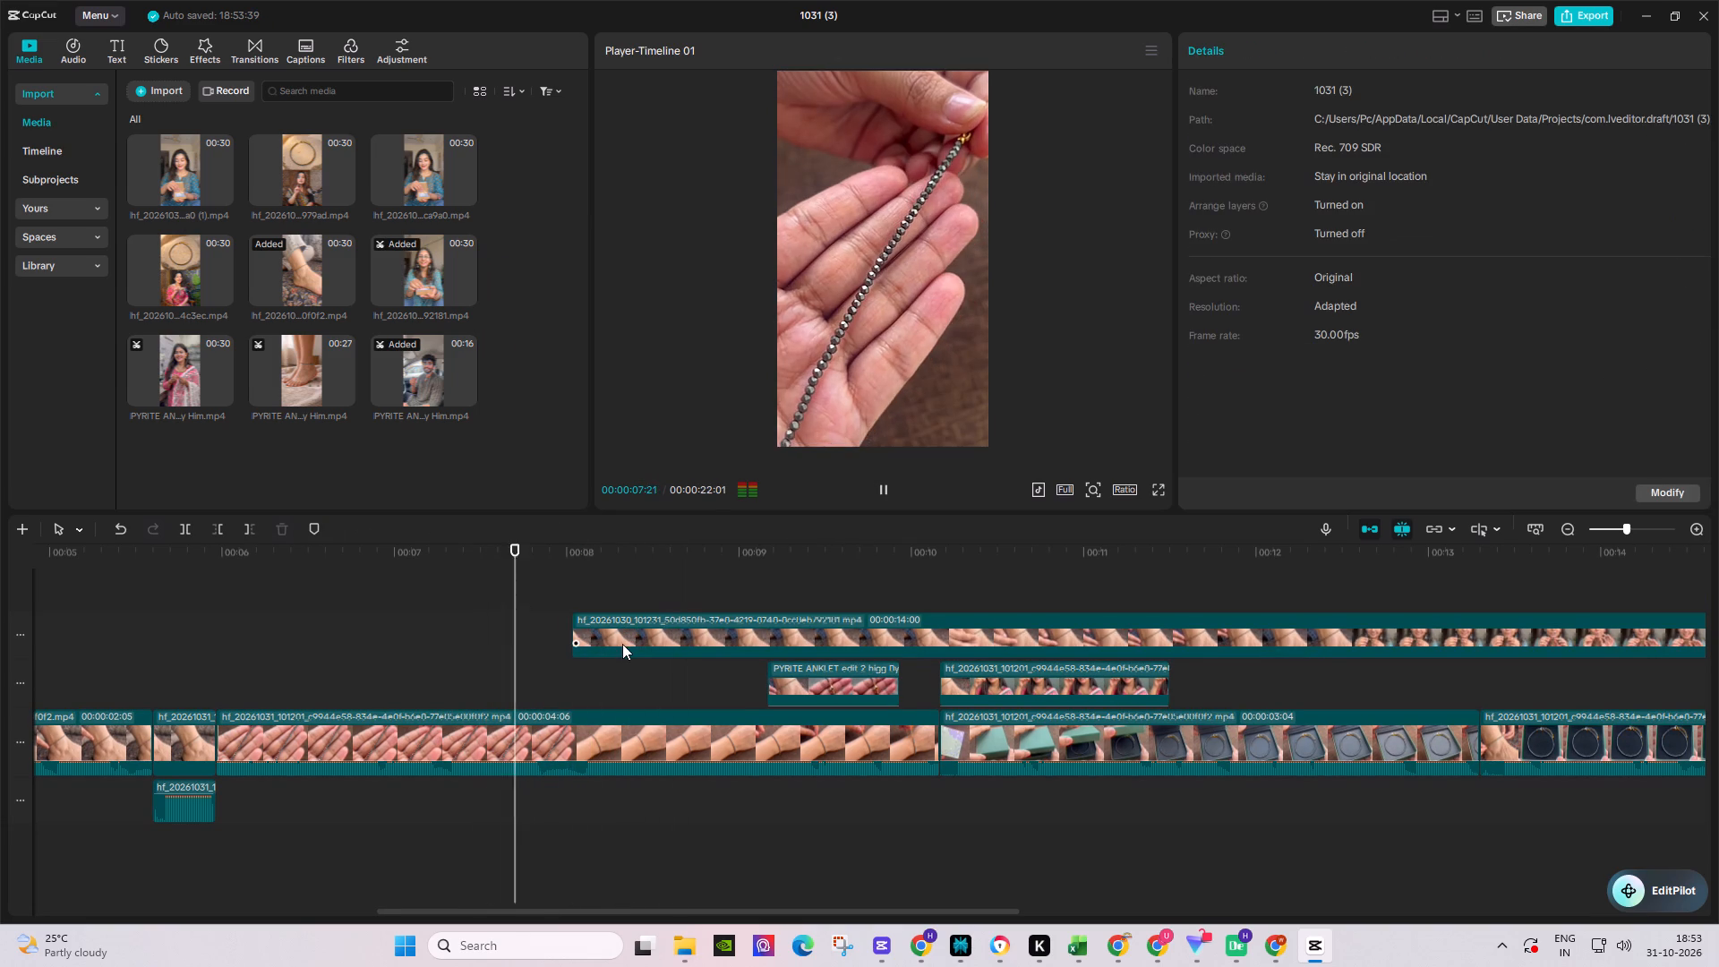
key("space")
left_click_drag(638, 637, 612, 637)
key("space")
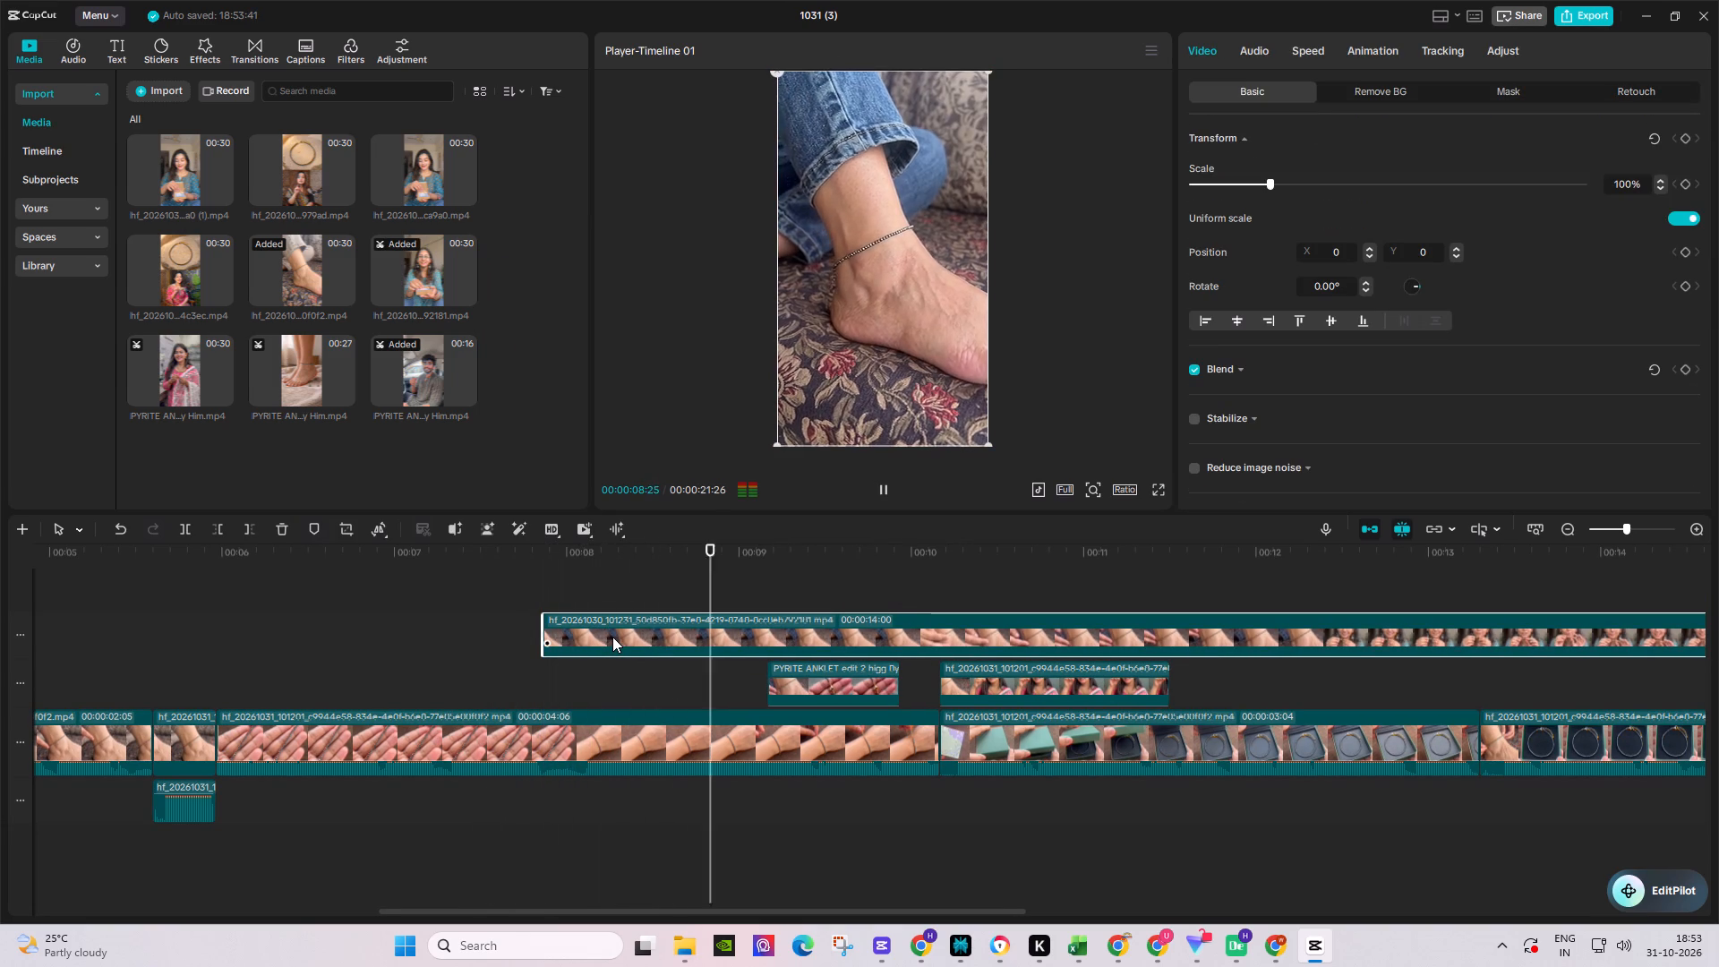
Play through the ankle overlay and move the PYRITE ANKLET clip directly against the following overlay clip.
key("space")
key("space")
key("space")
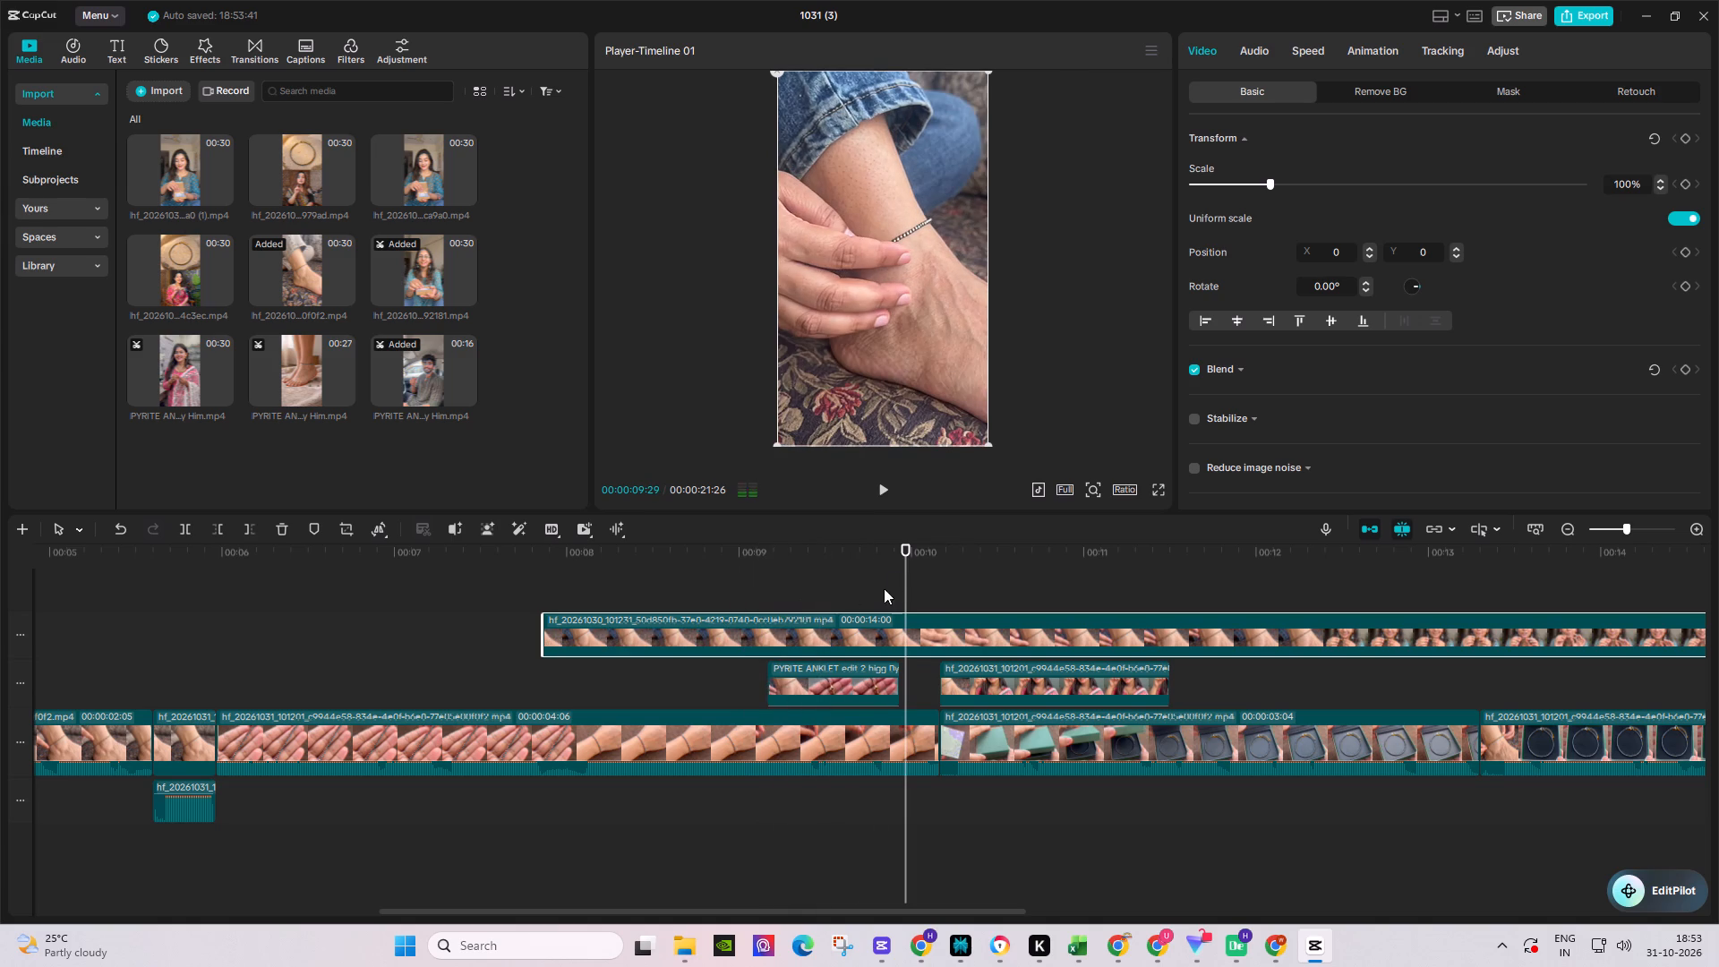
key("space")
key("space")
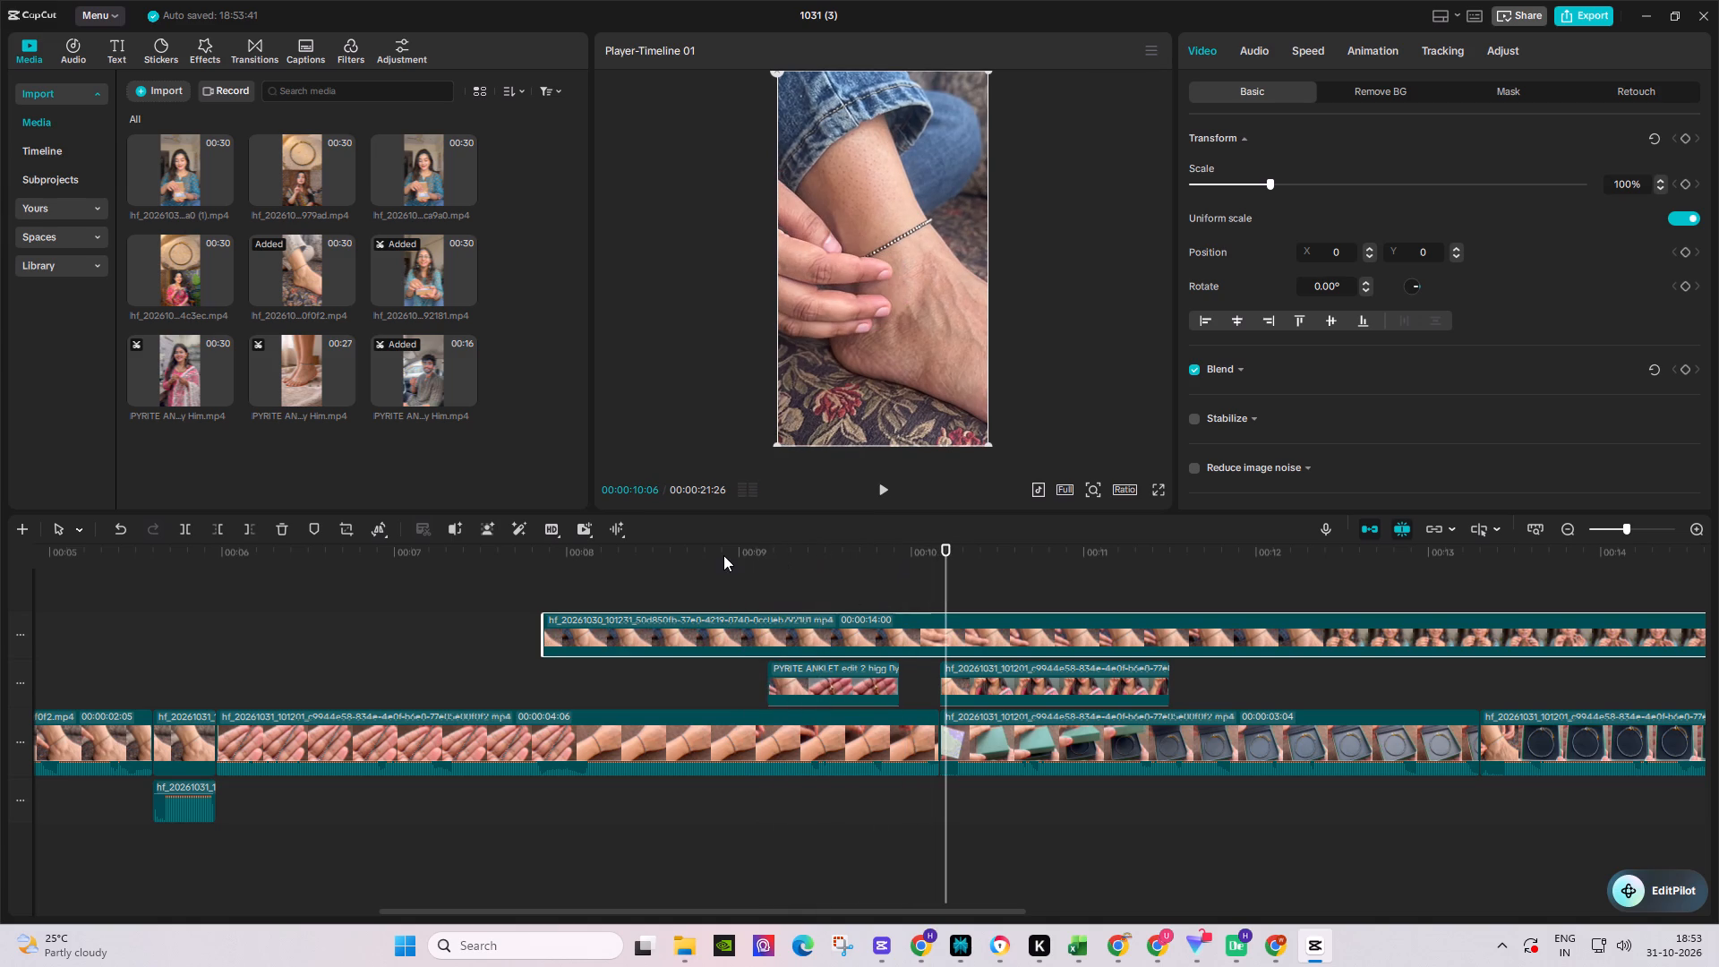
left_click_drag(704, 555, 717, 561)
key("space")
key("space")
left_click_drag(754, 561, 765, 564)
left_click_drag(838, 676, 877, 675)
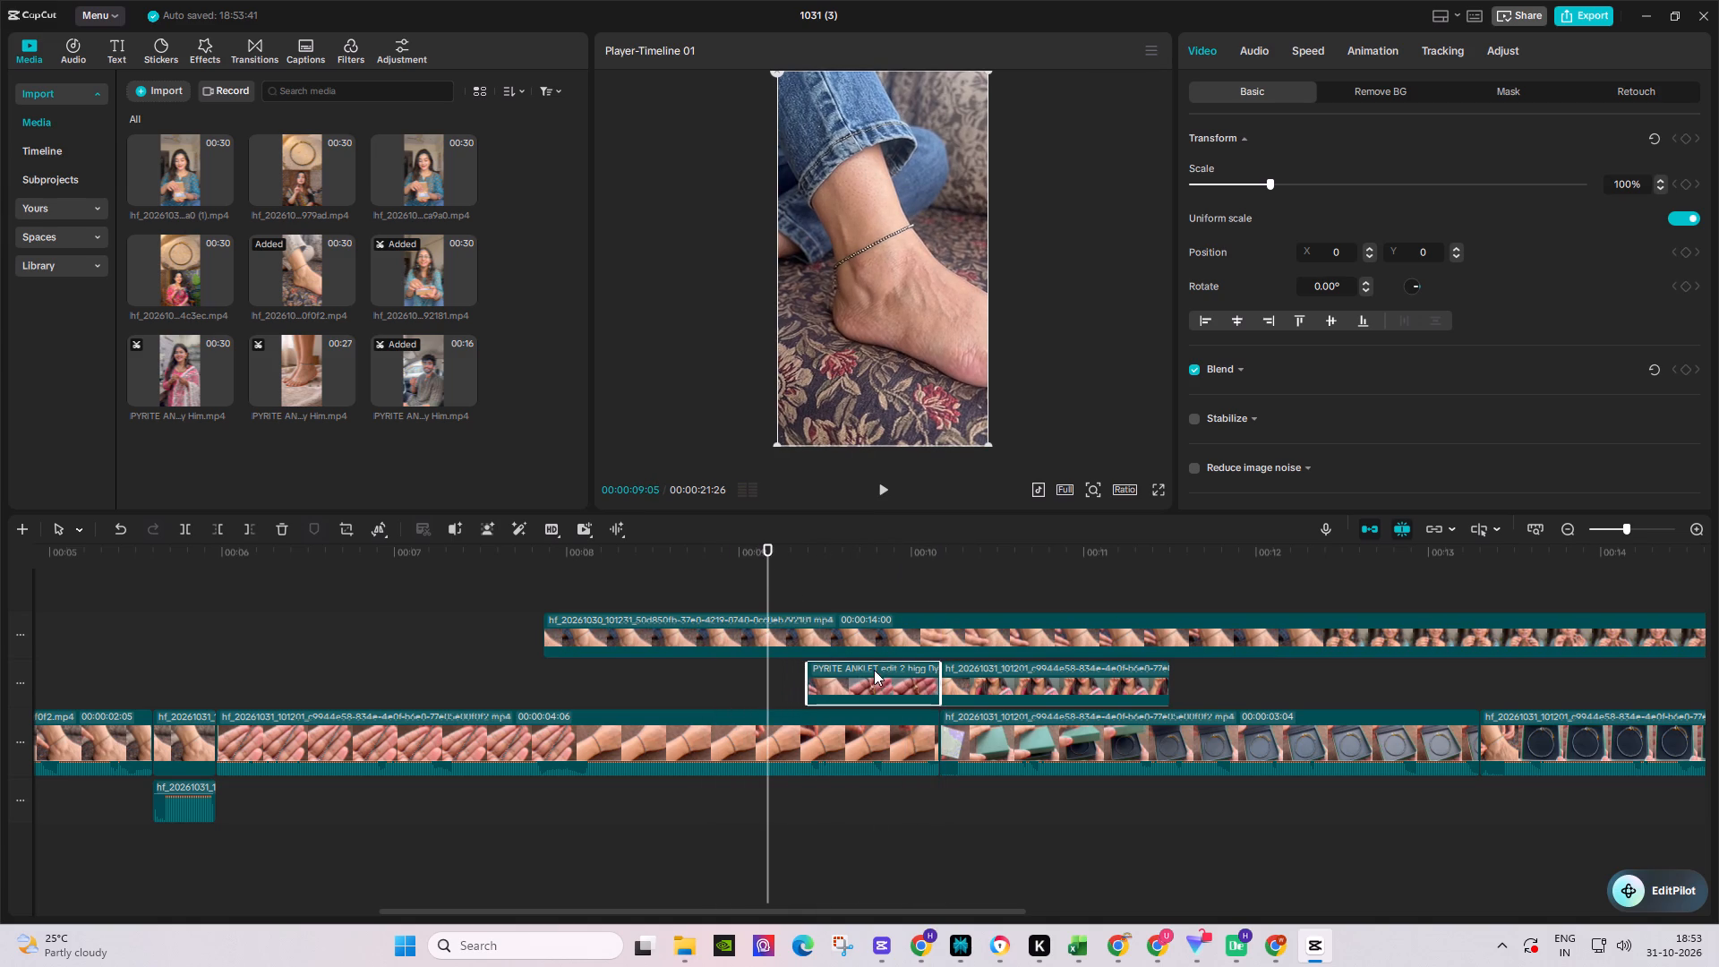
Trim the end of the ankle overlay at 00:00:09:12, where the PYRITE ANKLET clip starts.
key("space")
key("space")
left_click(244, 527)
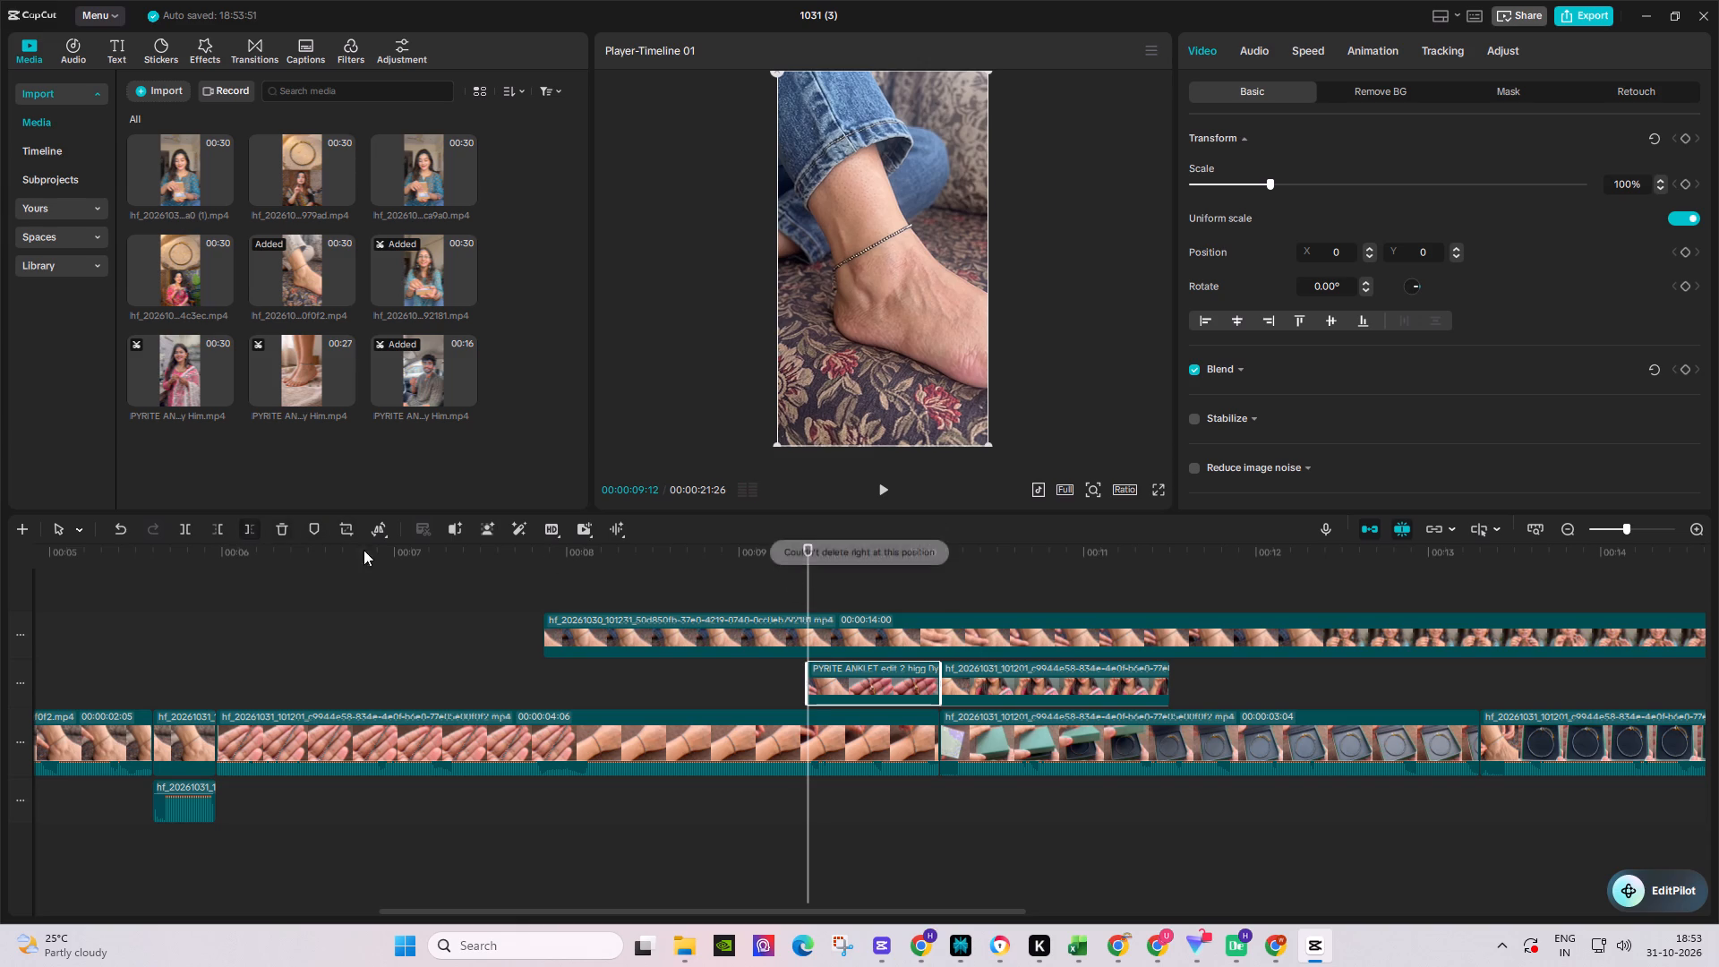
left_click(783, 630)
left_click(246, 527)
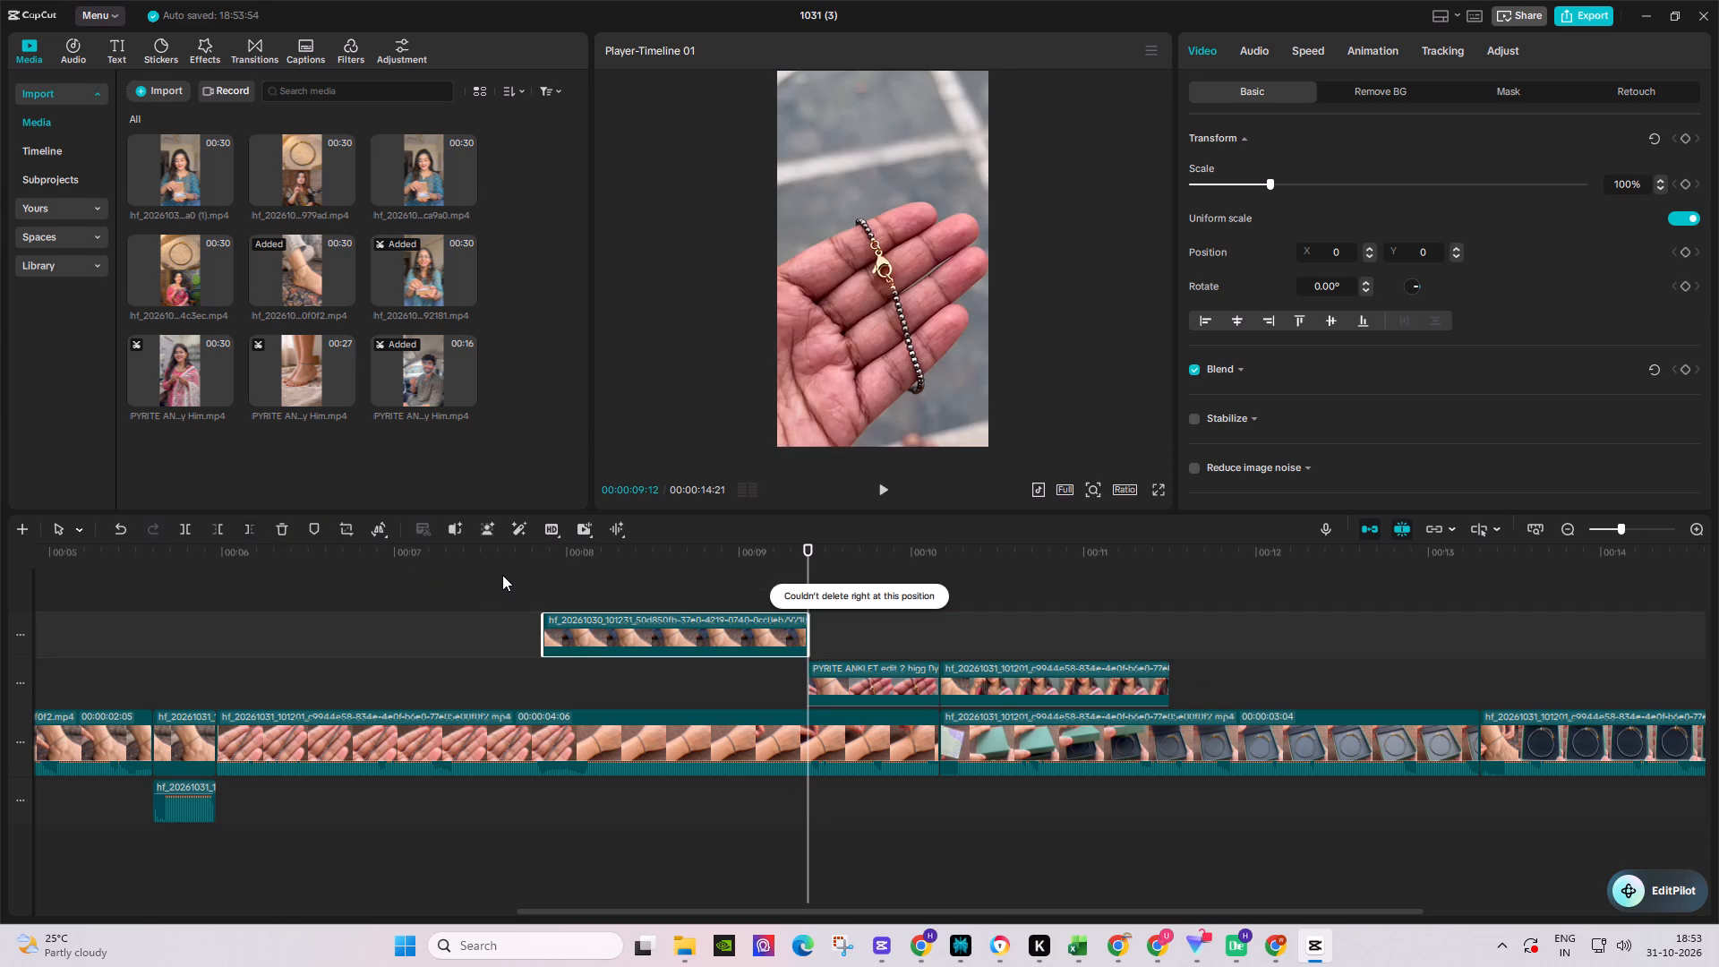
Move the trimmed ankle clip onto the lower overlay track directly before the PYRITE ANKLET clip and play the passage.
left_click(509, 573)
key("space")
key("space")
left_click_drag(607, 626, 606, 672)
left_click(519, 560)
key("space")
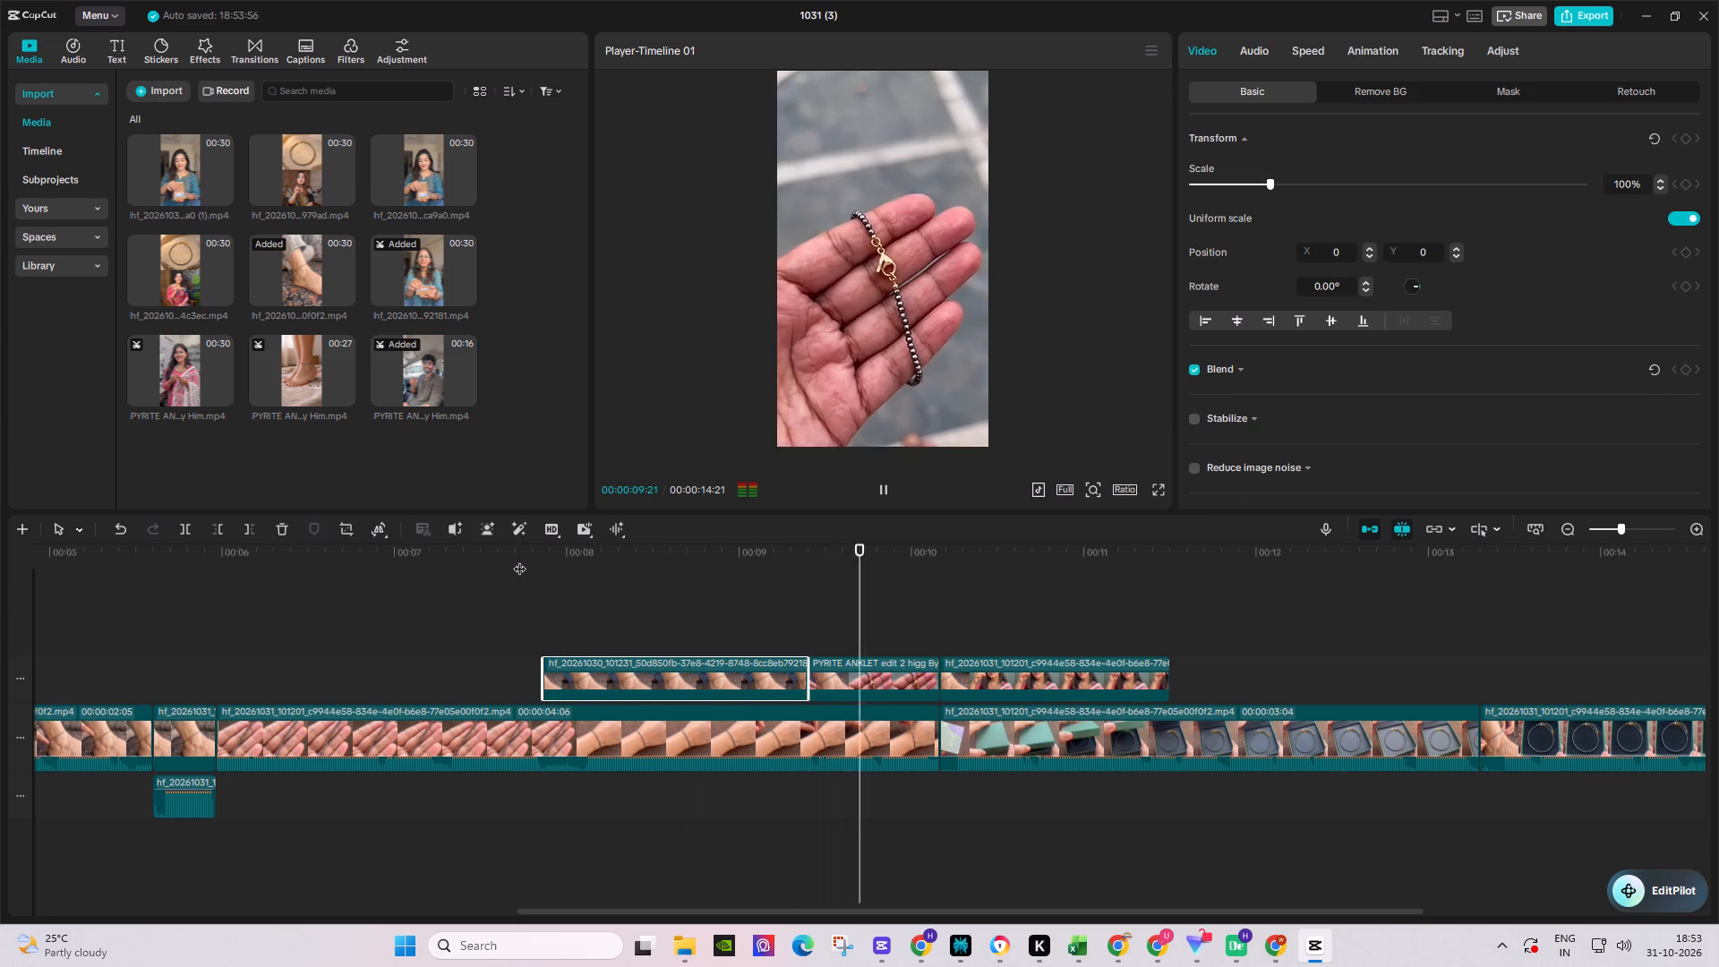
key("space")
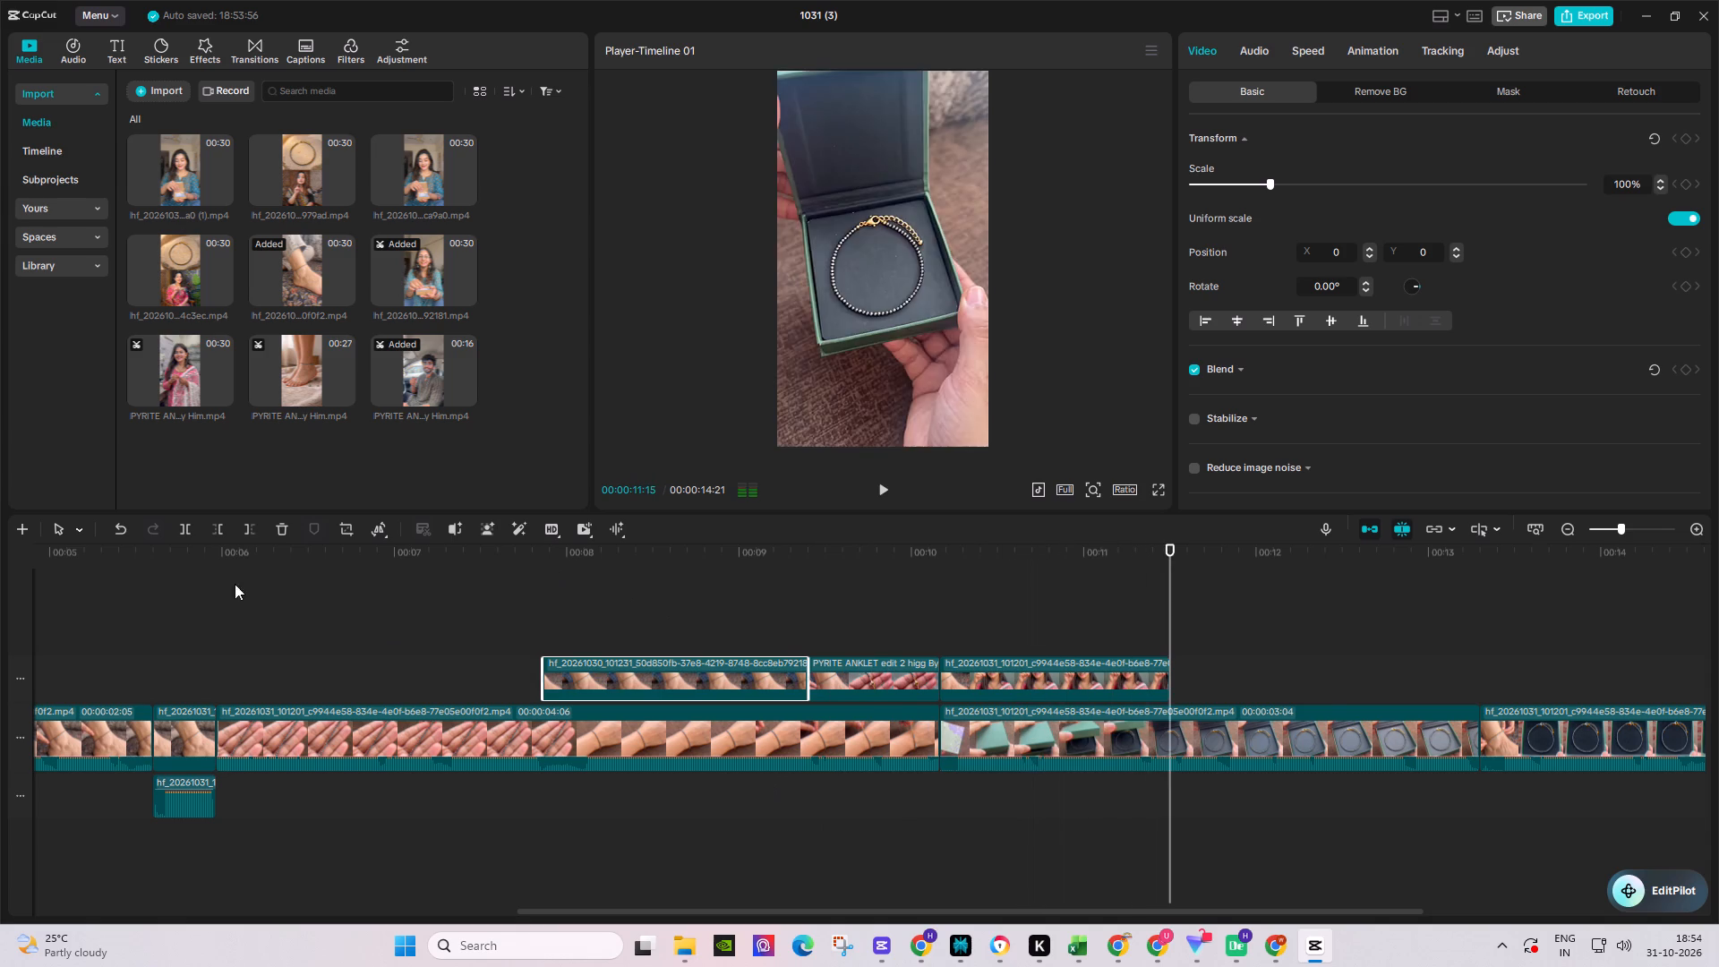
Review the whole edit in full screen from the start, and replay it from about 00:00:05:12 through the final box shot.
left_click_drag(214, 567, 0, 567)
left_click(1160, 485)
key("space")
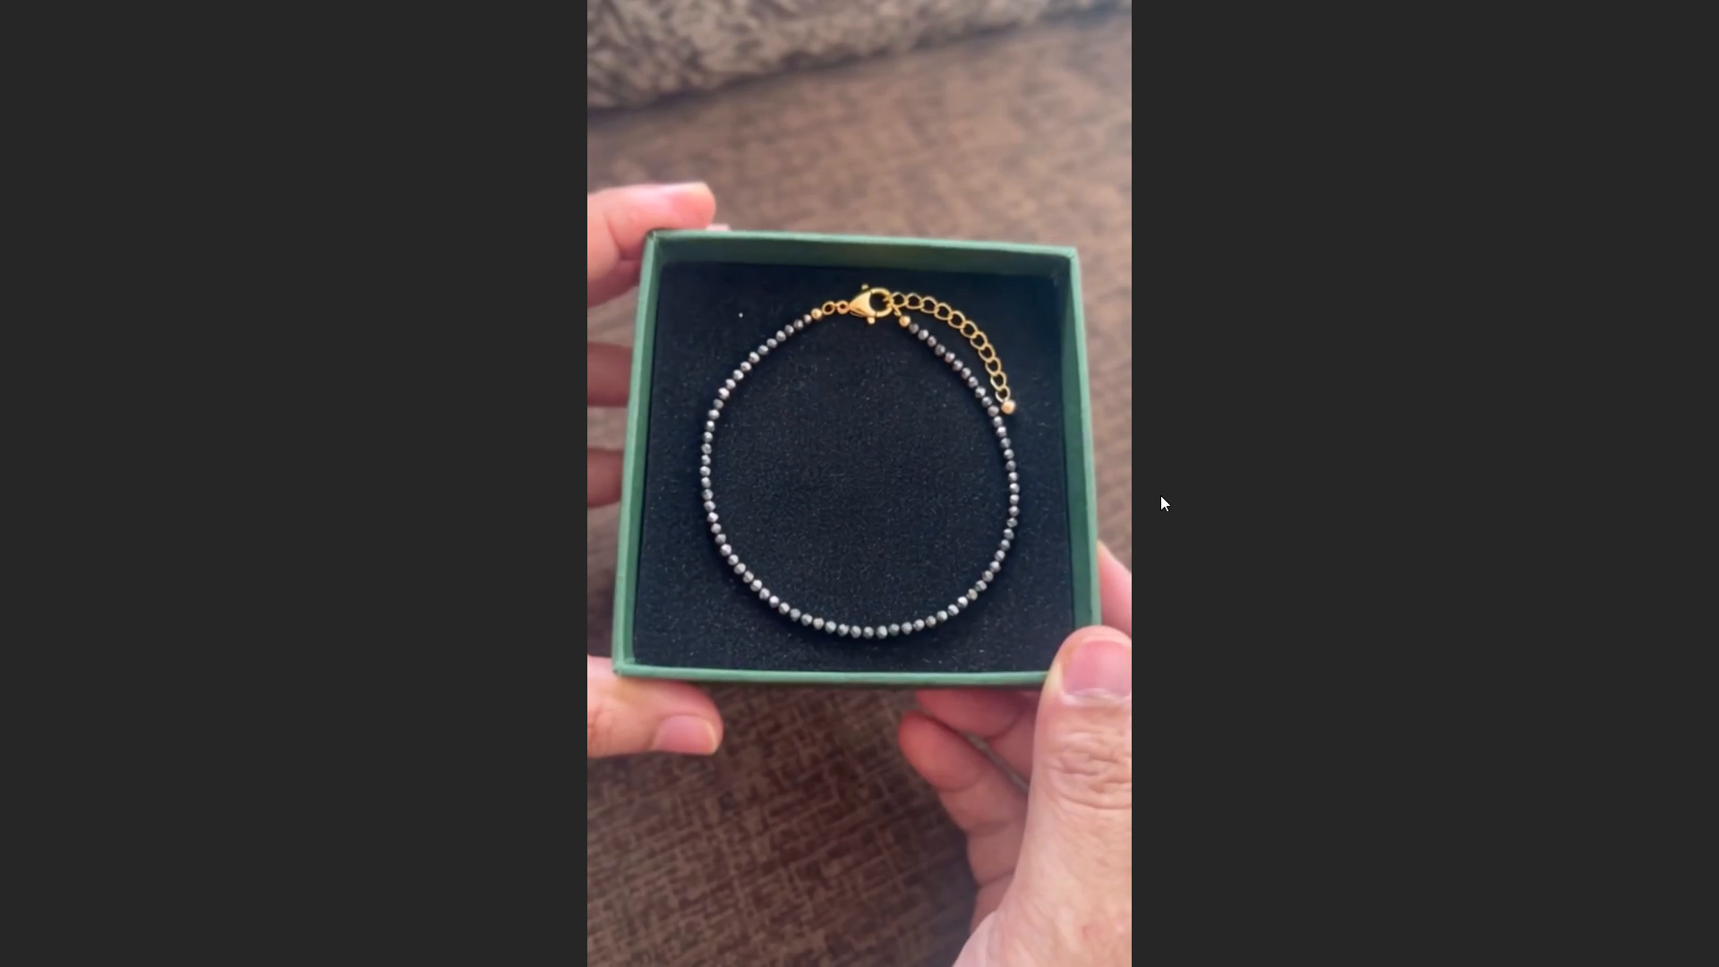
key("space")
left_click(1123, 847)
key("space")
left_click(1090, 894)
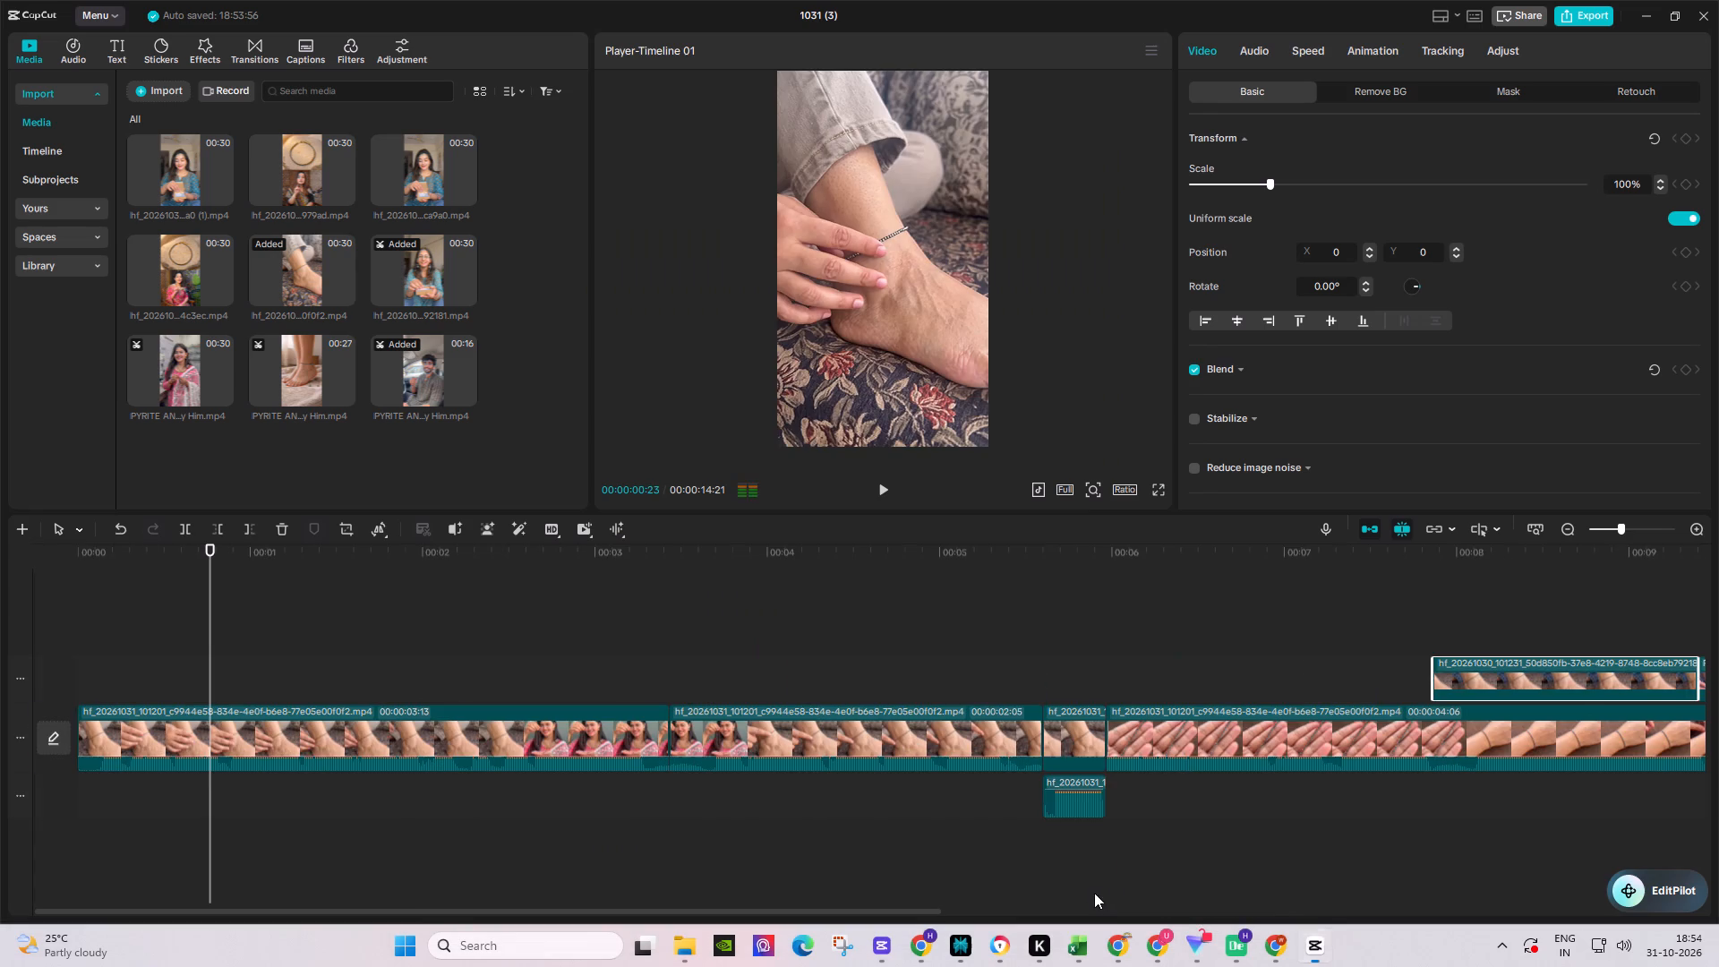
left_click(1012, 583)
key("space")
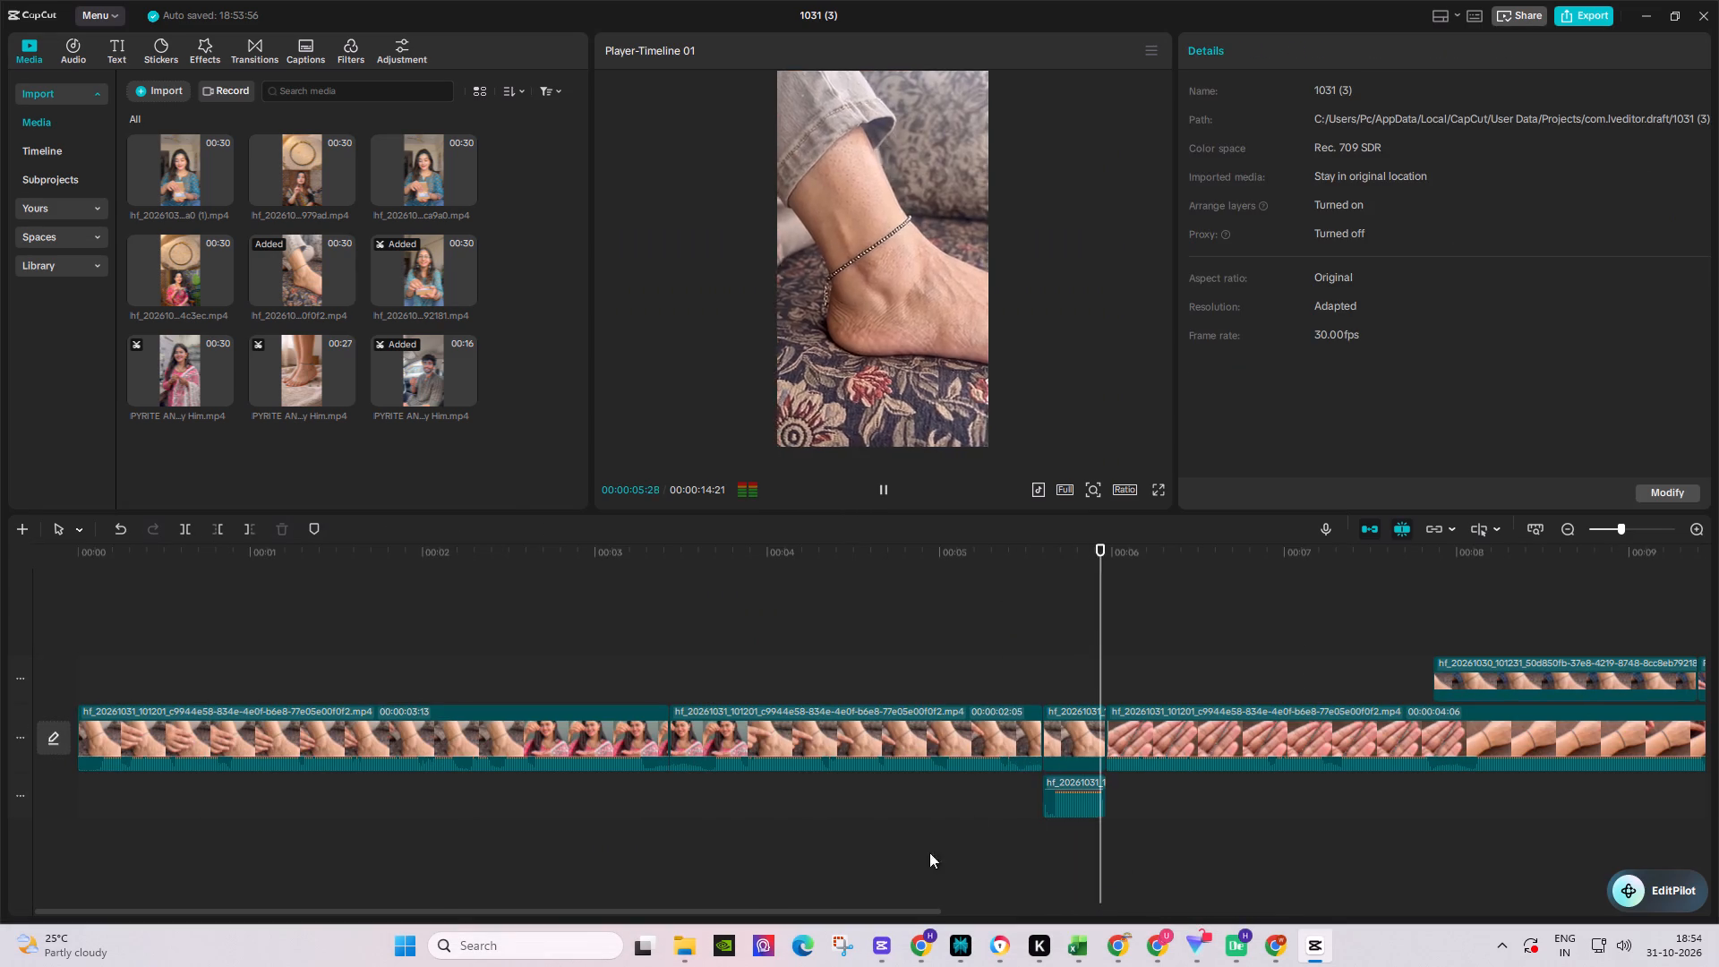
left_click_drag(886, 912, 1362, 917)
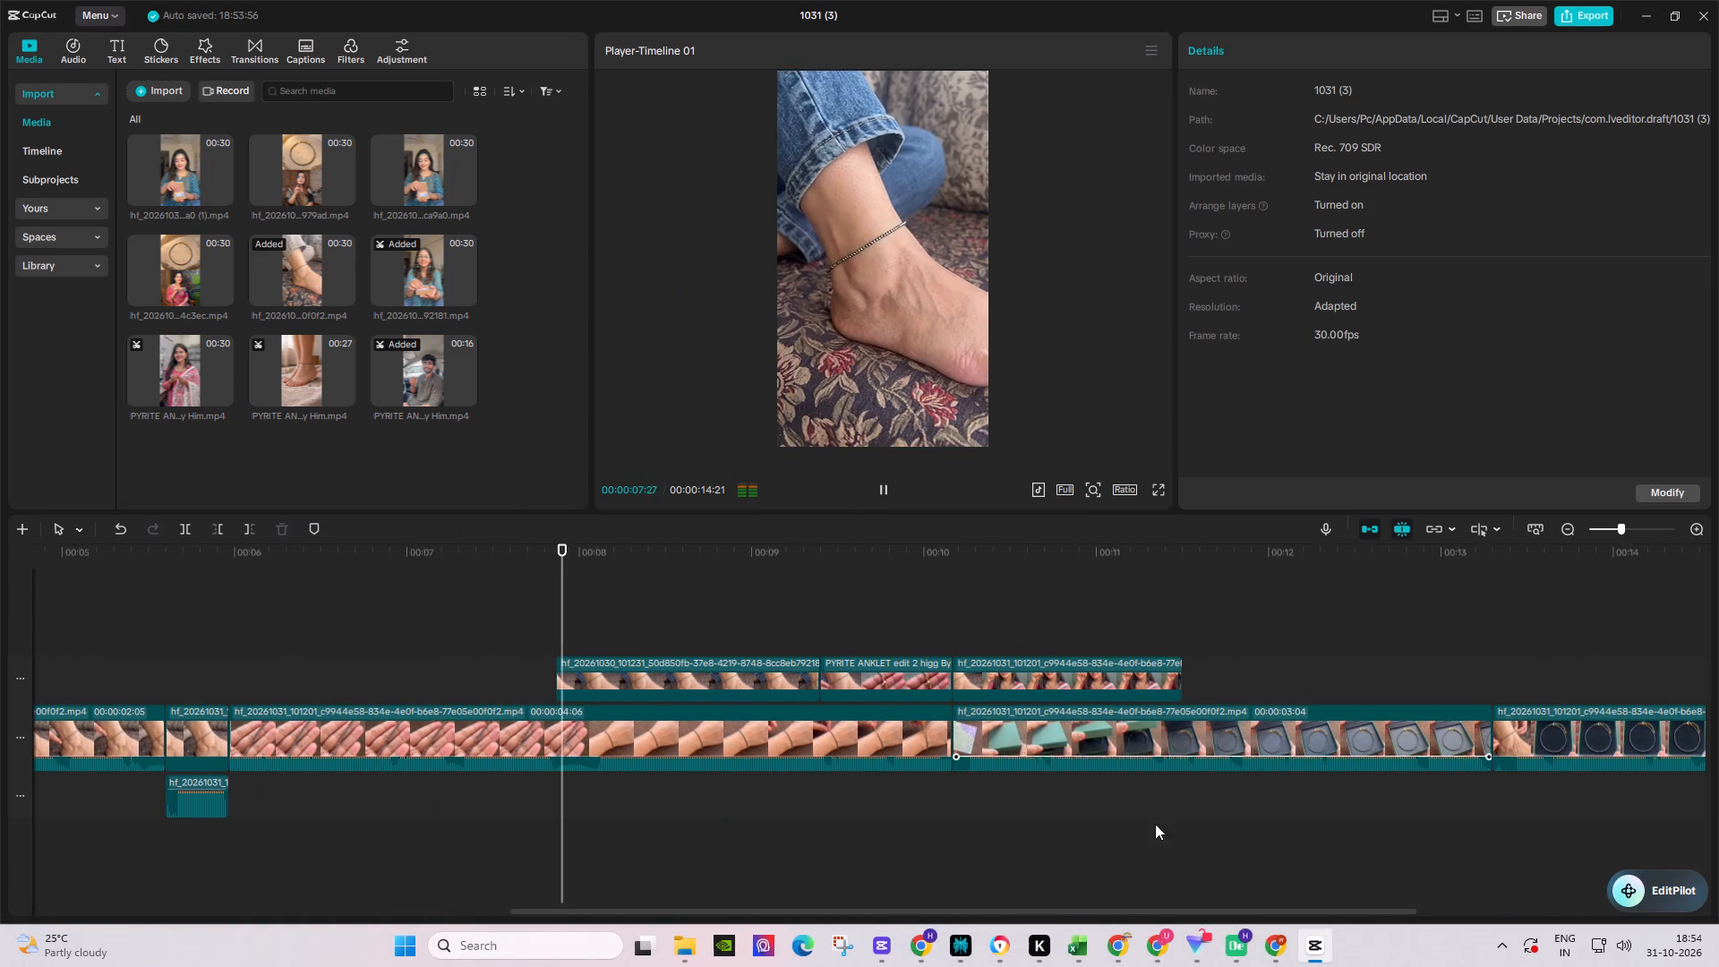
left_click_drag(1111, 907, 1300, 914)
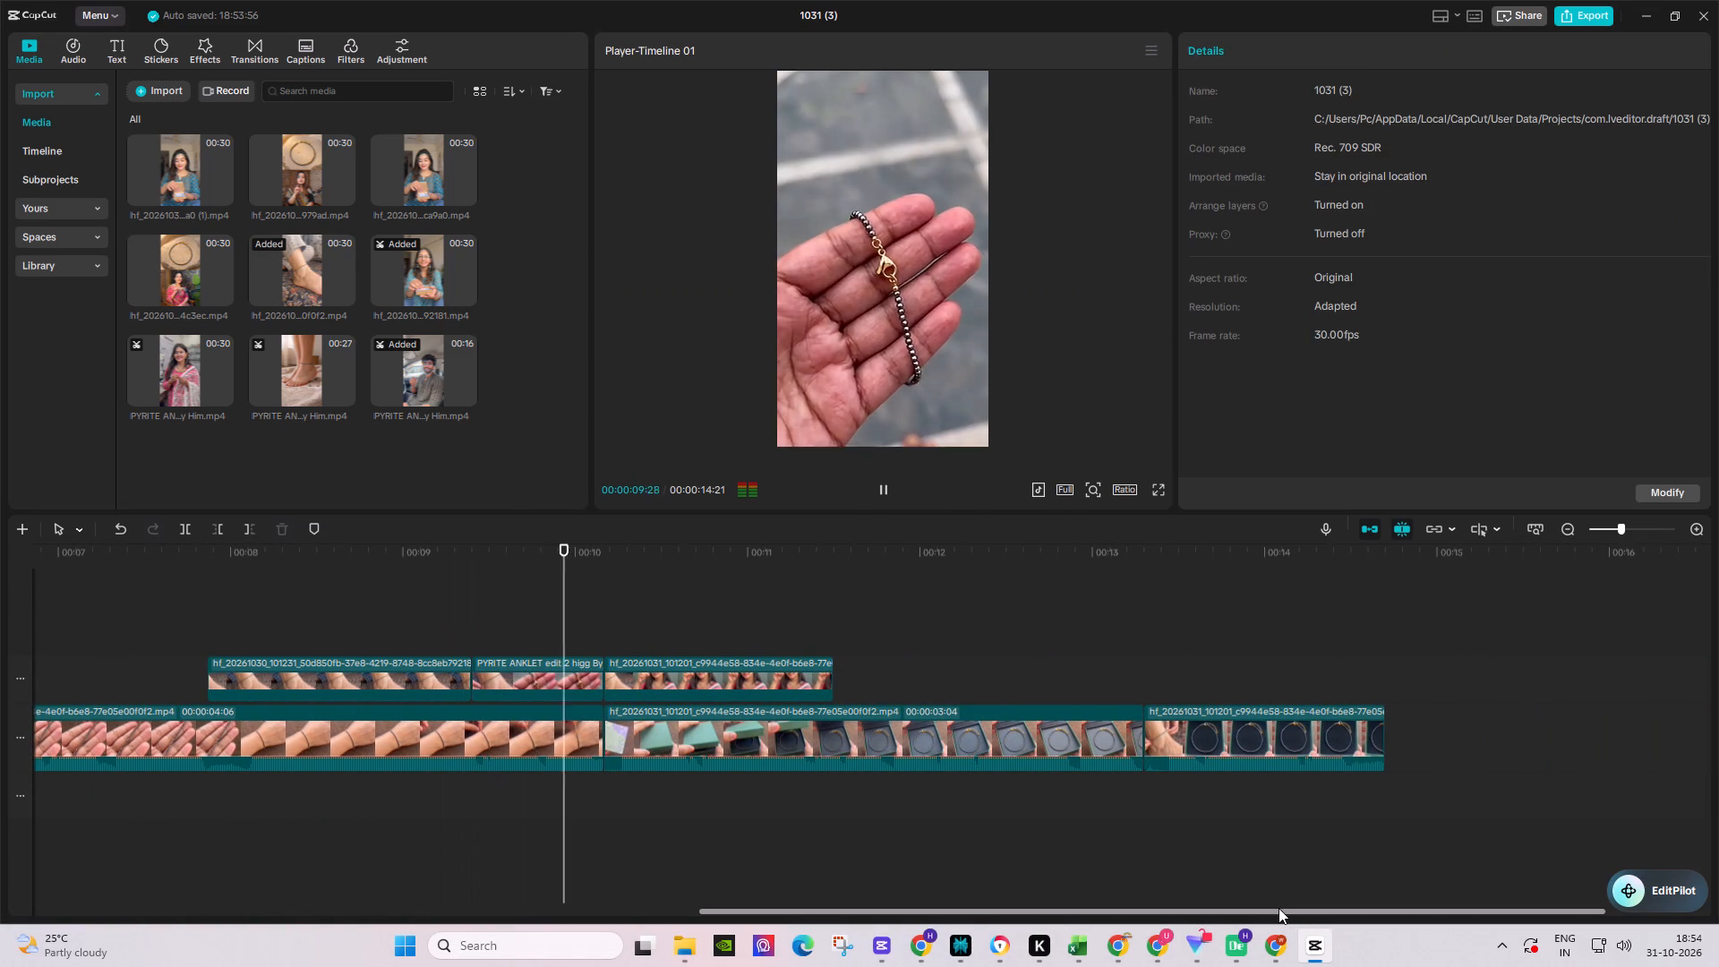
key("space")
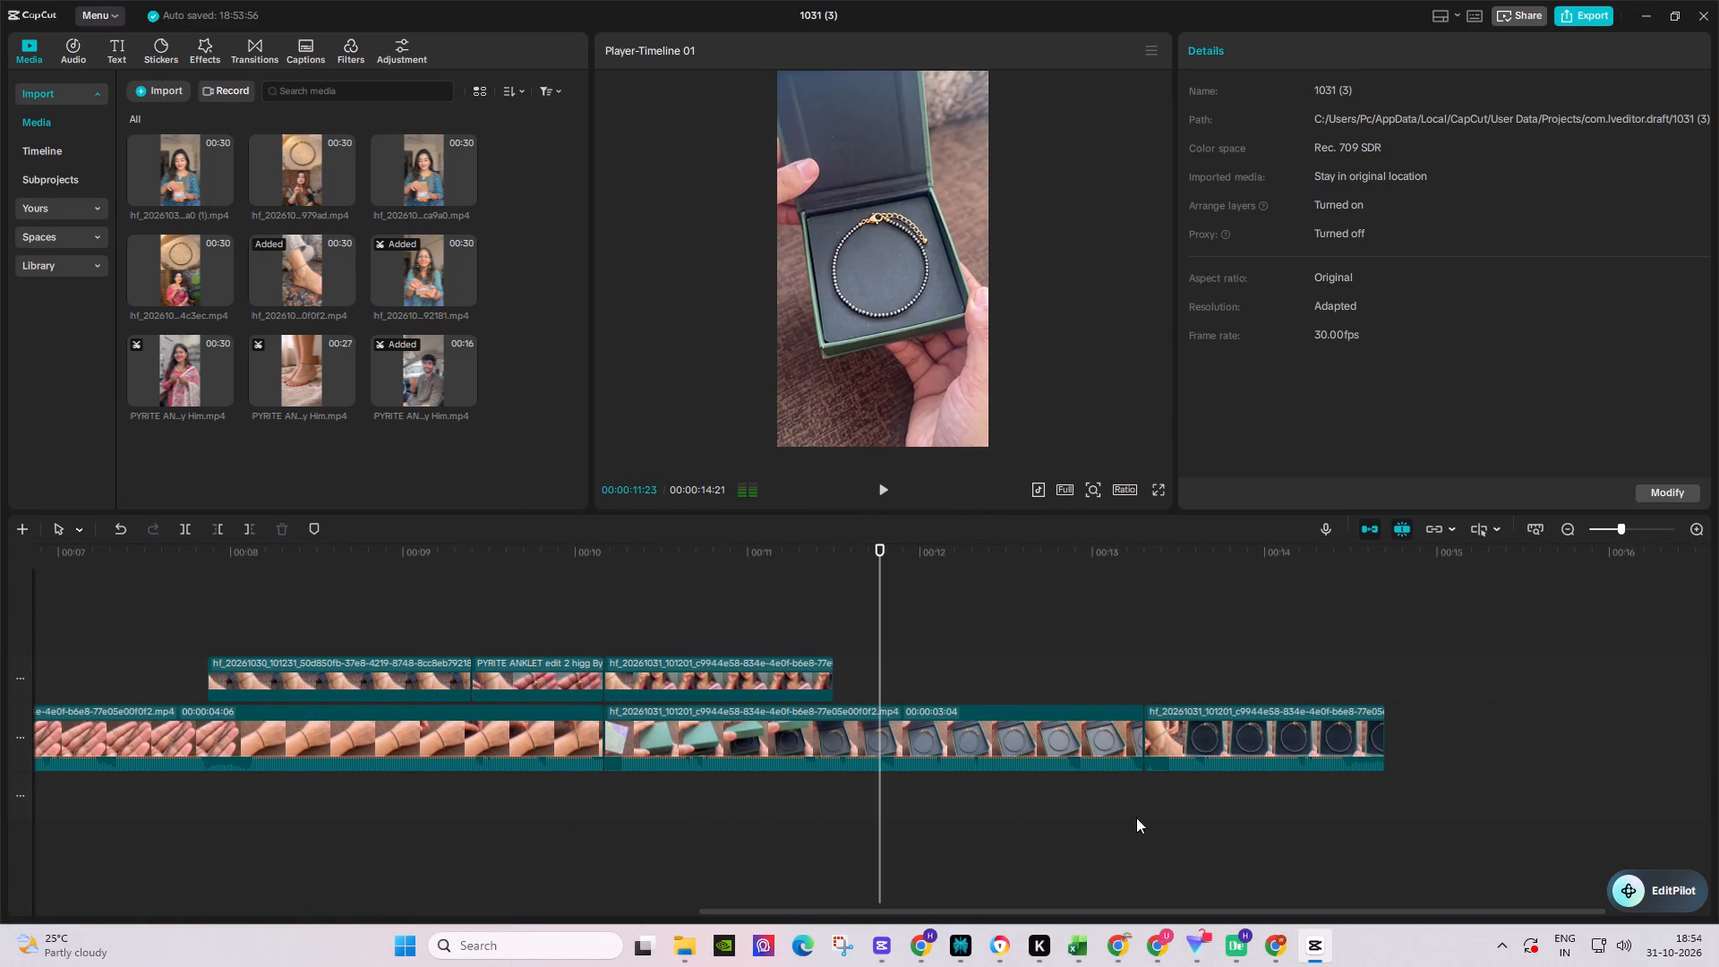
key("space")
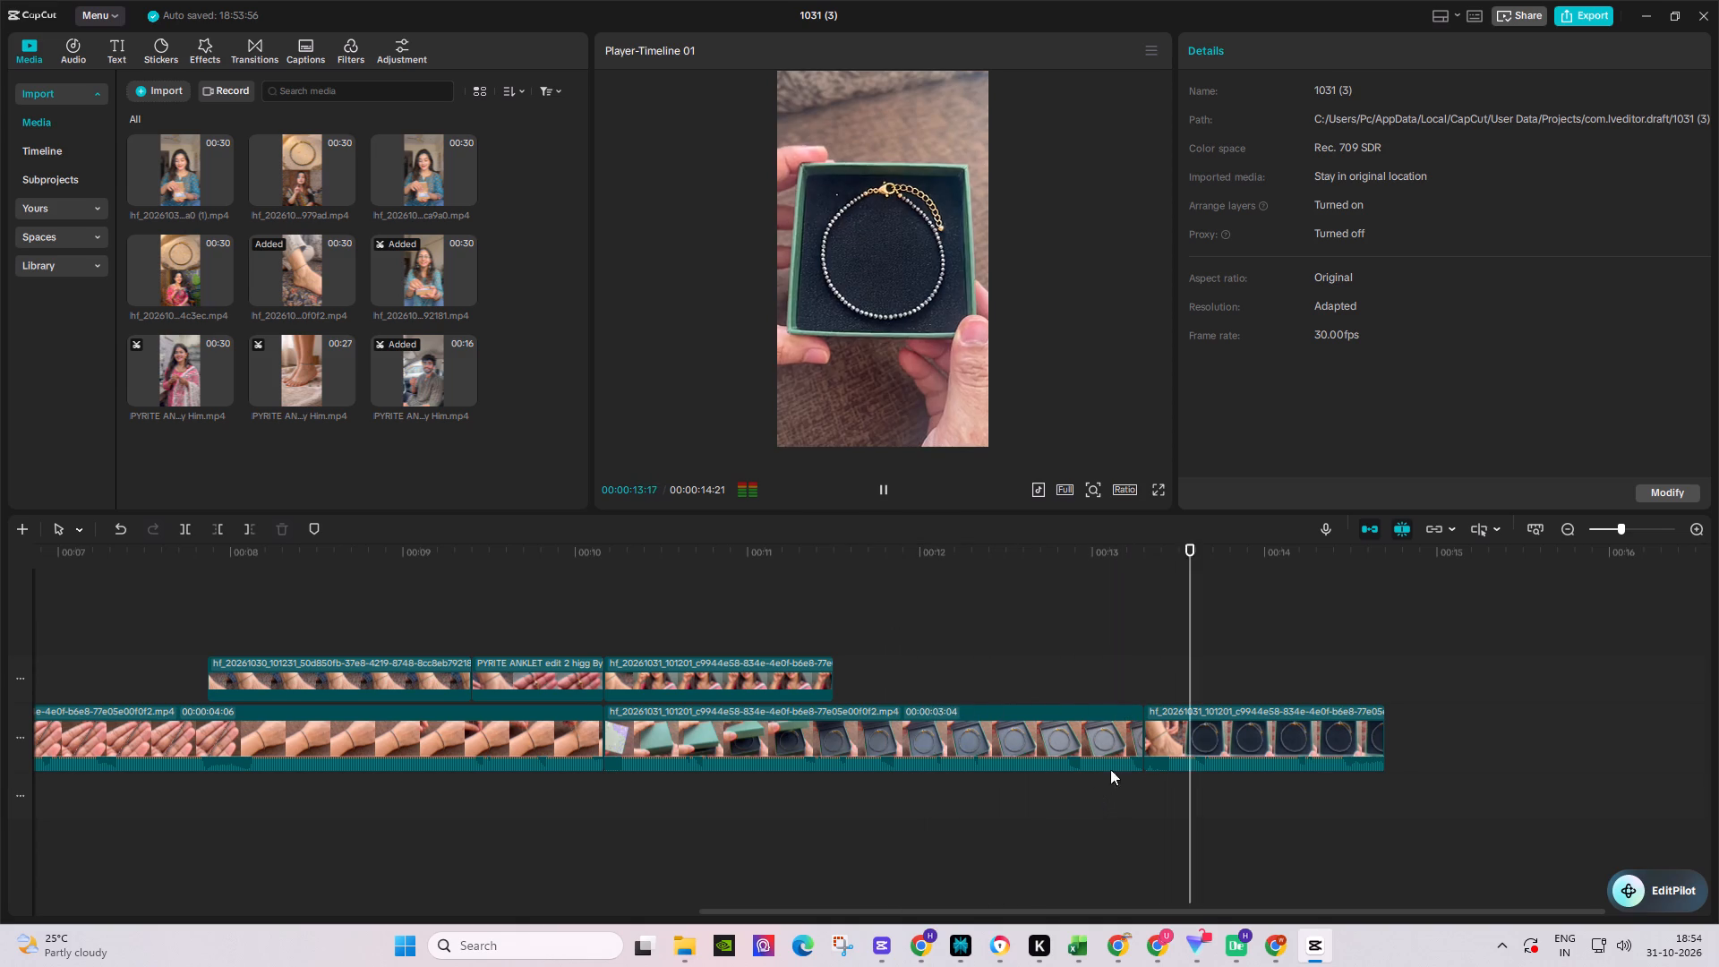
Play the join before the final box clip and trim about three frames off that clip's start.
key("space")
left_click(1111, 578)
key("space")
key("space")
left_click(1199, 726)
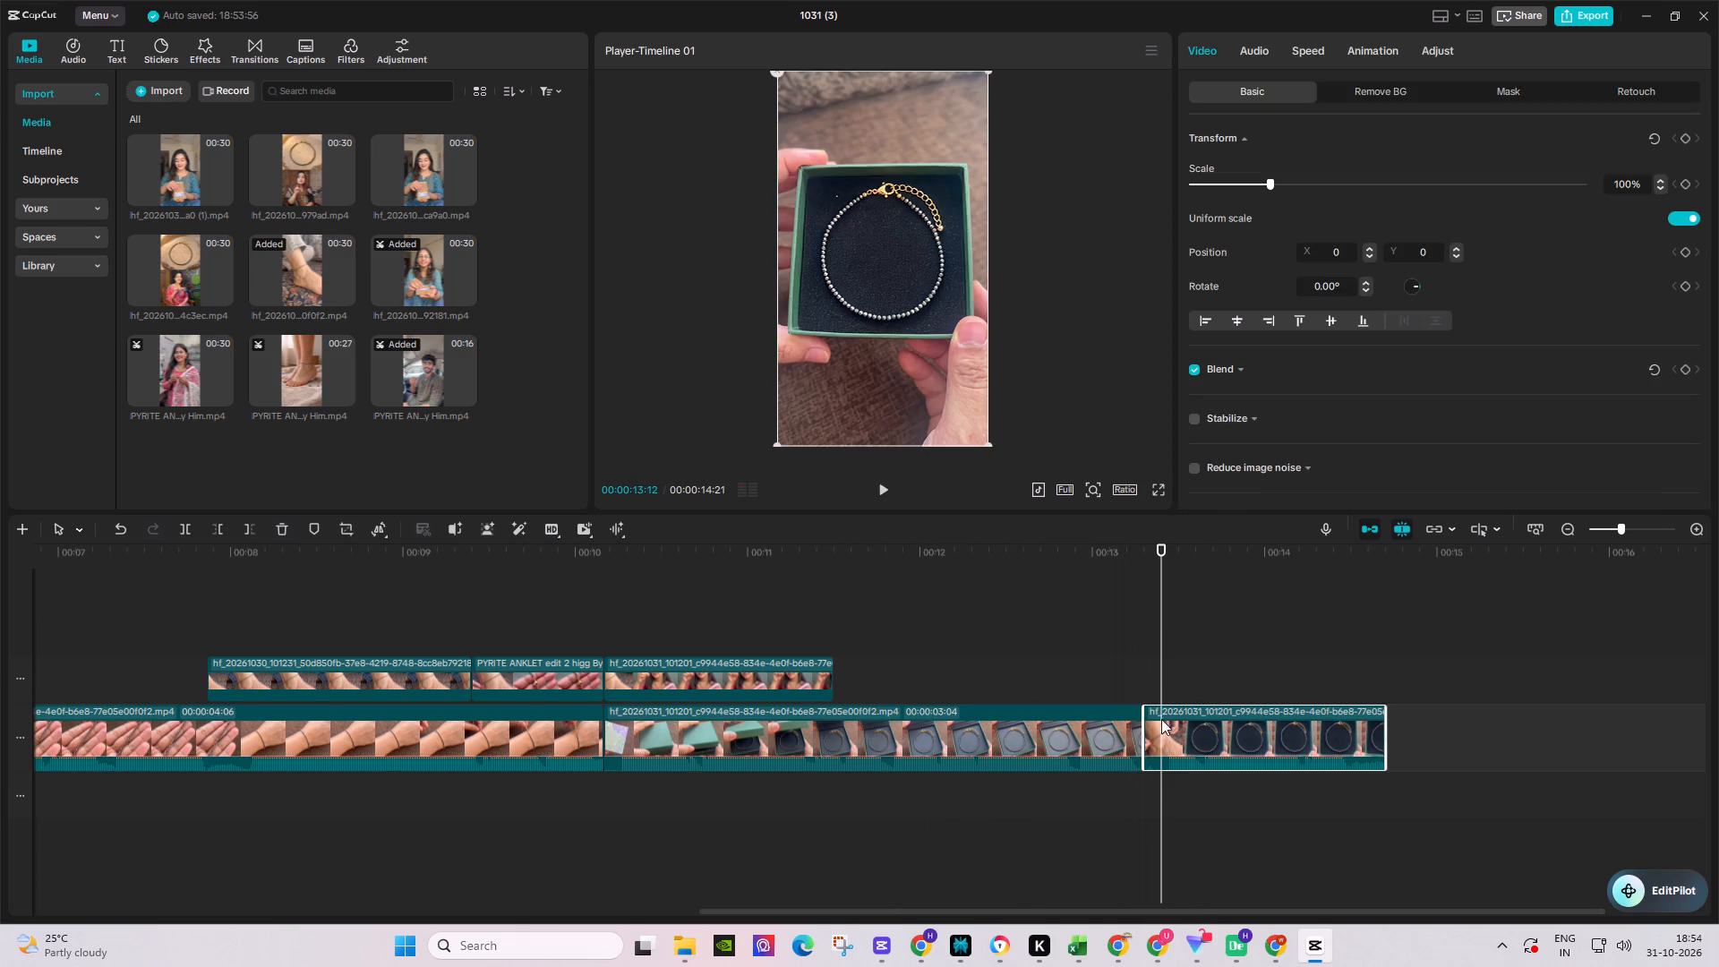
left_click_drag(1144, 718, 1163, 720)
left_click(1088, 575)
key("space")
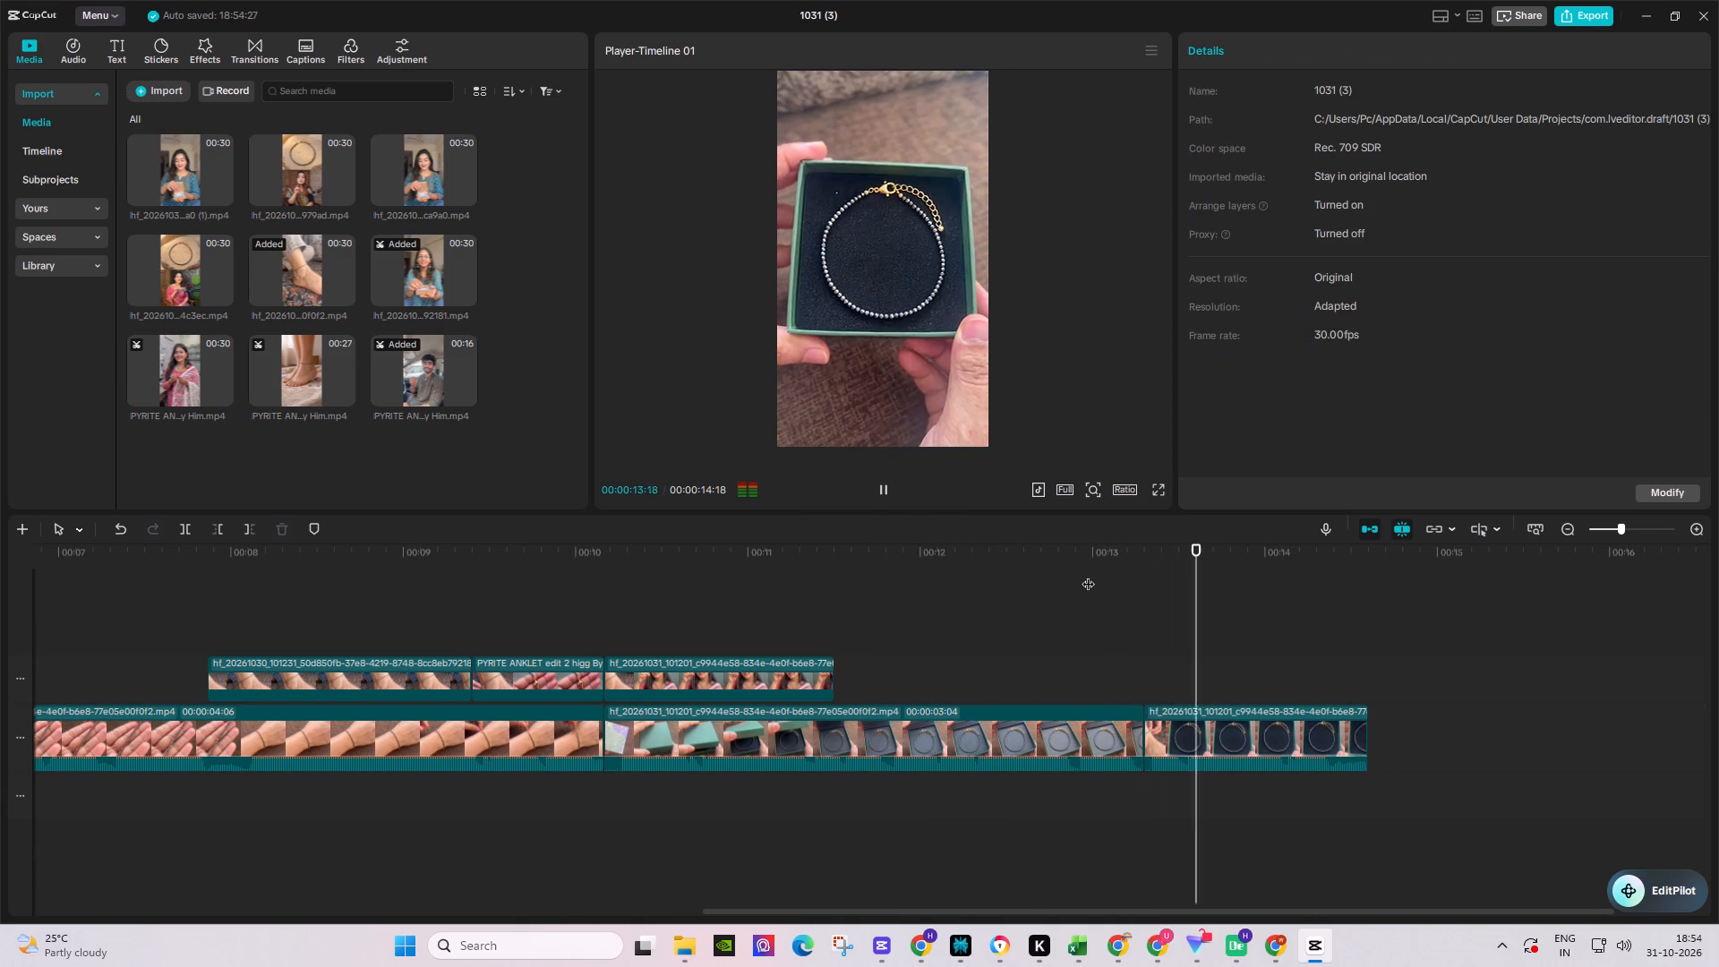
Replay the join before the final box clip and delete that last clip from the main track.
key("space")
left_click(1039, 569)
key("space")
key("space")
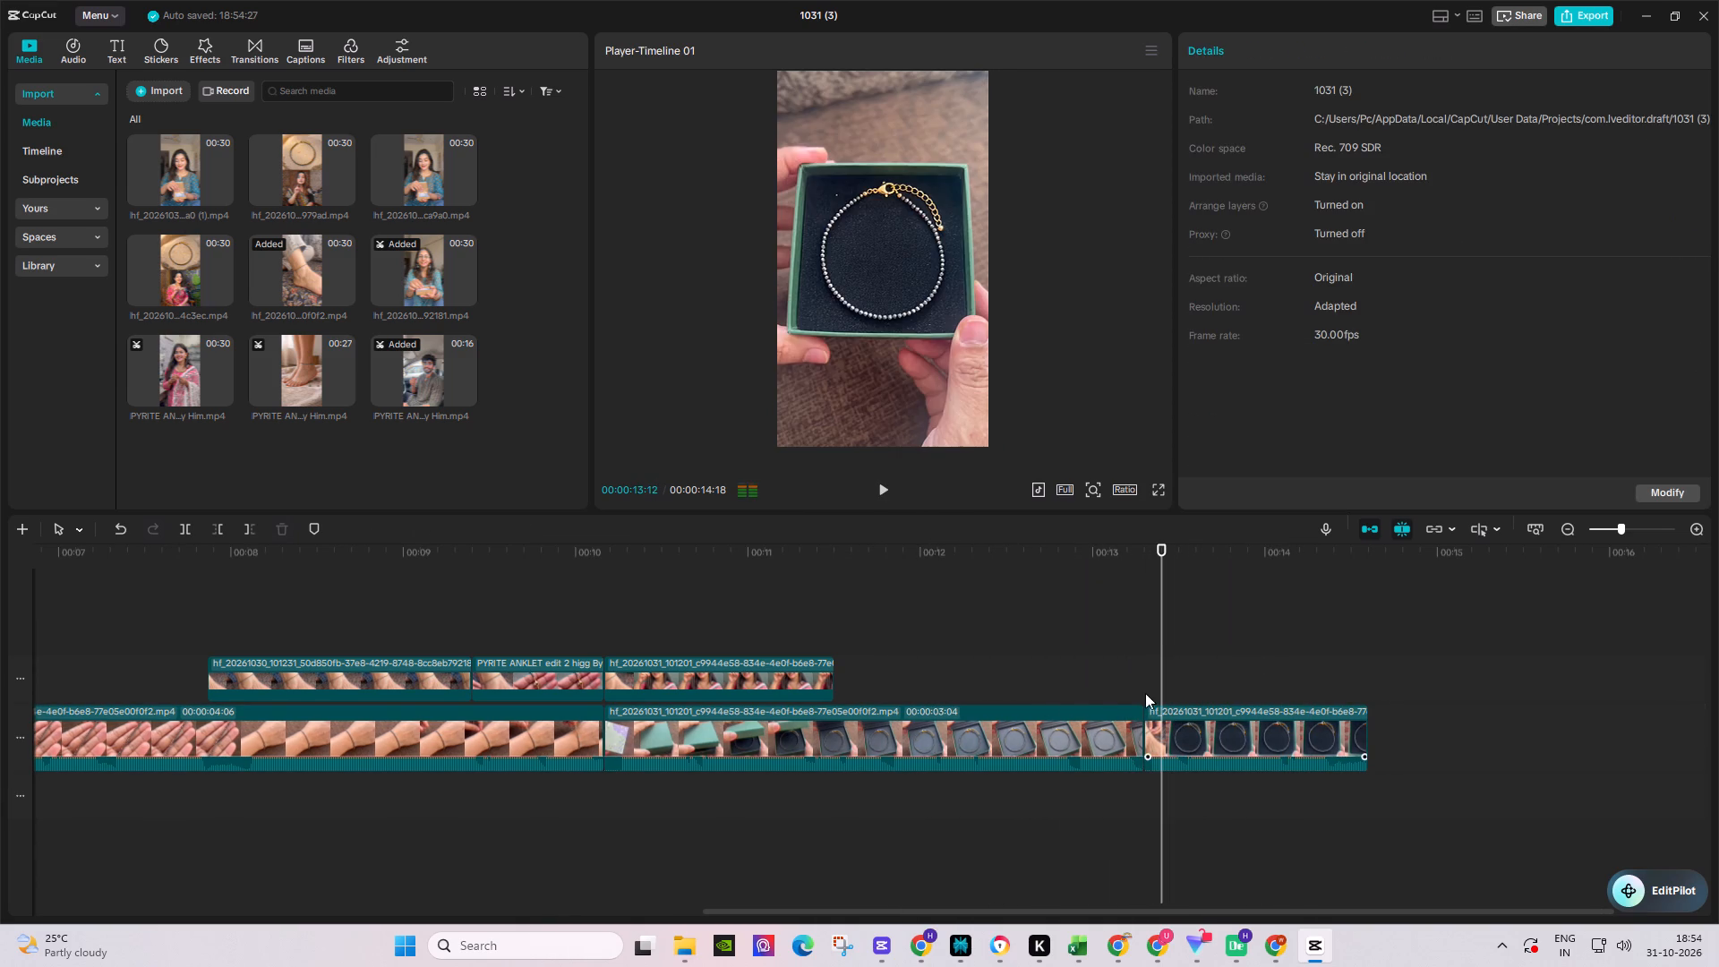
left_click(945, 572)
key("space")
key("space")
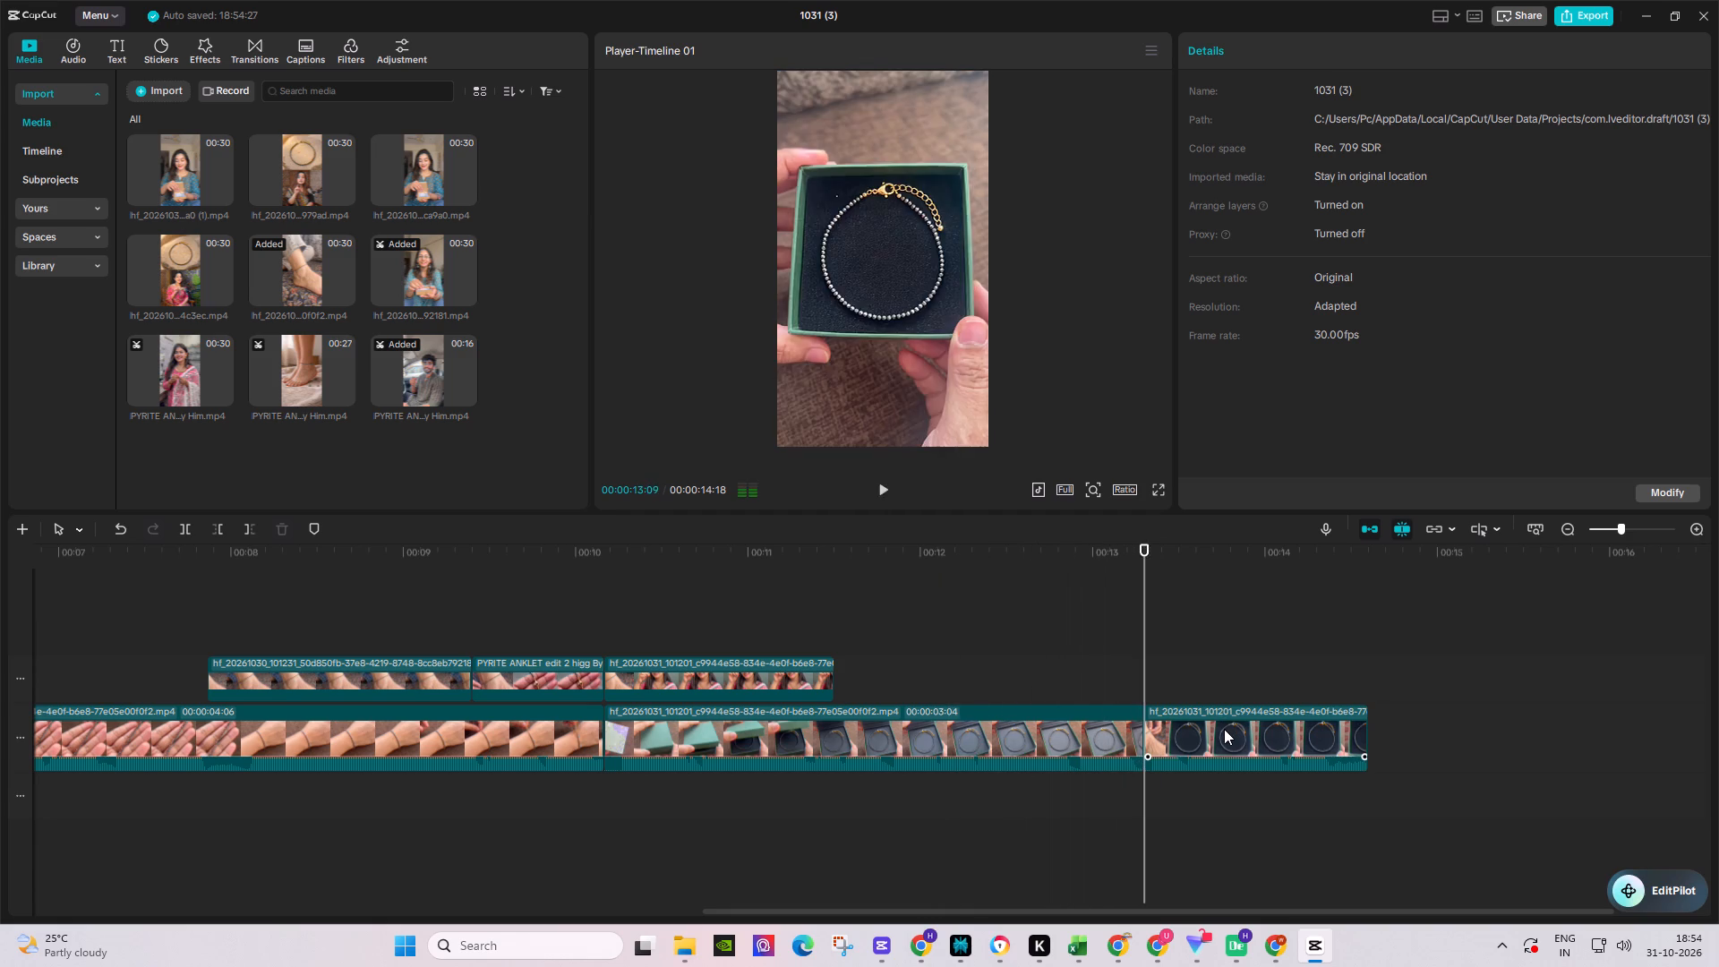
key("space")
right_click(1224, 729)
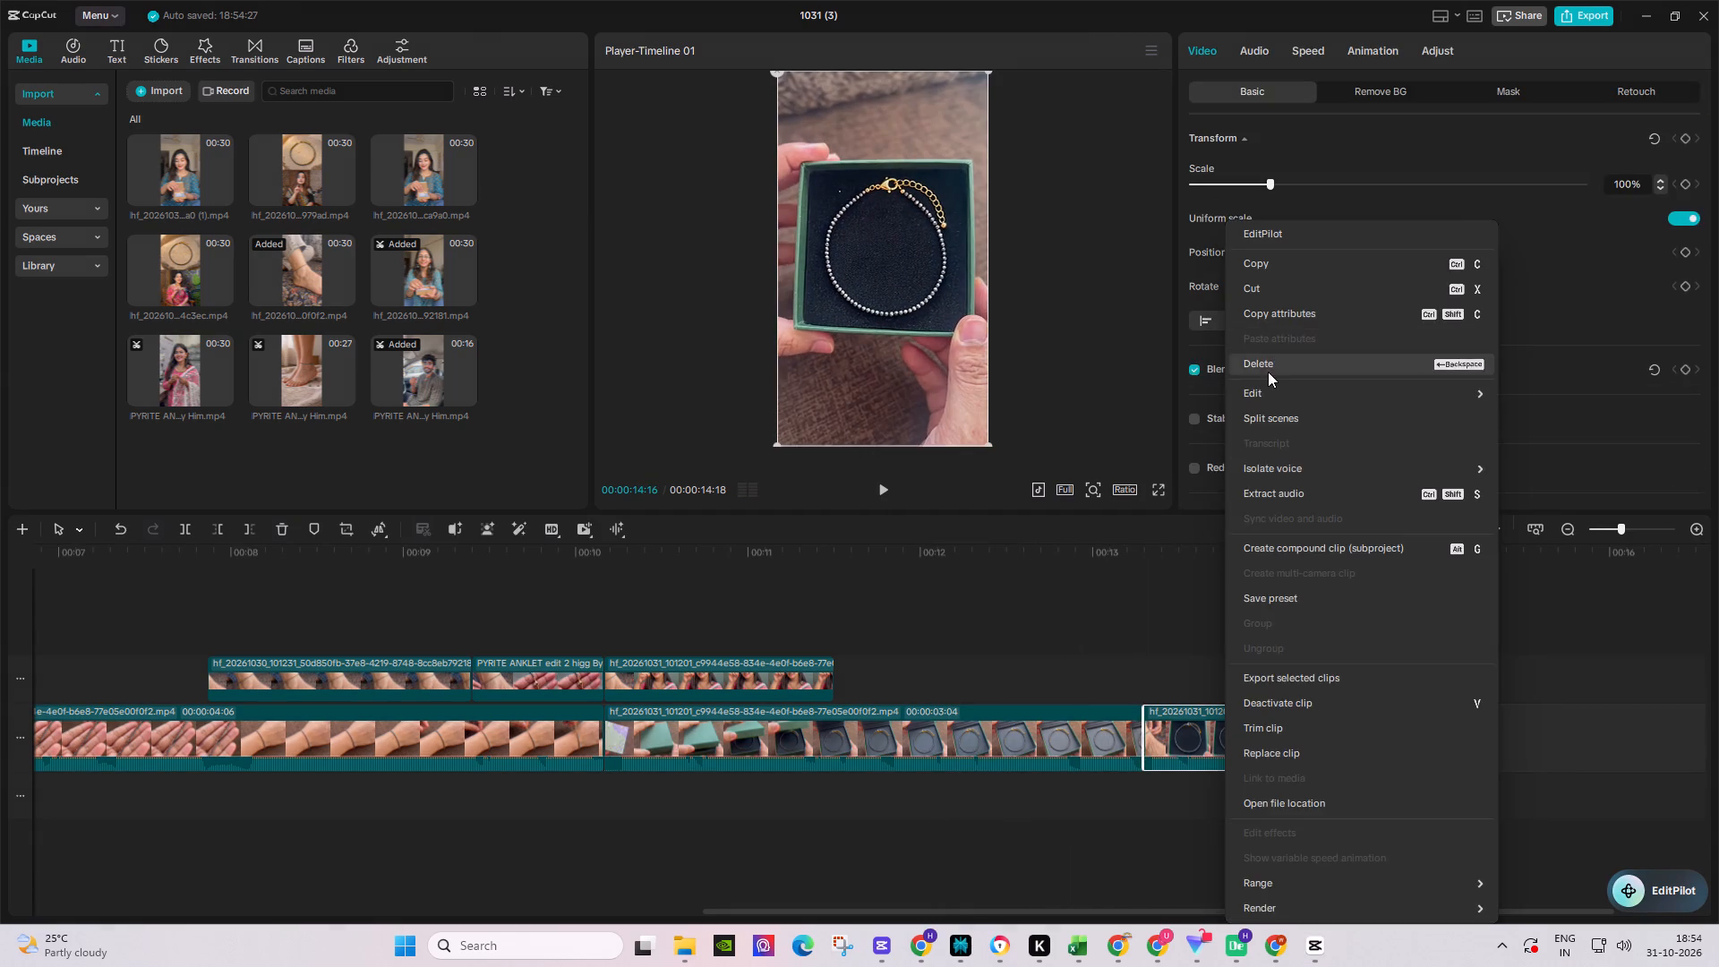
left_click(1268, 372)
Play through the new ending, including the overlay and the remaining box clip on the main track.
left_click(1006, 561)
key("space")
key("space")
left_click_drag(1200, 909, 1466, 920)
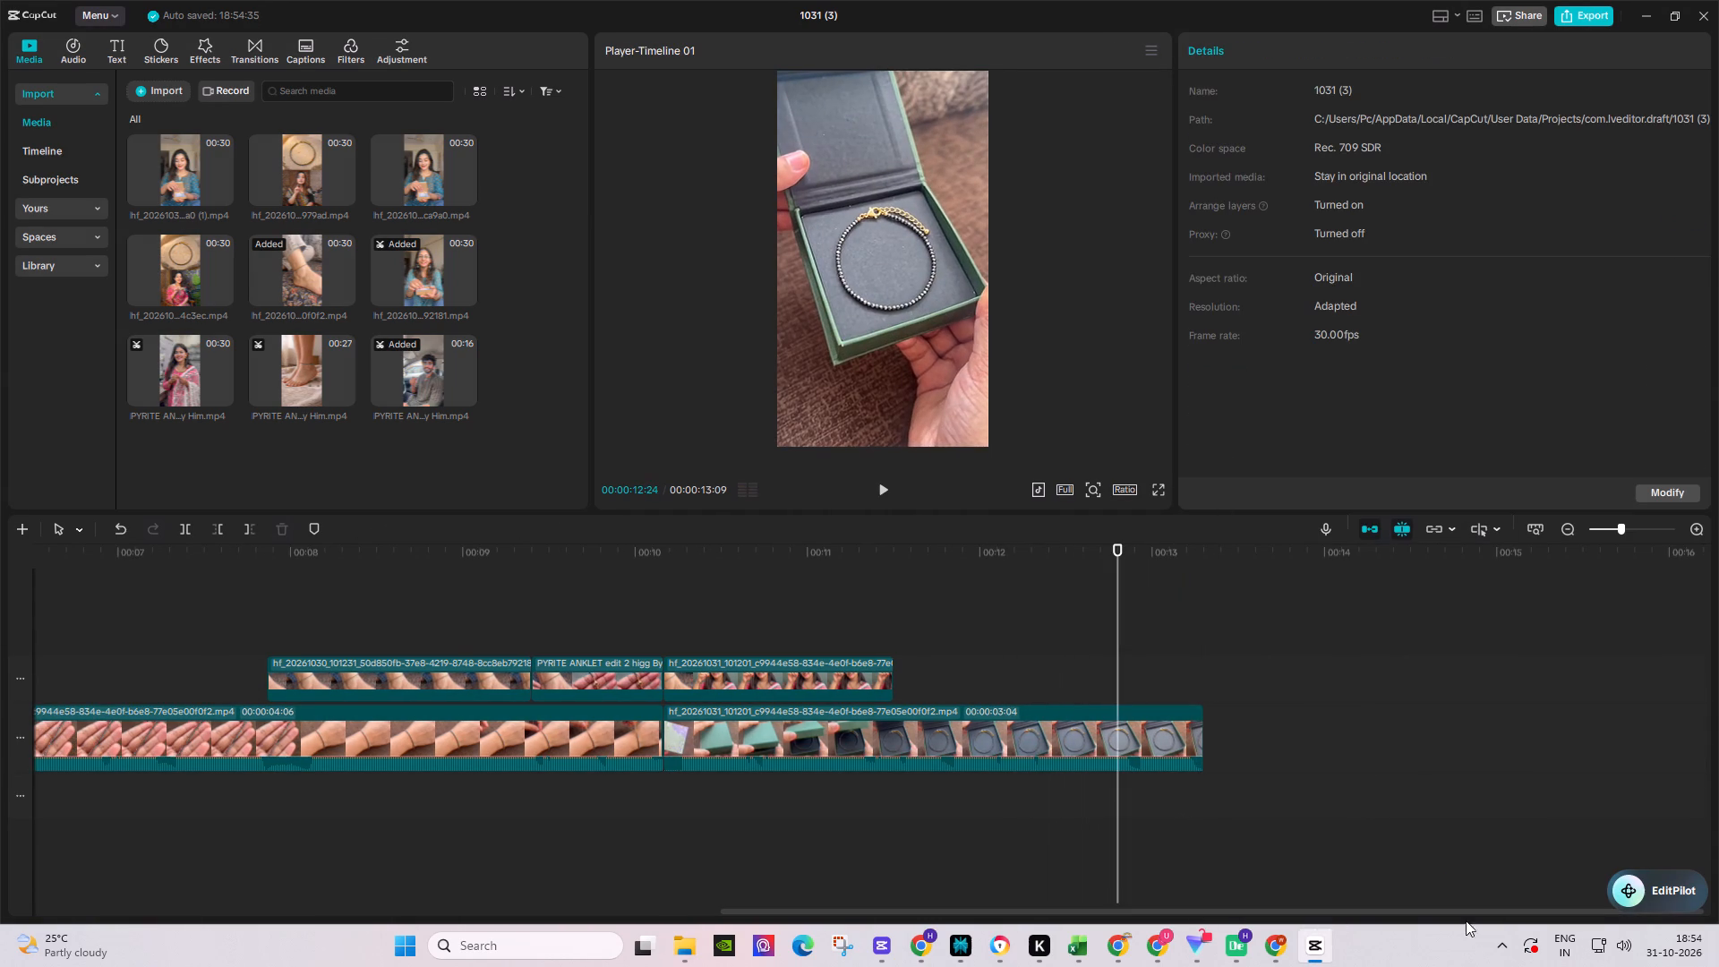
left_click_drag(1466, 920, 1655, 920)
key("space")
left_click(729, 572)
key("space")
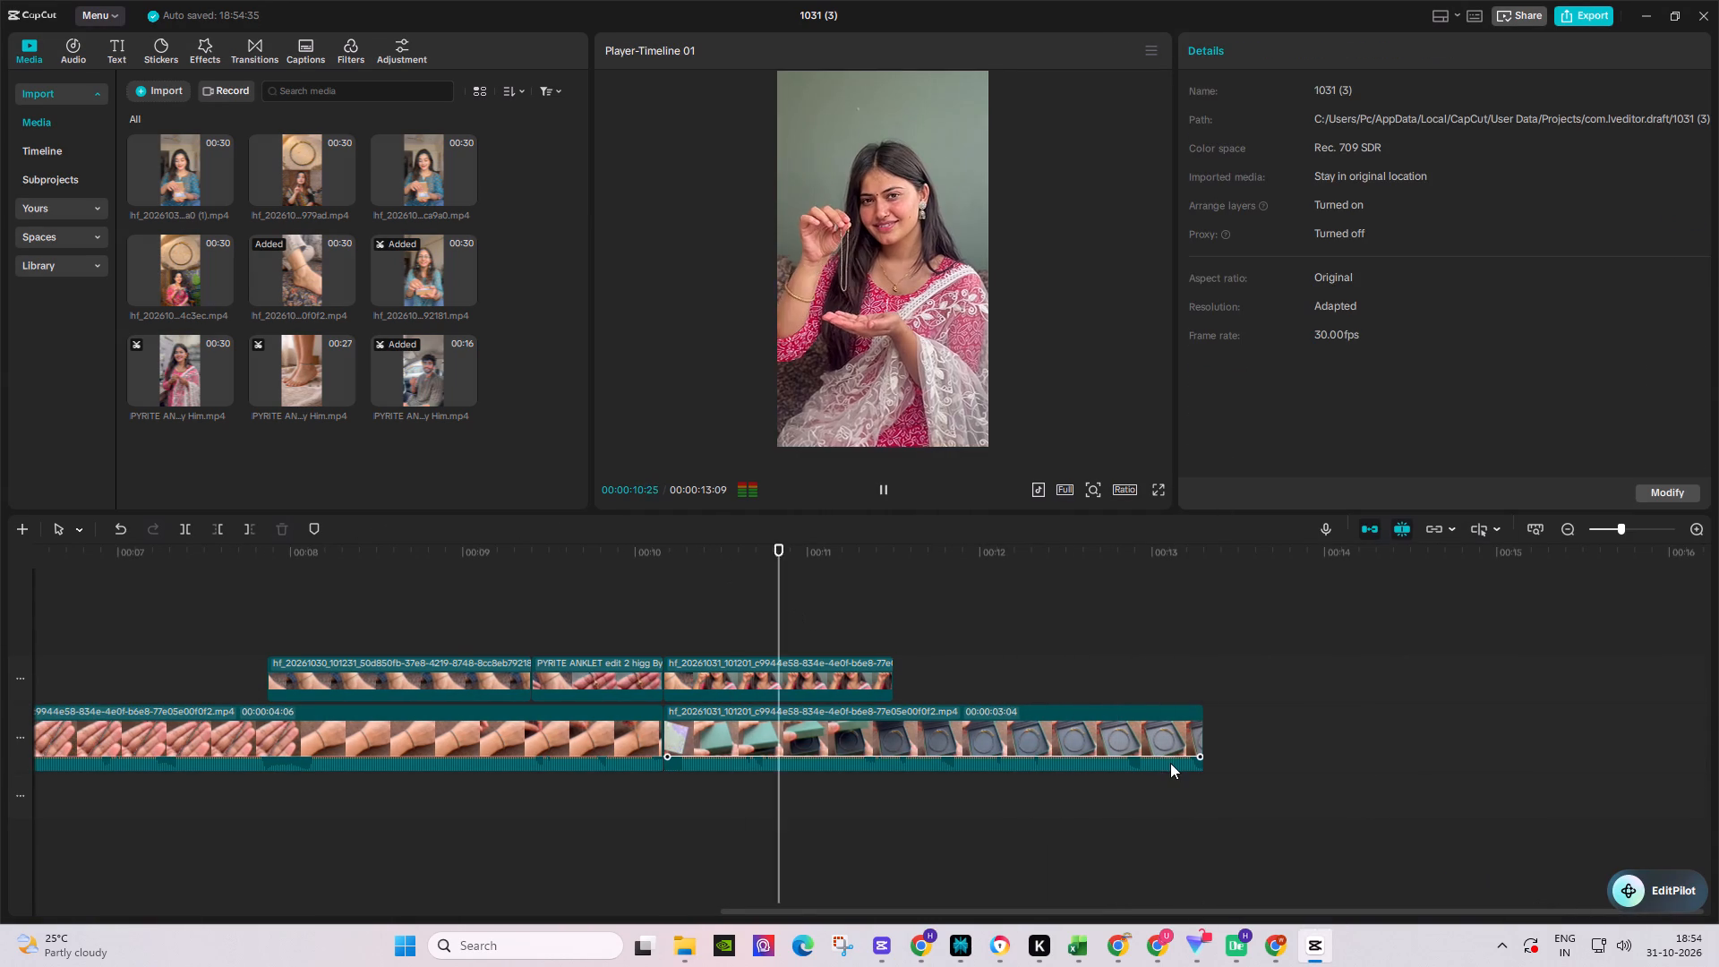
Trim the end of the remaining box clip so the edit finishes at 00:00:13:06.
left_click(1167, 741)
left_click_drag(1206, 725, 1193, 725)
key("space")
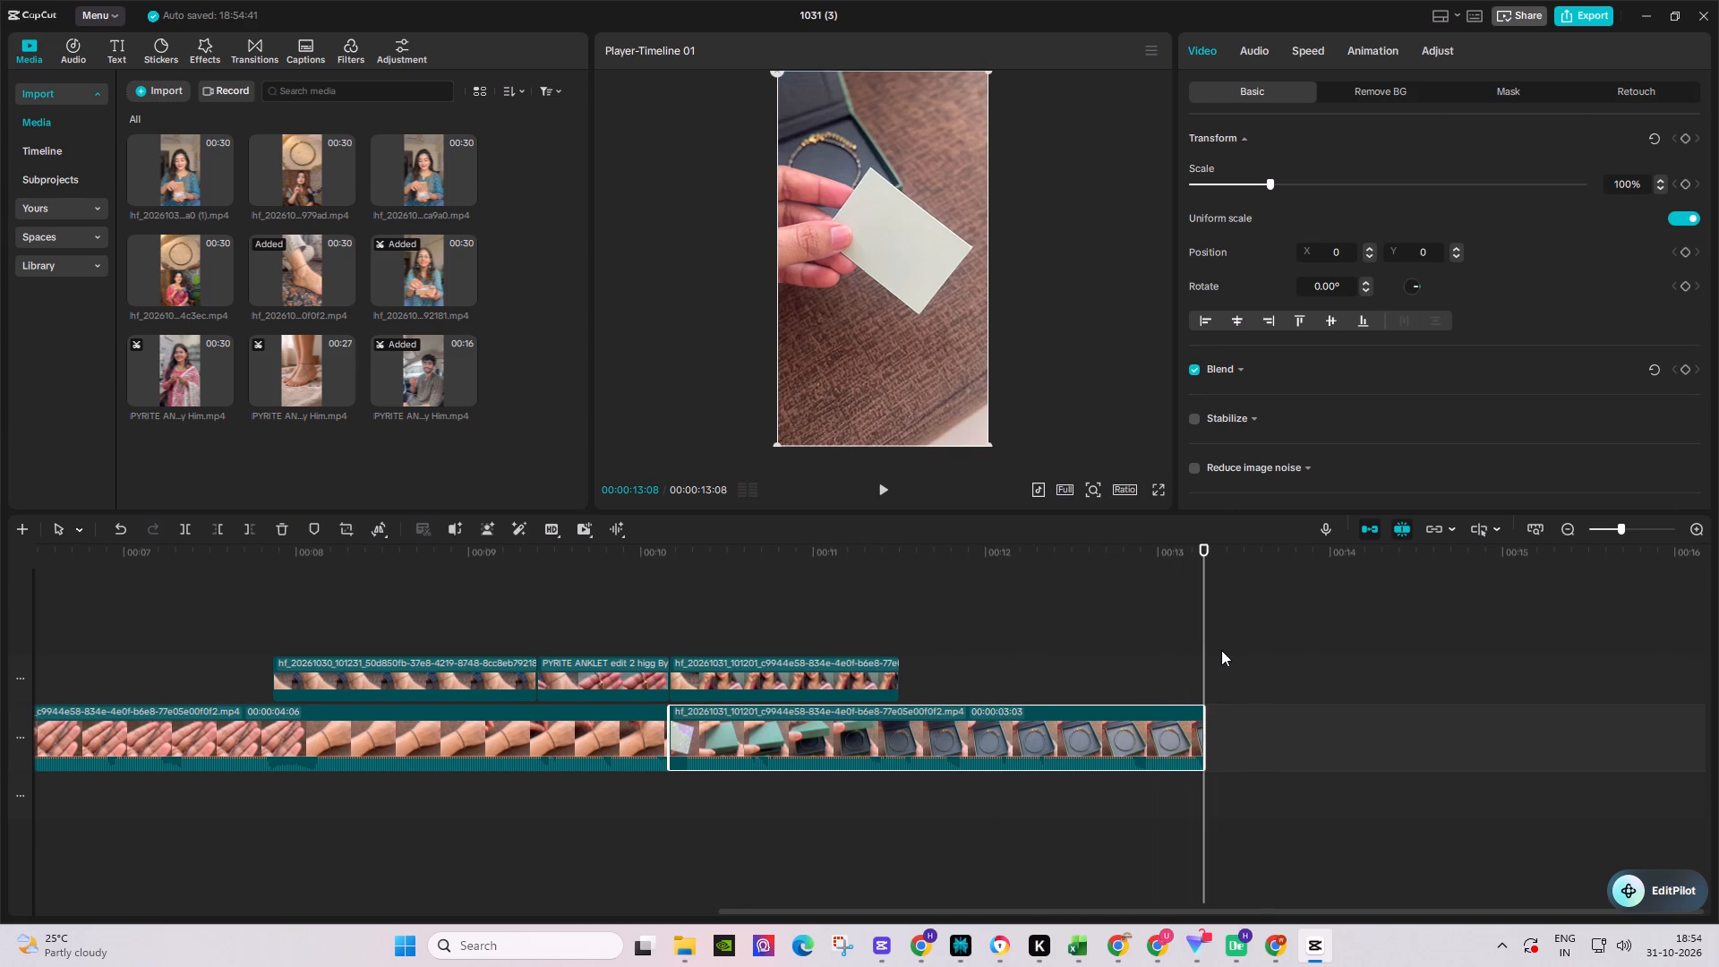
key("Left")
key("Left")
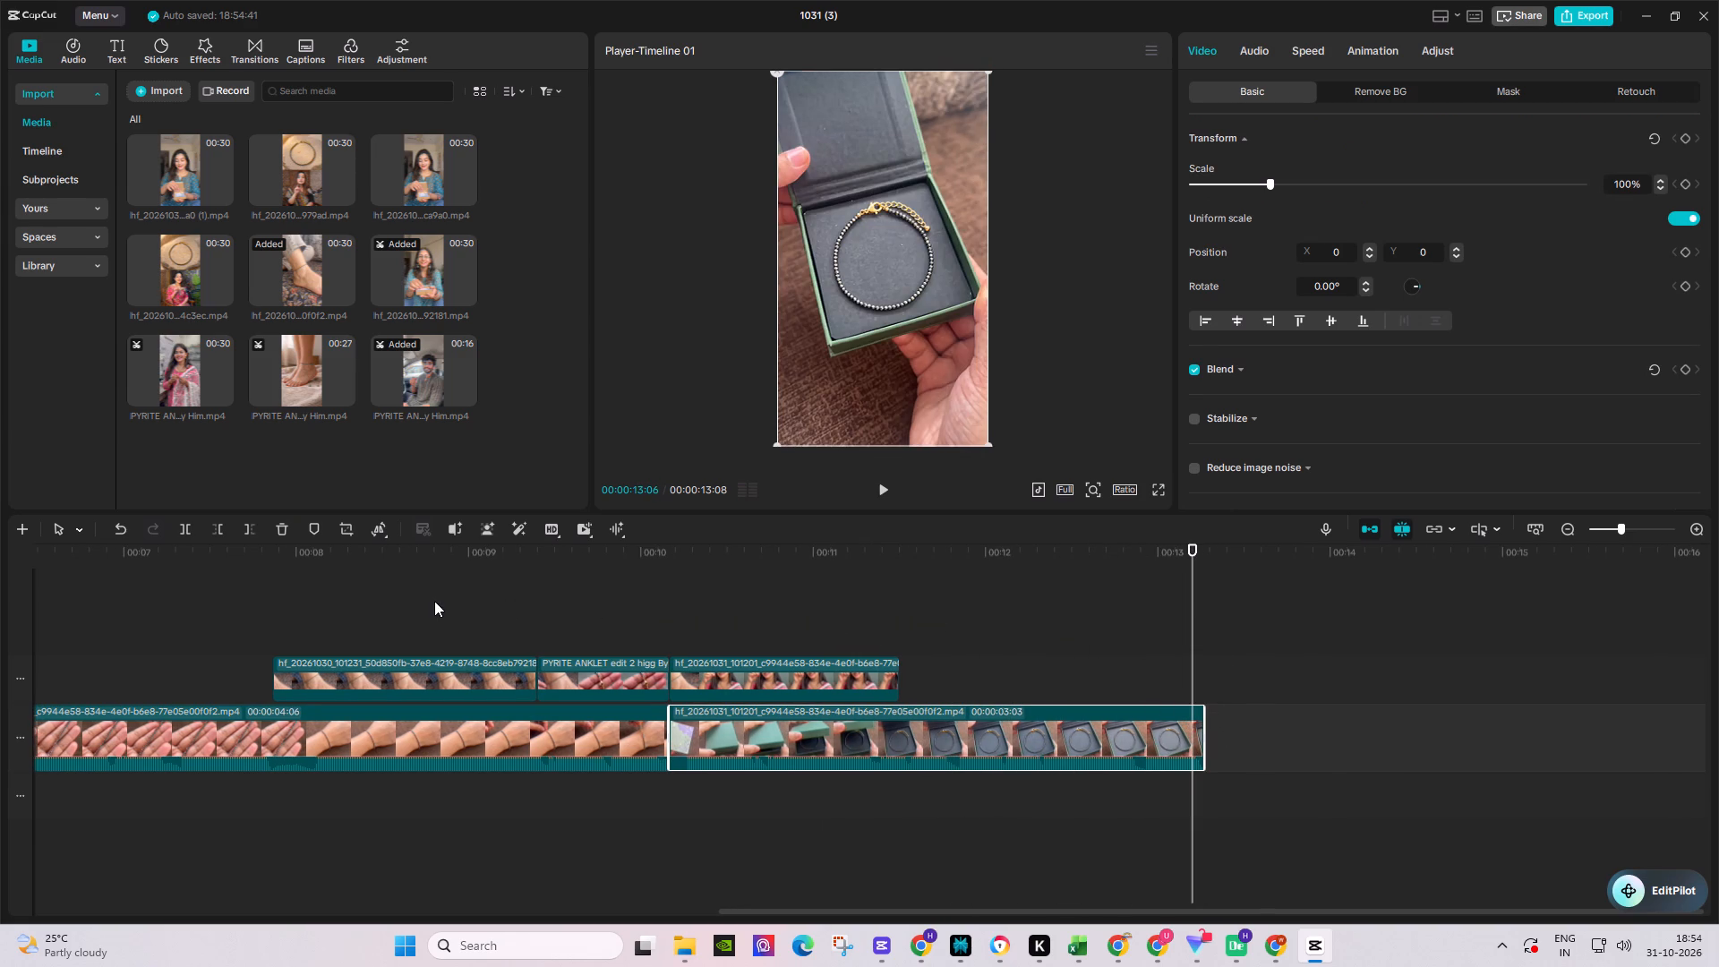
left_click(254, 530)
left_click(866, 561)
key("space")
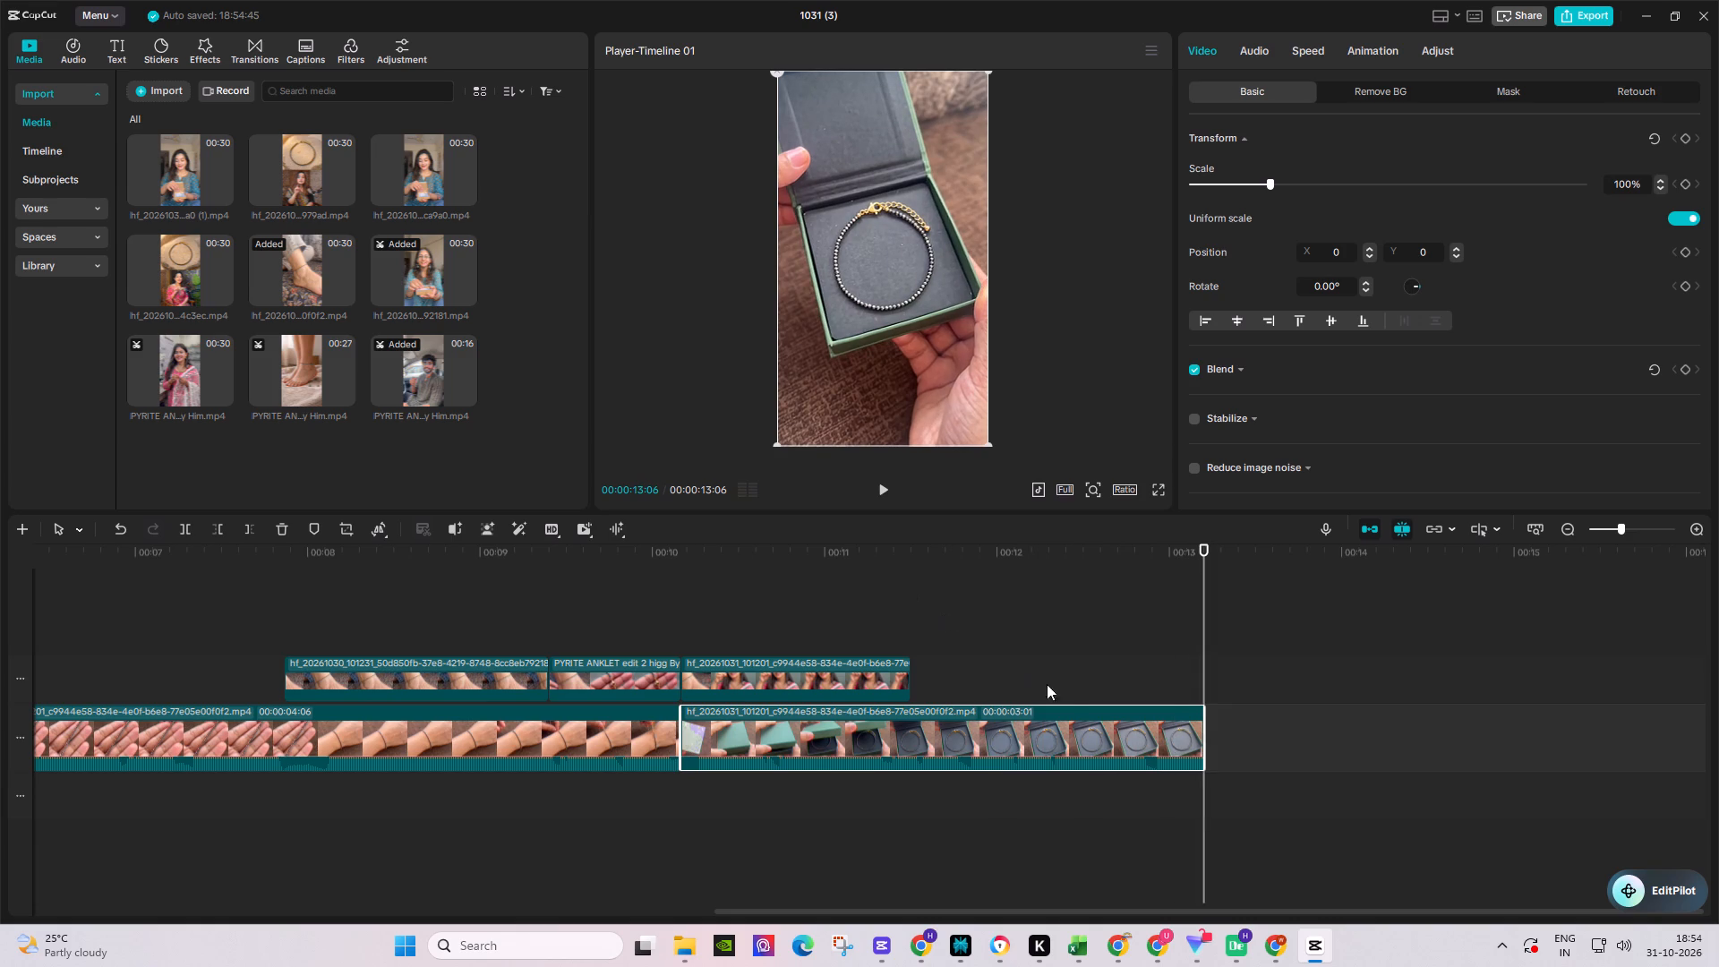
Play the opening ankle shot from the start of the timeline and skim through the edit to its end.
left_click_drag(1150, 909, 1075, 911)
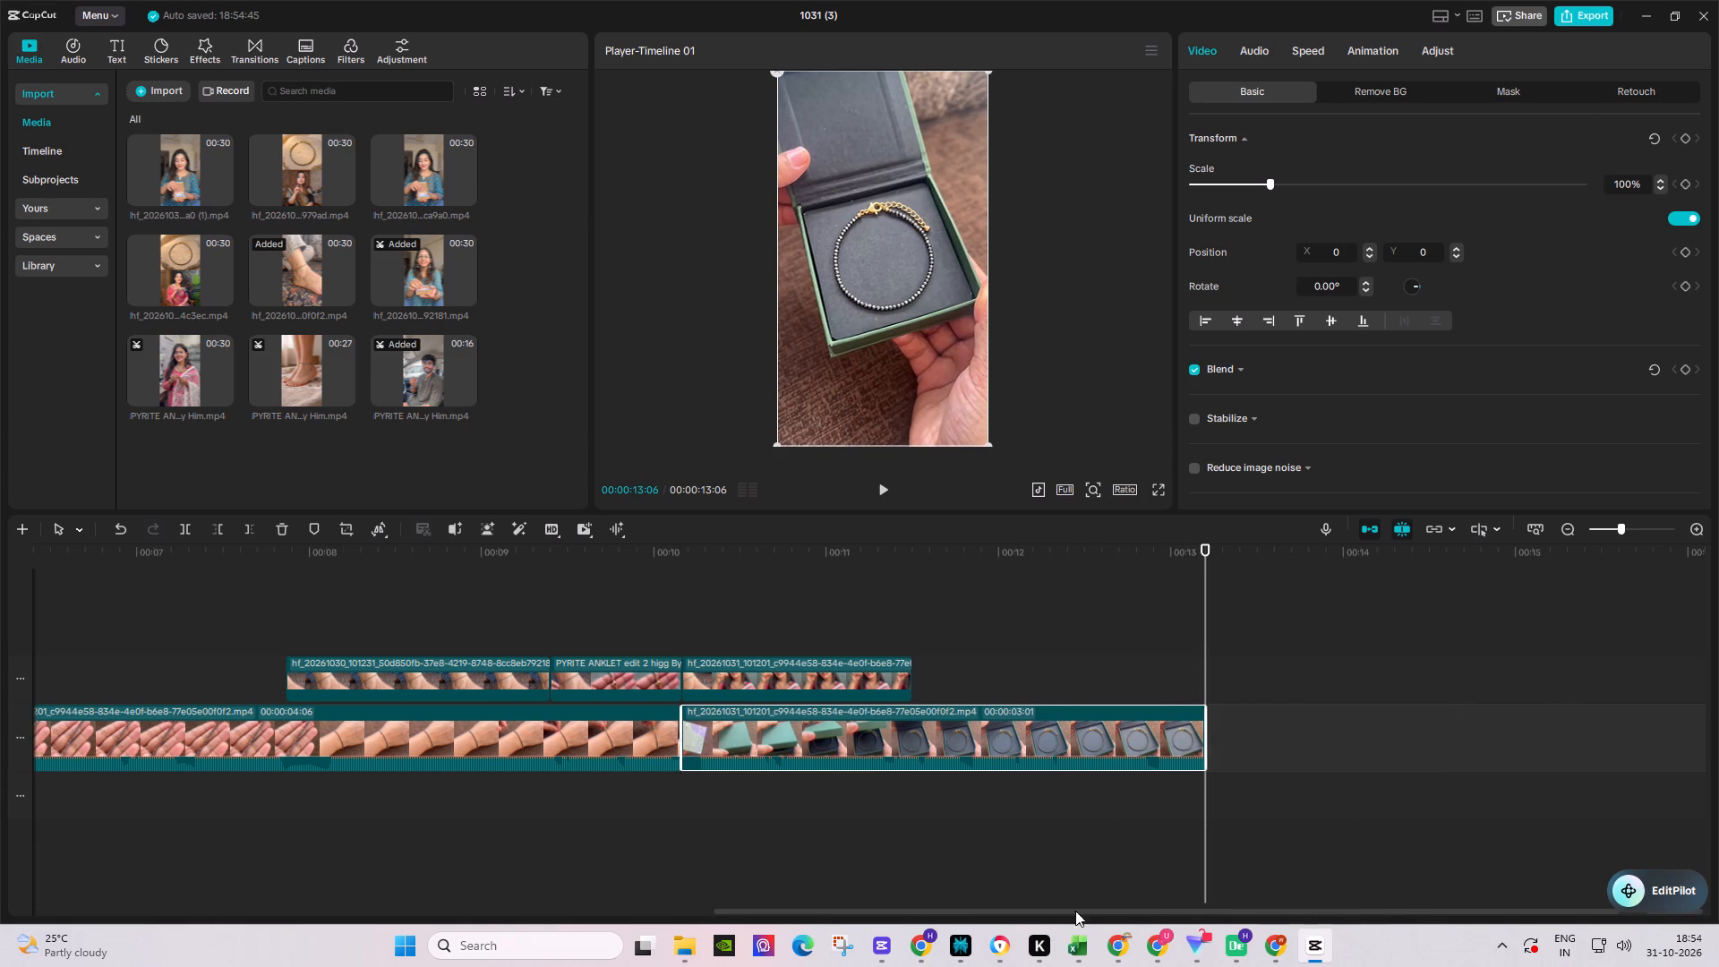
left_click_drag(1075, 911, 185, 908)
left_click_drag(105, 558, 46, 540)
key("space")
key("space")
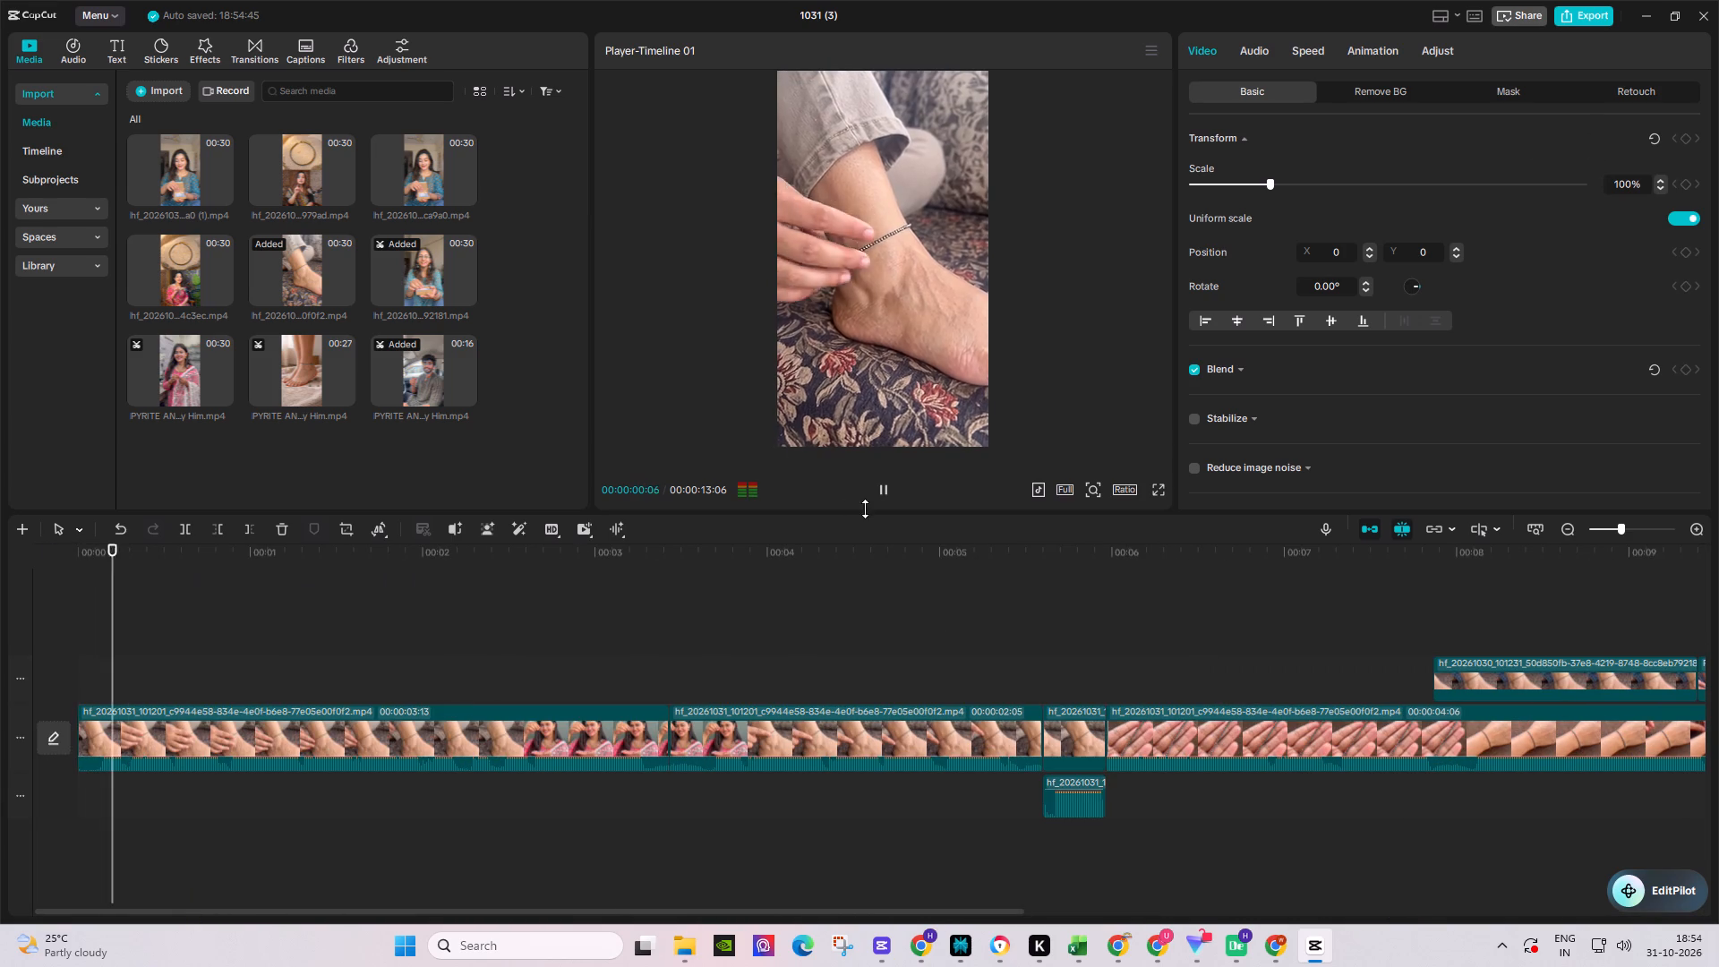
left_click_drag(830, 563, 1718, 586)
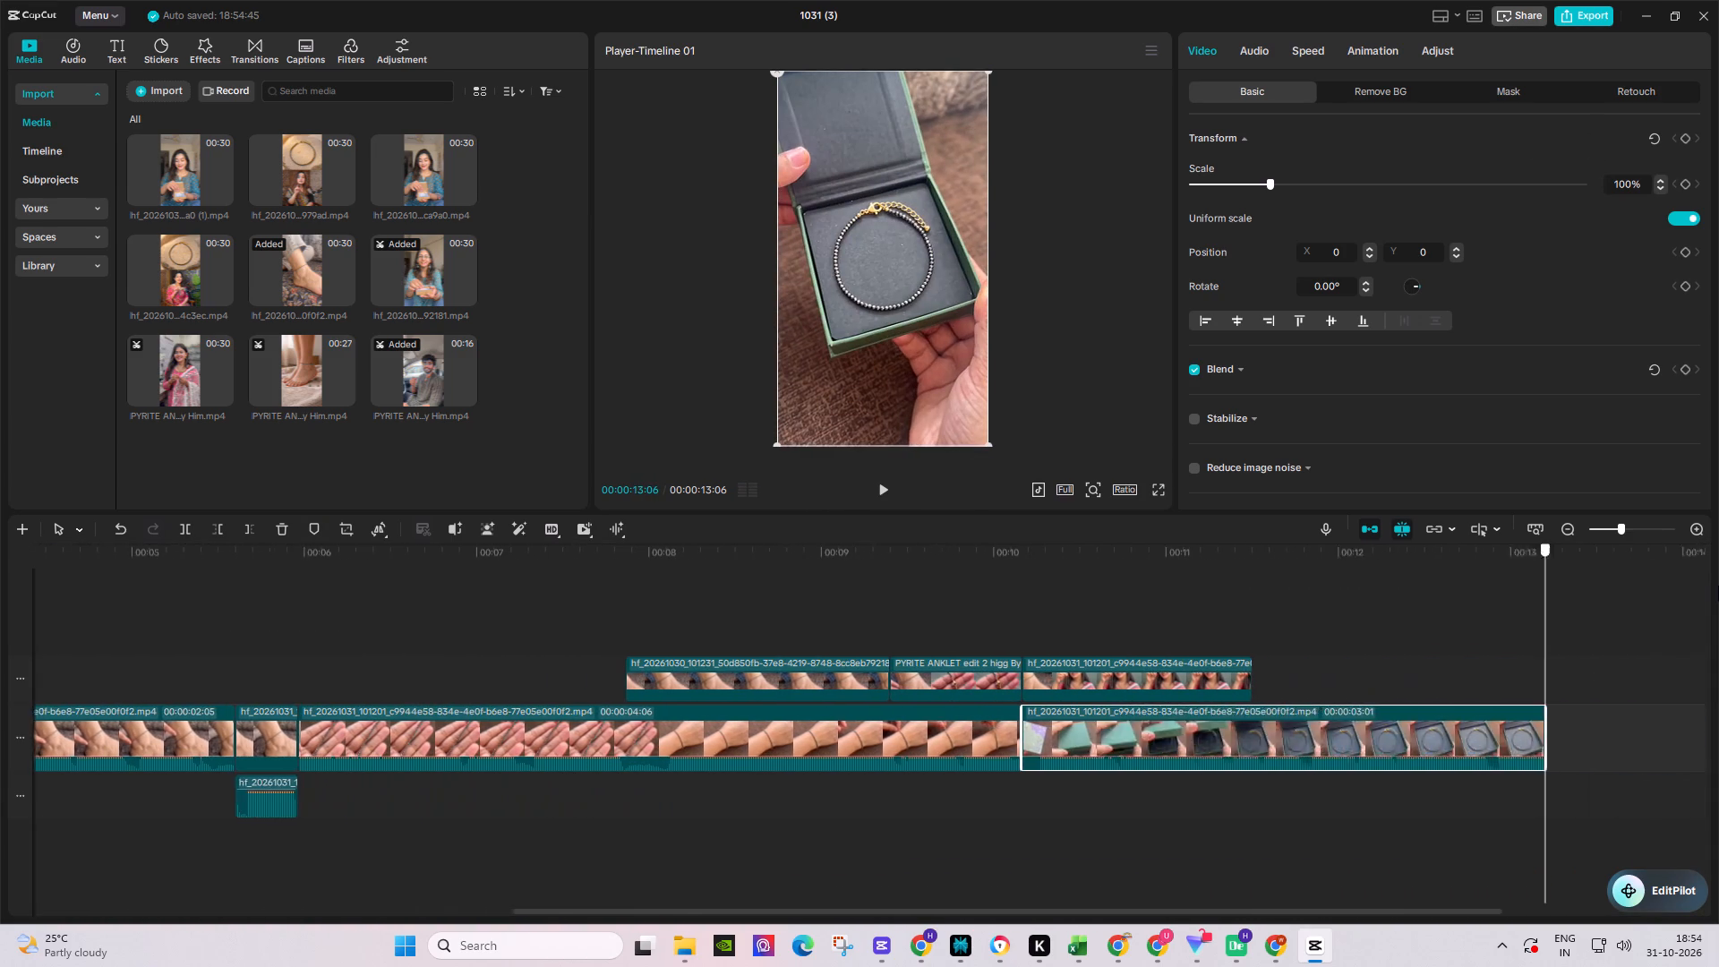
left_click_drag(1718, 586, 1716, 570)
Open the export settings and name the video PYRITE ANKLET edit 2 higg By Him.
left_click(1580, 18)
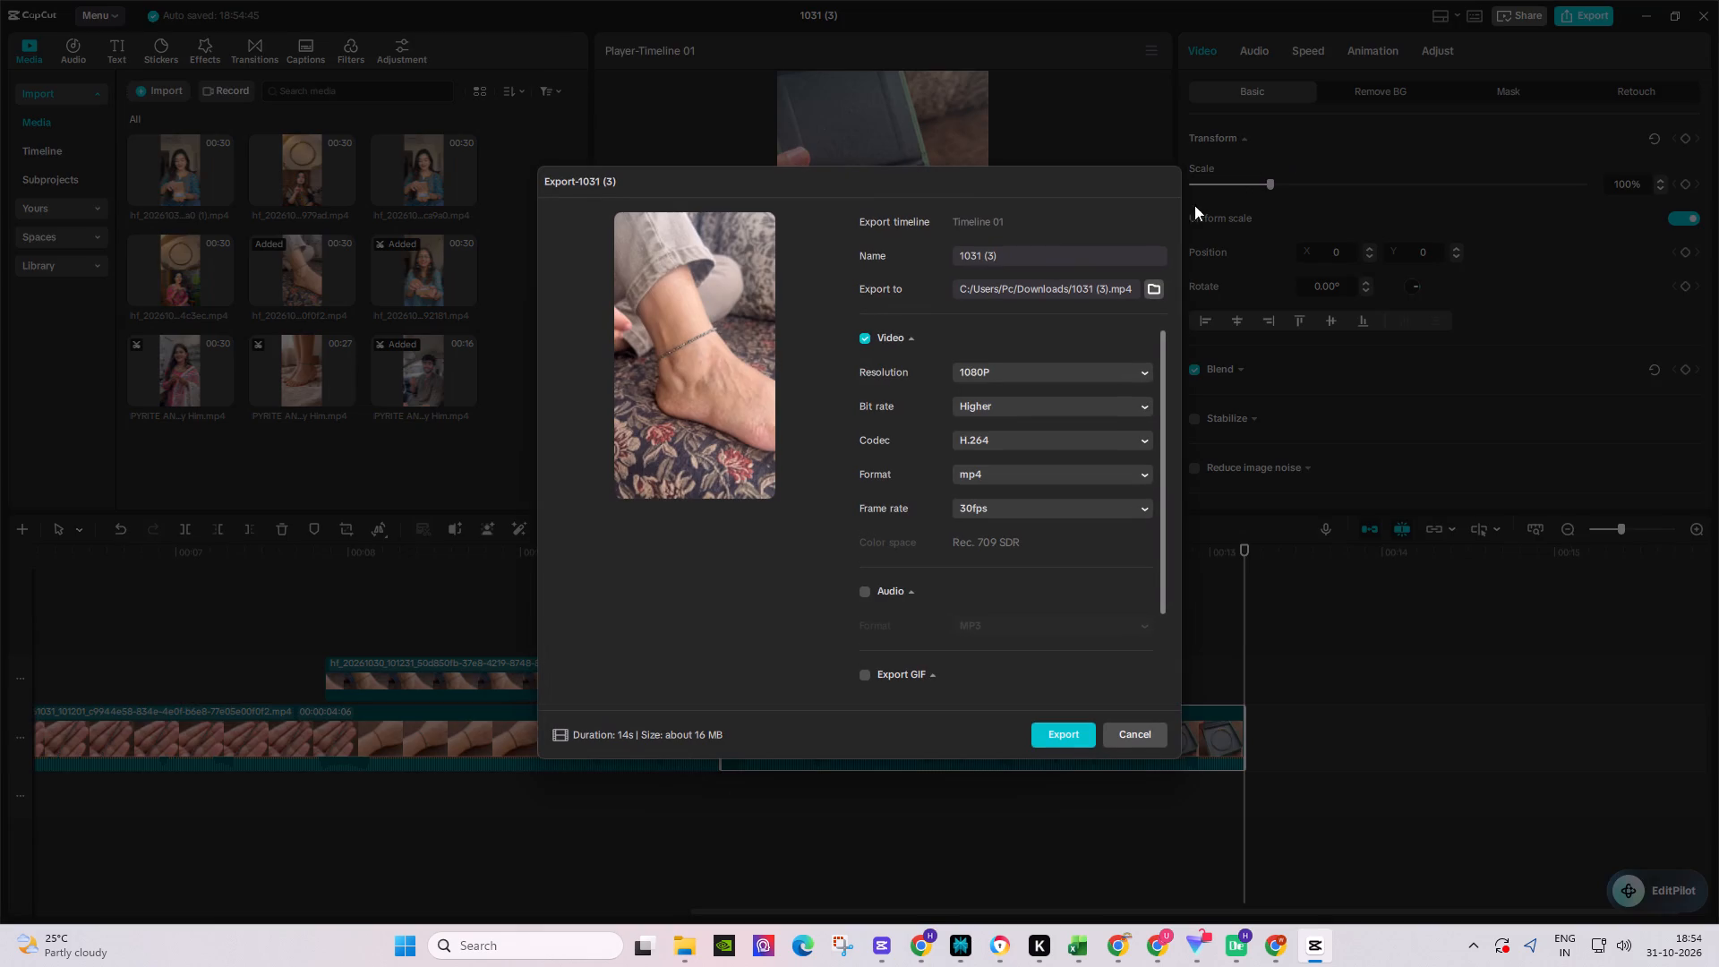
left_click_drag(1041, 249, 917, 251)
key("ctrl+v")
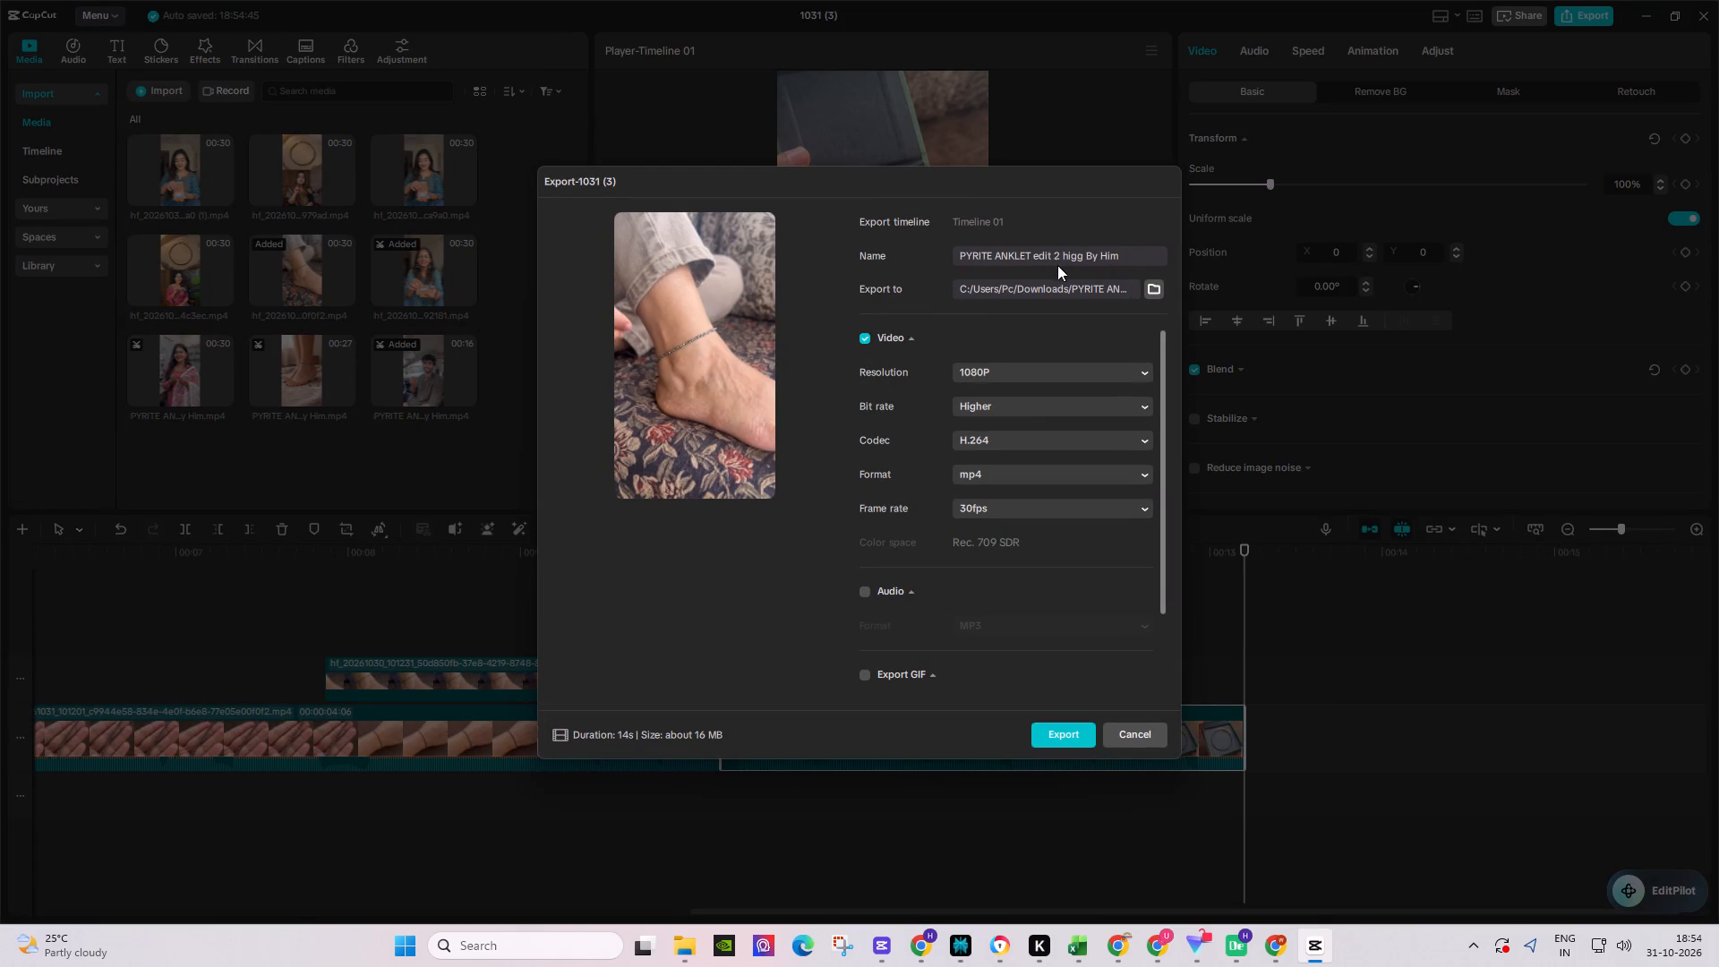
Open the Downloads folder in File Explorer and refresh it to check which PYRITE ANKLET edit numbers are already used.
left_click(685, 946)
left_click(619, 845)
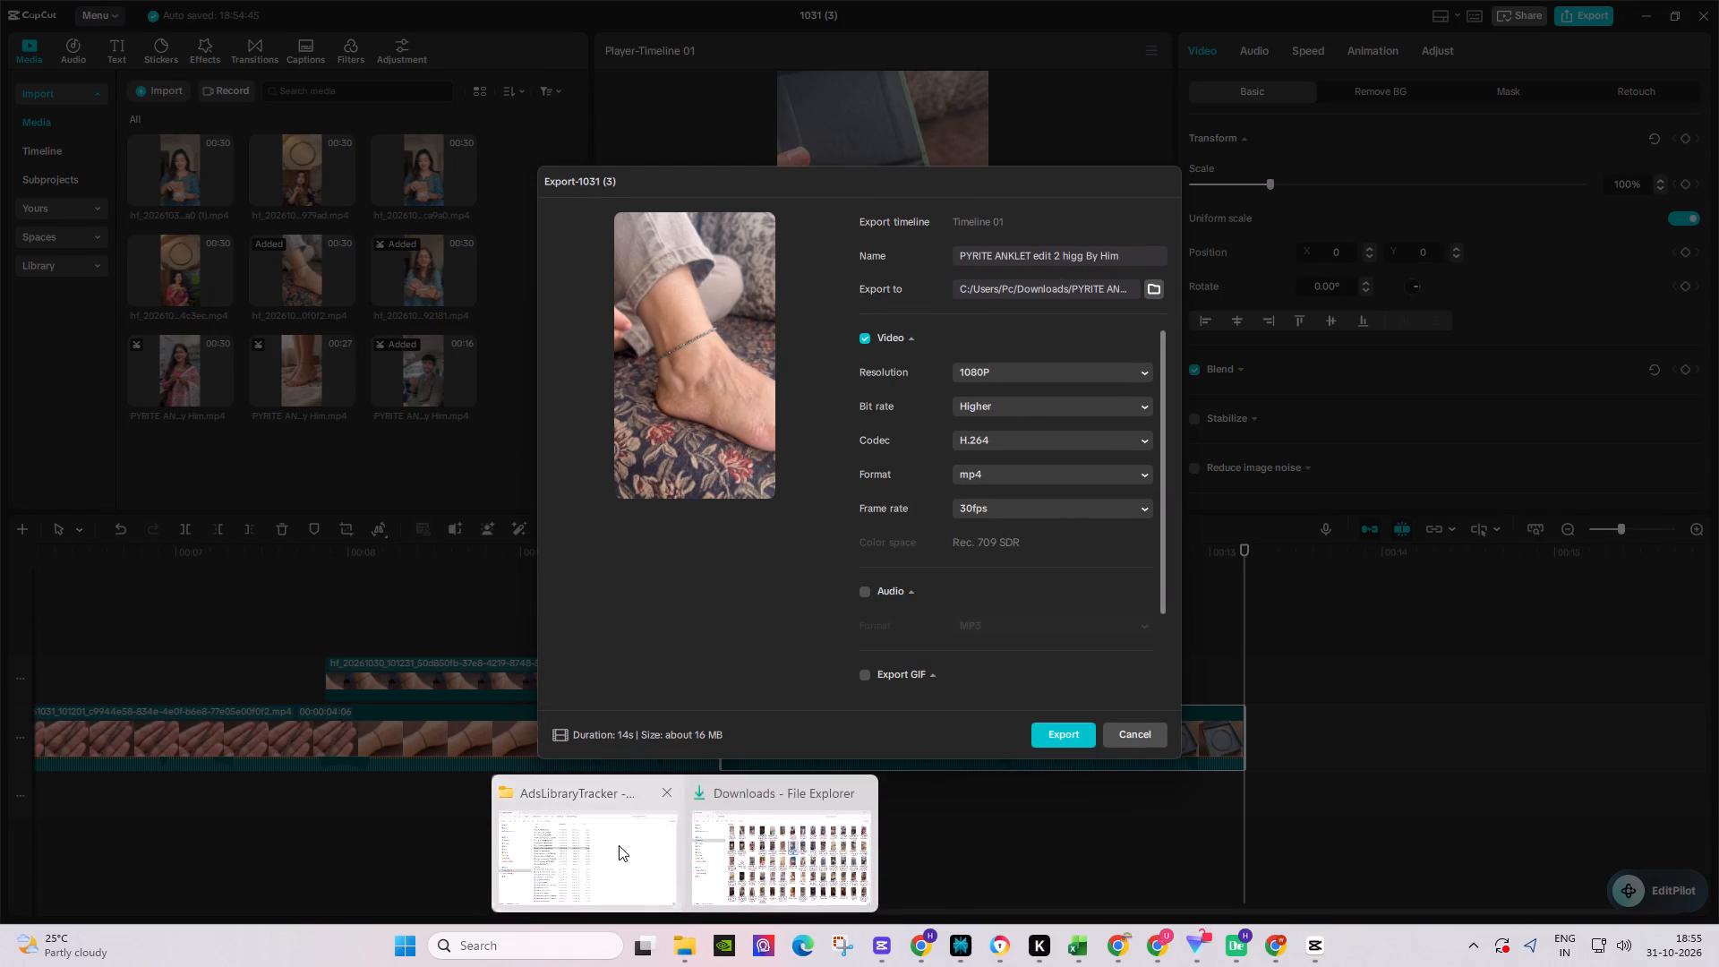
left_click(130, 286)
left_click(158, 62)
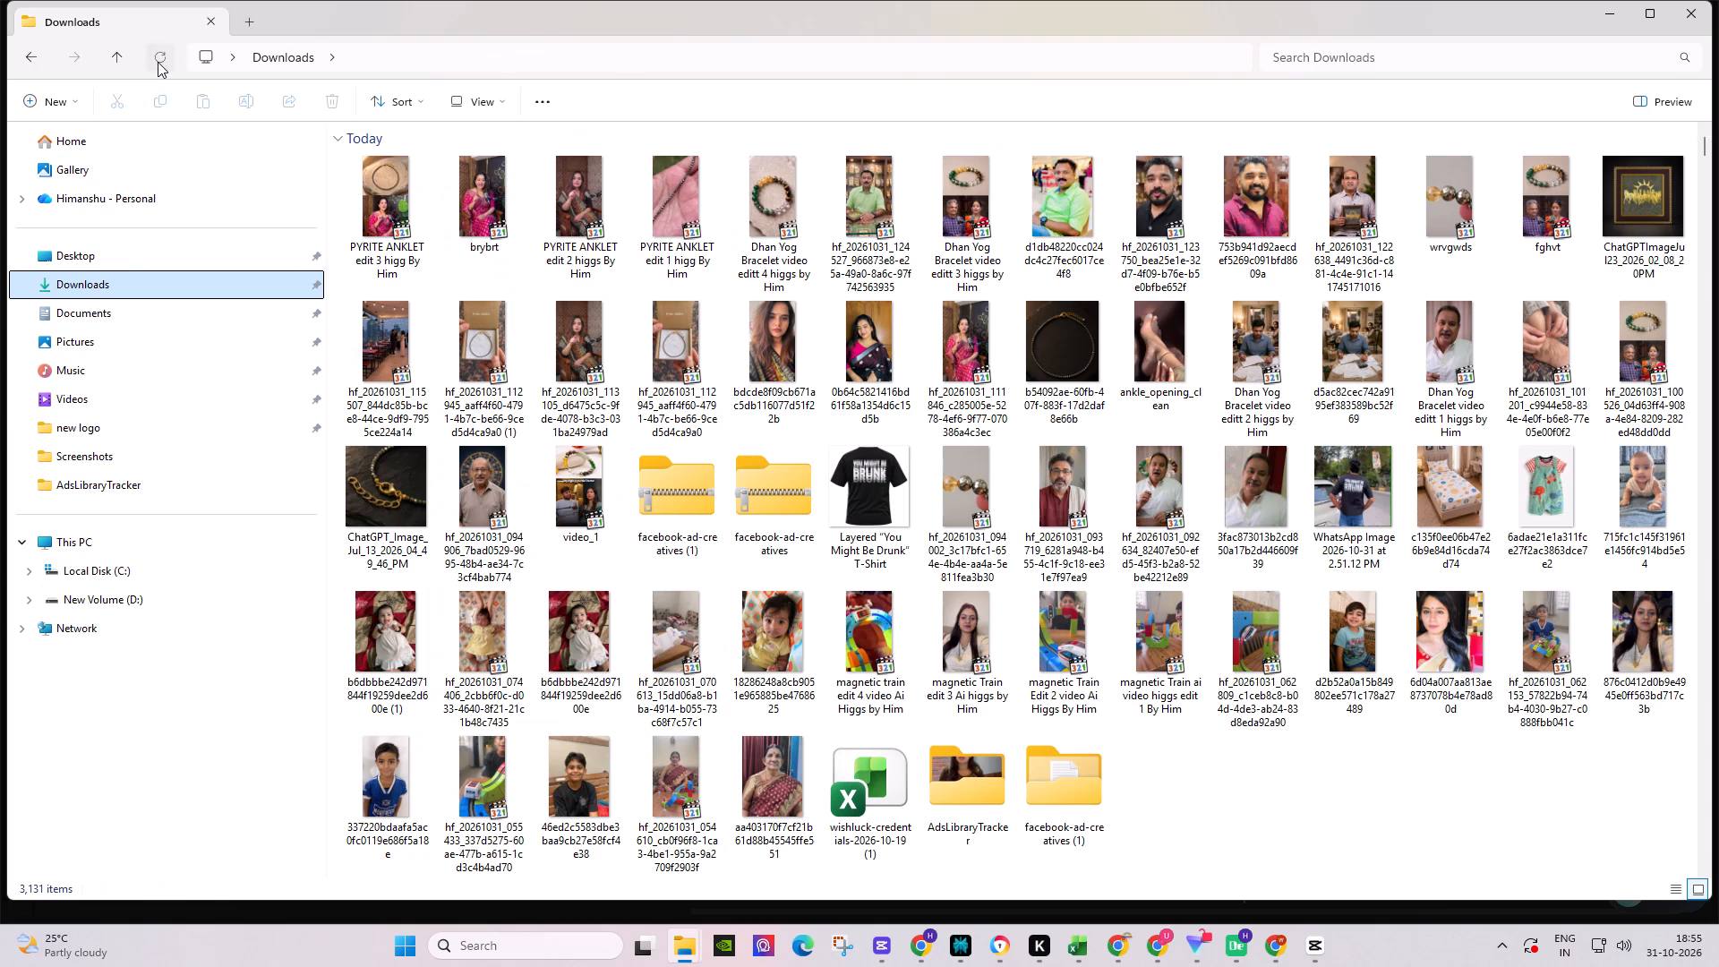
left_click(158, 56)
triple_click(158, 56)
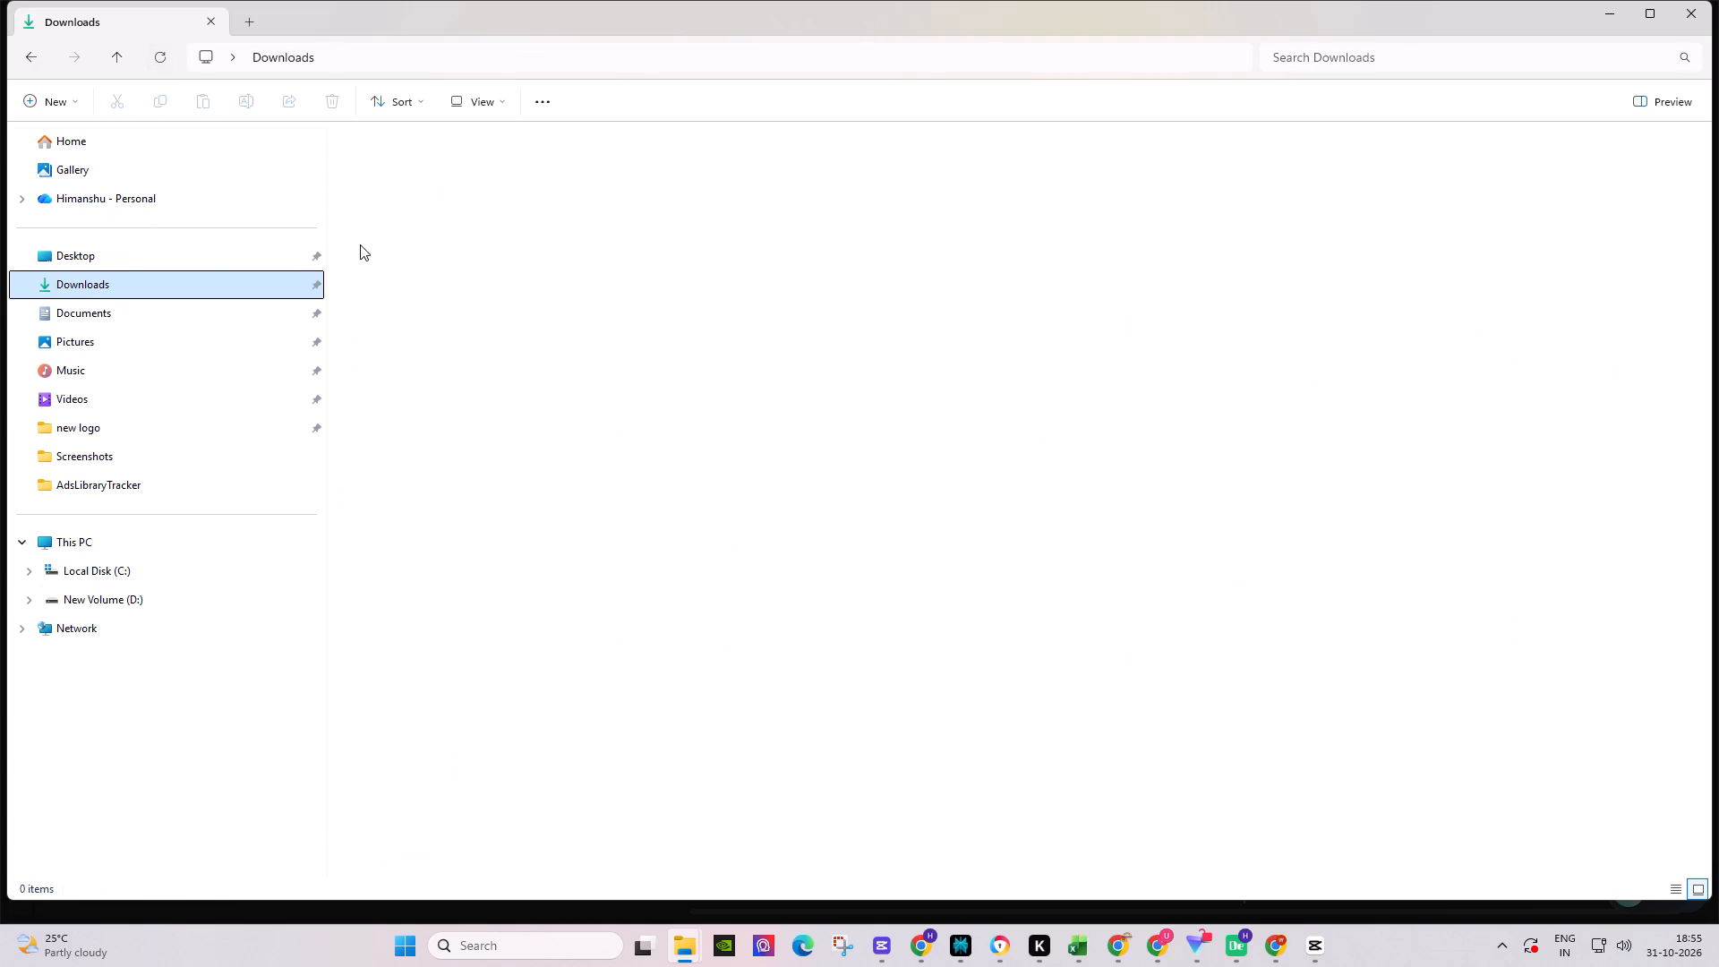
Back in CapCut, change the edit number in the export name to 4, export the video and close the export window.
left_click(1306, 954)
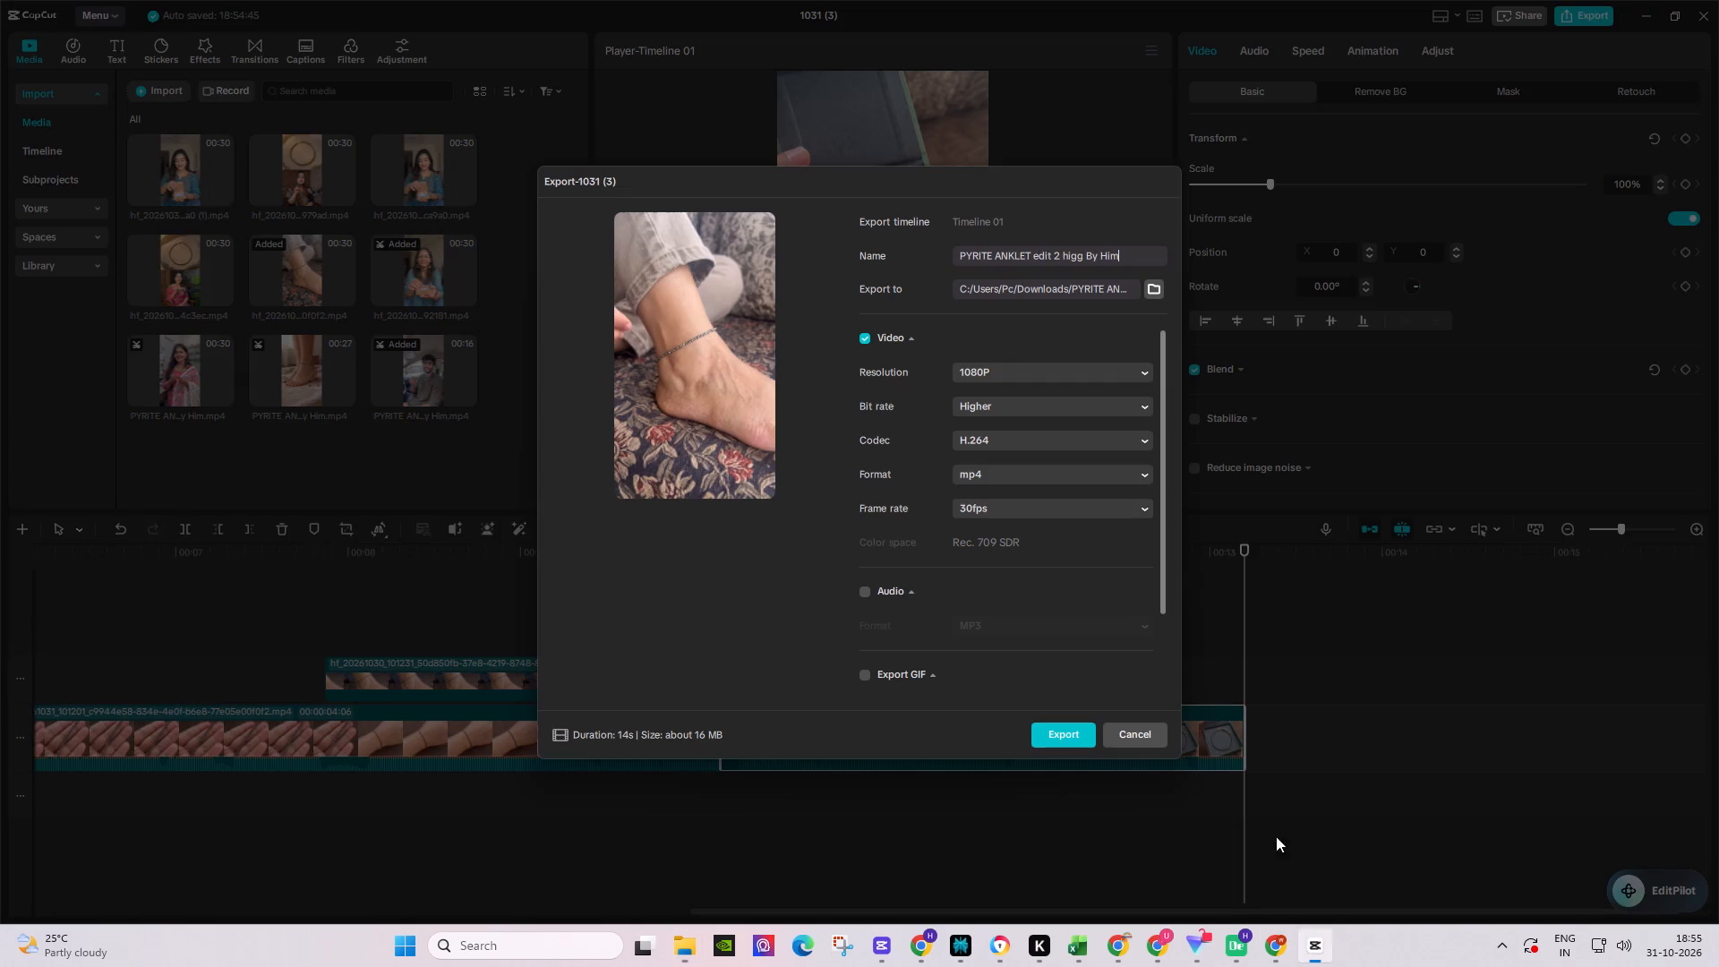
left_click(1061, 256)
key("4")
left_click(1065, 737)
left_click(1129, 723)
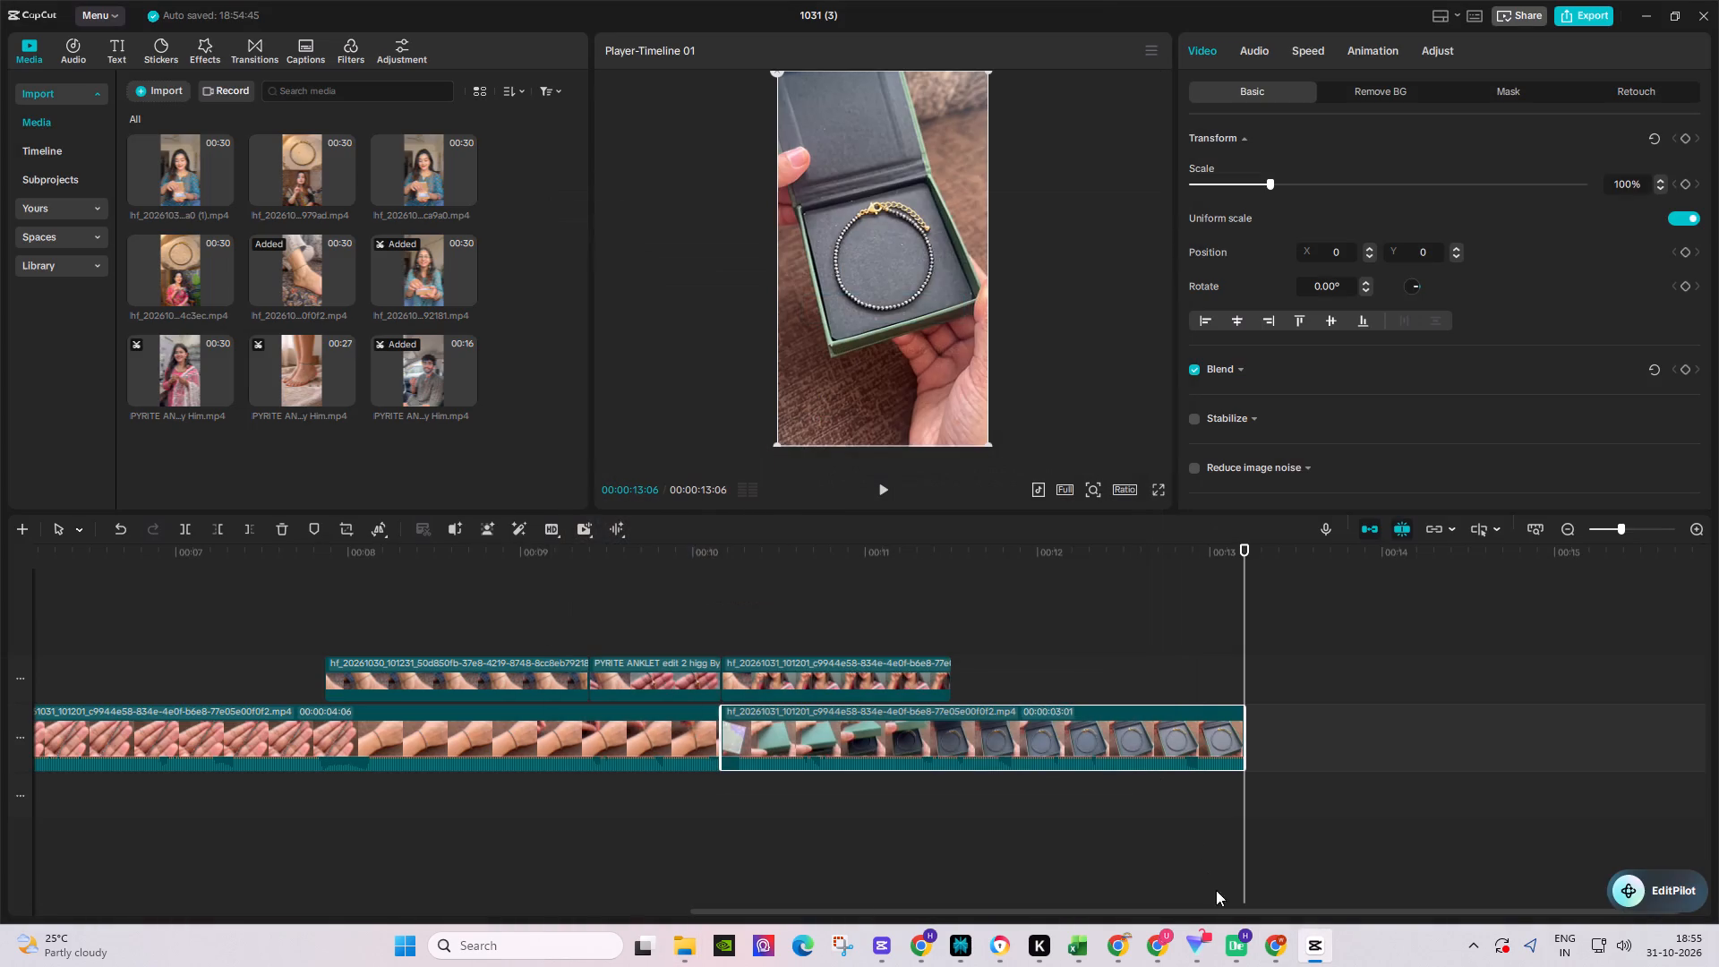
Switch to the Chrome browser.
left_click(1279, 941)
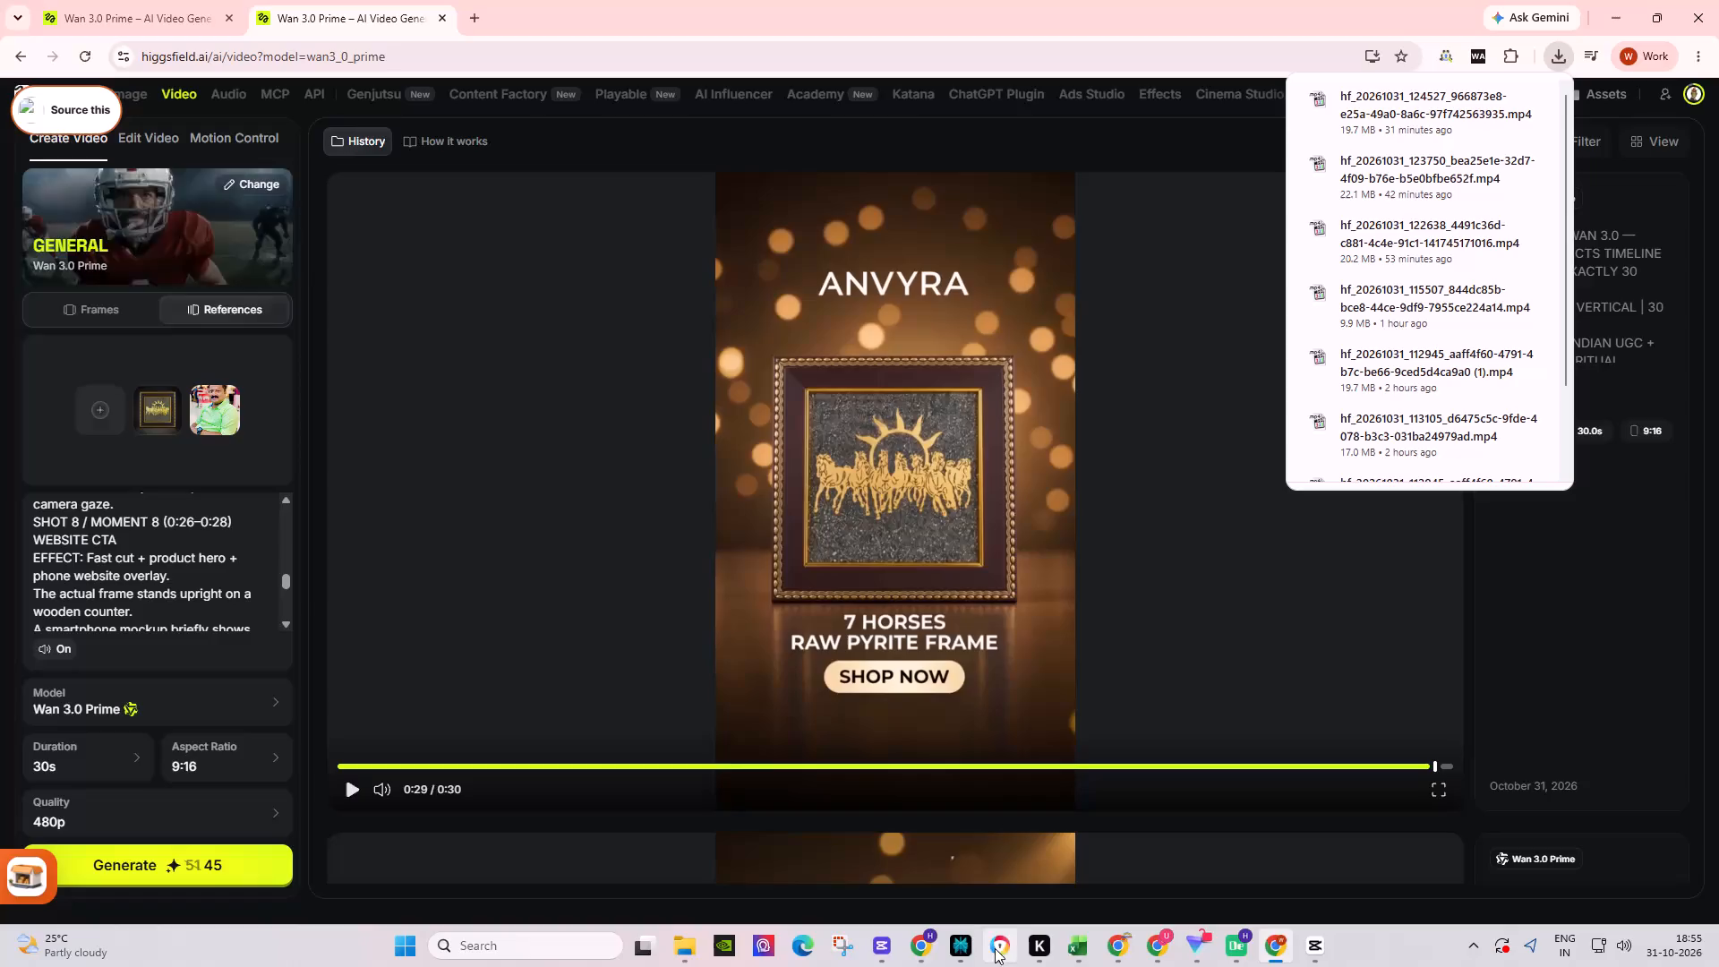
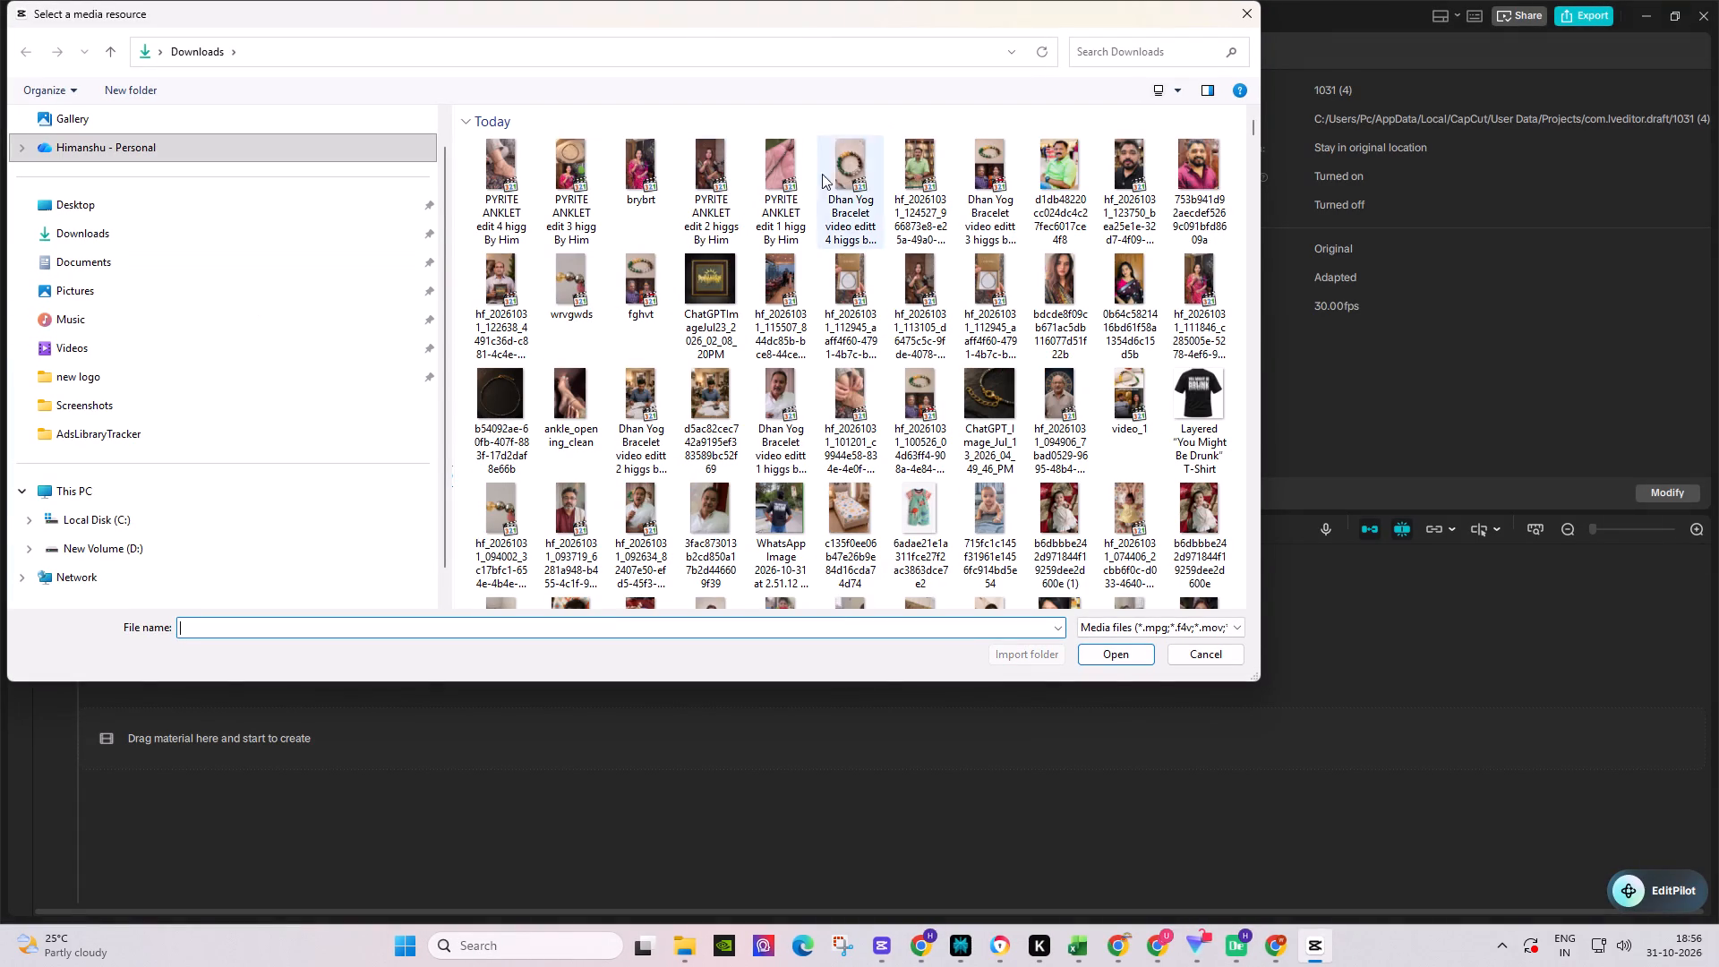
Select the three Higgsfield videos hf_20261031_122638, hf_20261031_123750 and hf_20261031_124527 in Downloads for import.
left_click(920, 415)
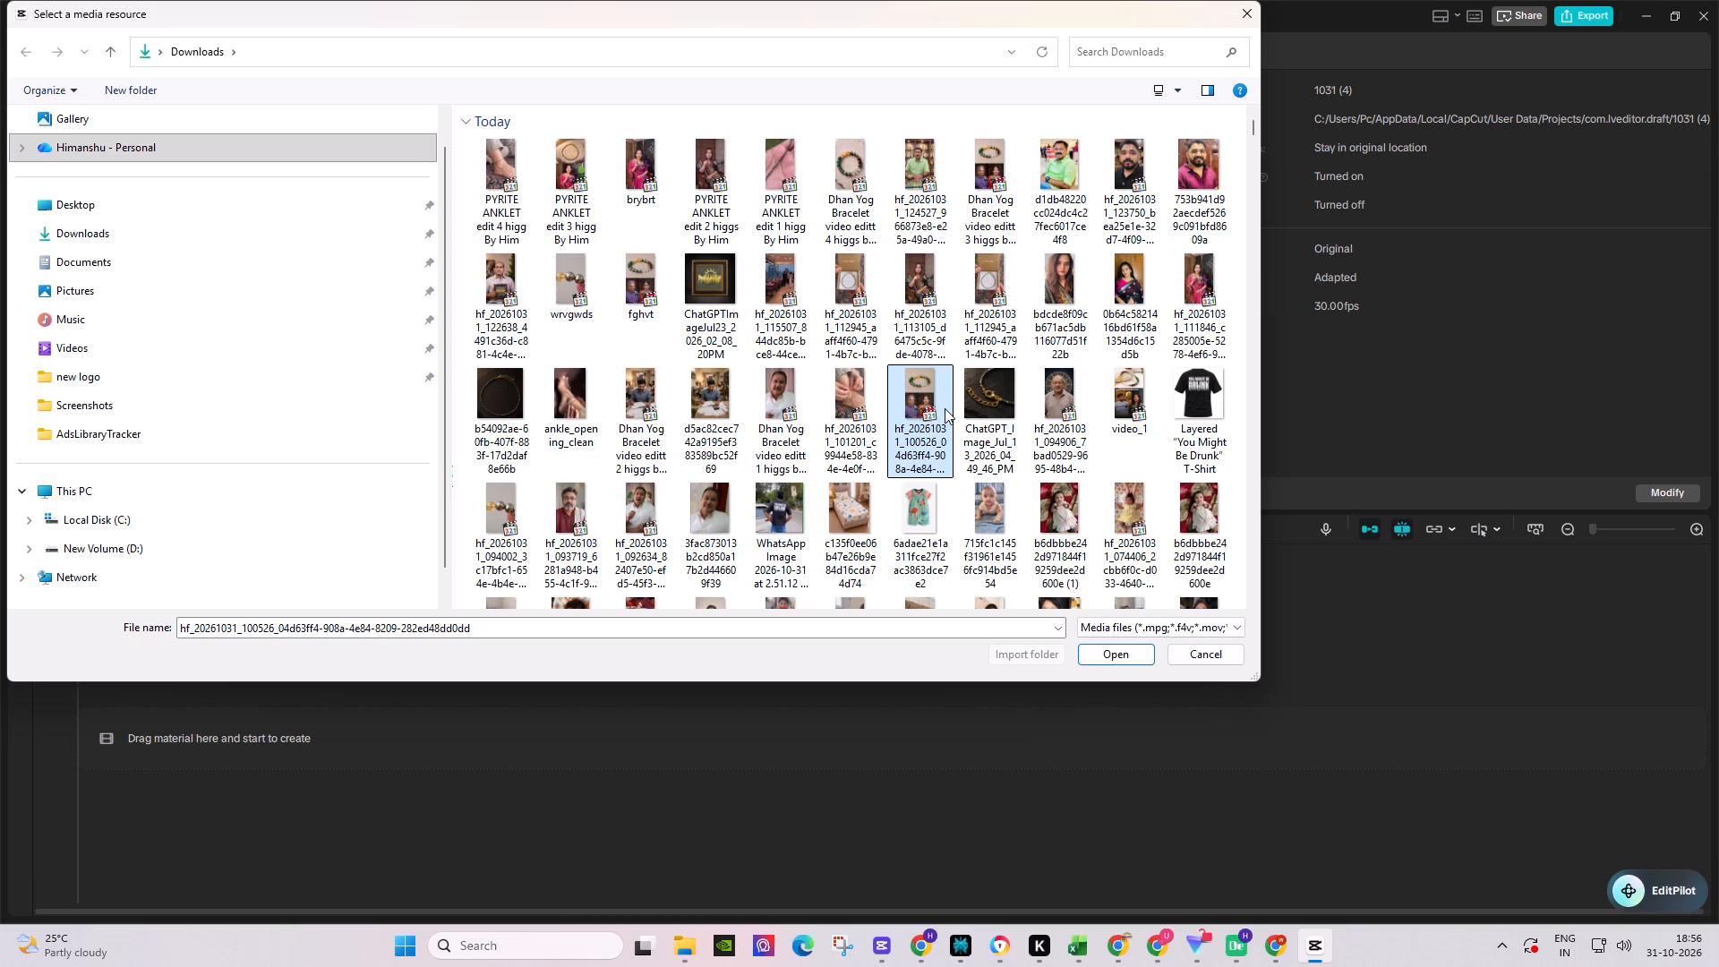
scroll(828, 415, "up", 1)
left_click(637, 290)
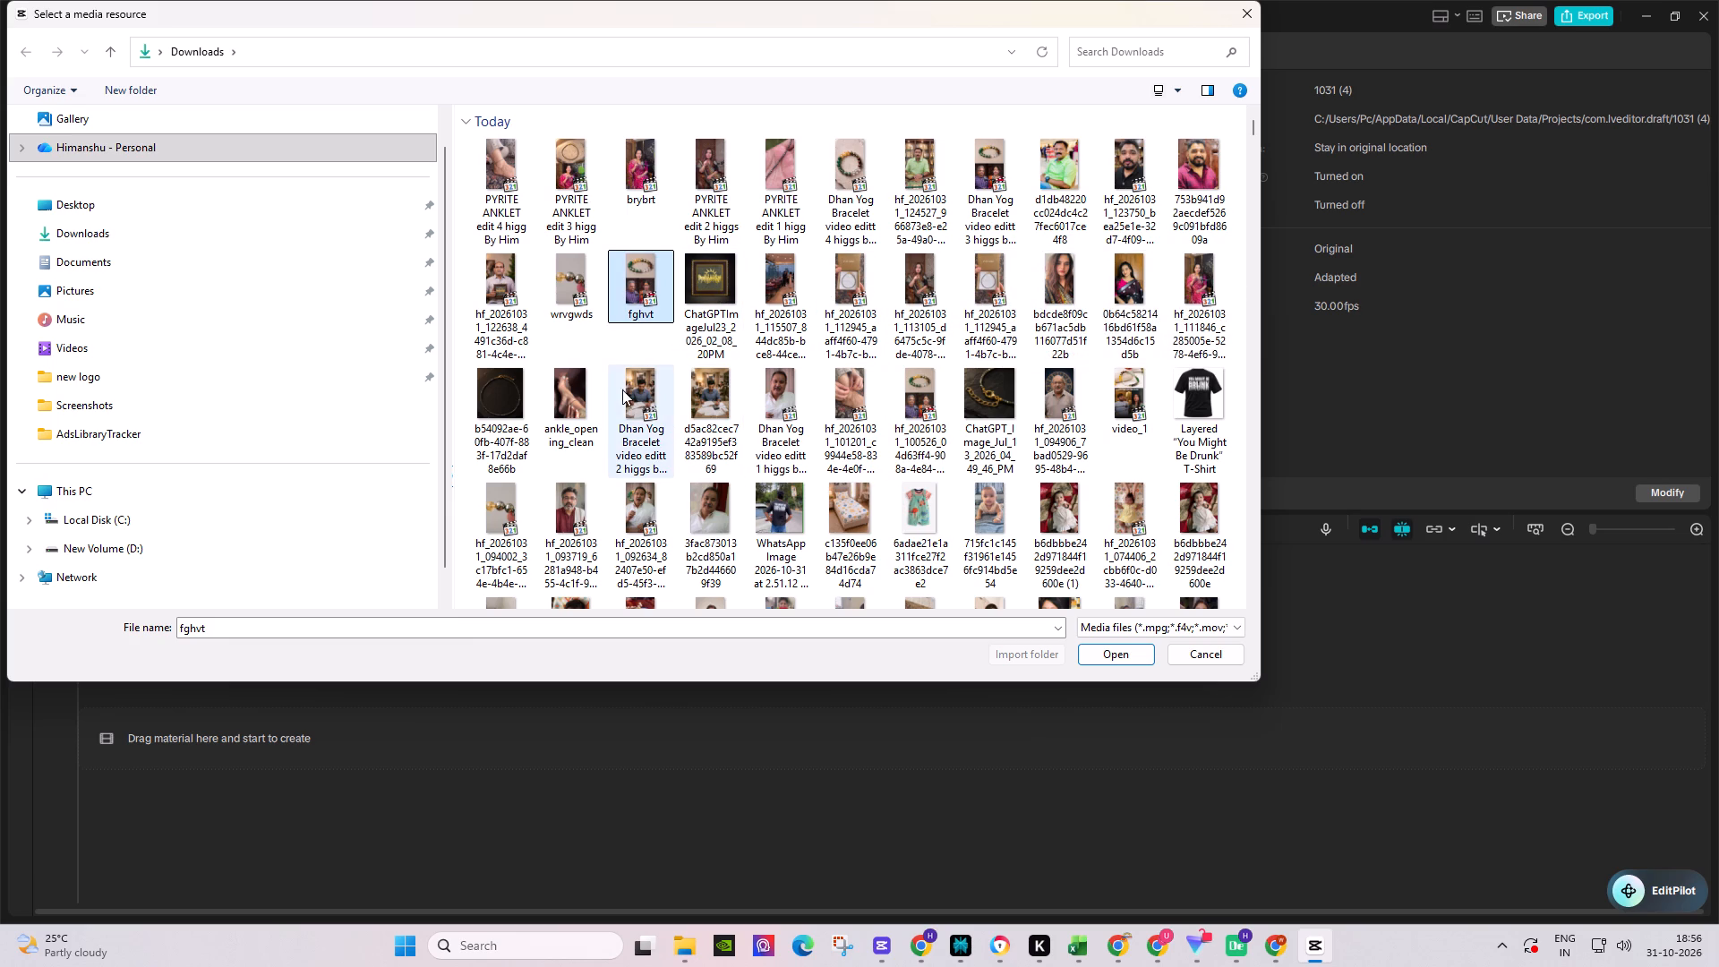
left_click(549, 312)
left_click(512, 304)
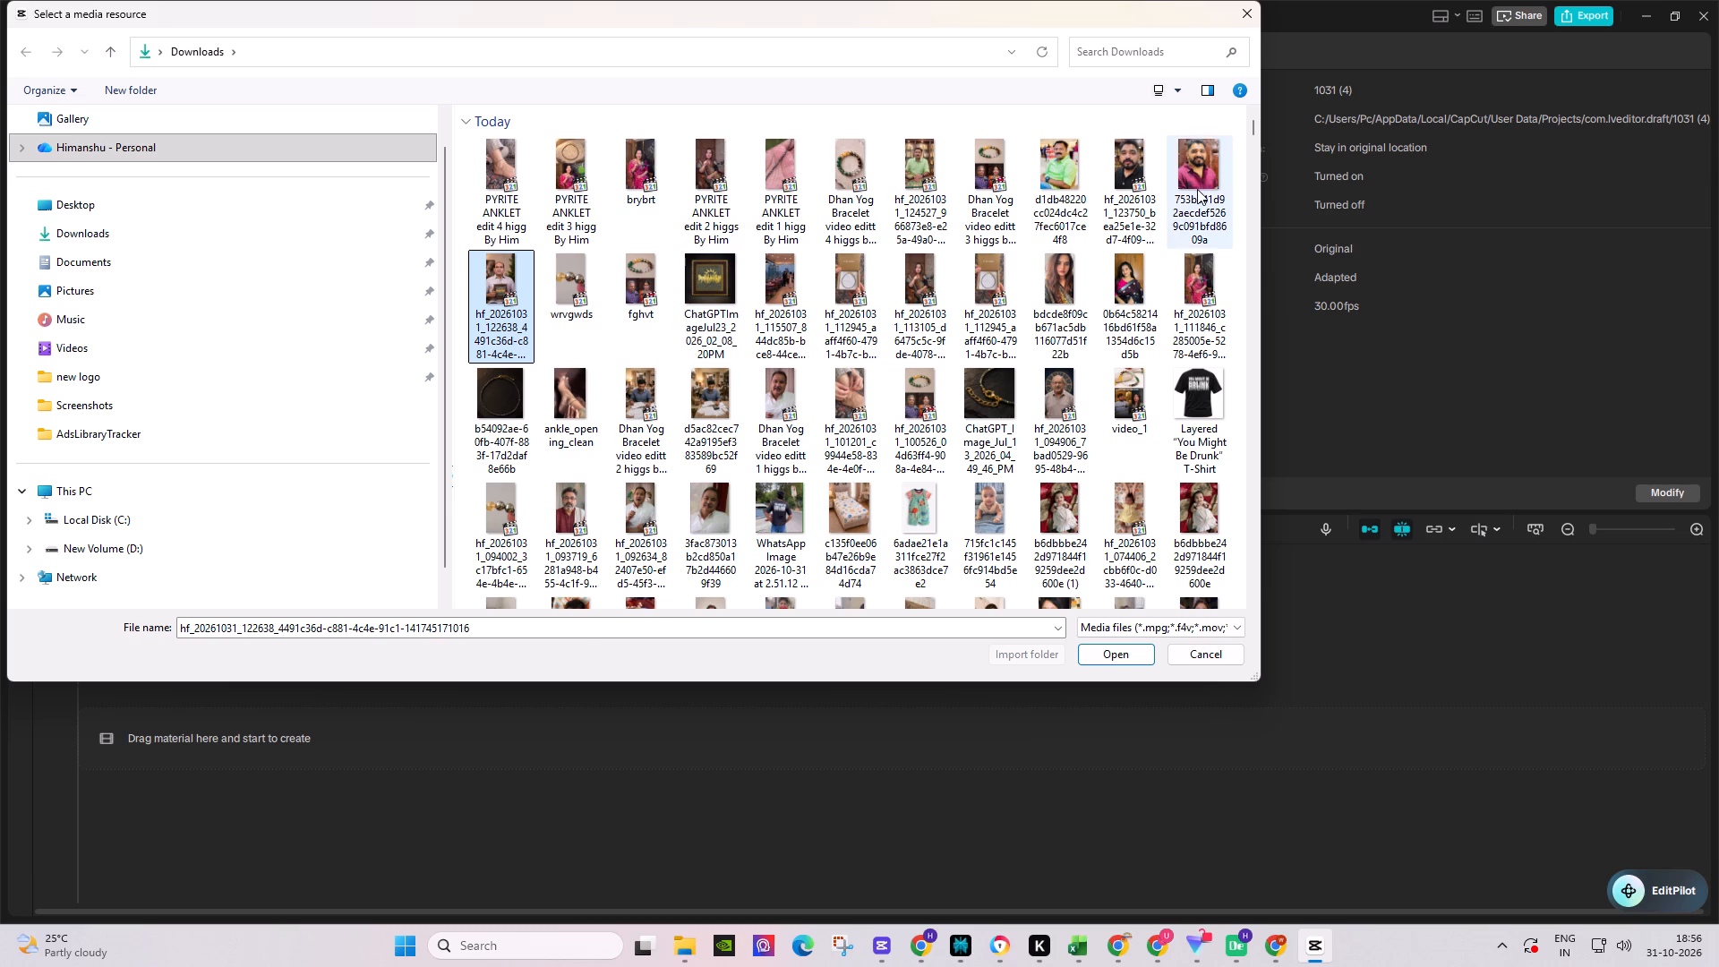
left_click(1197, 189, "ctrl")
left_click(1124, 195, "ctrl")
left_click(1187, 198, "ctrl")
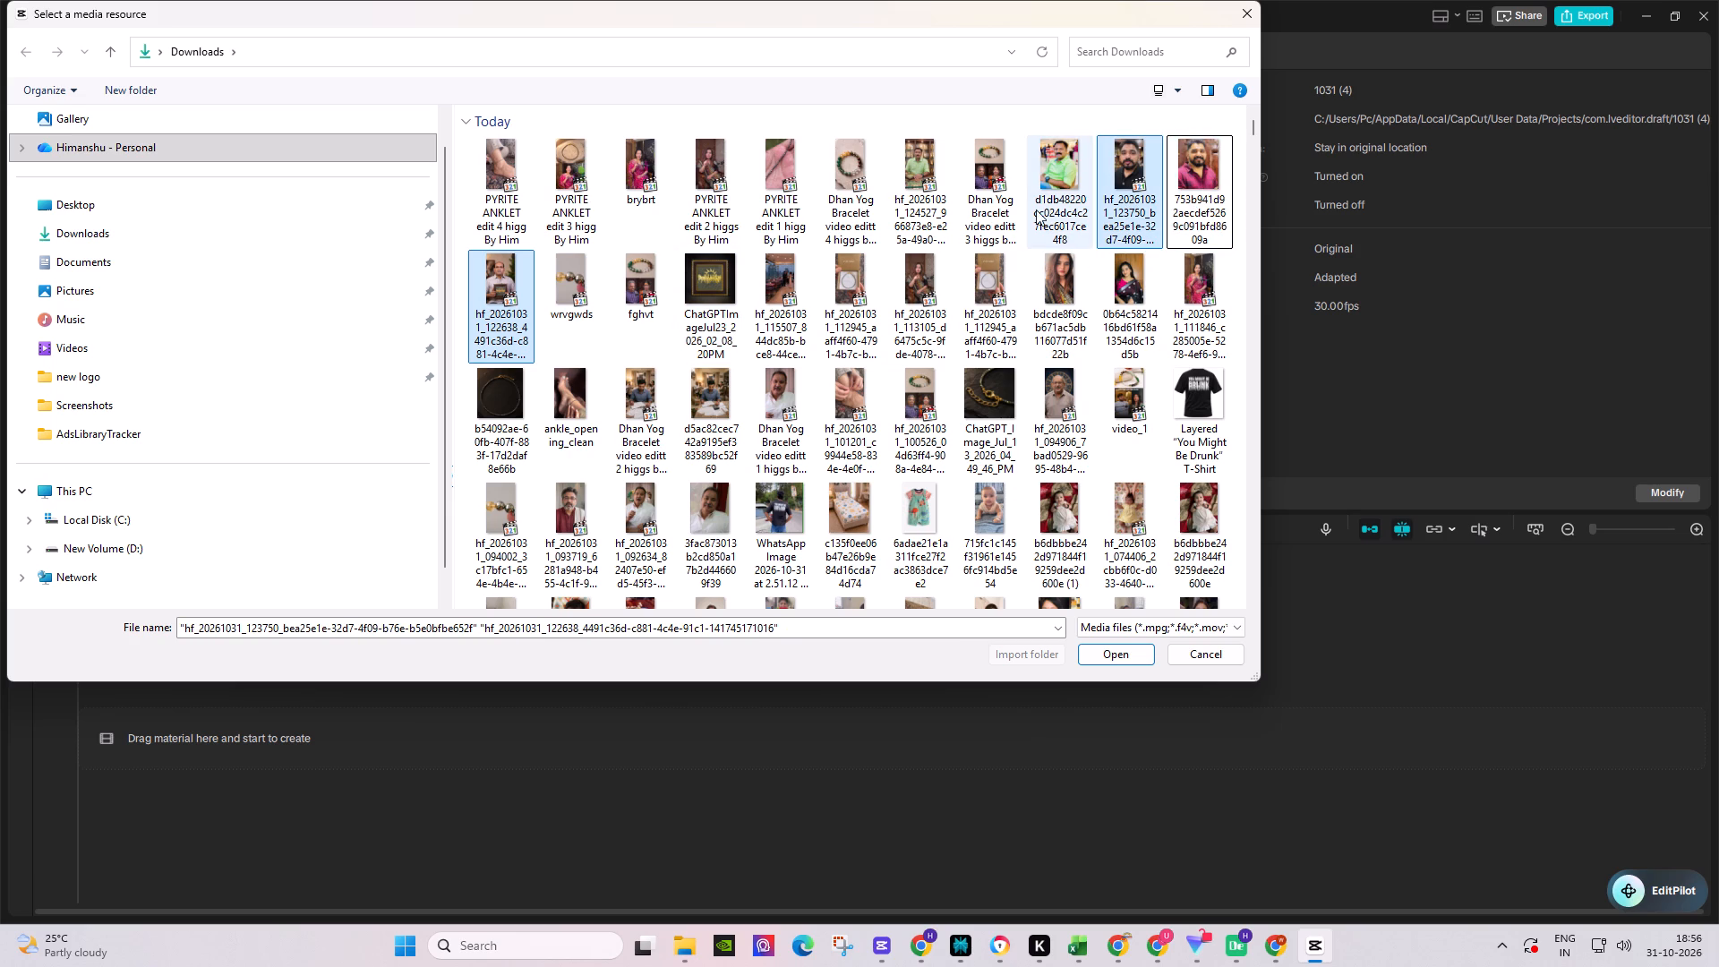